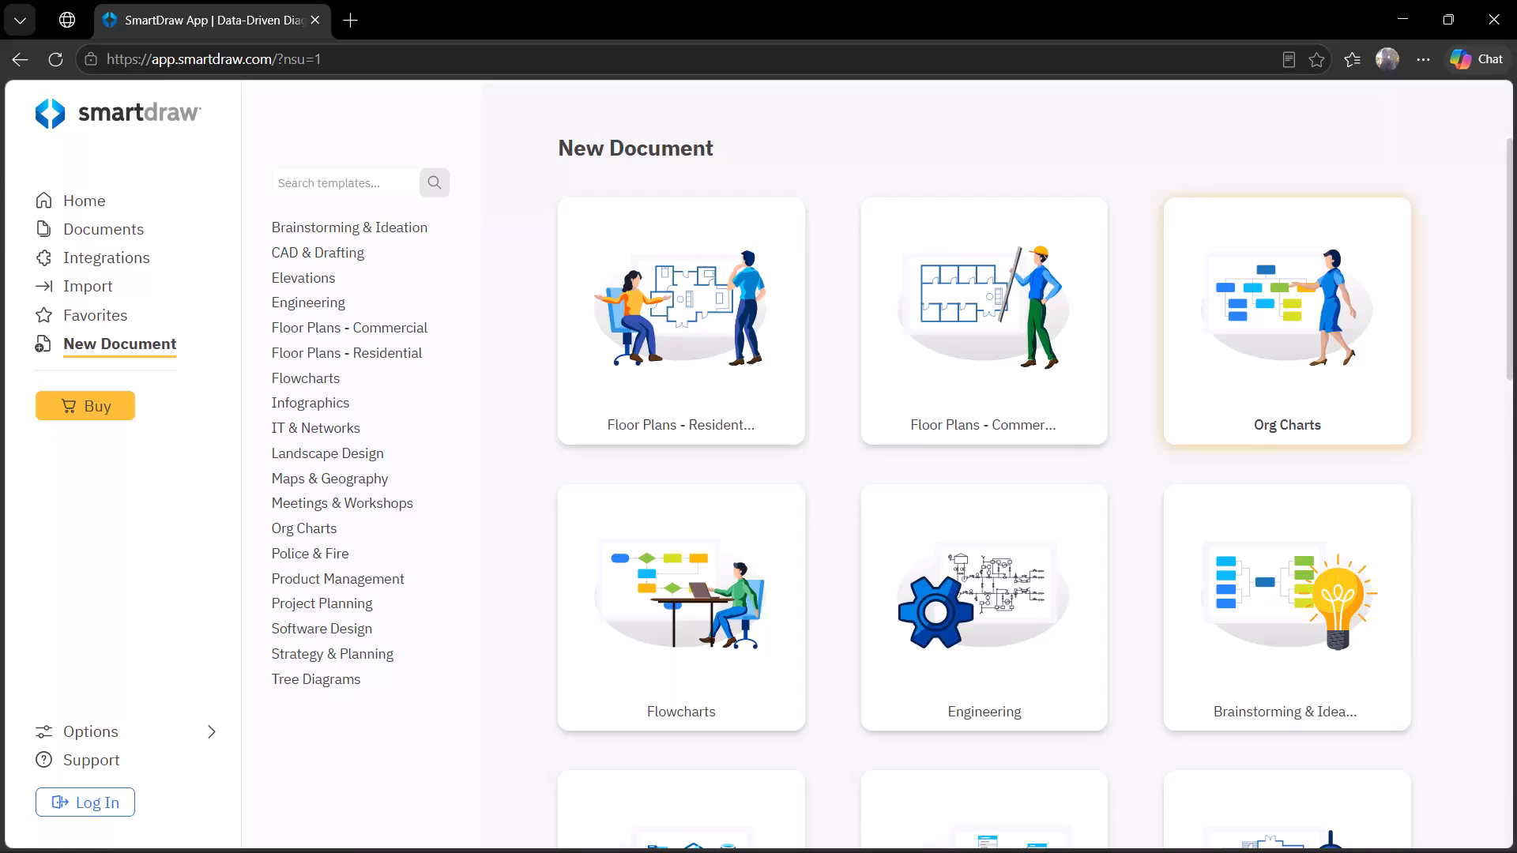
Open the Architectural Blueprint template from the CAD & Drafting templates as a new document.
click(331, 263)
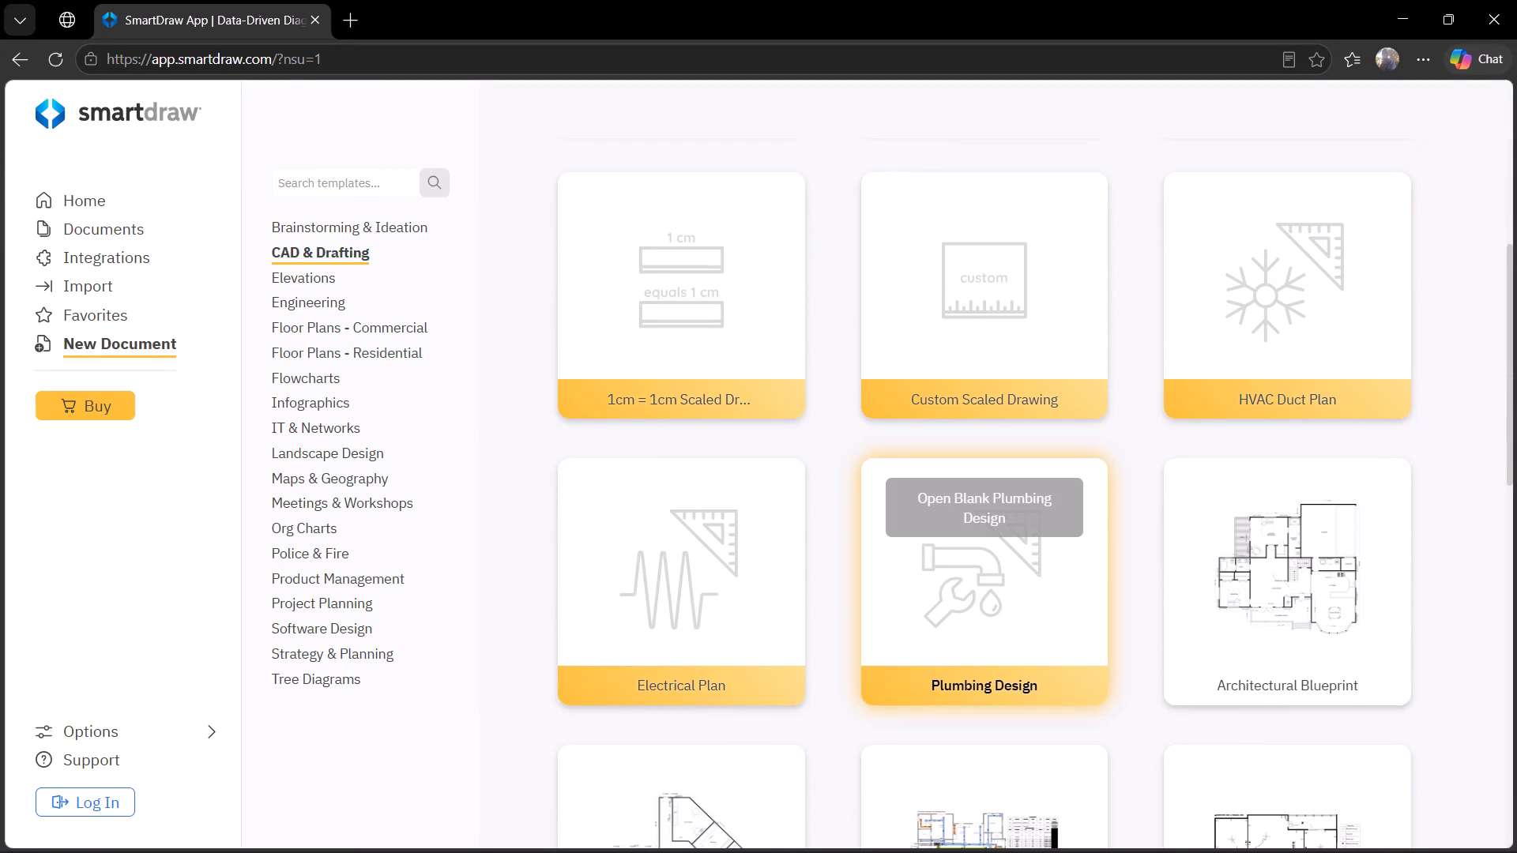
click(1241, 577)
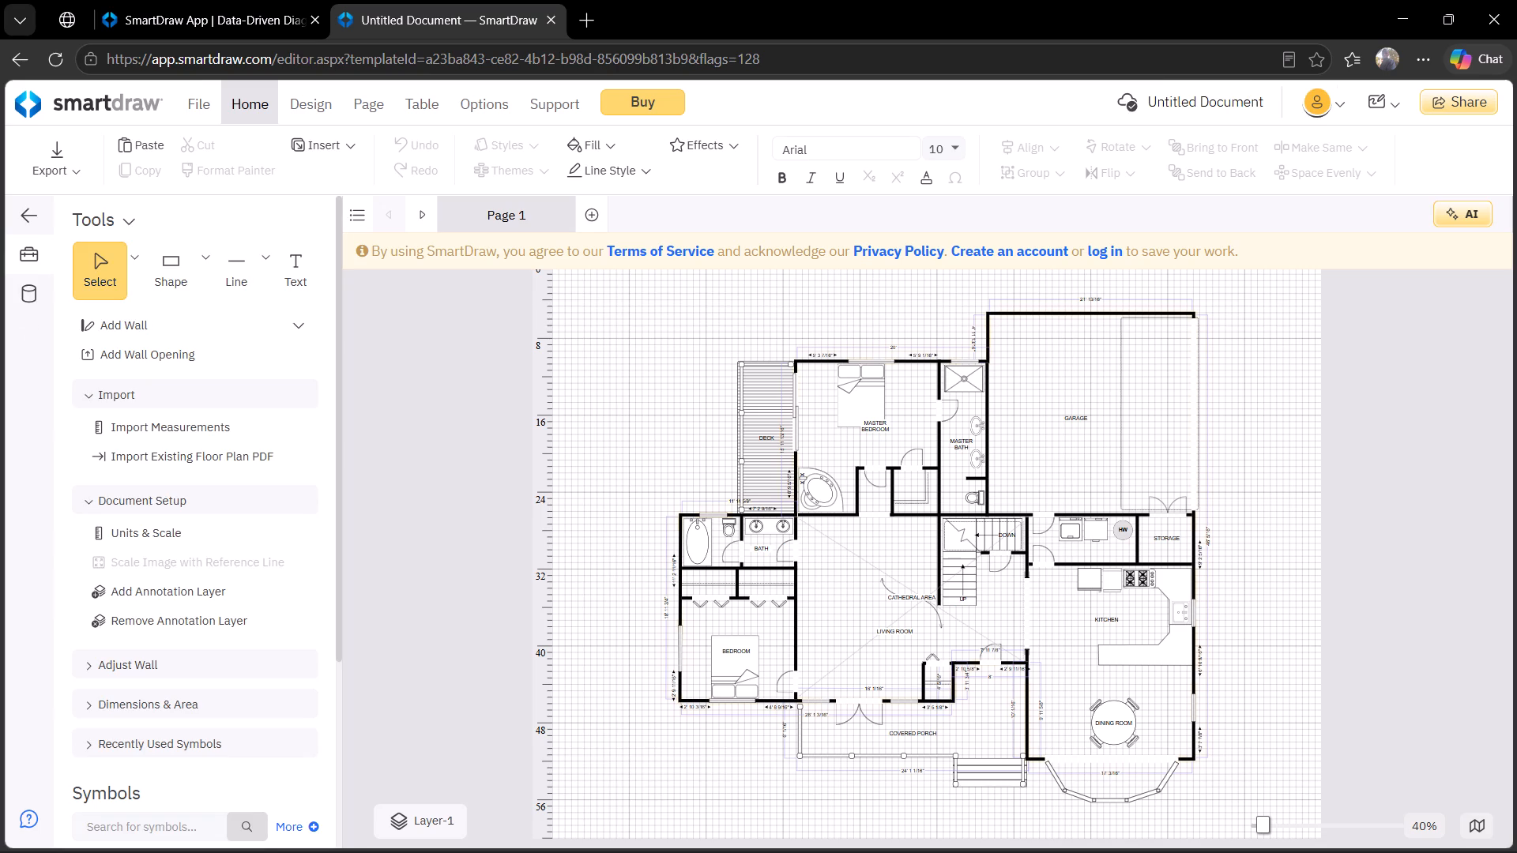
Delete the entire template floor plan to leave an empty page.
click(1244, 371)
key(ctrl+a)
key(BackSpace)
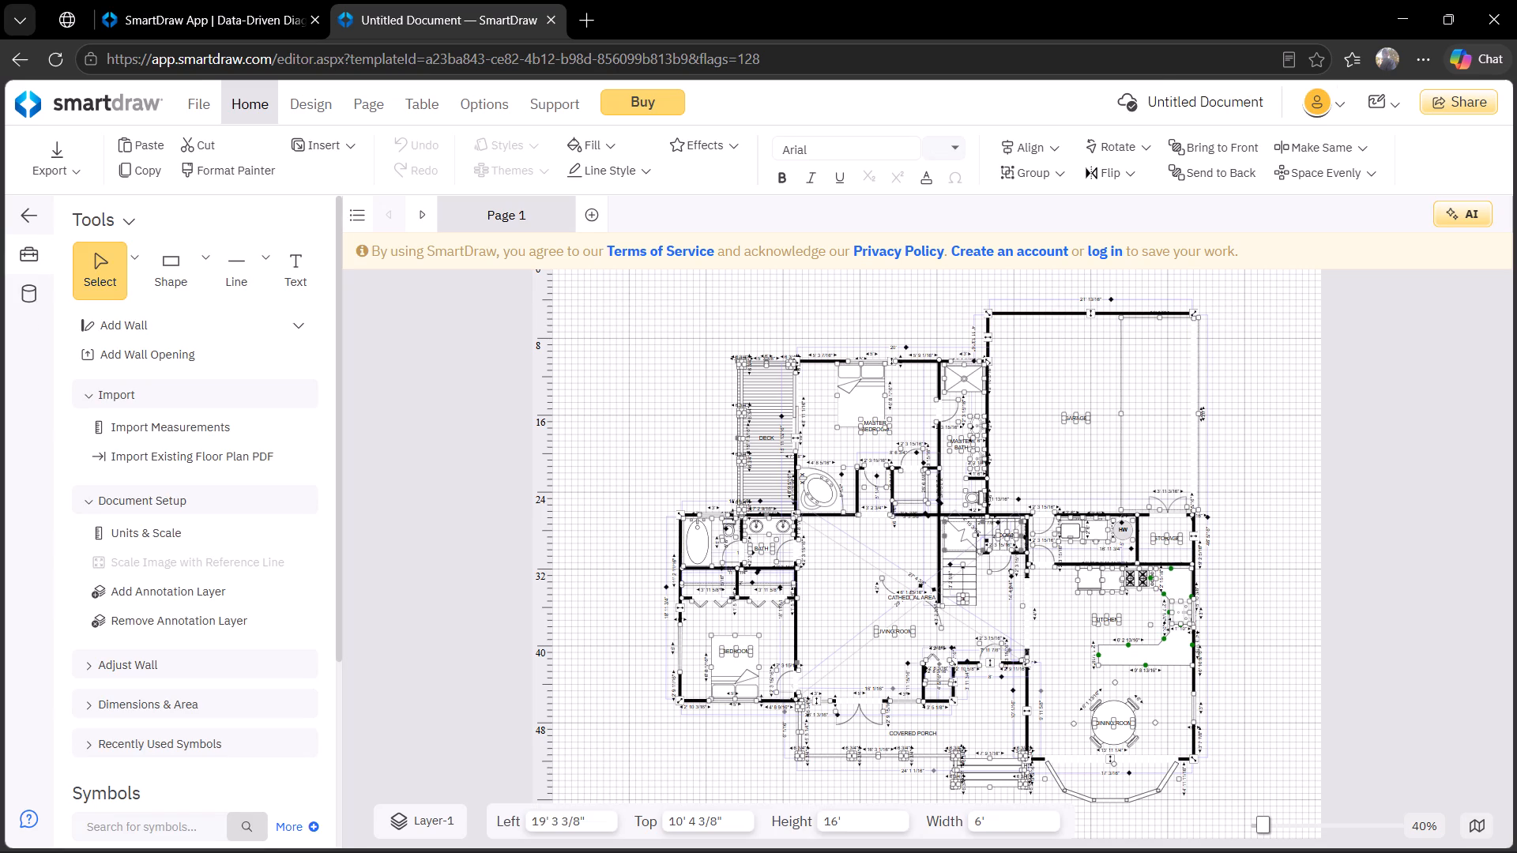
right_click(848, 438)
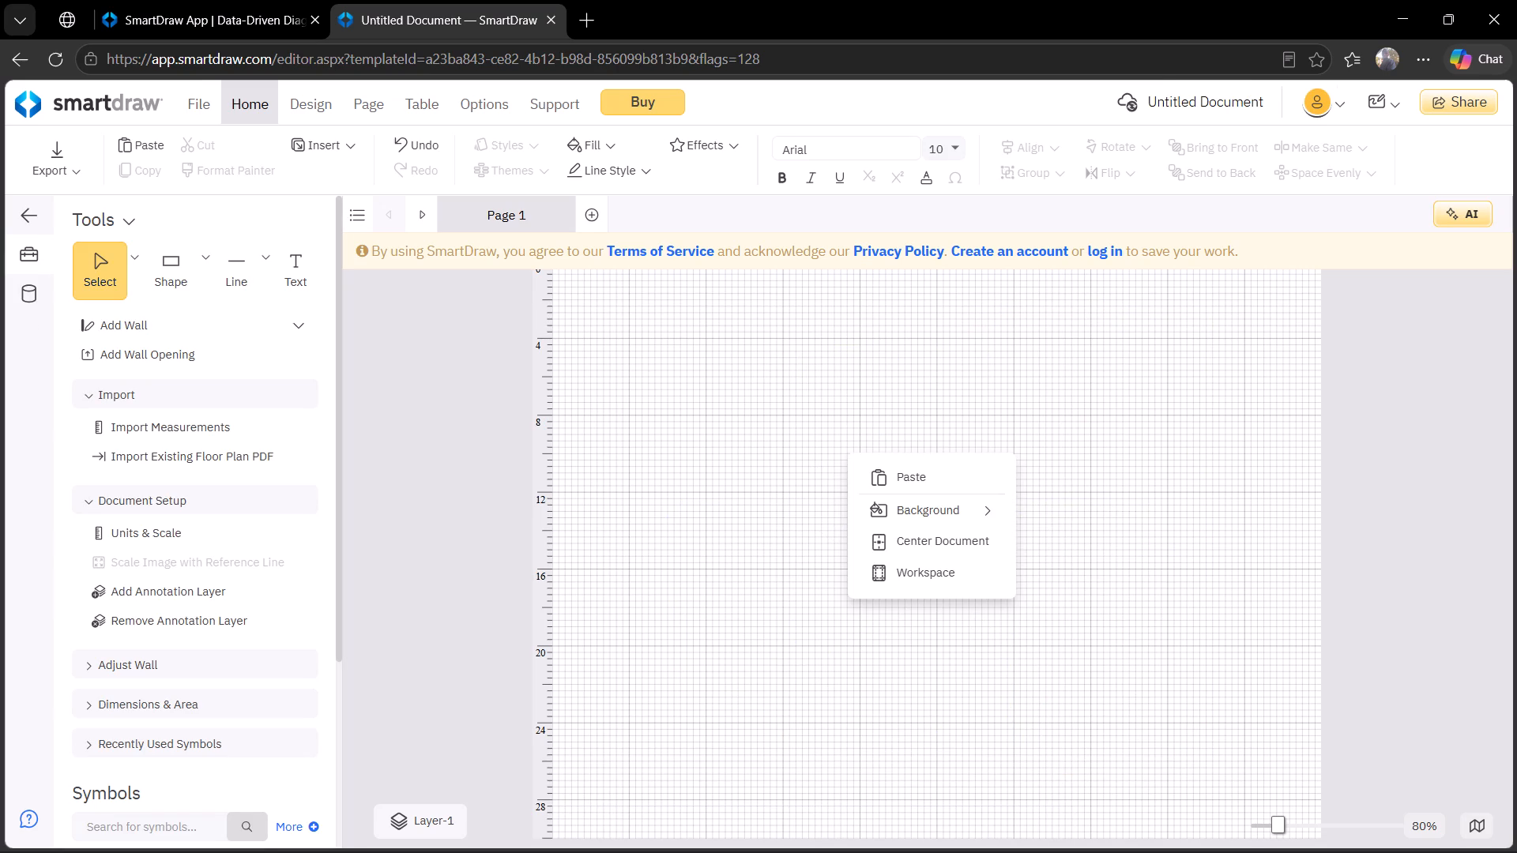
click(613, 498)
Place the inverted-T building outline from the Building Outlines symbols in the middle of the page.
drag(336, 504, 326, 715)
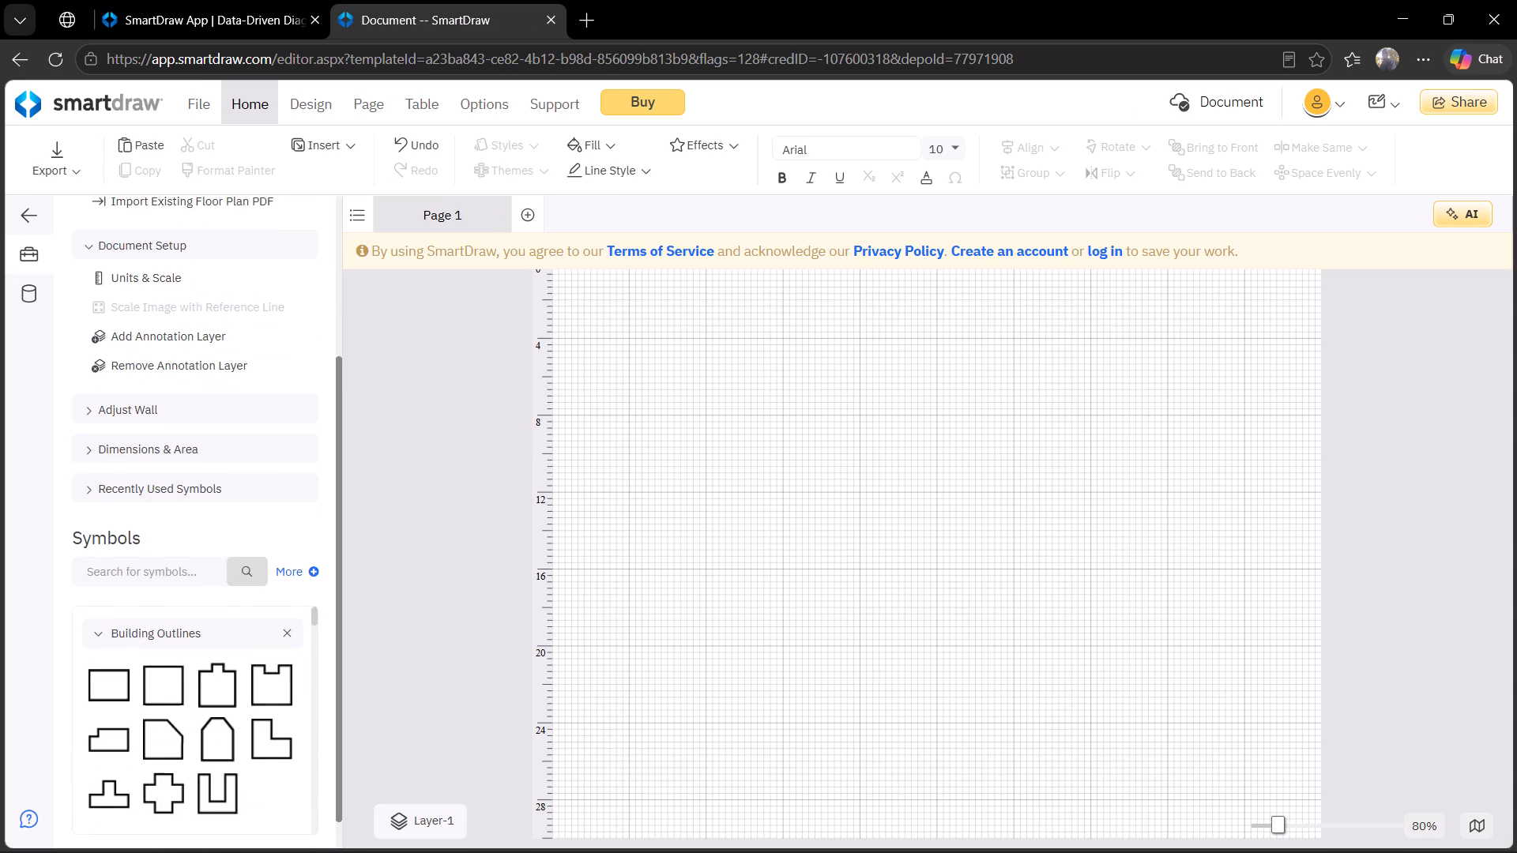
drag(326, 715, 326, 726)
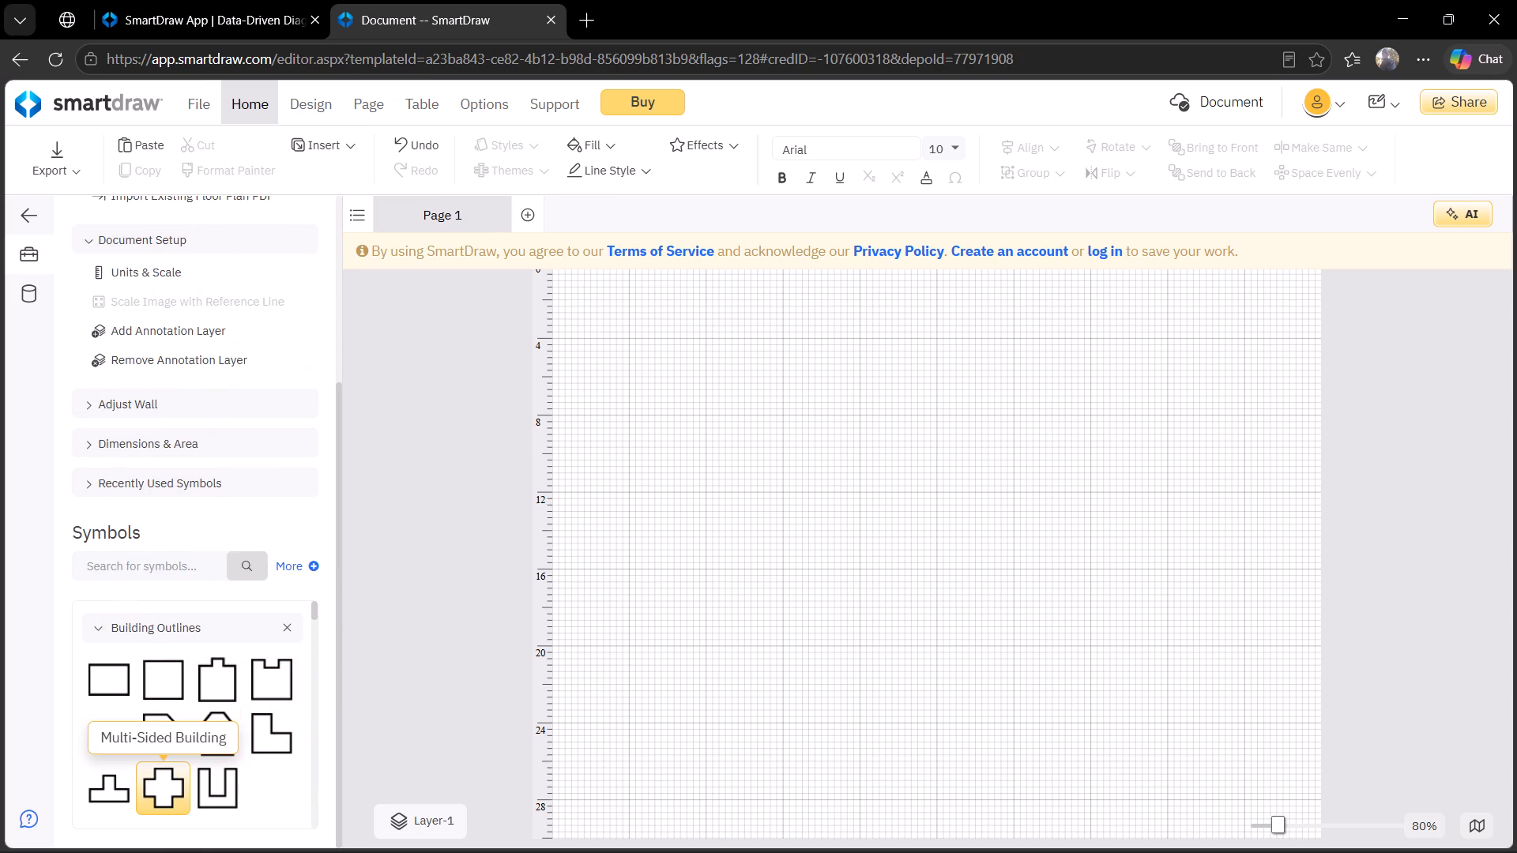
click(176, 776)
click(115, 786)
drag(115, 786, 587, 487)
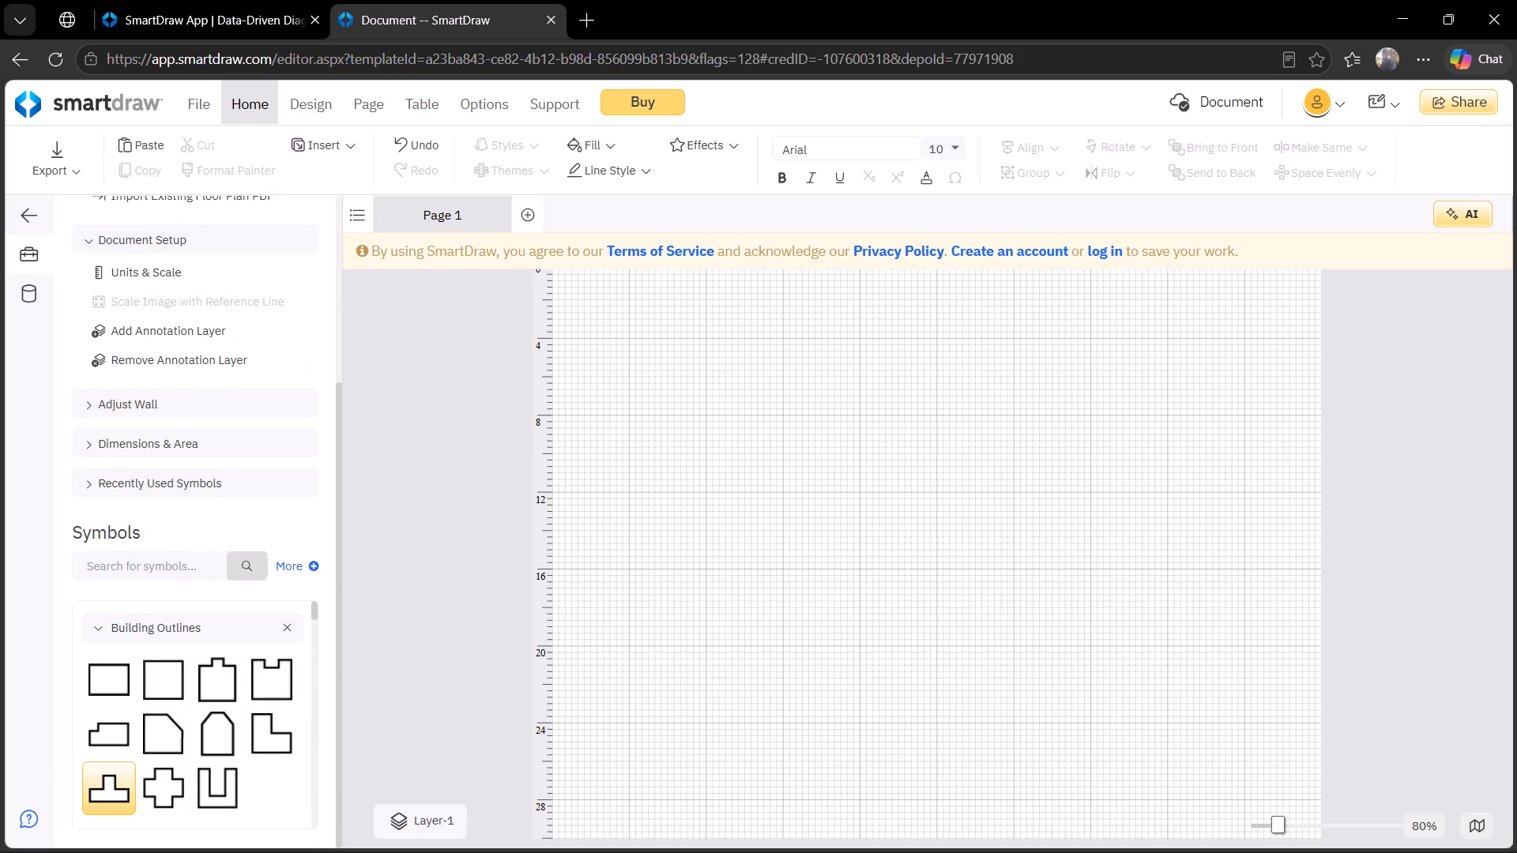
drag(587, 487, 972, 497)
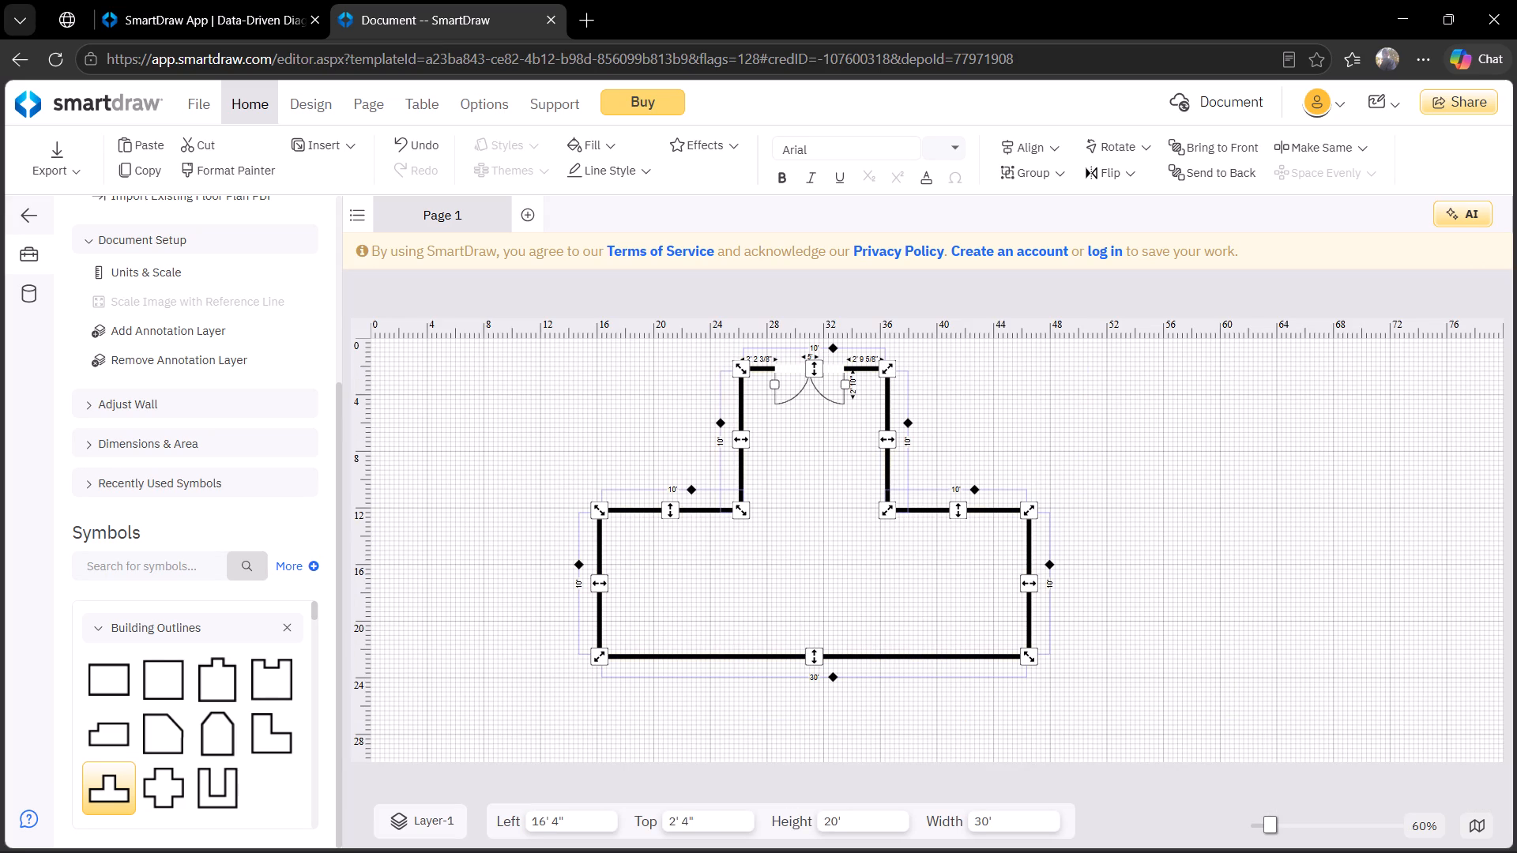
Stretch the outline's inner corner right of the double door far outward, for an overall width of about 61' 6".
drag(890, 510, 950, 428)
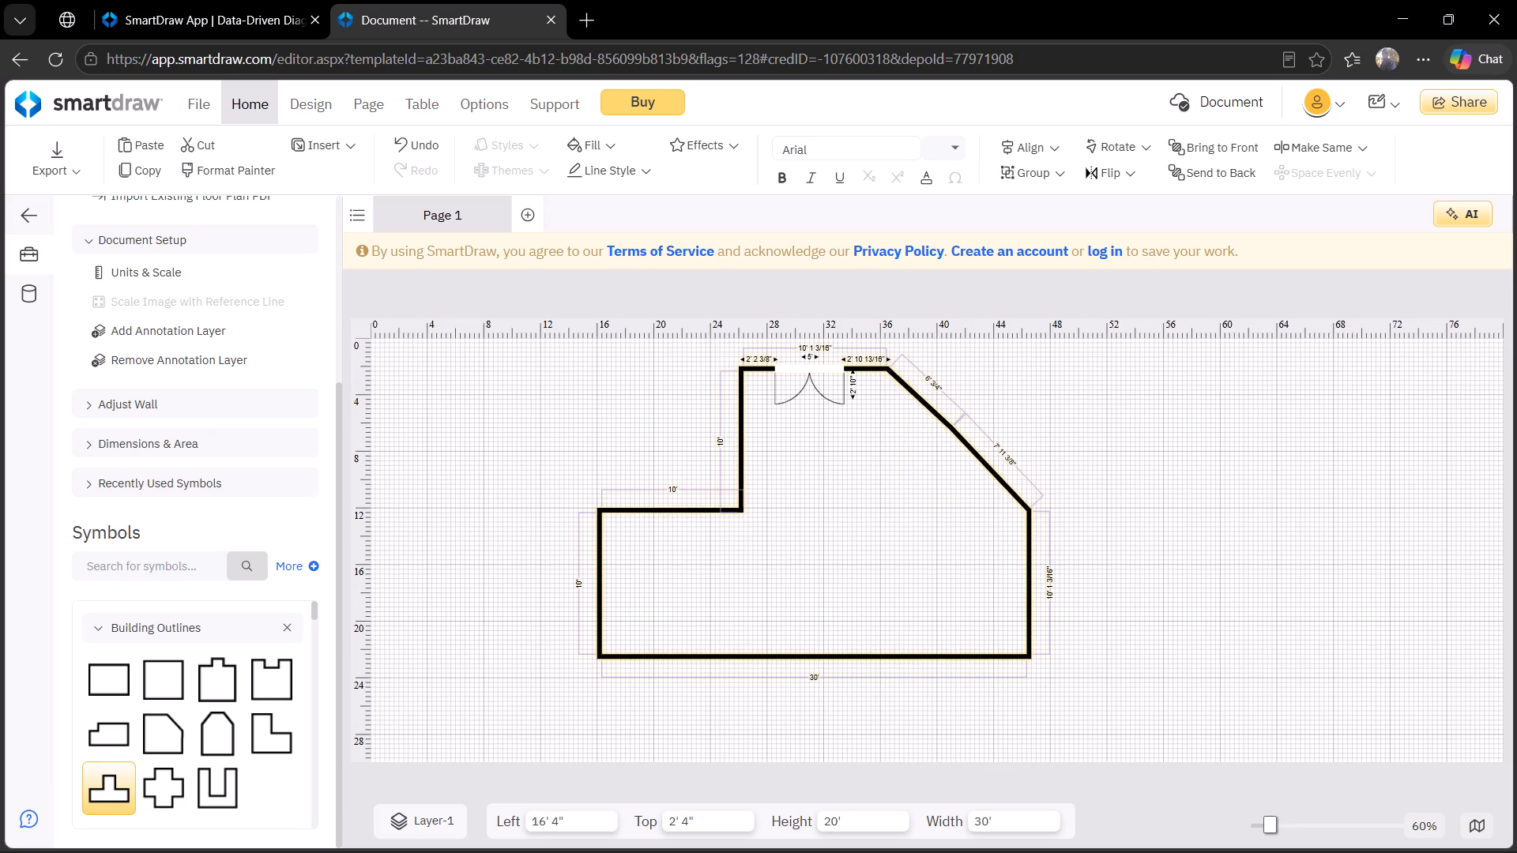
drag(950, 428, 1040, 372)
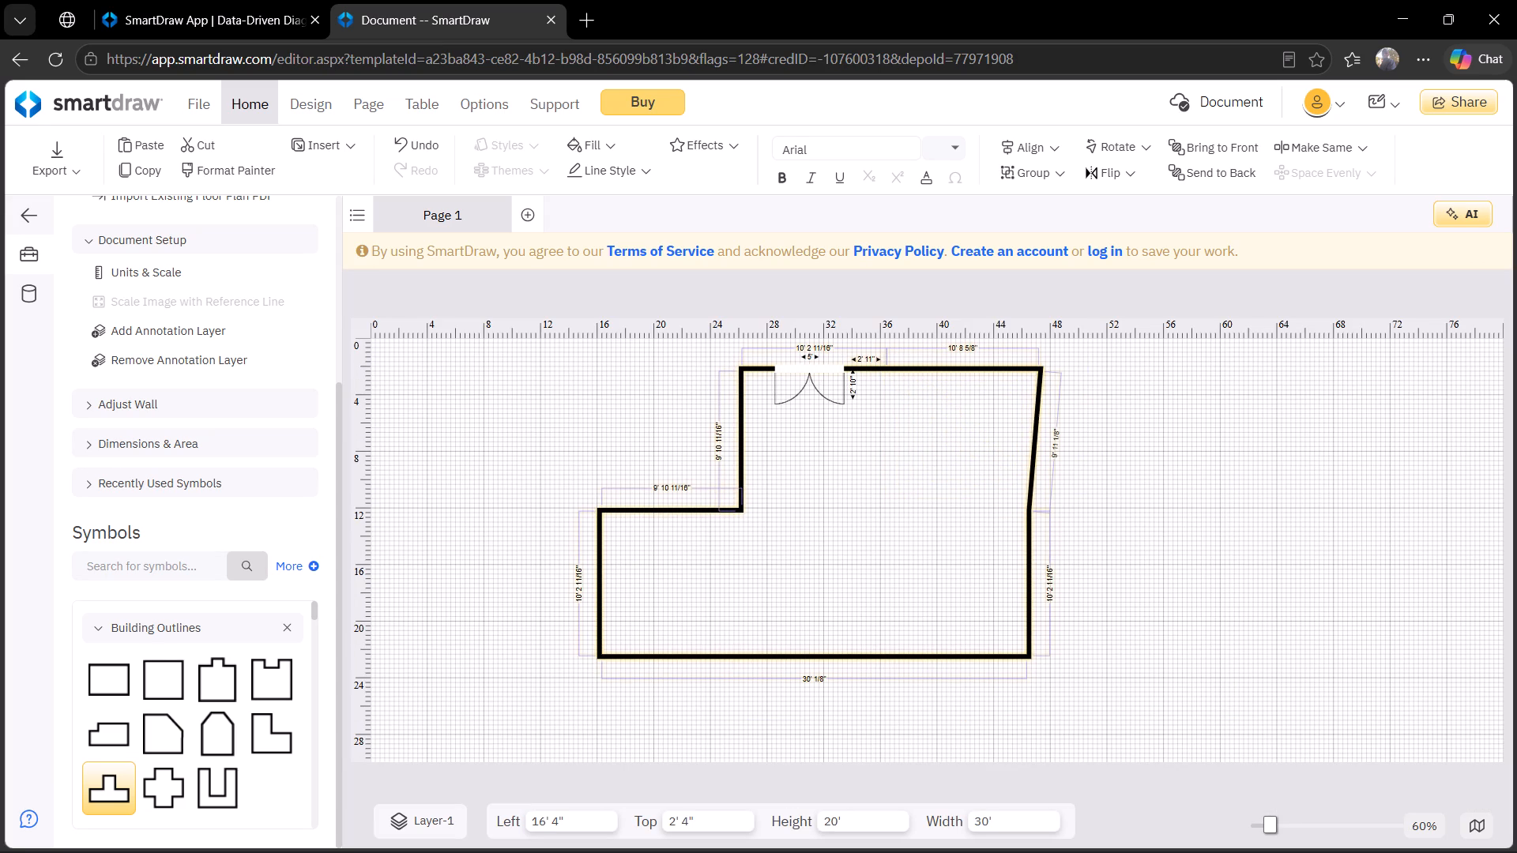
drag(1040, 372, 1290, 396)
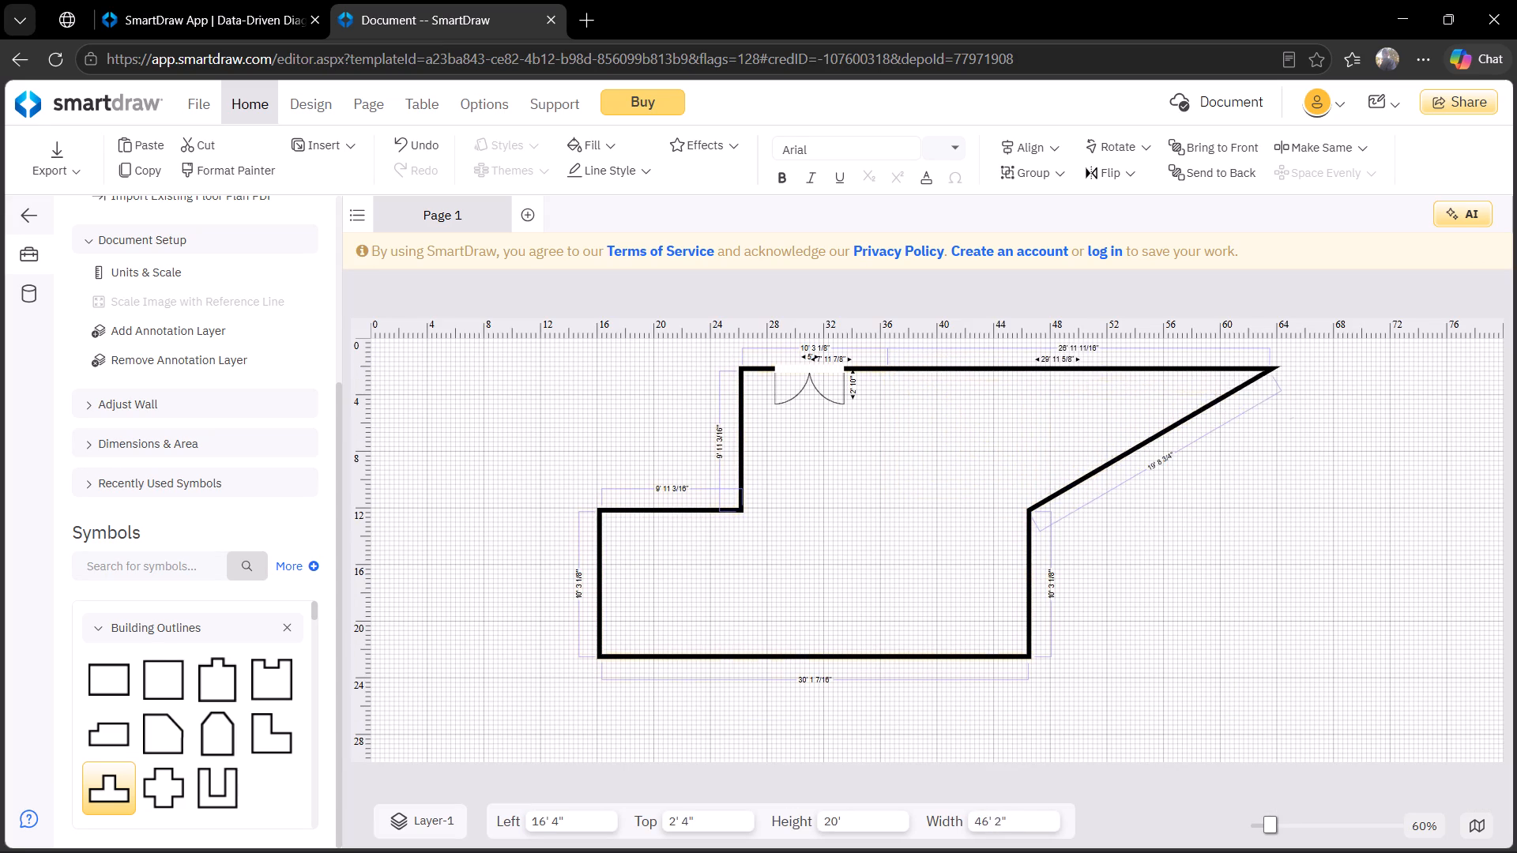
drag(1290, 396, 1474, 414)
Rename Page 1 as "structural design of the apartmenta".
right_click(470, 214)
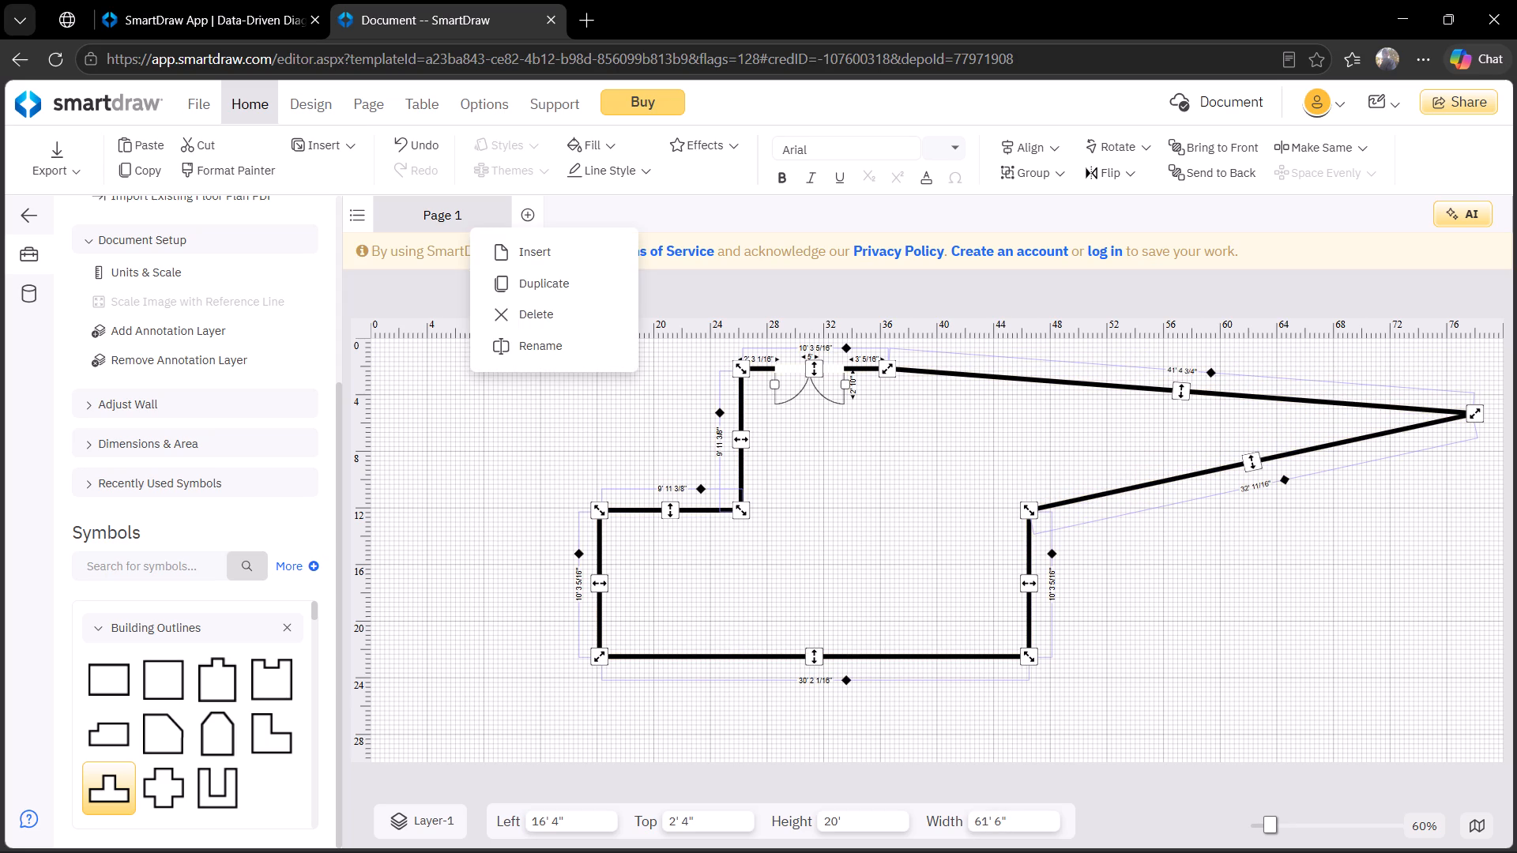
click(551, 339)
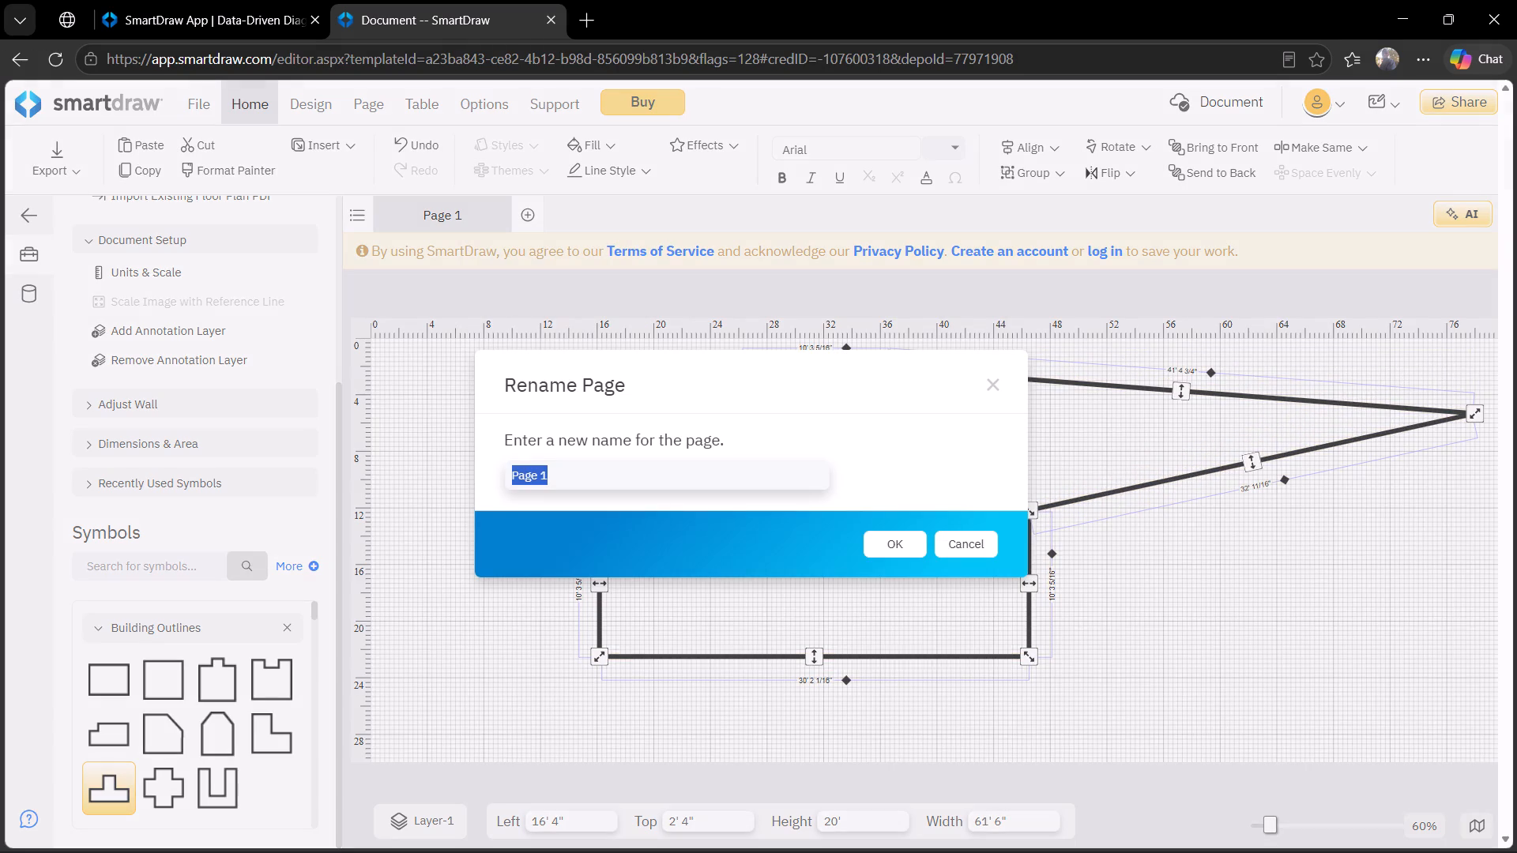
text(structural design)
key(space)
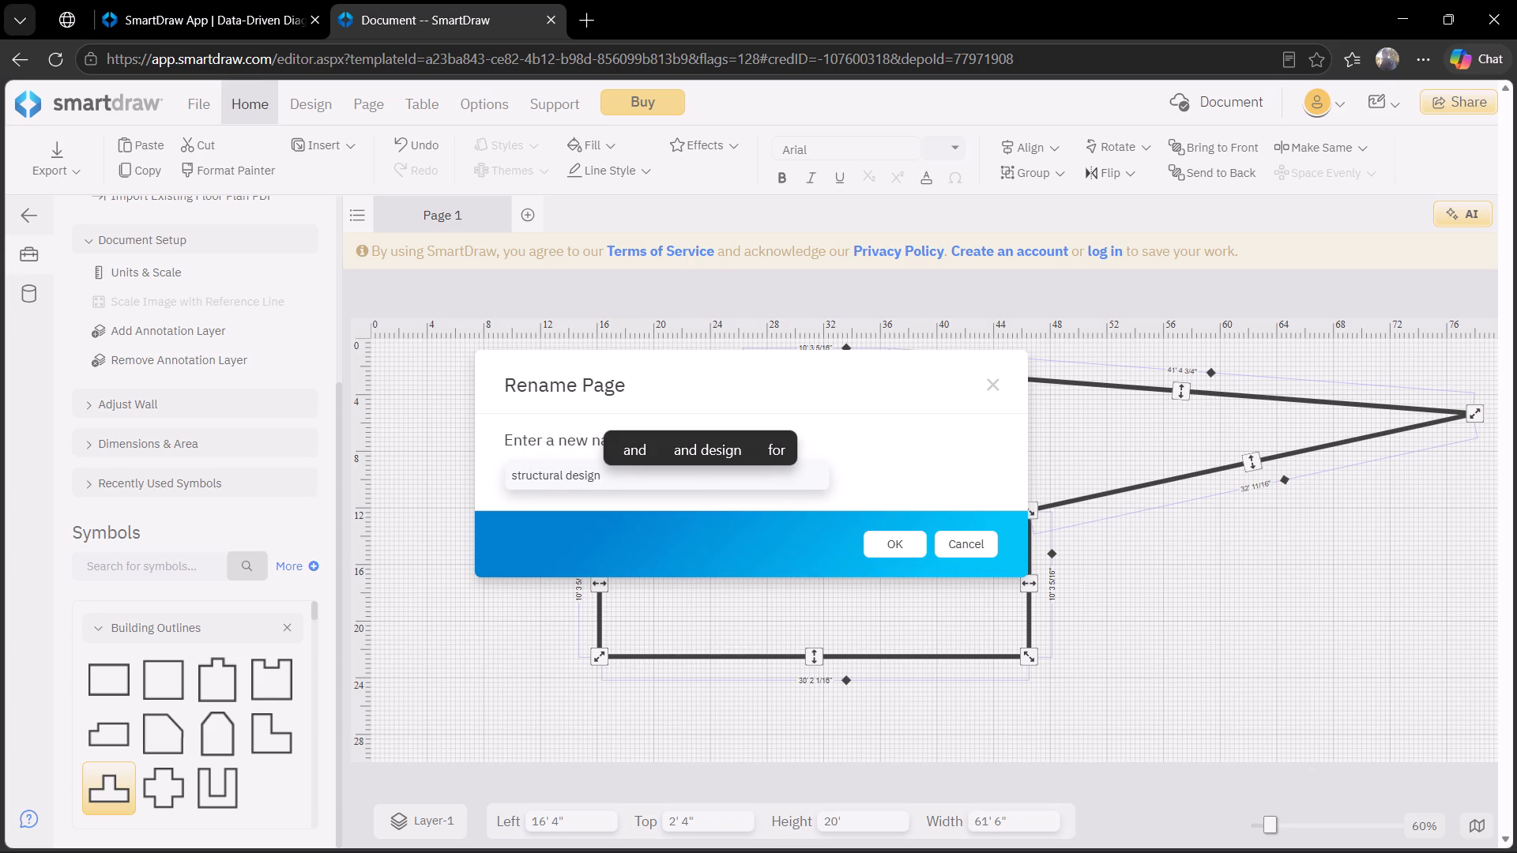
text(of)
key(space)
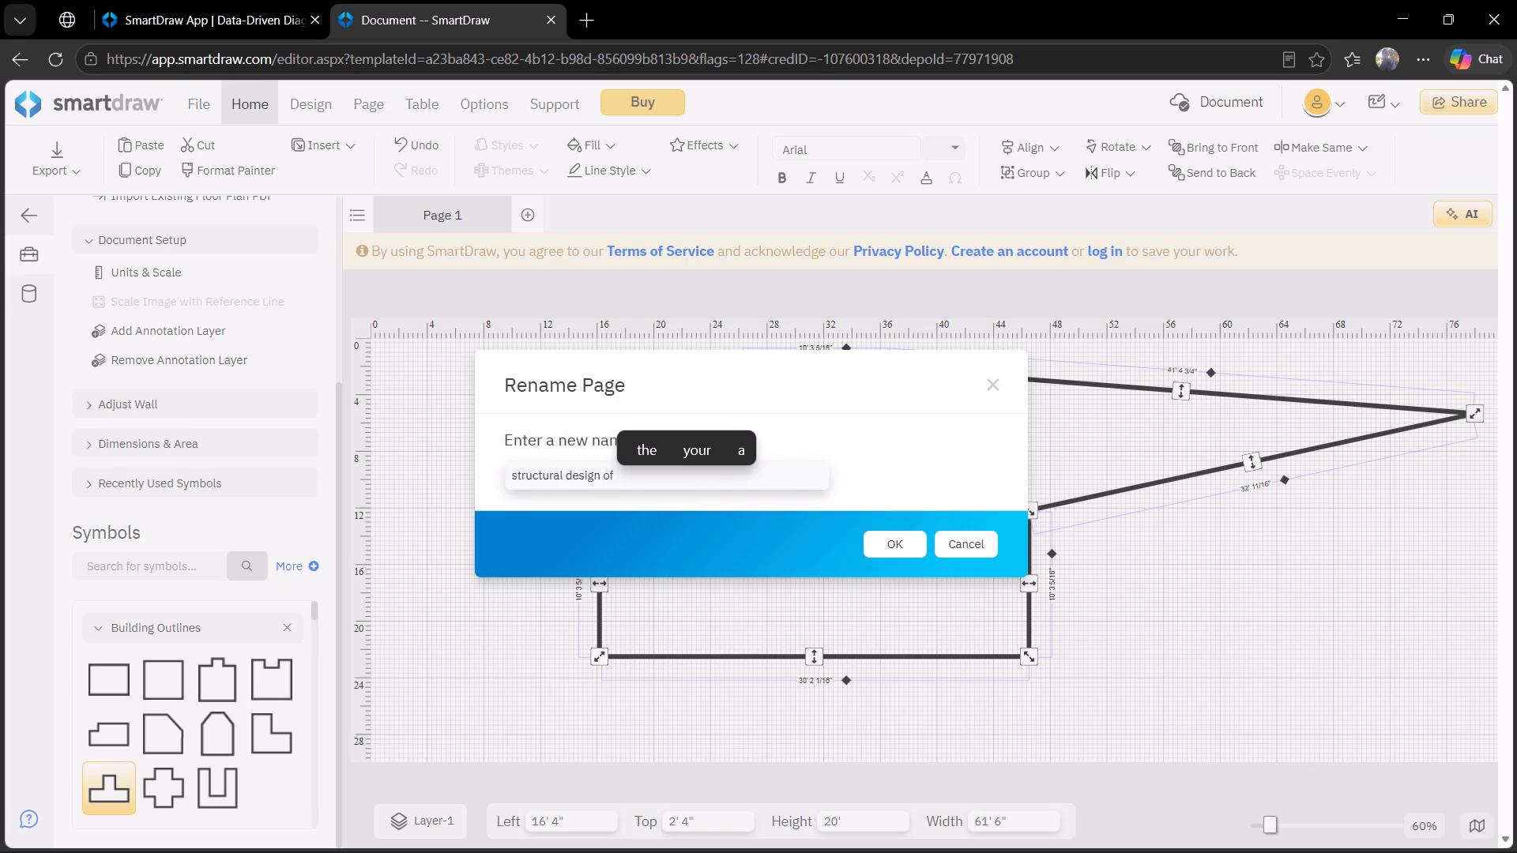
text(the apartment)
key(a)
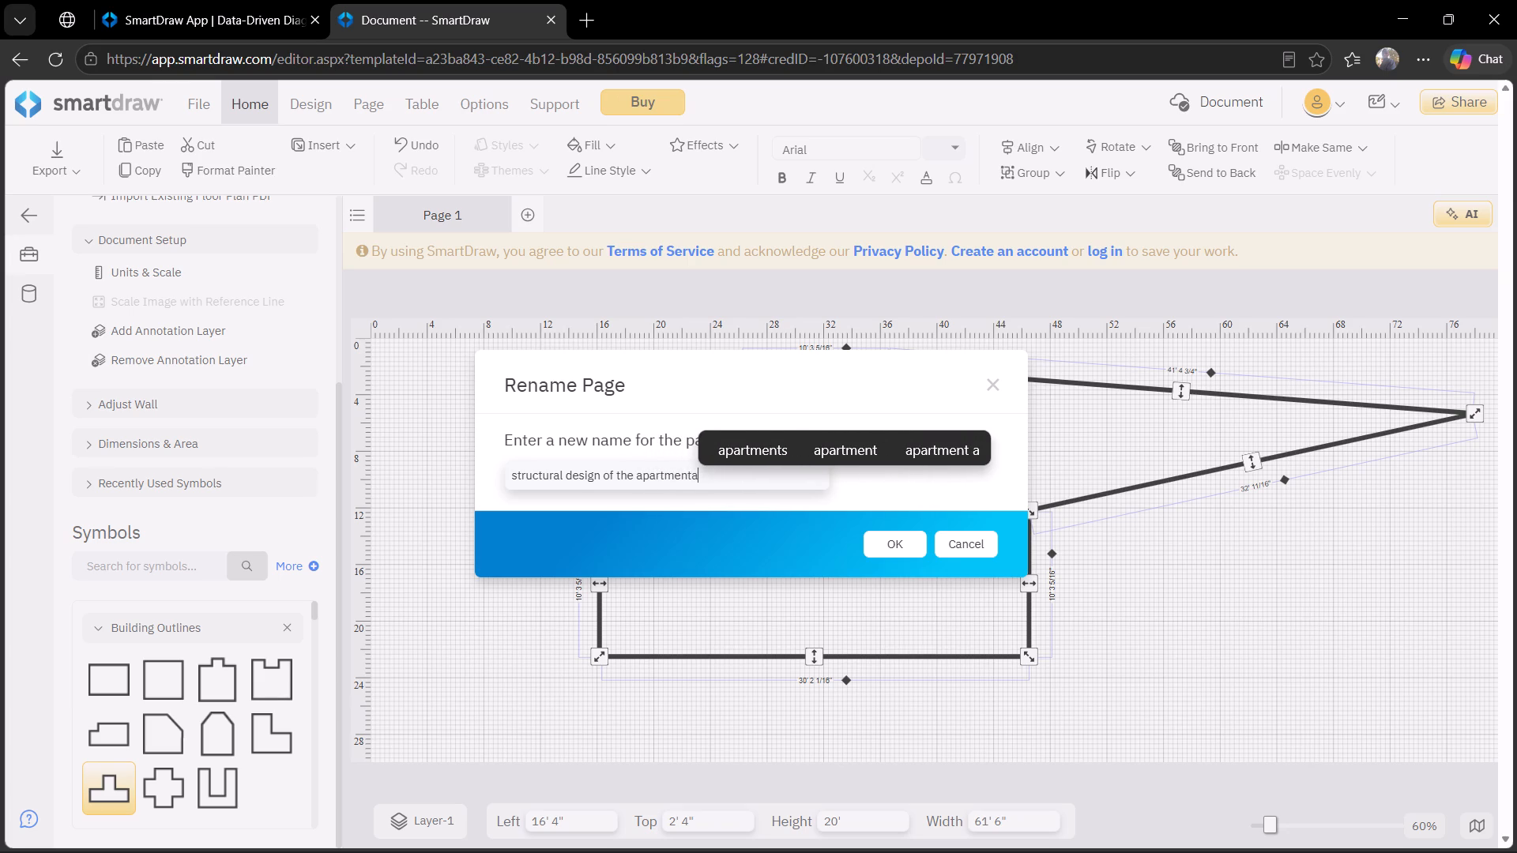
click(905, 543)
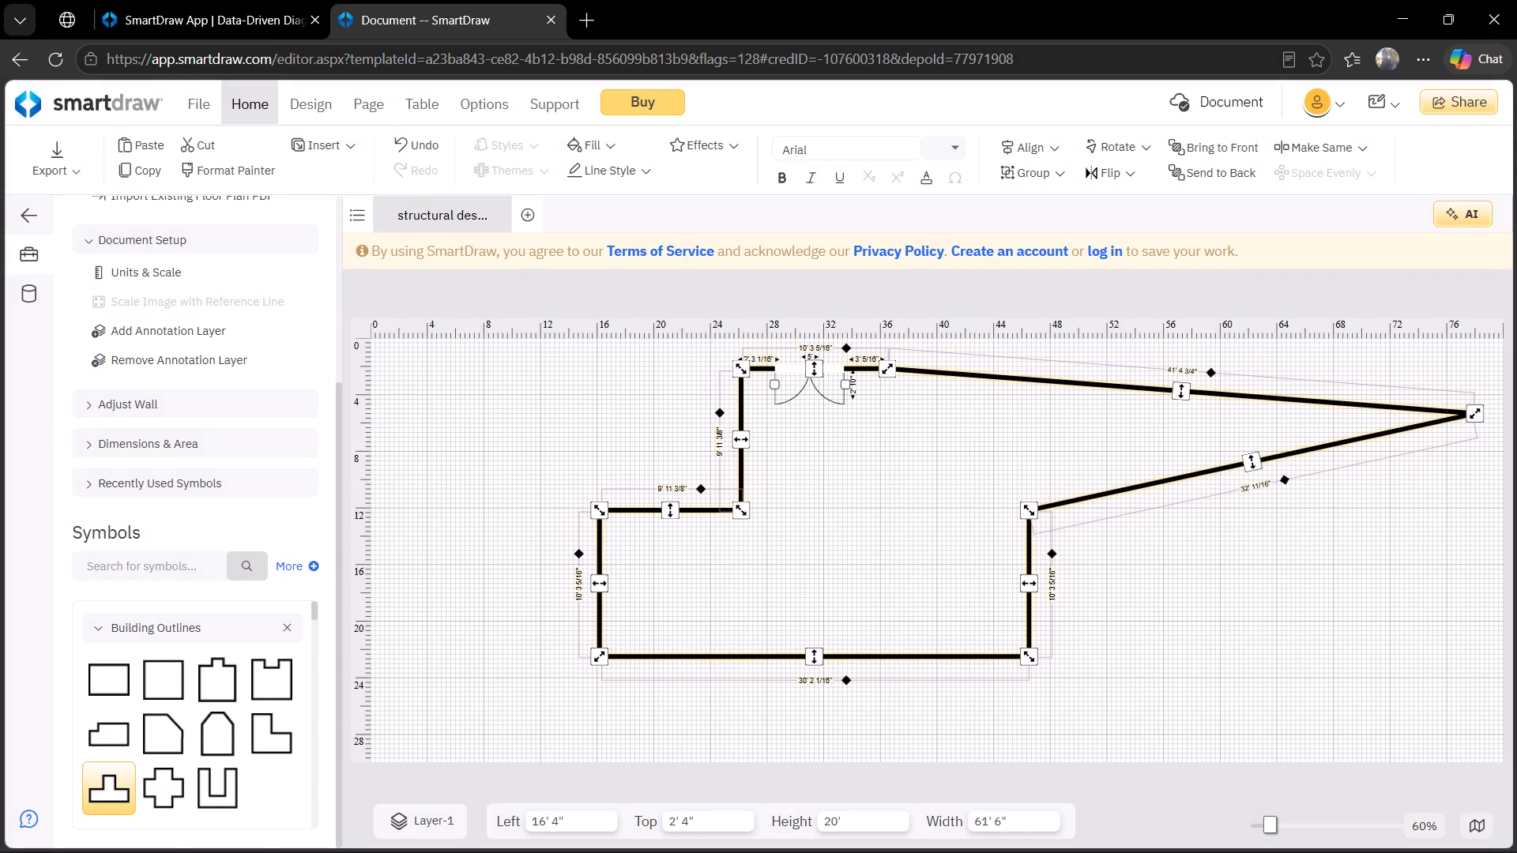
Move the notch corner on the outline's right side down and outward, extending the bottom wall by about 26'.
drag(1031, 511, 1169, 589)
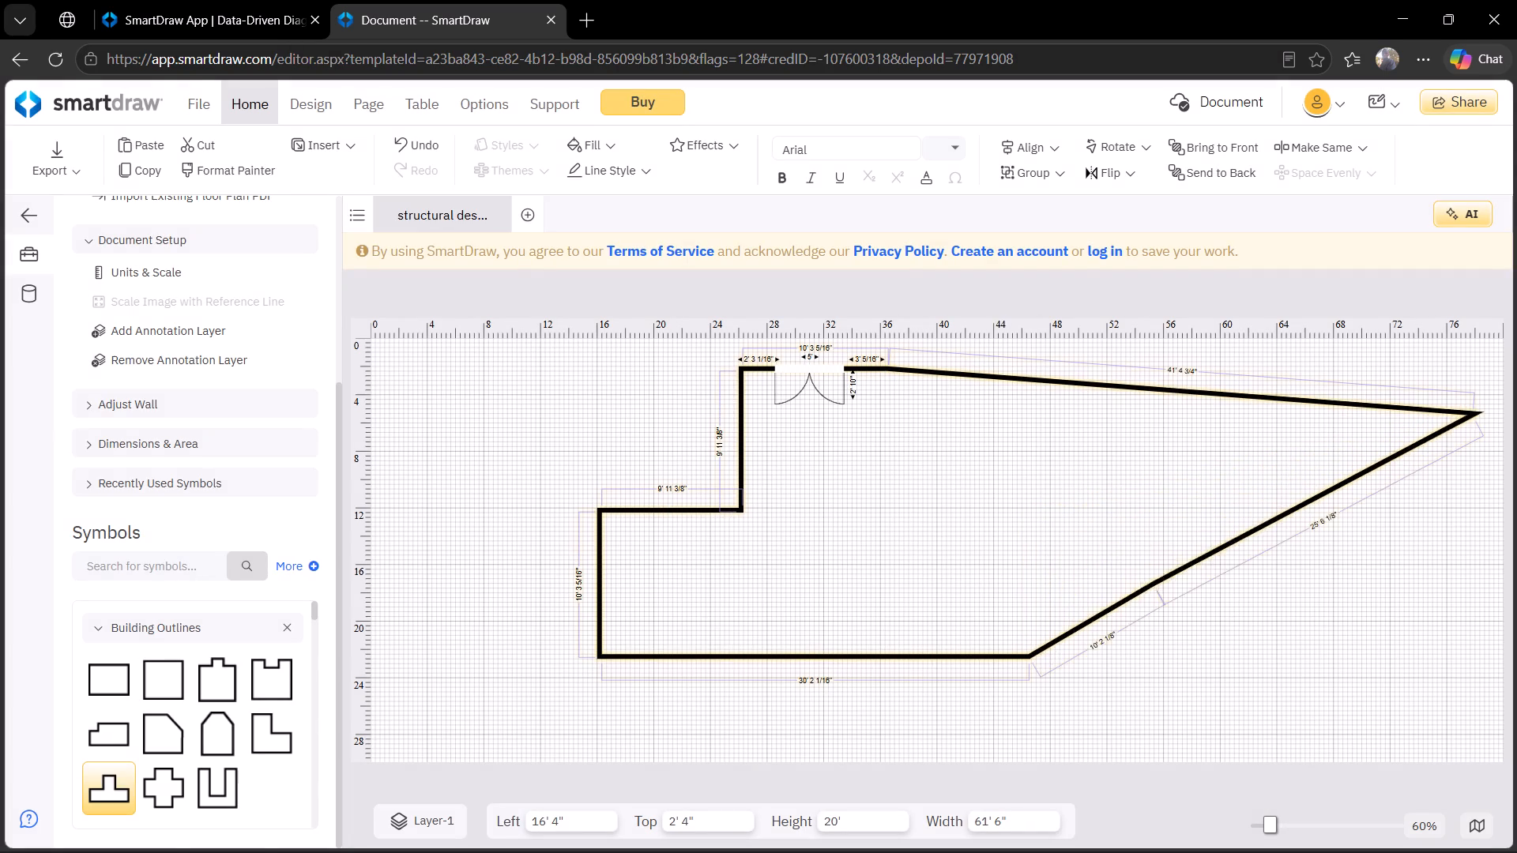
drag(1169, 589, 1315, 655)
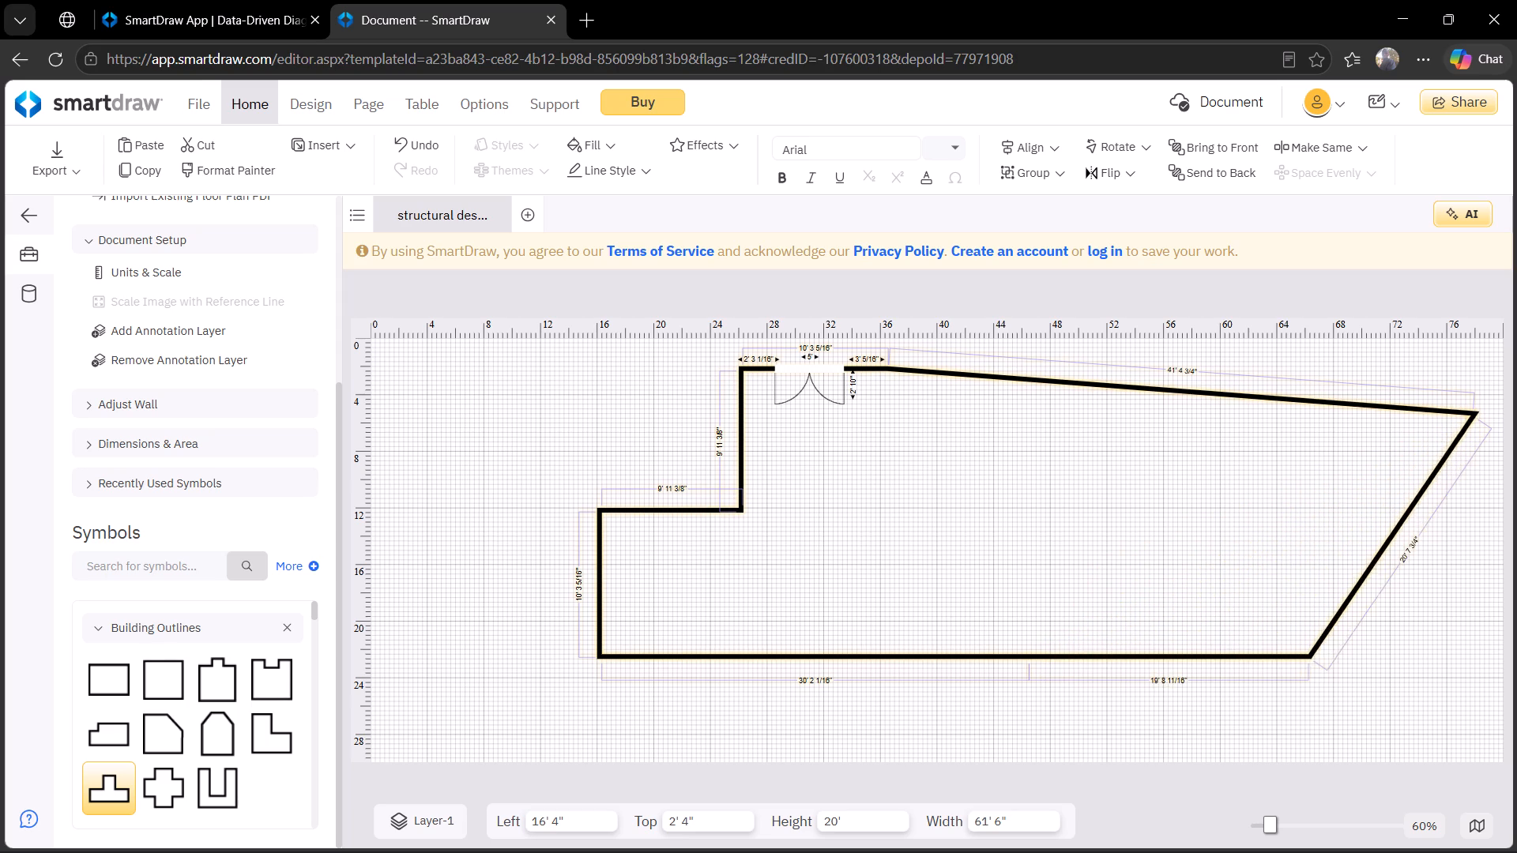
drag(1315, 655, 1398, 653)
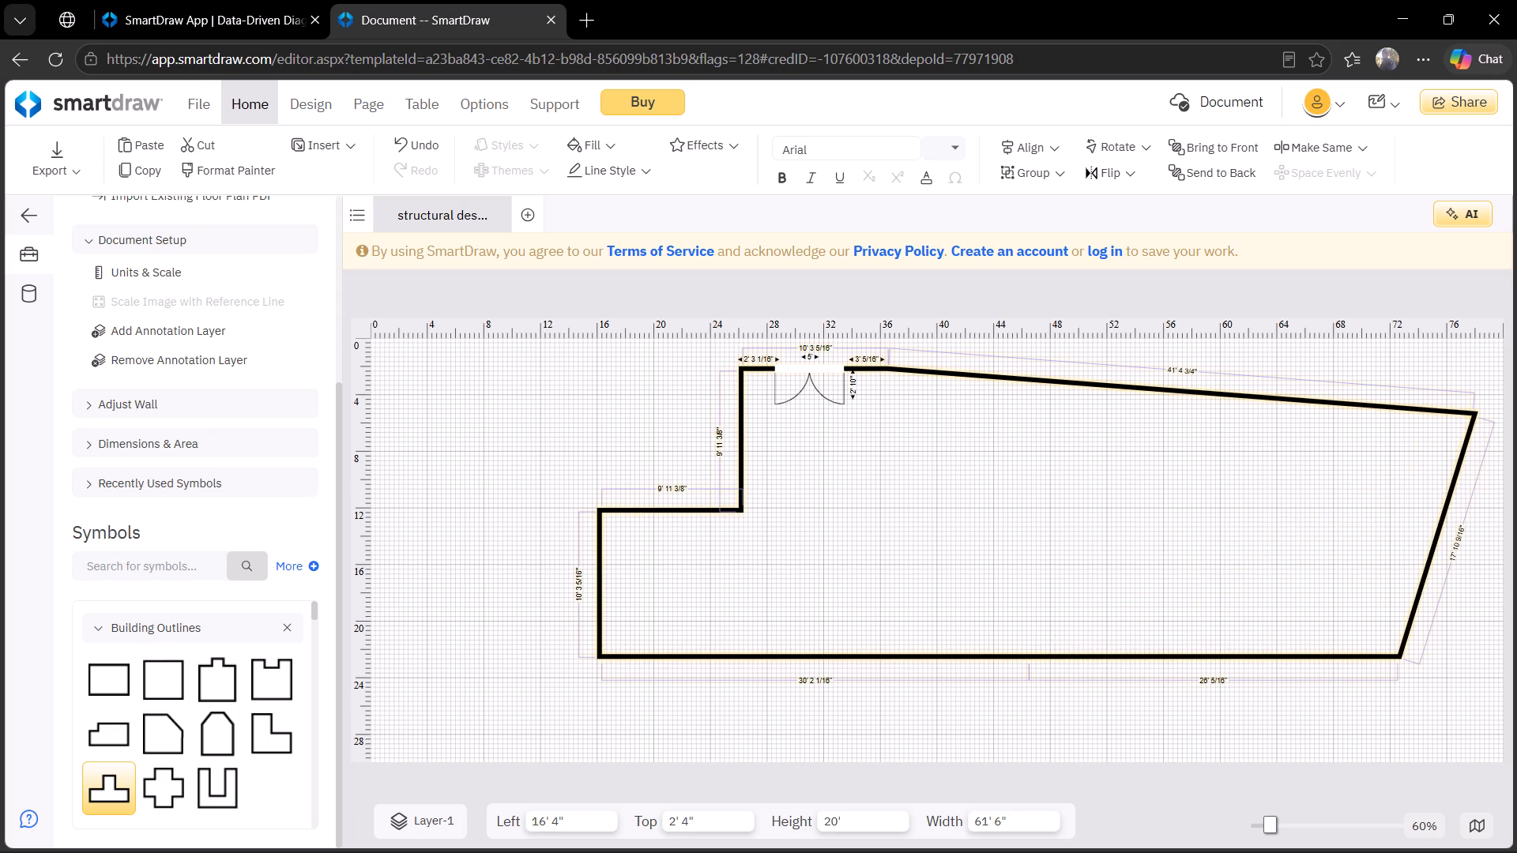
Pull the outline's inner corner left of the double door far outward, for an overall width of about 74' 8".
drag(734, 509, 473, 379)
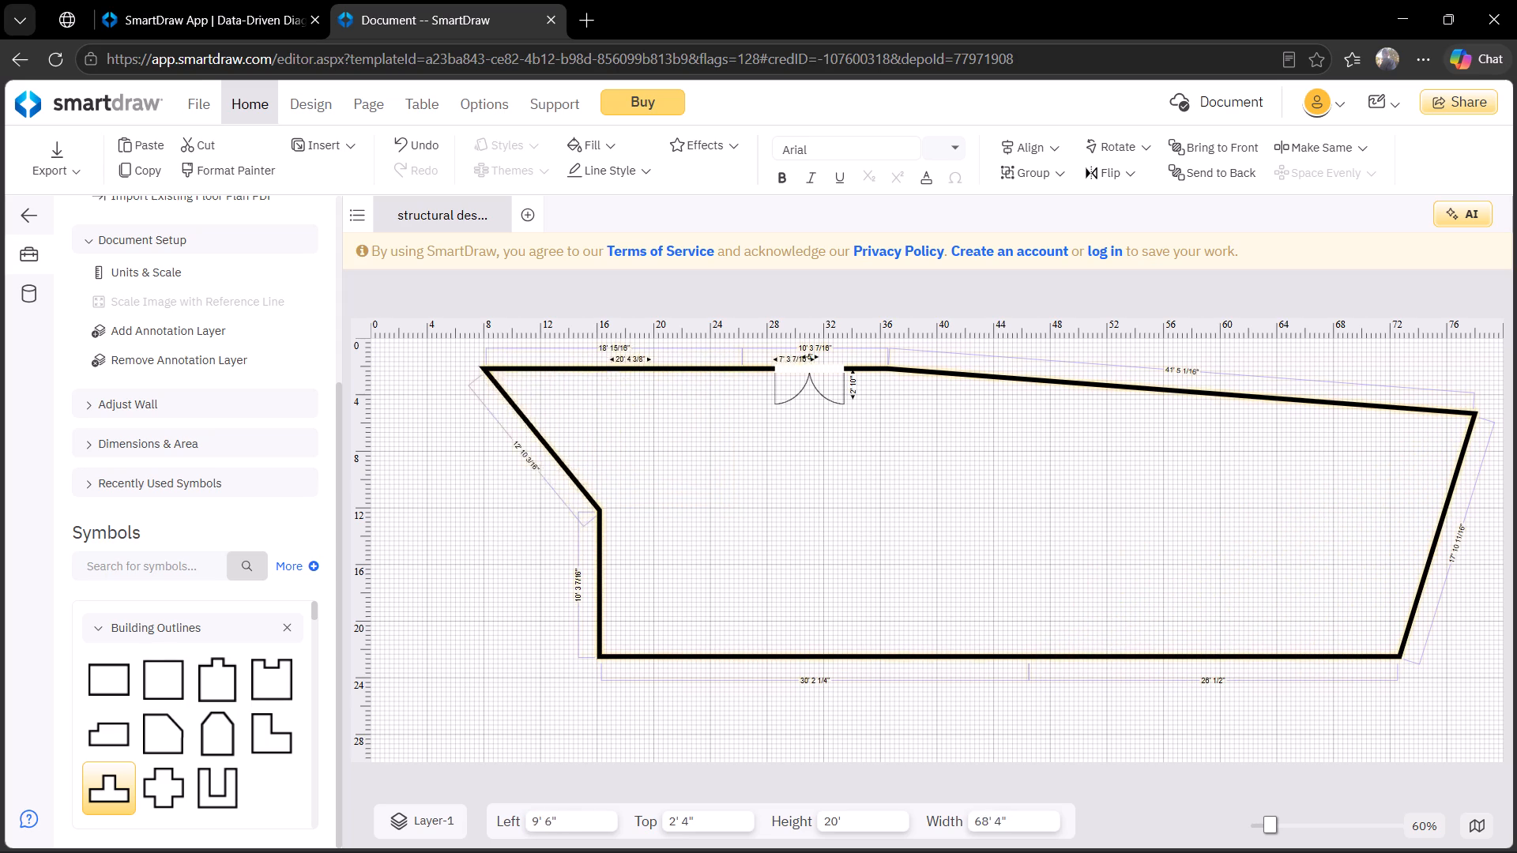
drag(473, 379, 415, 394)
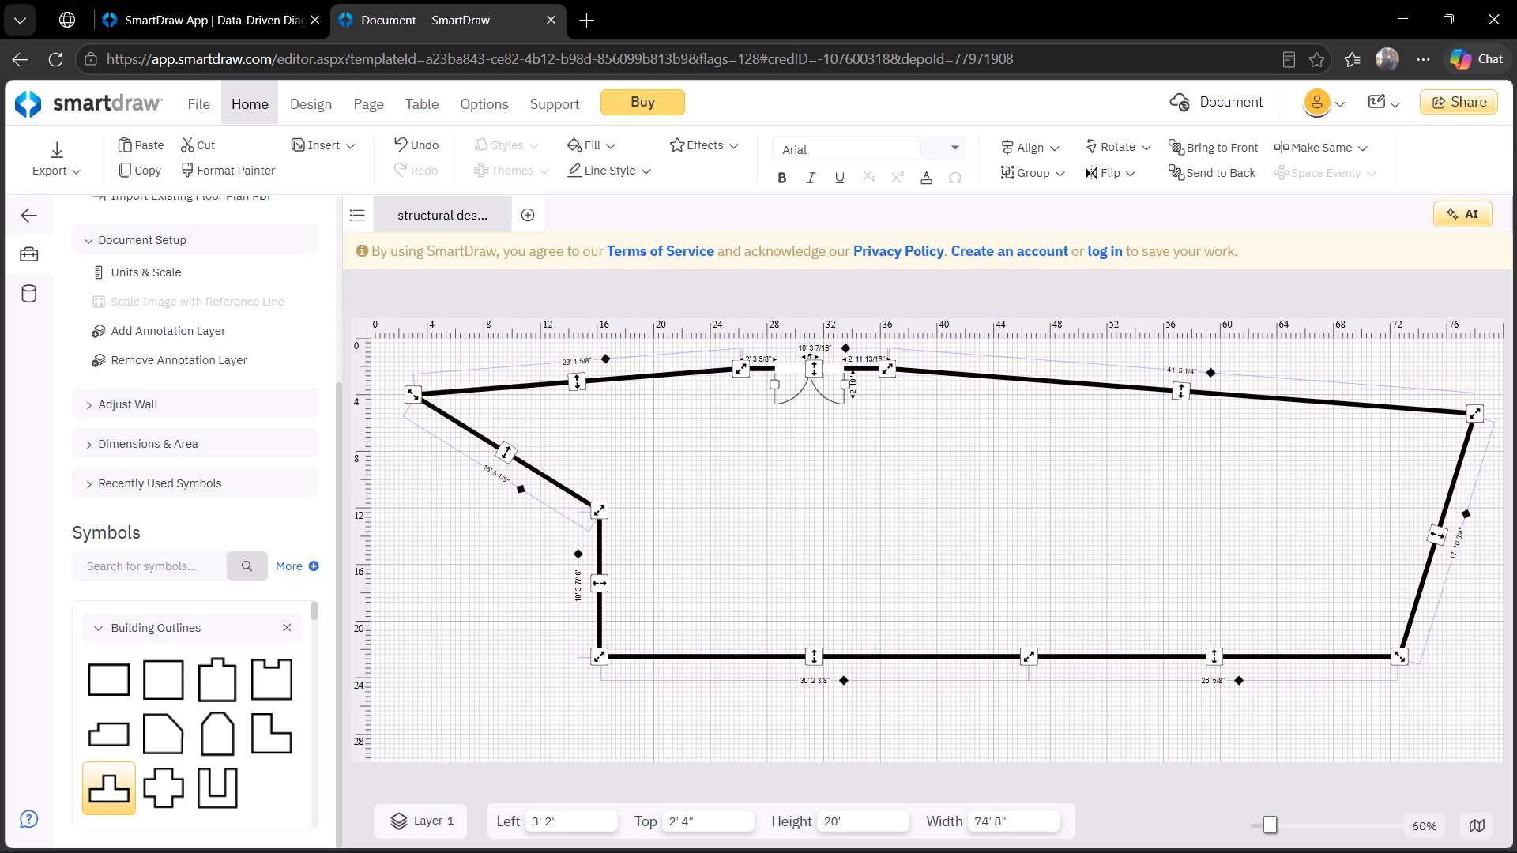
click(814, 430)
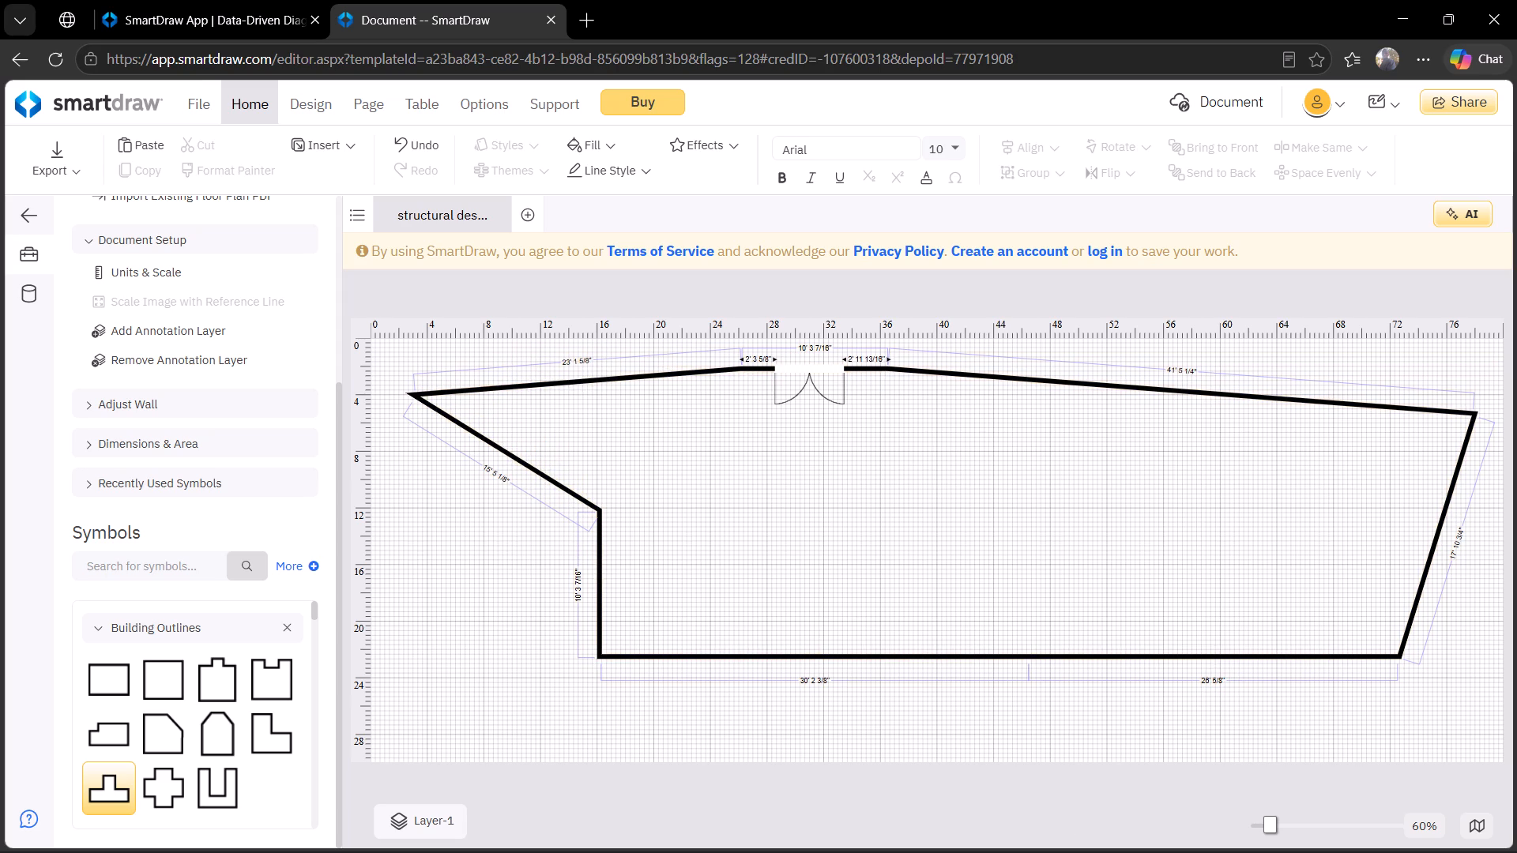
Shift the middle corner of the outline's left side slightly down and outward, so the lower-left wall slants.
click(594, 512)
drag(595, 512, 573, 529)
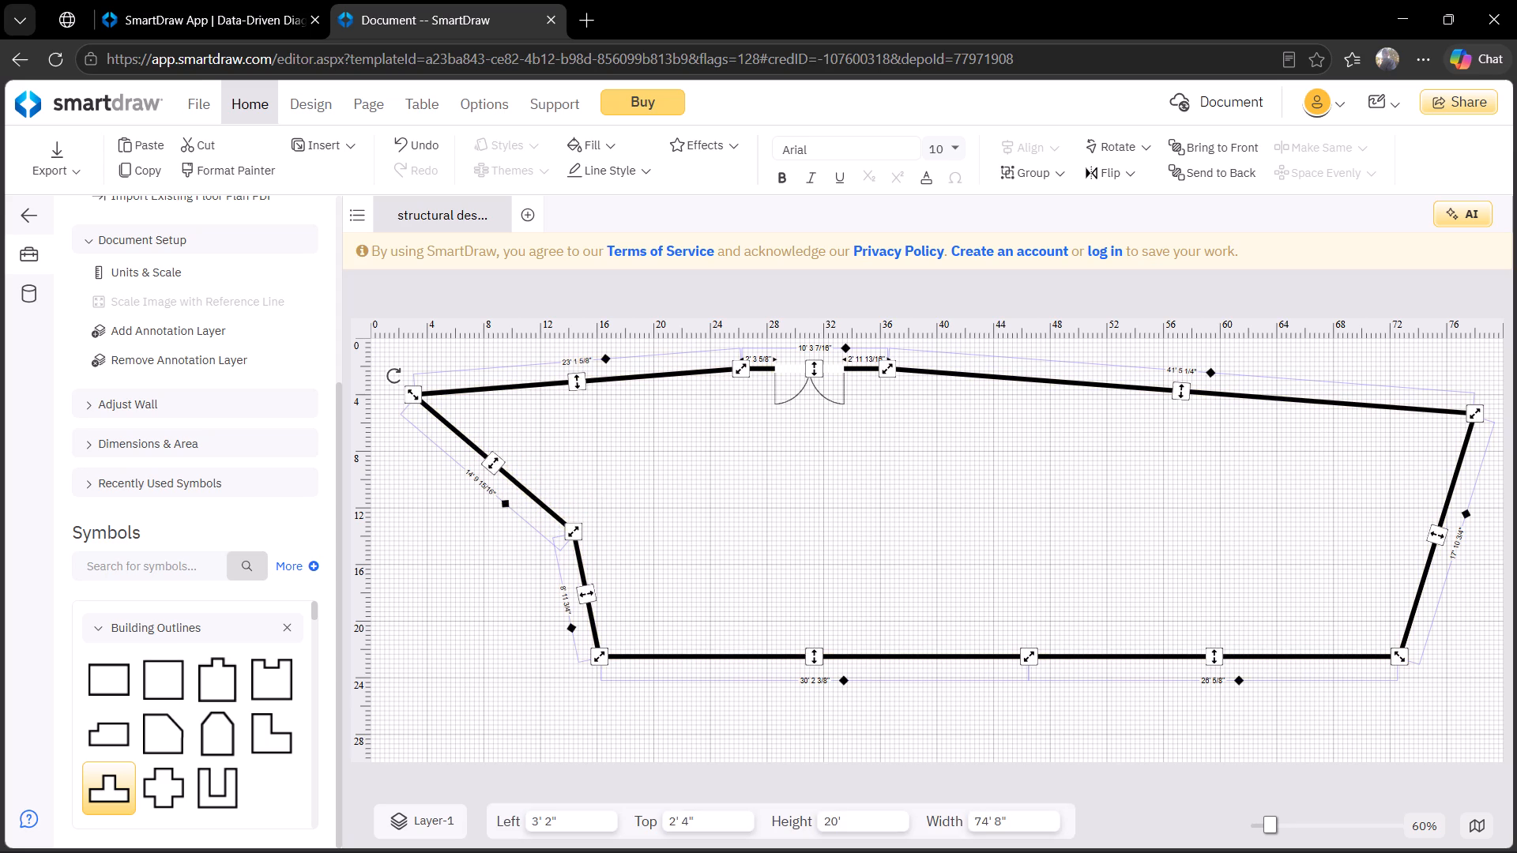
click(841, 494)
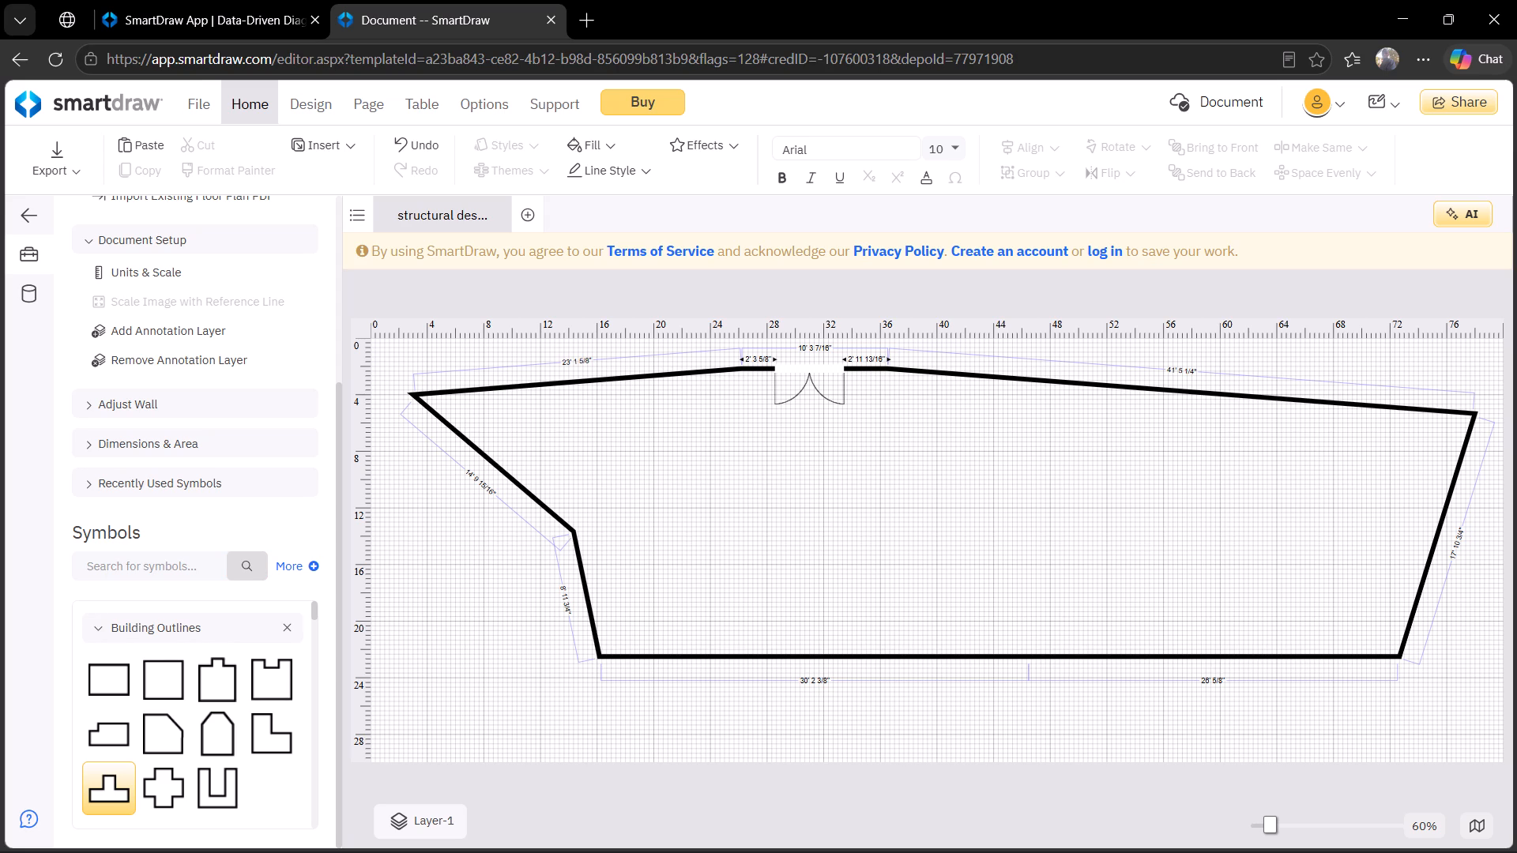
Browse the available floor plan symbols, from building outlines and doors to stairs and sinks.
drag(314, 612, 308, 643)
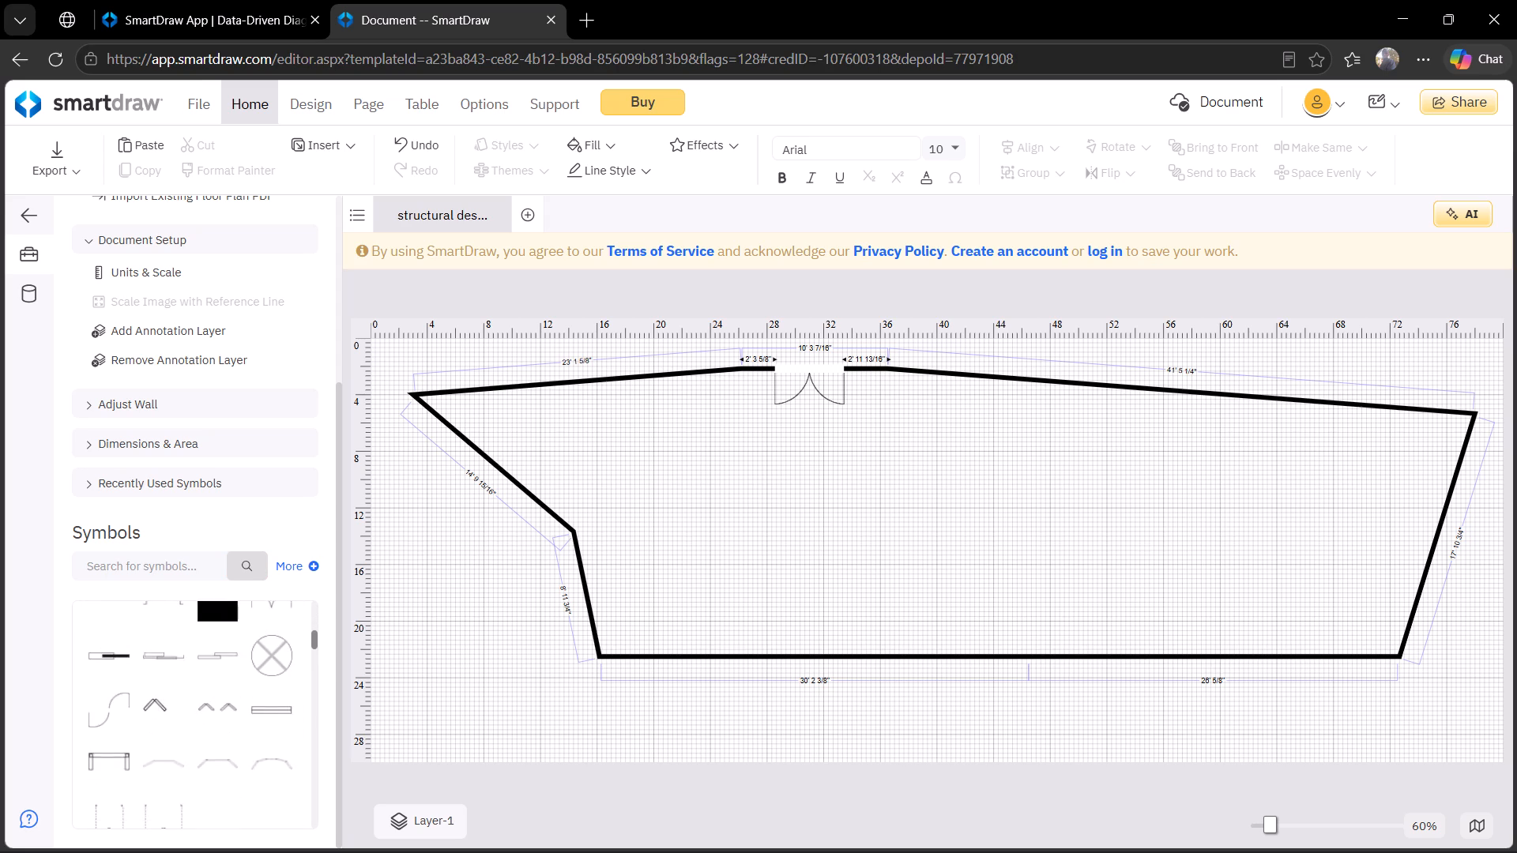
drag(308, 643, 307, 678)
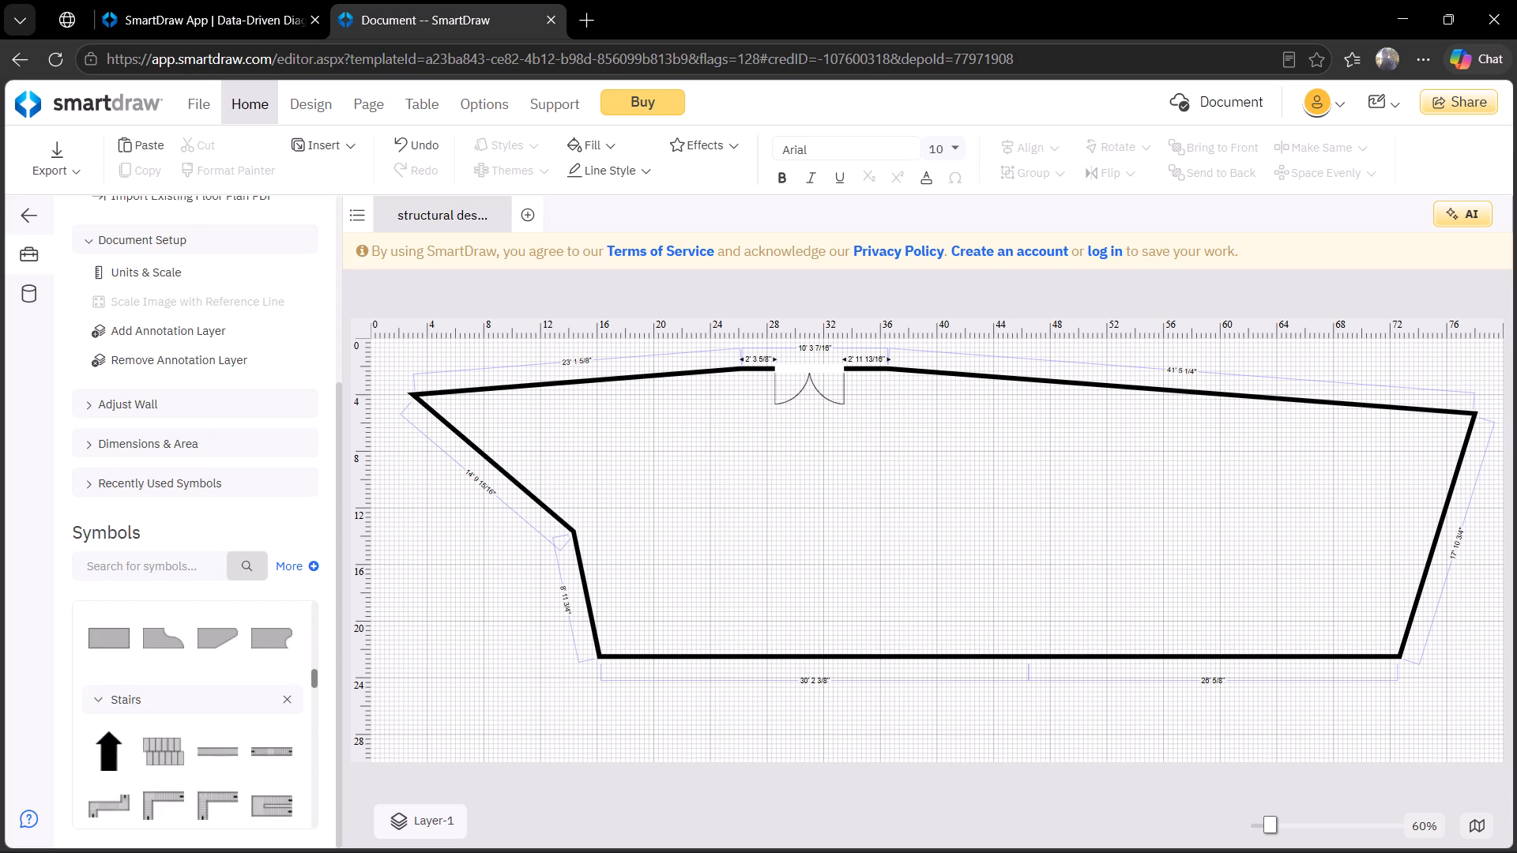
drag(307, 678, 287, 615)
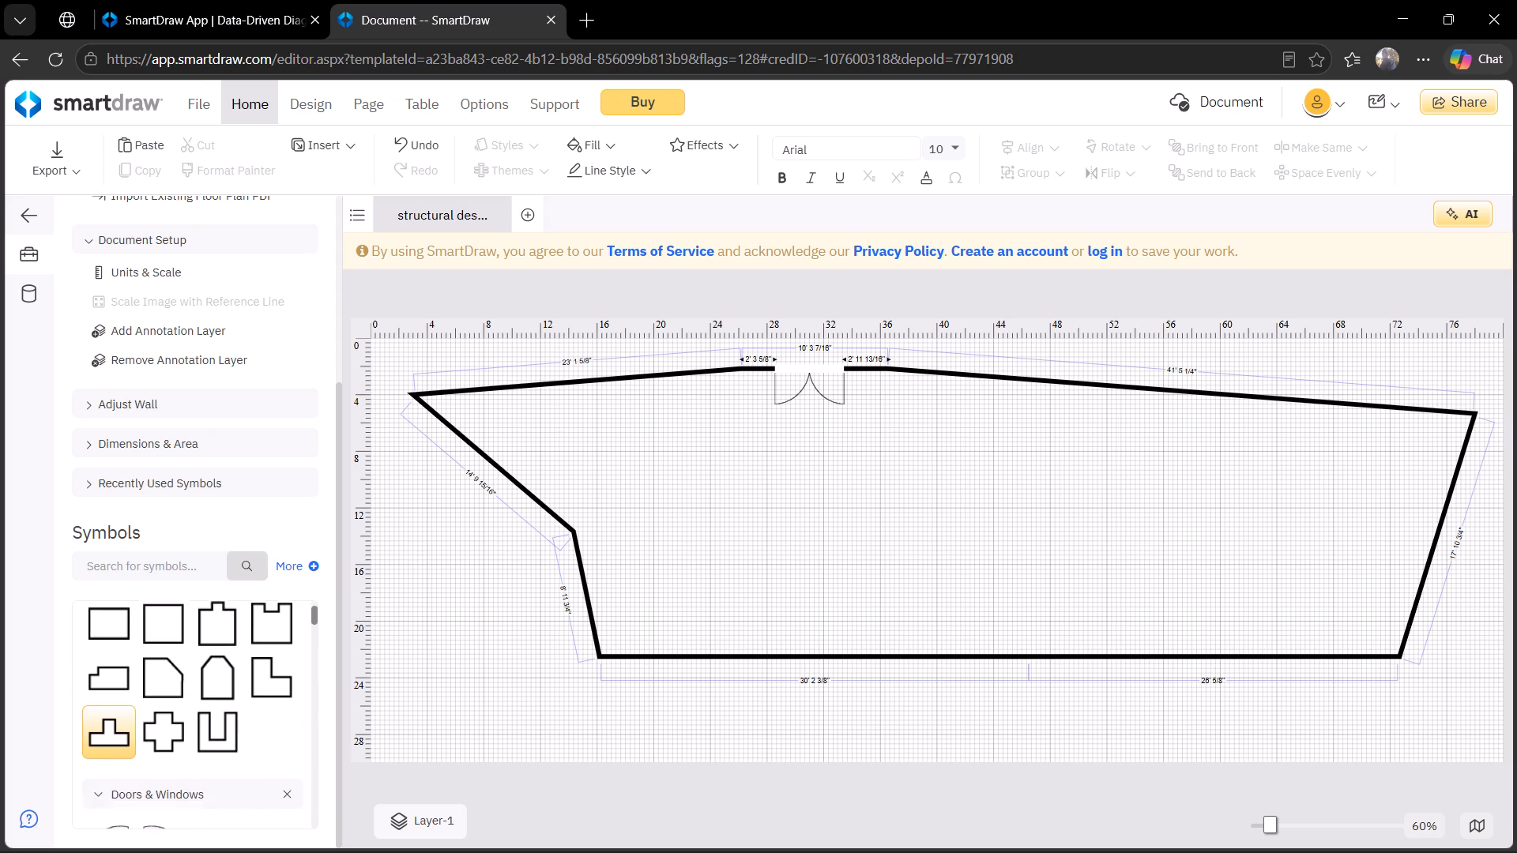
drag(287, 615, 293, 689)
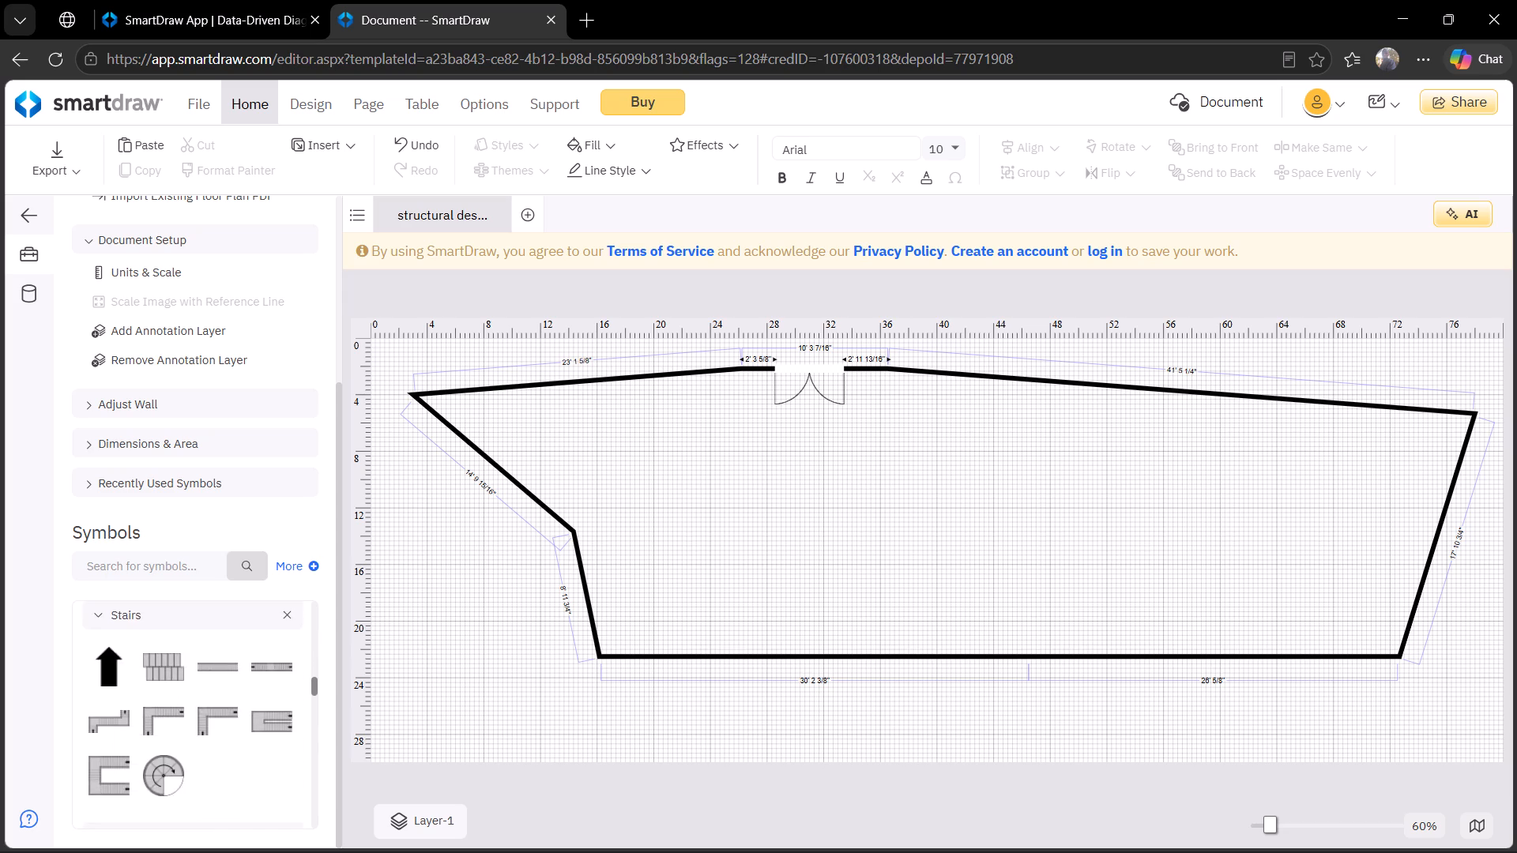
drag(293, 689, 299, 740)
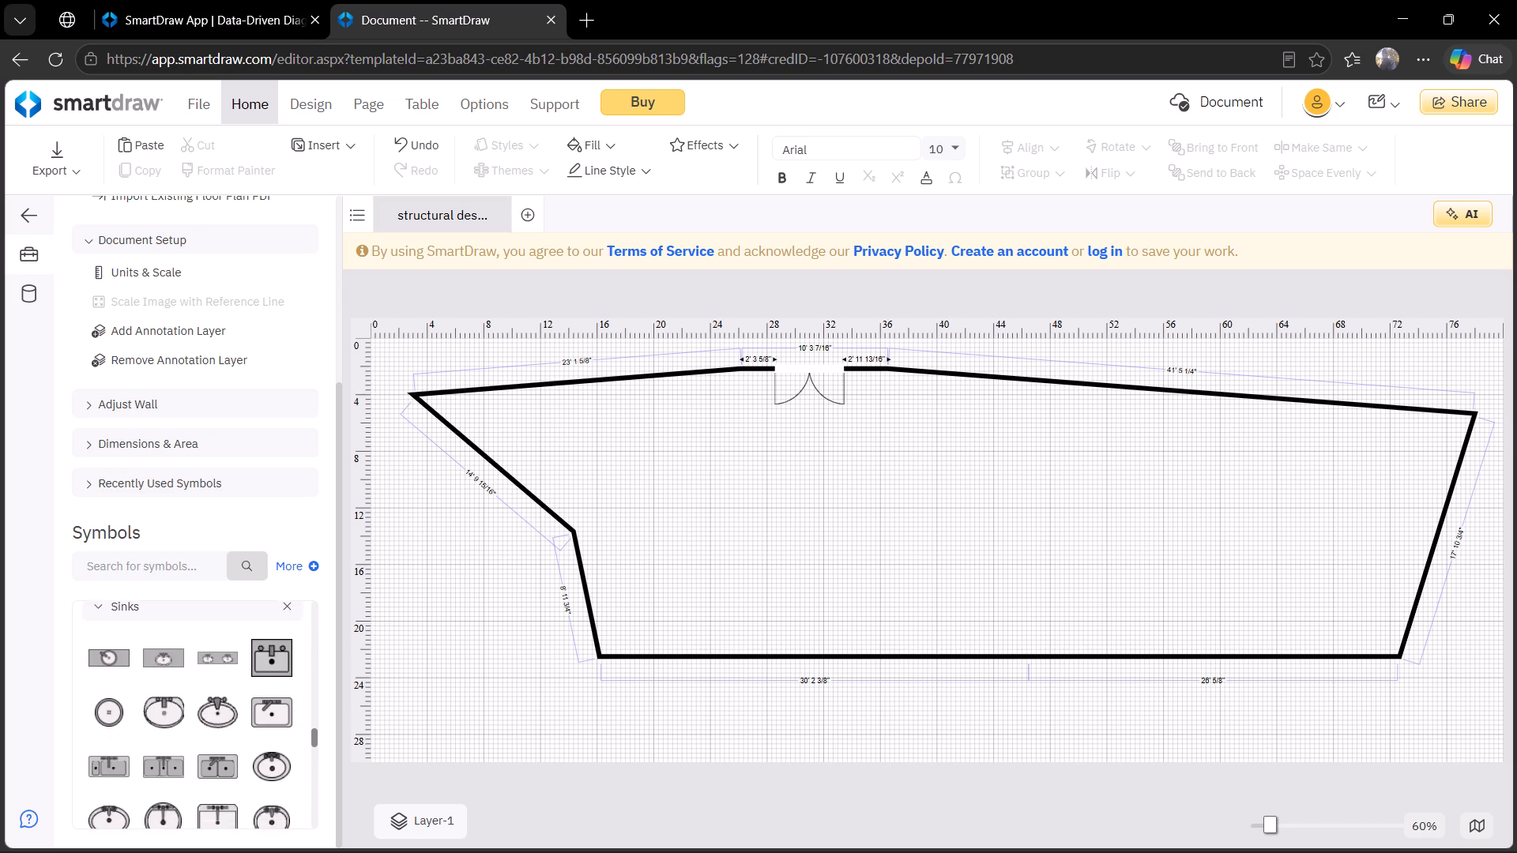
drag(299, 740, 292, 579)
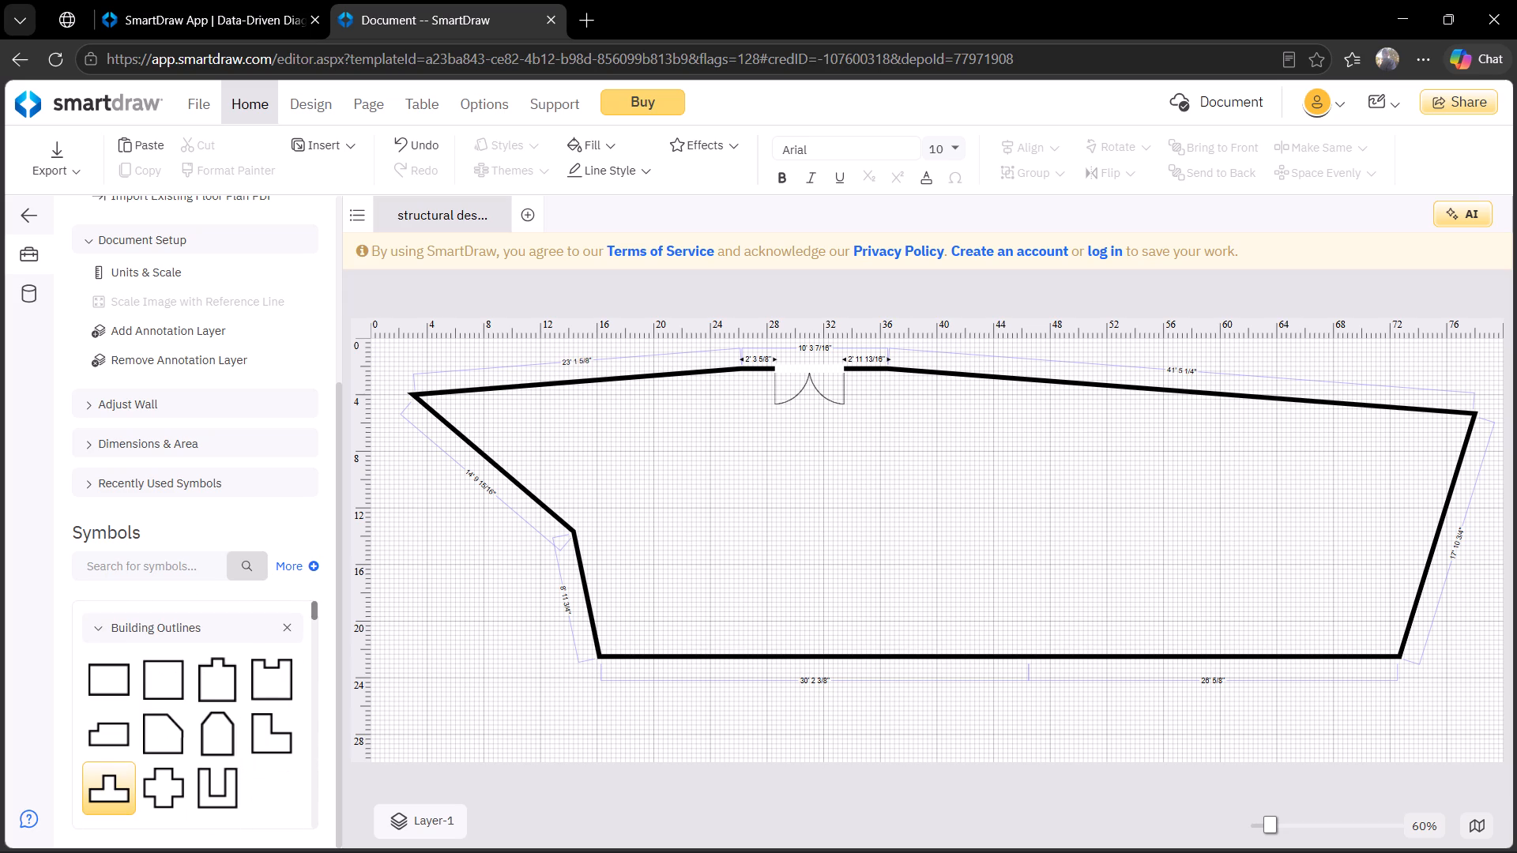
drag(292, 579, 292, 572)
Add the Building Outlines library from the Floor Plans collection's Building & Room Outlines folder to the symbols.
click(292, 568)
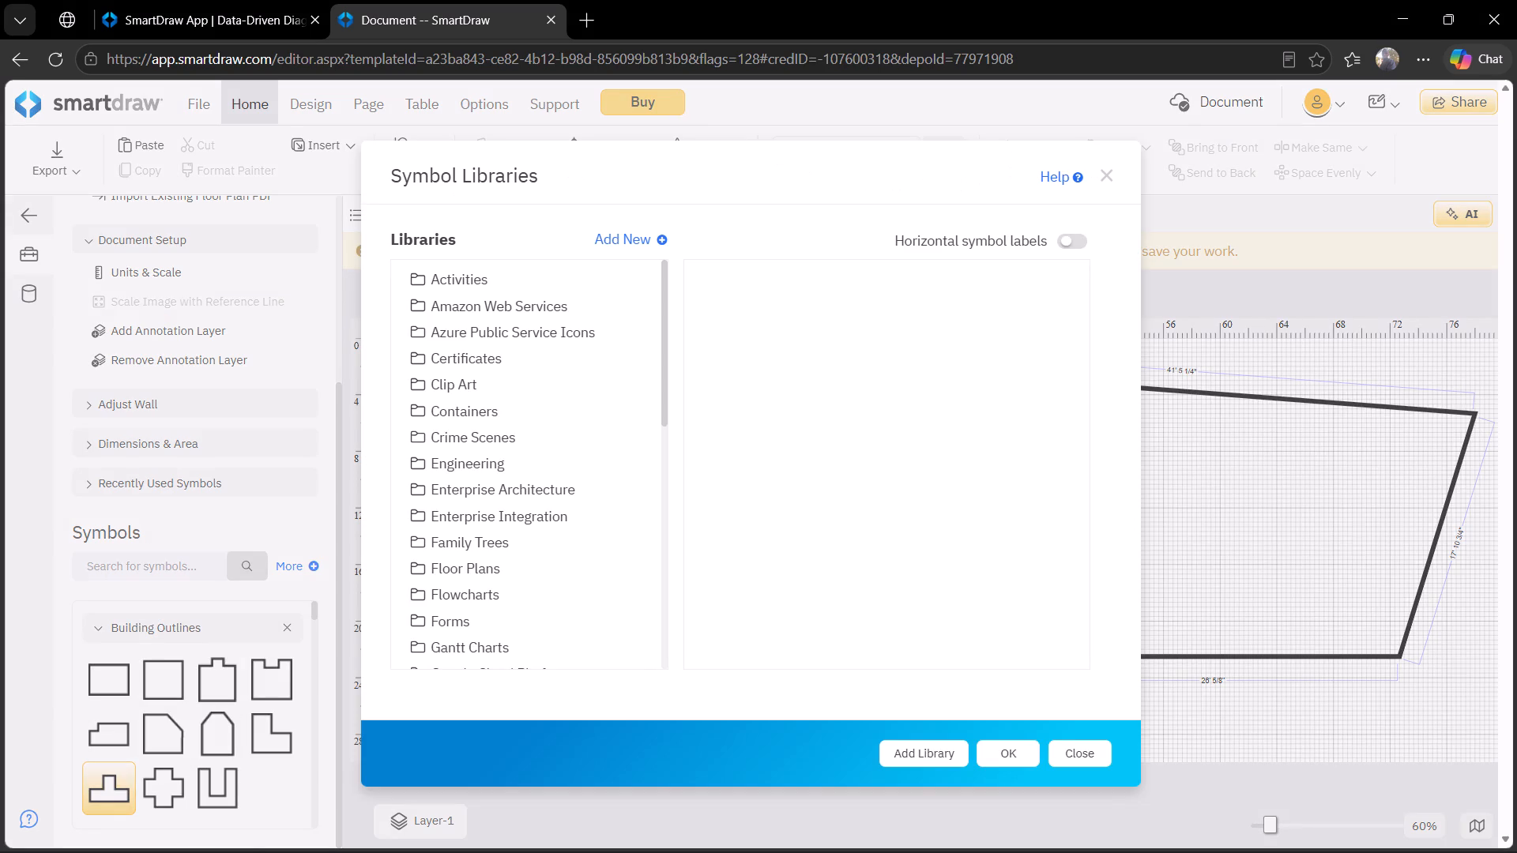
click(548, 624)
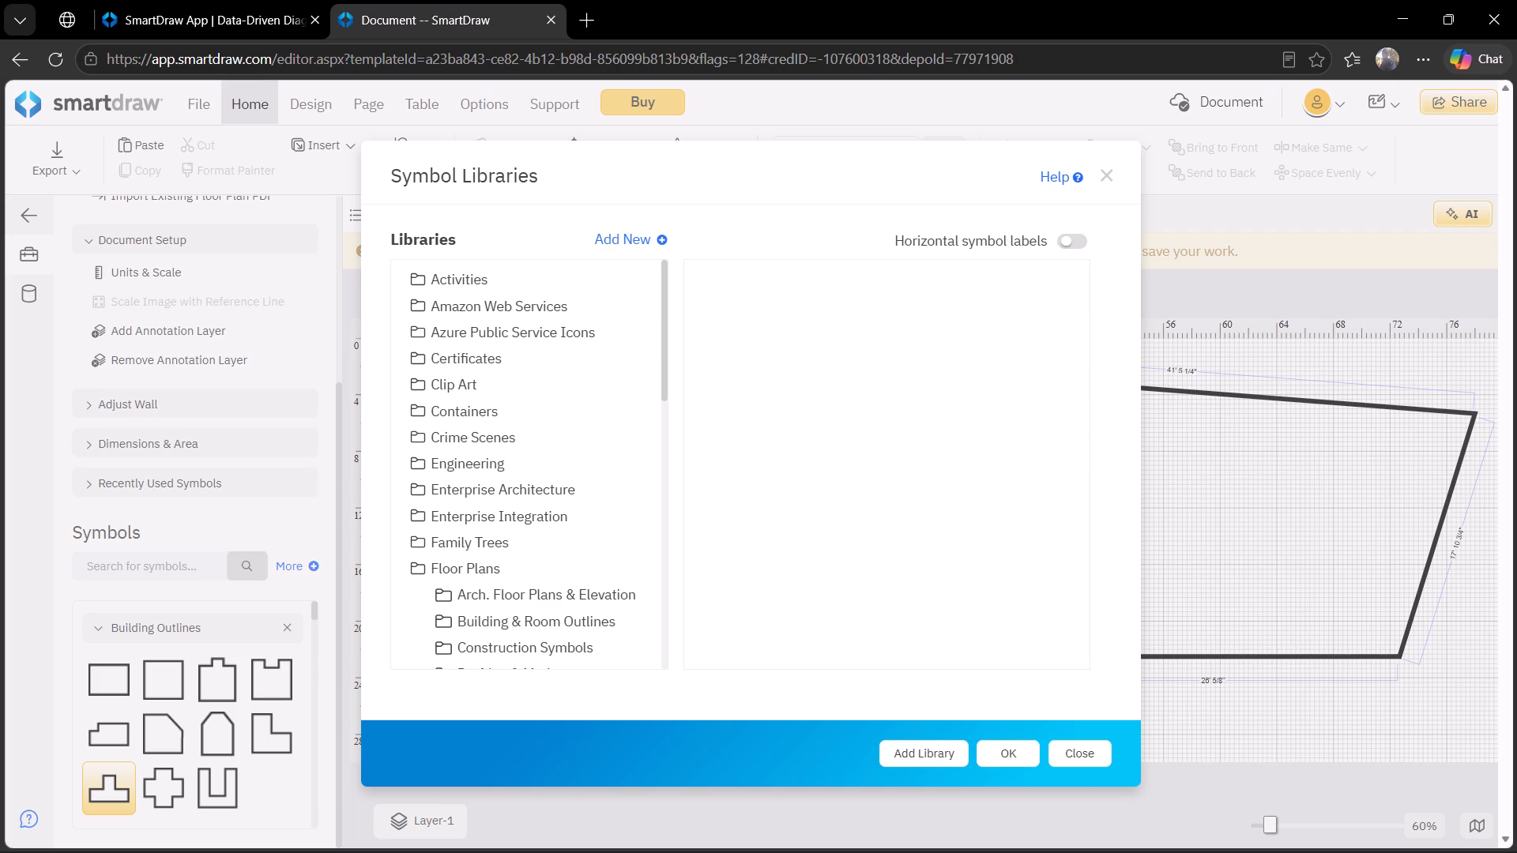
click(920, 742)
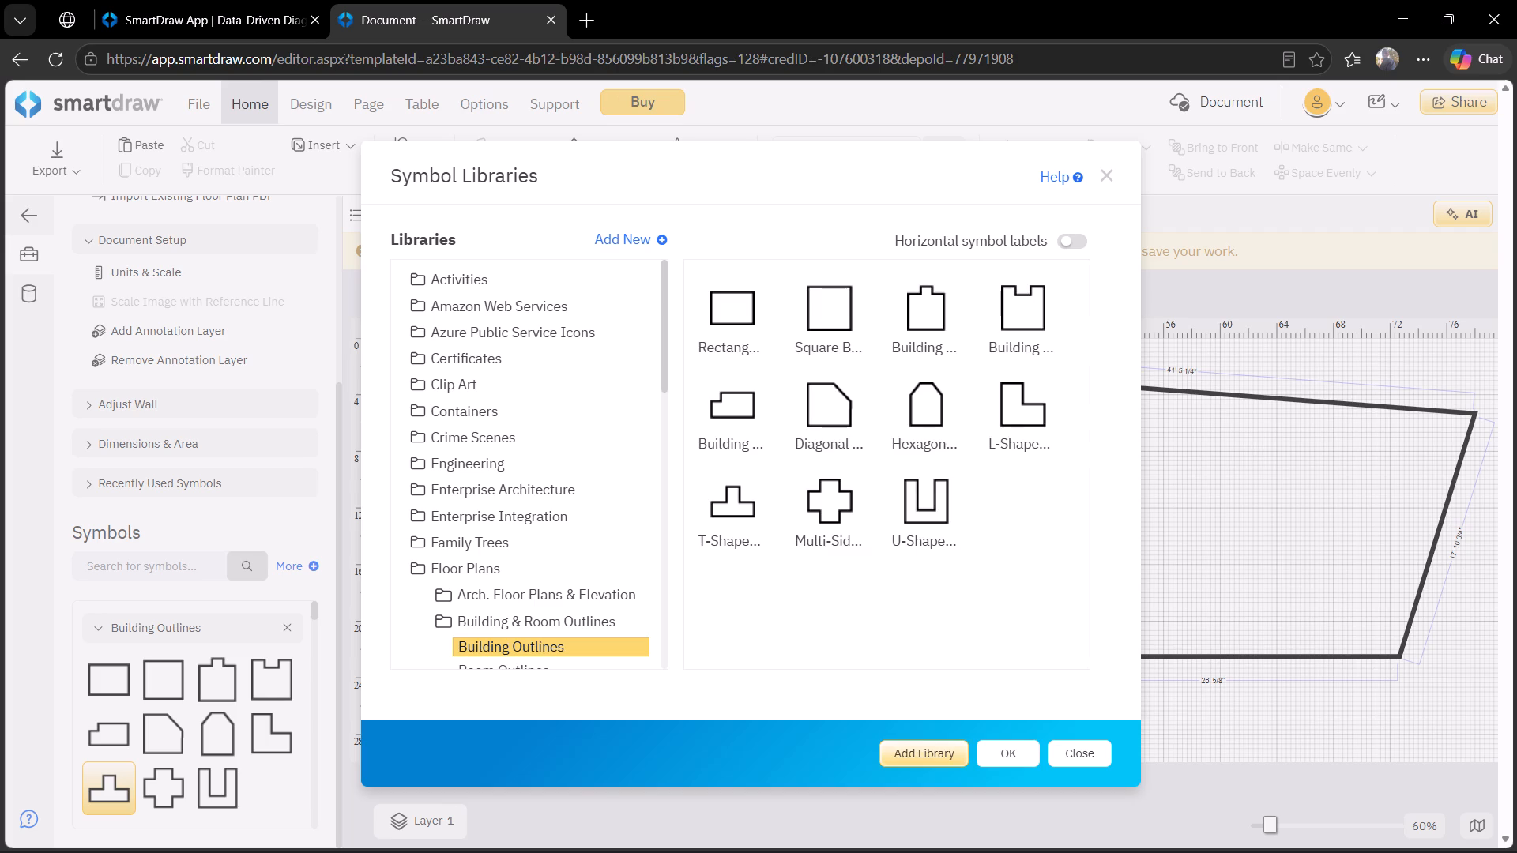
click(913, 757)
click(1026, 748)
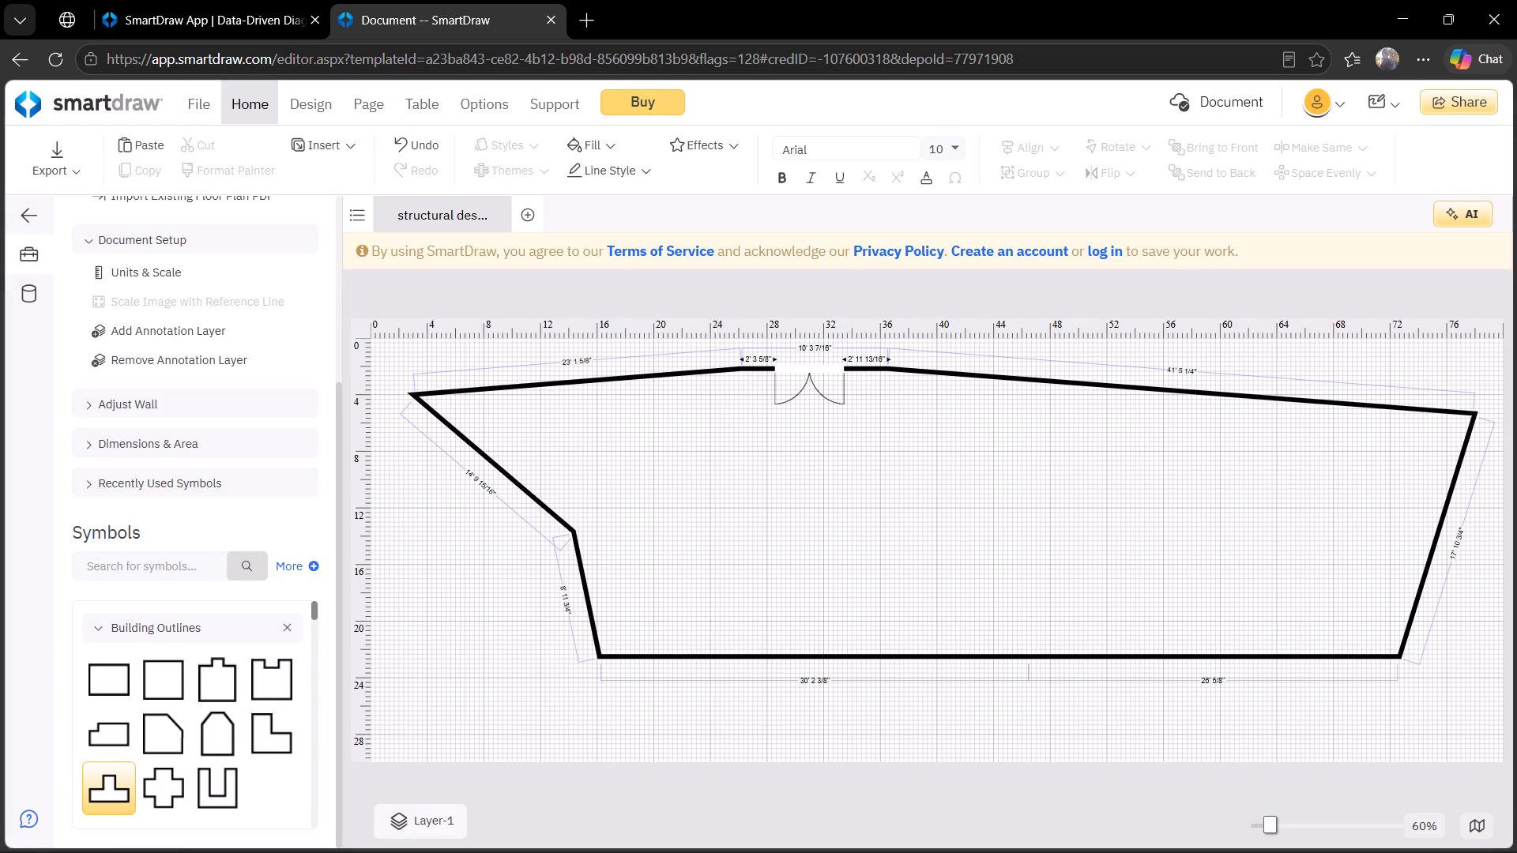
Look through the loaded symbols, from appliances and sinks to toilets, and return to the rectangular building outline.
drag(312, 617, 312, 707)
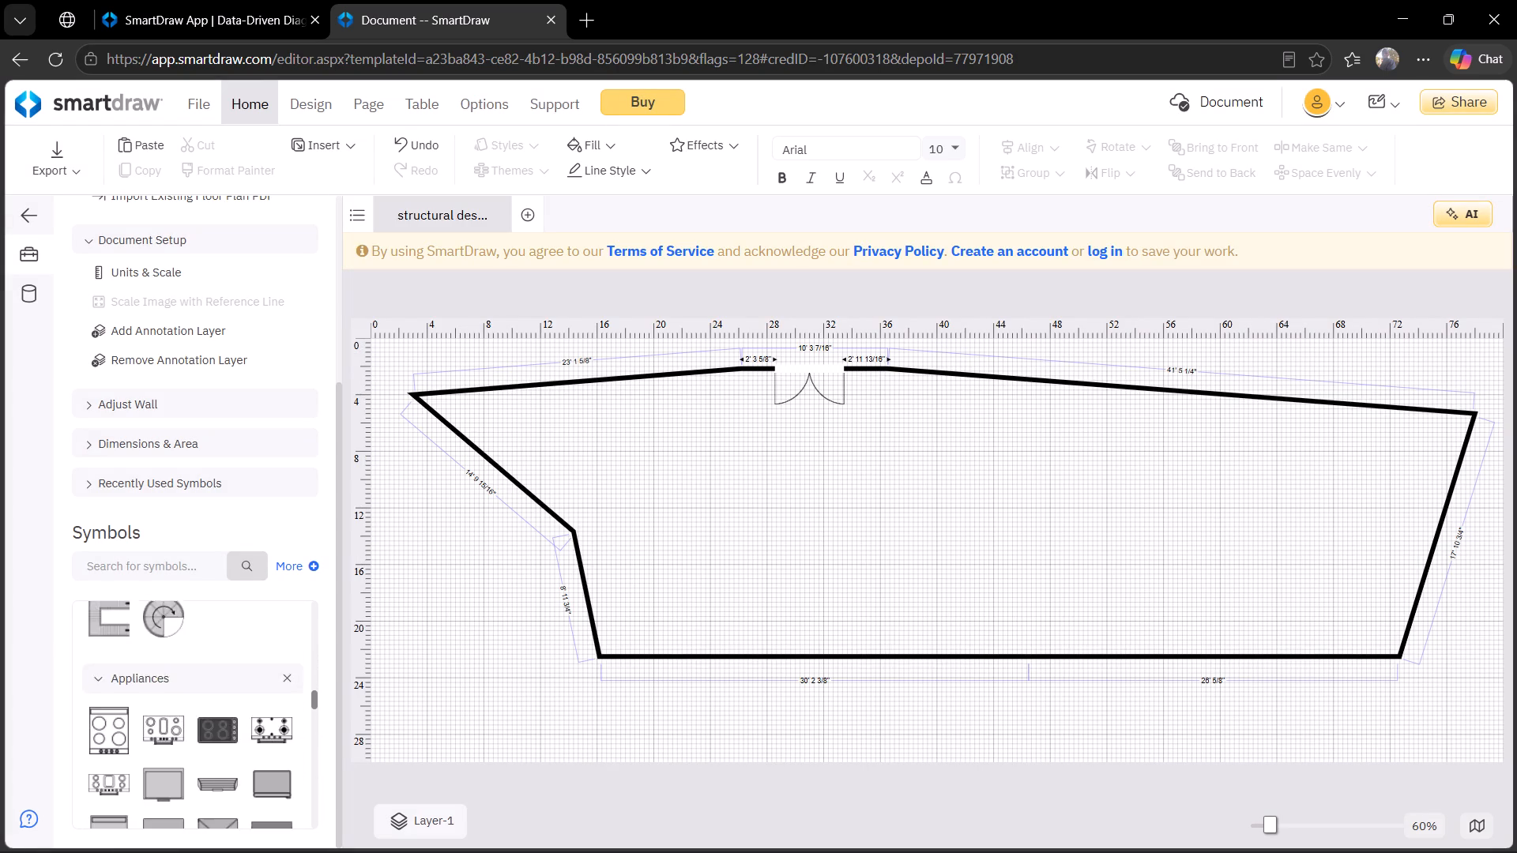
drag(312, 707, 315, 780)
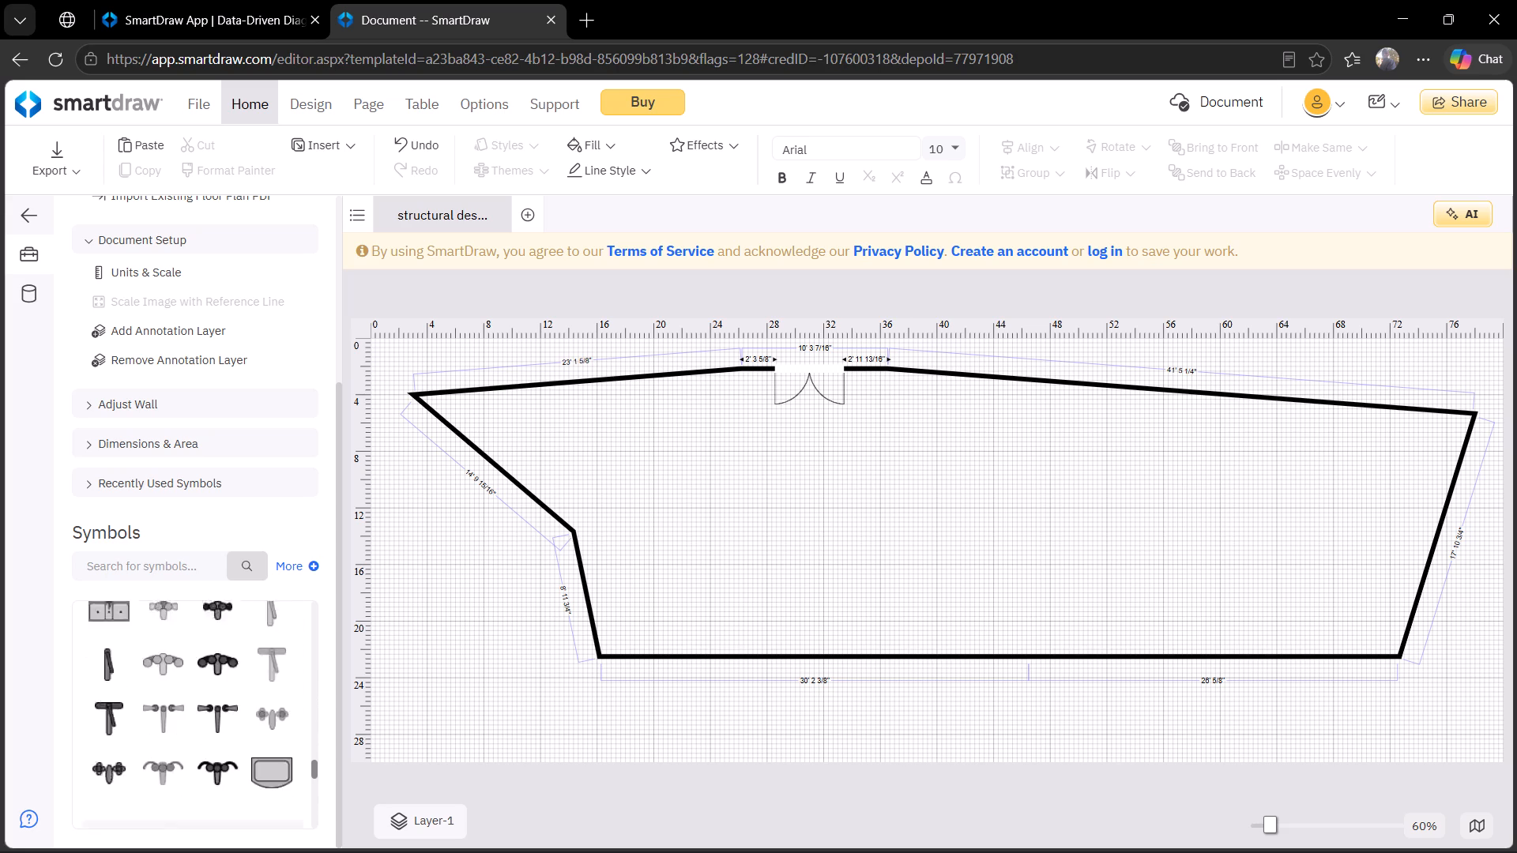
drag(315, 780, 325, 845)
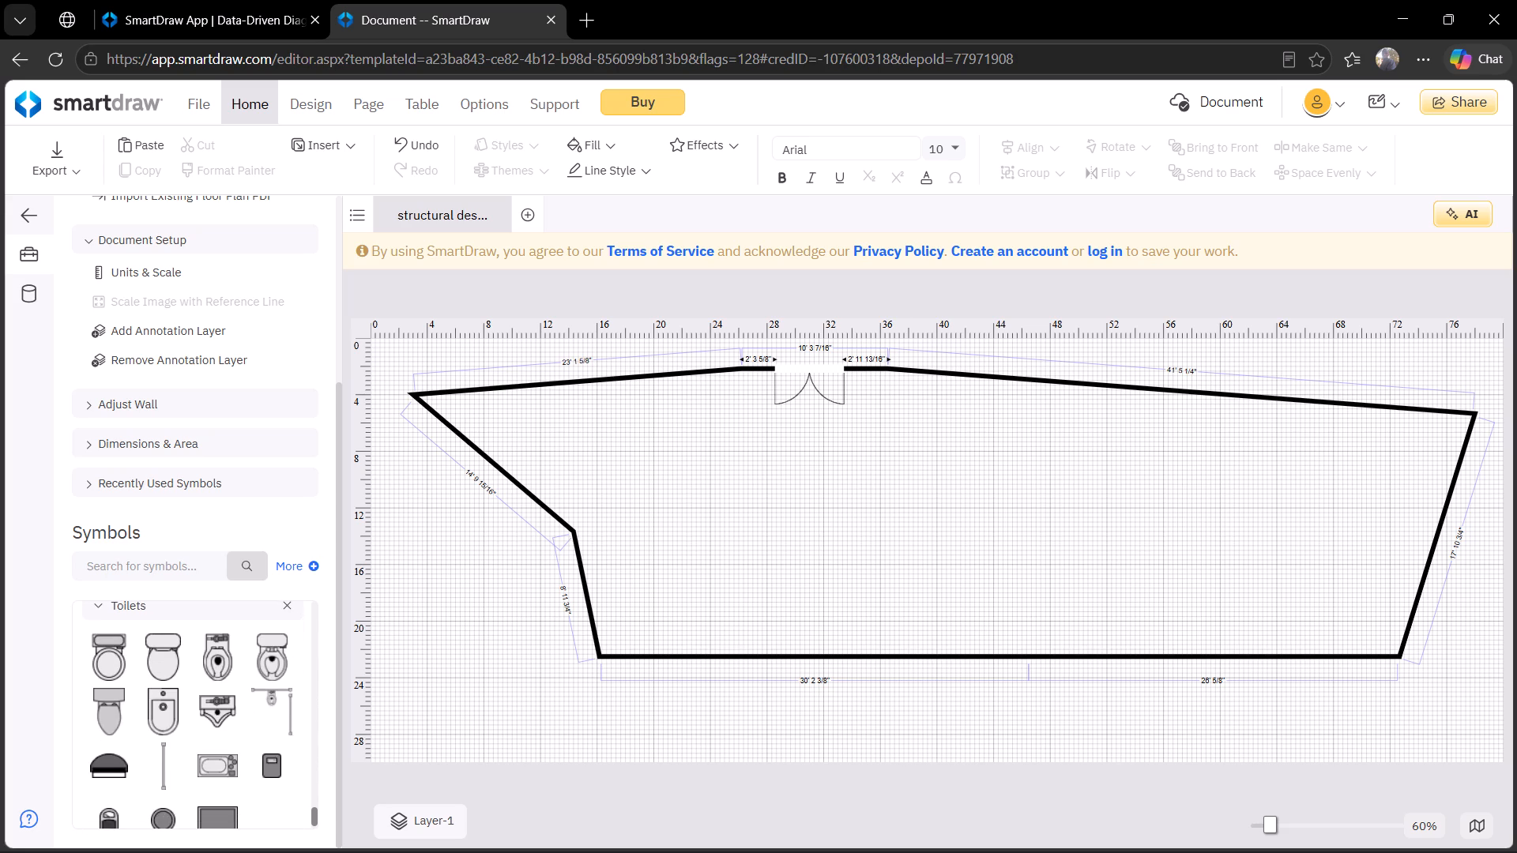
drag(325, 845, 326, 597)
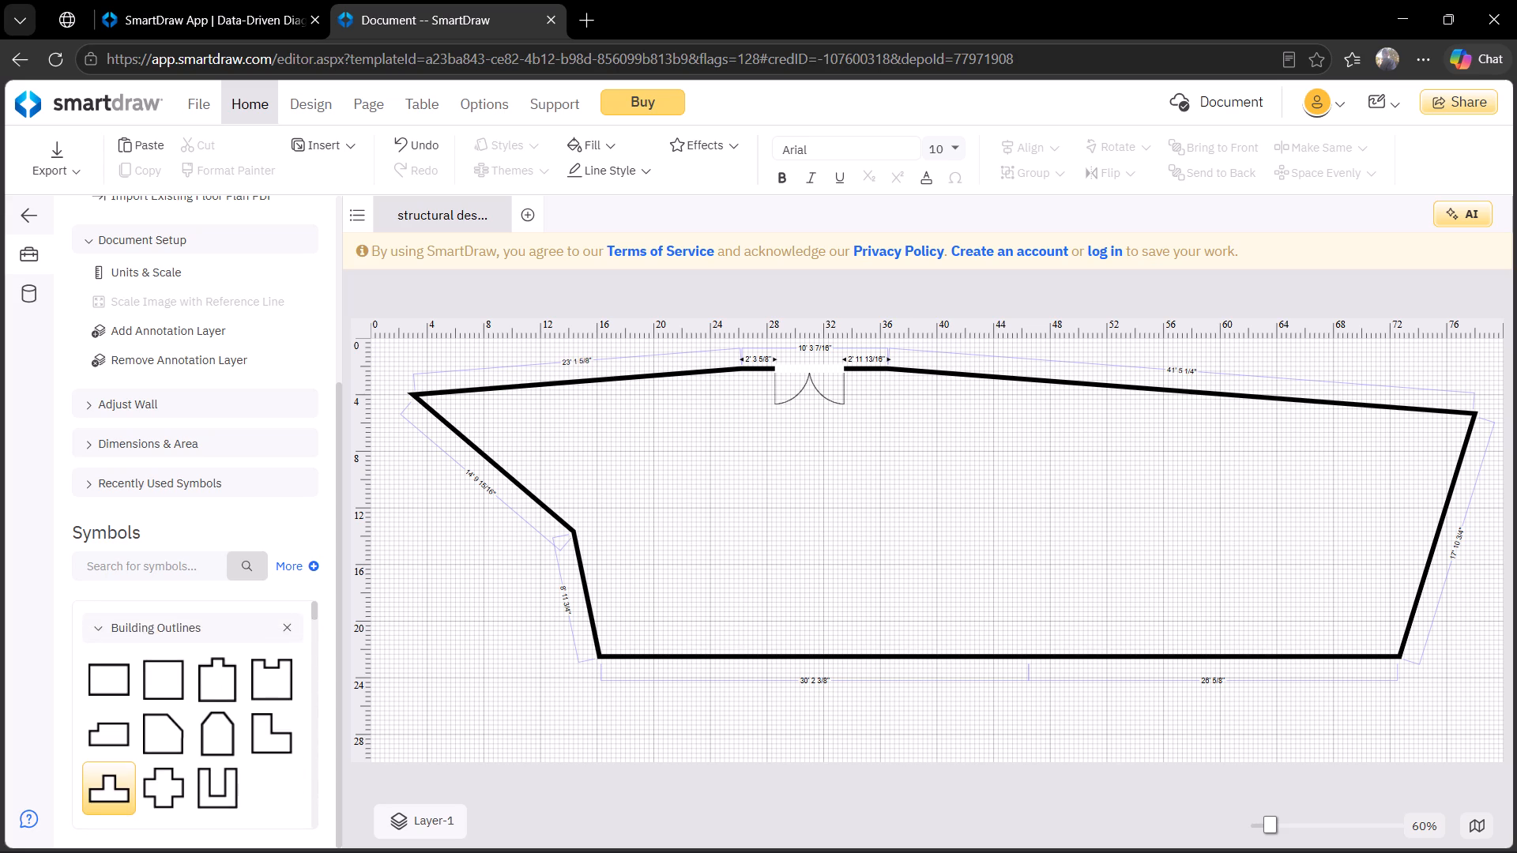
click(100, 685)
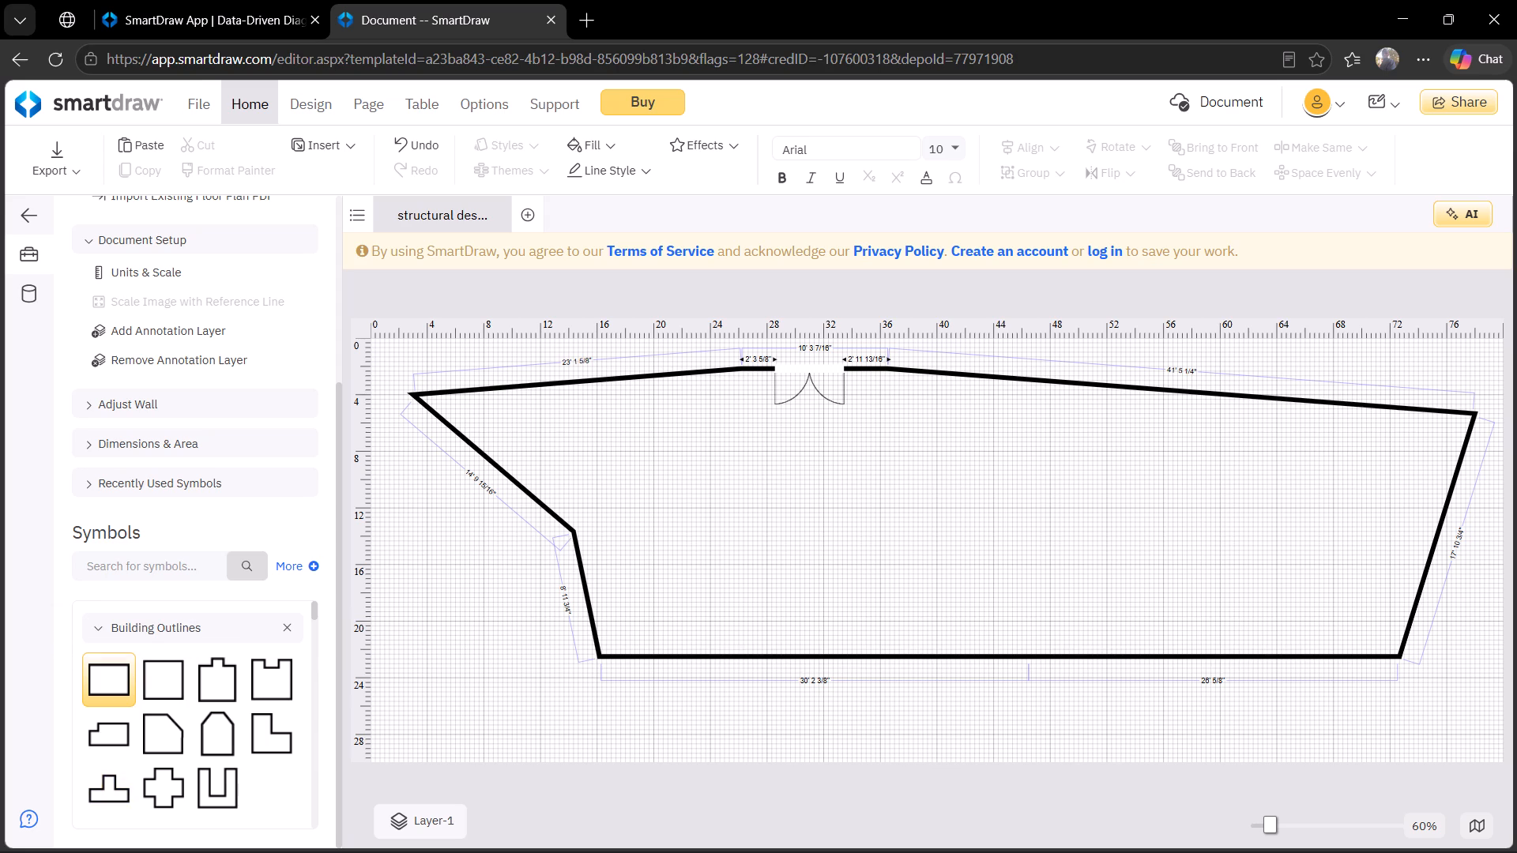
Add the Room Outlines library from the Floor Plans collection's Building & Room Outlines folder to the symbols.
click(295, 564)
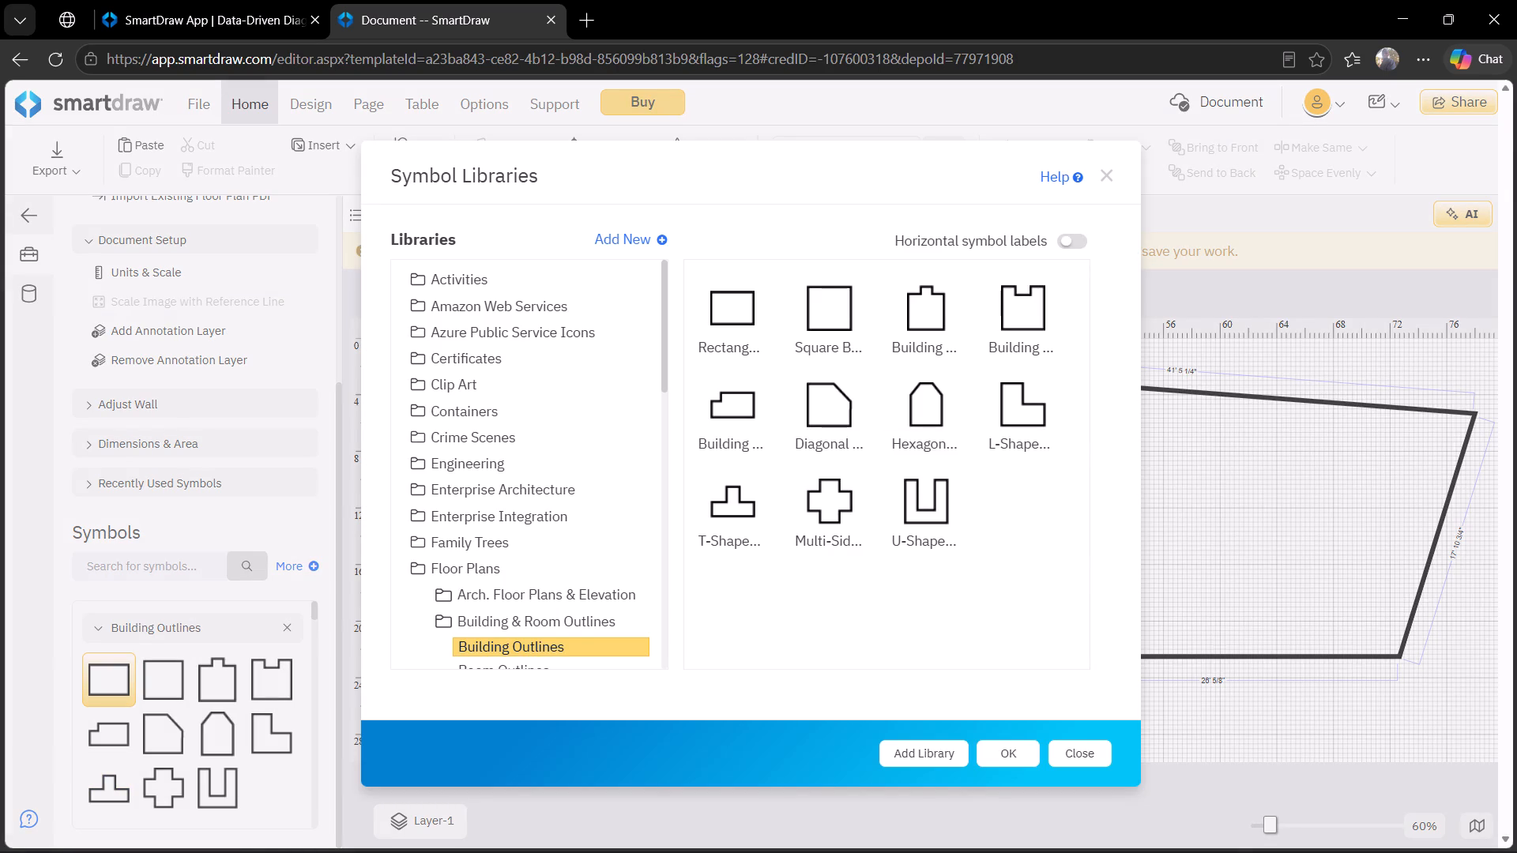
click(571, 618)
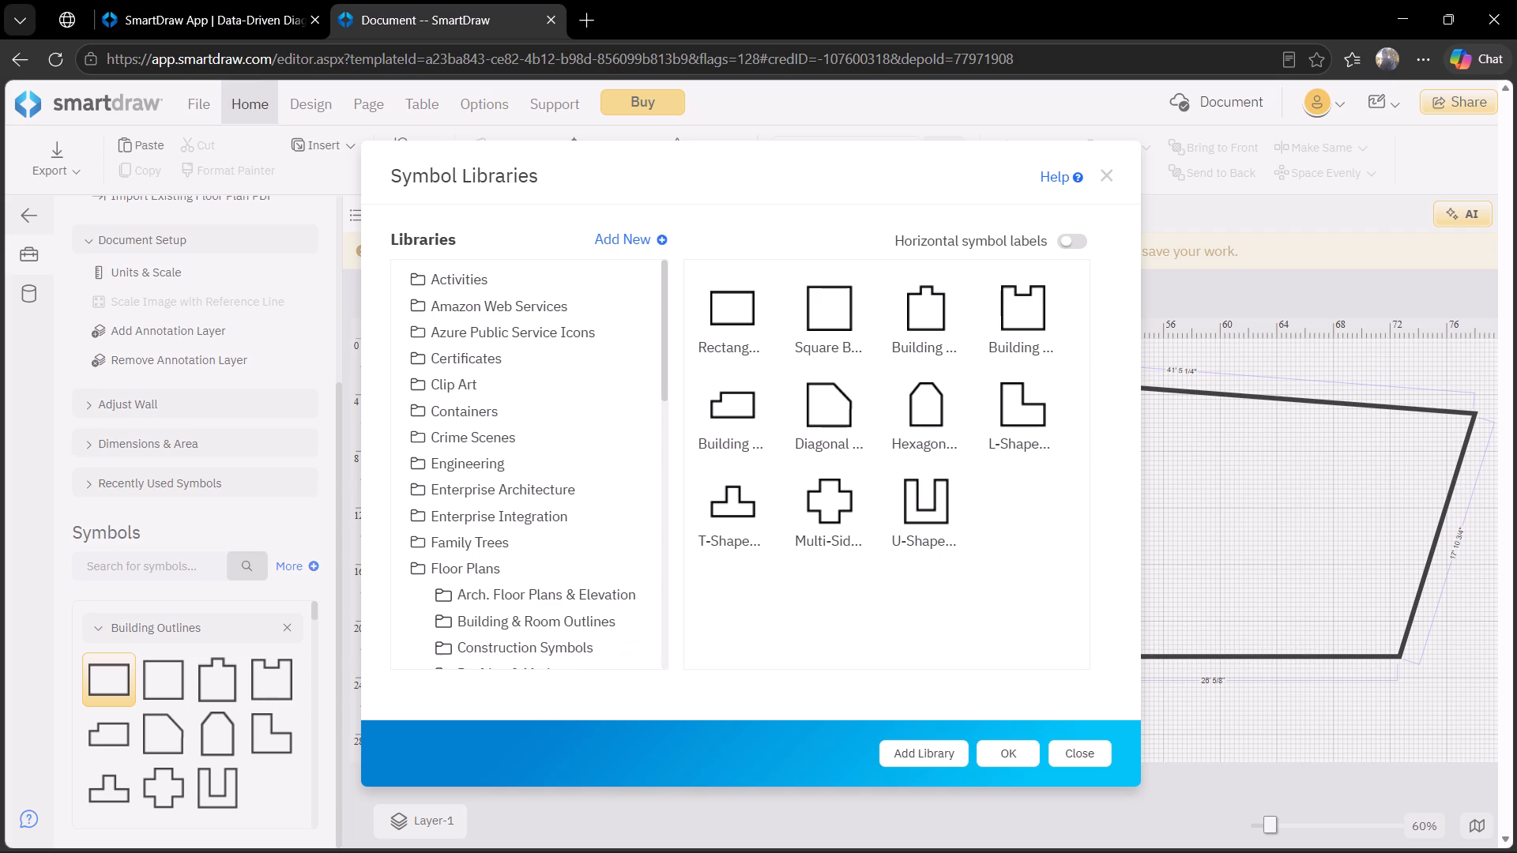
click(571, 619)
click(501, 661)
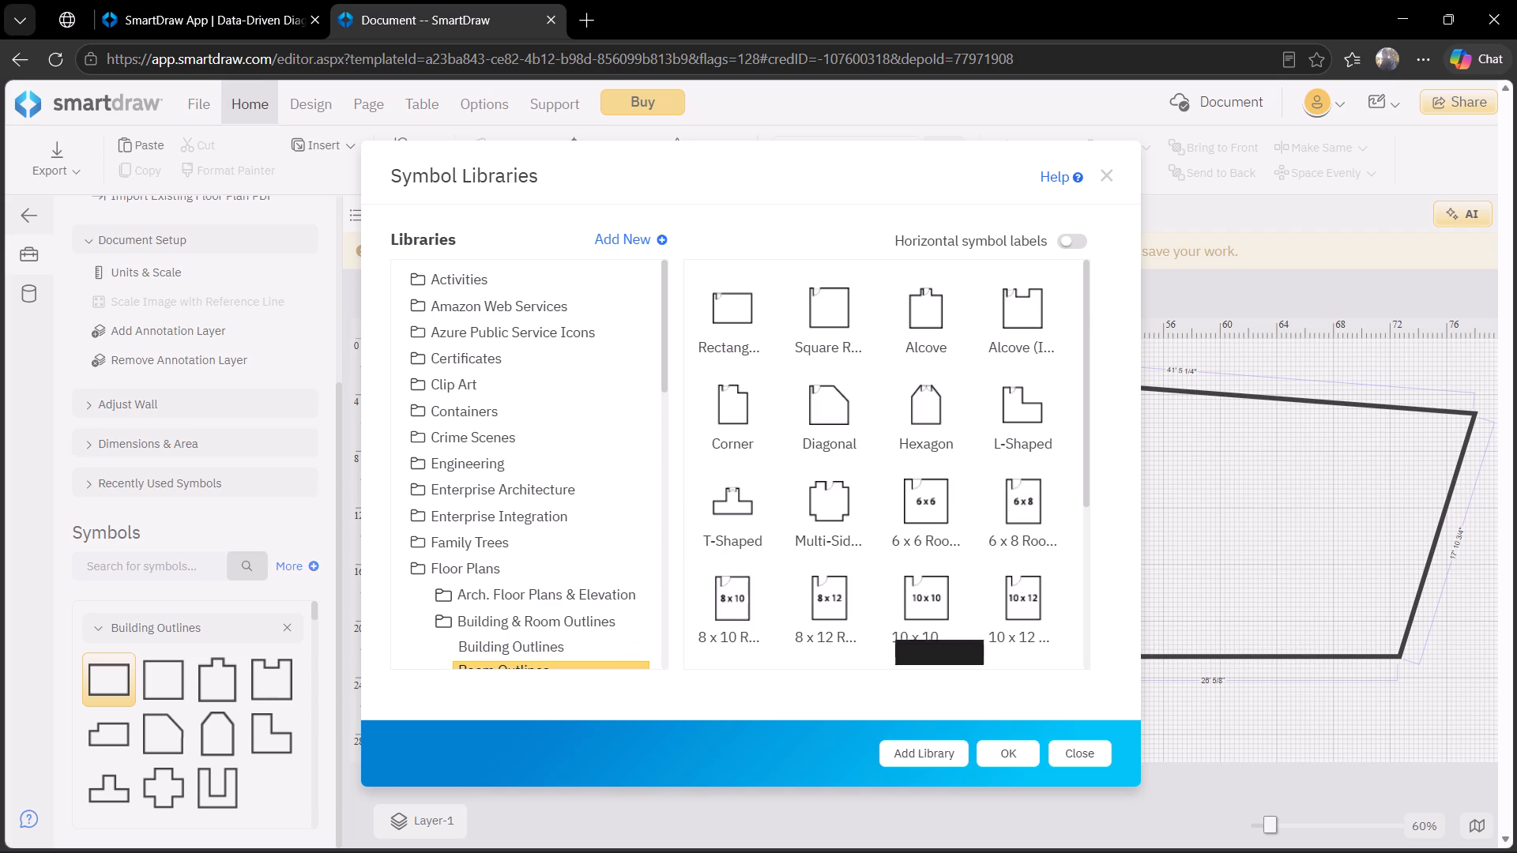
click(945, 757)
click(991, 757)
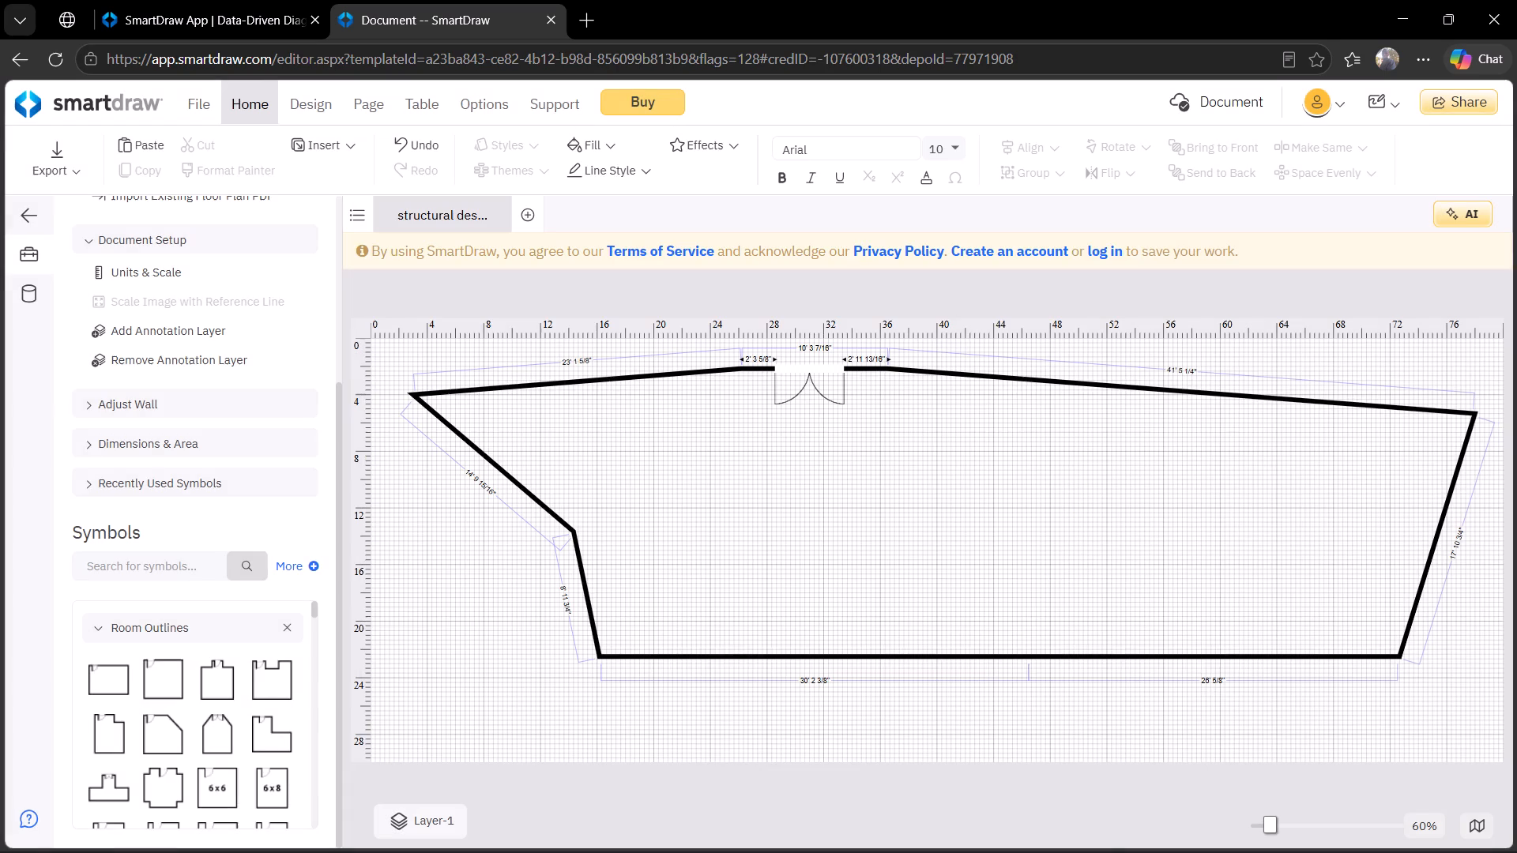
Place a rectangular room against the building's bottom wall and lower its top wall, making it about 20' by 13'.
click(98, 665)
drag(98, 665, 747, 546)
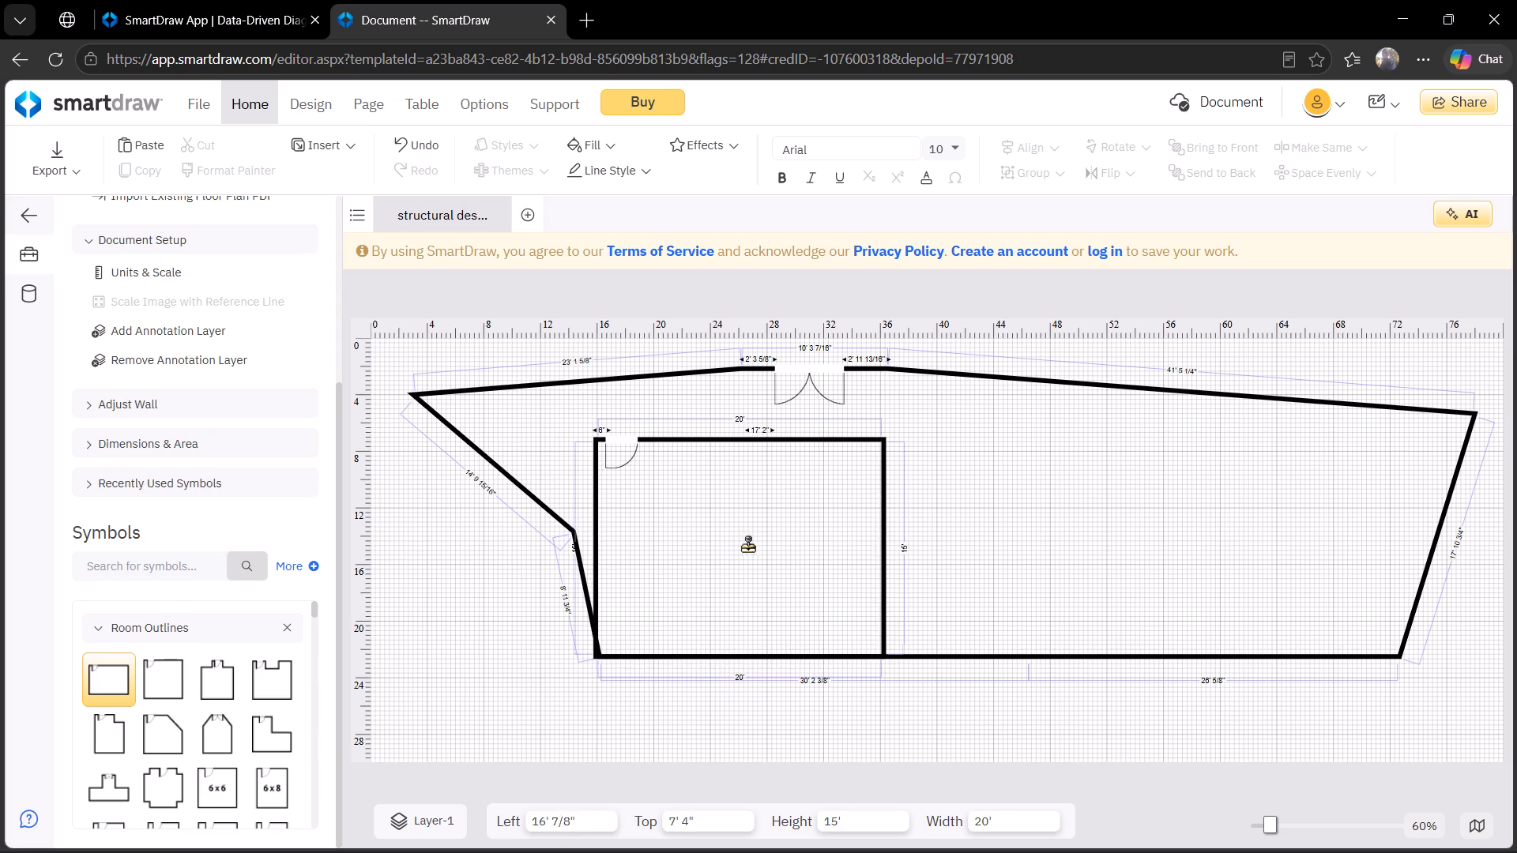
drag(747, 546, 749, 546)
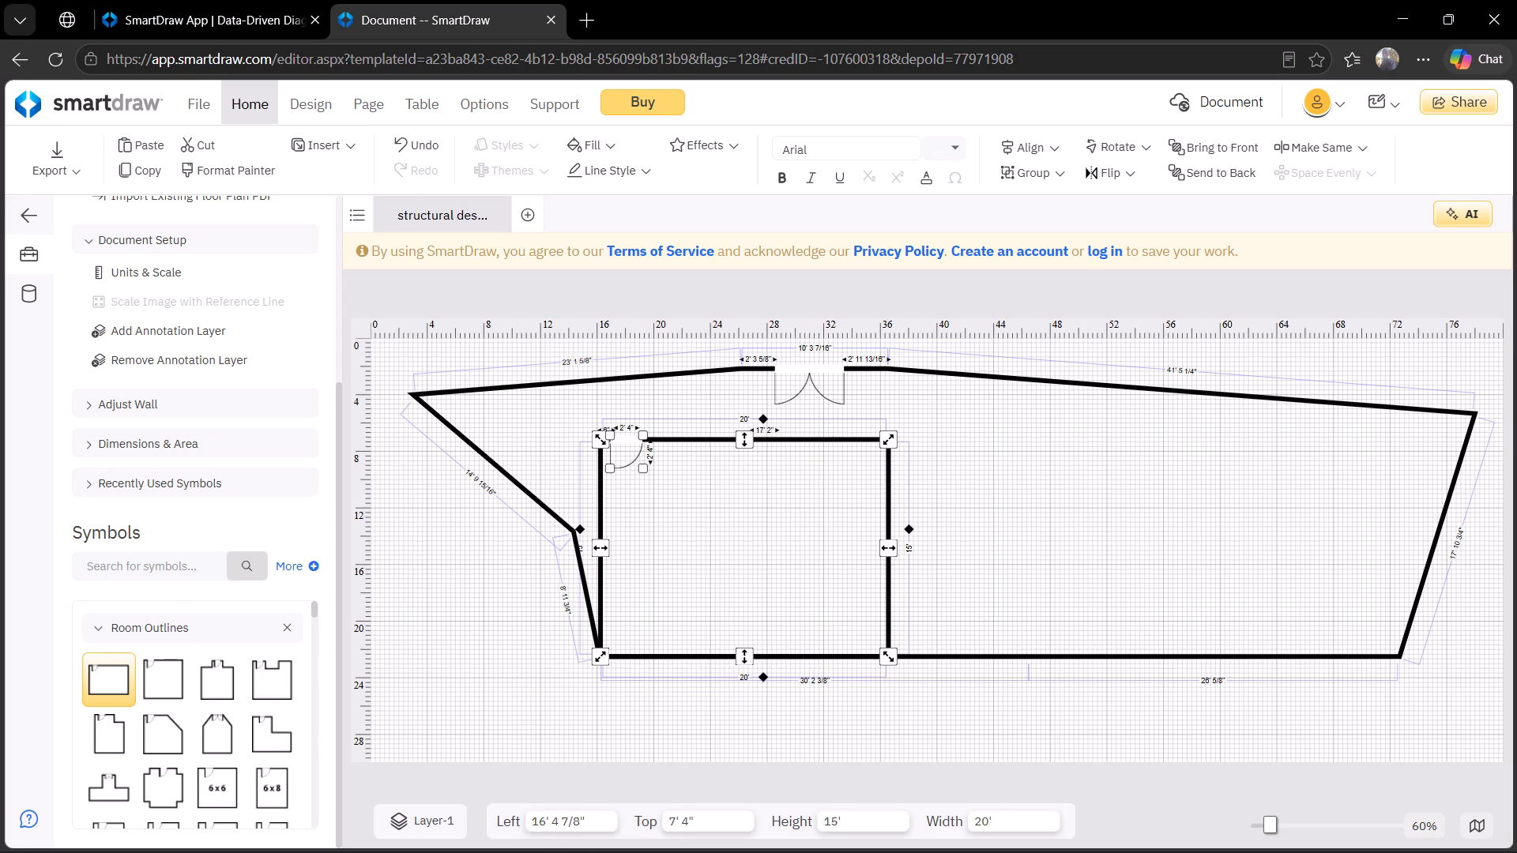
drag(740, 435, 725, 532)
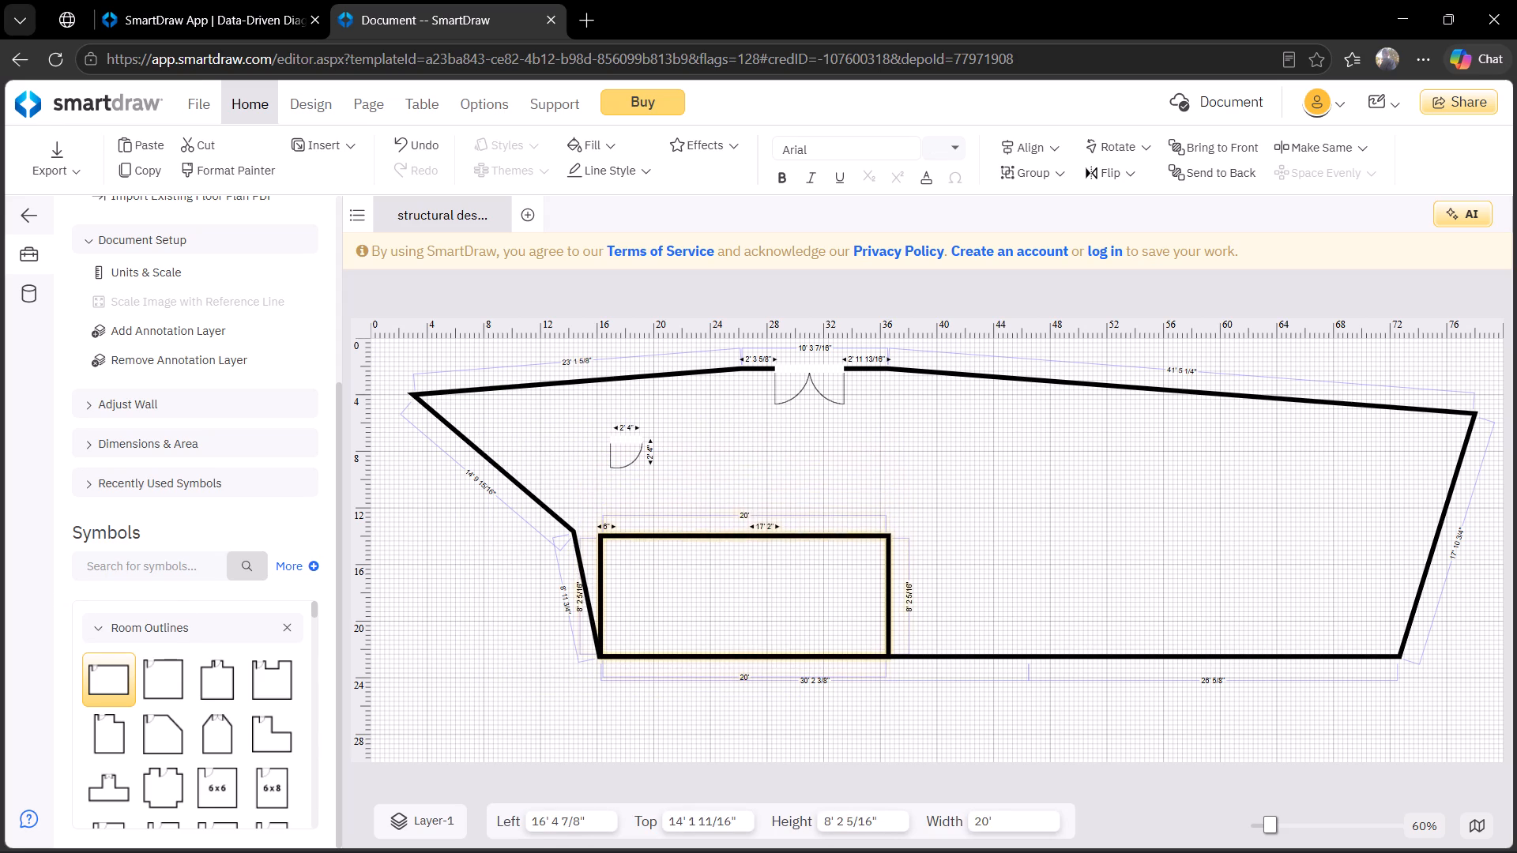
drag(725, 532, 695, 457)
Move the outline's middle corner on the left side outward and down to square the lower-left corner, making the left wall about 18' 5".
click(570, 525)
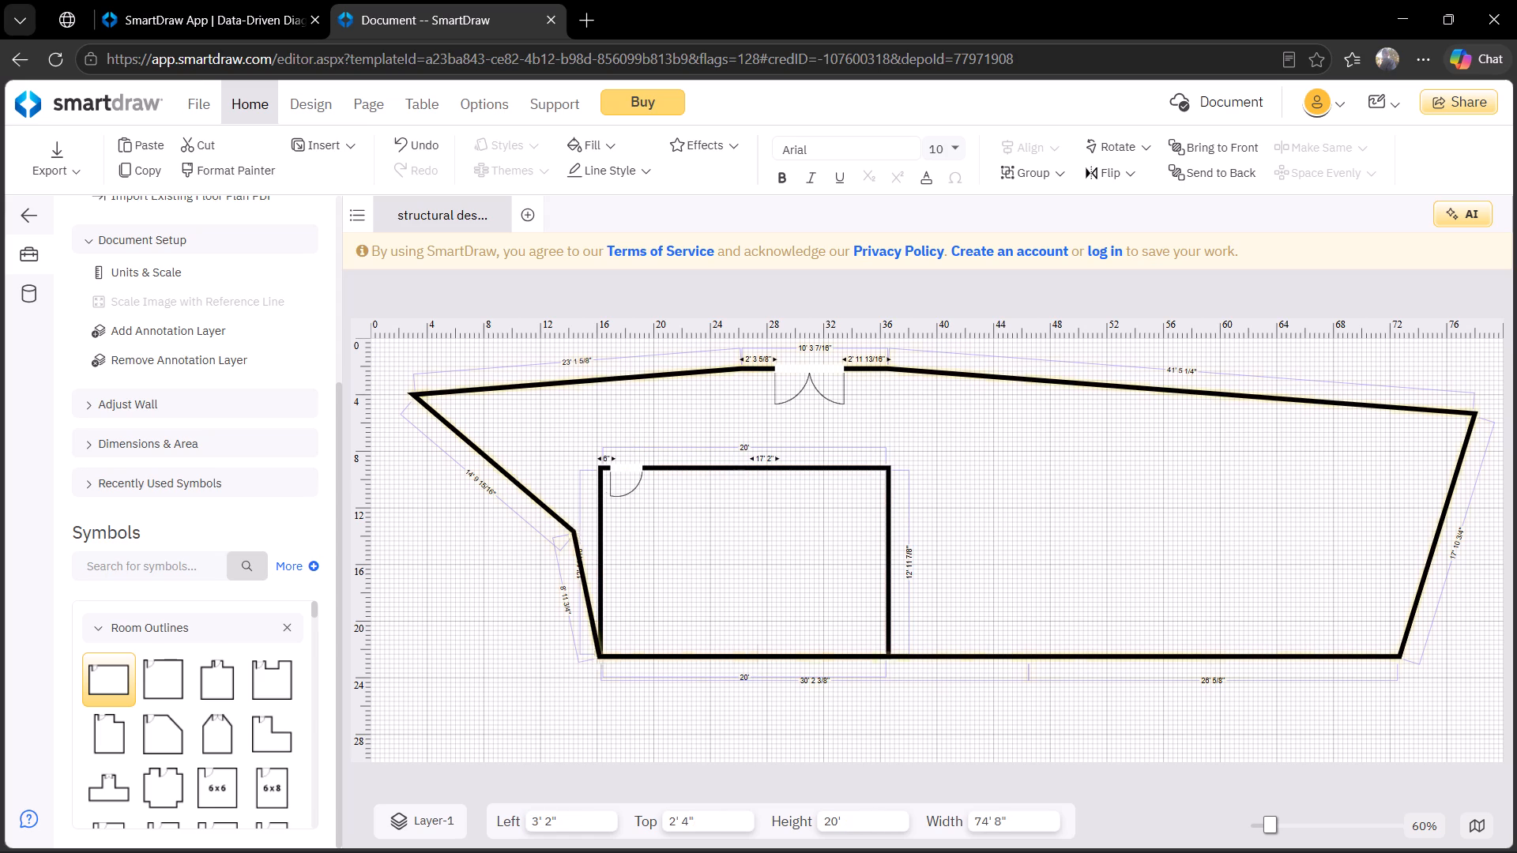
drag(573, 532, 399, 585)
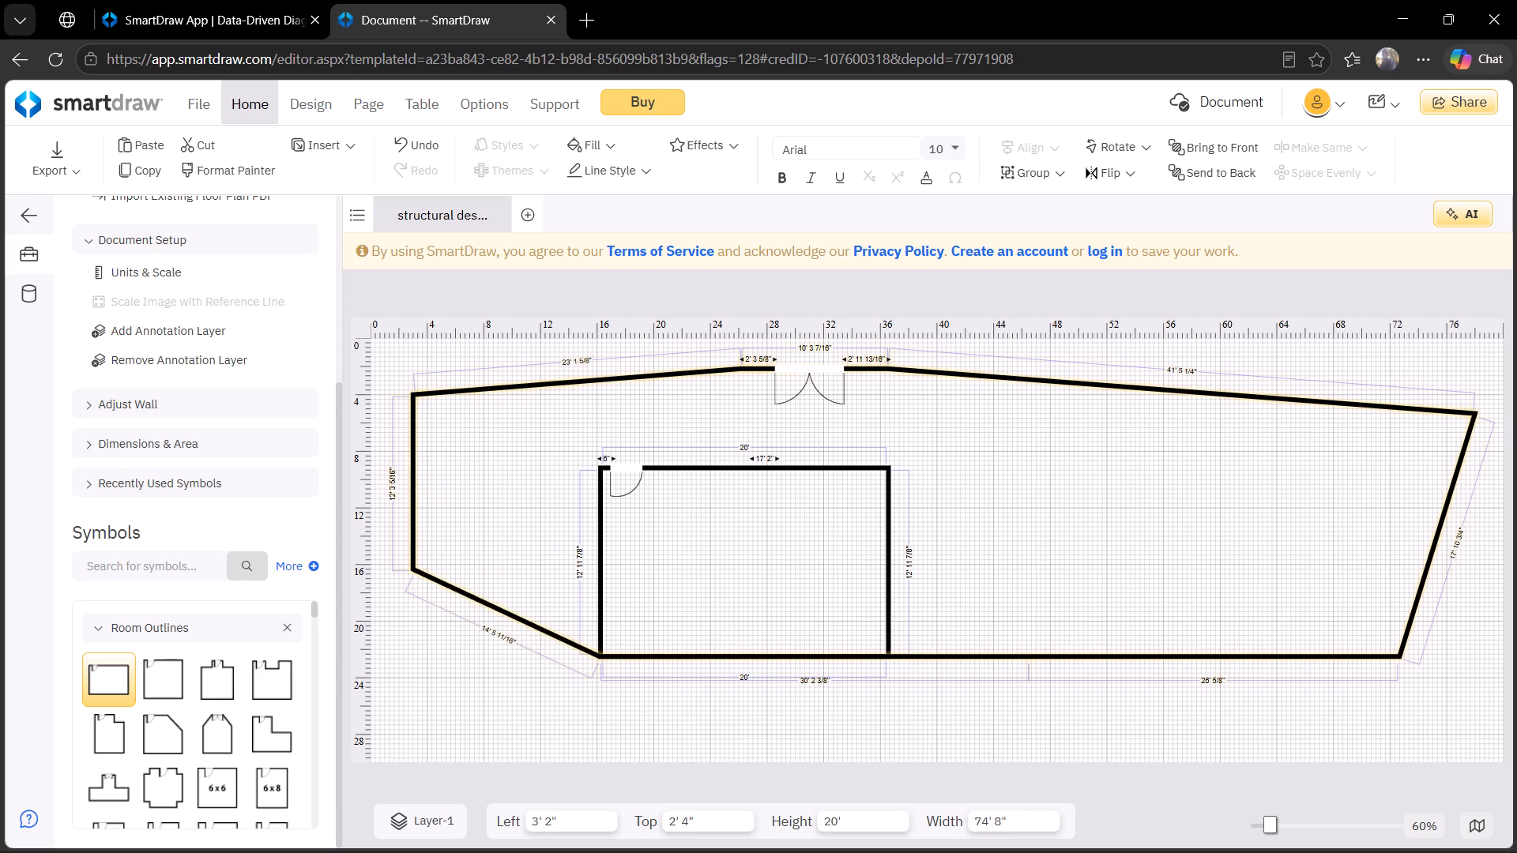
drag(399, 585, 392, 671)
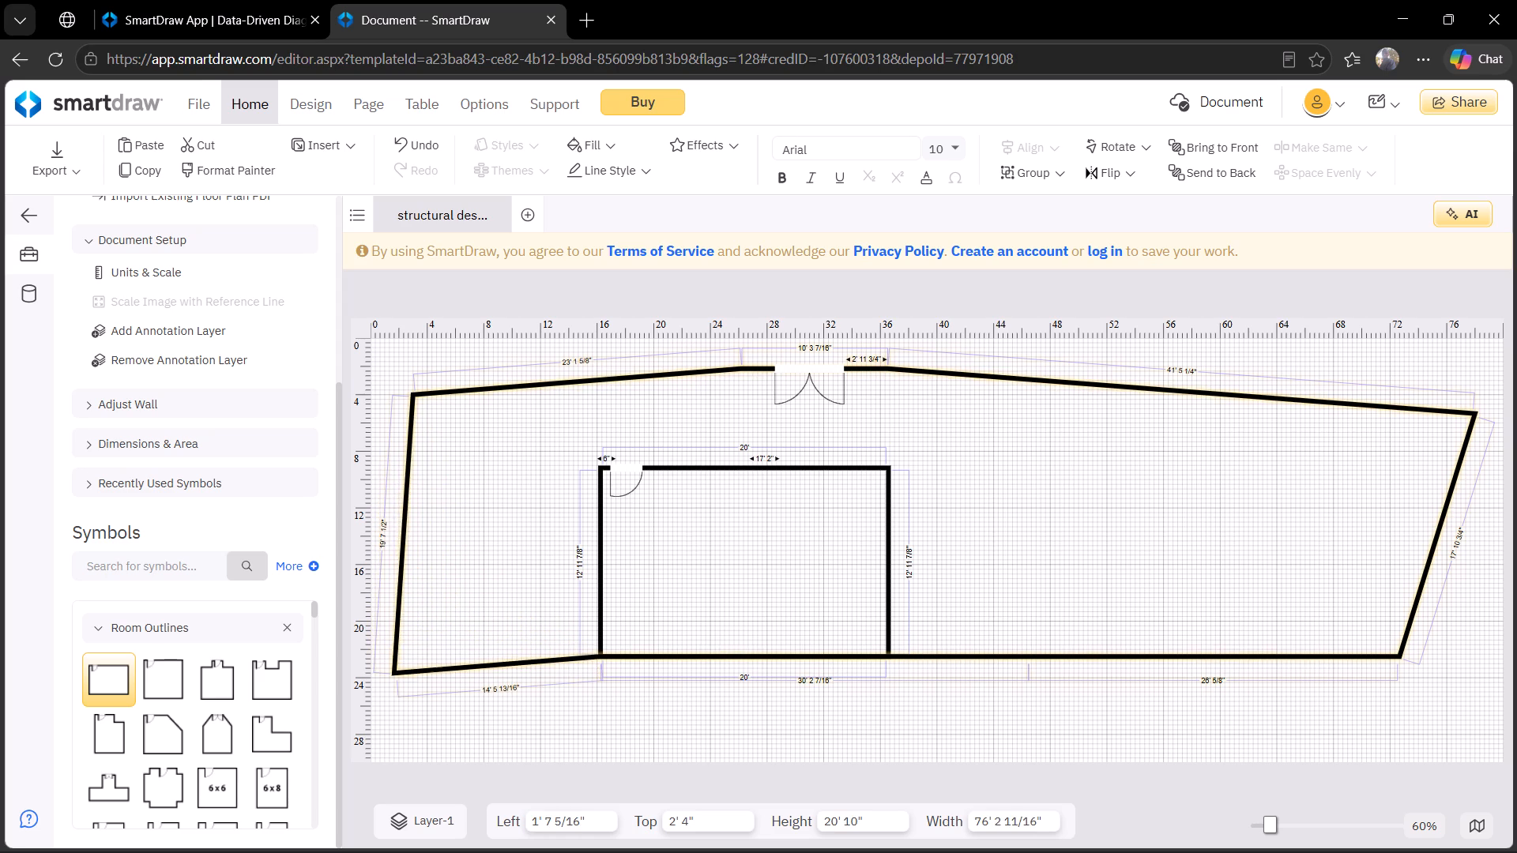
drag(392, 671, 407, 649)
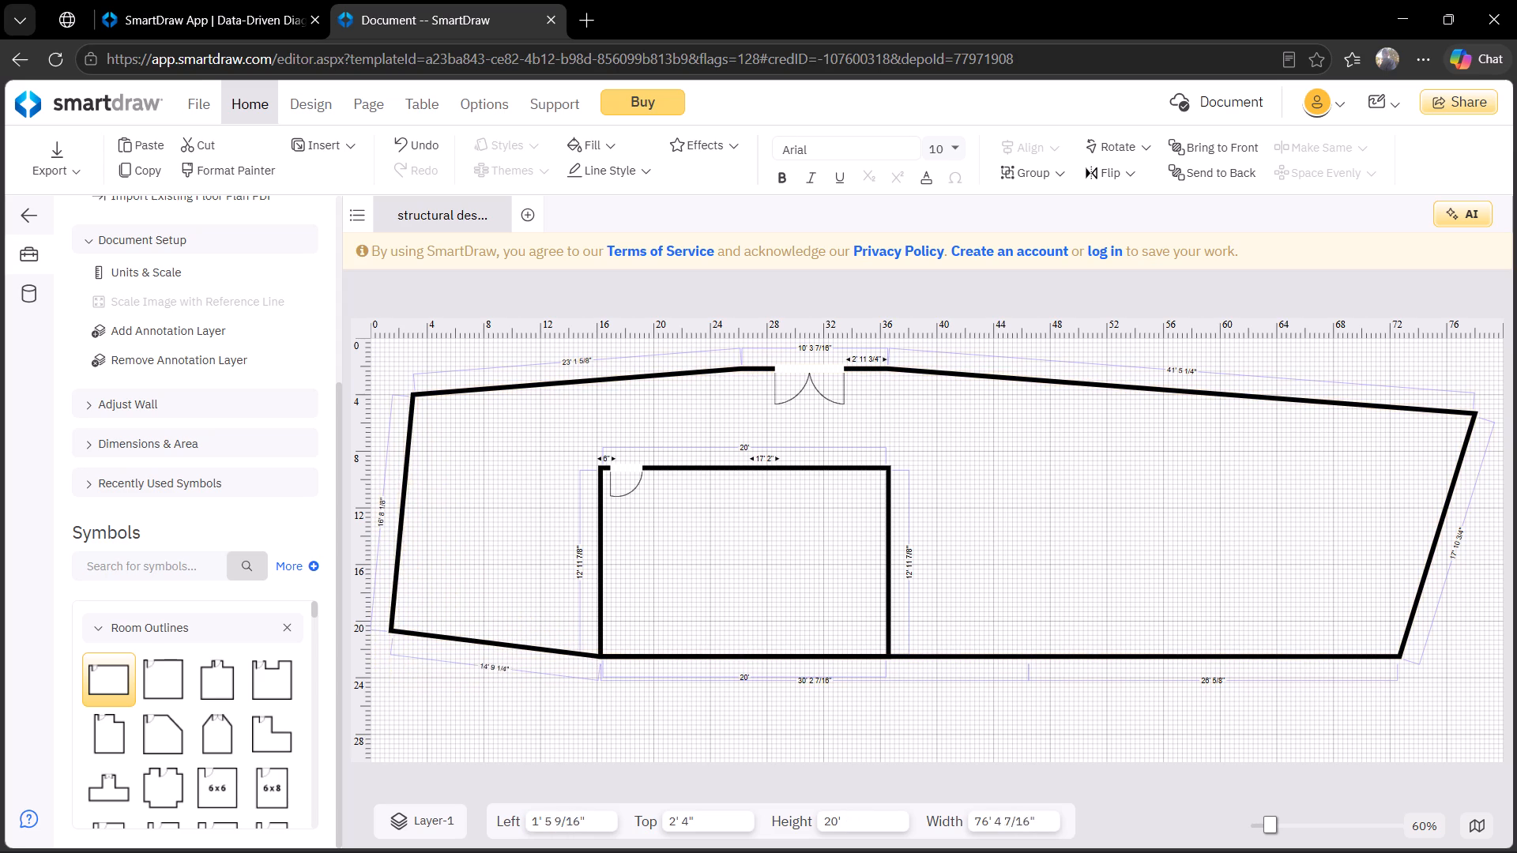
drag(407, 649, 408, 653)
click(1011, 502)
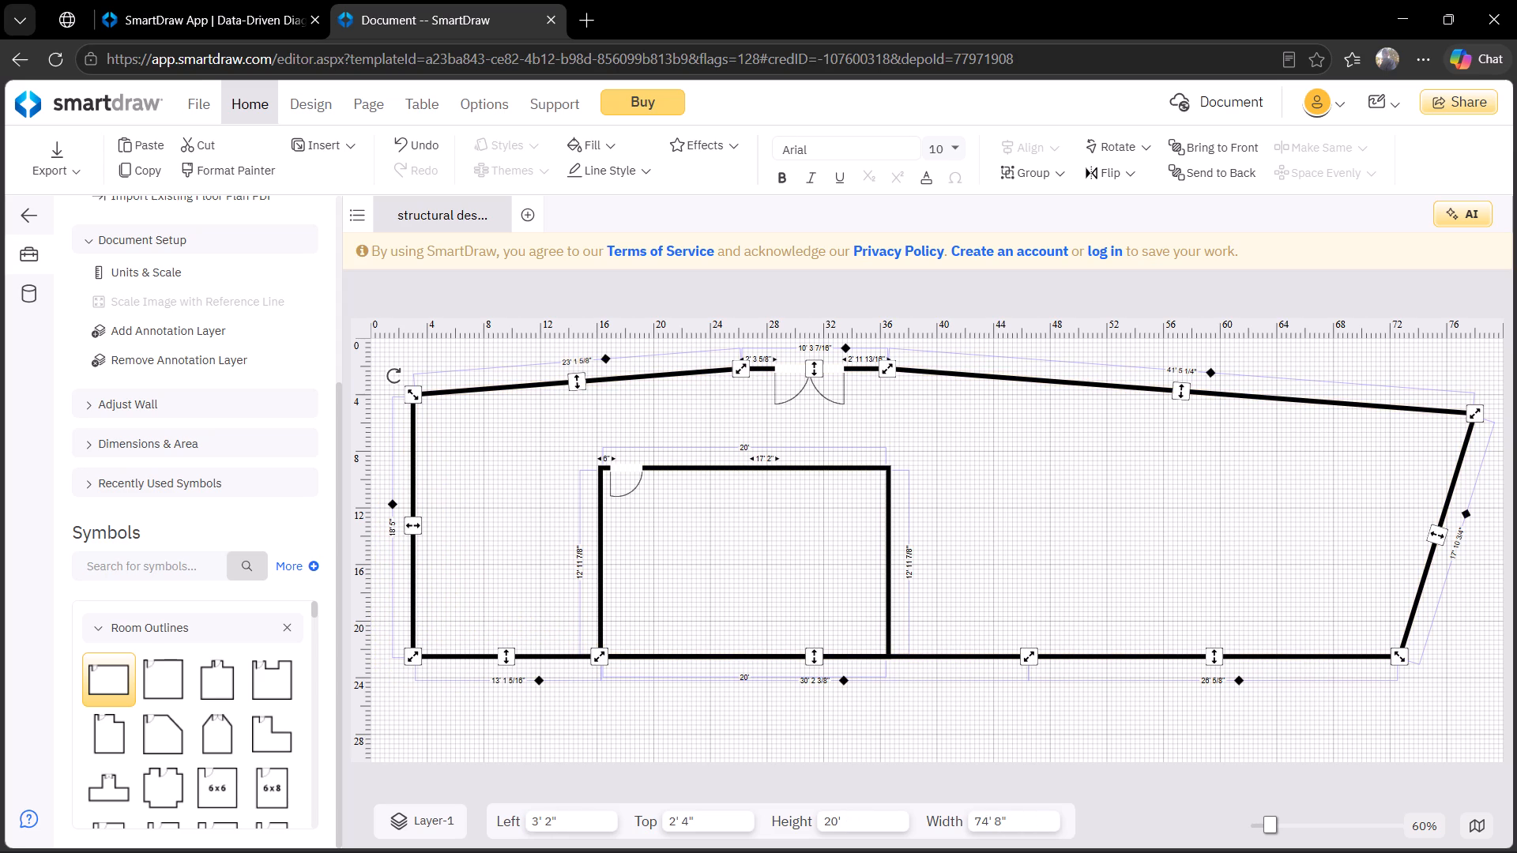
Raise the outline's upper-left corner level with the double-door wall, making the left wall about 20' 3" long.
click(429, 395)
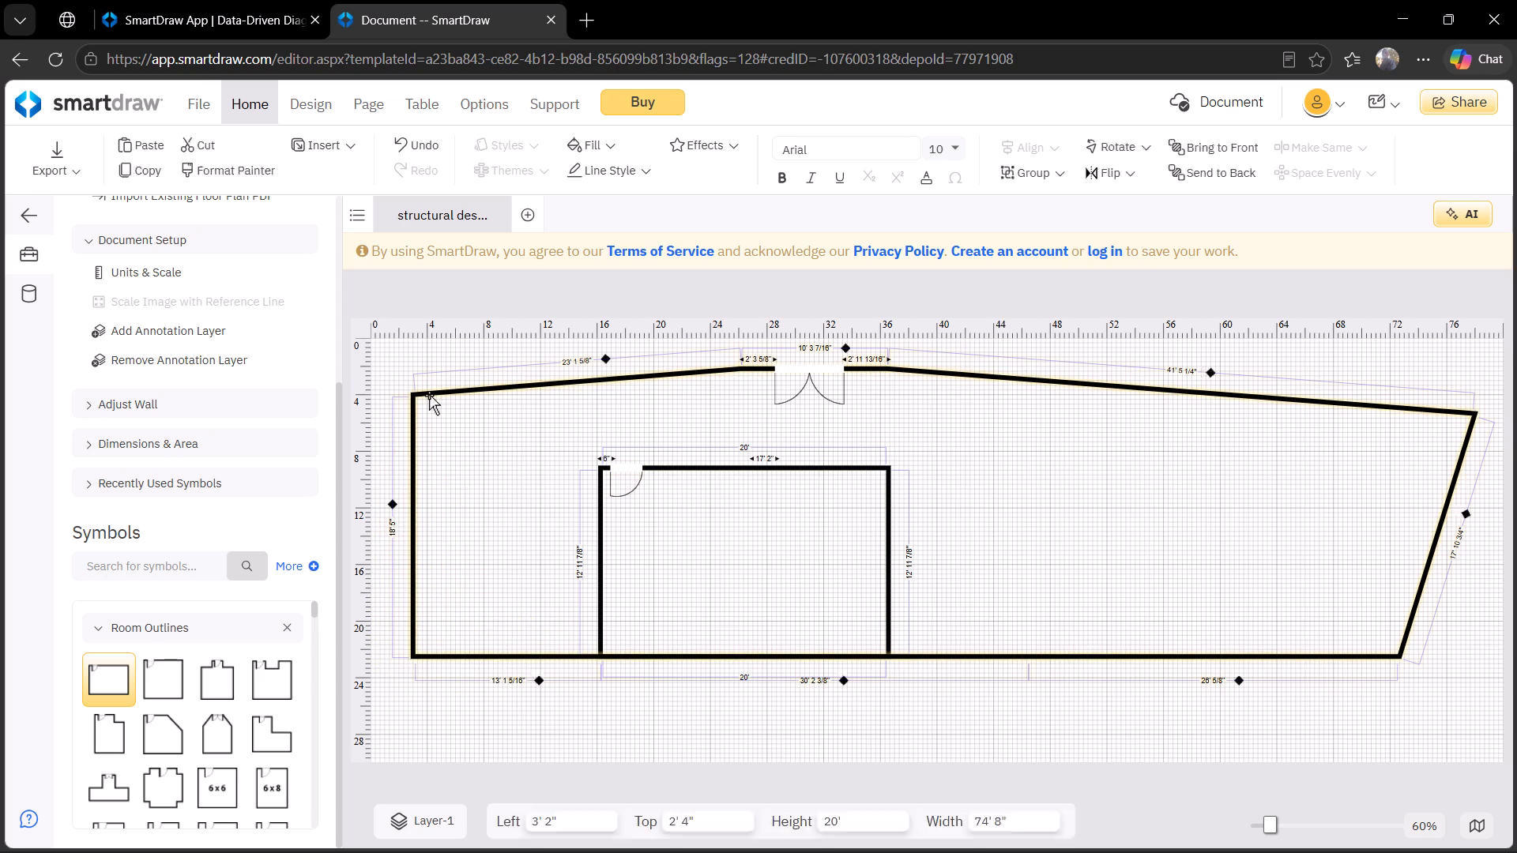
drag(413, 393, 411, 366)
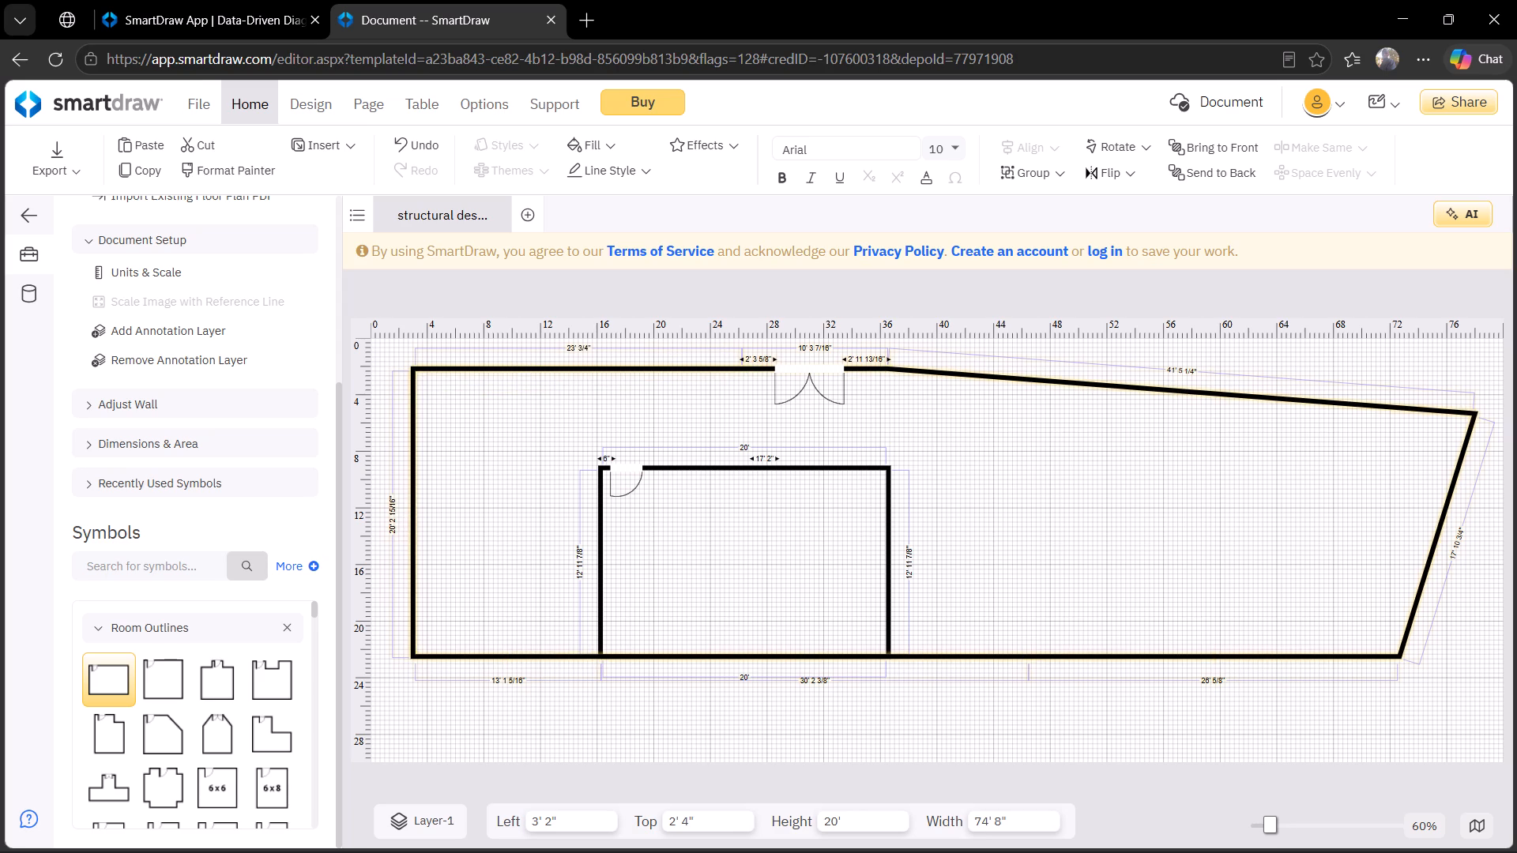
drag(411, 366, 410, 358)
click(791, 517)
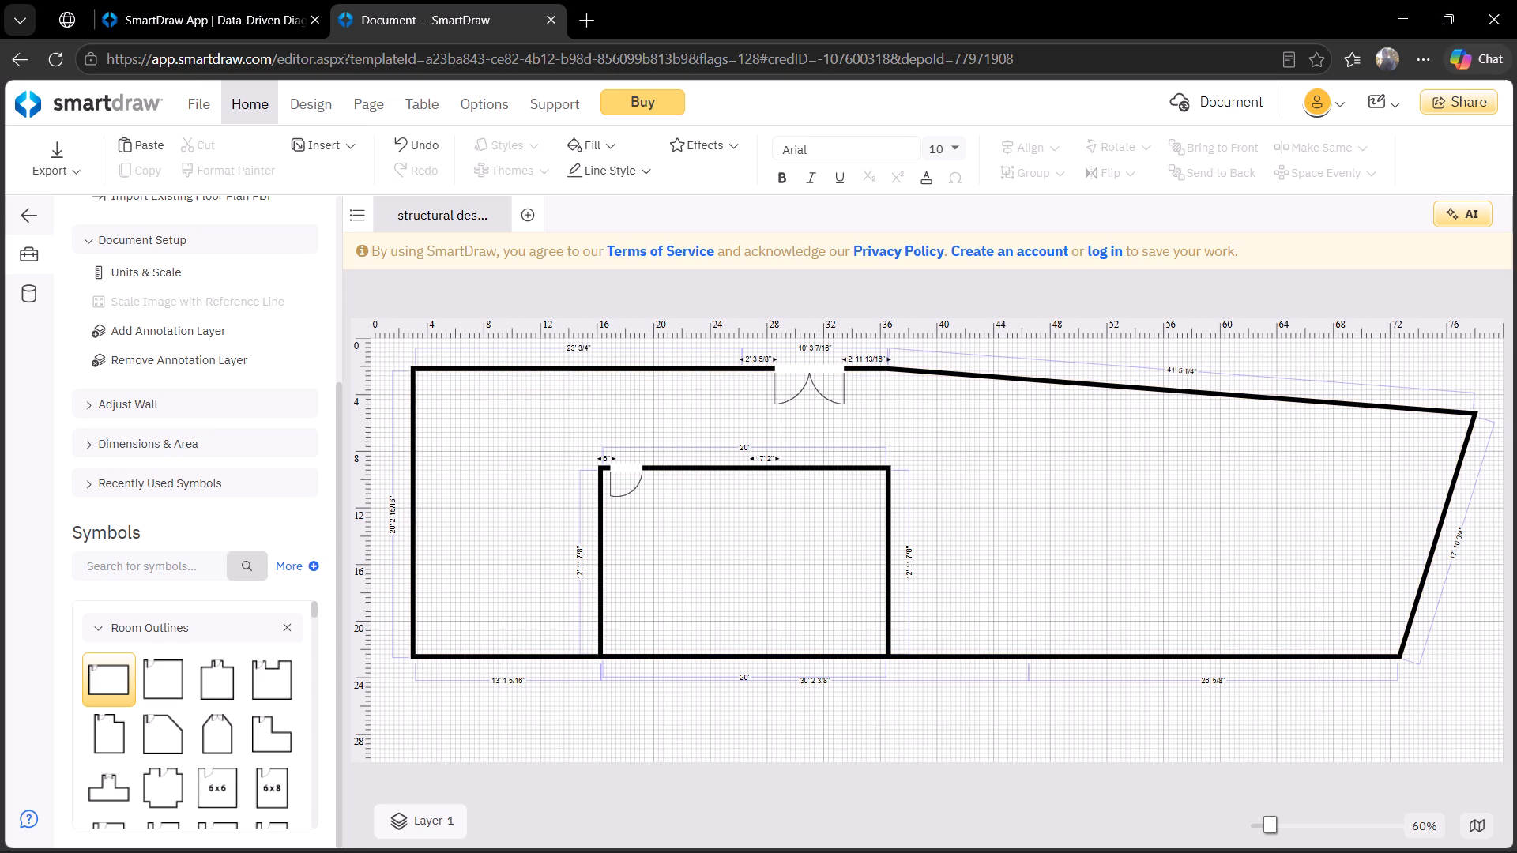
Move the rectangular room up against the building's top wall, with its left edge at about 16'.
click(698, 470)
drag(698, 470, 723, 411)
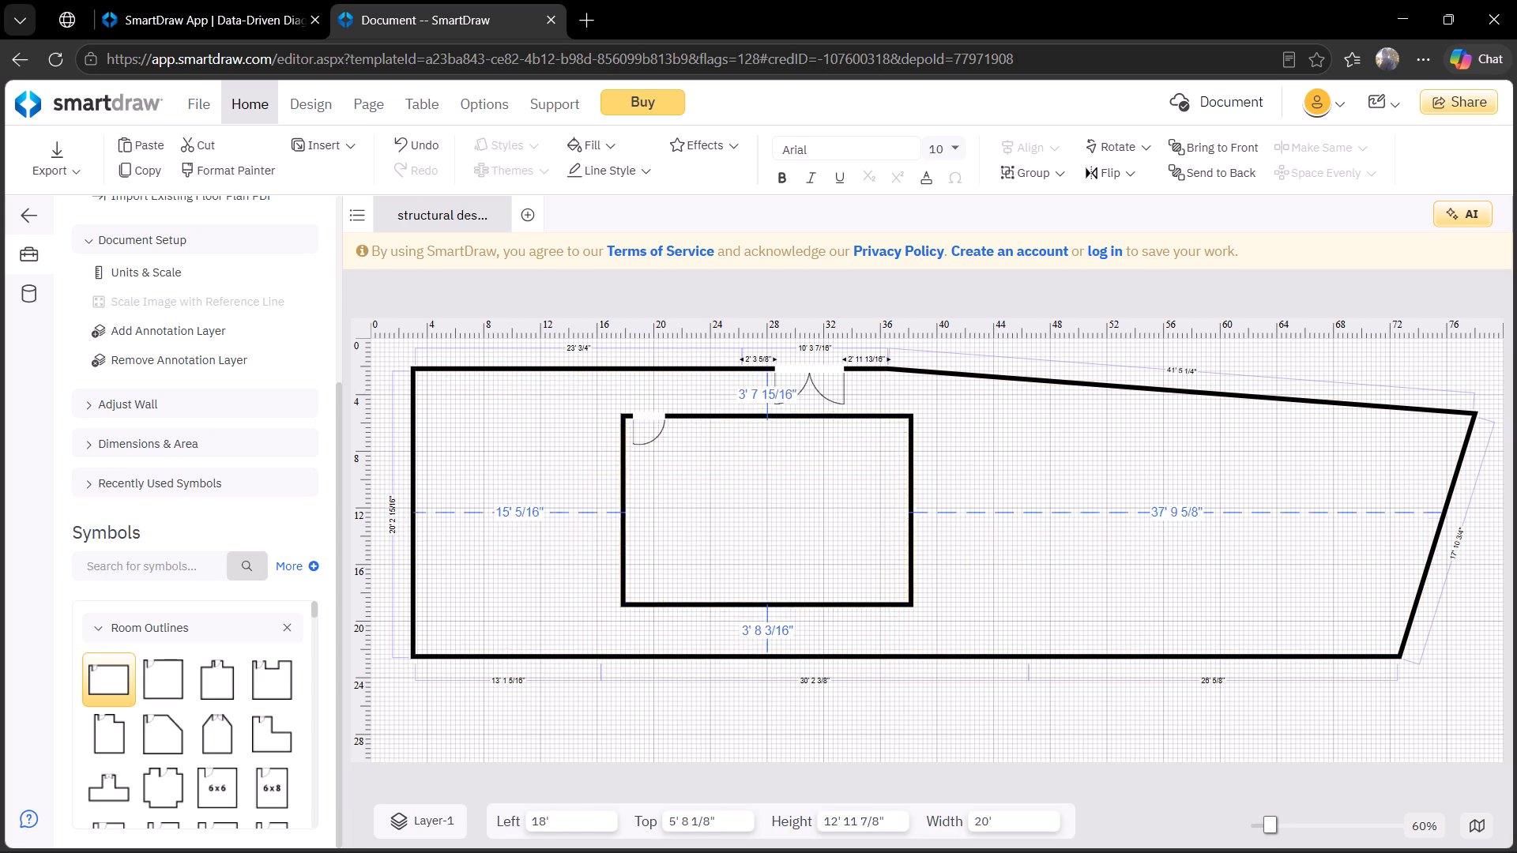
drag(723, 411, 691, 377)
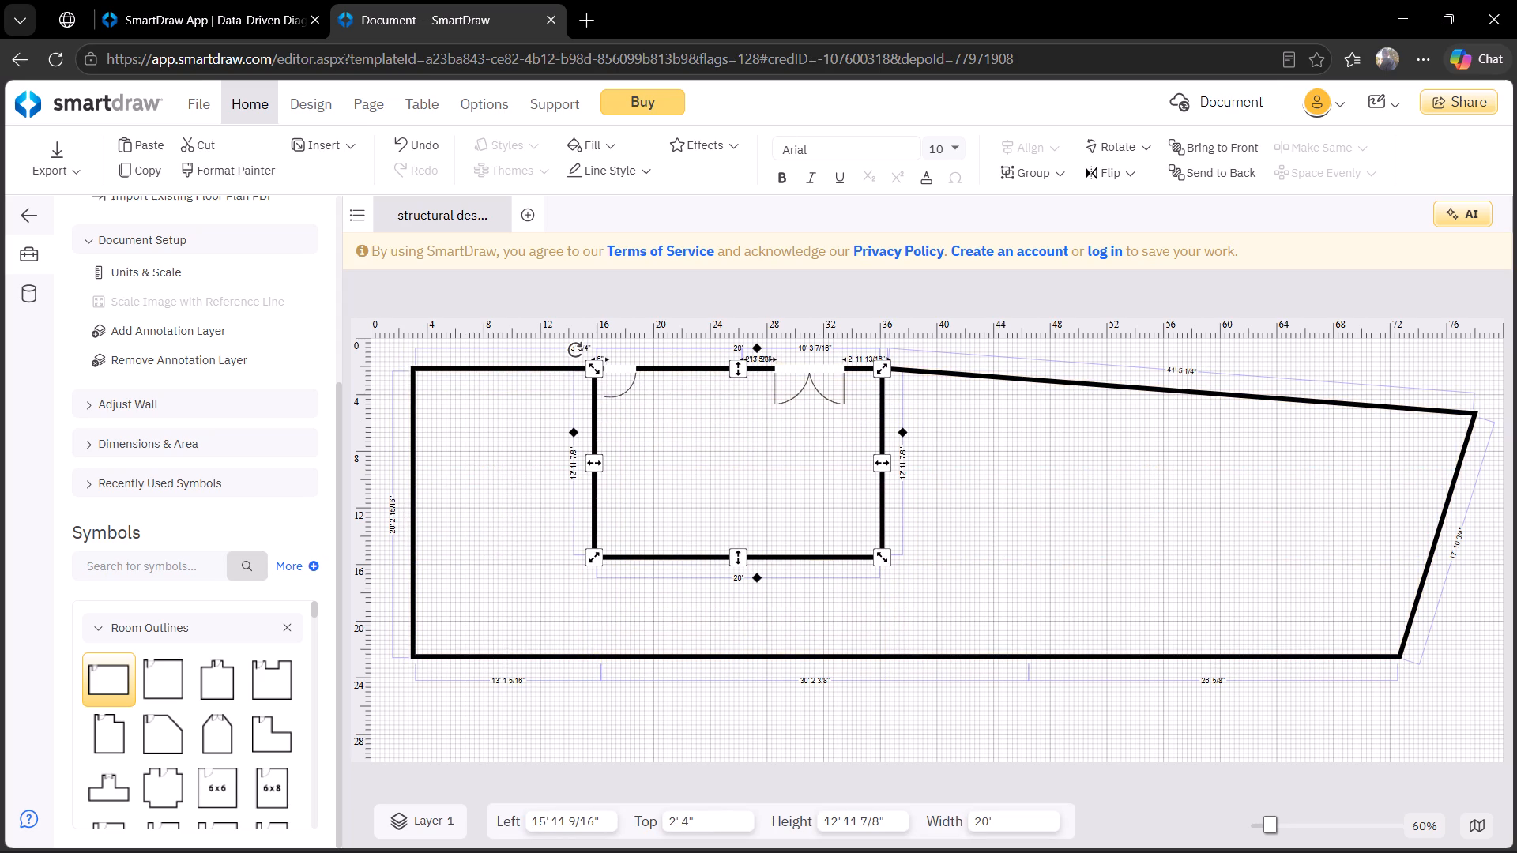
click(969, 498)
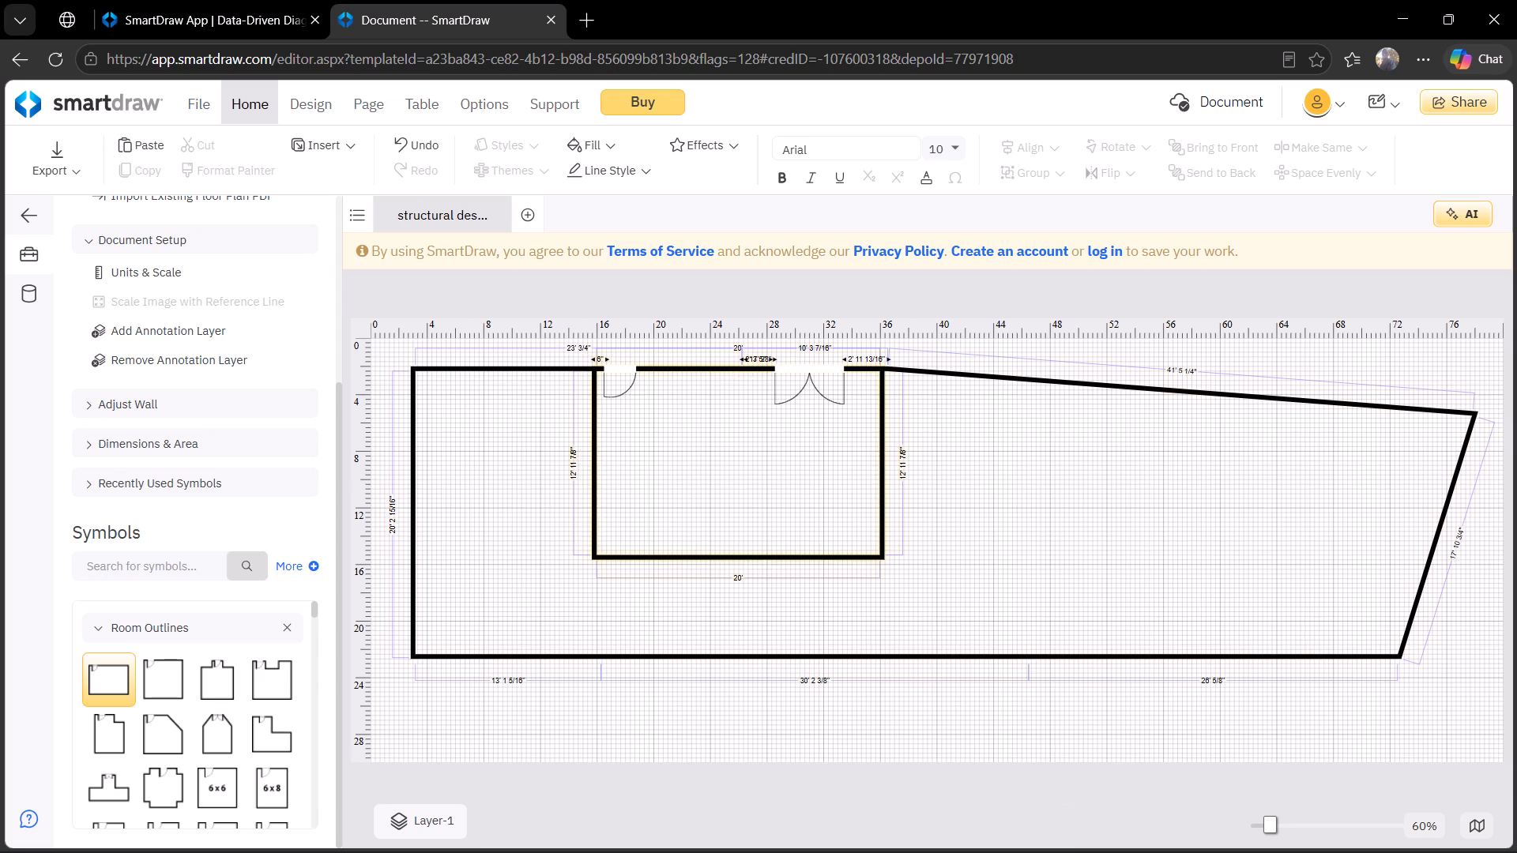
Place a second rectangular room overlapping the first and shrink it to about 7' 7" wide by 7' 3" high.
drag(126, 664, 373, 587)
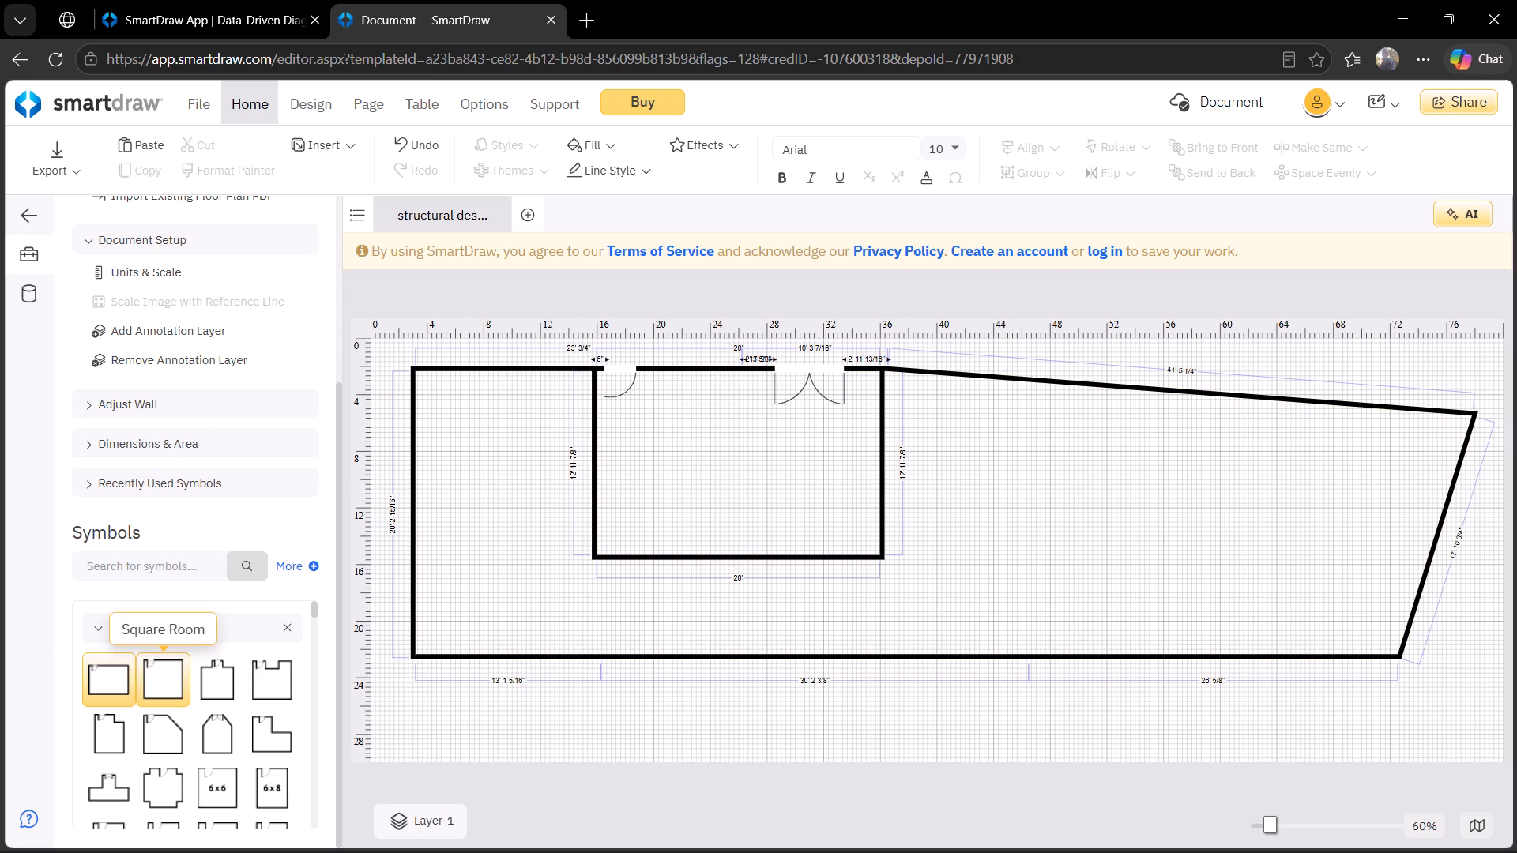
drag(373, 587, 638, 509)
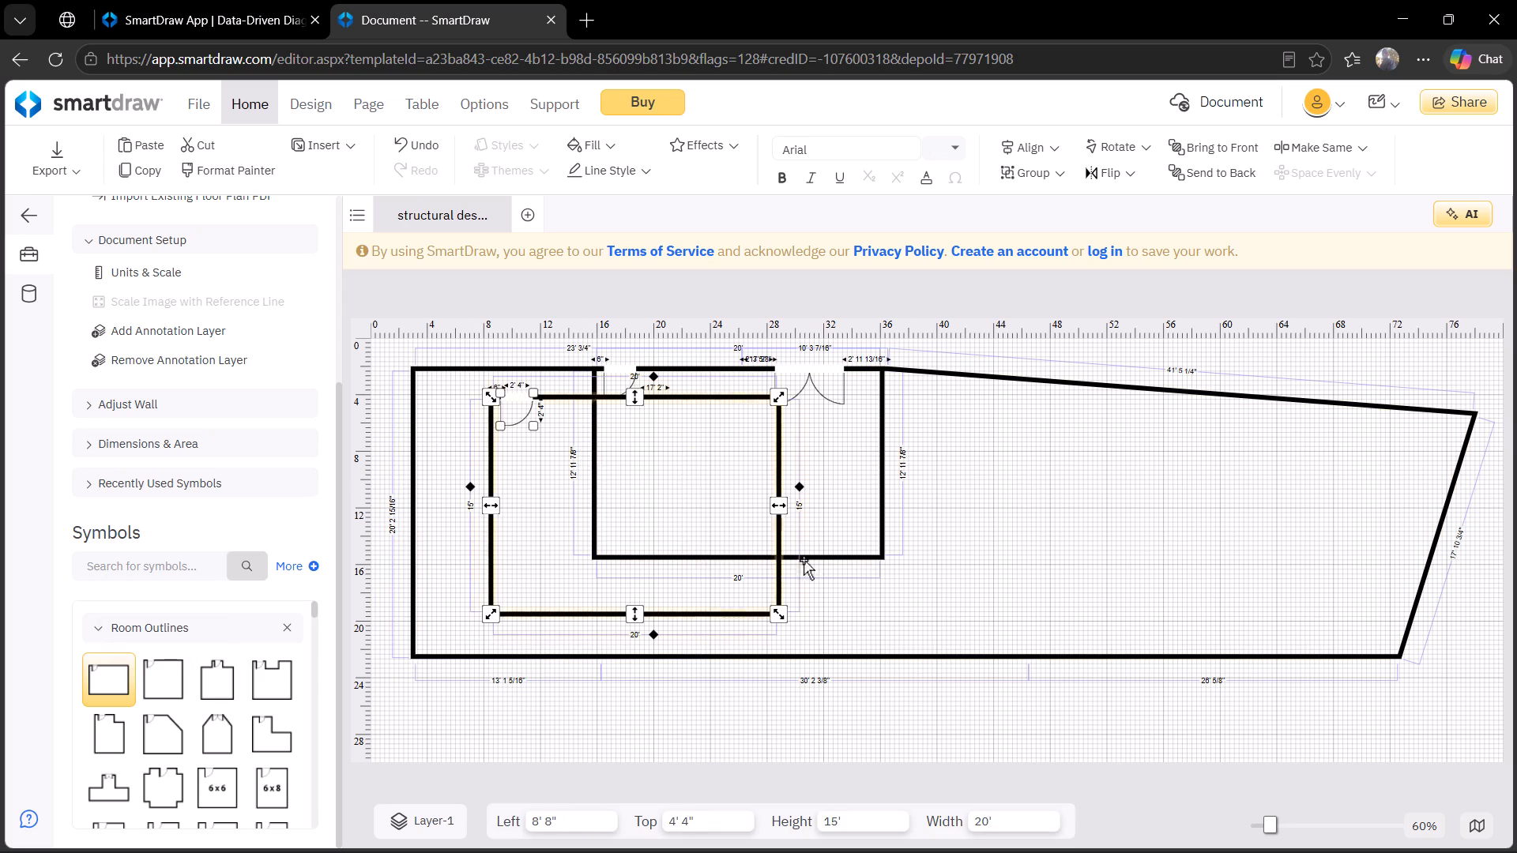
drag(634, 617, 628, 558)
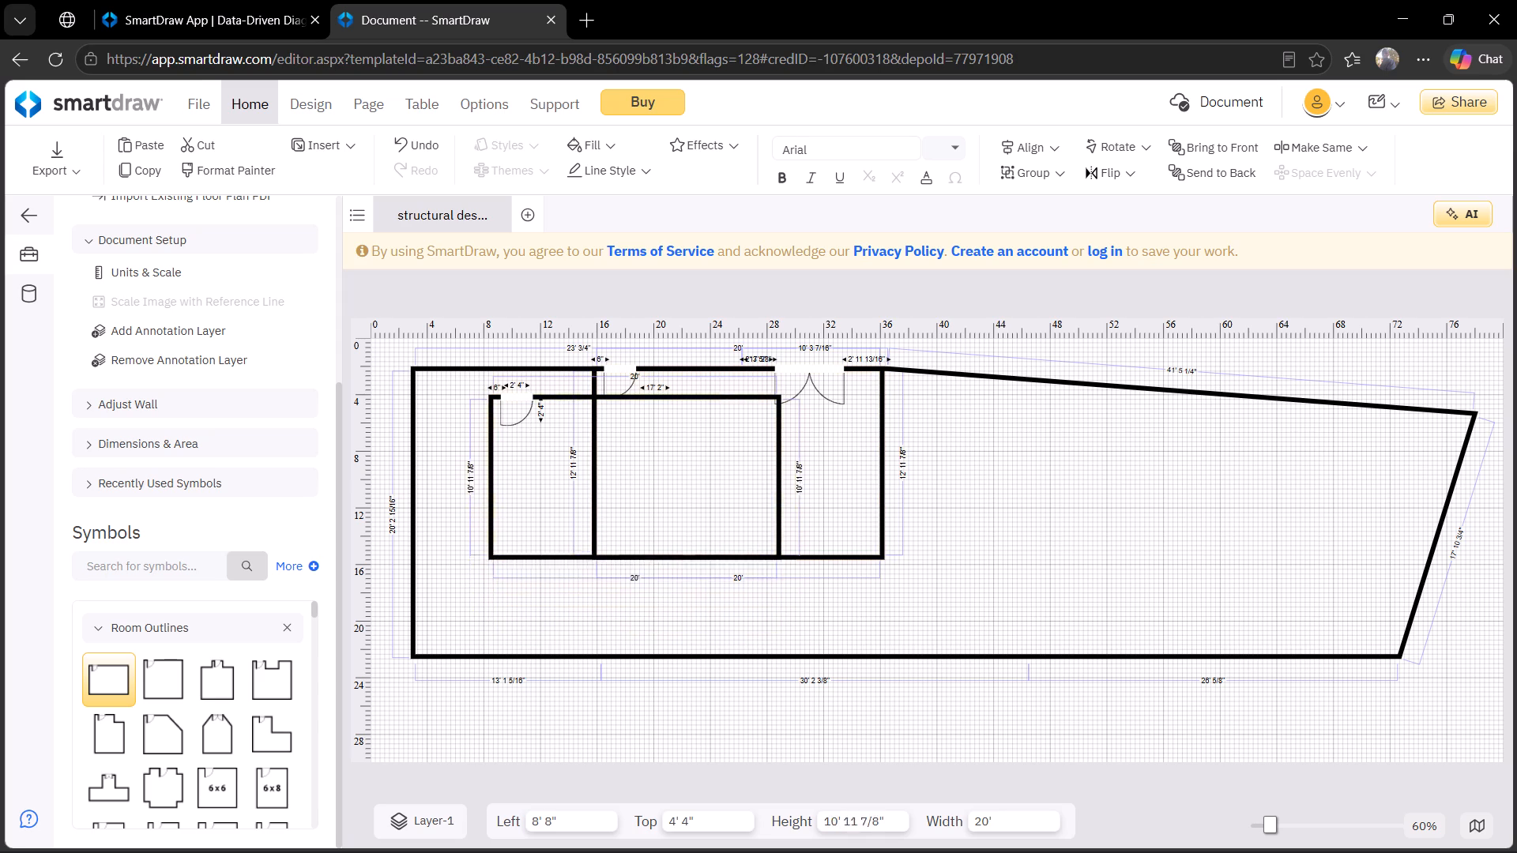
drag(628, 558, 615, 506)
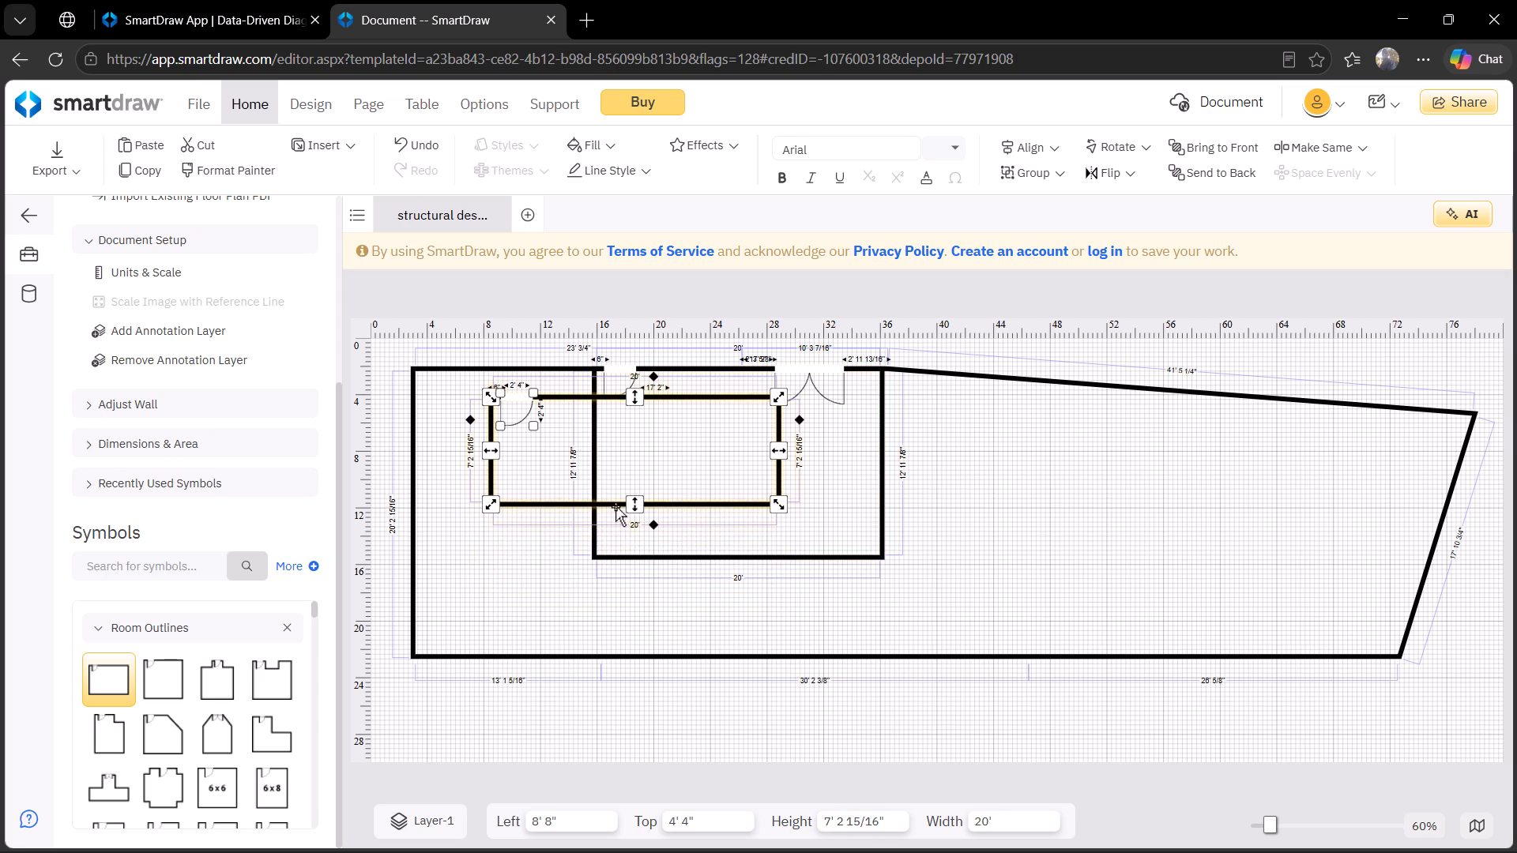
drag(782, 447, 612, 453)
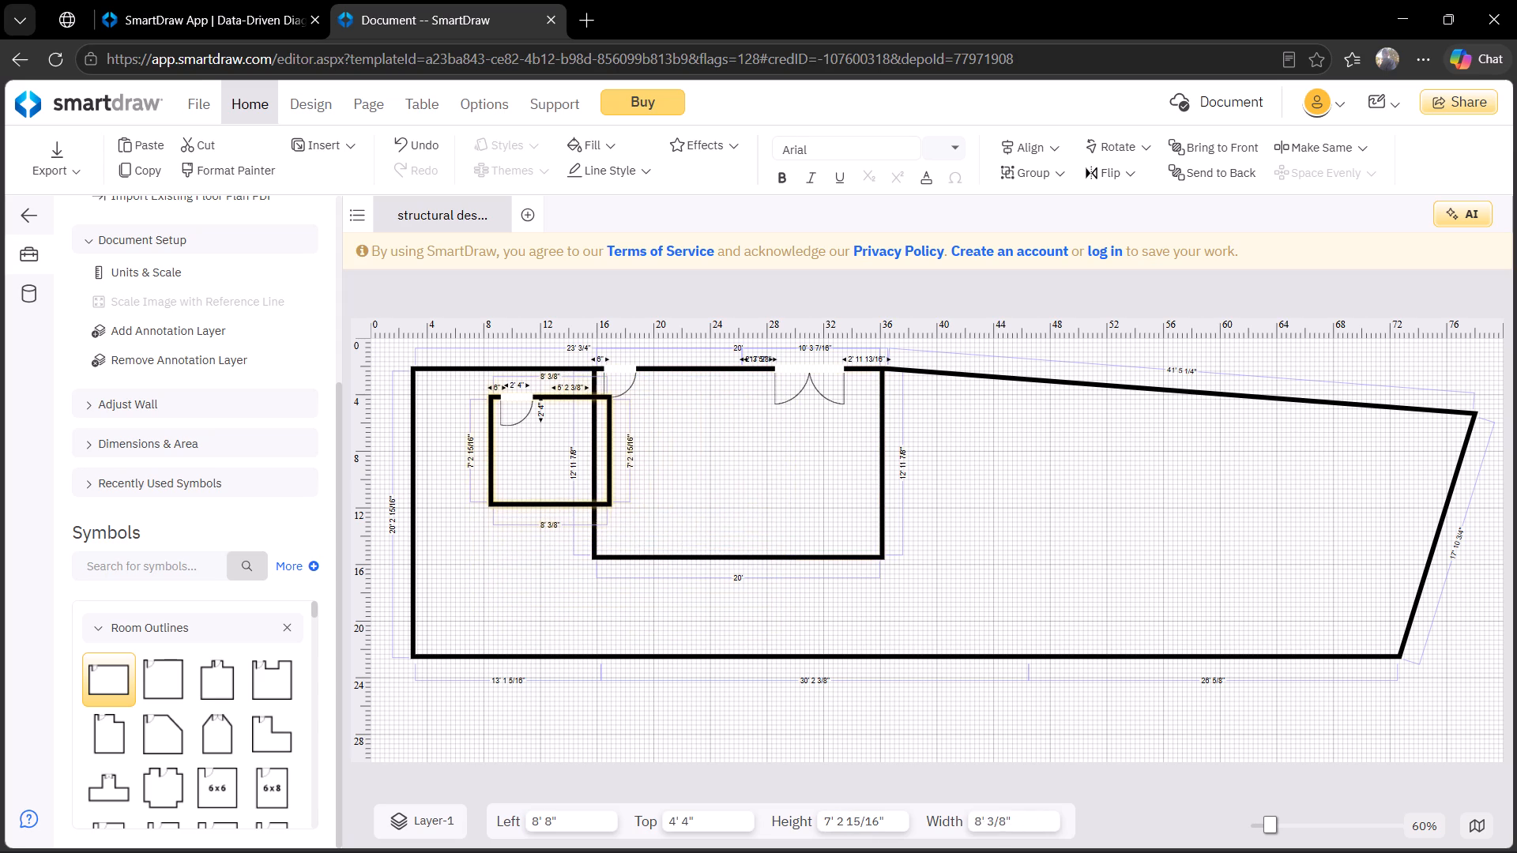
drag(612, 453, 604, 453)
Move the small room into the larger room's lower-left corner, at about 15' 11" from the left and 8' 1" from the top.
drag(569, 399, 668, 473)
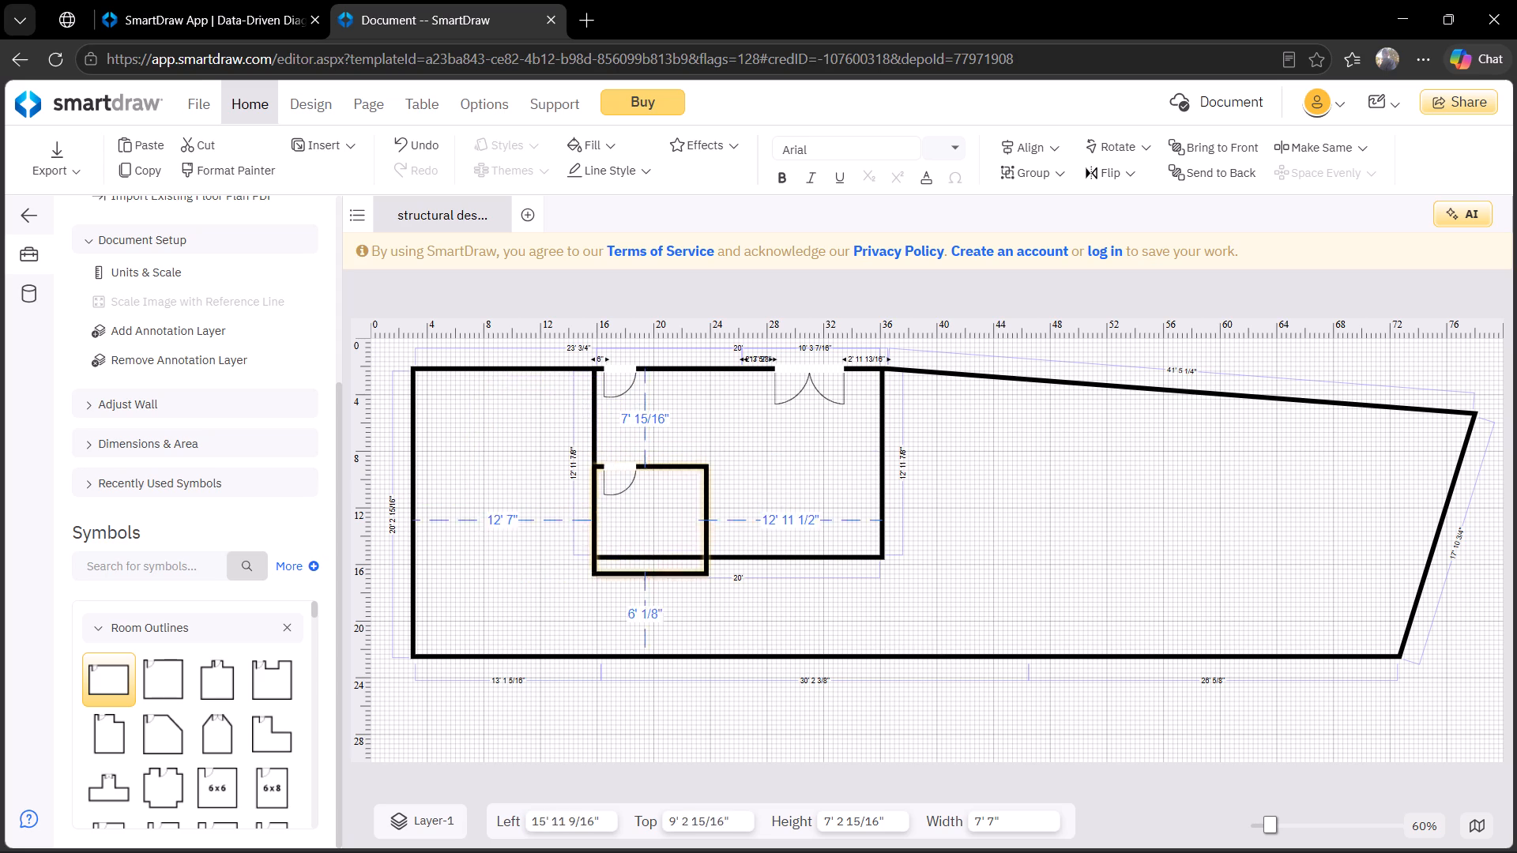
drag(668, 473, 667, 453)
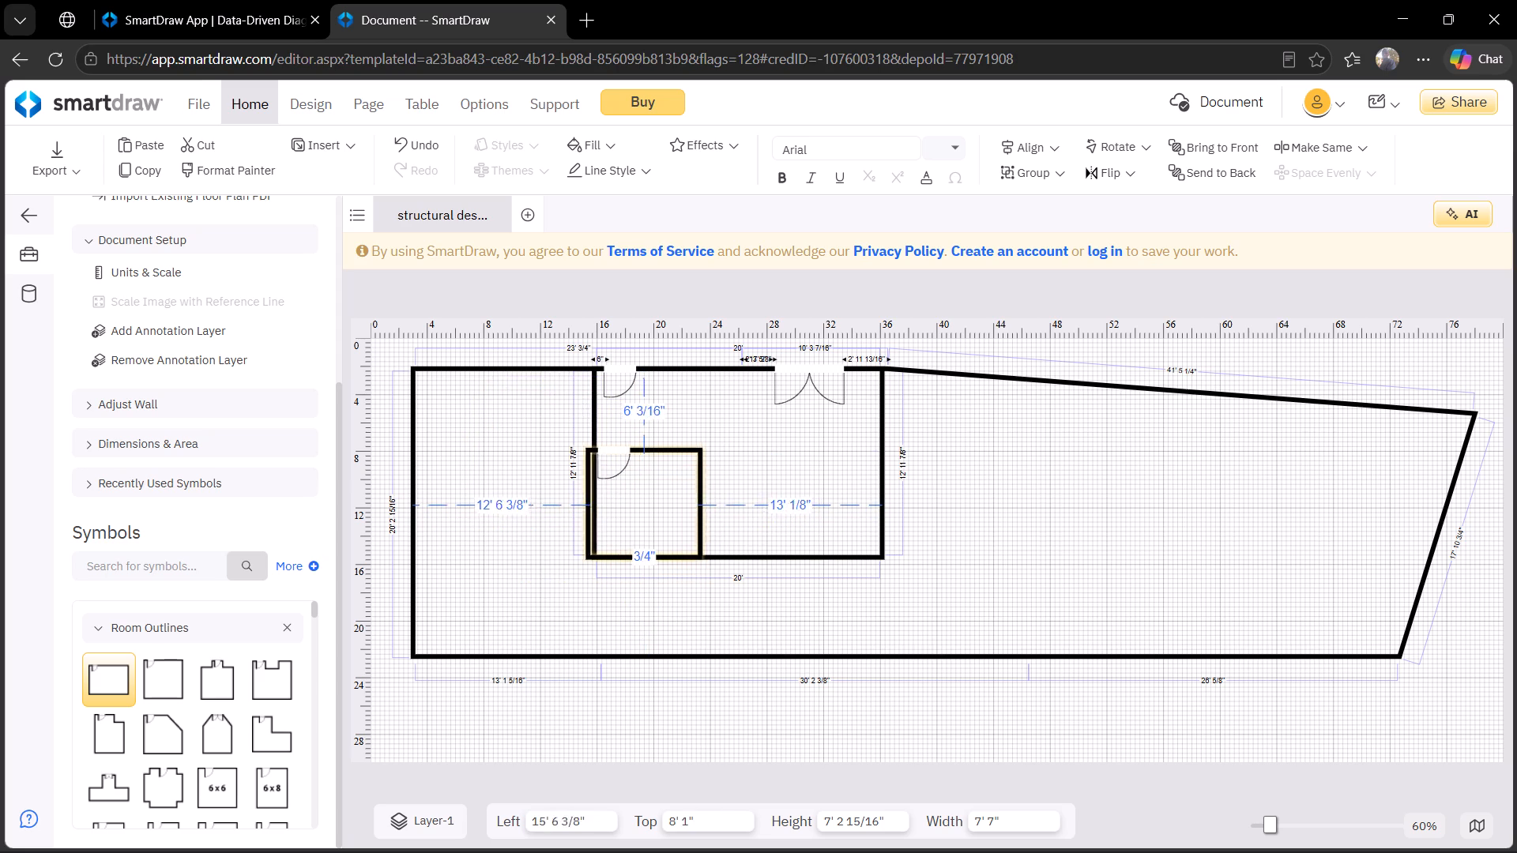
drag(667, 453, 672, 453)
Delete the door from the small room's top wall.
click(625, 445)
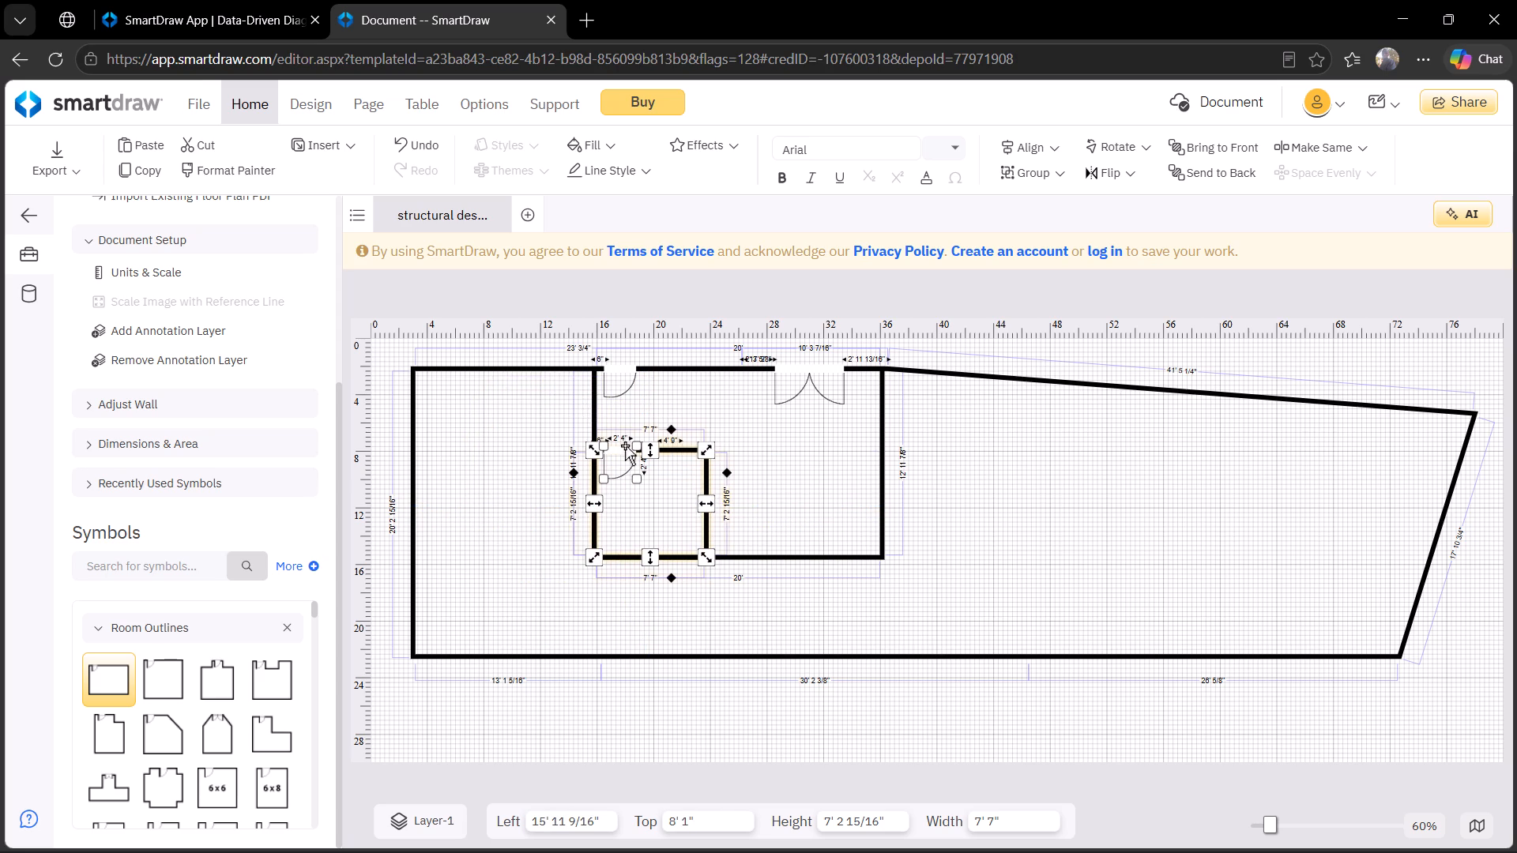
click(625, 445)
click(642, 502)
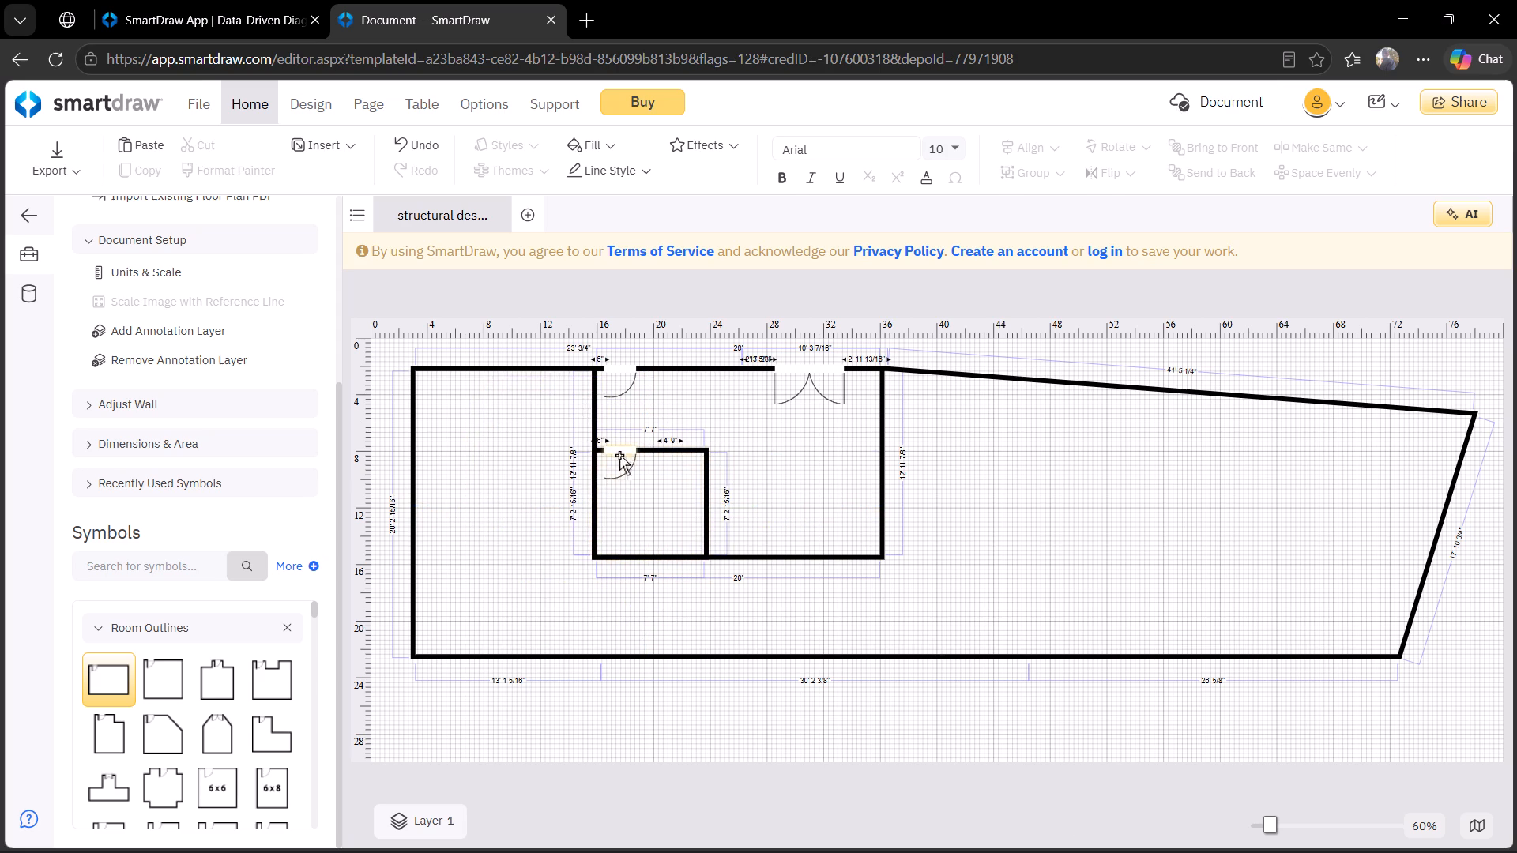
click(618, 453)
right_click(618, 453)
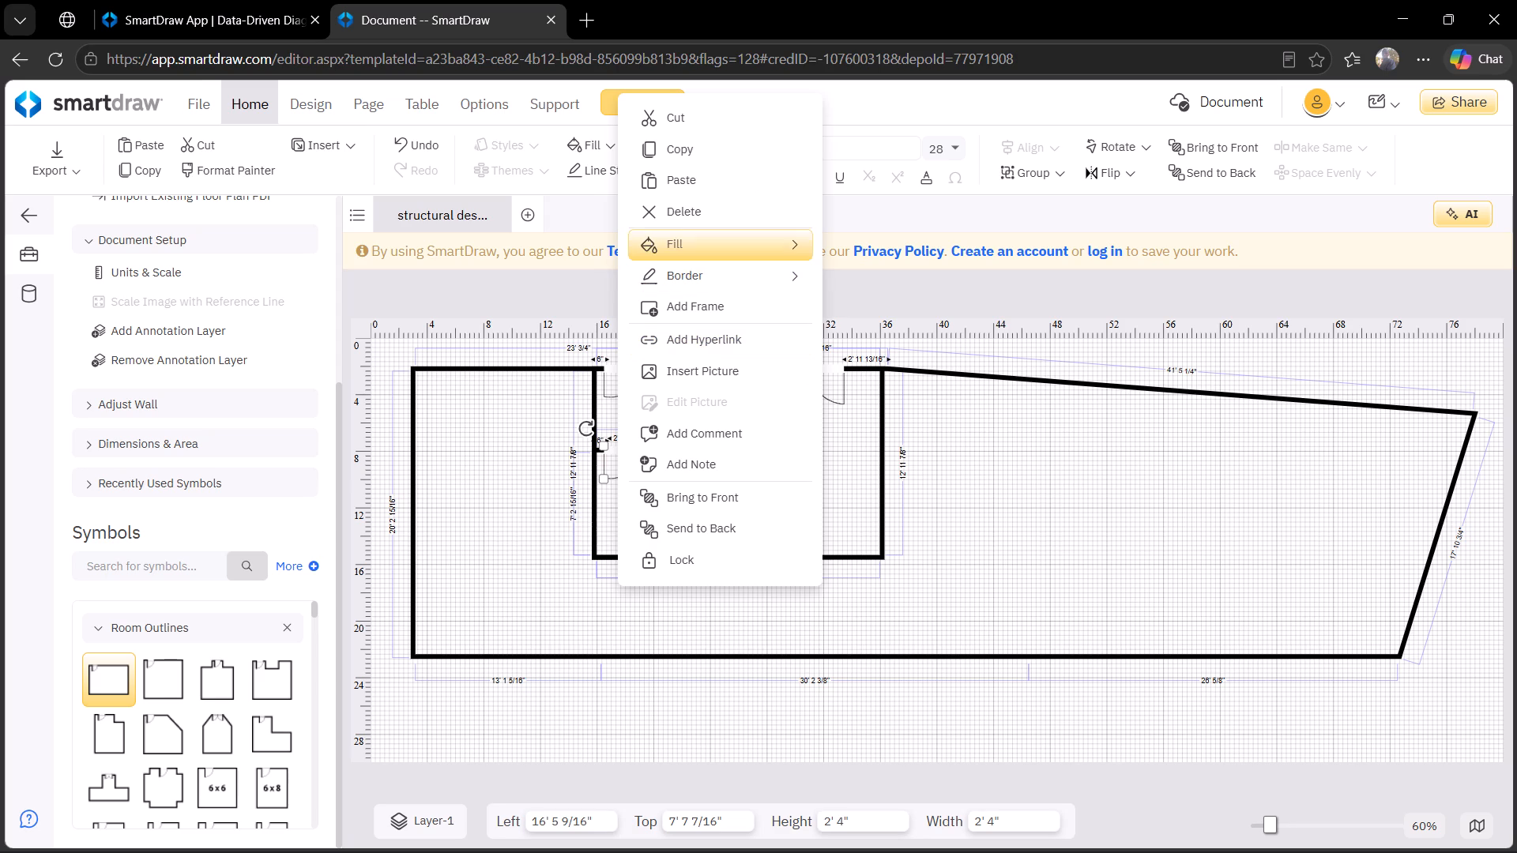
click(686, 222)
Lower the small room's top wall so the room is about 5' 7" high.
click(656, 447)
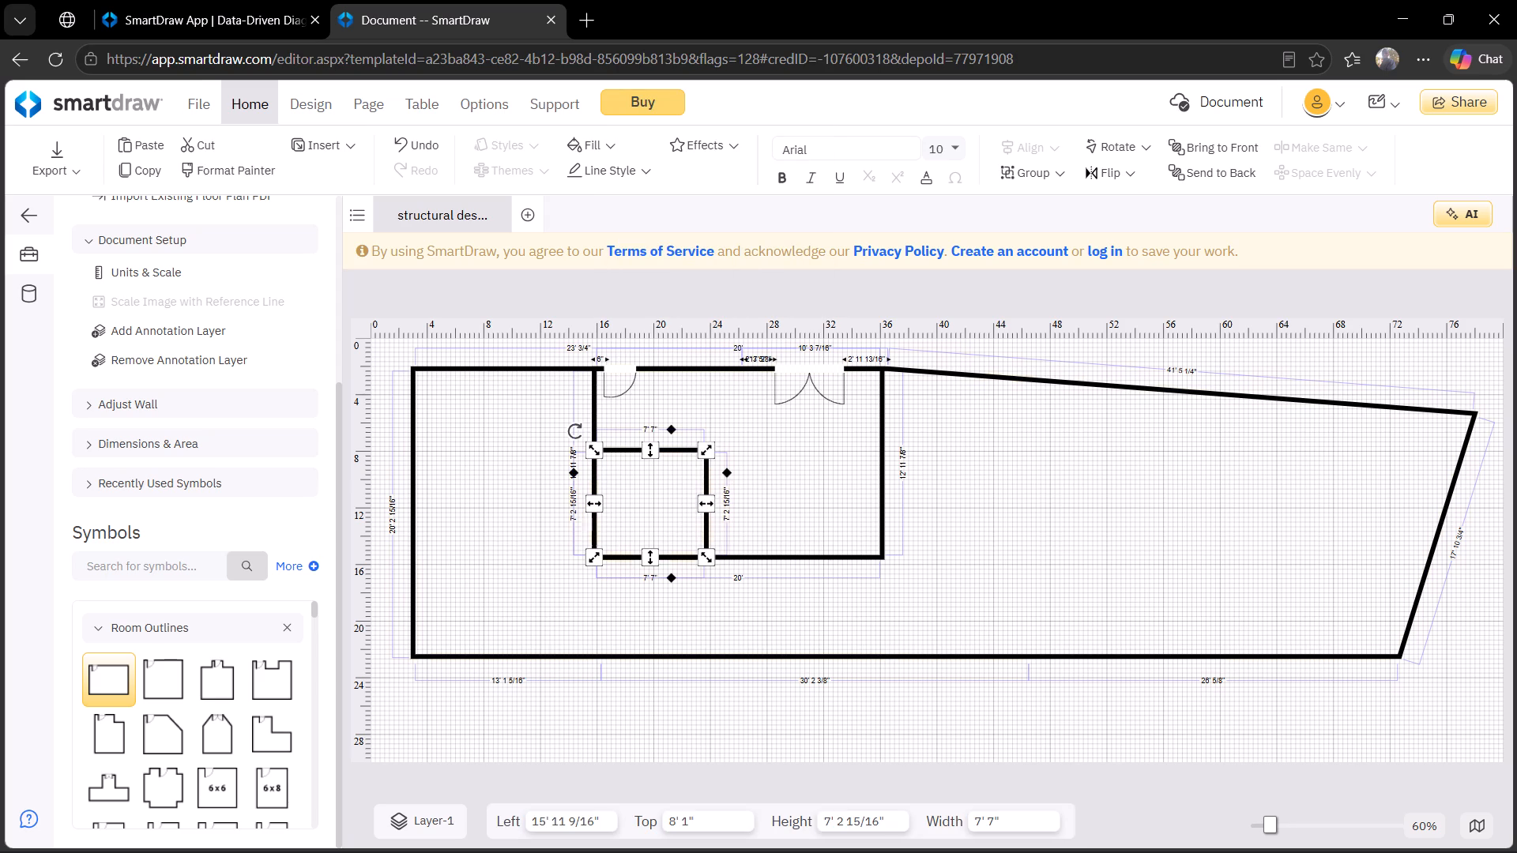
drag(654, 449, 655, 483)
click(928, 570)
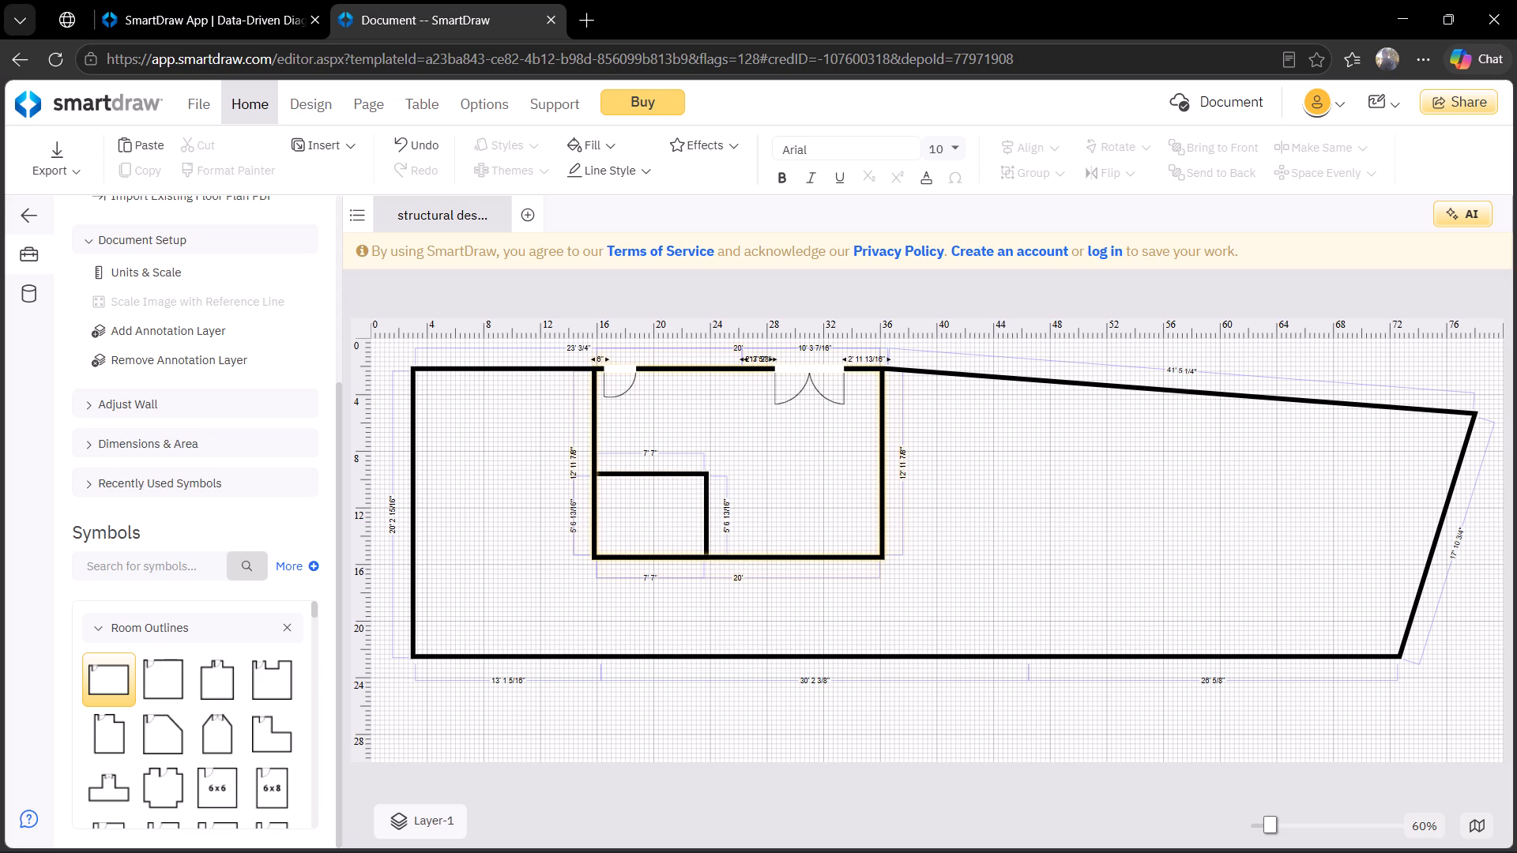
Duplicate the small room and place the copy against the outside of the larger room's left wall, with their bottom walls aligned.
click(619, 475)
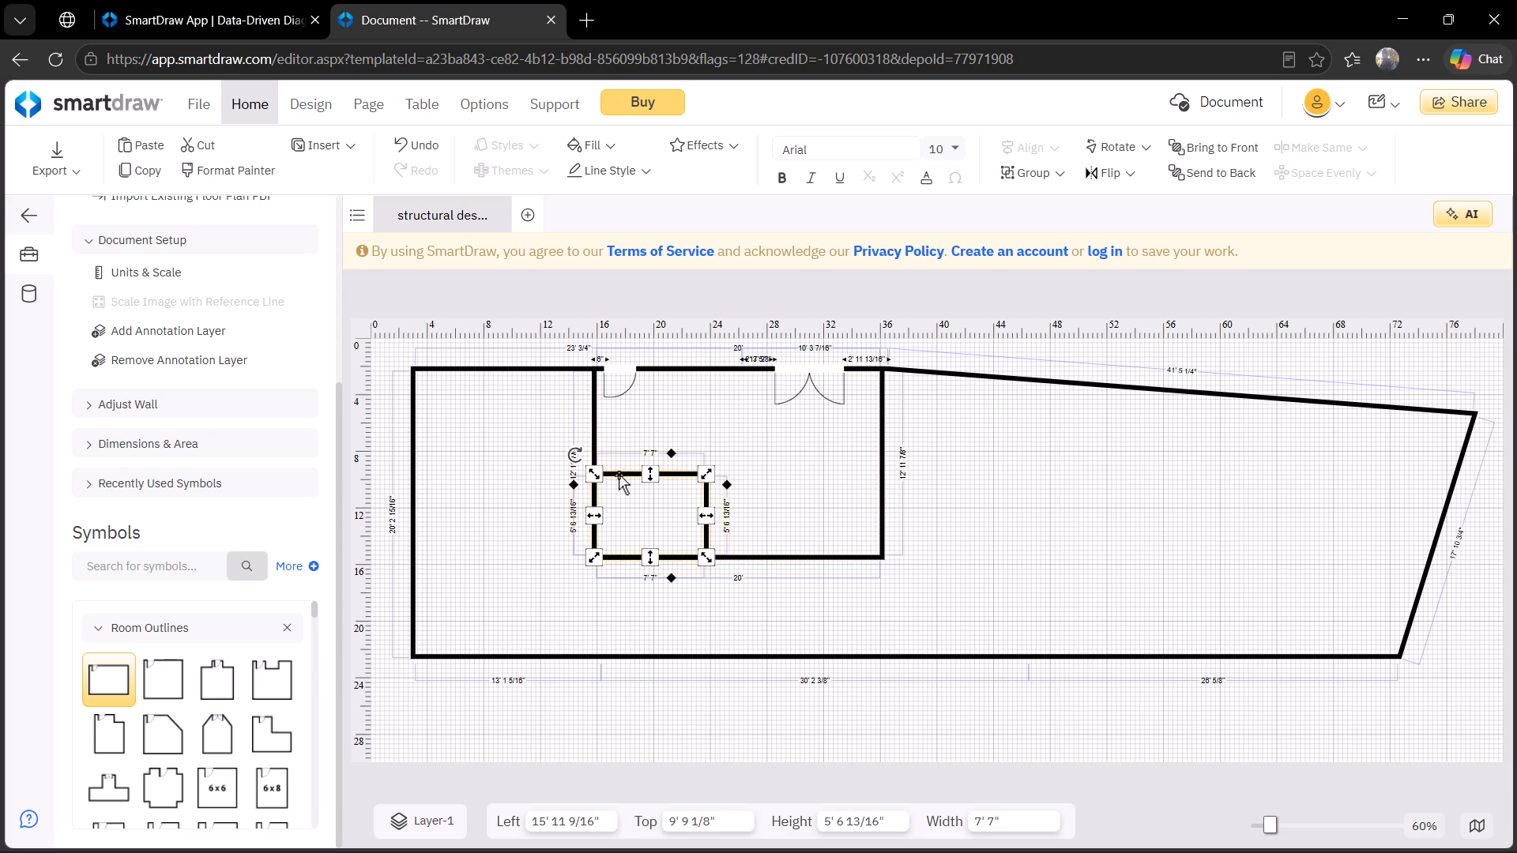
key(ctrl+c)
key(b)
click(640, 473)
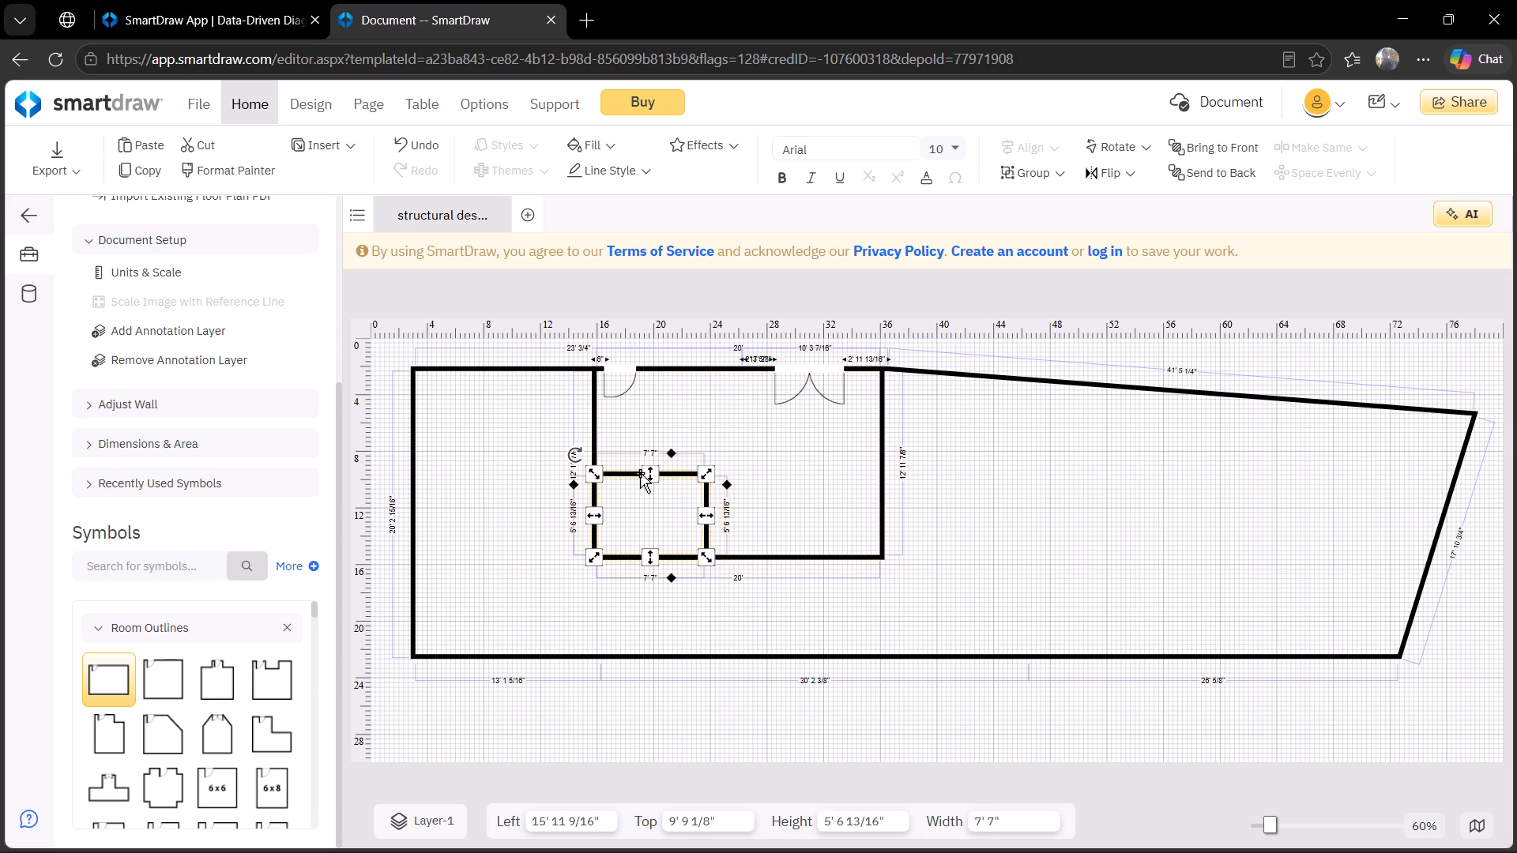
key(ctrl+c)
key(ctrl+v)
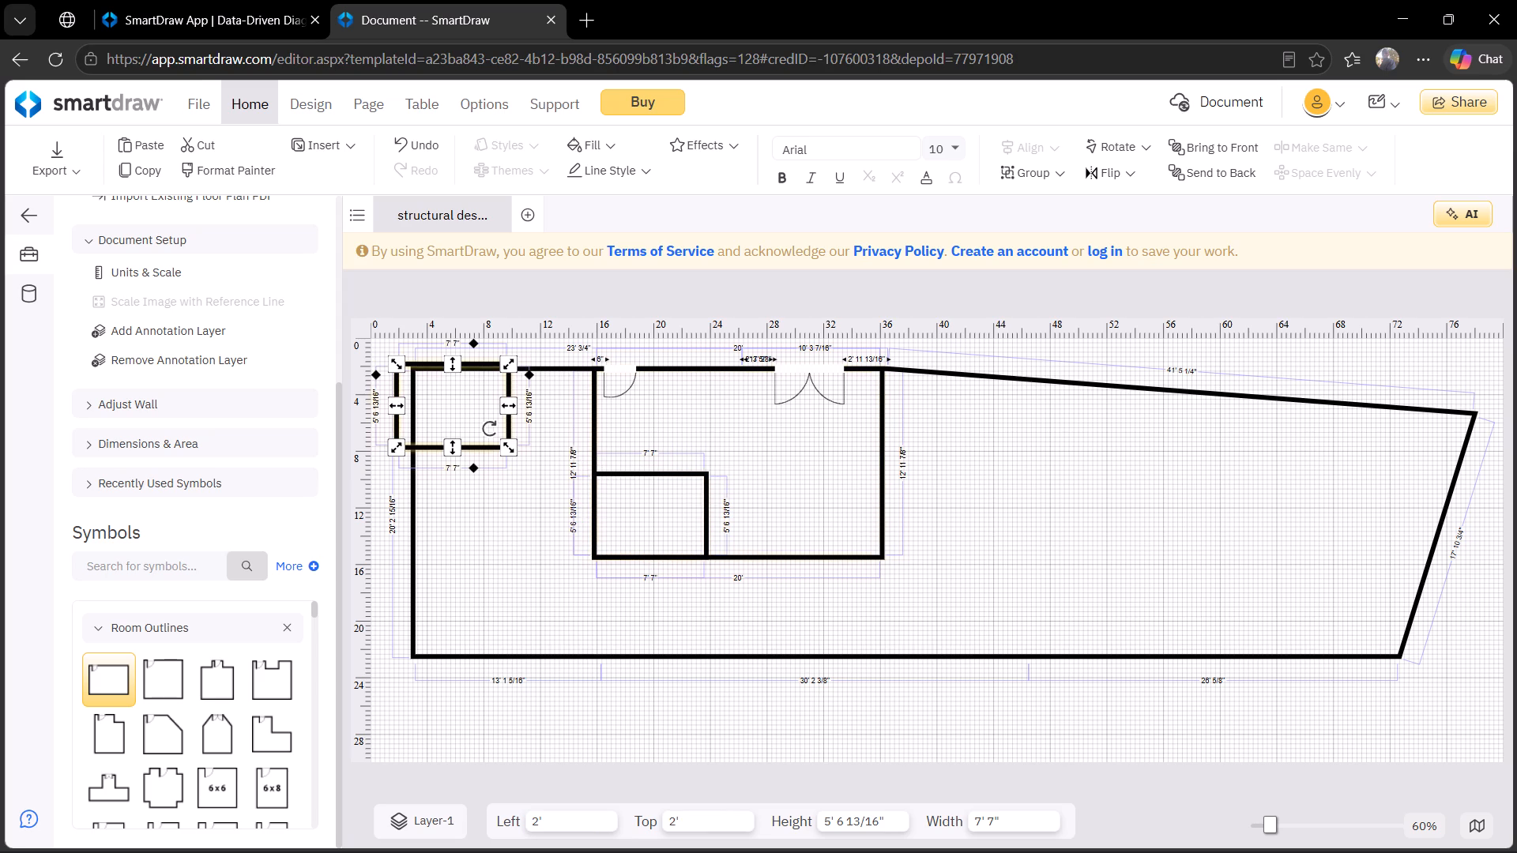
drag(484, 451, 492, 462)
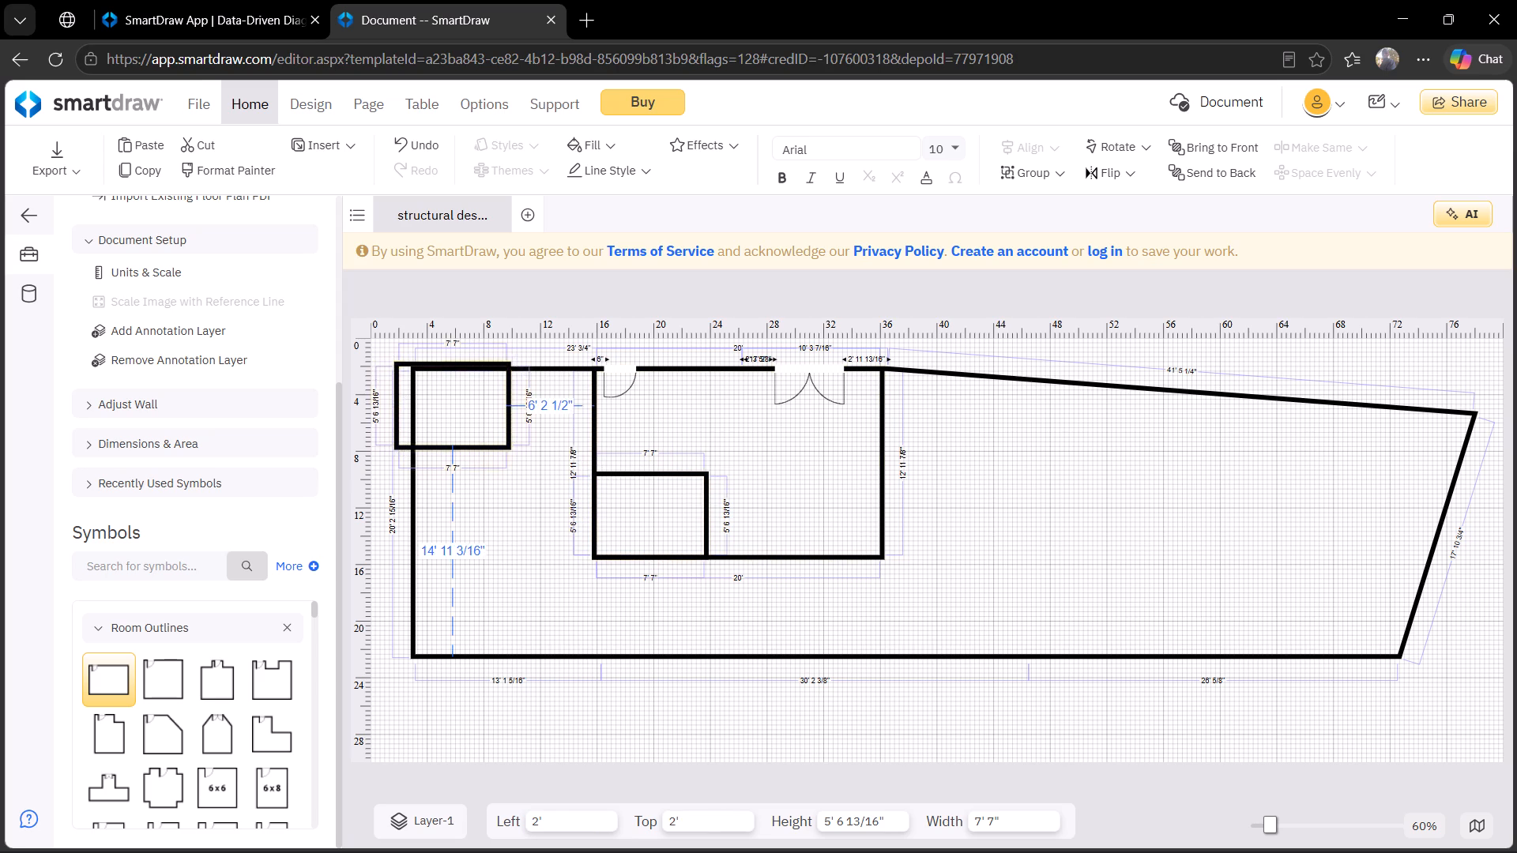
drag(492, 462, 564, 557)
Stretch the copied room up to the building's top wall, about 13' high, and extend its left wall to about 8' 9" wide.
drag(540, 468, 530, 434)
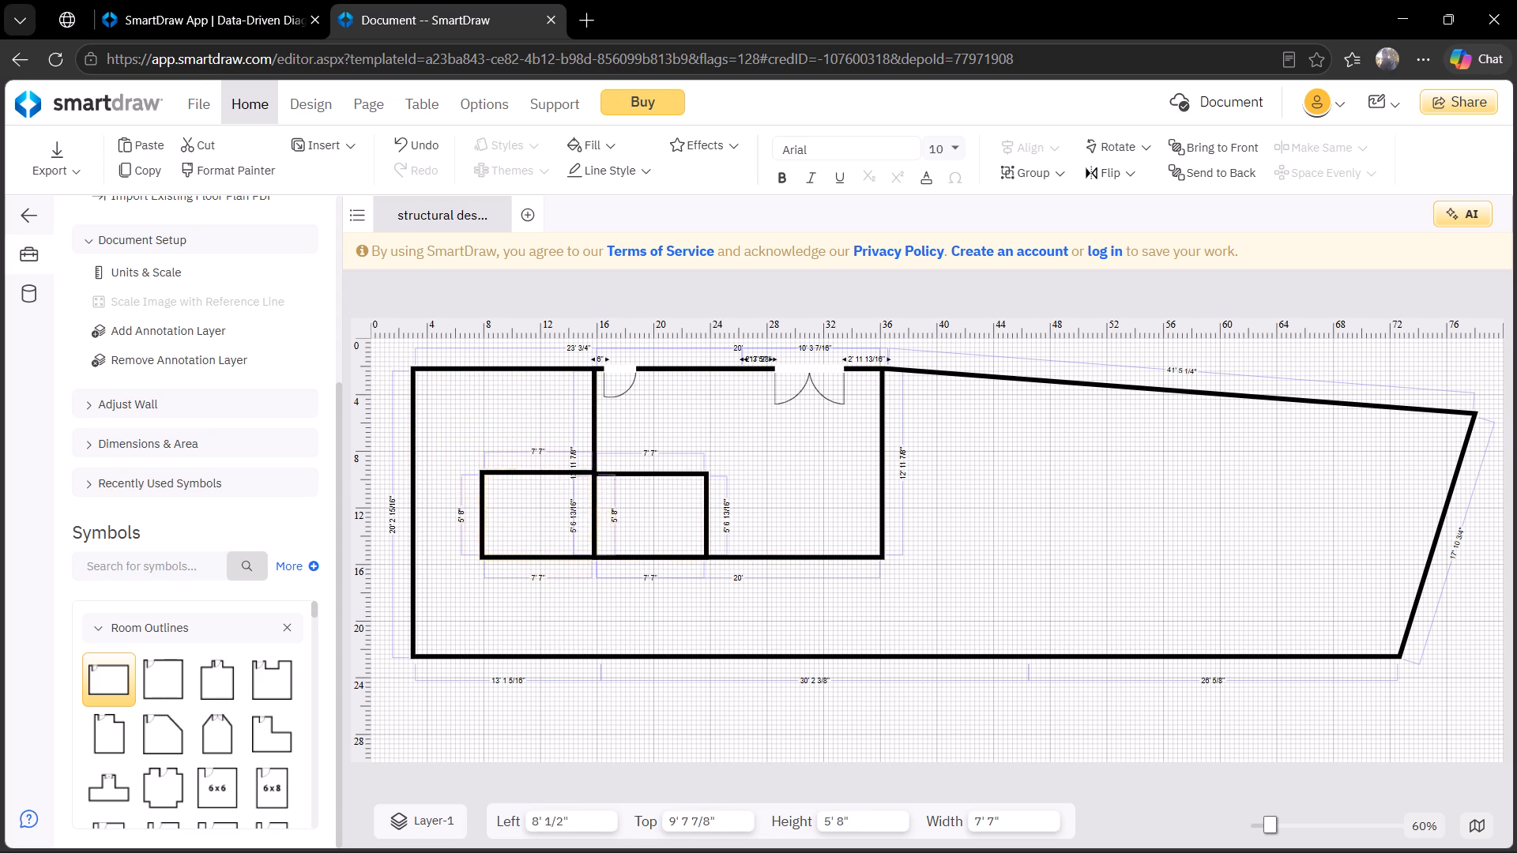
drag(530, 434, 514, 378)
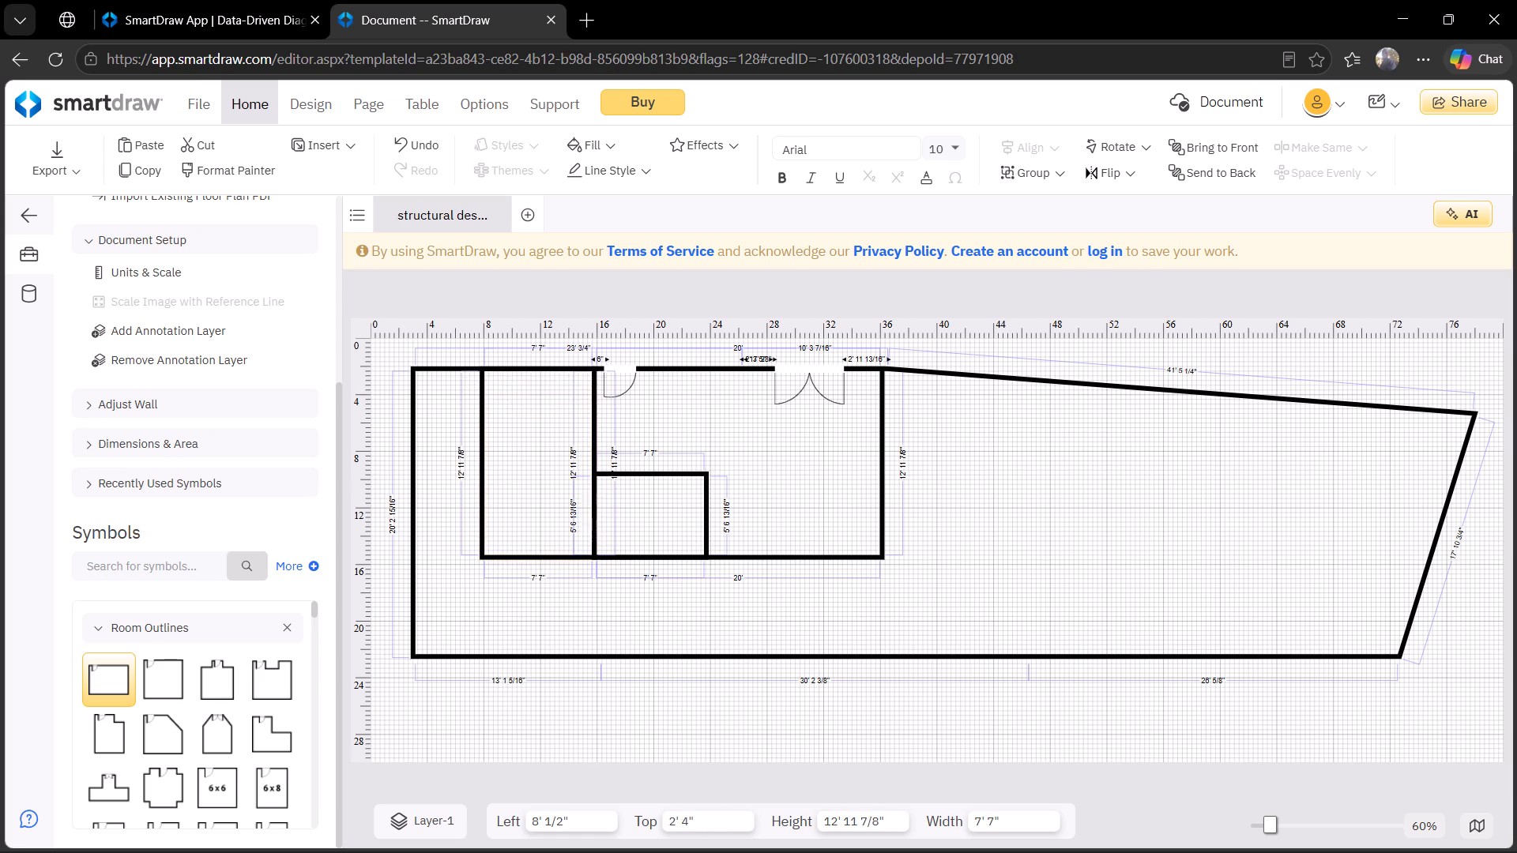
drag(514, 378, 513, 352)
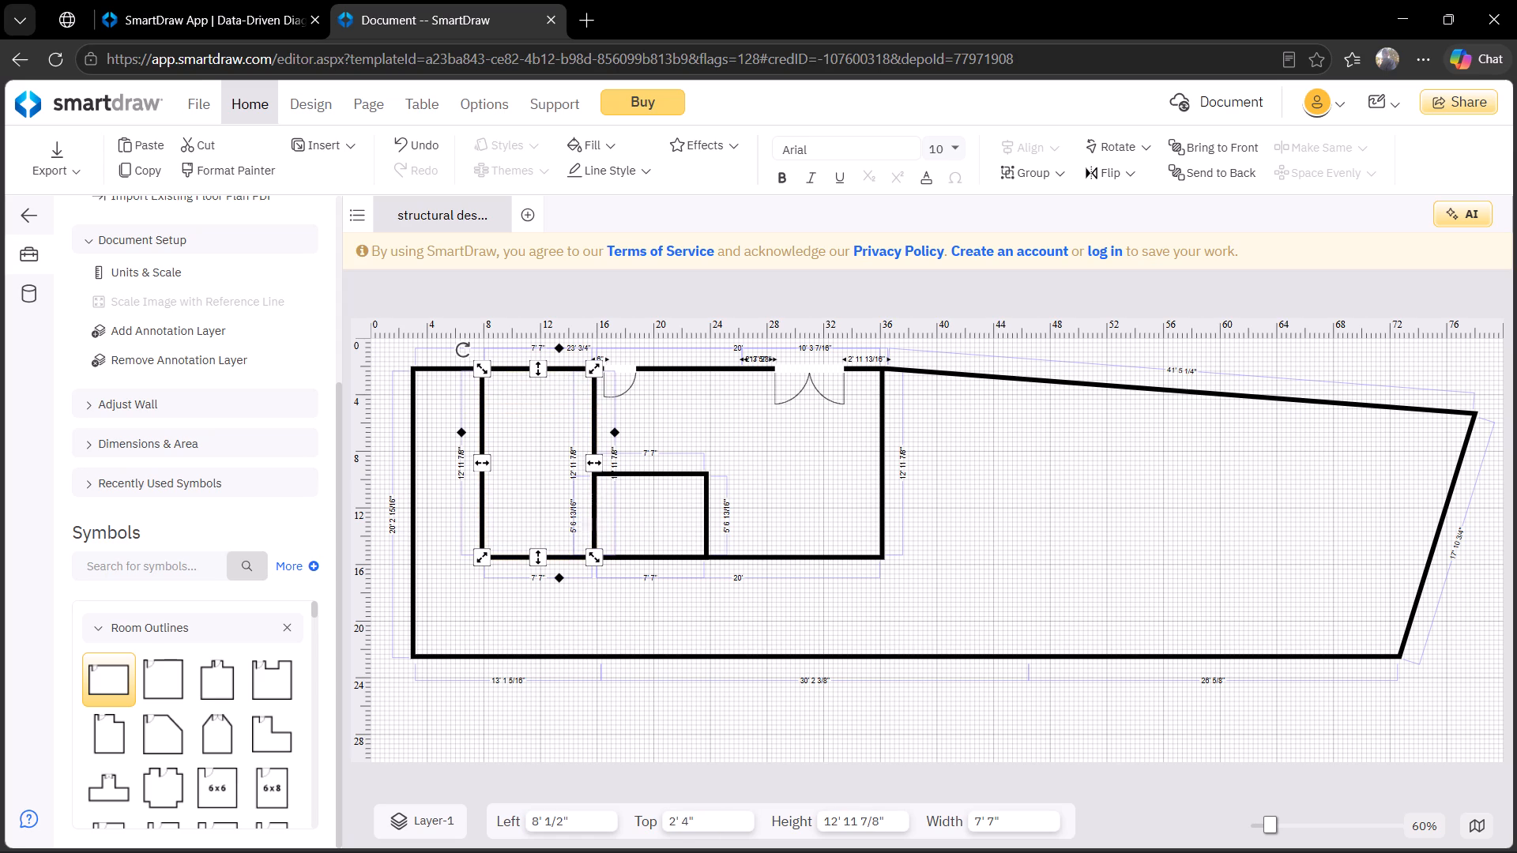
drag(474, 466, 457, 463)
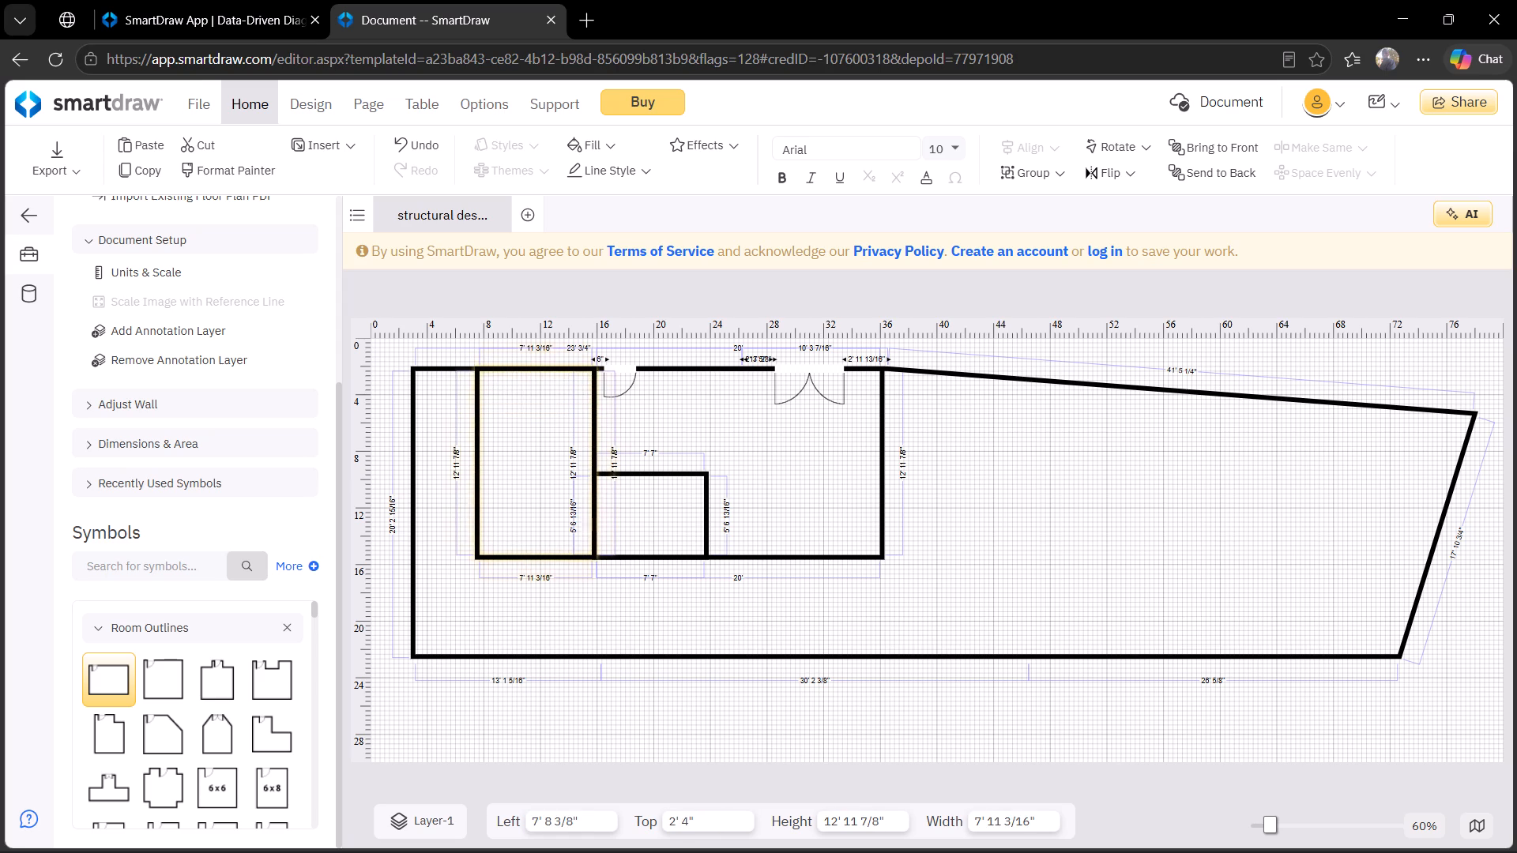
drag(457, 463, 459, 462)
click(635, 618)
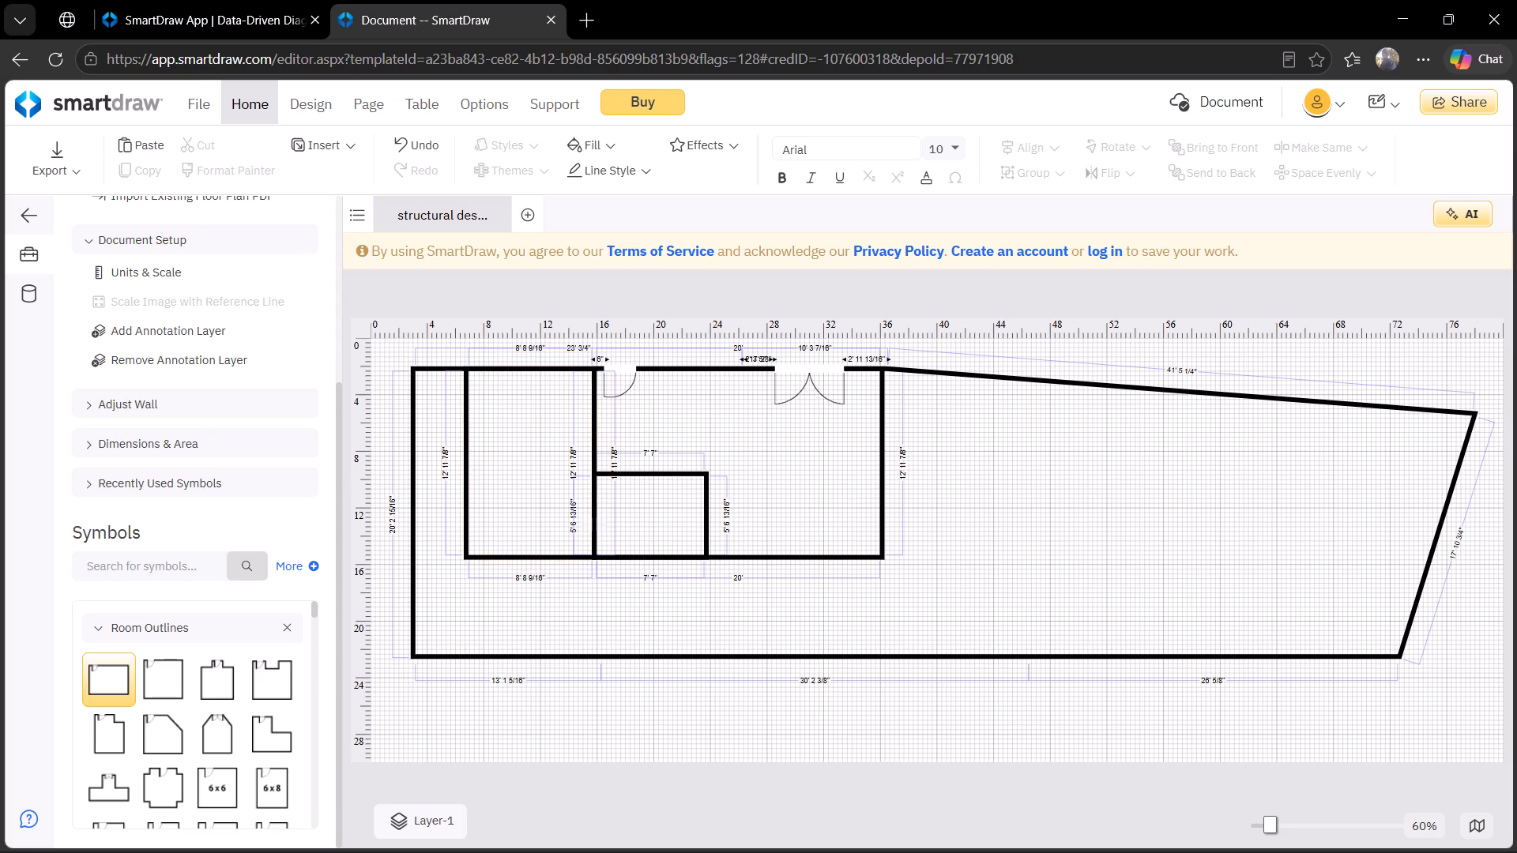
Paste another copy of the small room and fit it into the building's lower-left corner.
key(ctrl+v)
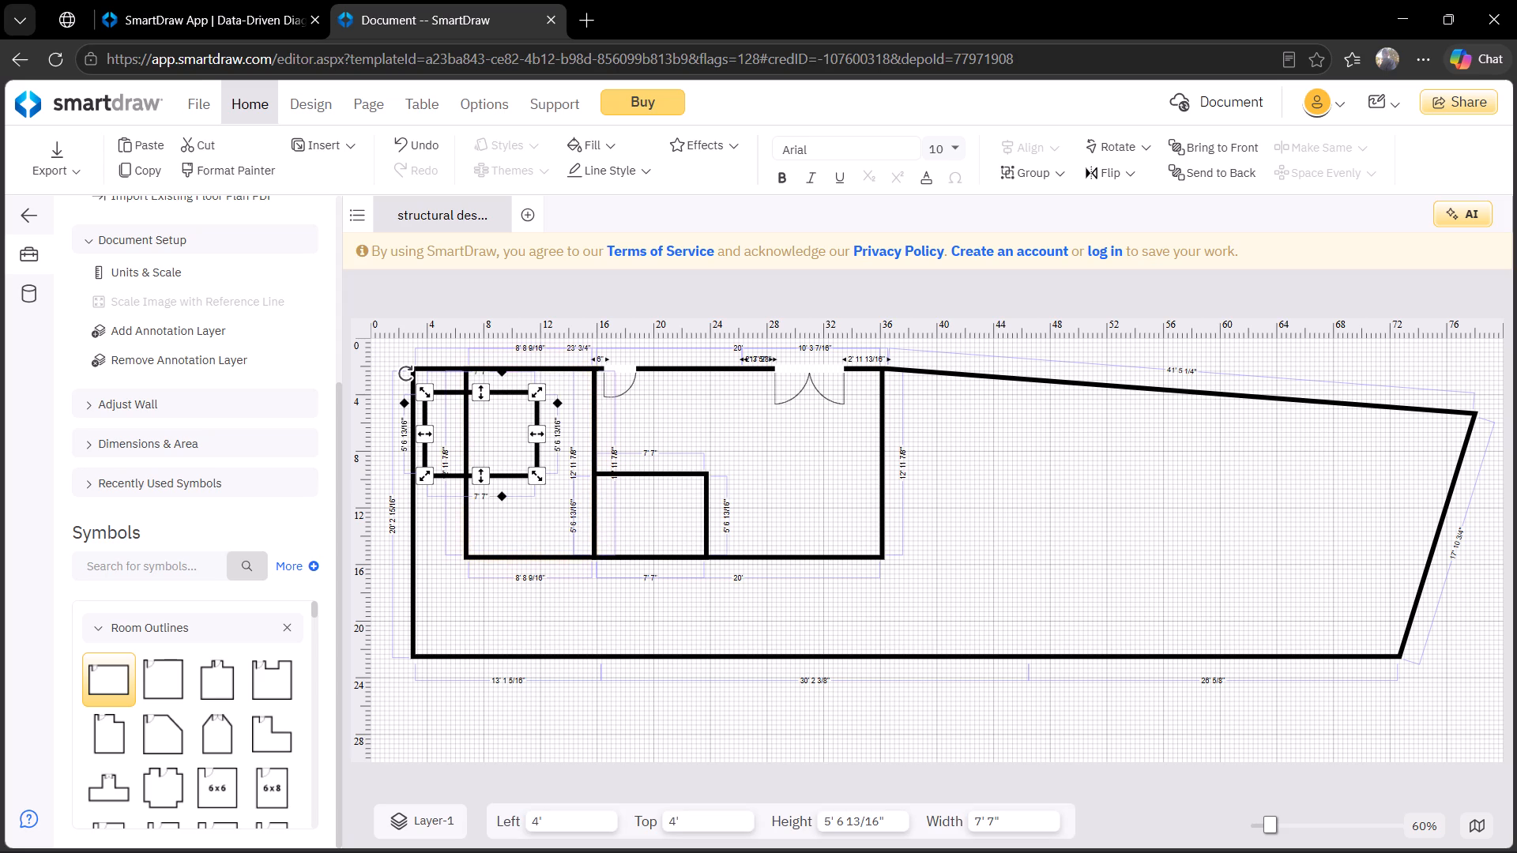
drag(515, 472, 537, 468)
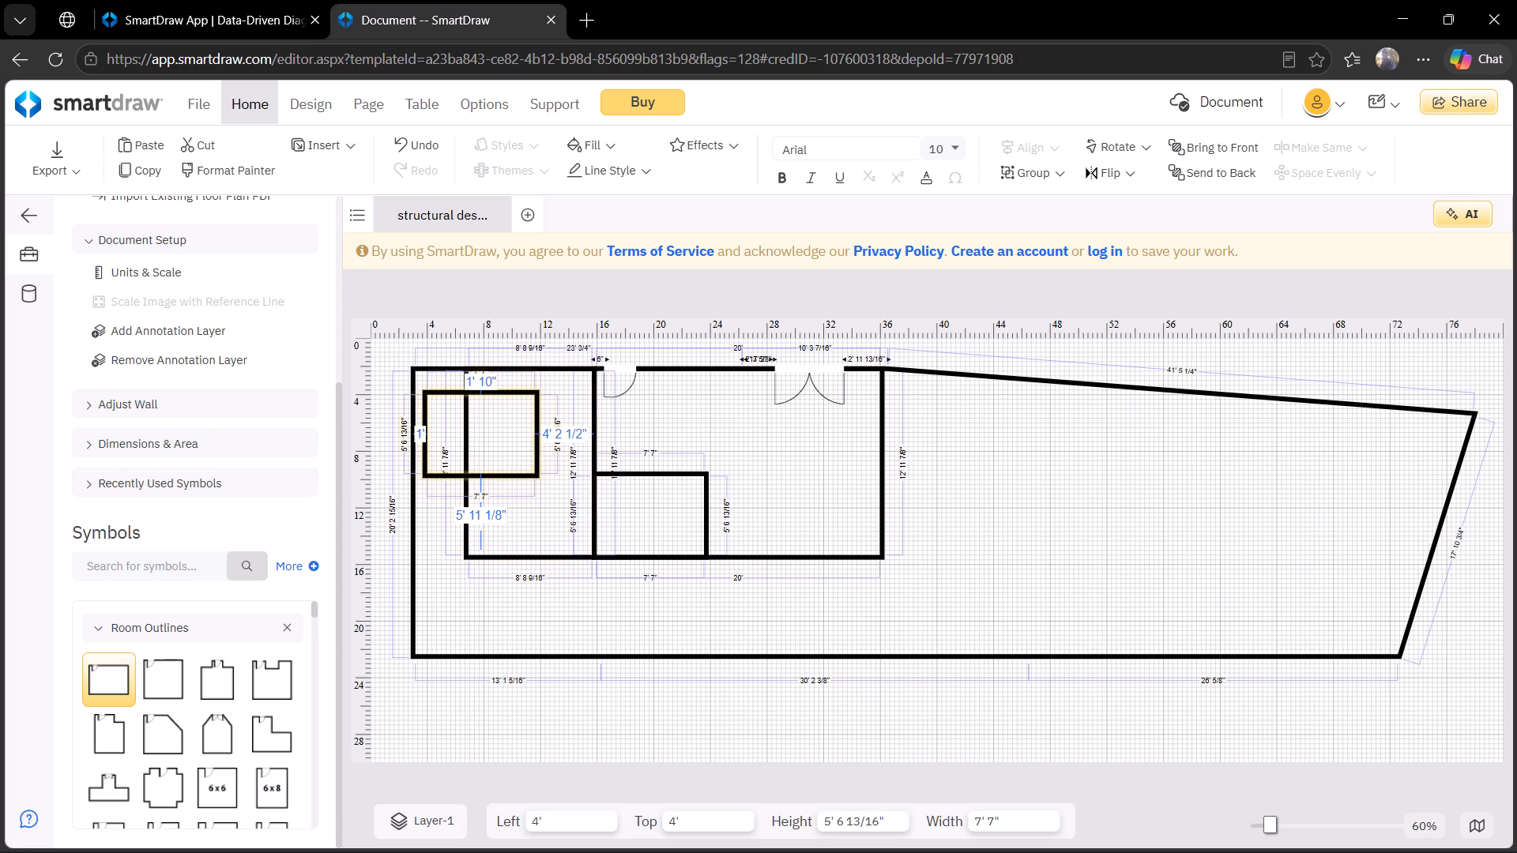
drag(537, 468, 809, 632)
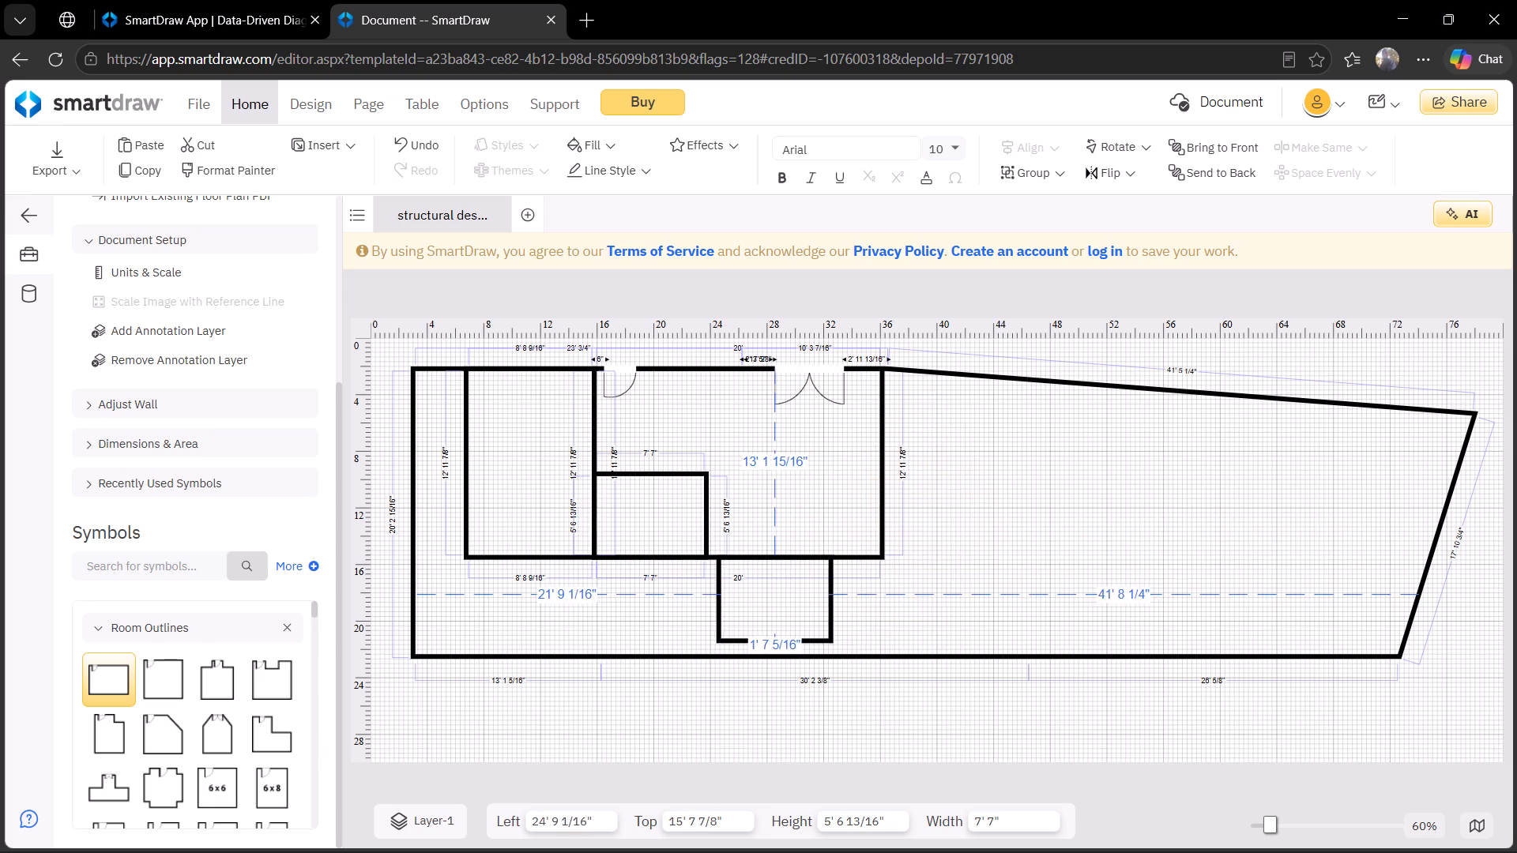
drag(809, 632, 558, 655)
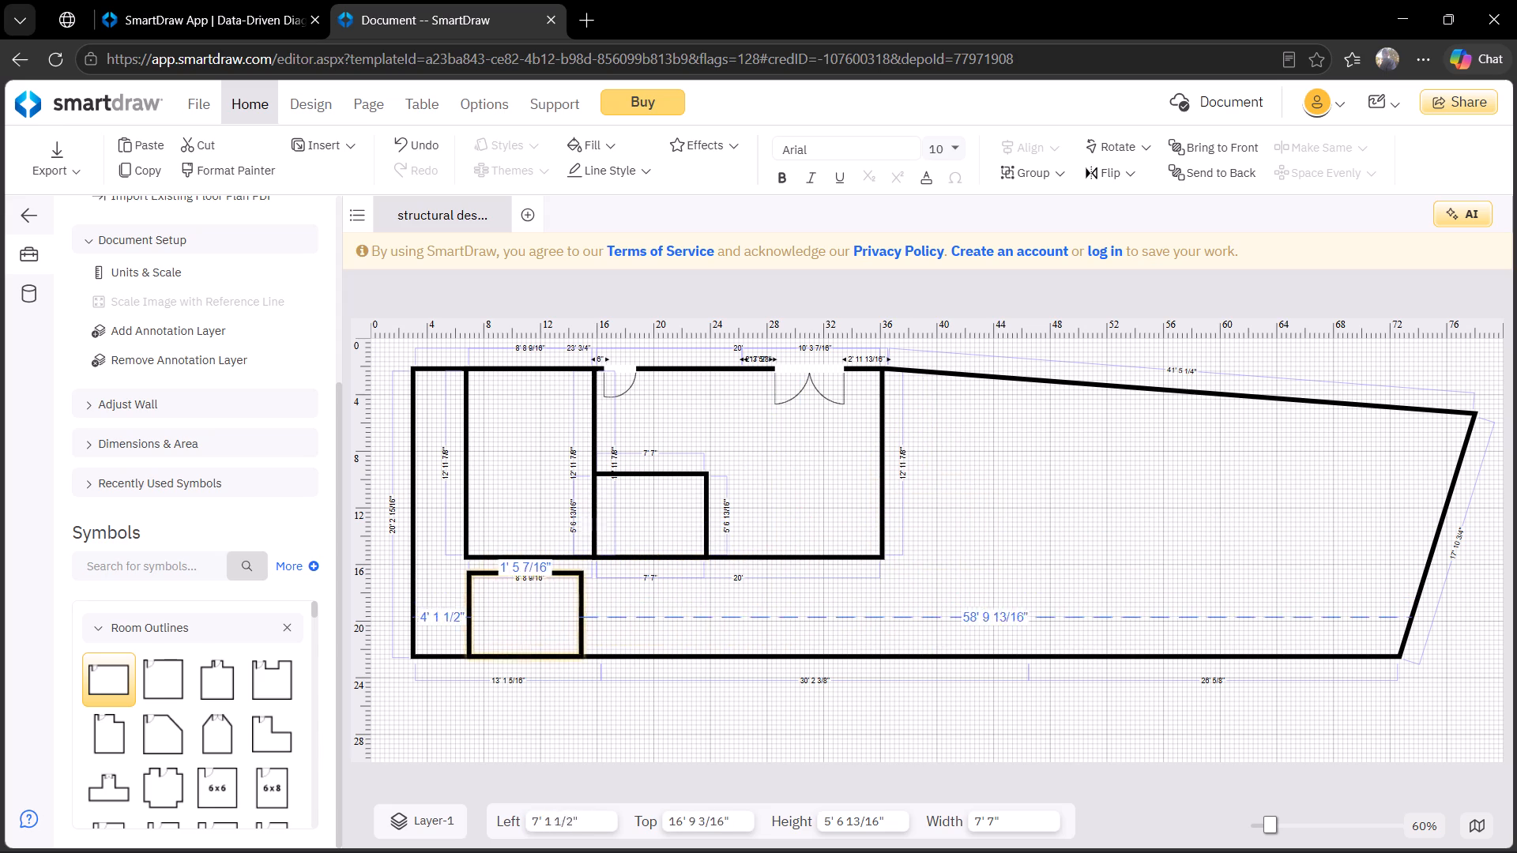
drag(558, 655, 510, 653)
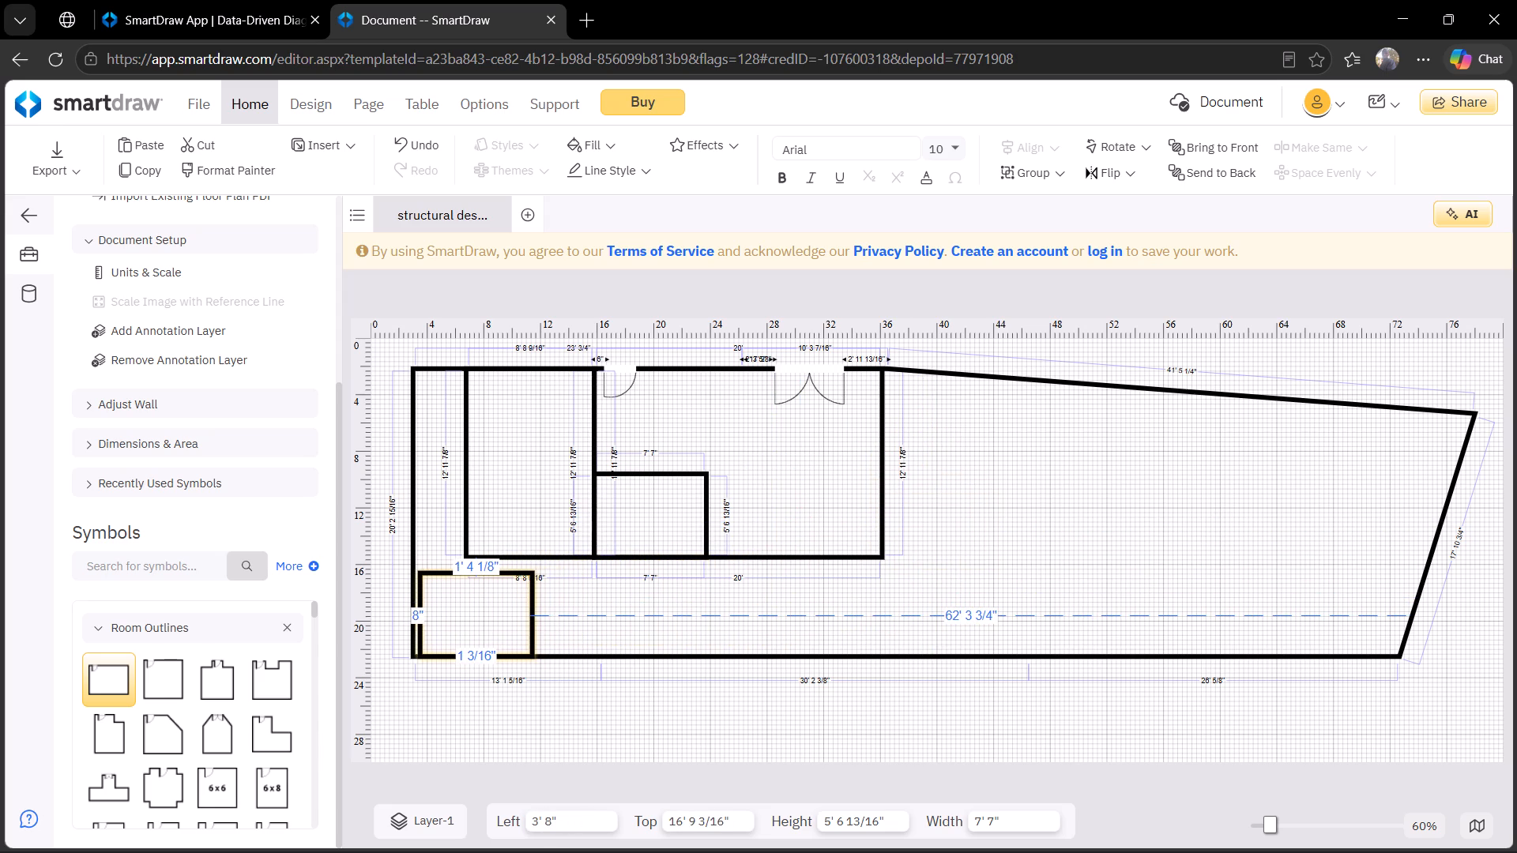
drag(510, 653, 505, 652)
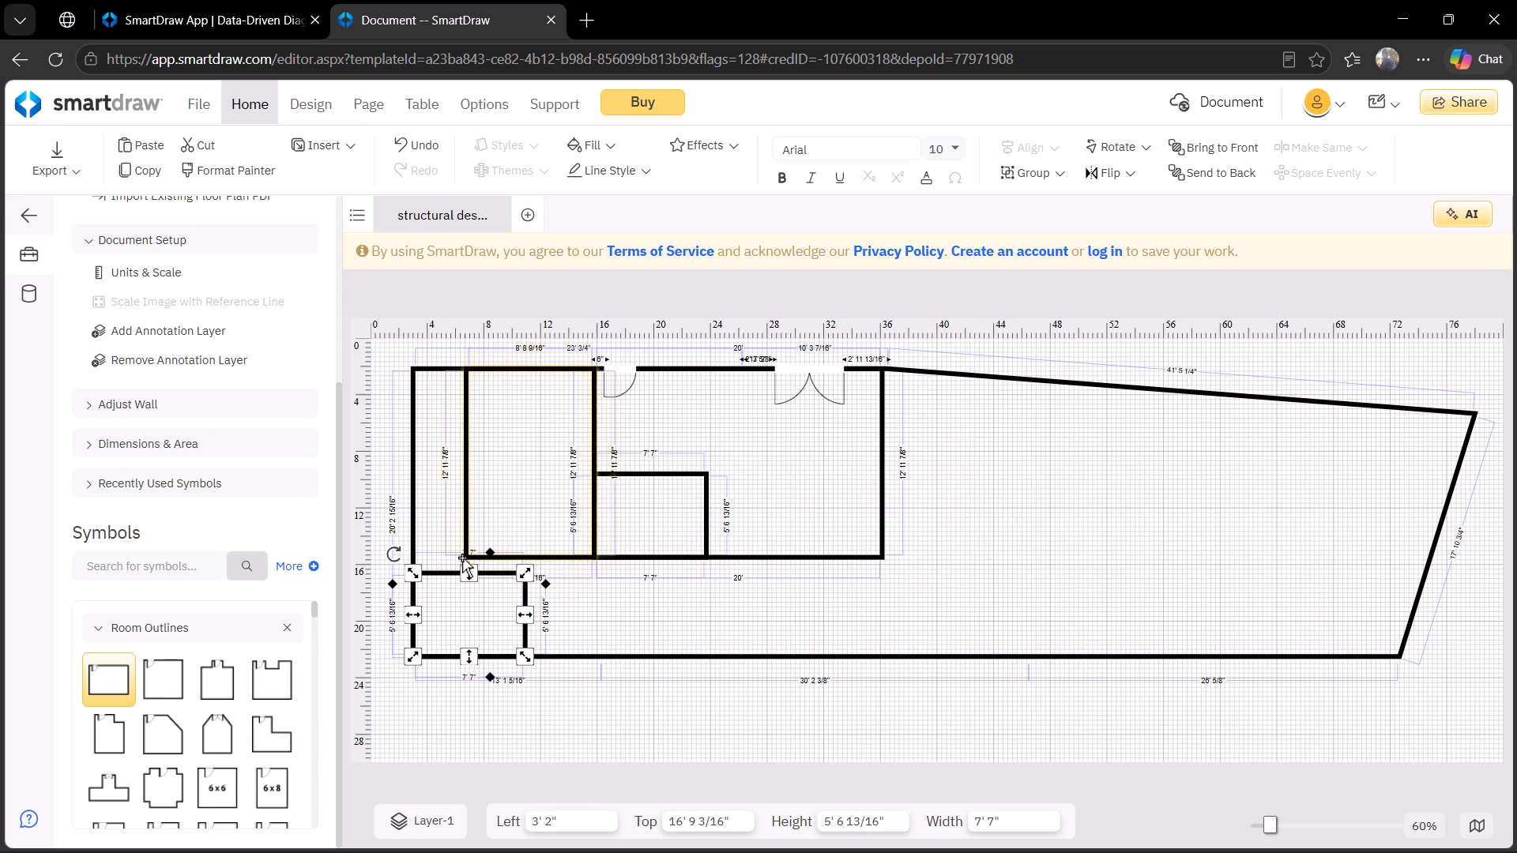
Resize the lower-left corner room to about 16' 6" wide by 4' 4" high, keeping it against the building's left and bottom walls.
drag(465, 579, 471, 604)
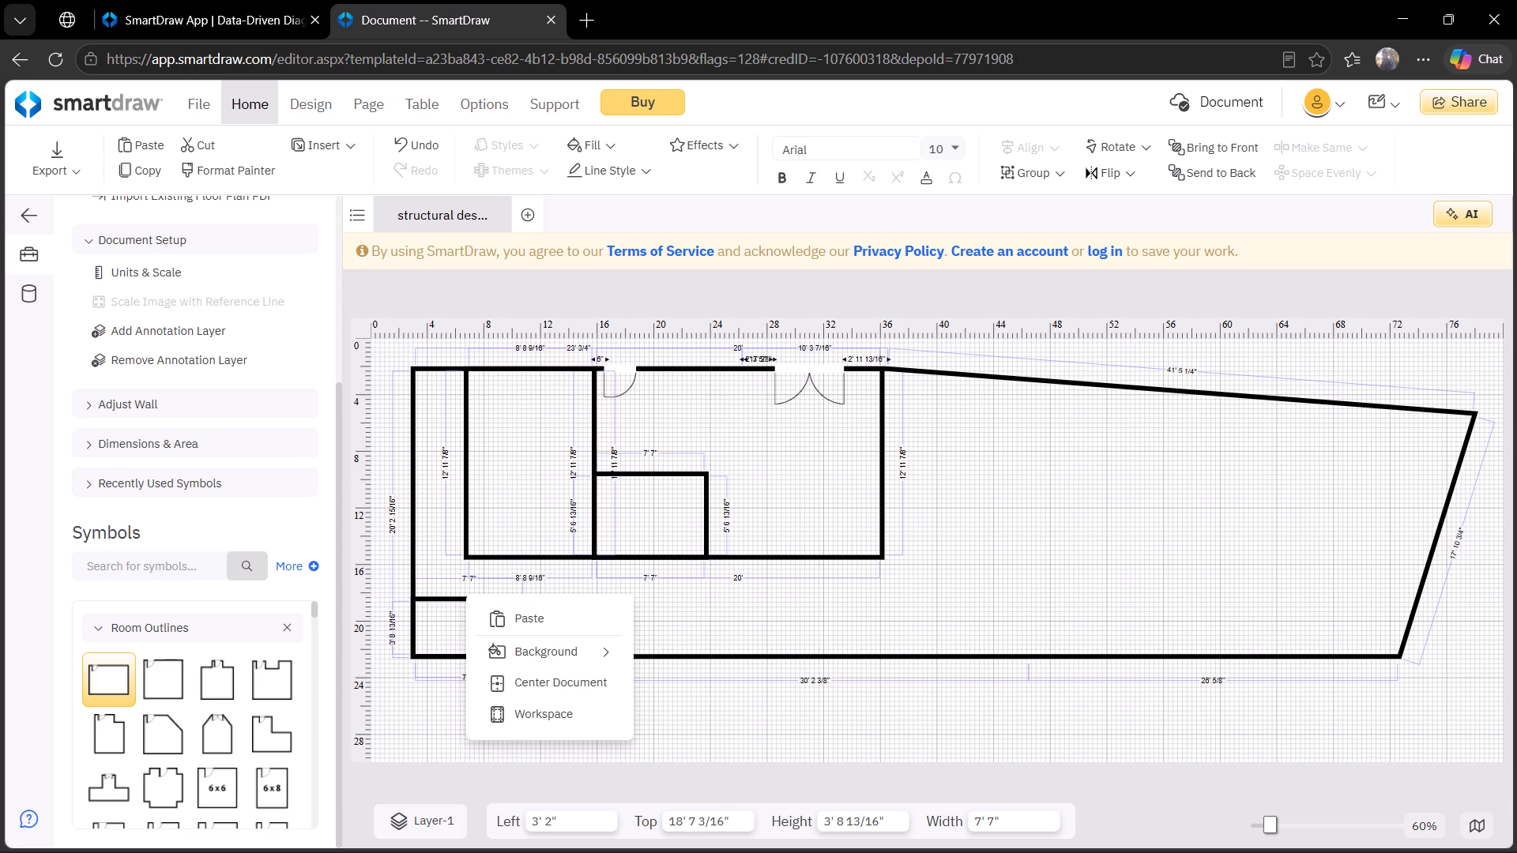
drag(471, 604, 463, 596)
drag(528, 619, 646, 611)
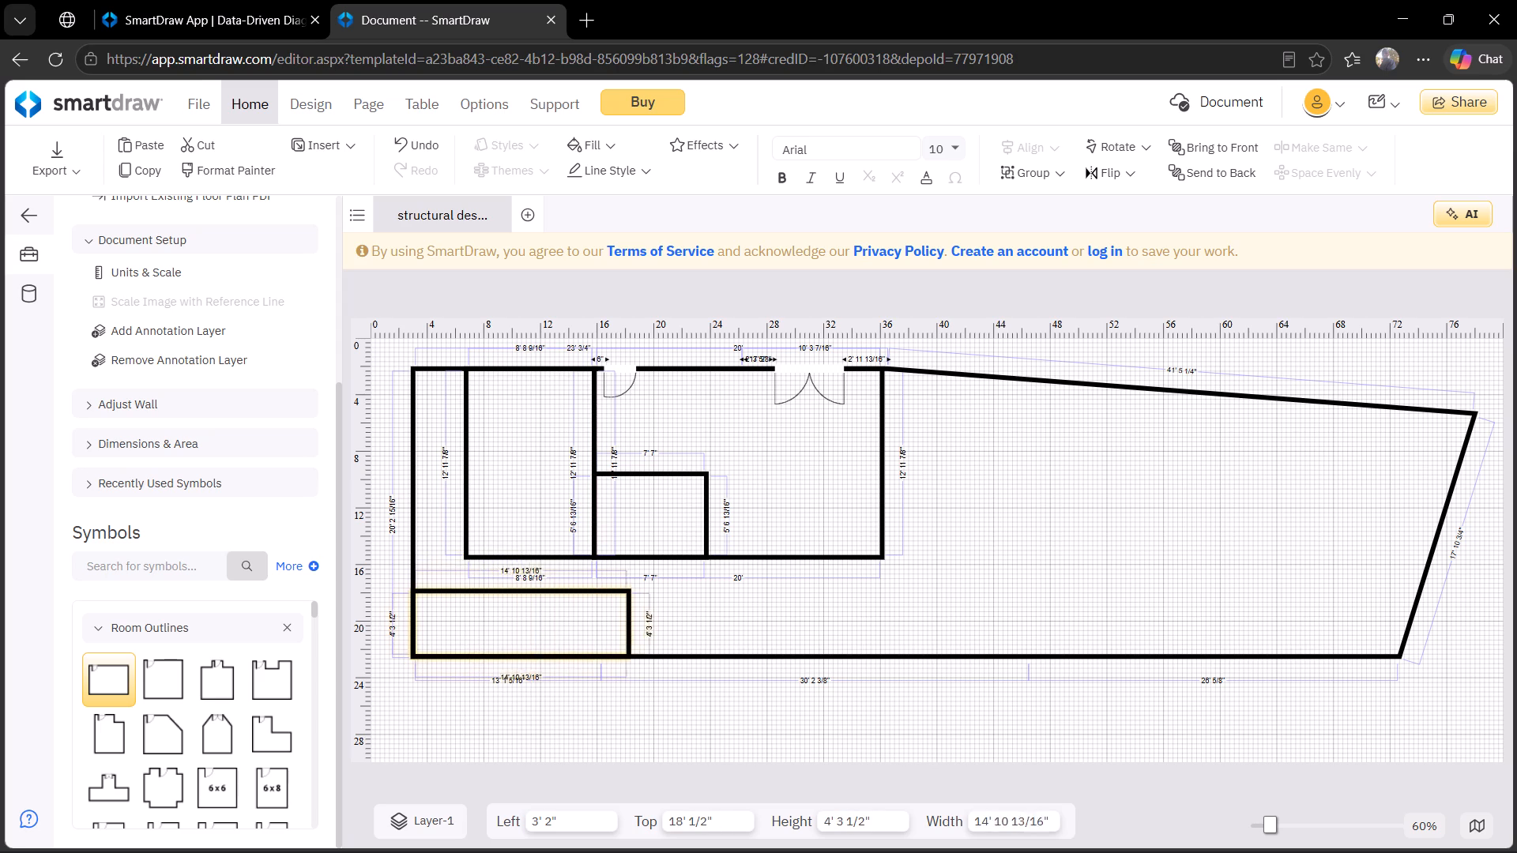
drag(646, 611, 653, 611)
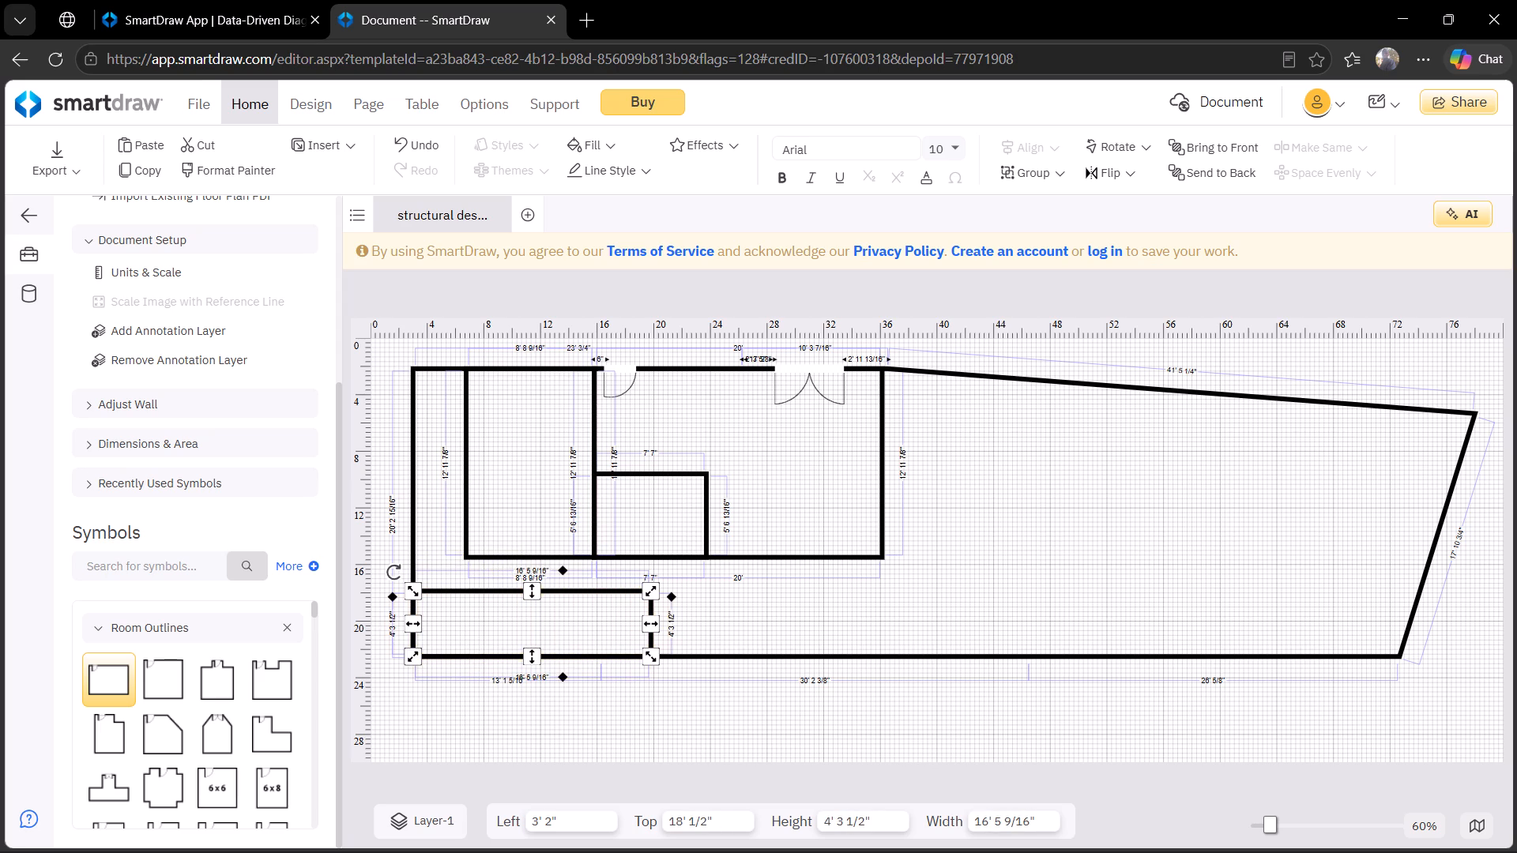
click(782, 569)
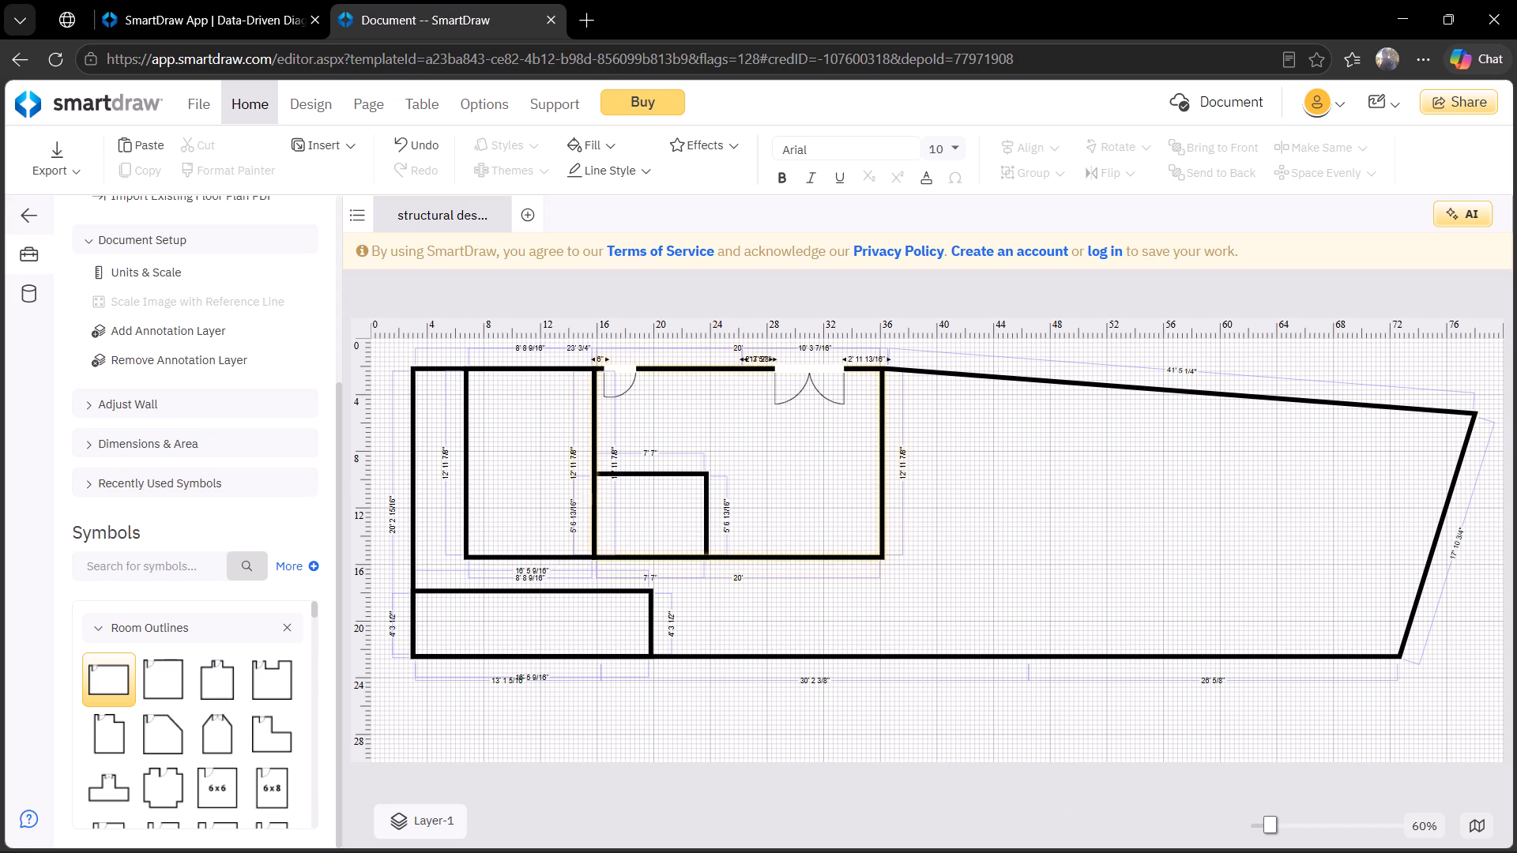
Paste another copy of the small room and shrink it to about 3' wide by 3' 7" high.
key(ctrl+v)
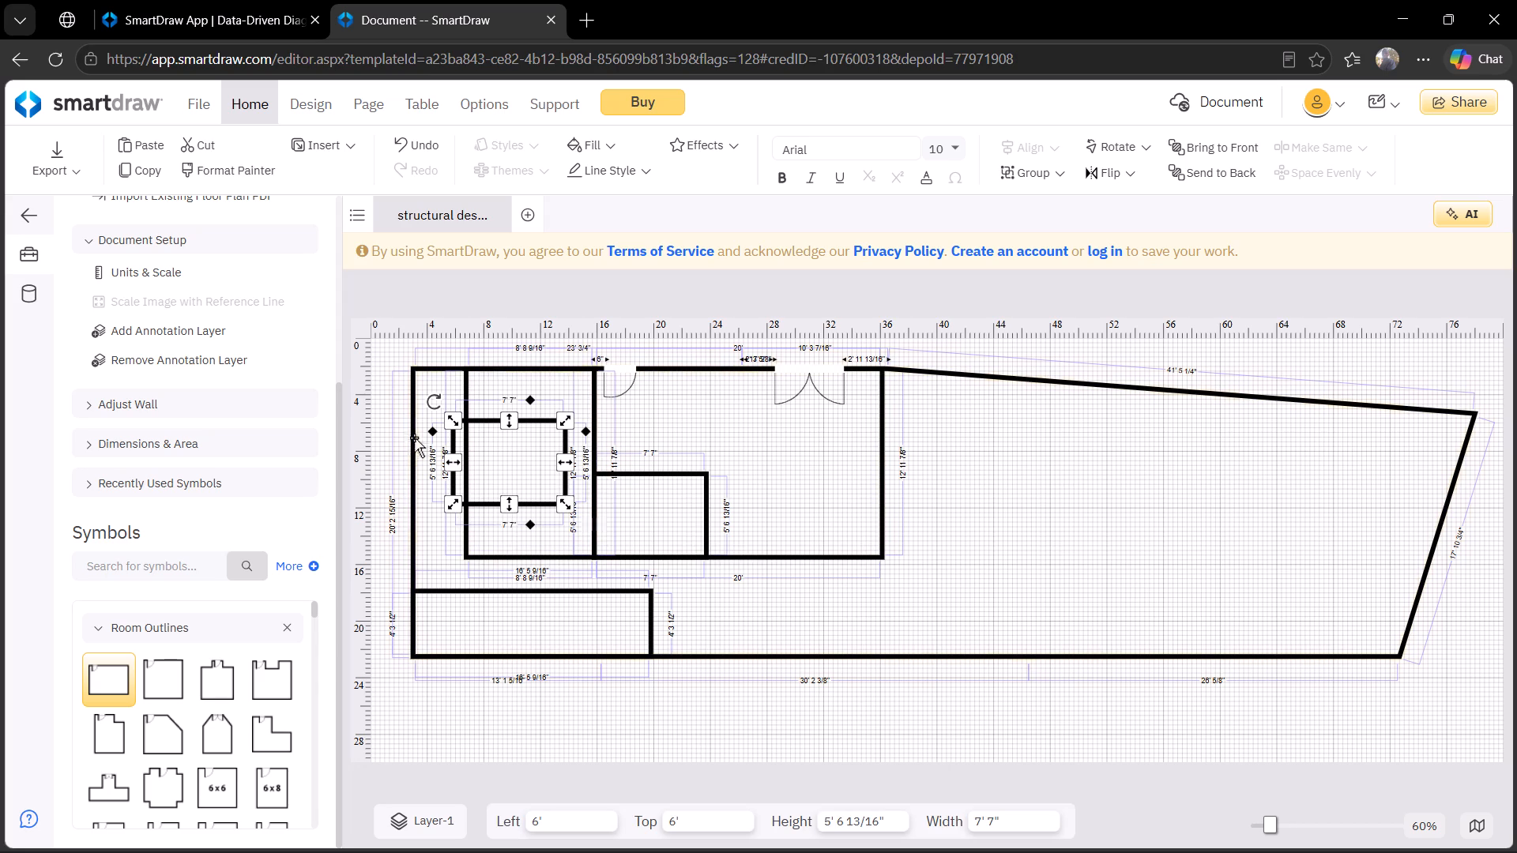
drag(562, 462, 522, 470)
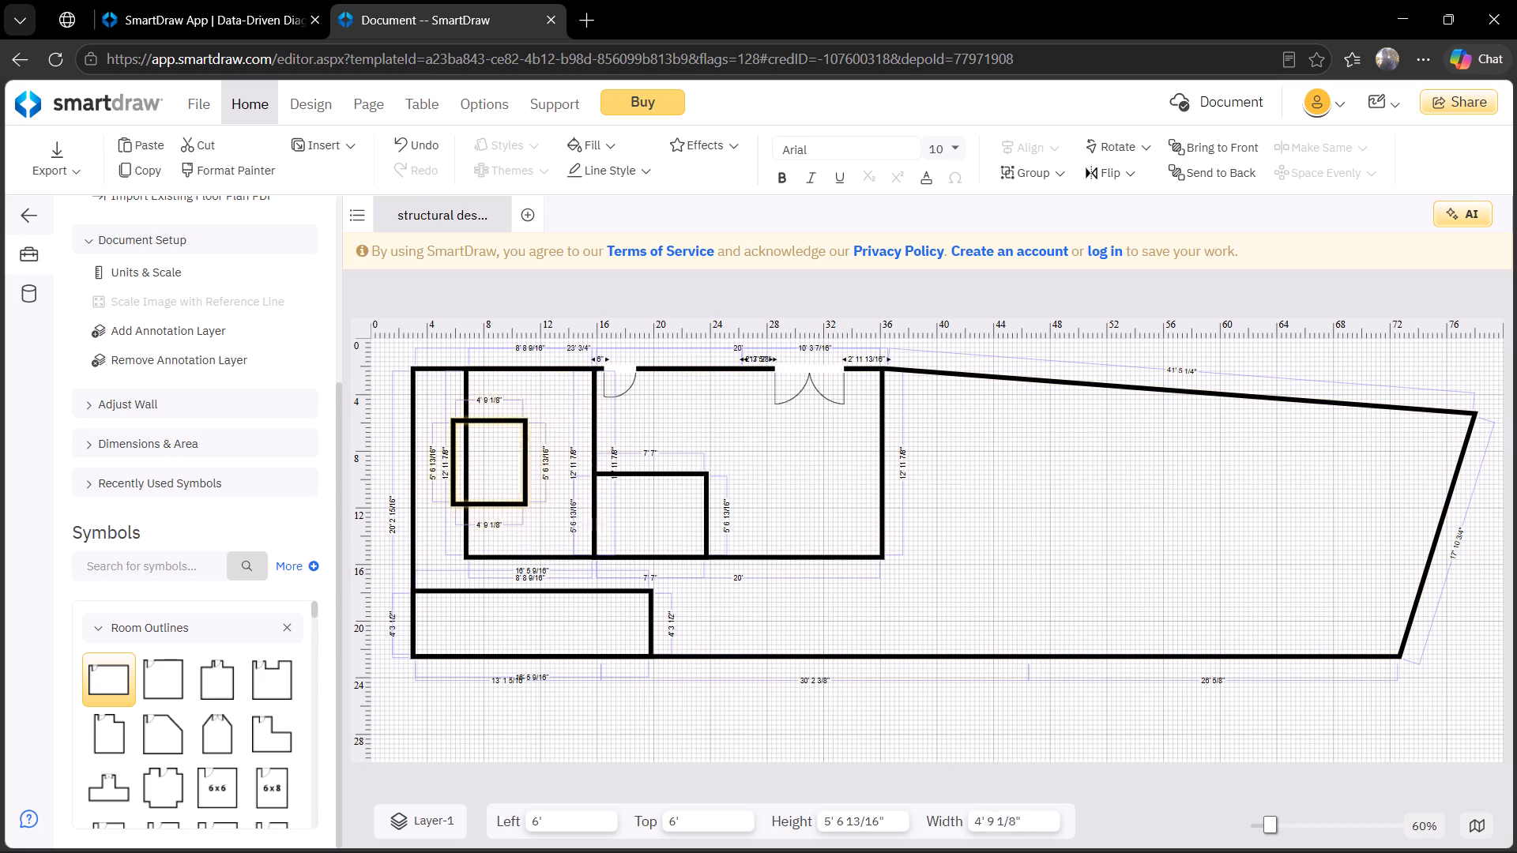
drag(522, 470, 499, 470)
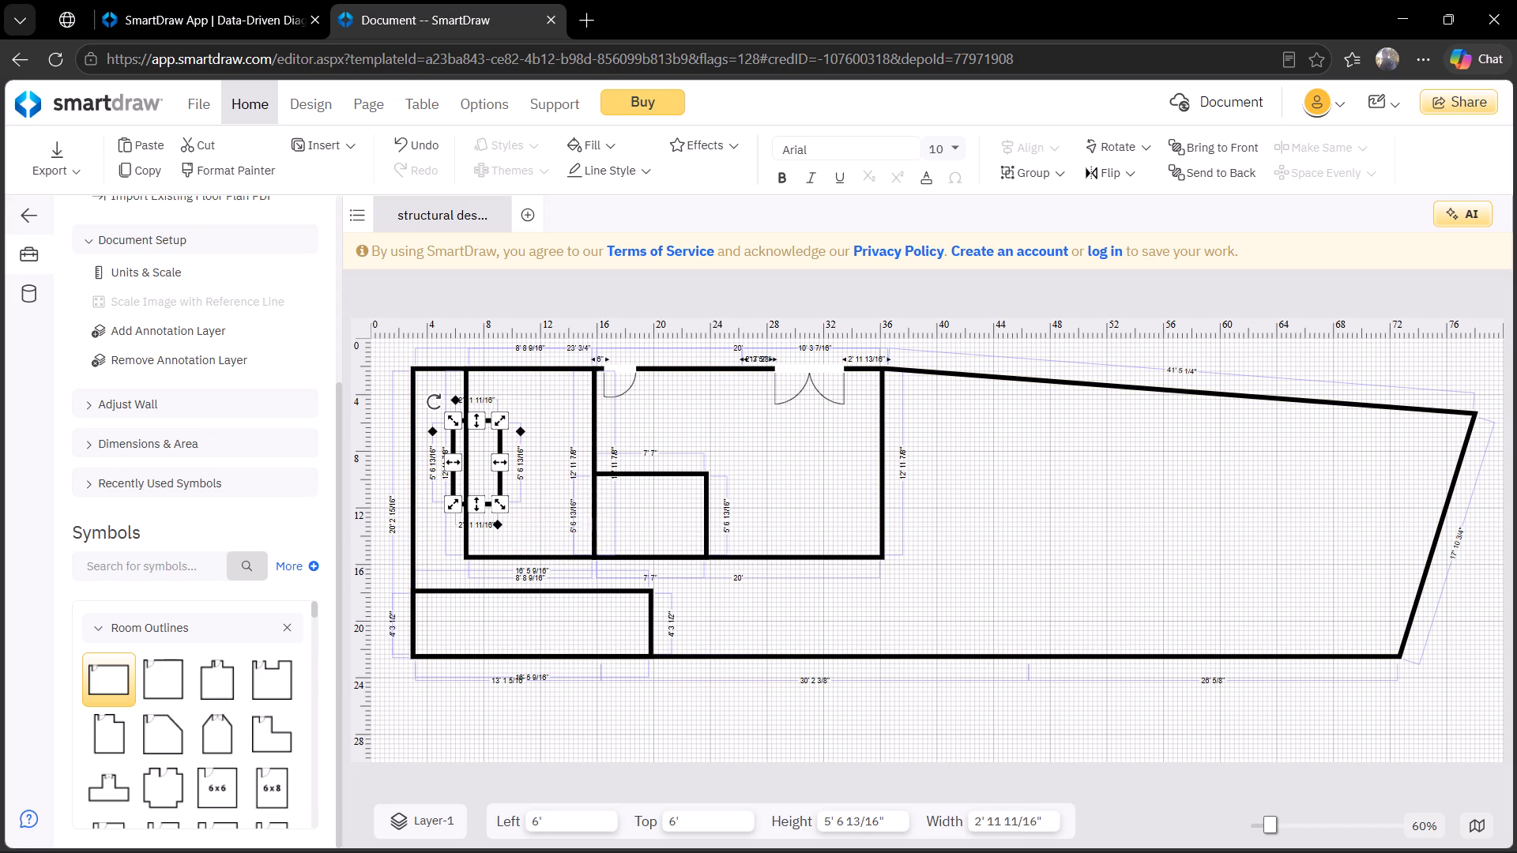
drag(476, 421, 481, 451)
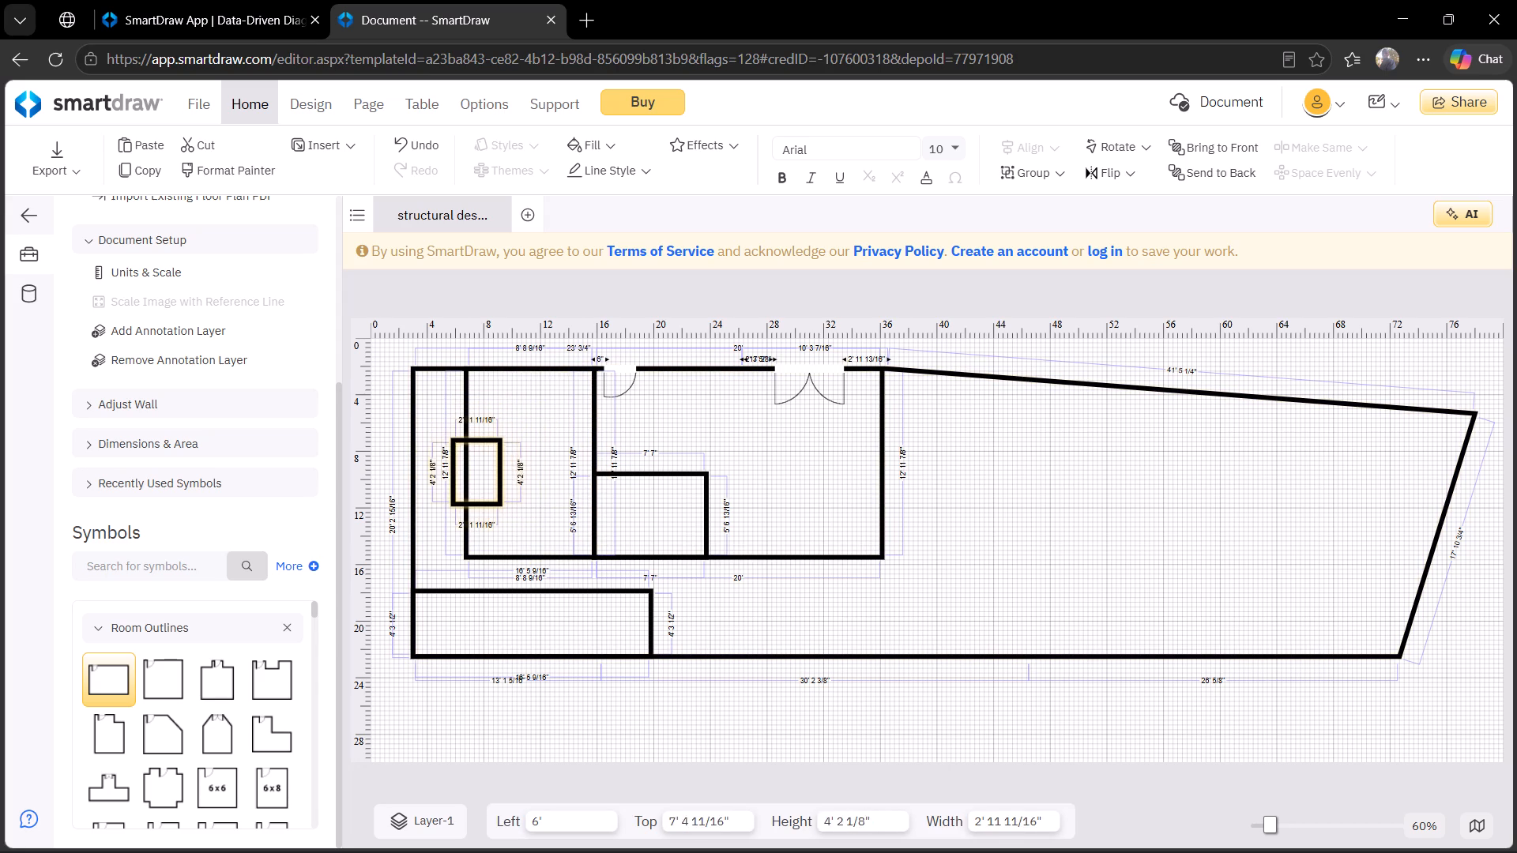
drag(481, 451, 484, 452)
Move the smallest room into the upper-left corner of the long bottom room and reduce its height to about 3' 2".
drag(502, 463, 453, 607)
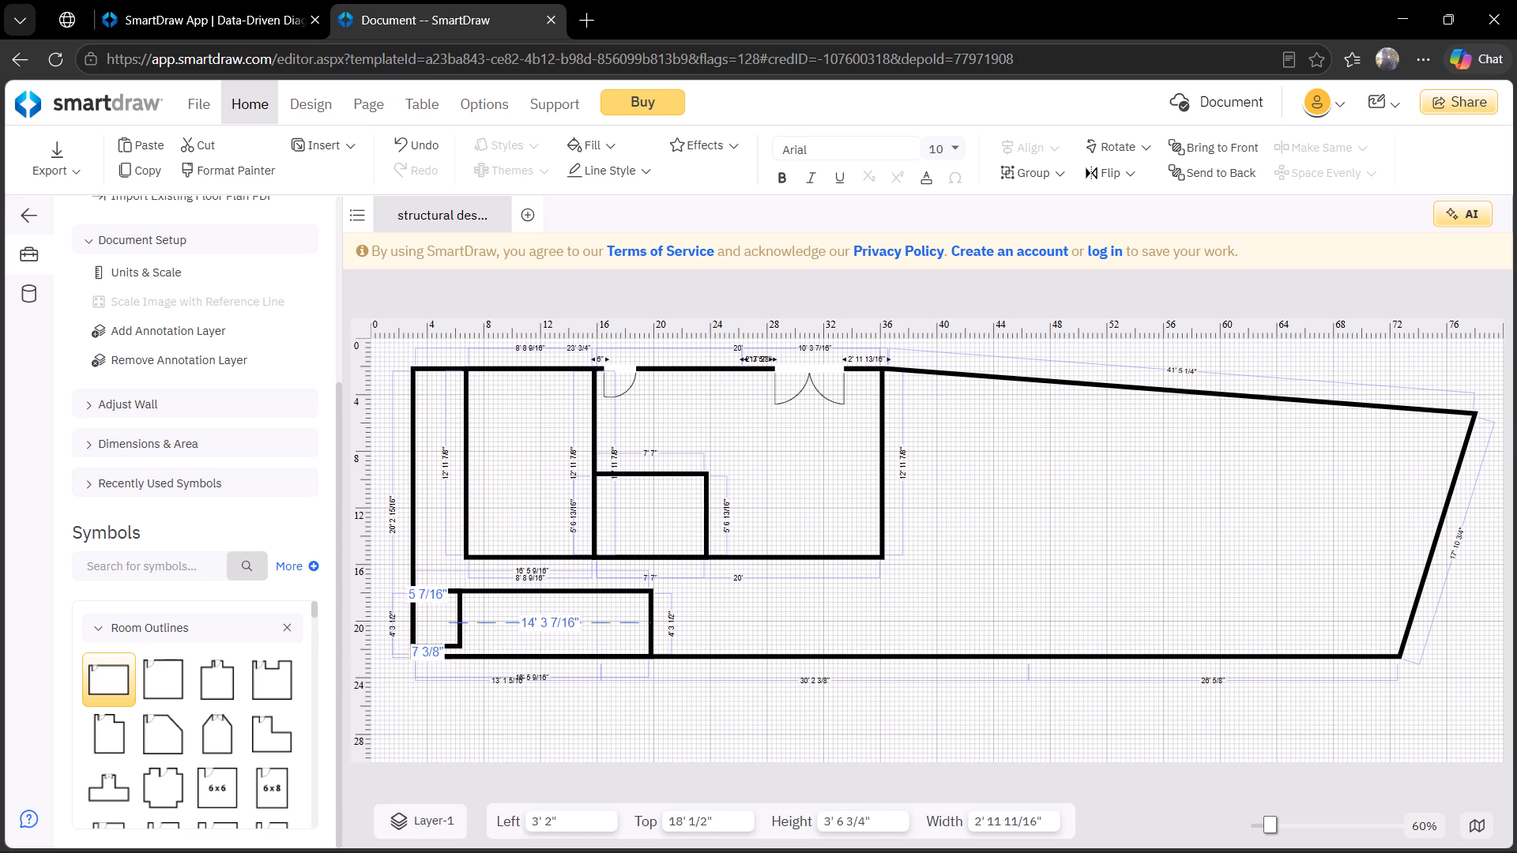
drag(453, 607, 451, 607)
click(438, 642)
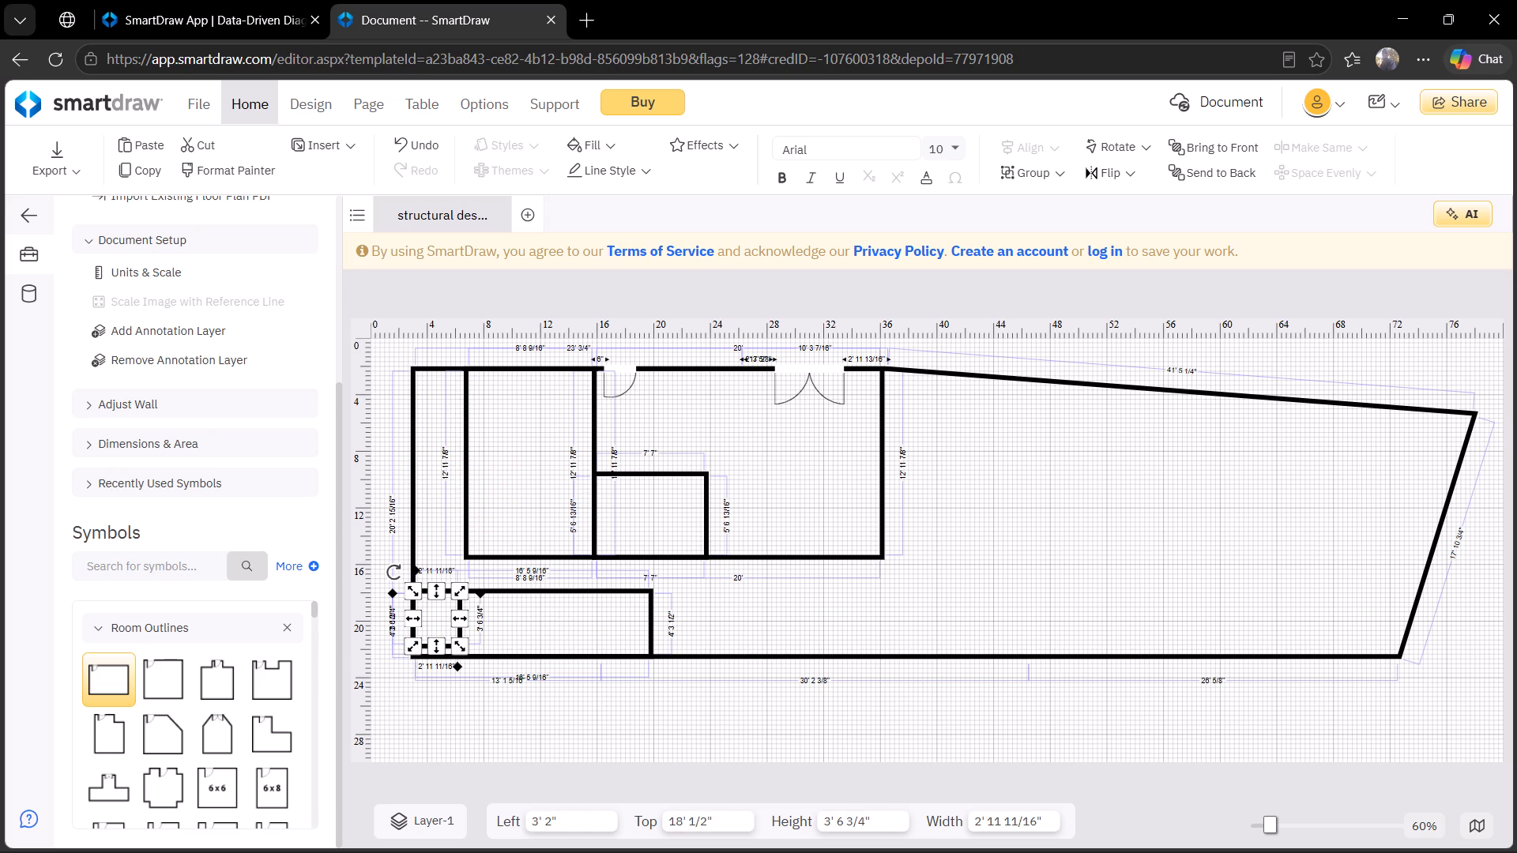
click(690, 635)
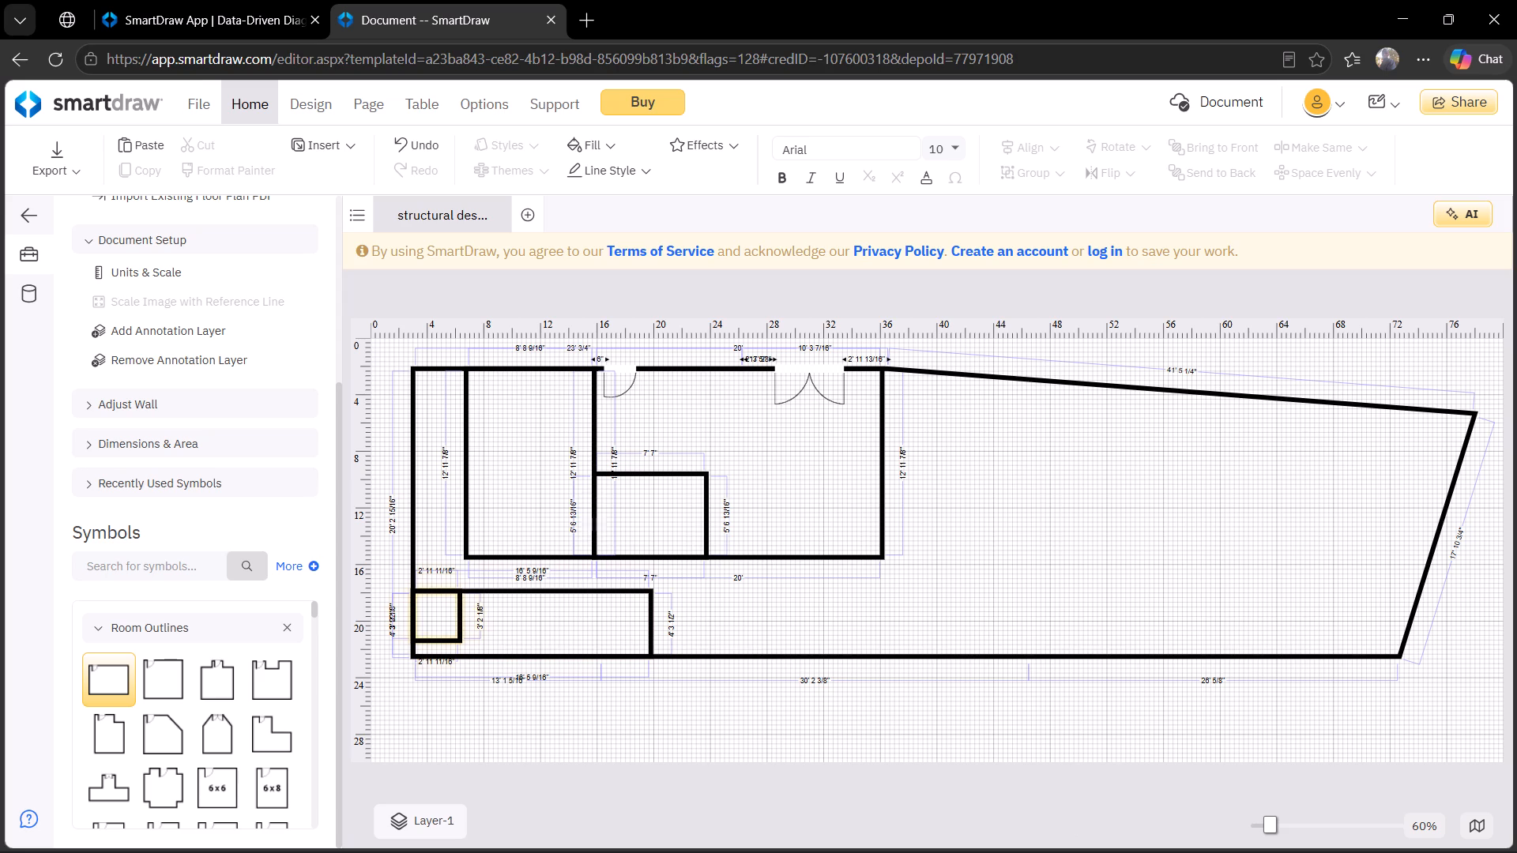
click(841, 628)
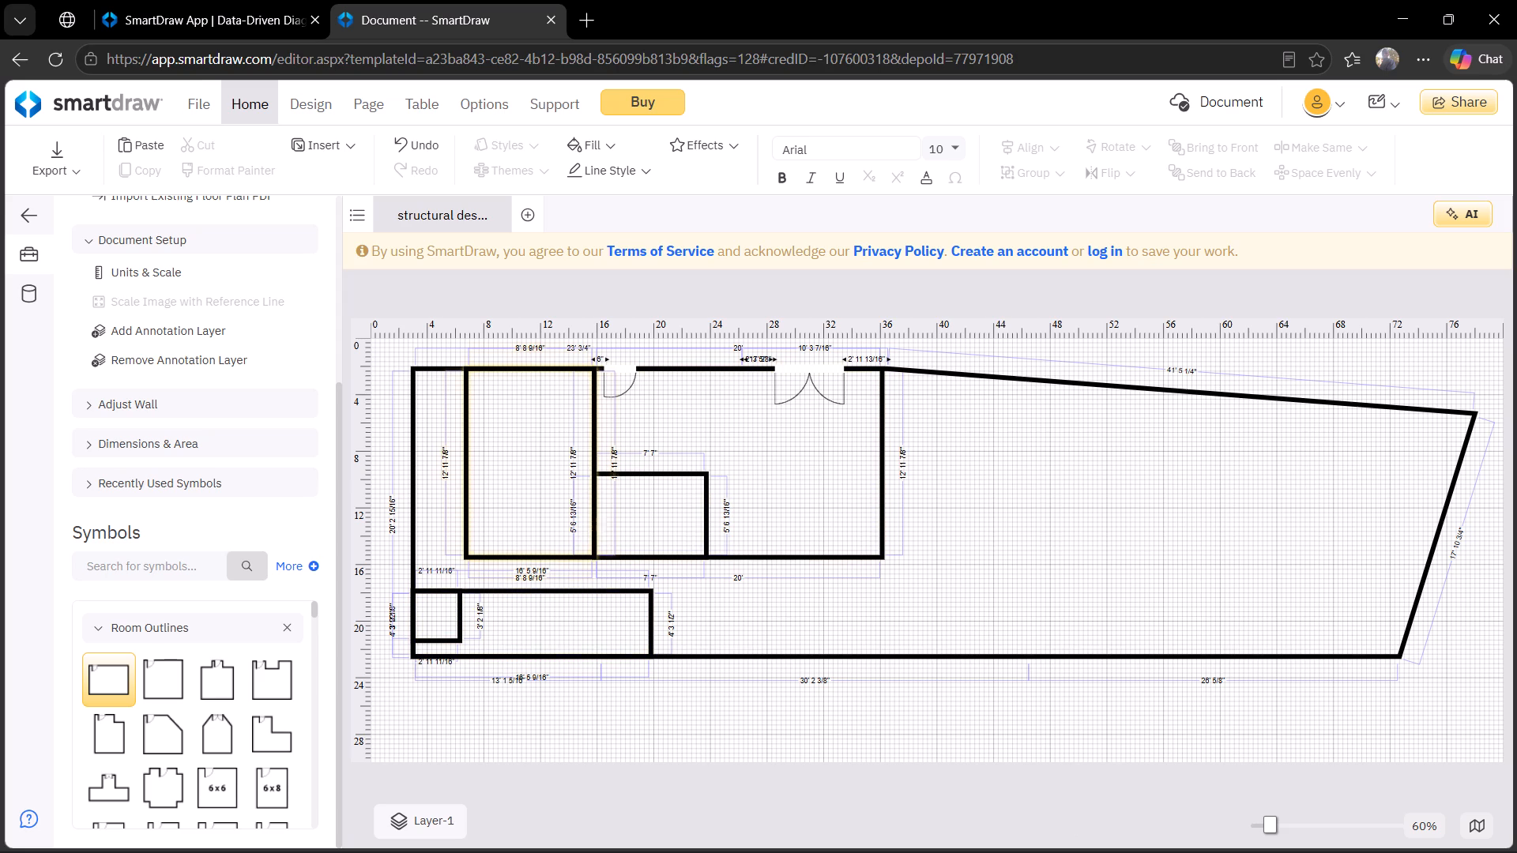
Paste a copy of the small room against the central room's upper-right wall and pull its top-right corner onto the building's sloping wall.
key(ctrl+v)
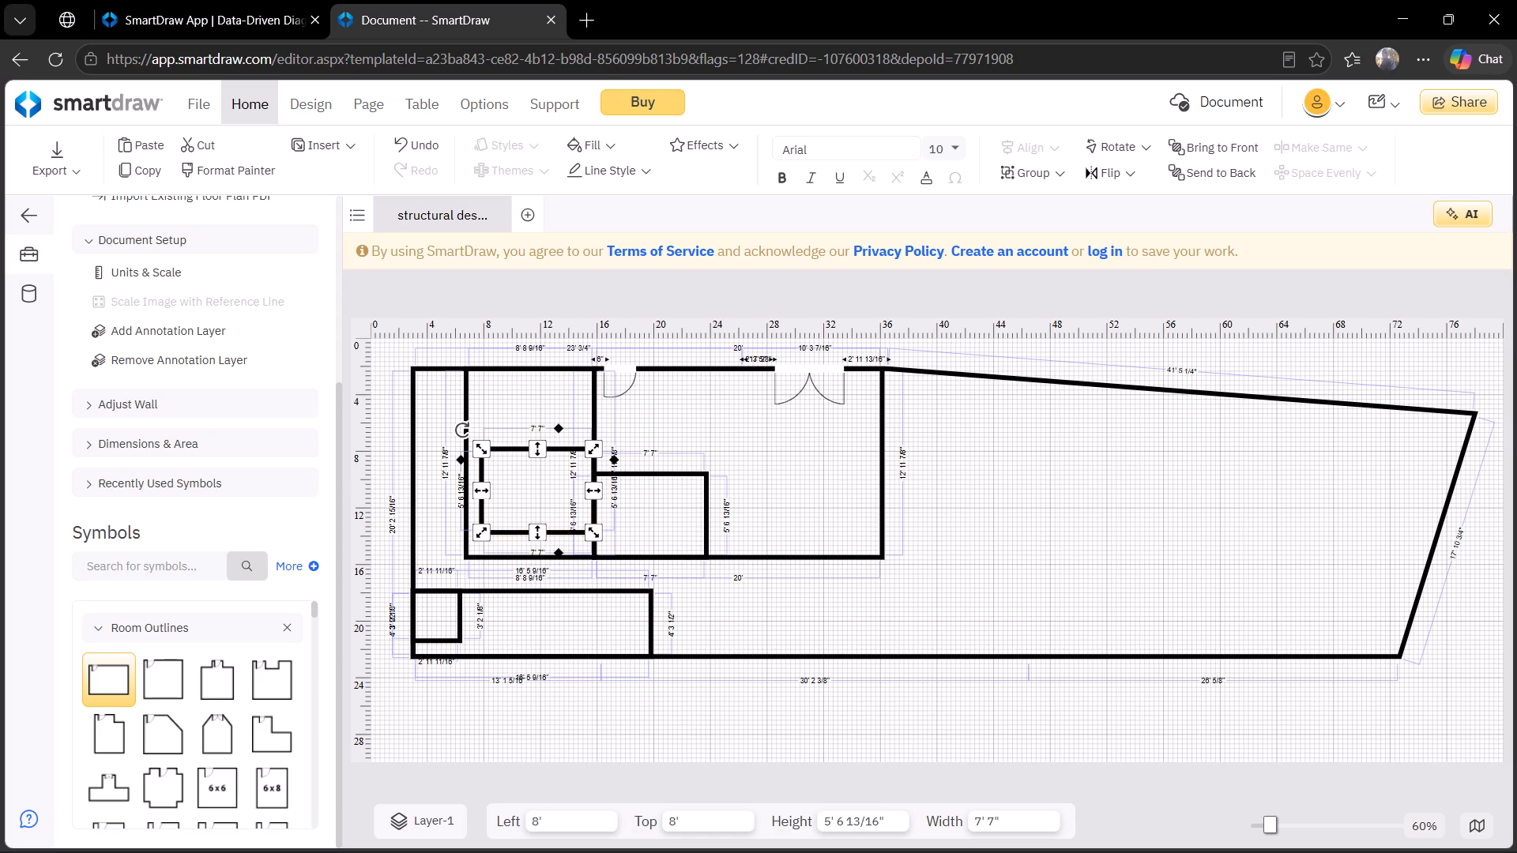
drag(560, 450, 822, 539)
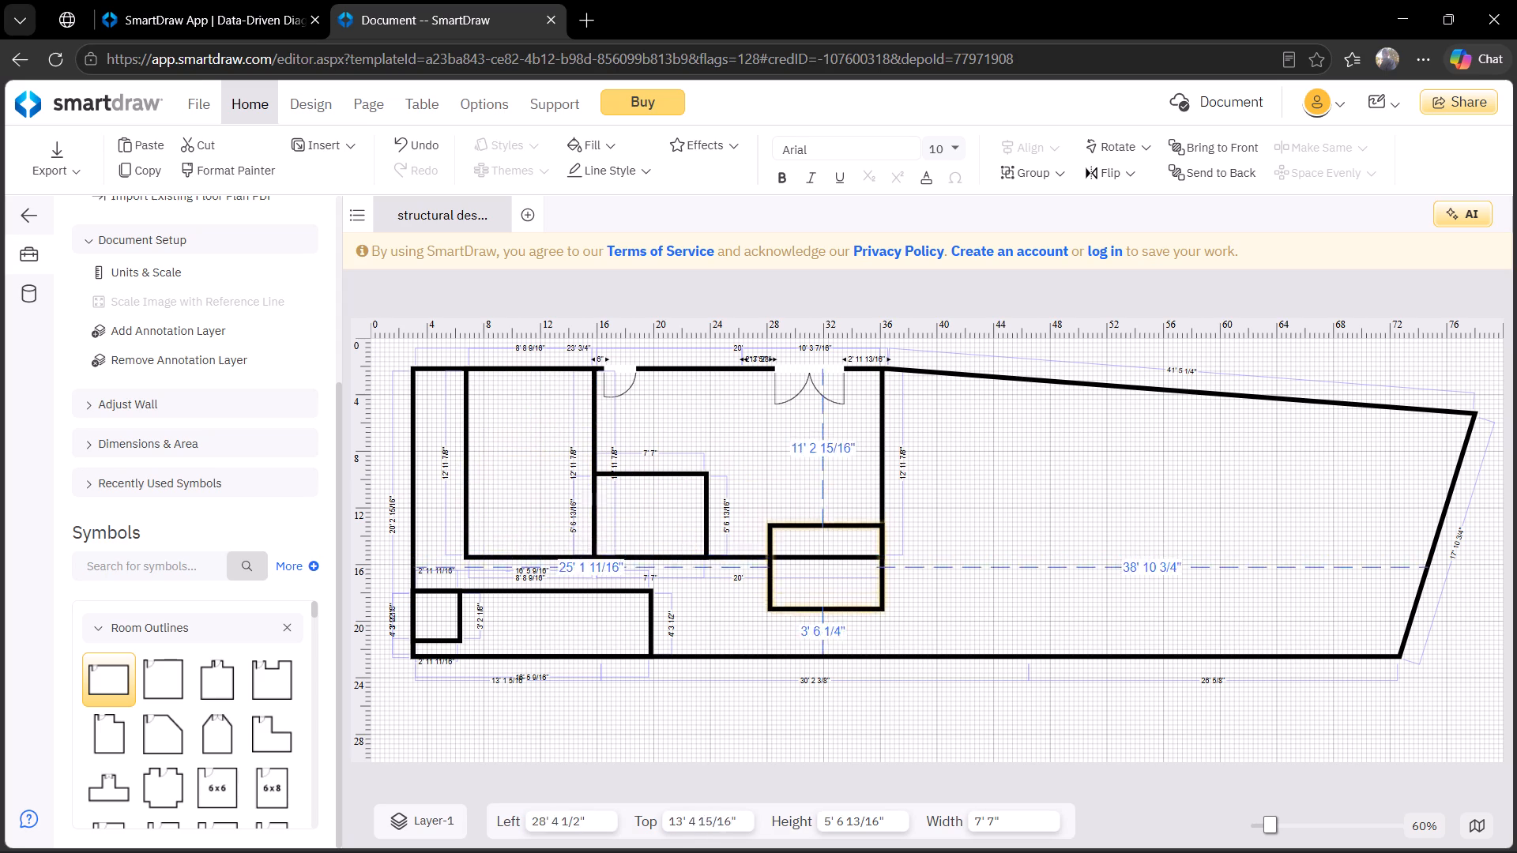
drag(822, 539, 959, 379)
drag(992, 372, 996, 378)
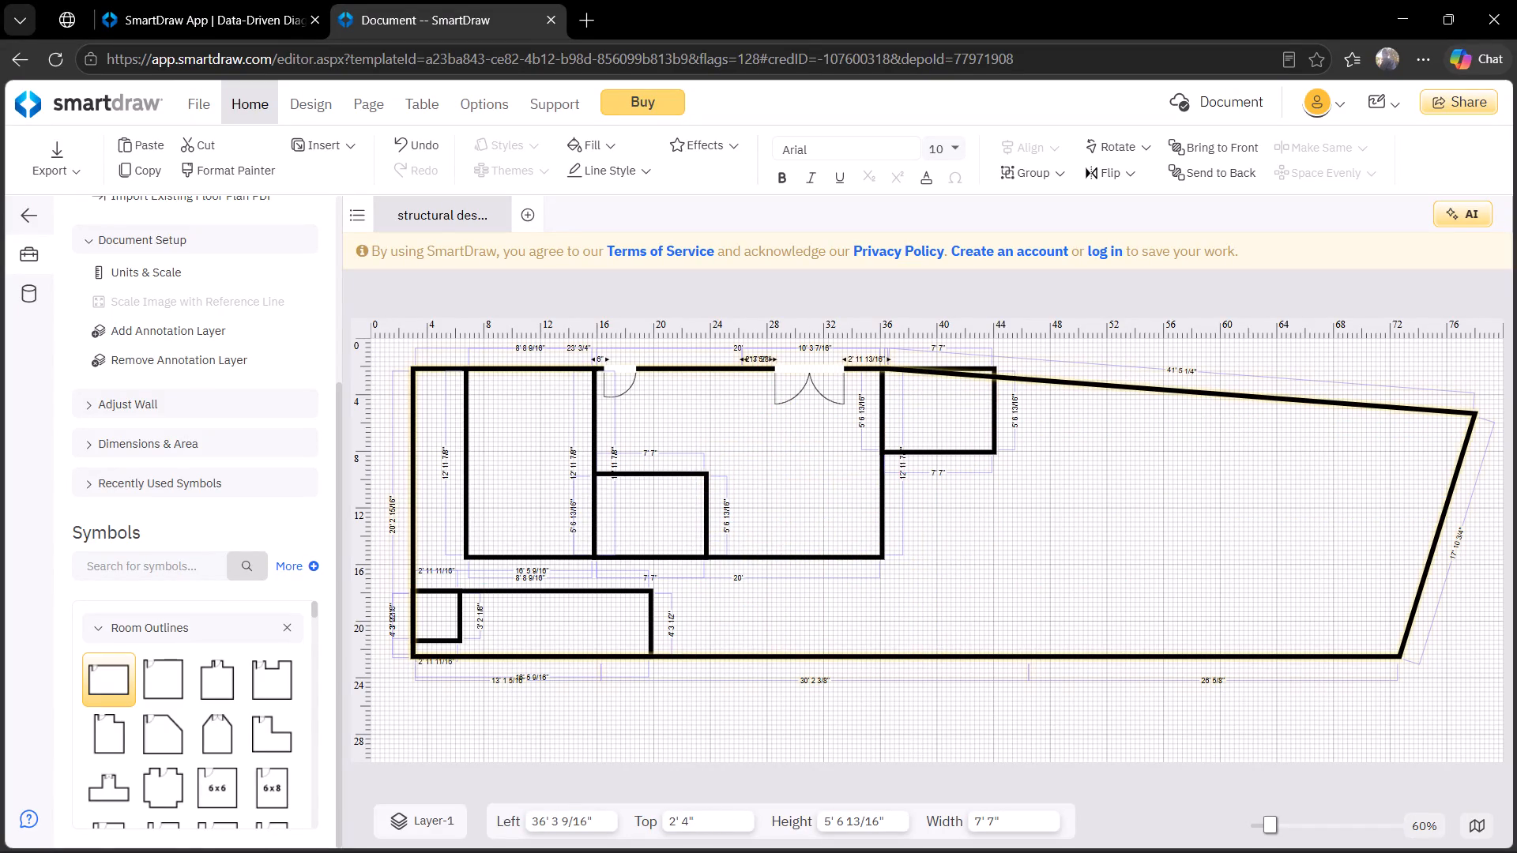
drag(996, 378, 1006, 383)
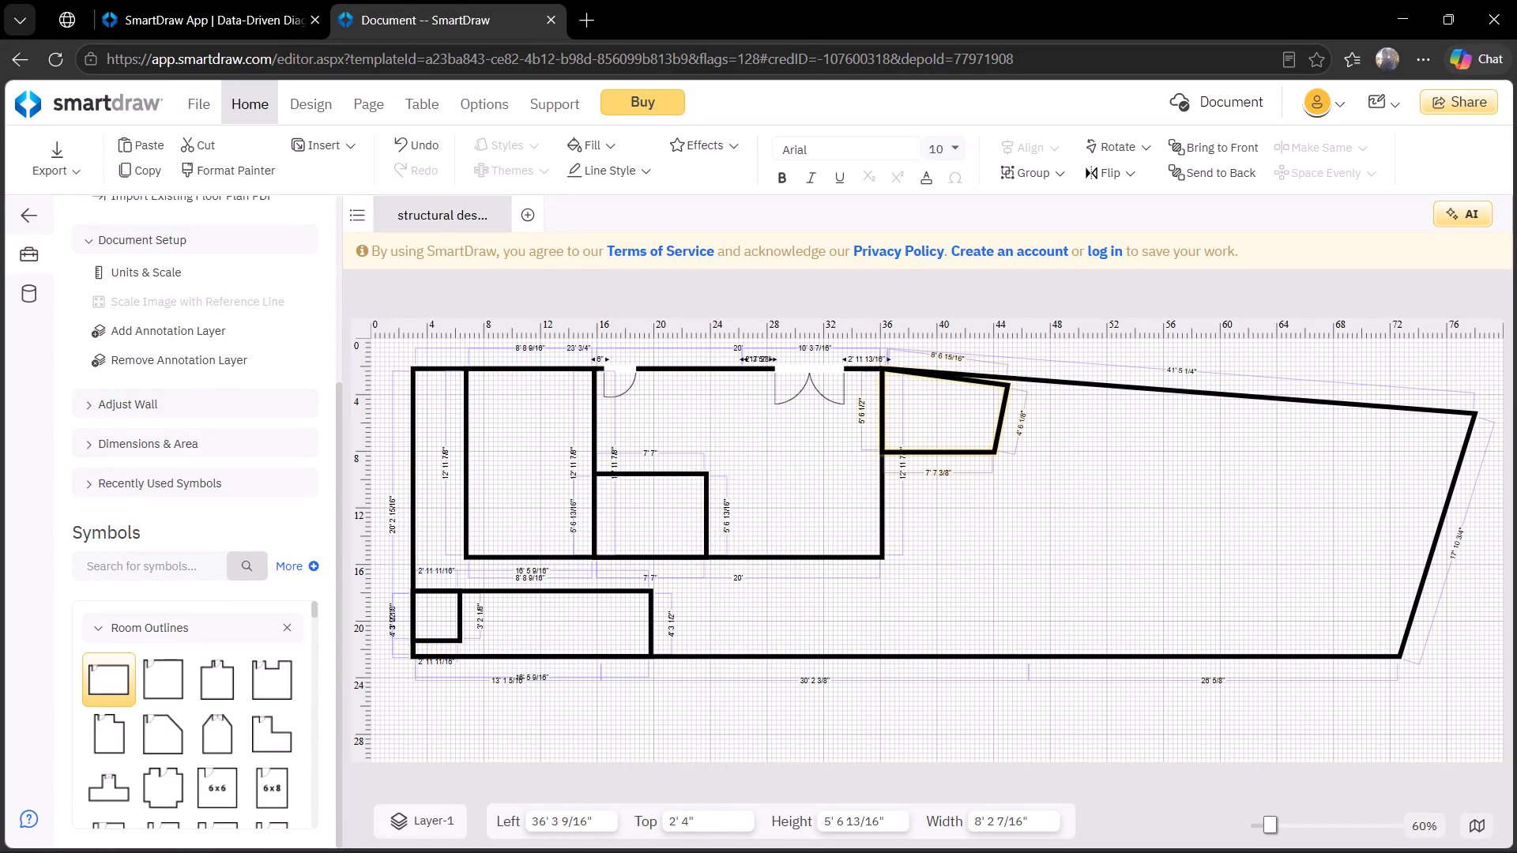
drag(1006, 383, 1005, 378)
click(1045, 432)
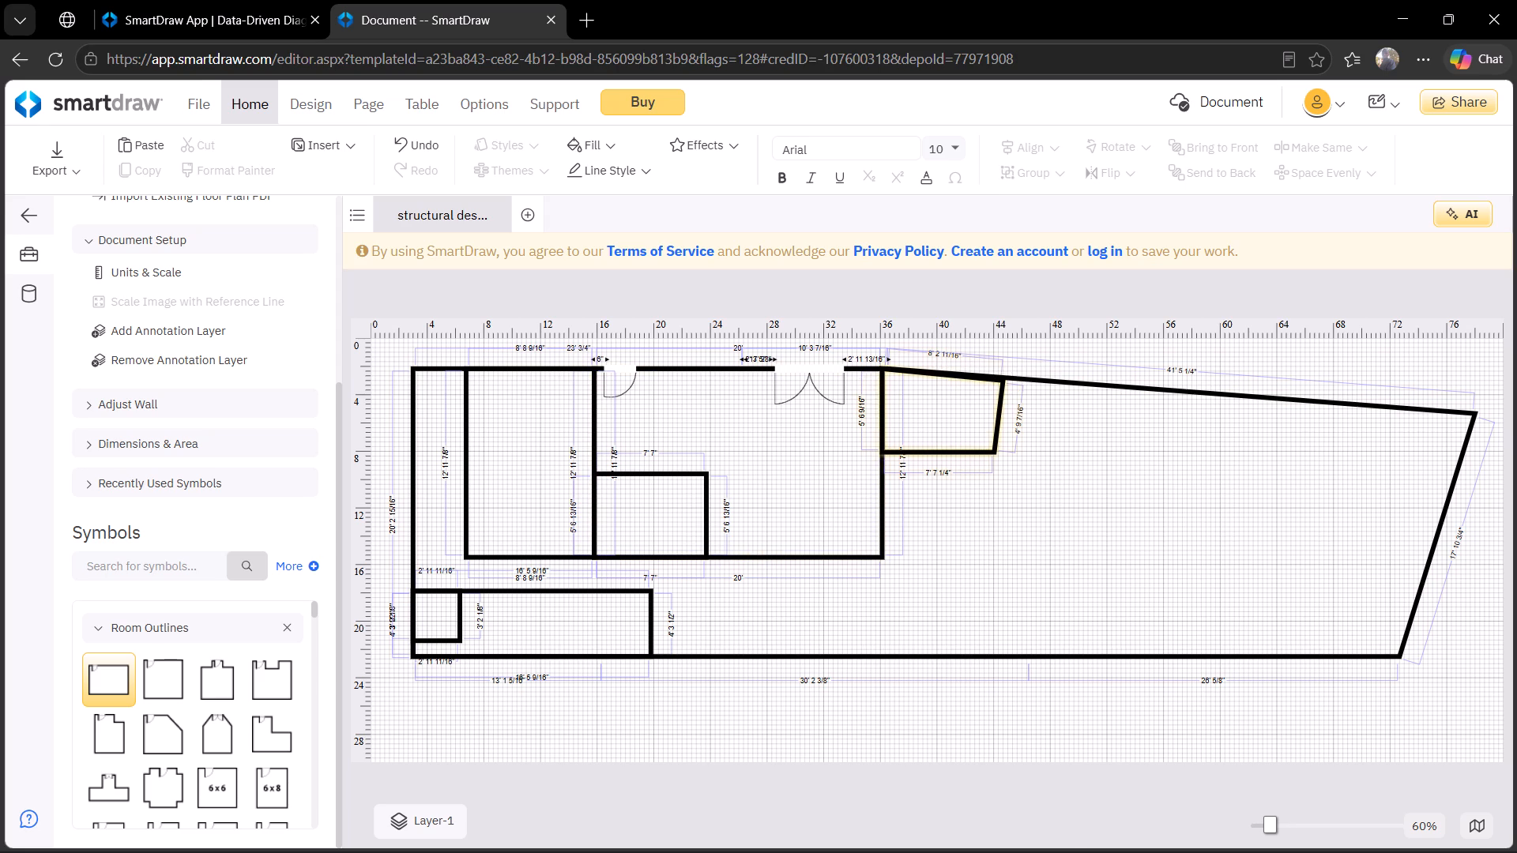
Paste another copy of the small room directly below the slanted room, against the central room's right wall.
key(ctrl+v)
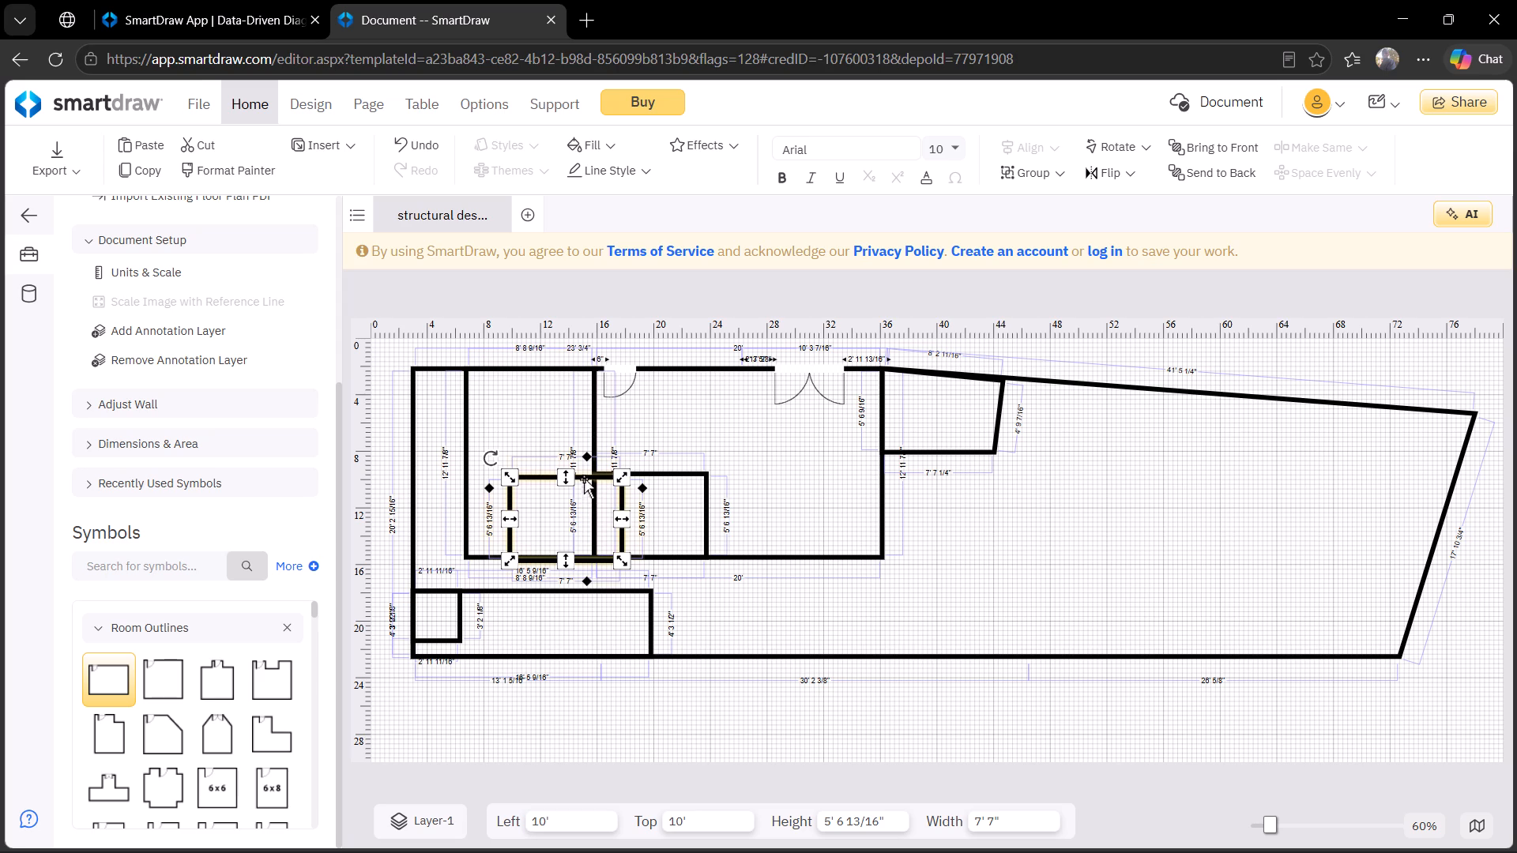
drag(584, 473, 958, 448)
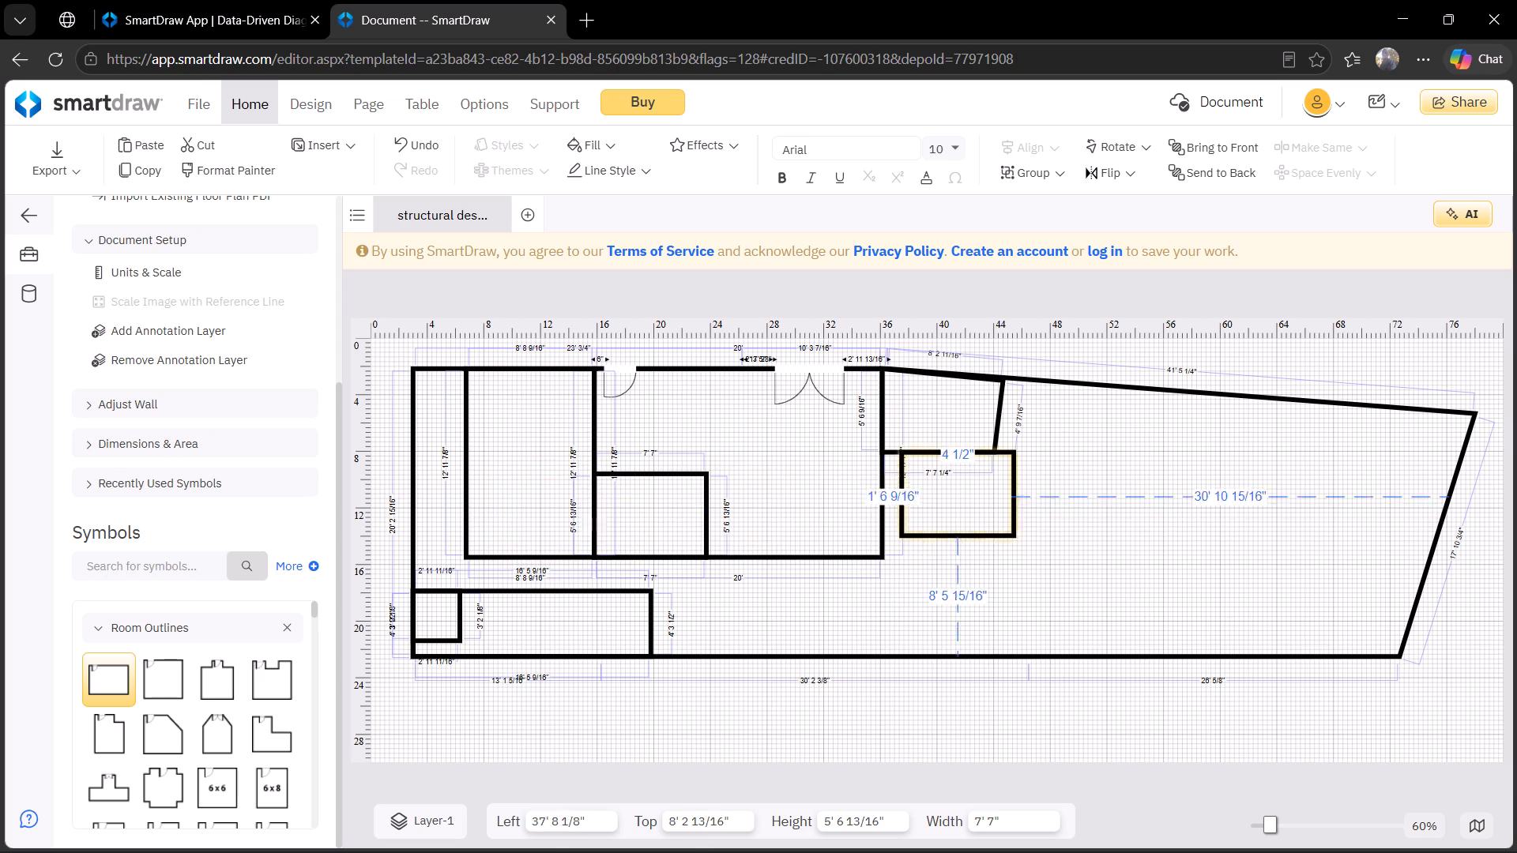
drag(958, 448, 947, 448)
click(1127, 515)
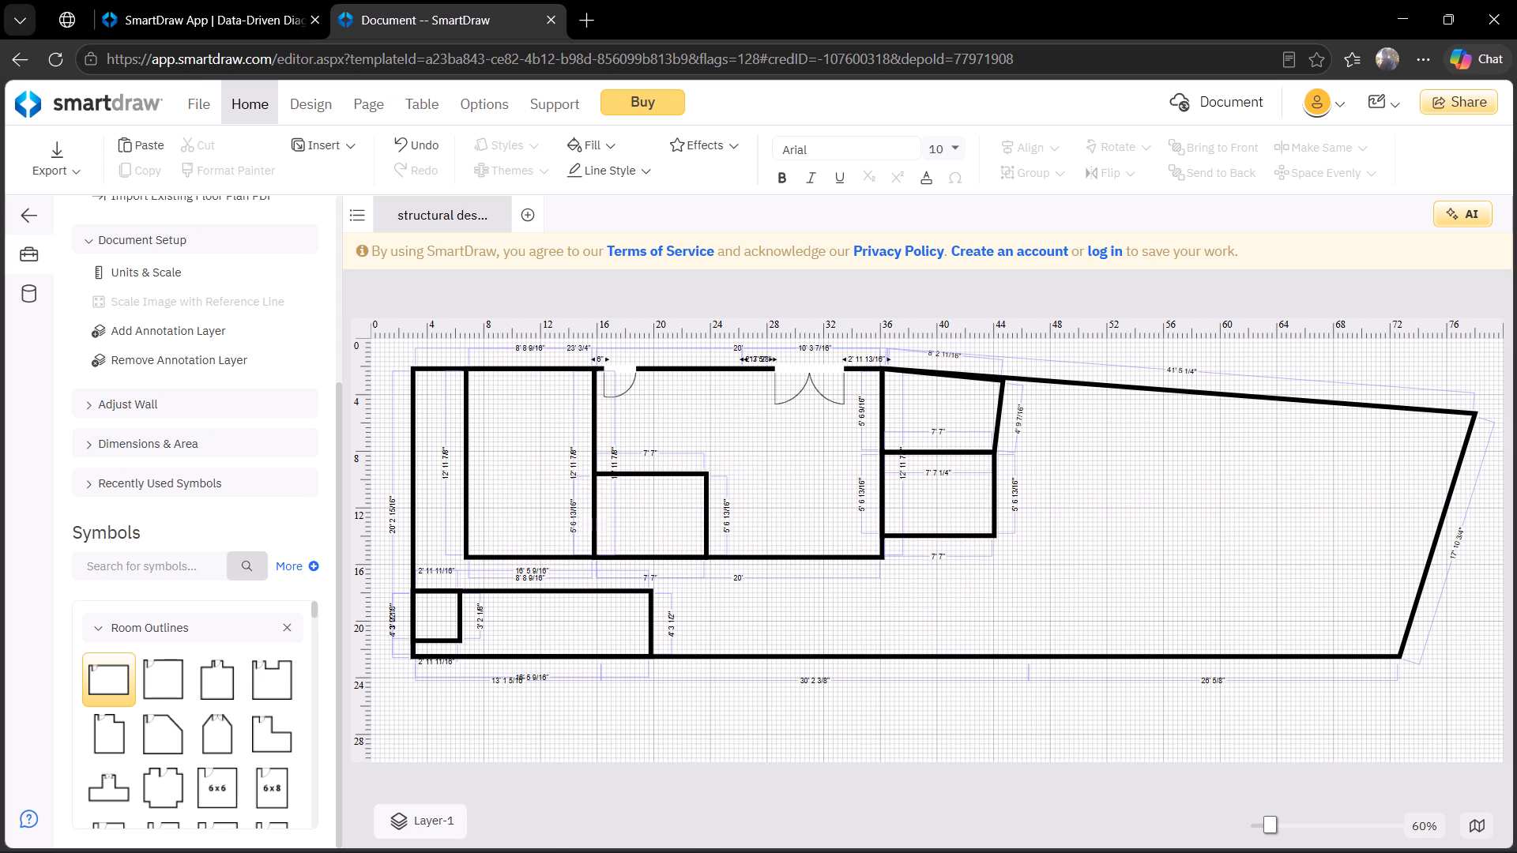
Extend the new lower room downward to a height of about 10' 1", keeping its 7' 7" width.
click(924, 536)
drag(937, 539, 937, 551)
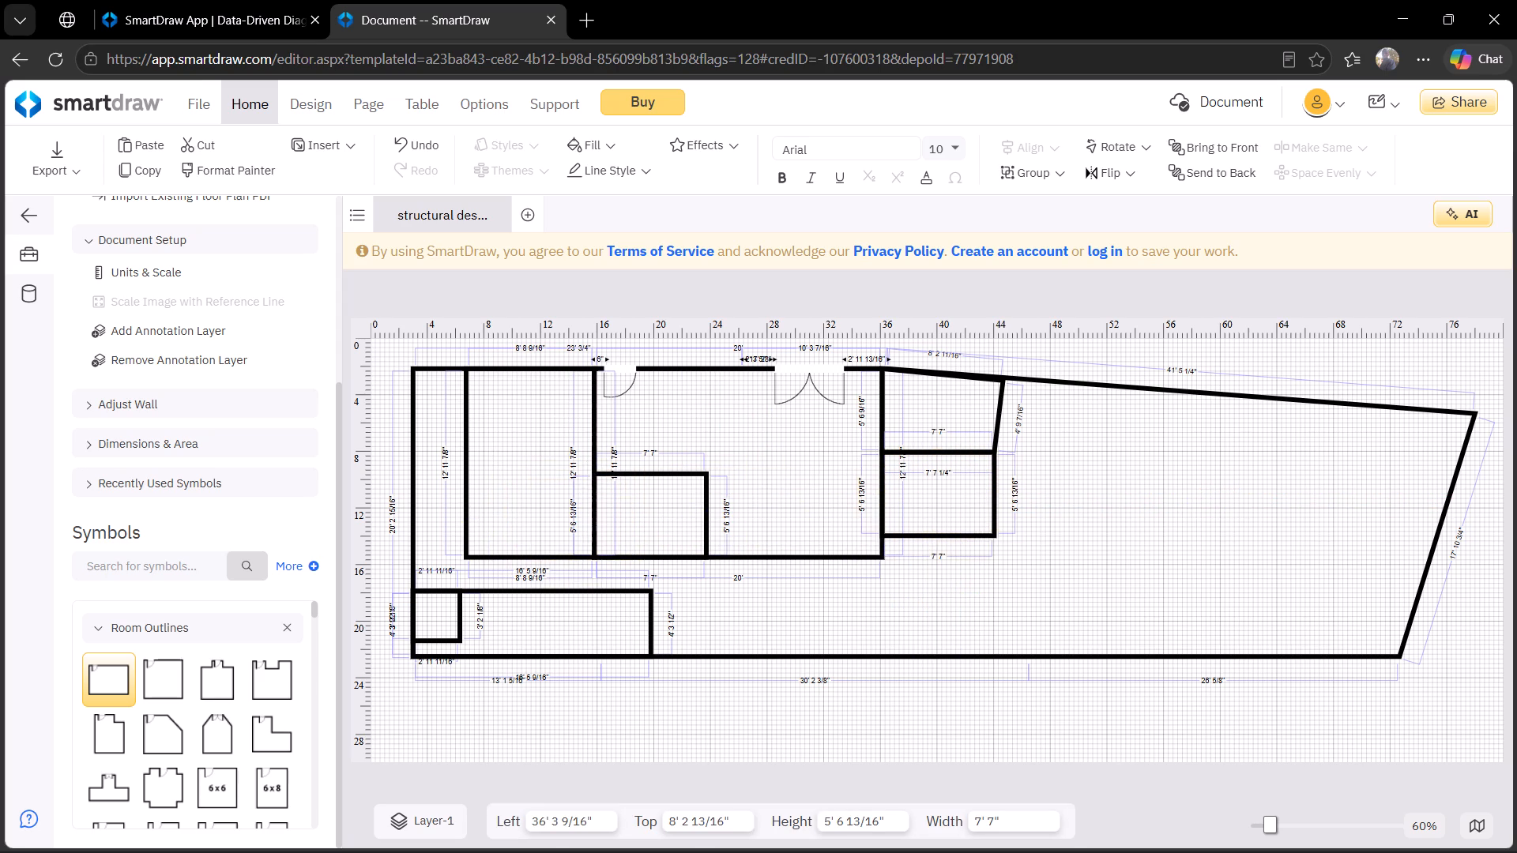
drag(937, 551, 947, 600)
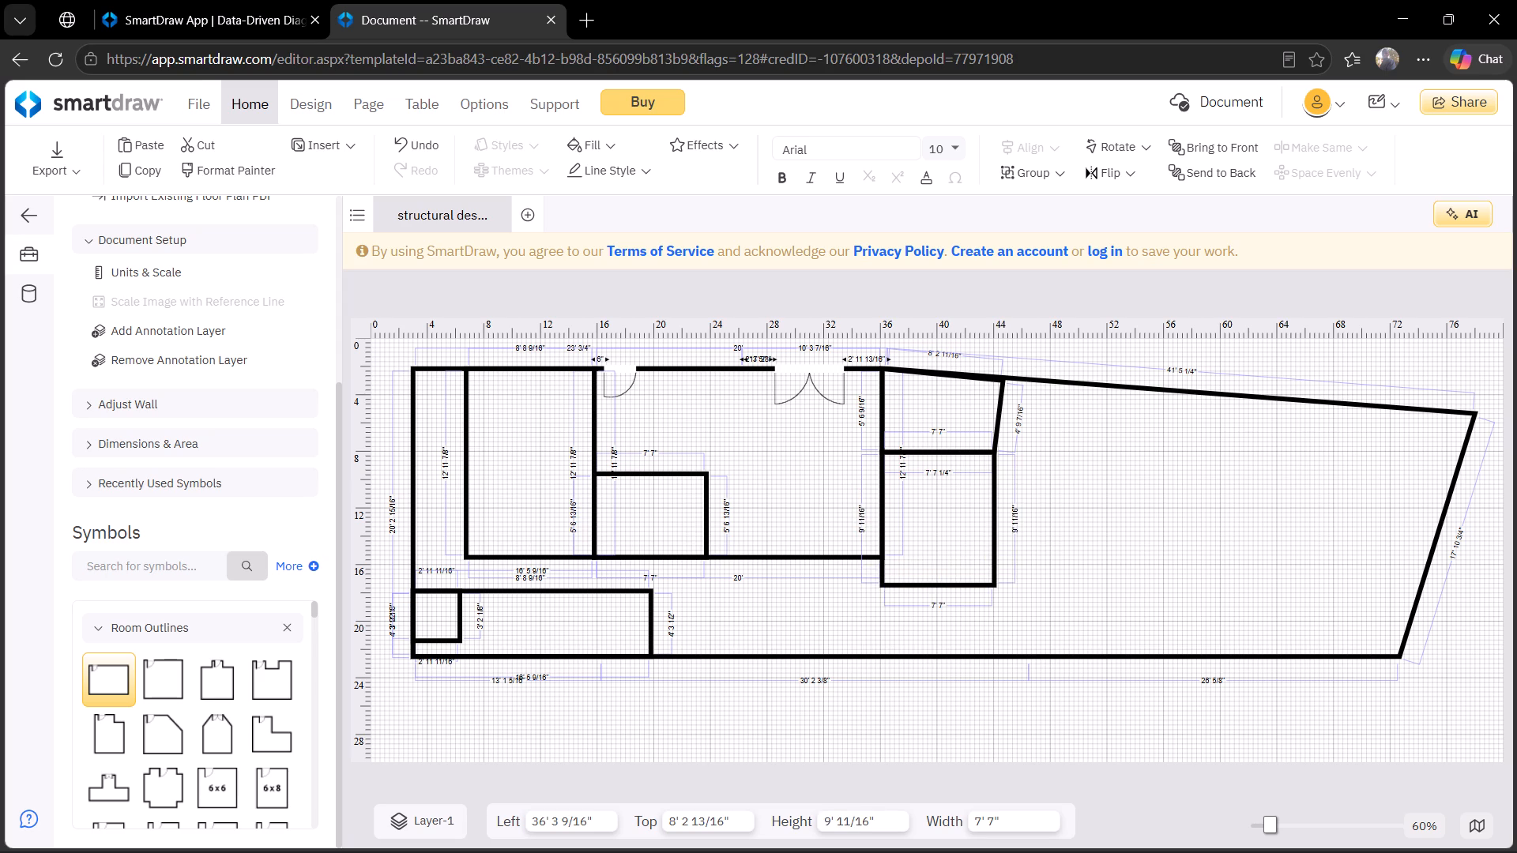
drag(947, 600, 950, 611)
click(1131, 534)
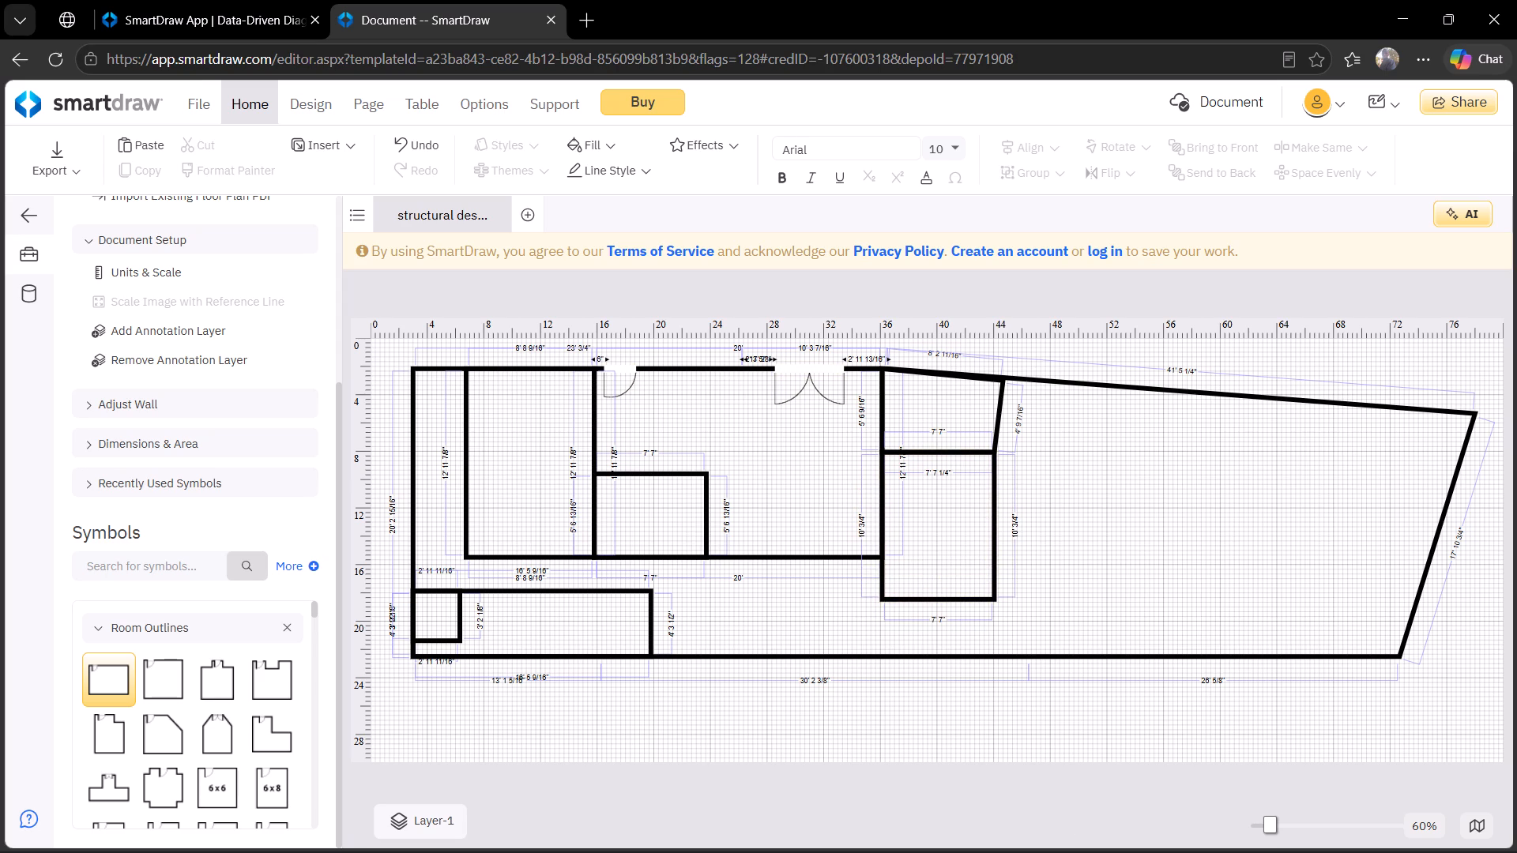
Copy the single door from the building's top wall, rotate the copy upright, and place it near the top of the tall room's right wall.
click(627, 393)
key(ctrl+c)
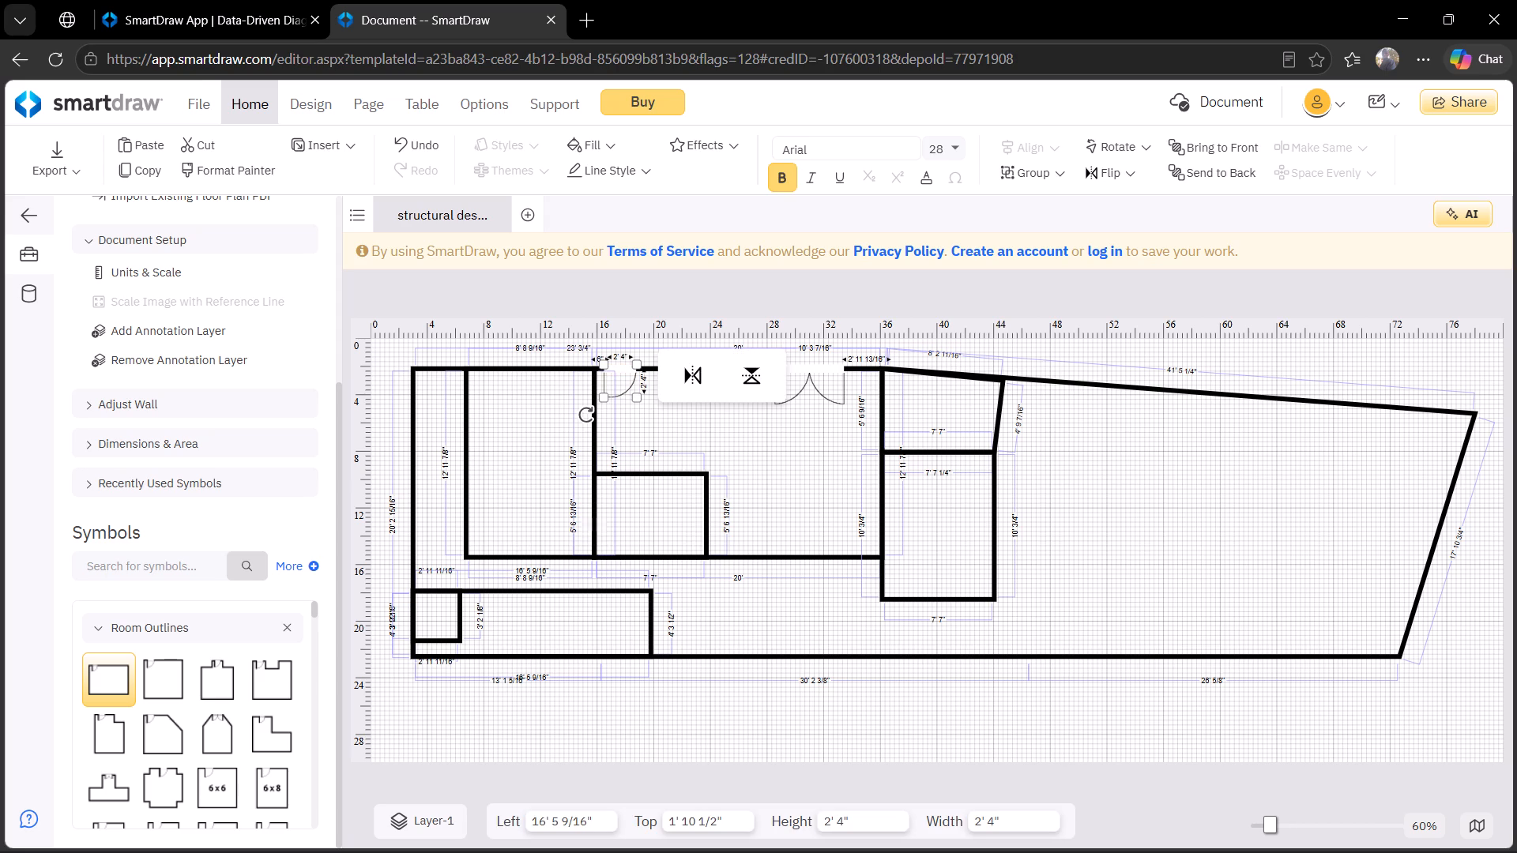
key(ctrl+v)
drag(478, 445, 1027, 505)
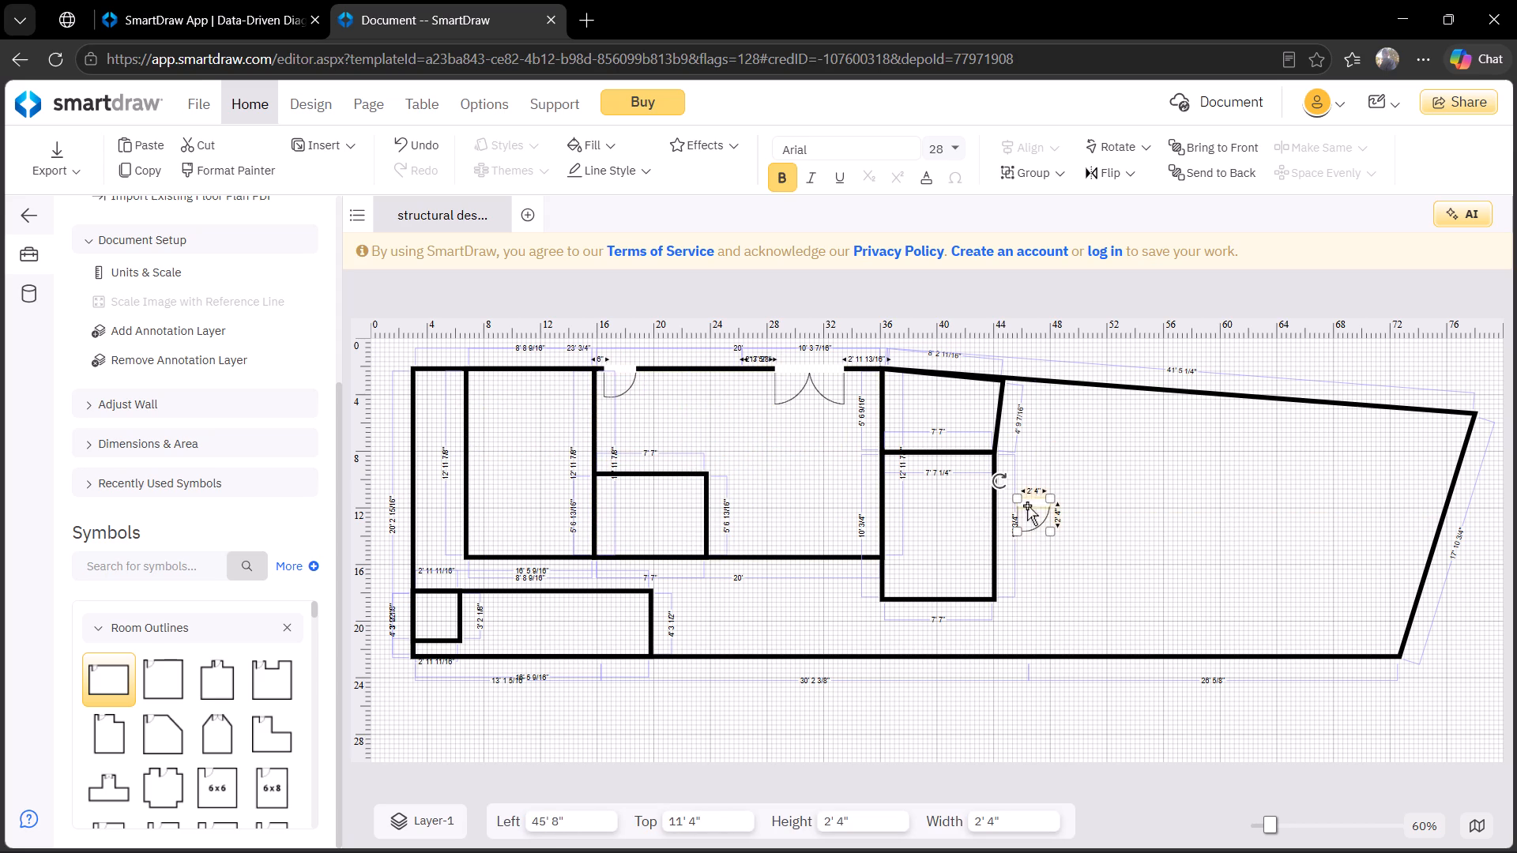
drag(1003, 484, 1061, 637)
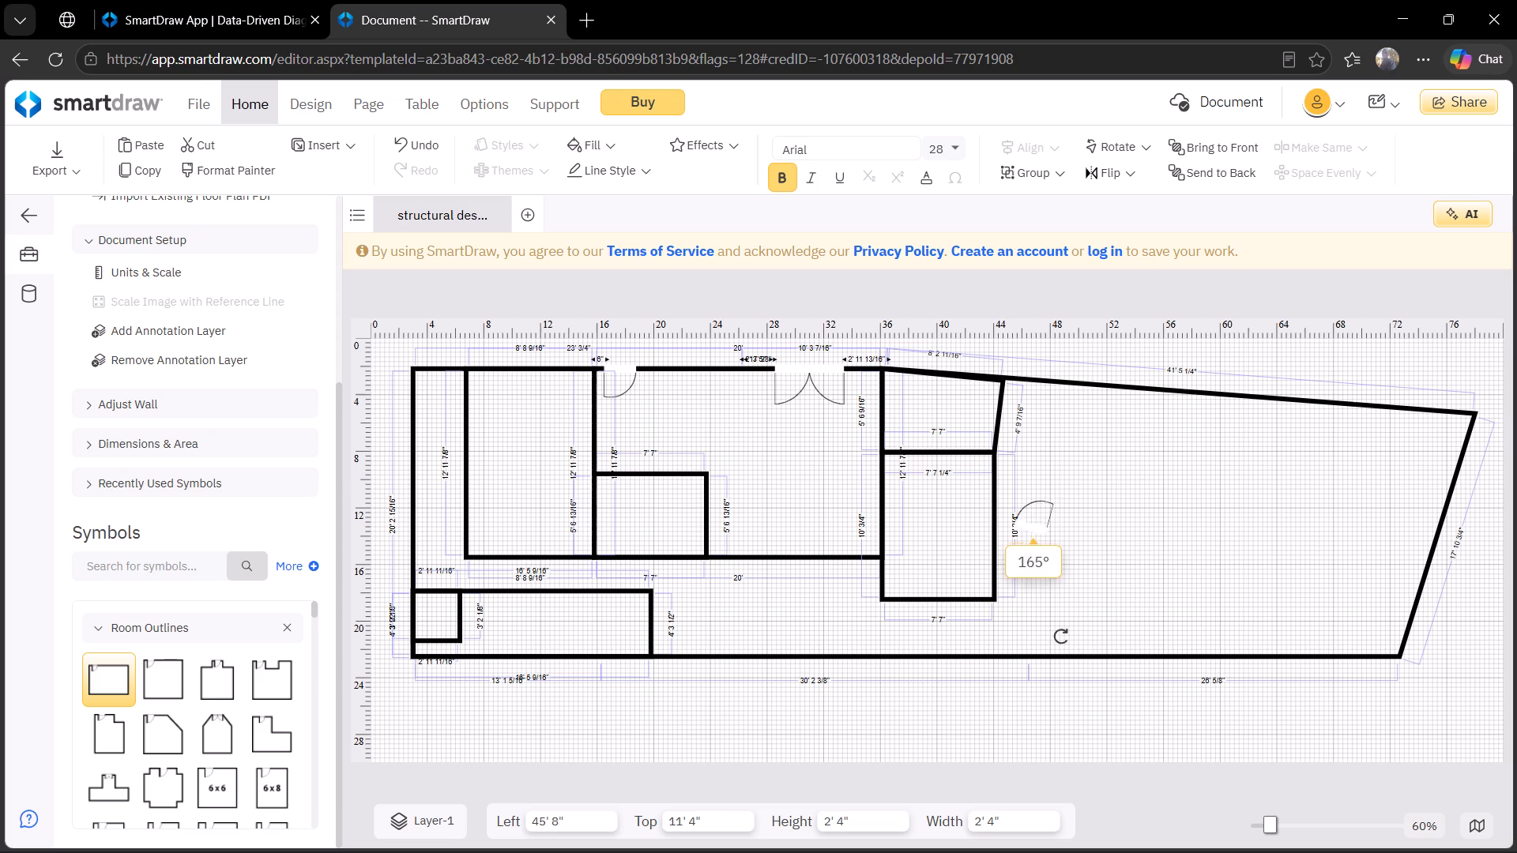
drag(1061, 637, 983, 573)
click(998, 556)
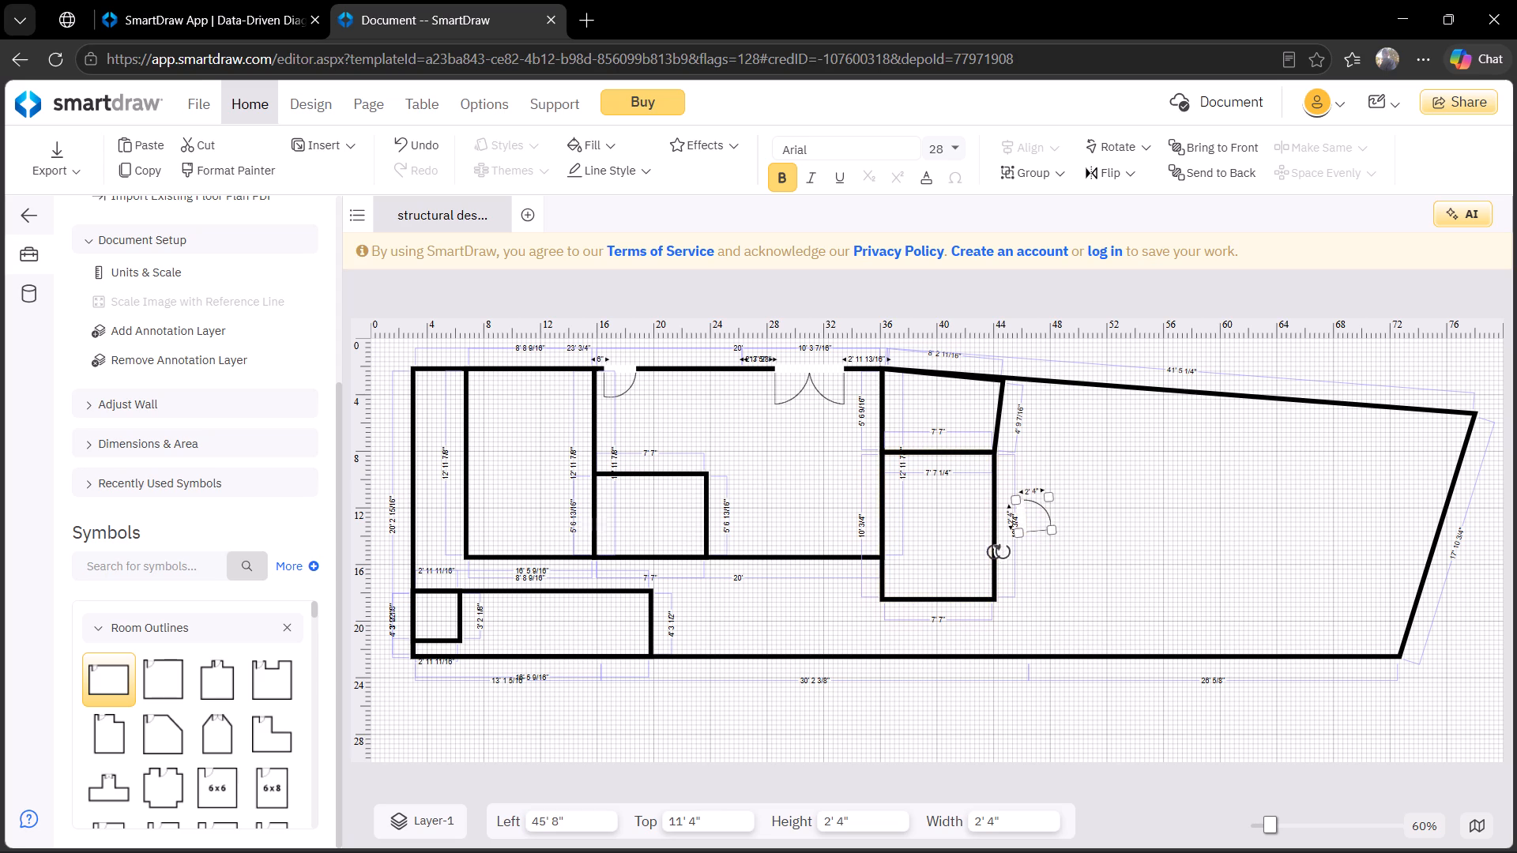
drag(1018, 510, 1003, 510)
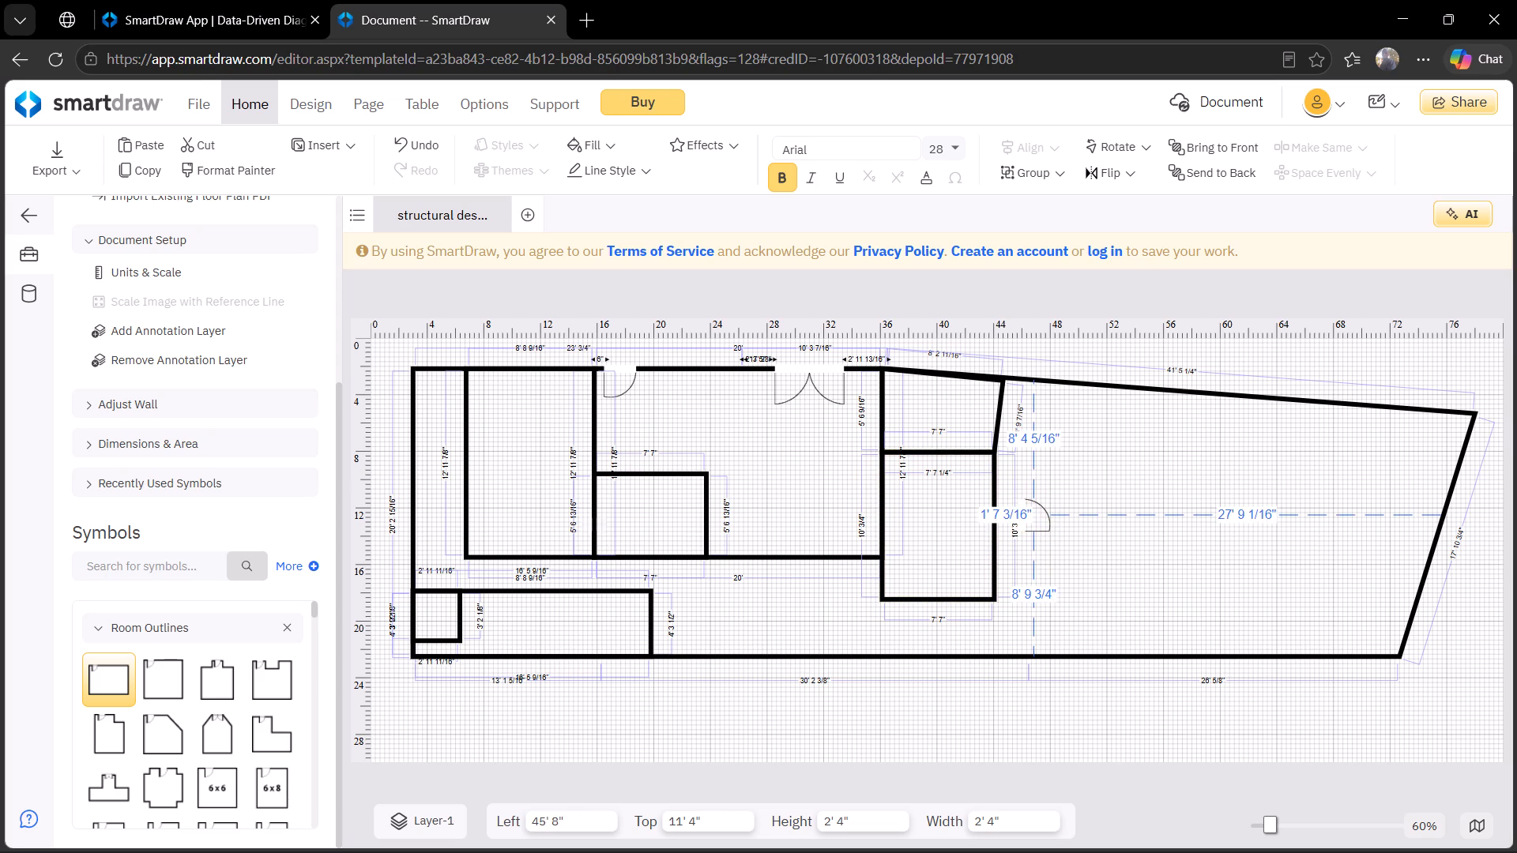
drag(1003, 510, 996, 475)
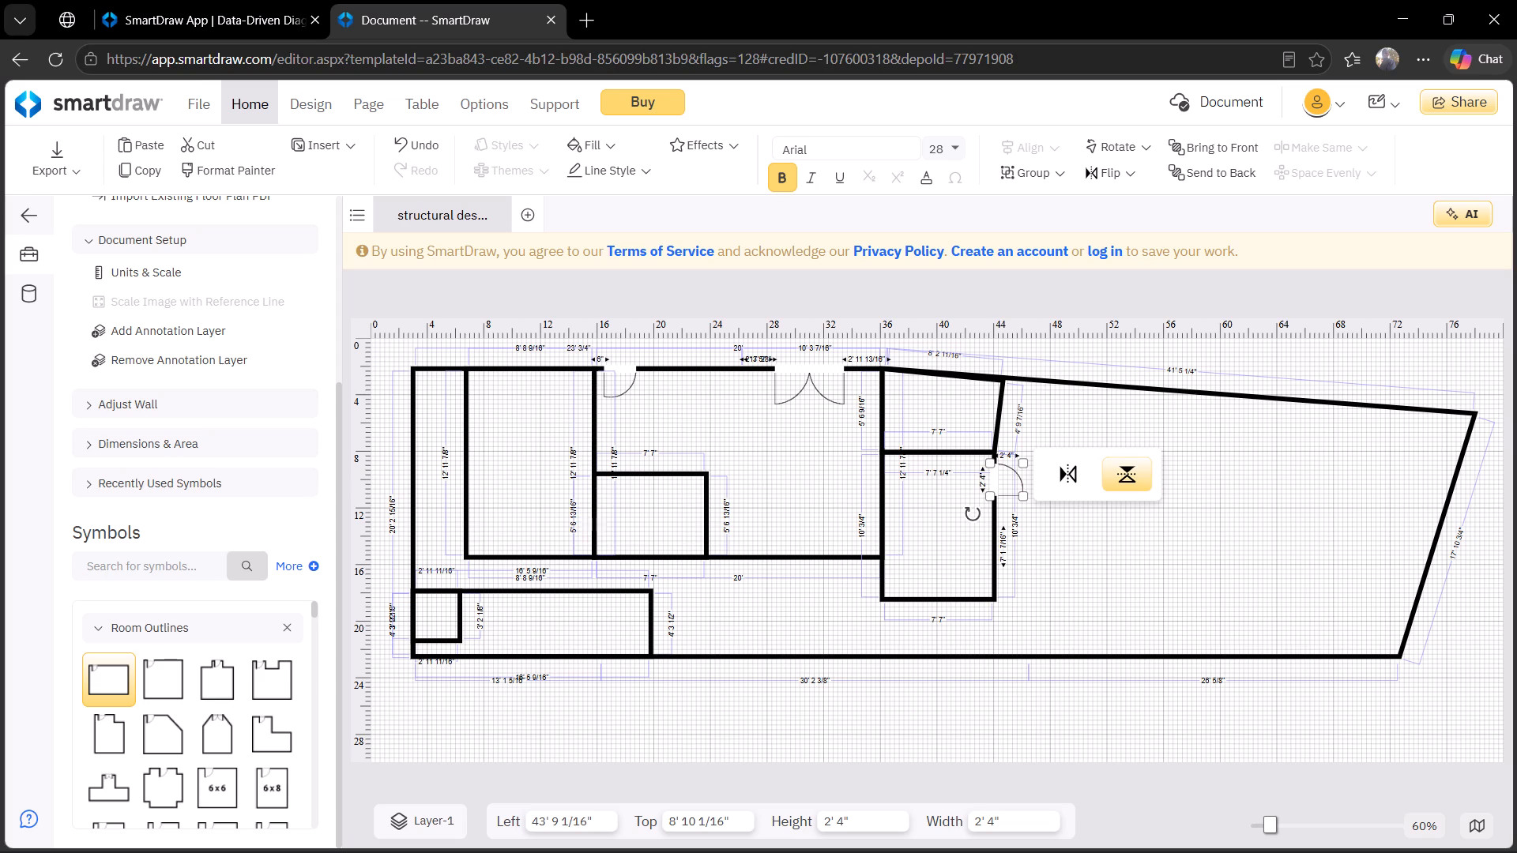
click(1132, 533)
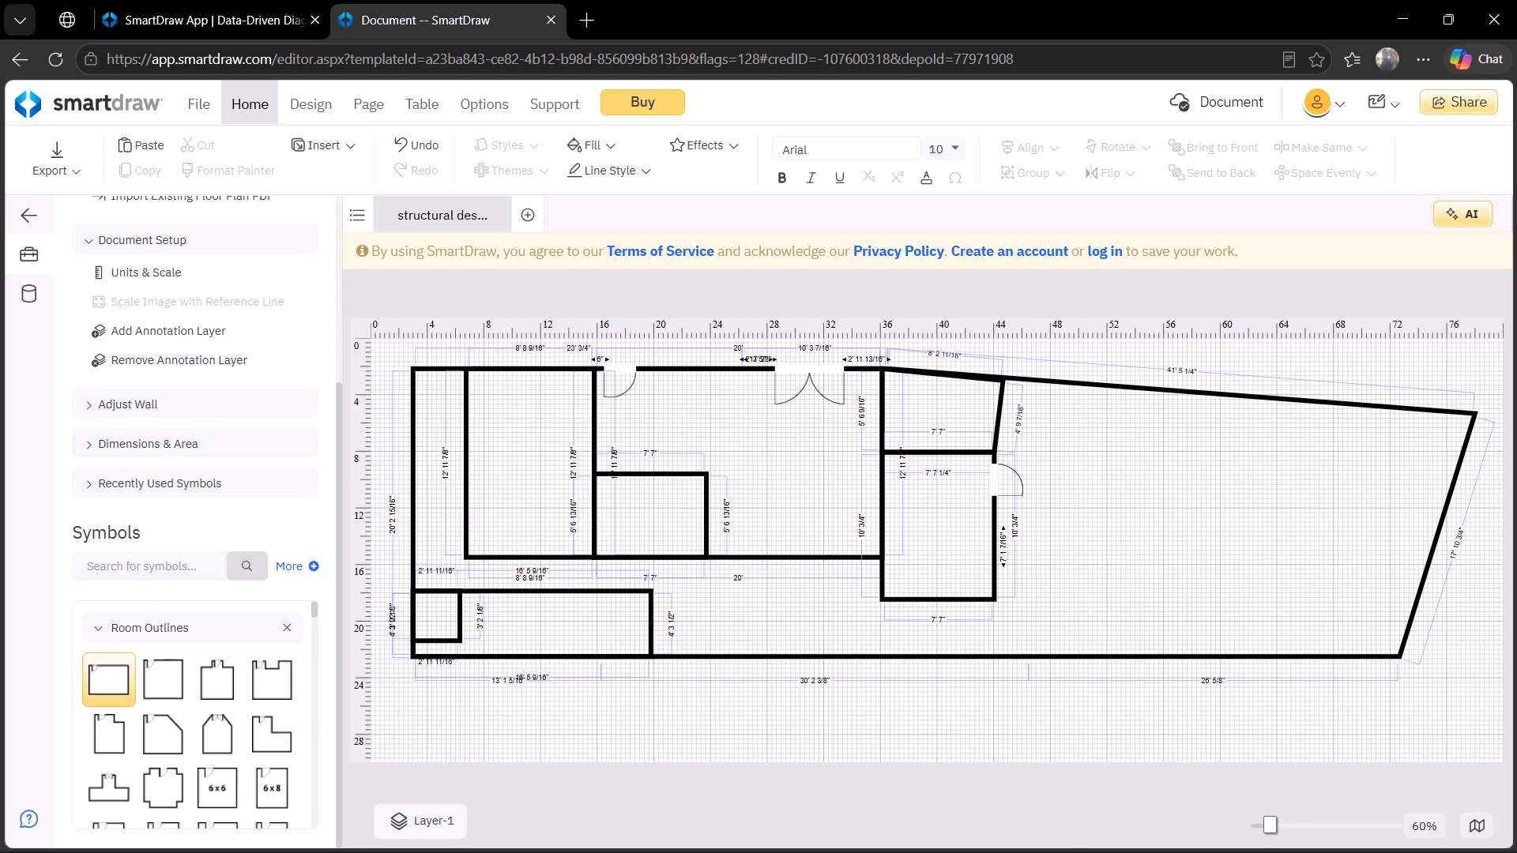
Flip the tall room's door horizontally so it swings into the room.
click(1004, 469)
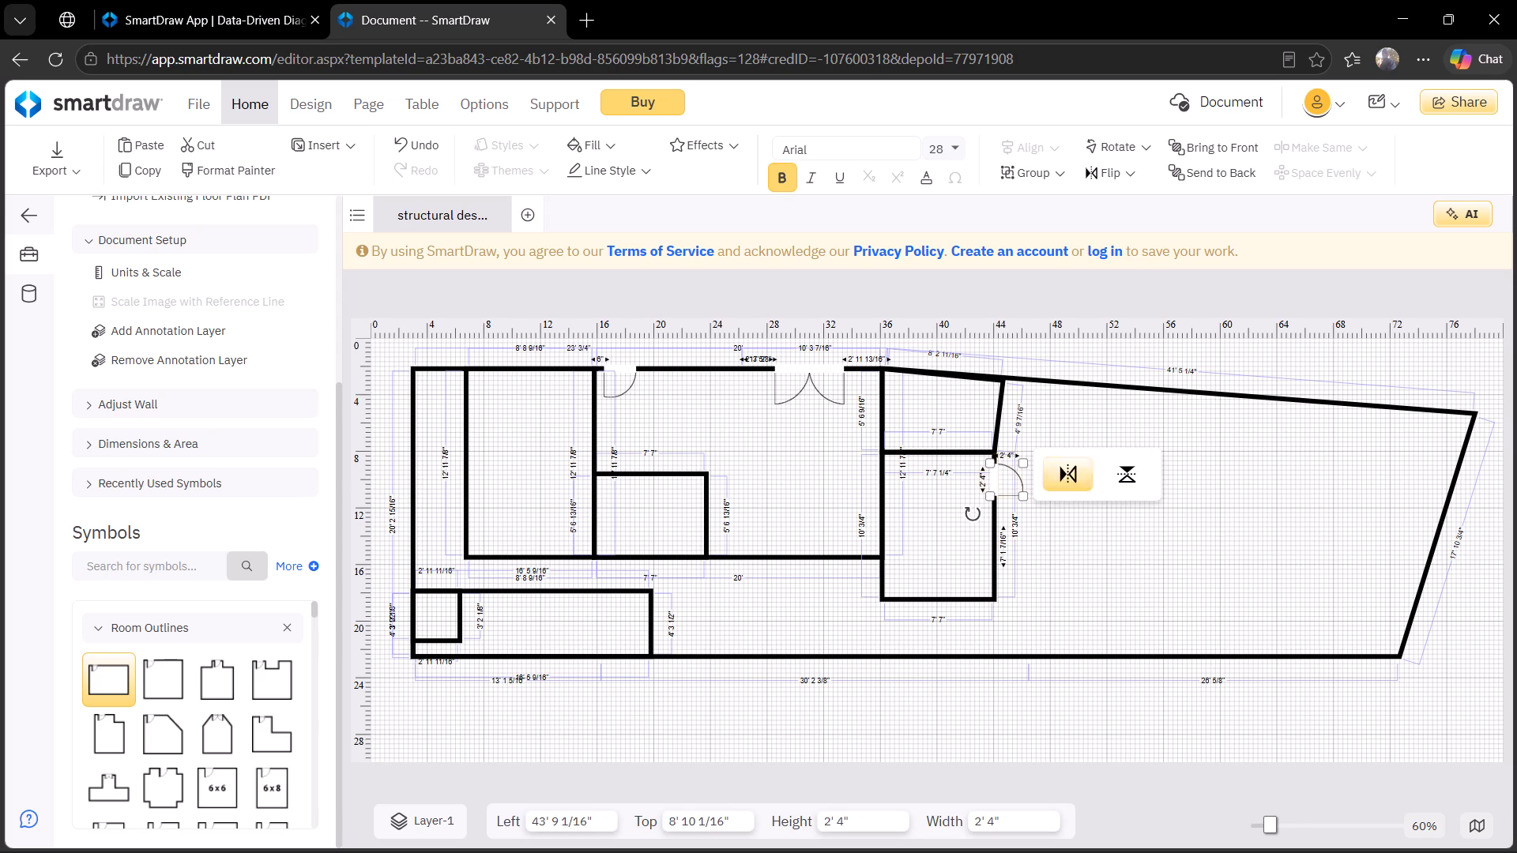
click(1145, 462)
drag(1107, 464, 1098, 464)
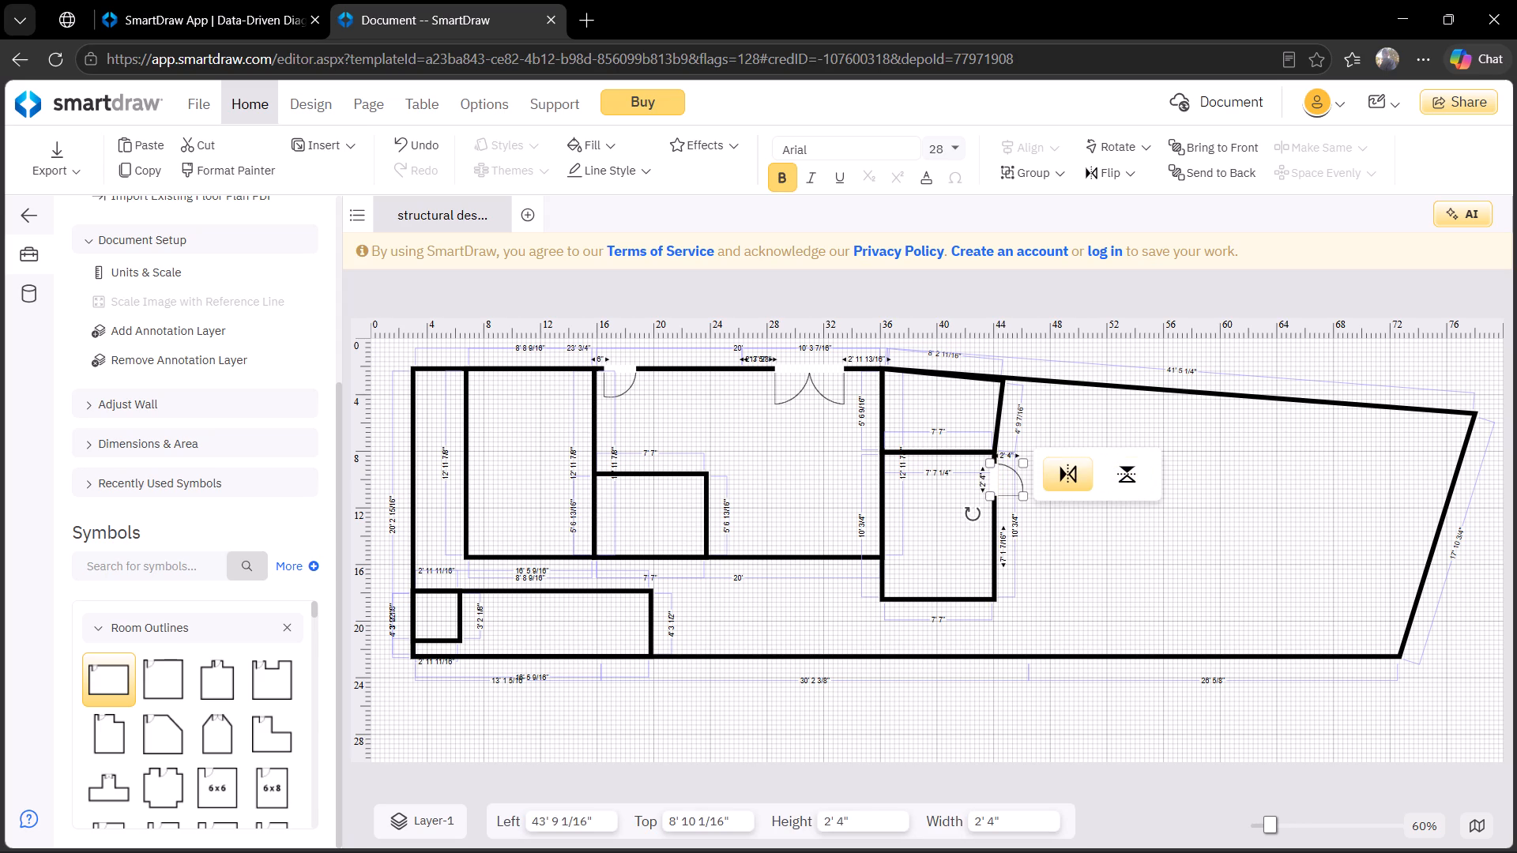
click(1070, 472)
click(1151, 577)
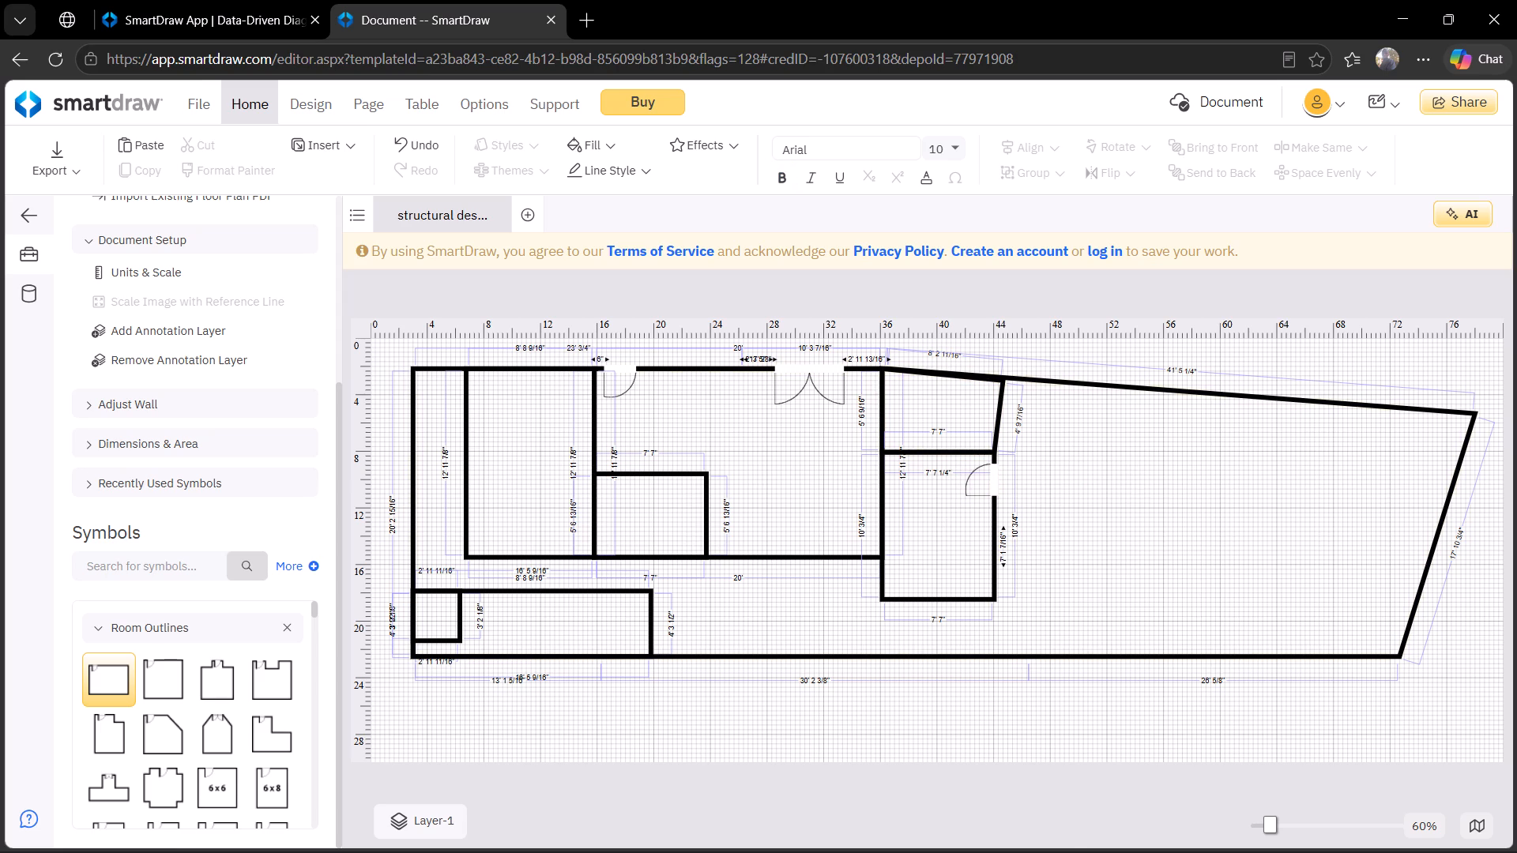
Paste another copy of the single door, rotate it upright, and place it in the slanted room's right wall.
key(ctrl+v)
drag(505, 464, 841, 442)
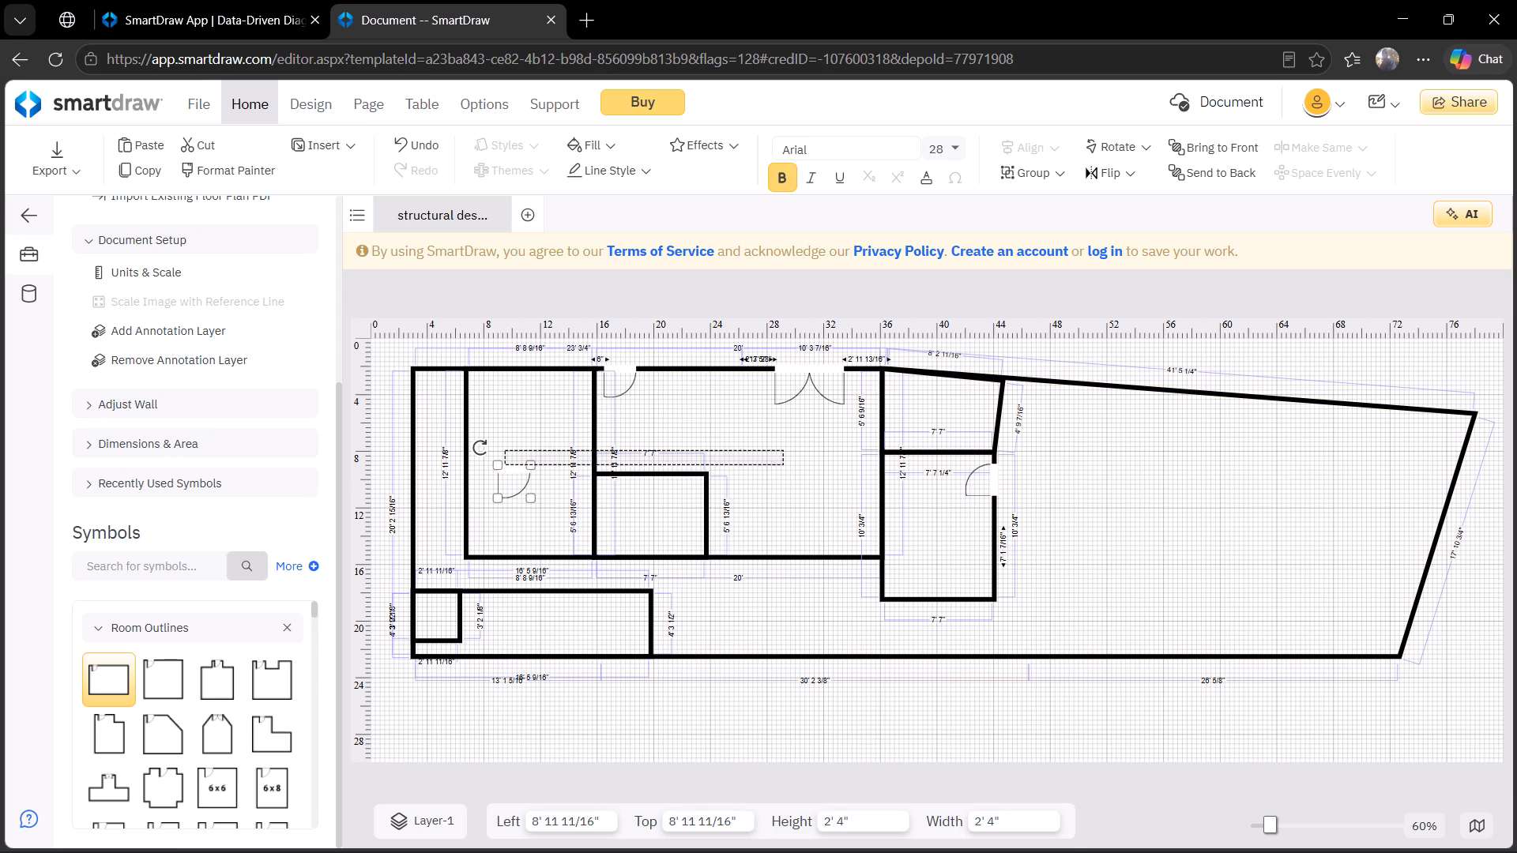
drag(841, 442, 595, 428)
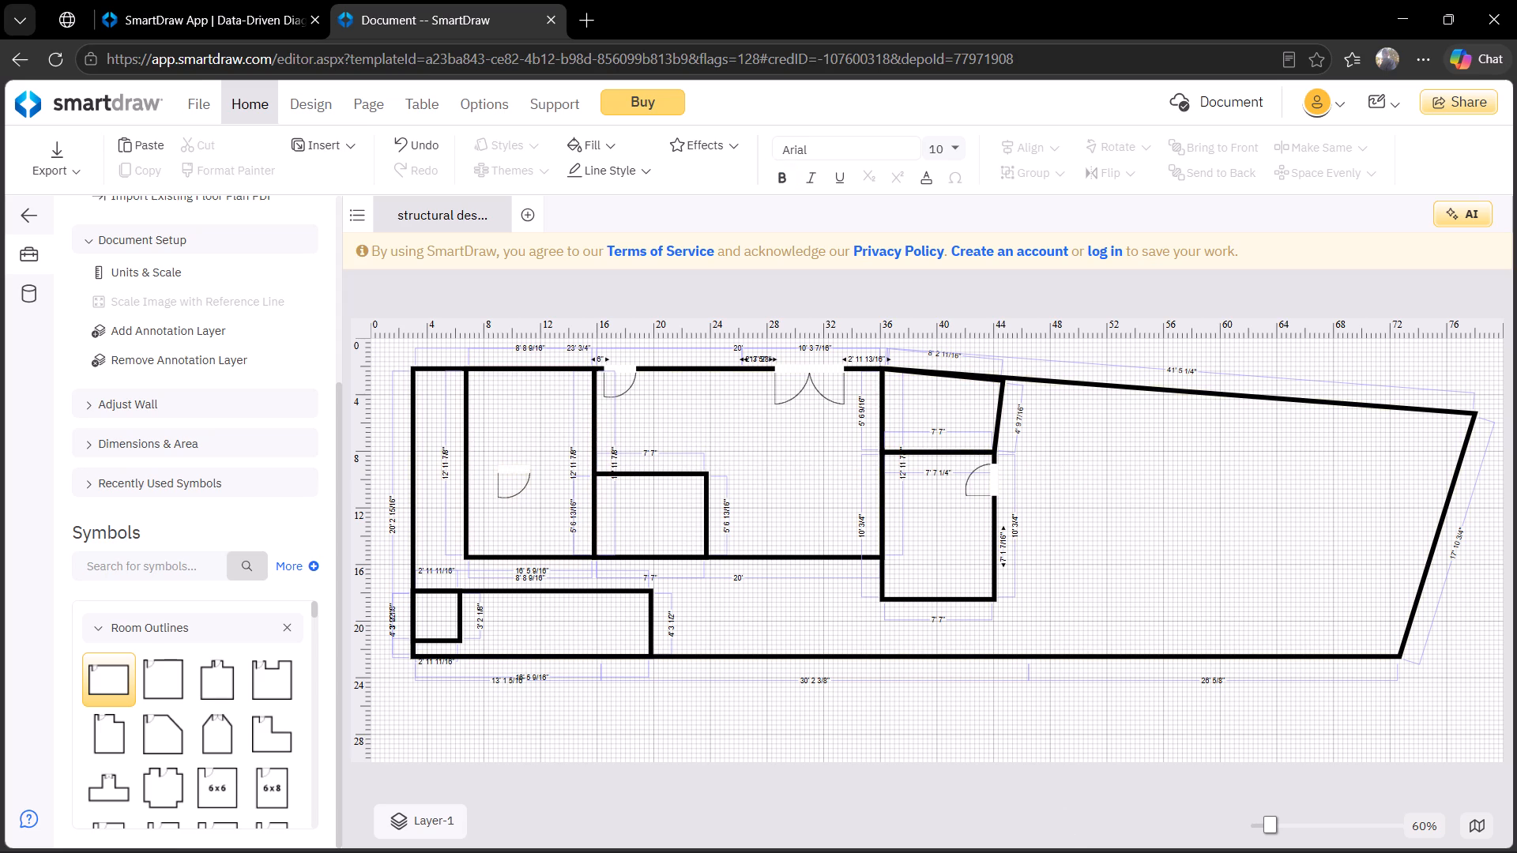
click(518, 468)
drag(518, 468, 1066, 468)
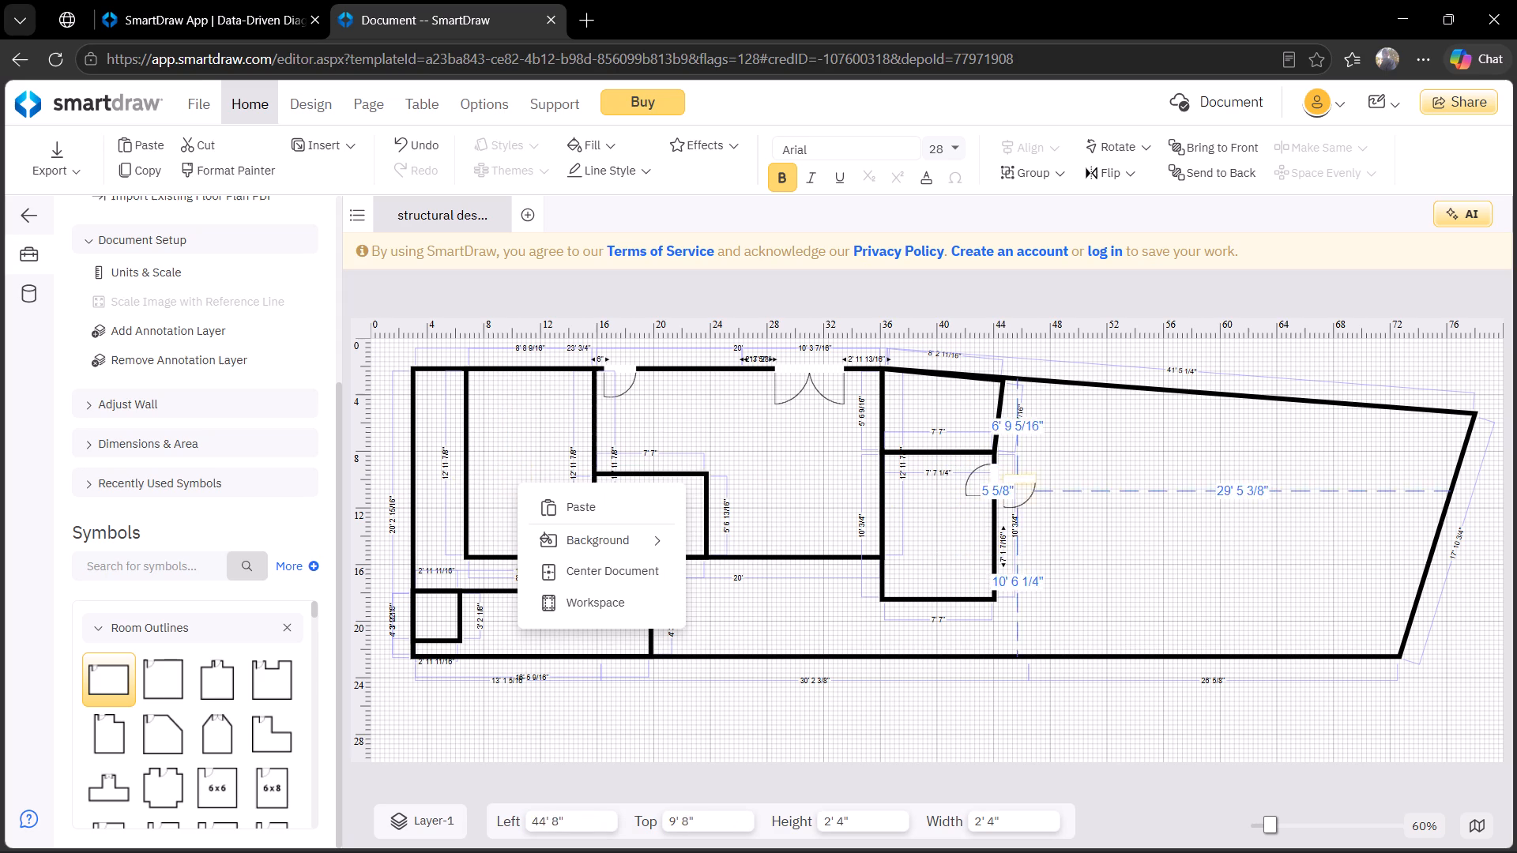
drag(1066, 468, 1070, 468)
drag(1034, 439, 1040, 469)
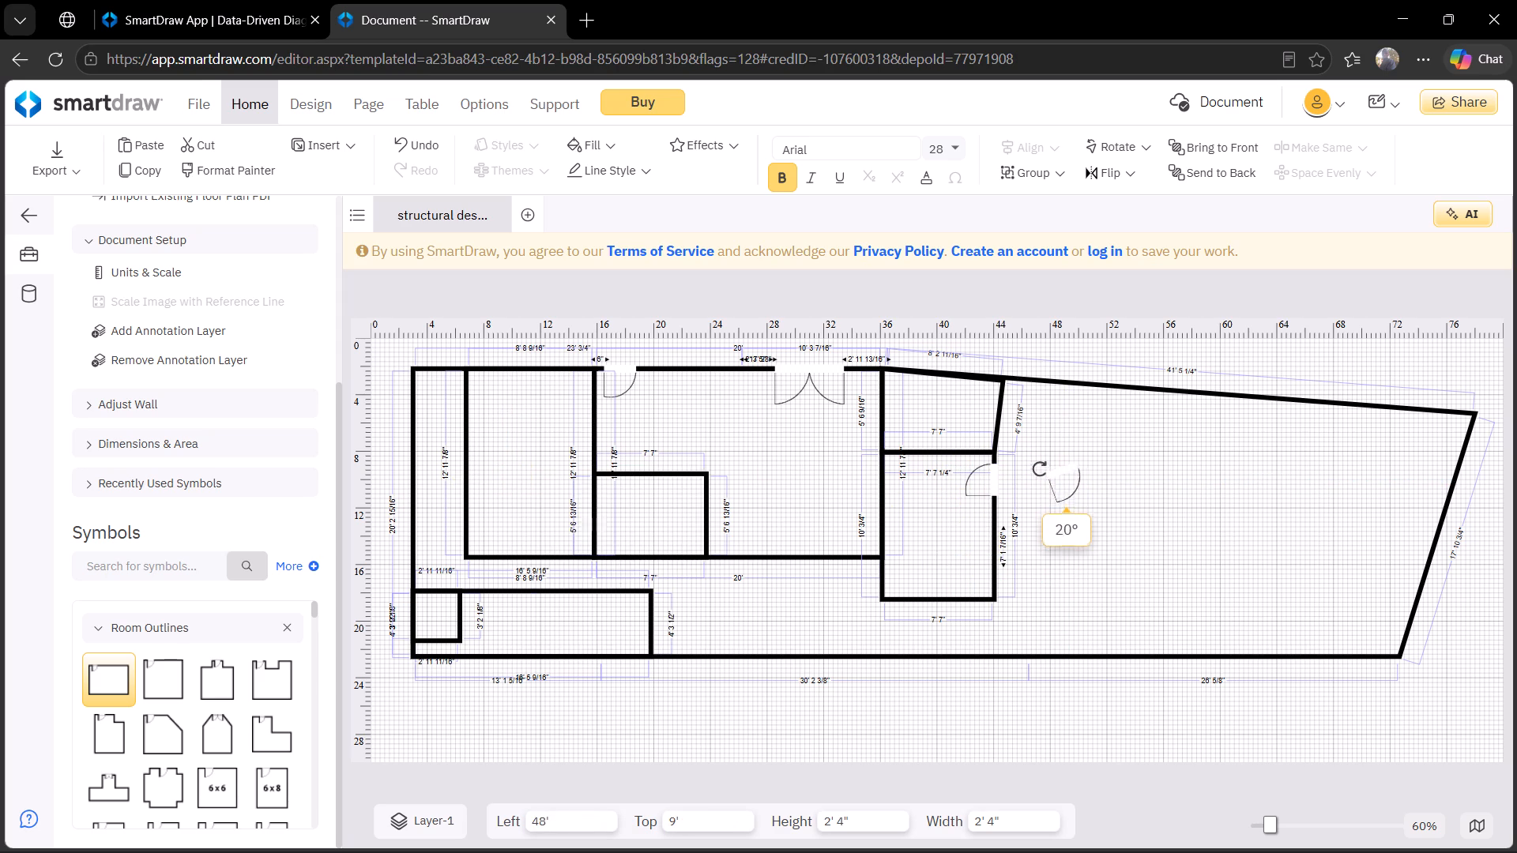
drag(1040, 469, 1048, 494)
drag(1048, 494, 1047, 494)
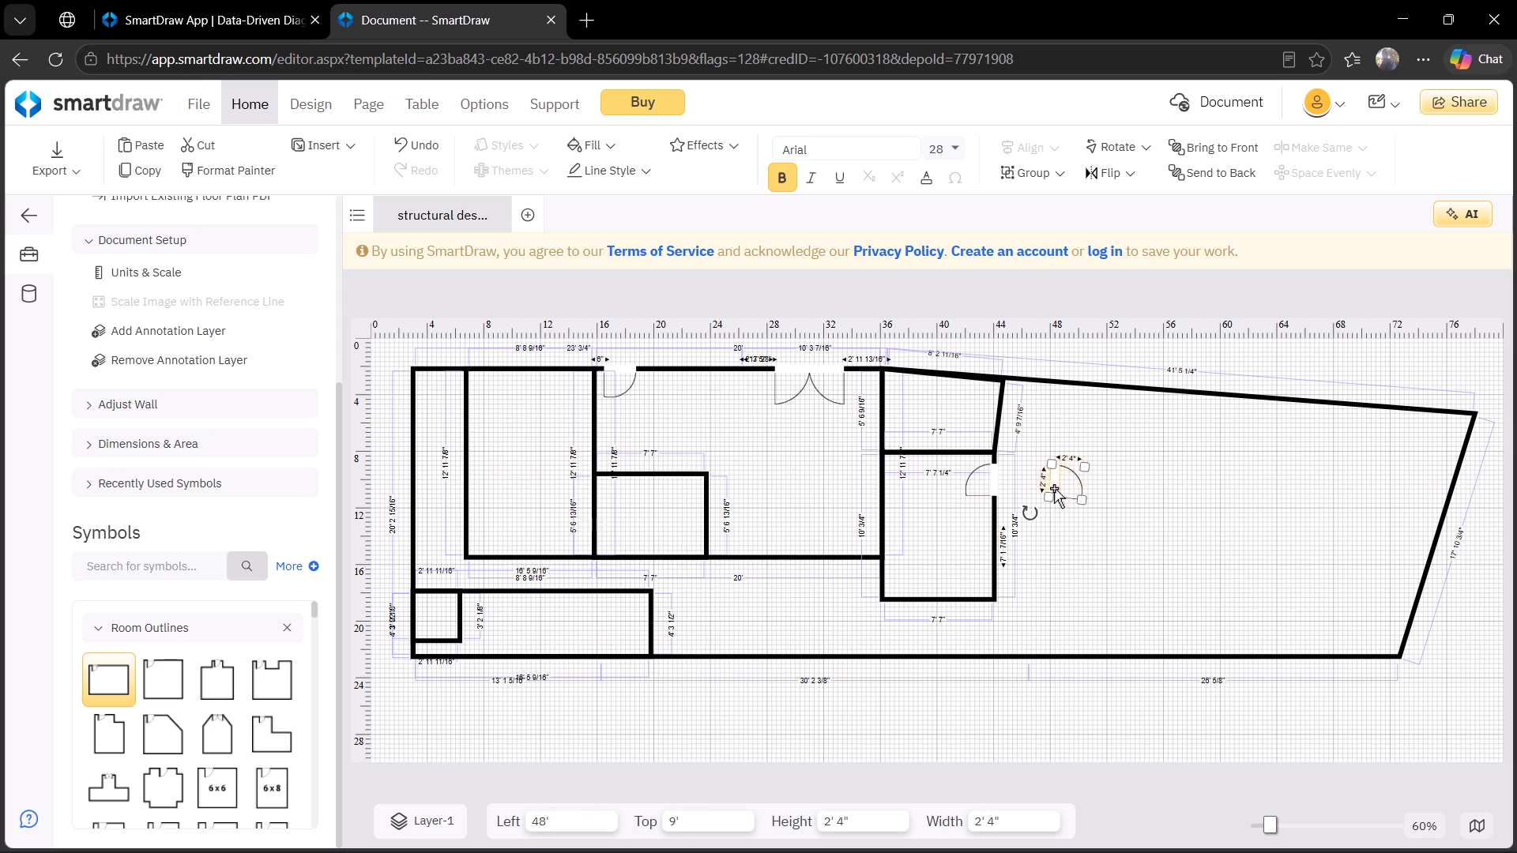
drag(1054, 488, 1014, 438)
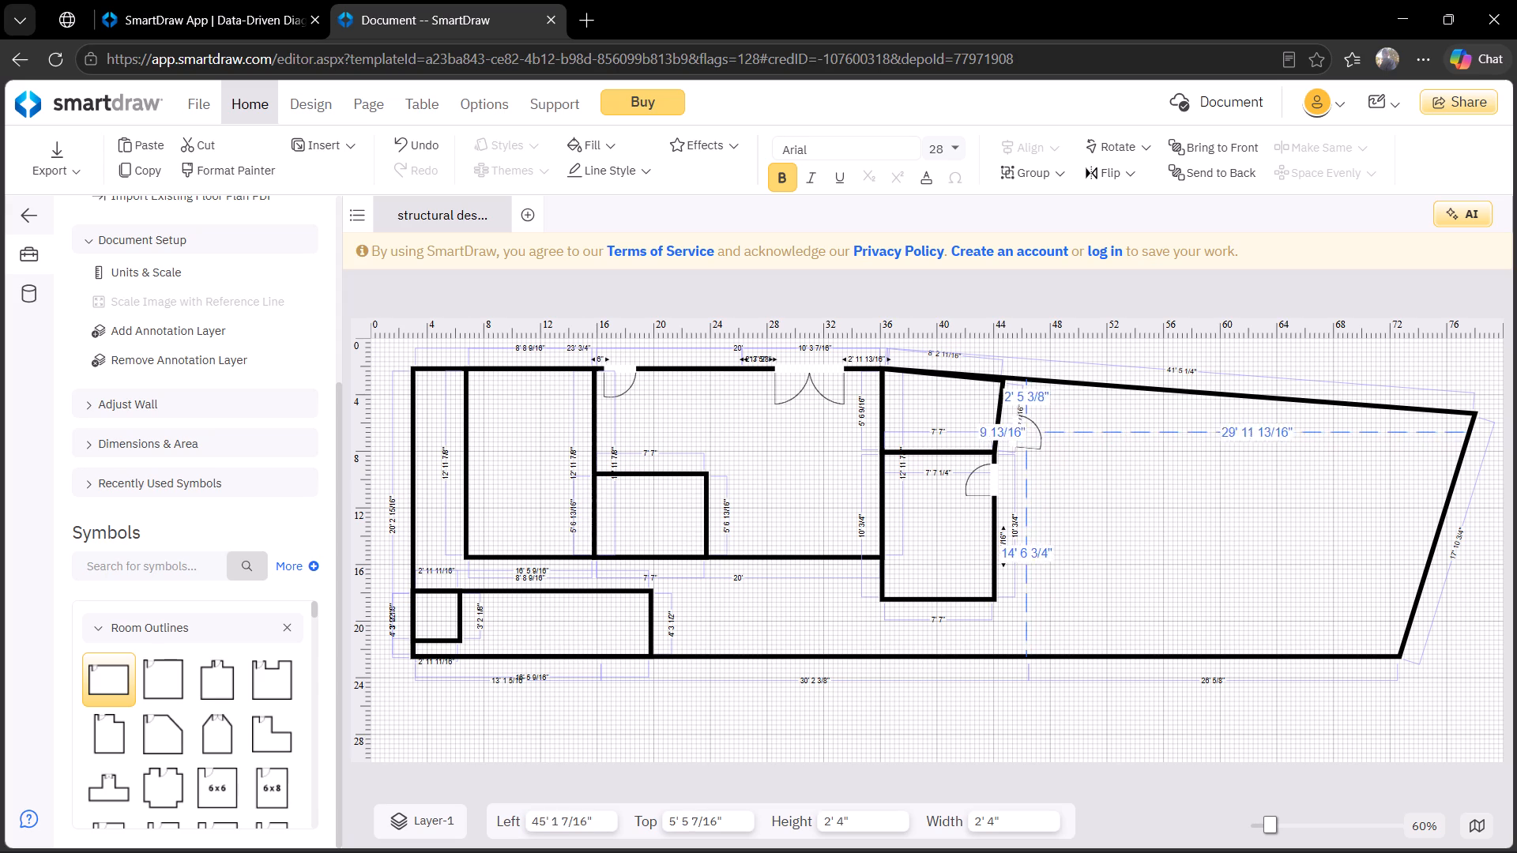
drag(1014, 438, 1002, 429)
click(1093, 467)
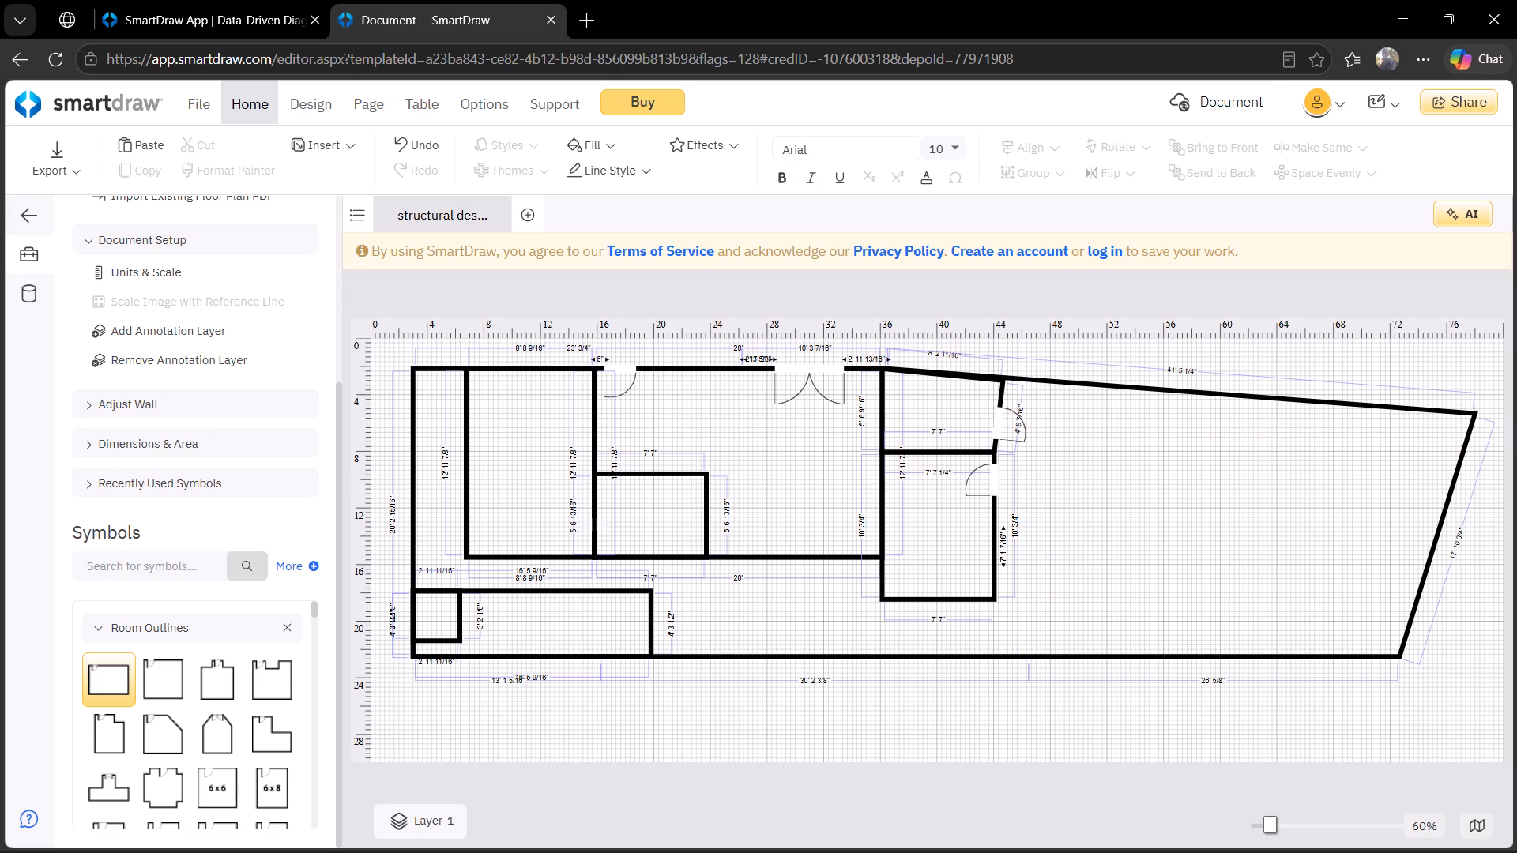
Flip the slanted room's door vertically and horizontally so it swings into the room.
click(1016, 430)
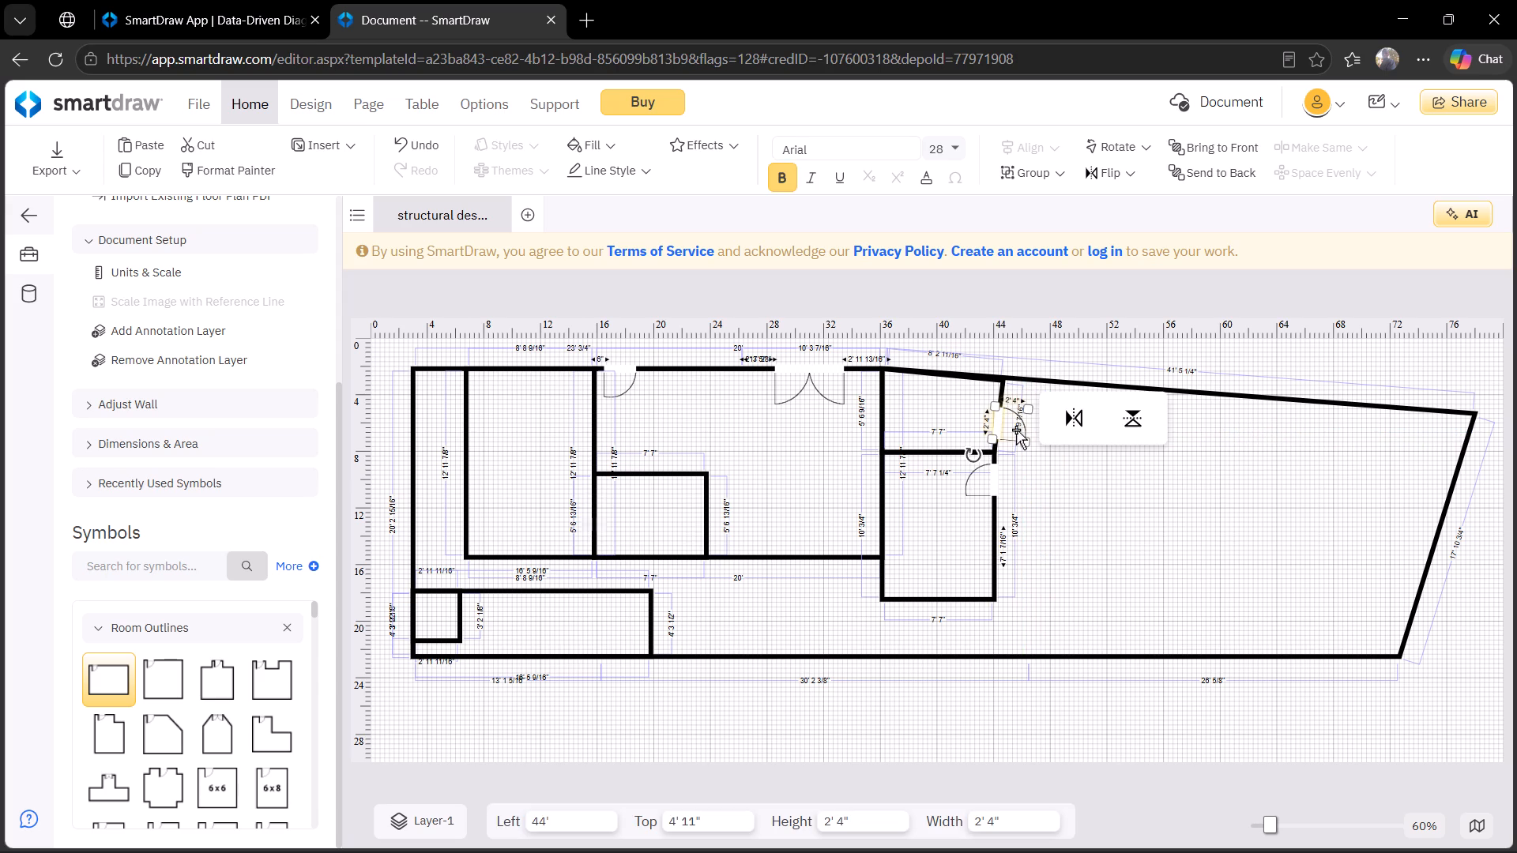
click(1126, 419)
click(1070, 419)
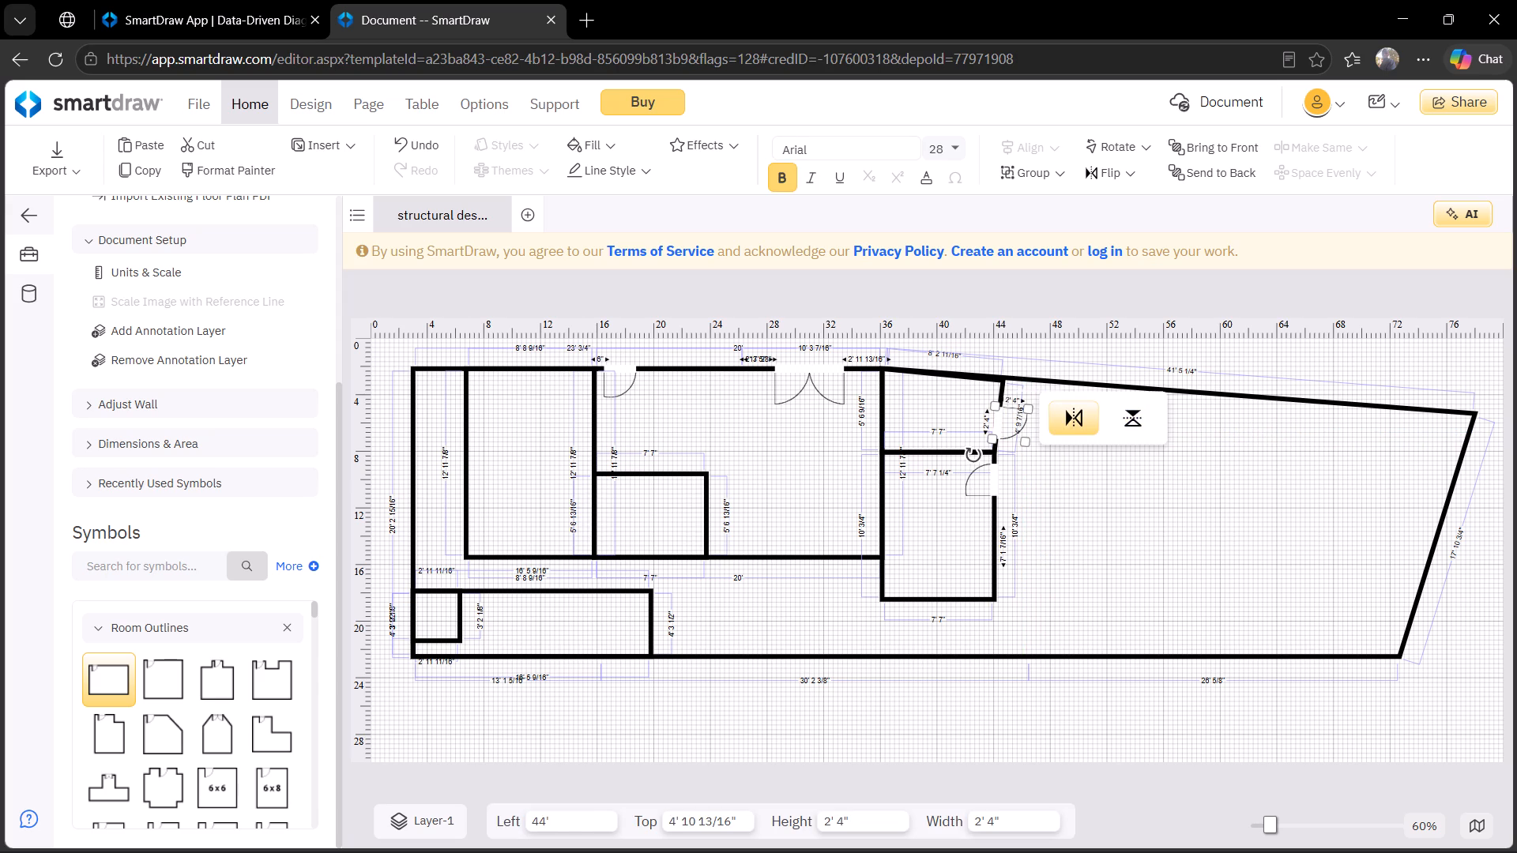
click(1163, 597)
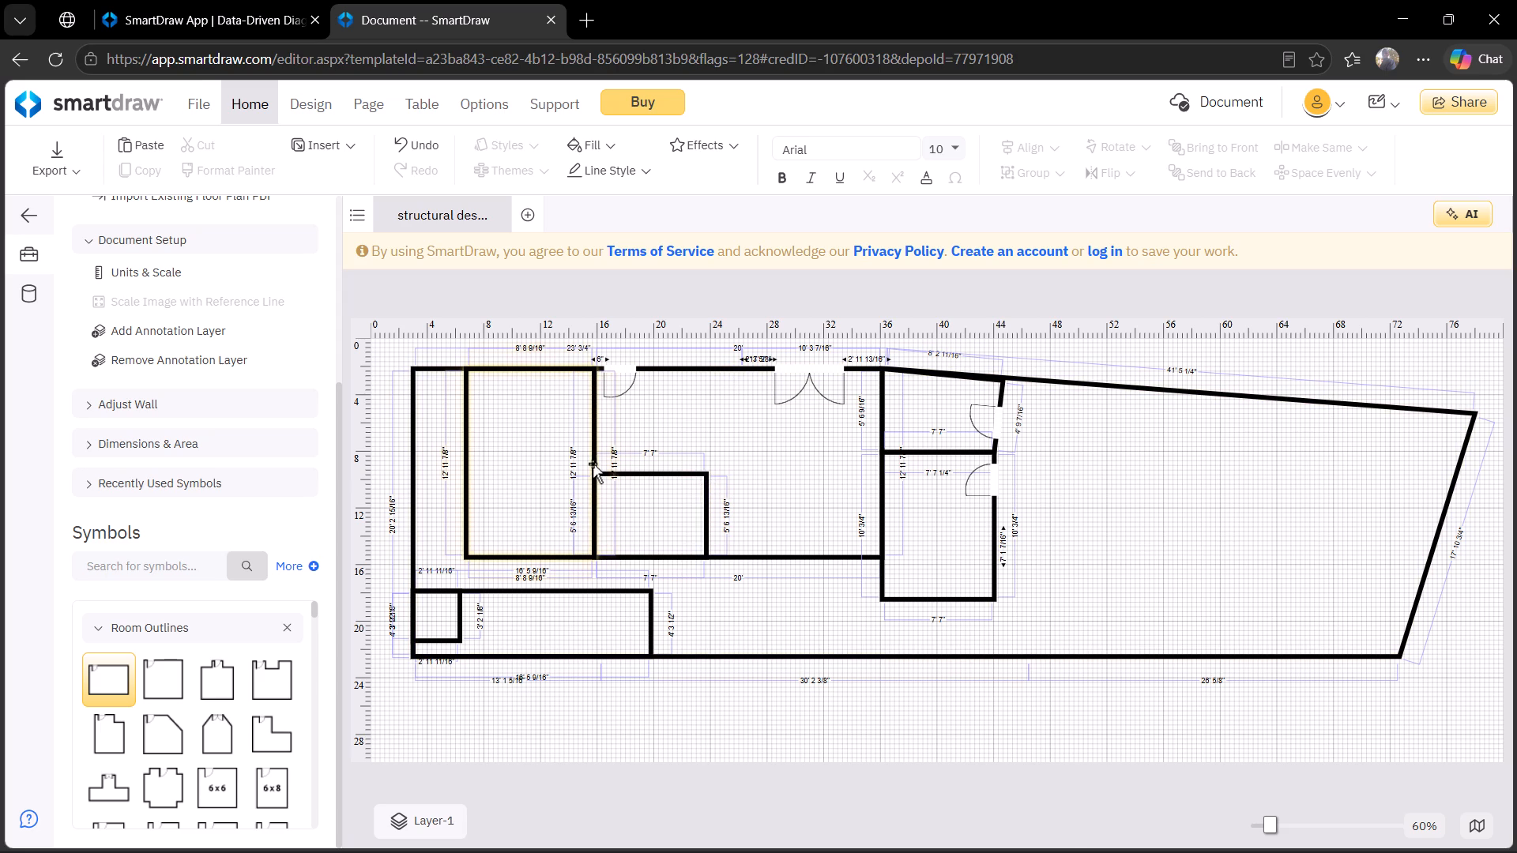
Add a 4' wide wall opening in the top wall of the small room inside the central room.
drag(335, 528, 333, 462)
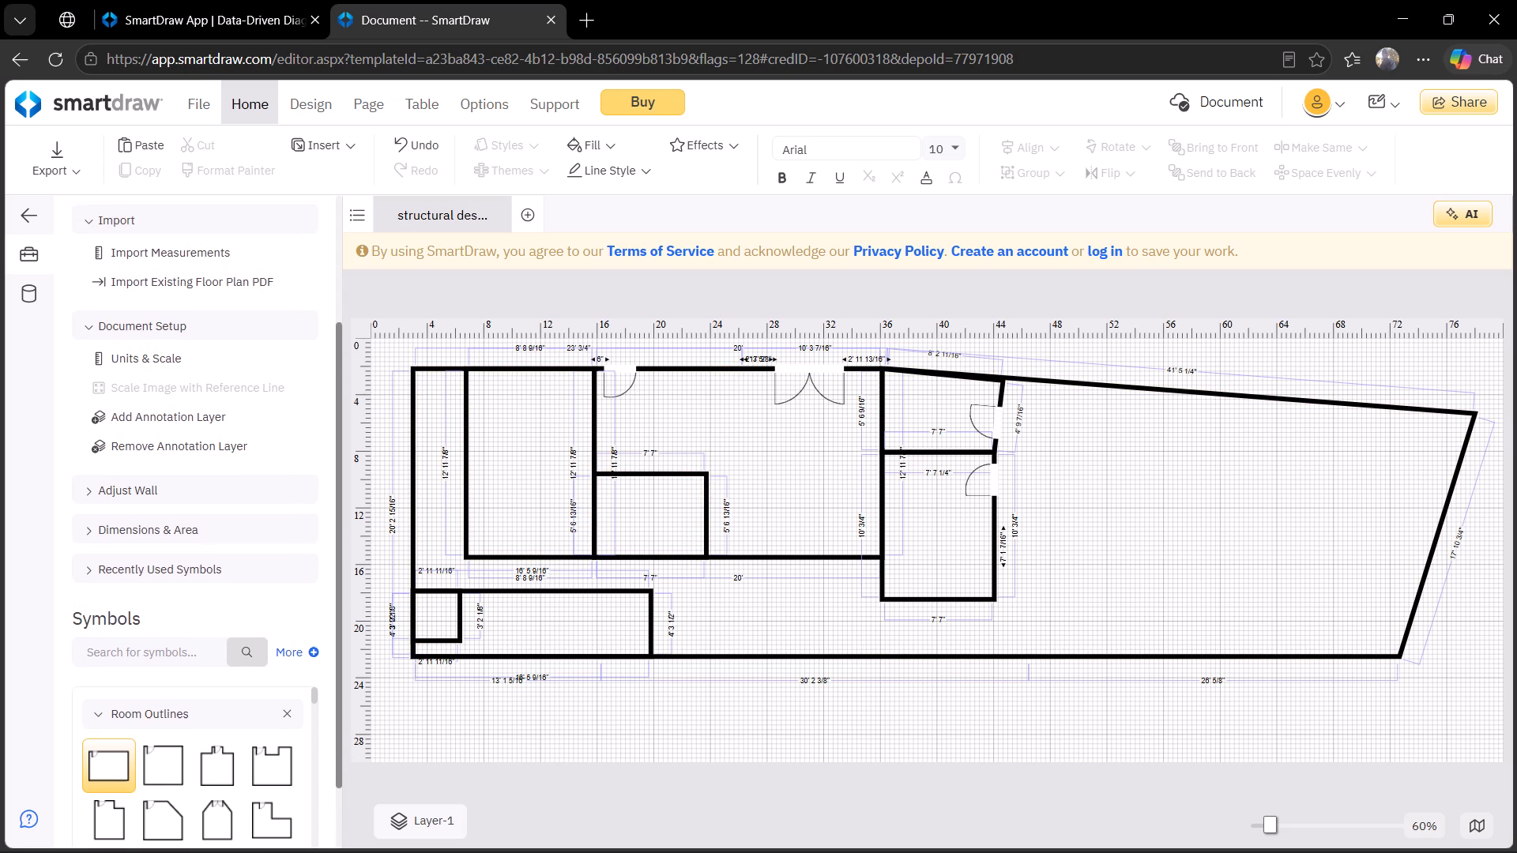
drag(333, 462, 341, 362)
click(160, 329)
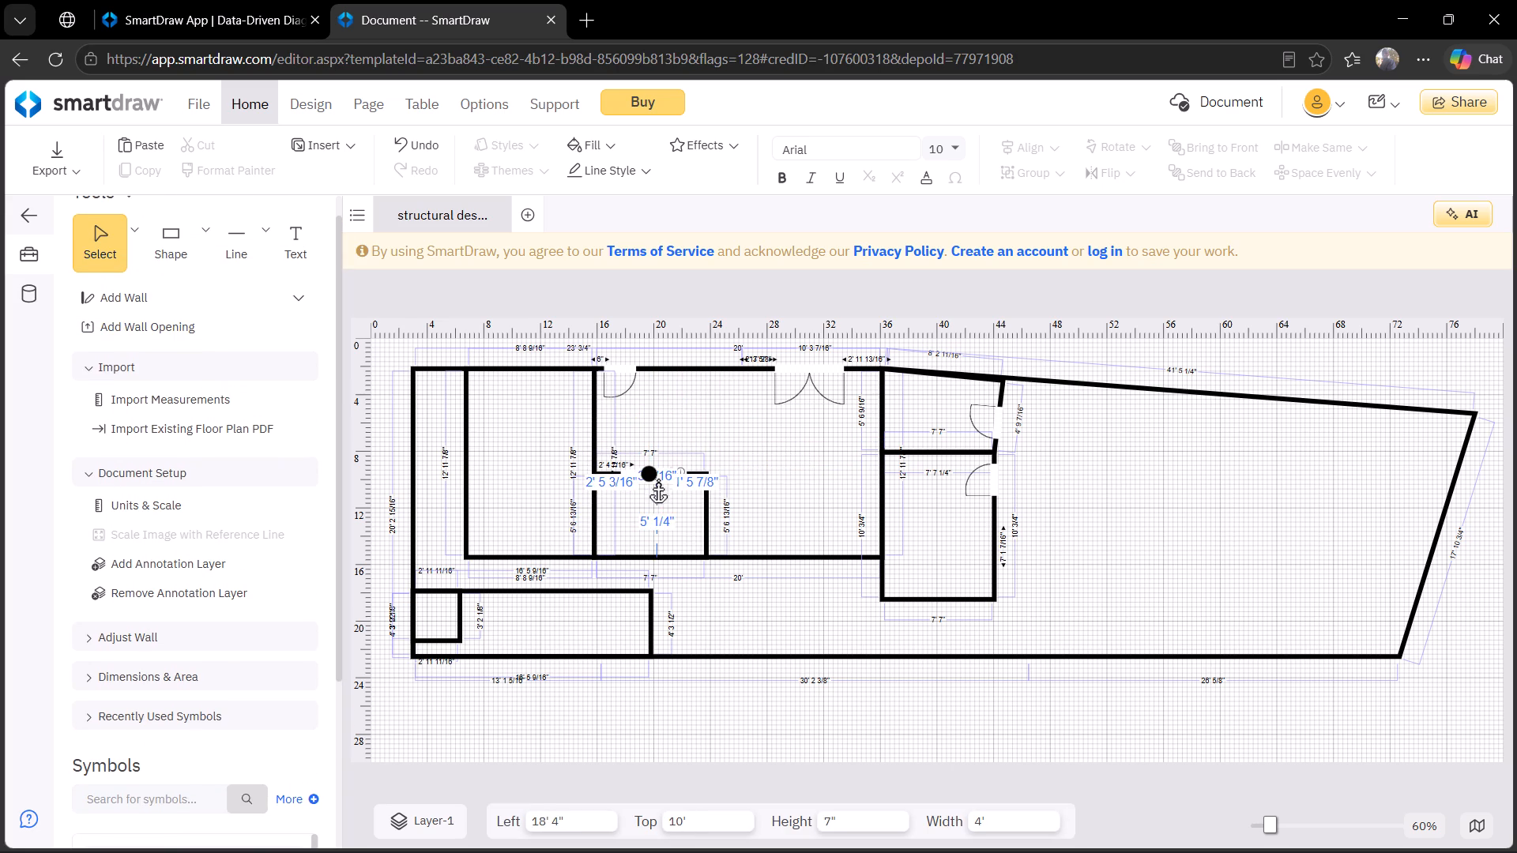
click(657, 472)
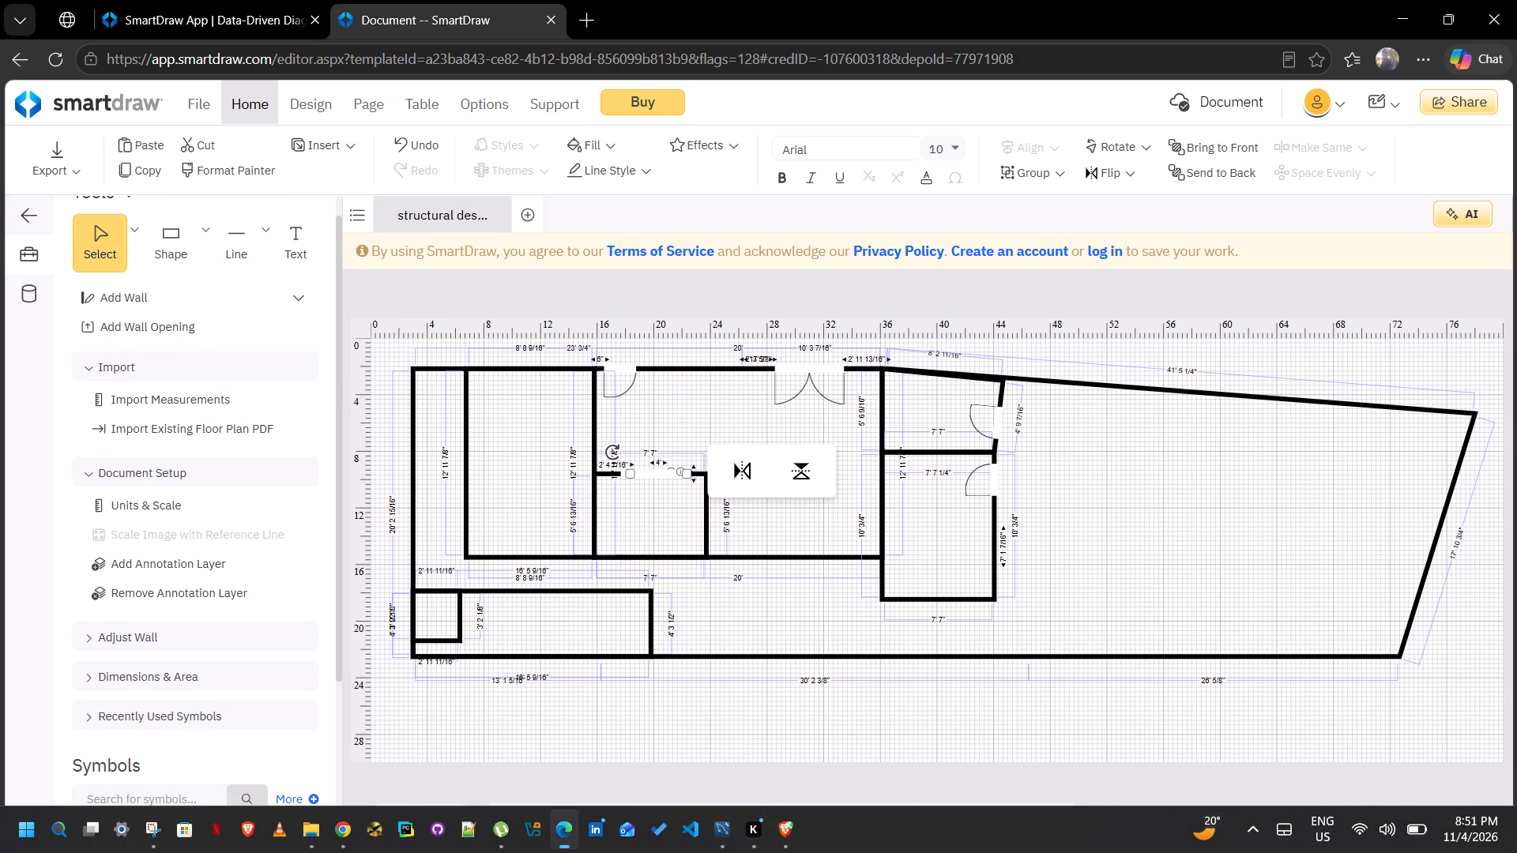
Widen the wall opening leftward so it spans nearly the whole top wall of the small room inside the central room.
drag(627, 472, 612, 472)
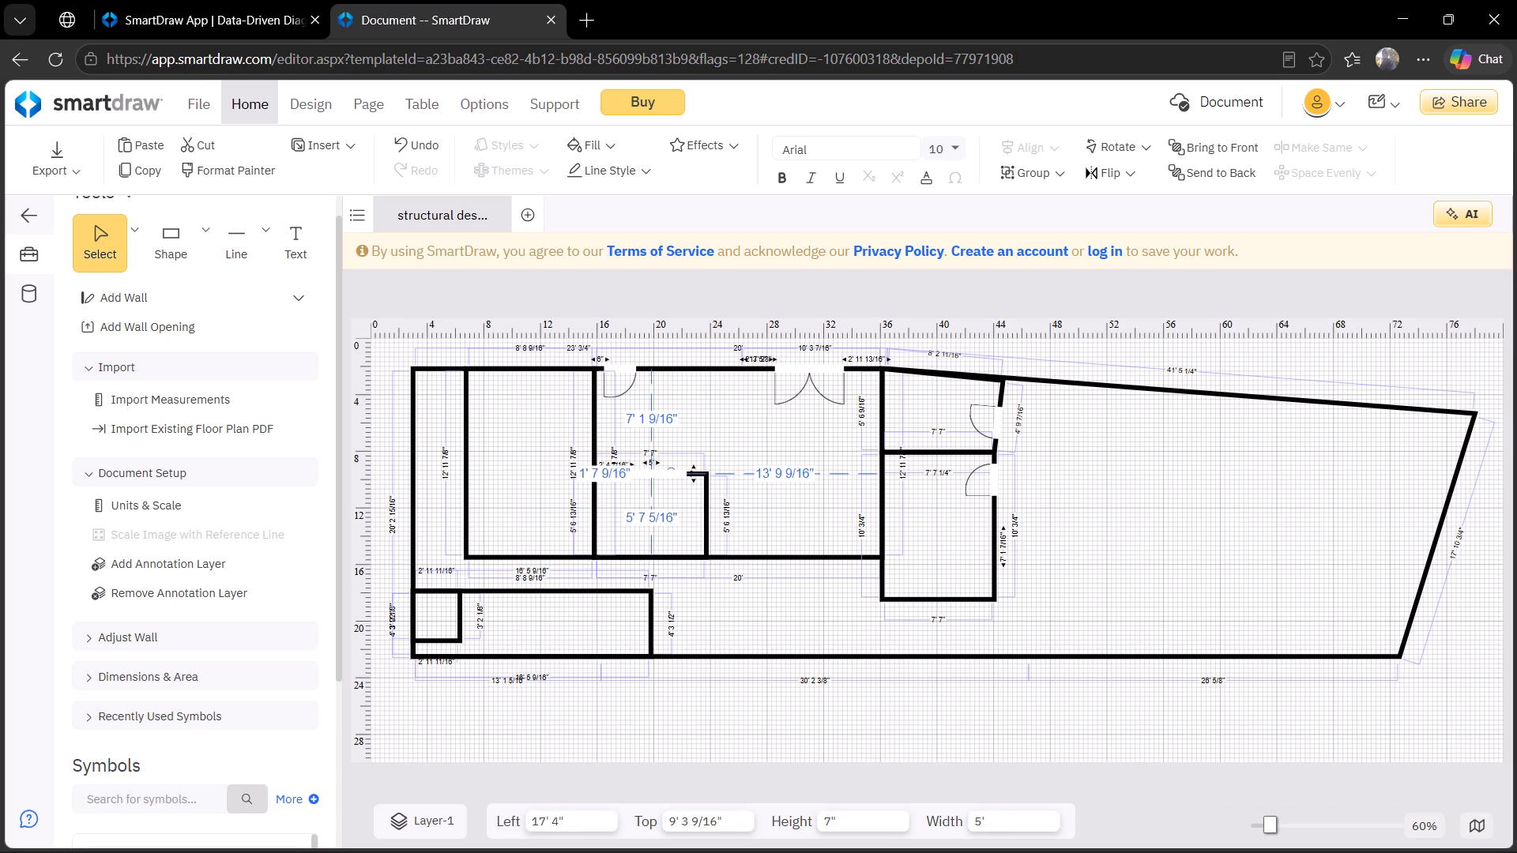
drag(612, 472, 594, 472)
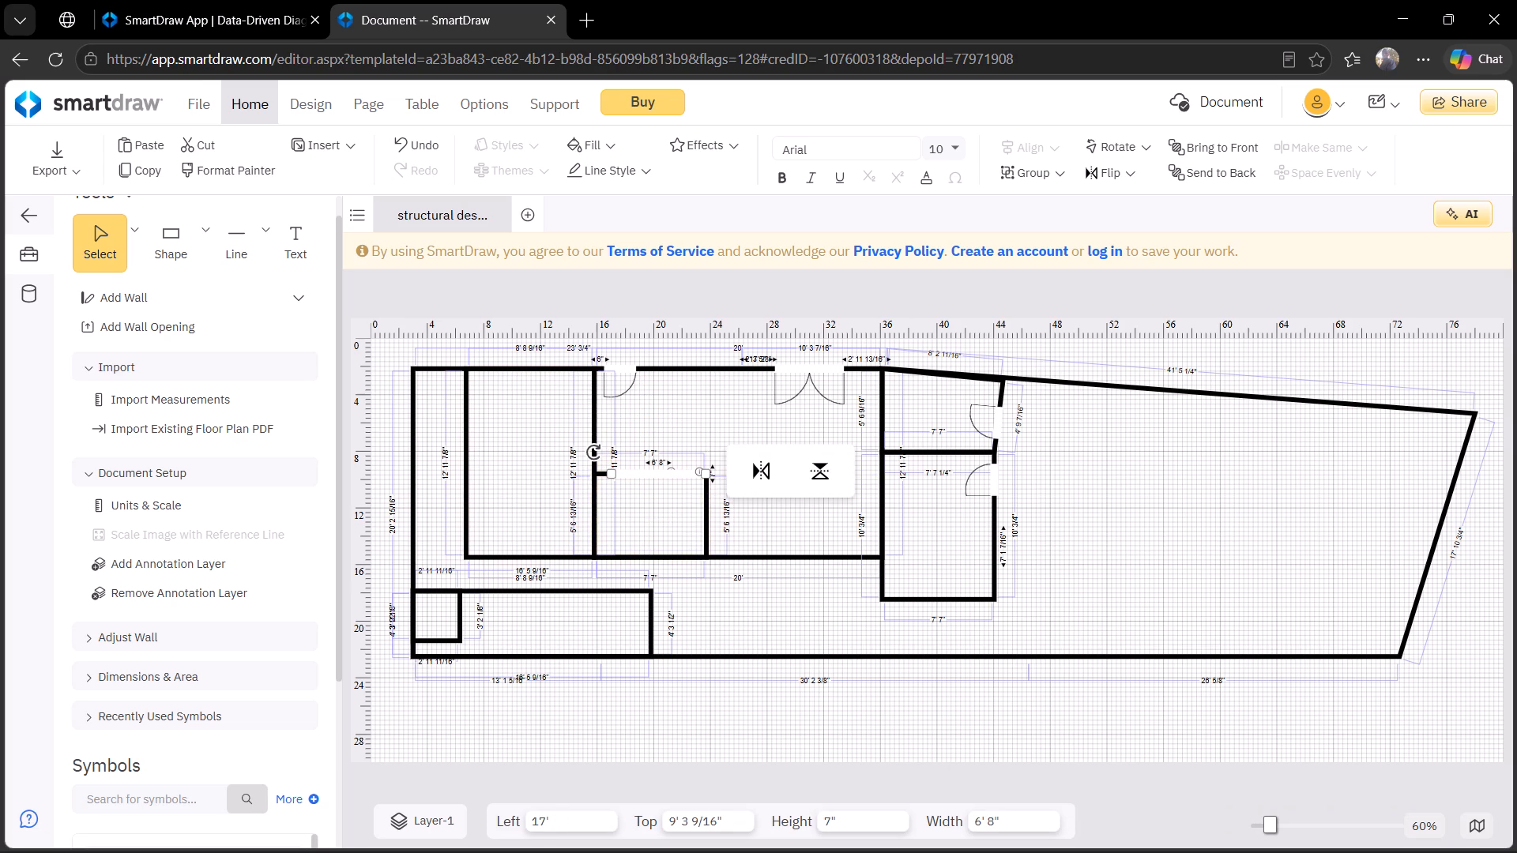
drag(609, 472, 594, 473)
click(812, 559)
click(850, 720)
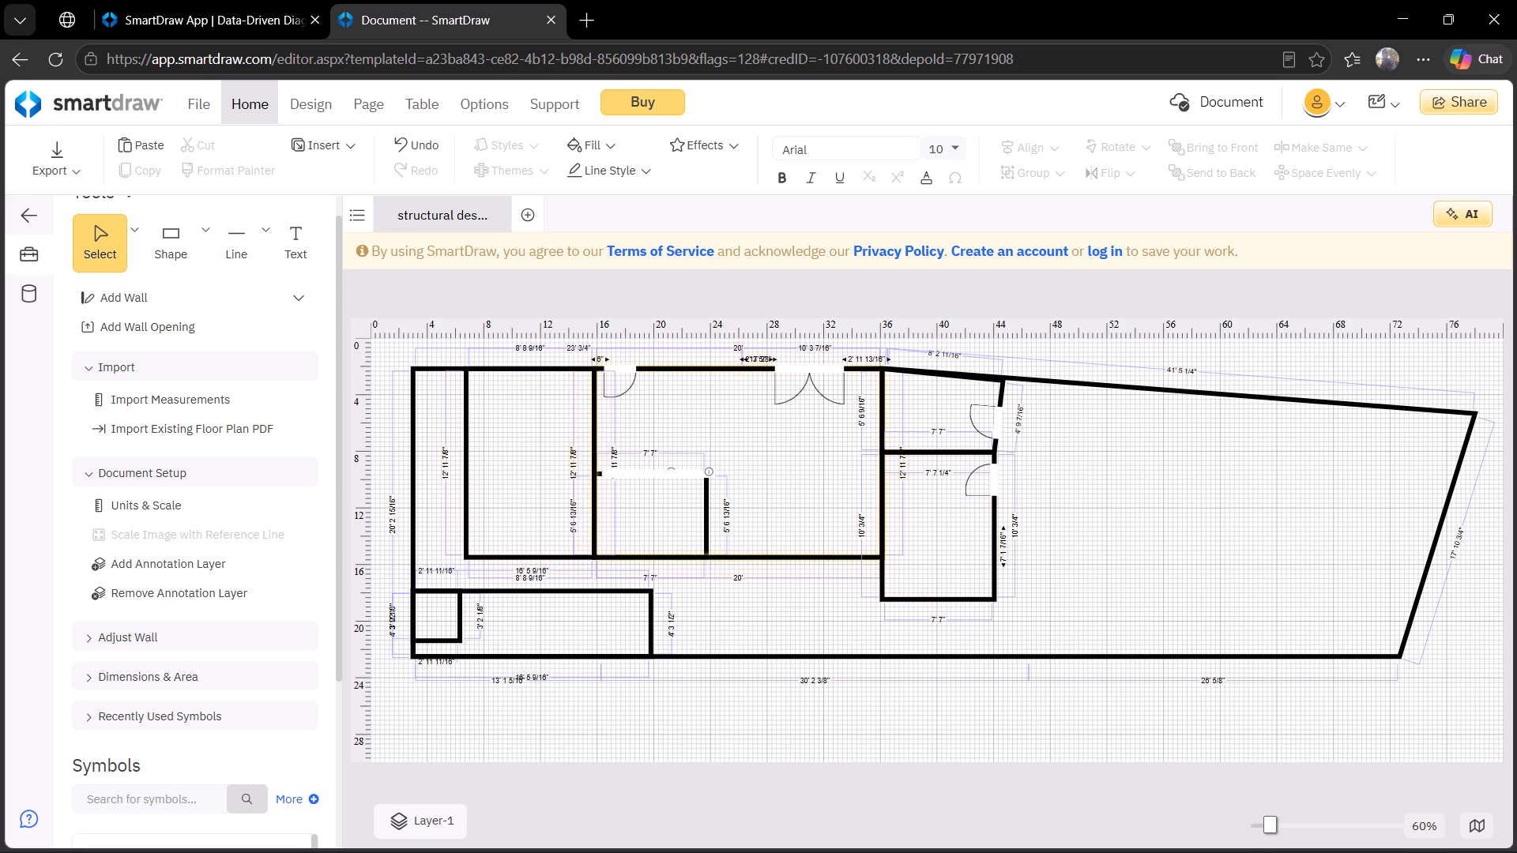
Copy the small square room in the building's bottom-left corner and place the copy in the upper-right corner of the room left of the central room.
click(457, 629)
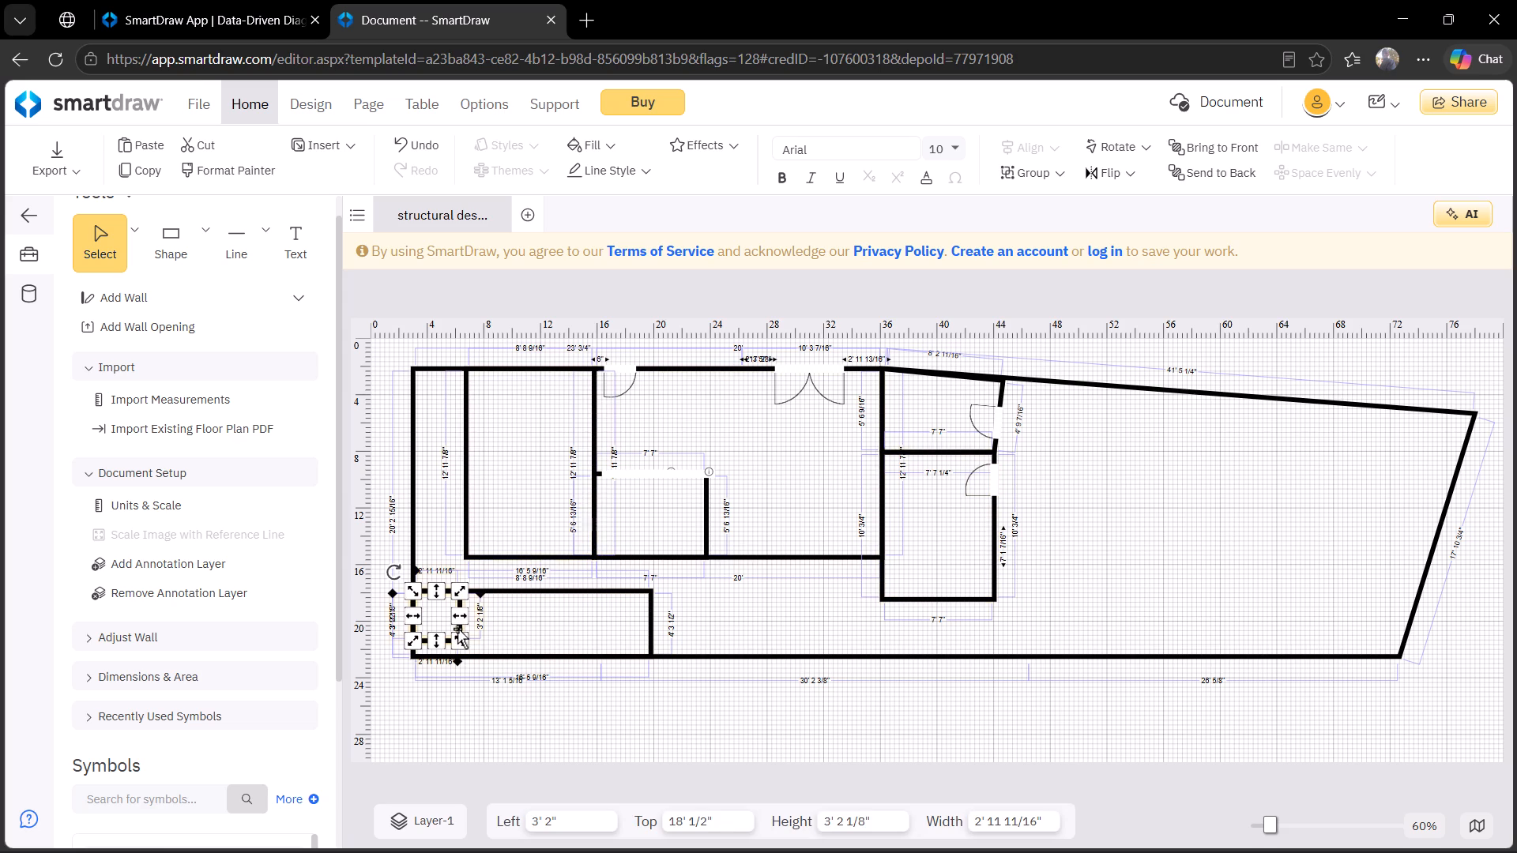
key(ctrl+c)
key(ctrl+v)
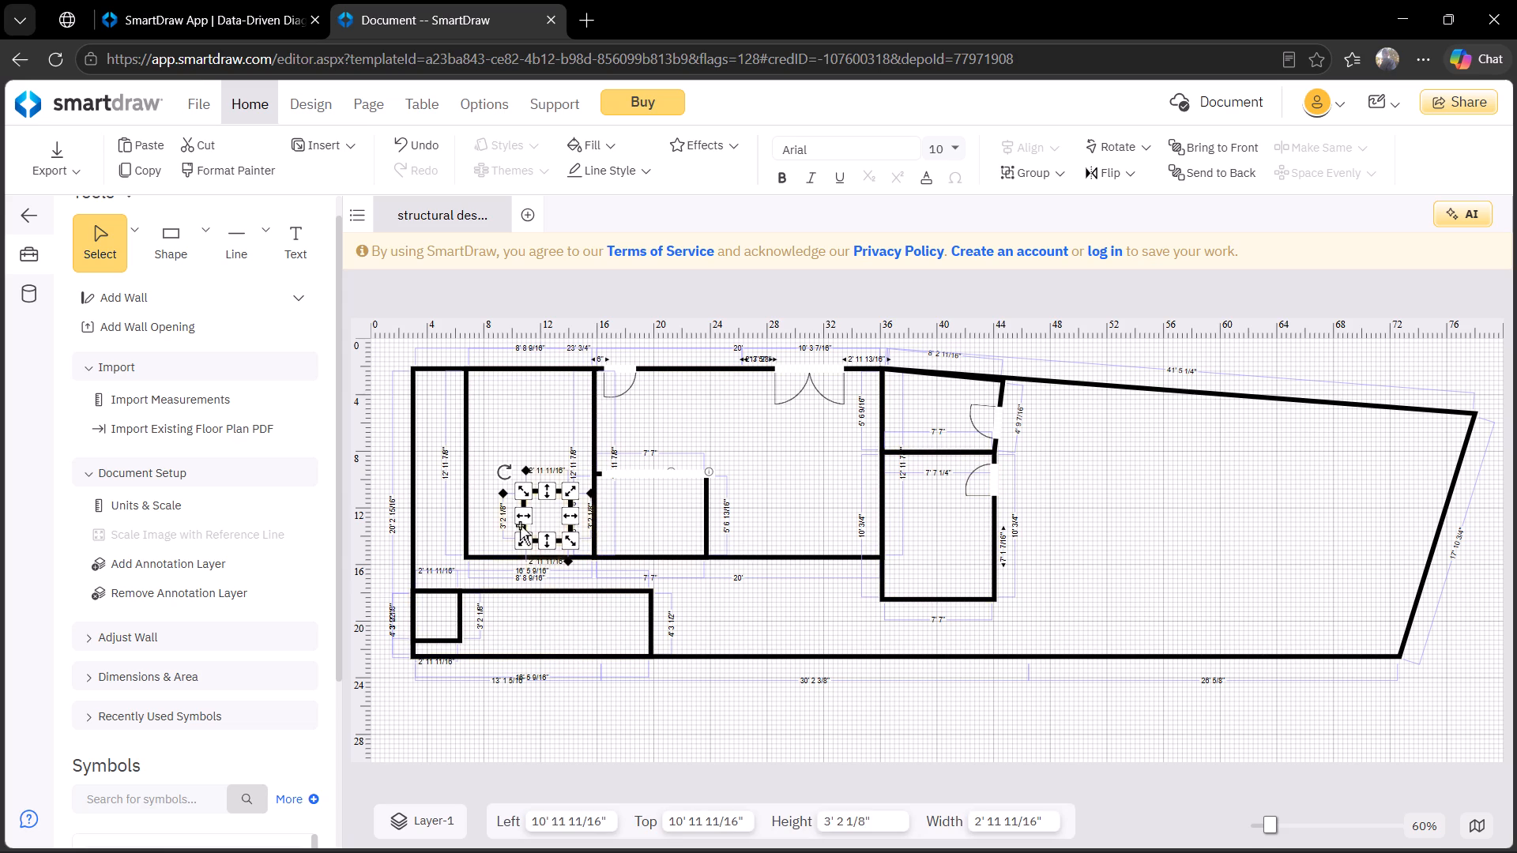
drag(520, 525, 534, 415)
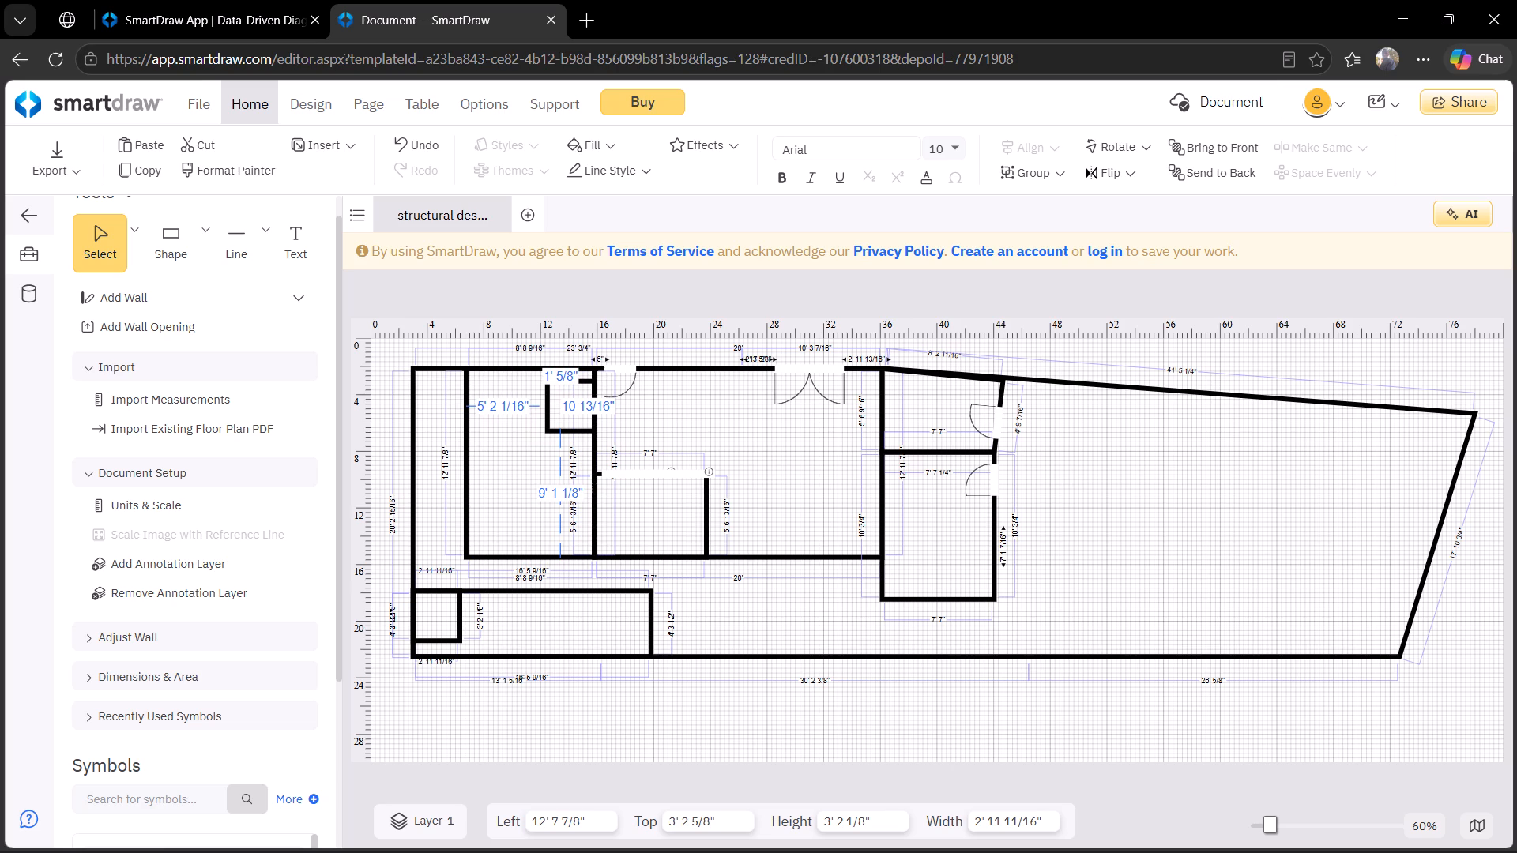
drag(534, 415, 494, 438)
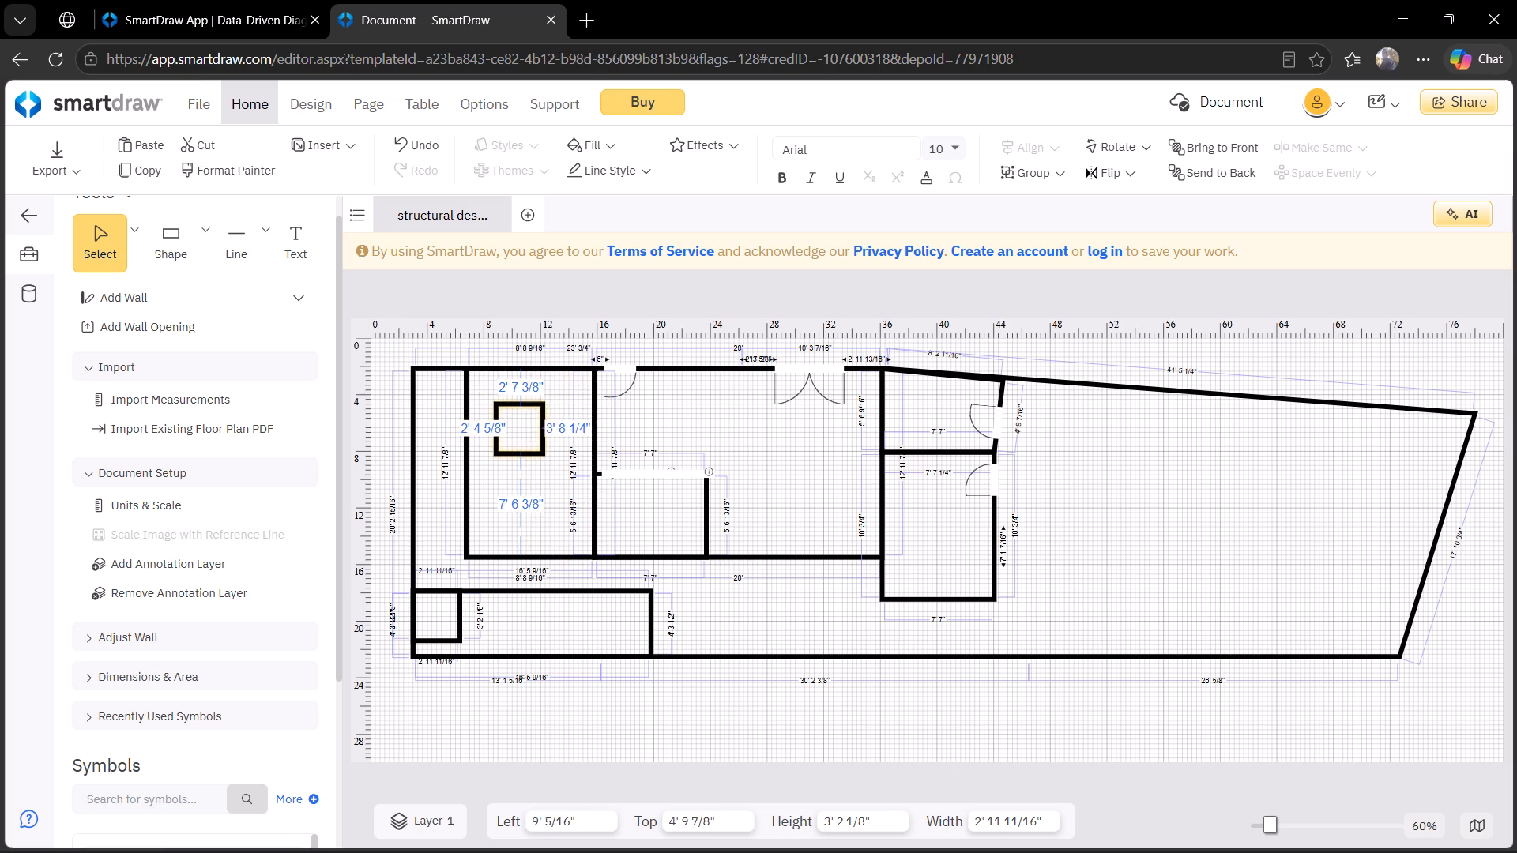
drag(494, 438, 472, 402)
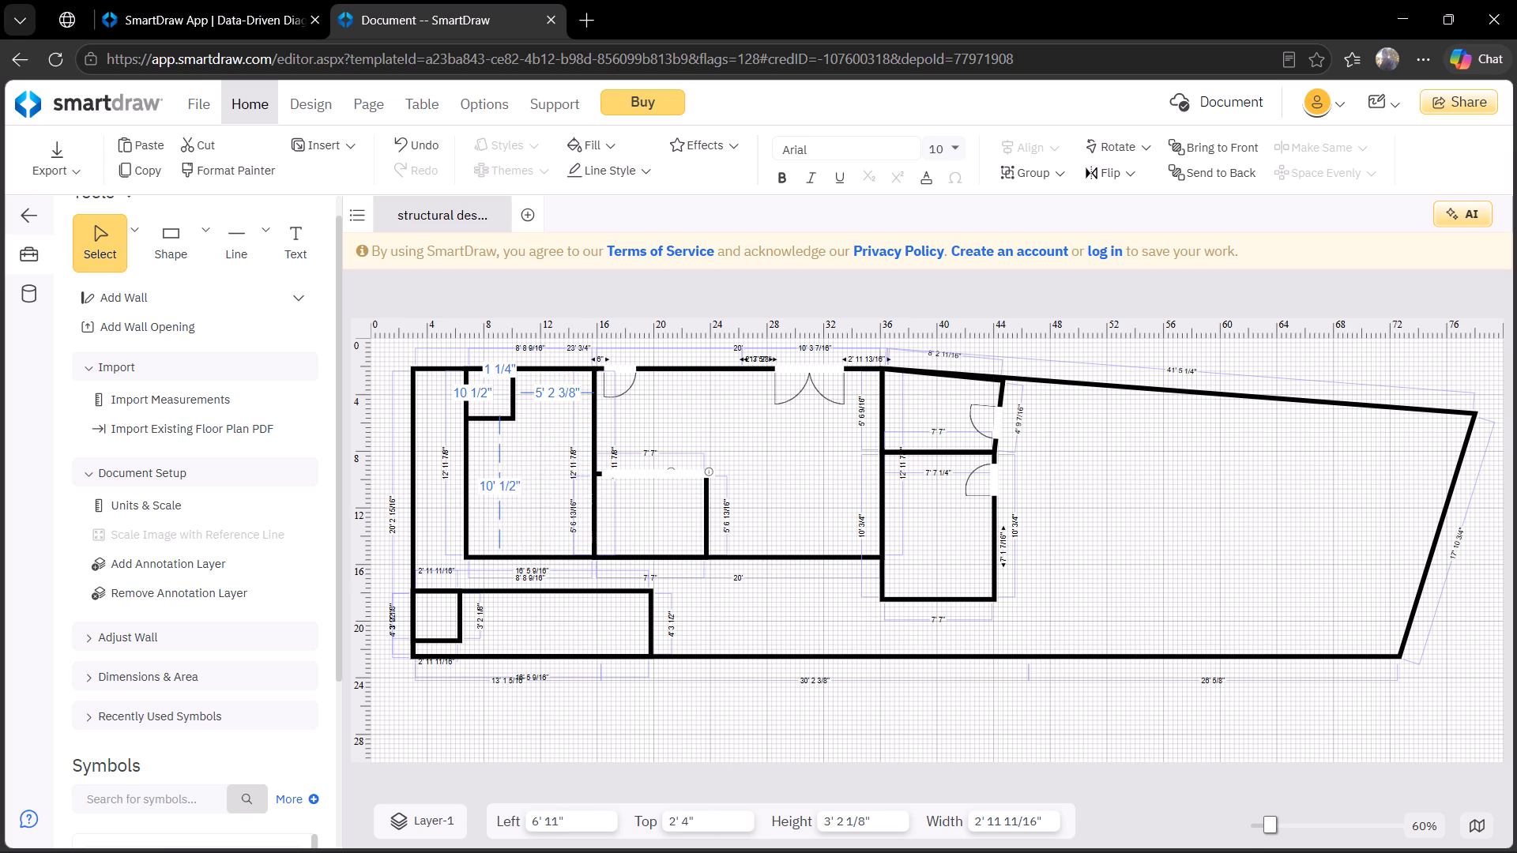
drag(472, 402, 472, 400)
click(536, 457)
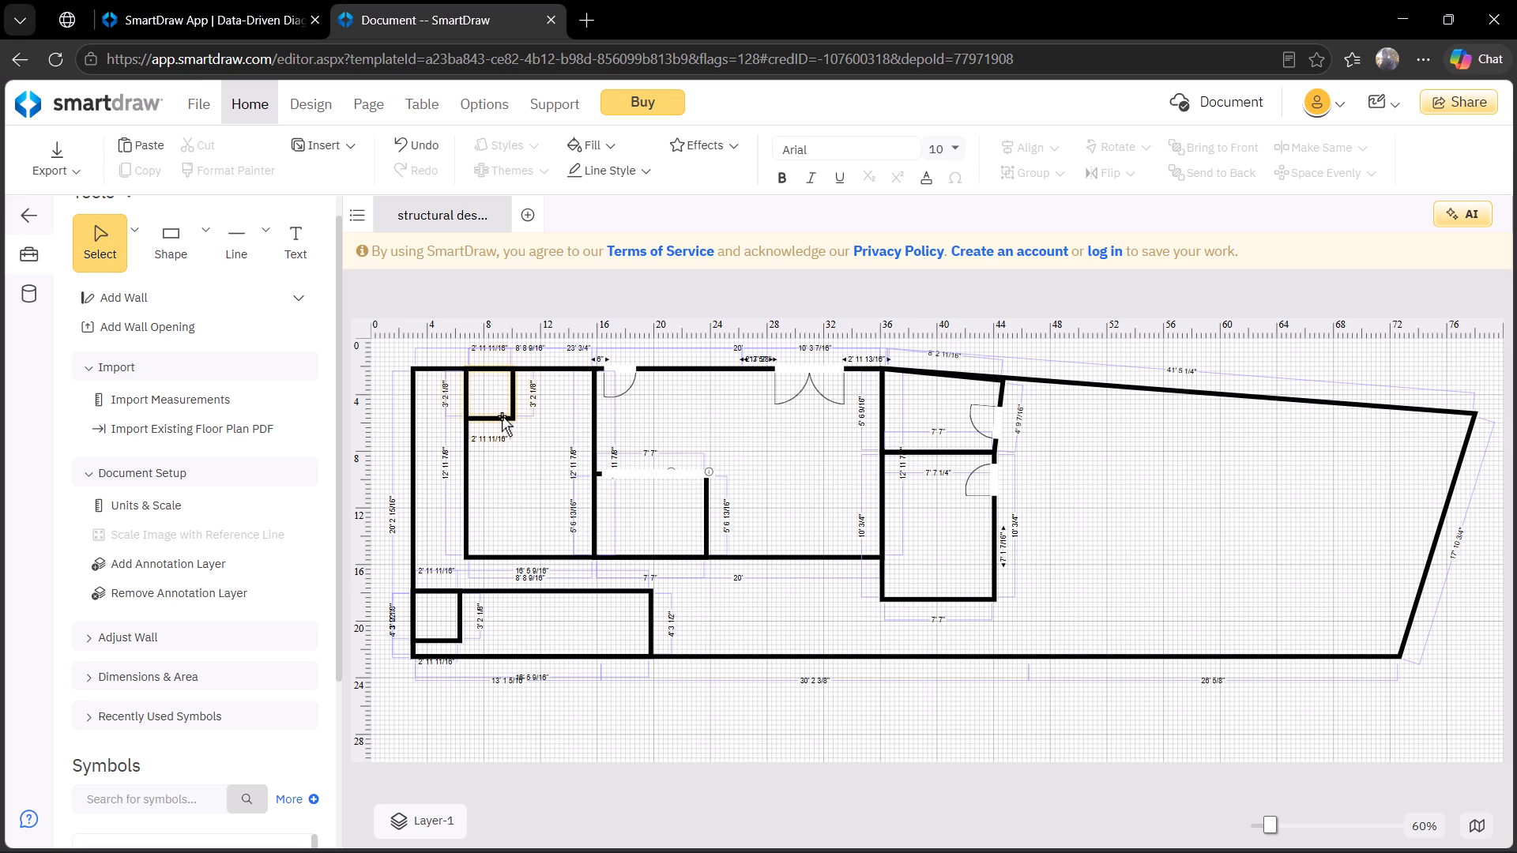
drag(502, 416, 565, 409)
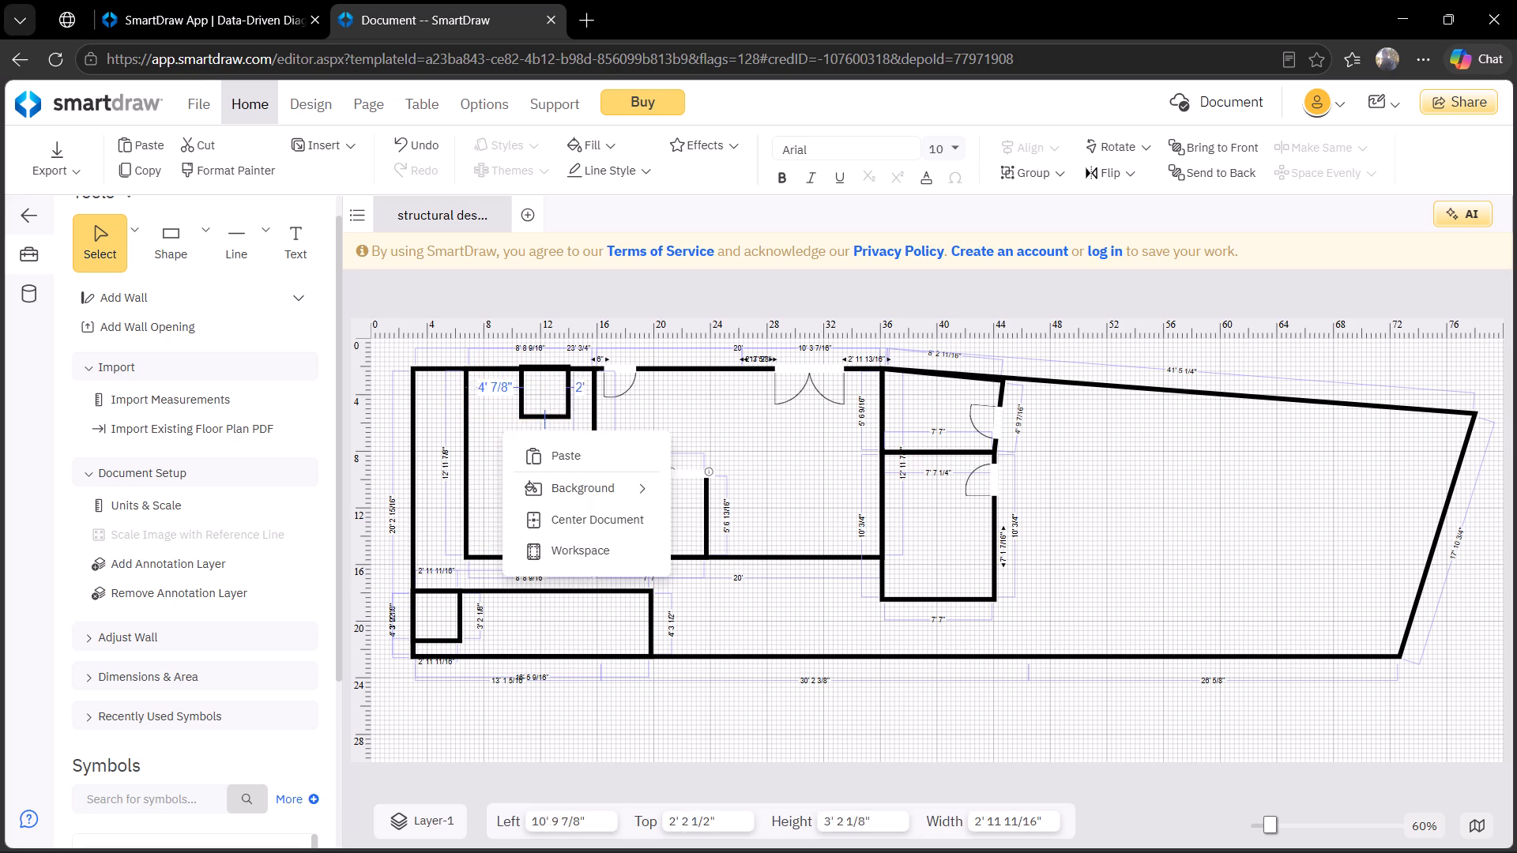
drag(565, 409, 579, 415)
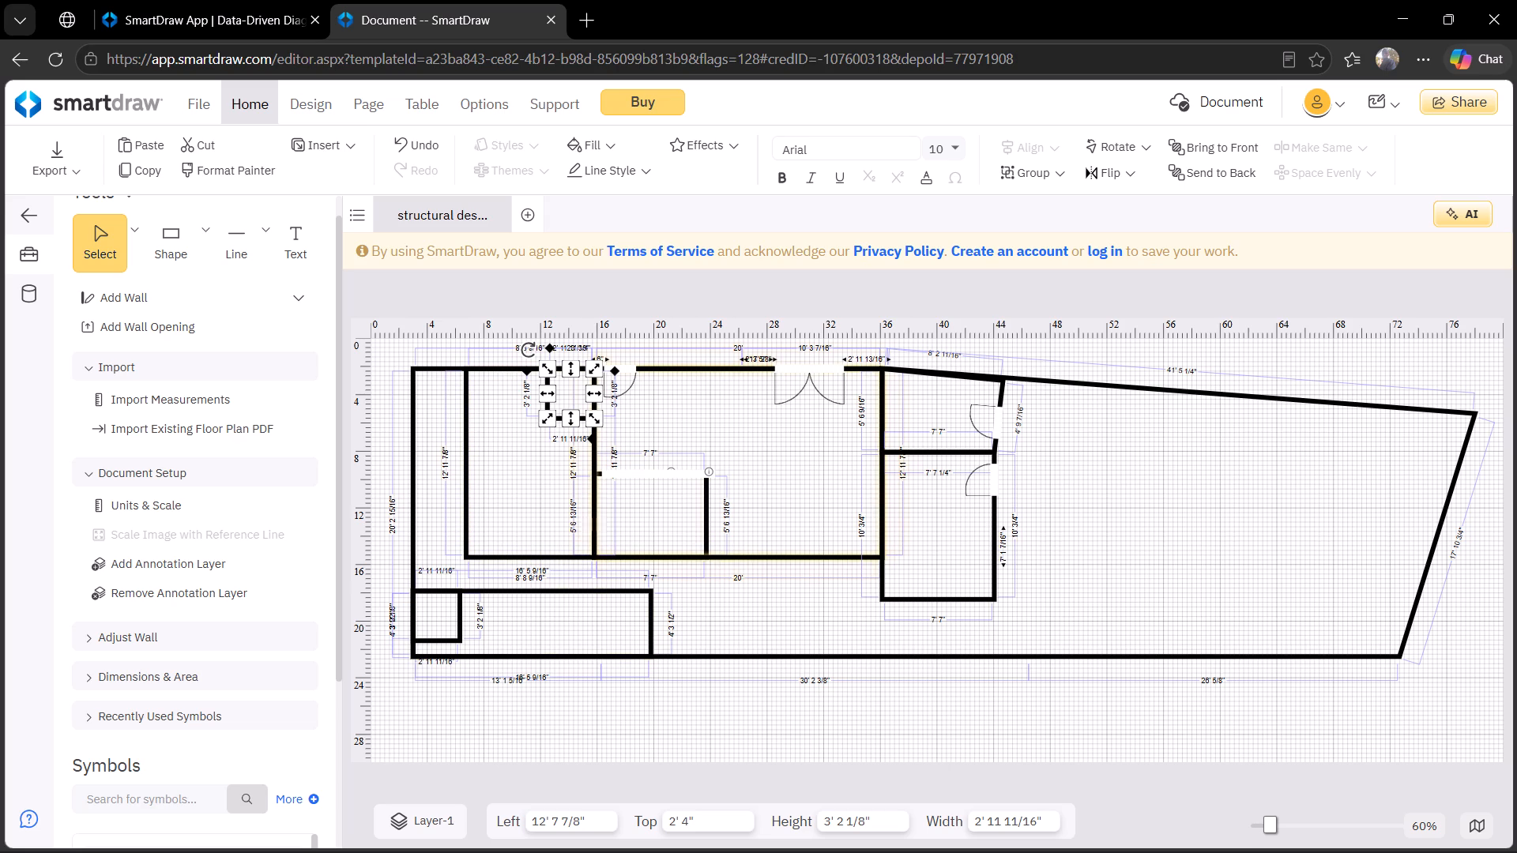
Stretch the copied room's left side outward until it is about 5' wide.
drag(551, 397, 525, 398)
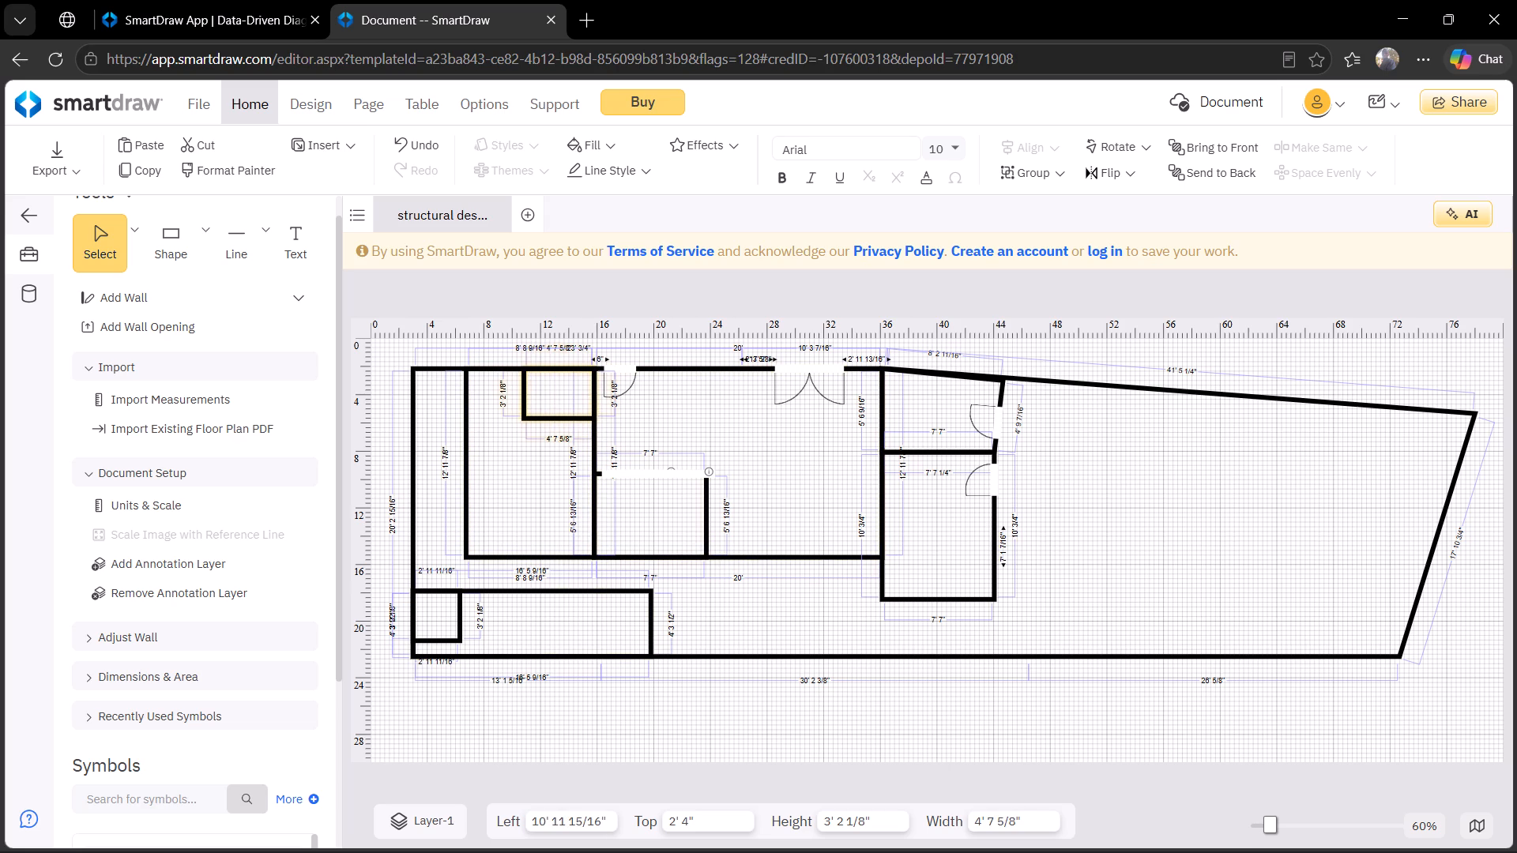
drag(525, 398, 520, 398)
click(708, 452)
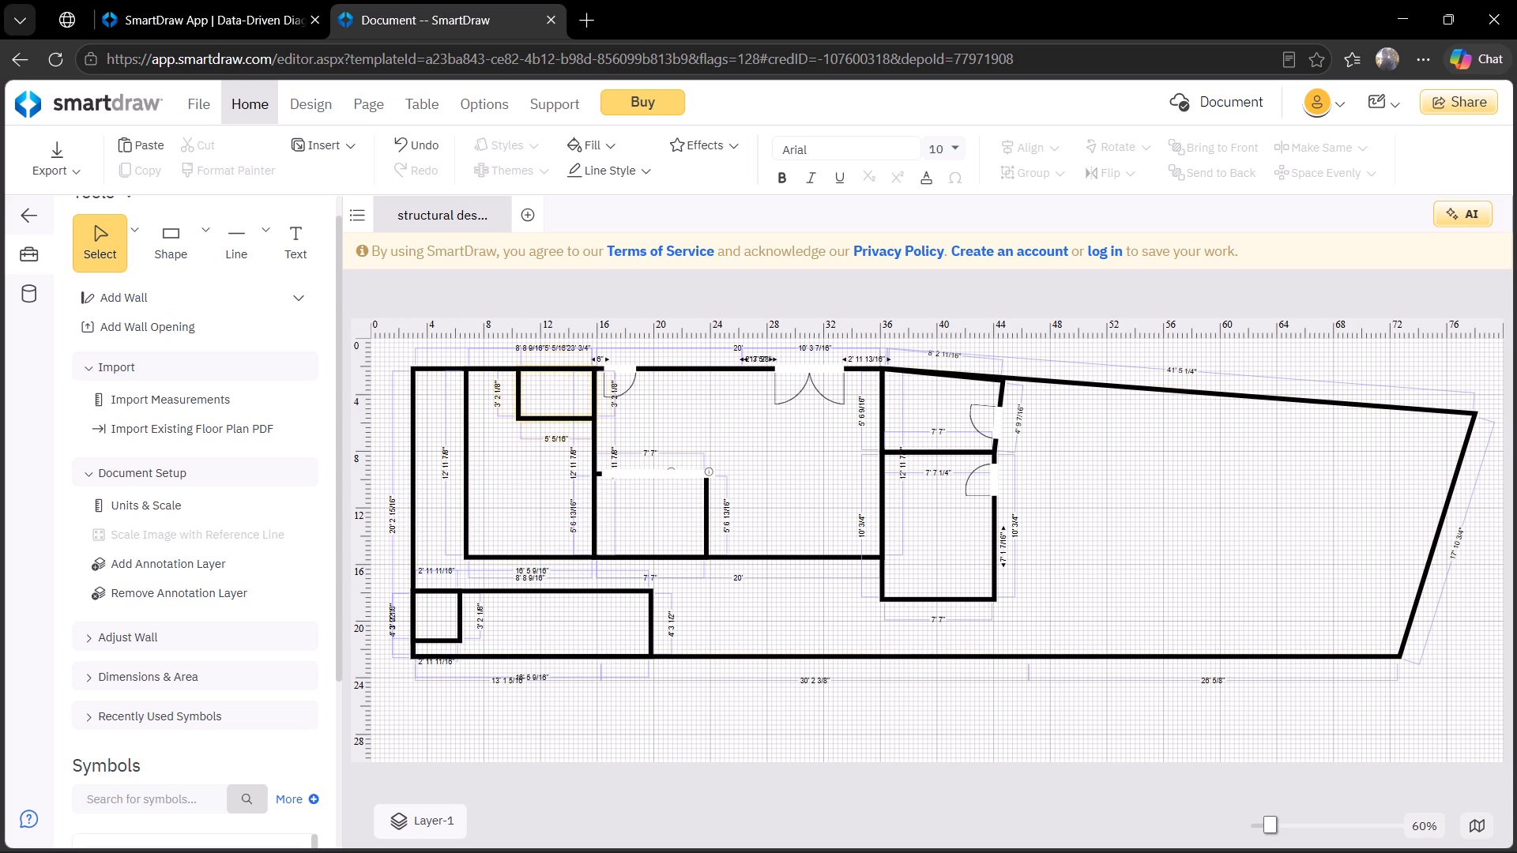
Paste another small square room and place it below the central room's bottom-right corner, against the tall room's left wall.
key(ctrl+v)
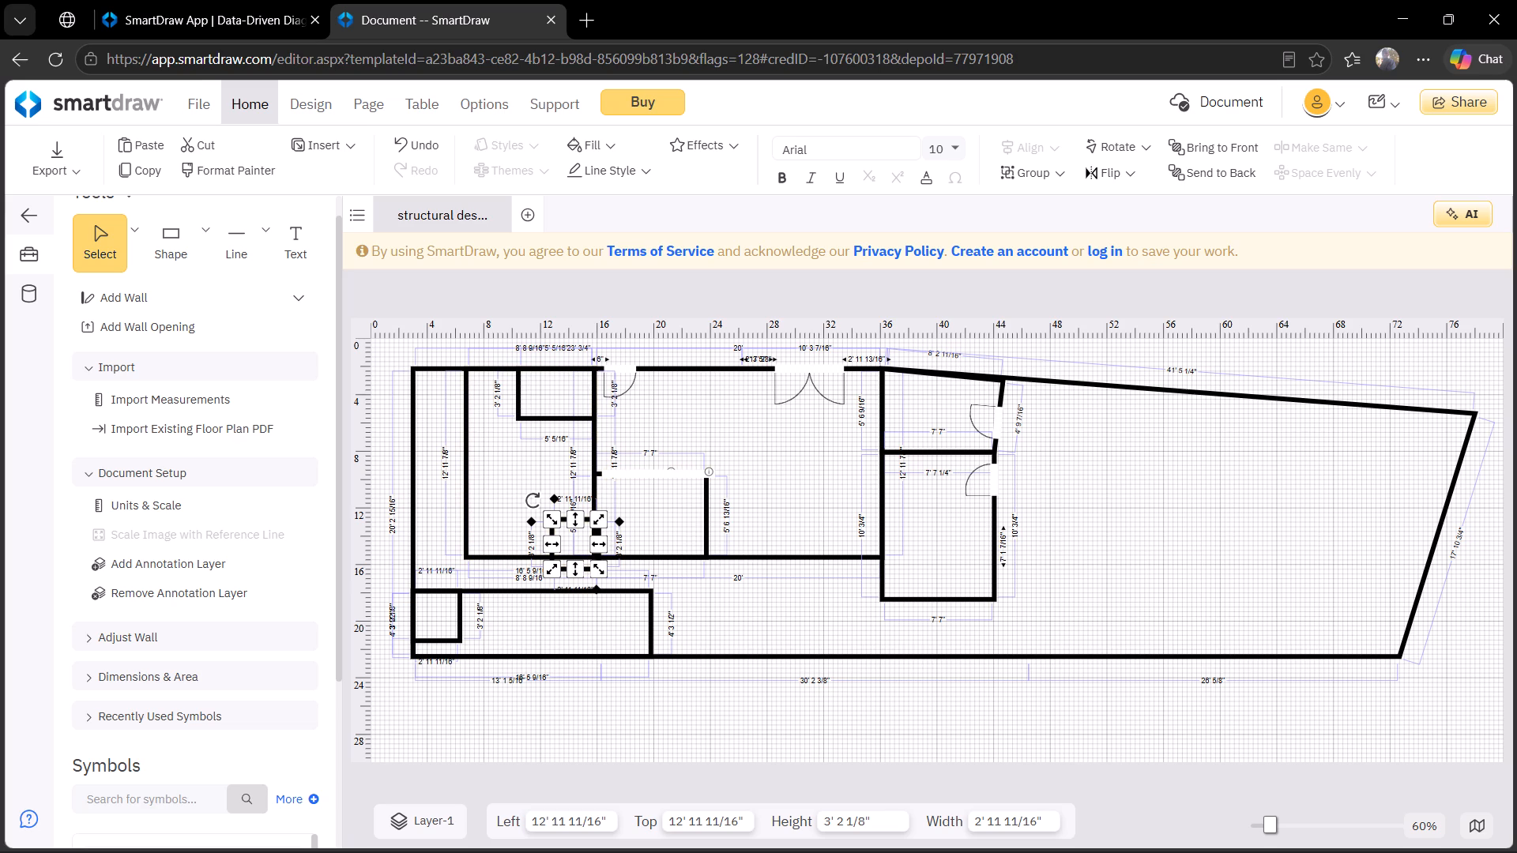
drag(551, 534, 593, 534)
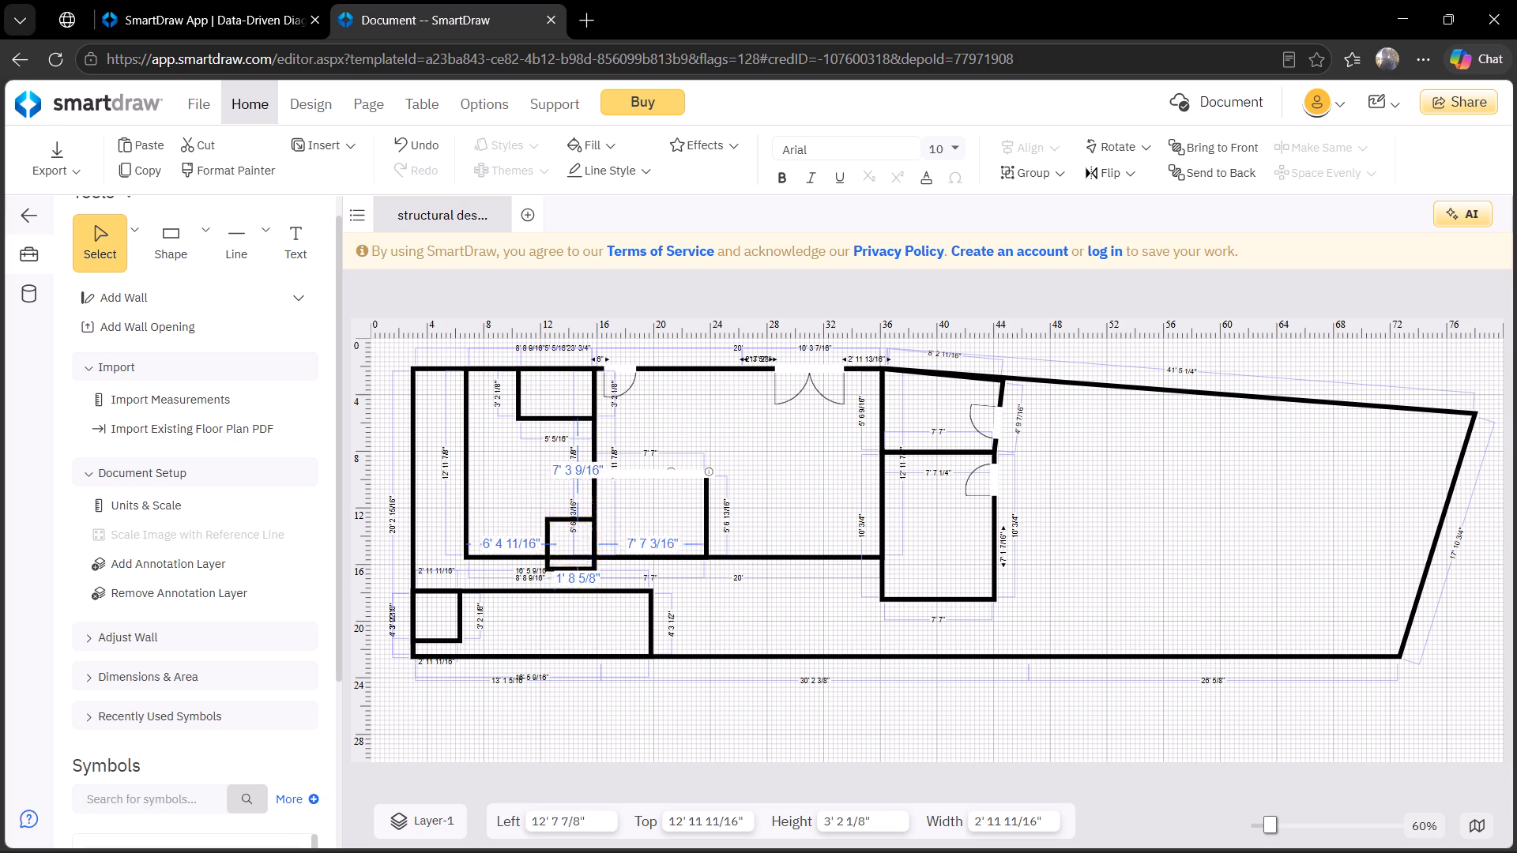
drag(593, 534, 1084, 486)
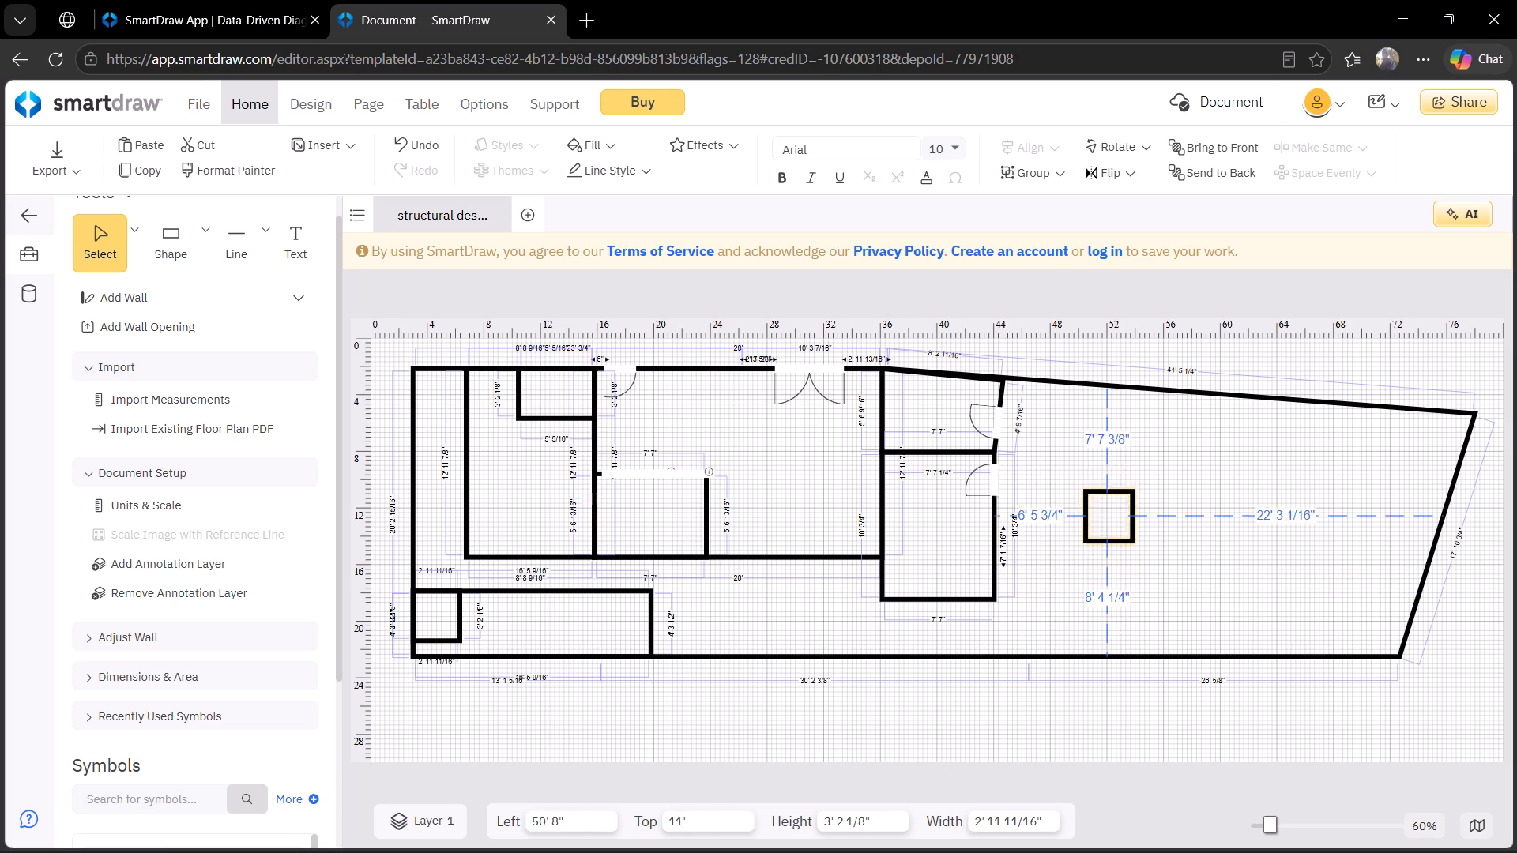
drag(1084, 486, 827, 574)
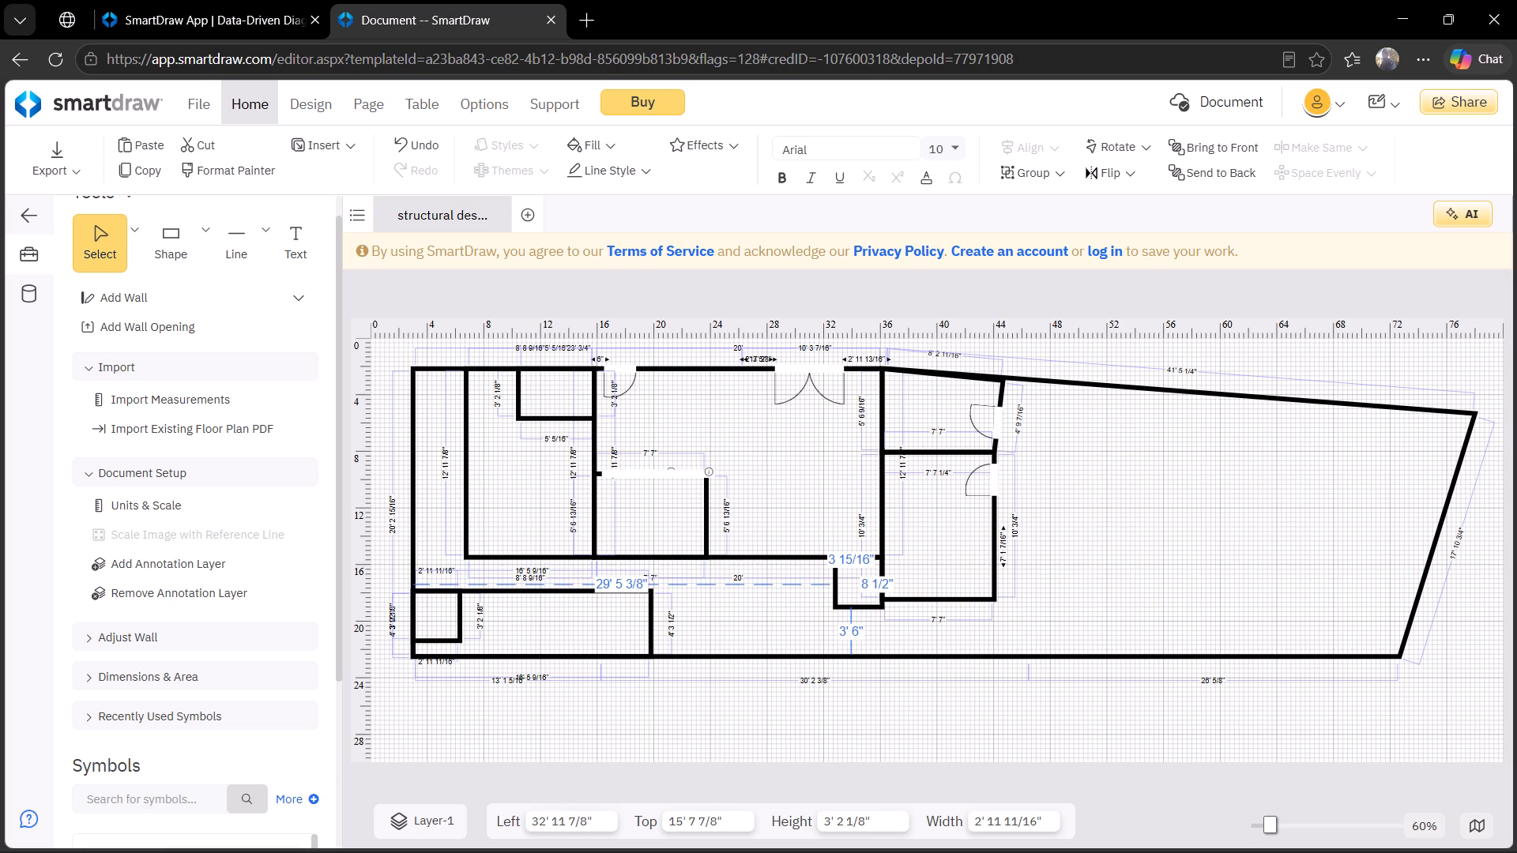
drag(827, 574, 829, 574)
click(1111, 590)
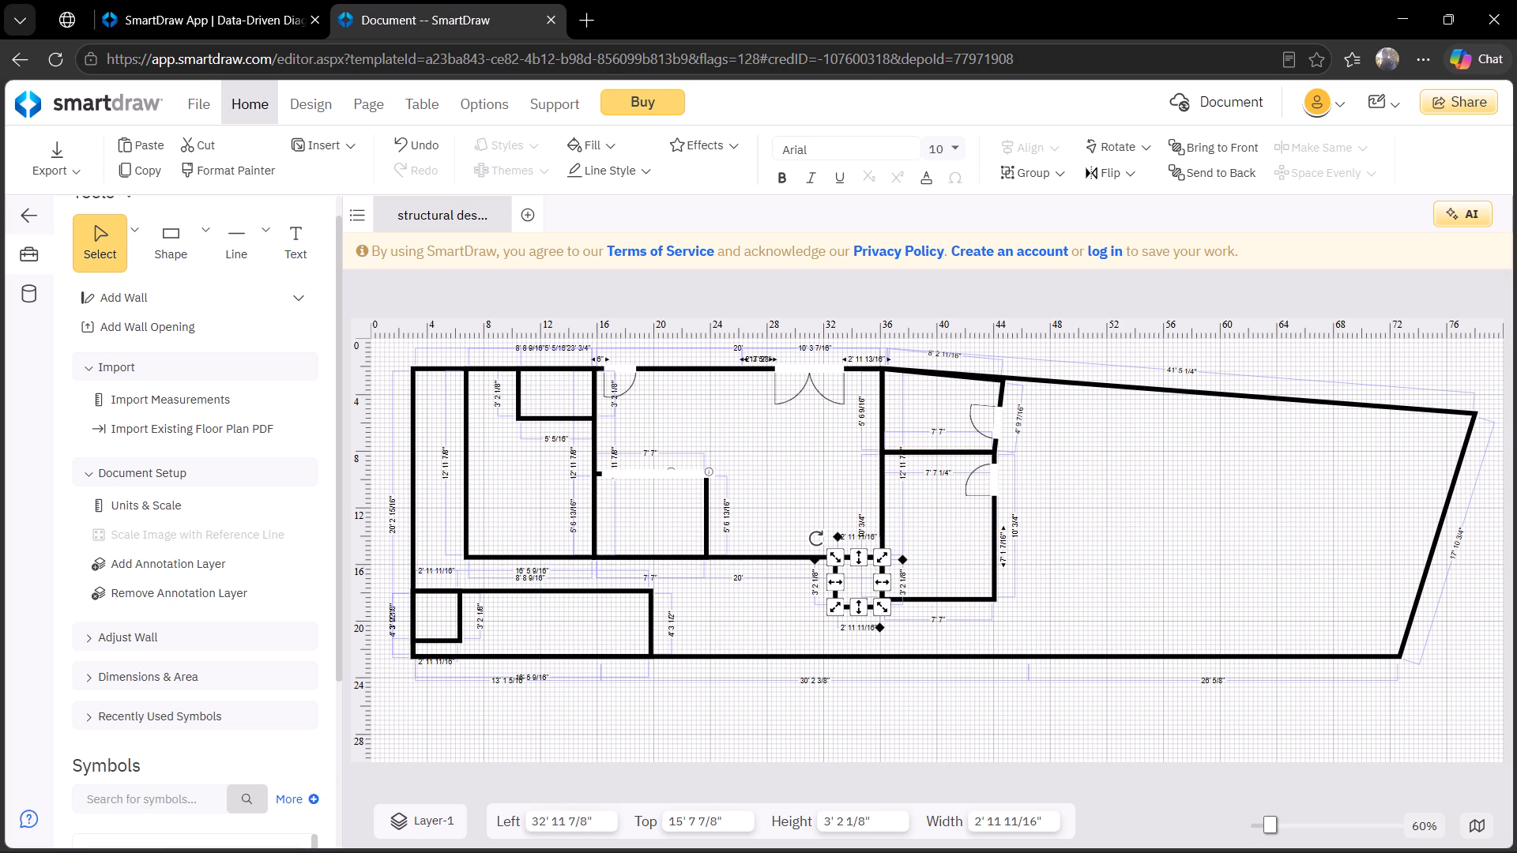
Stretch the pasted room below the central room leftward to about 9' 3" wide.
click(835, 581)
drag(835, 585, 743, 589)
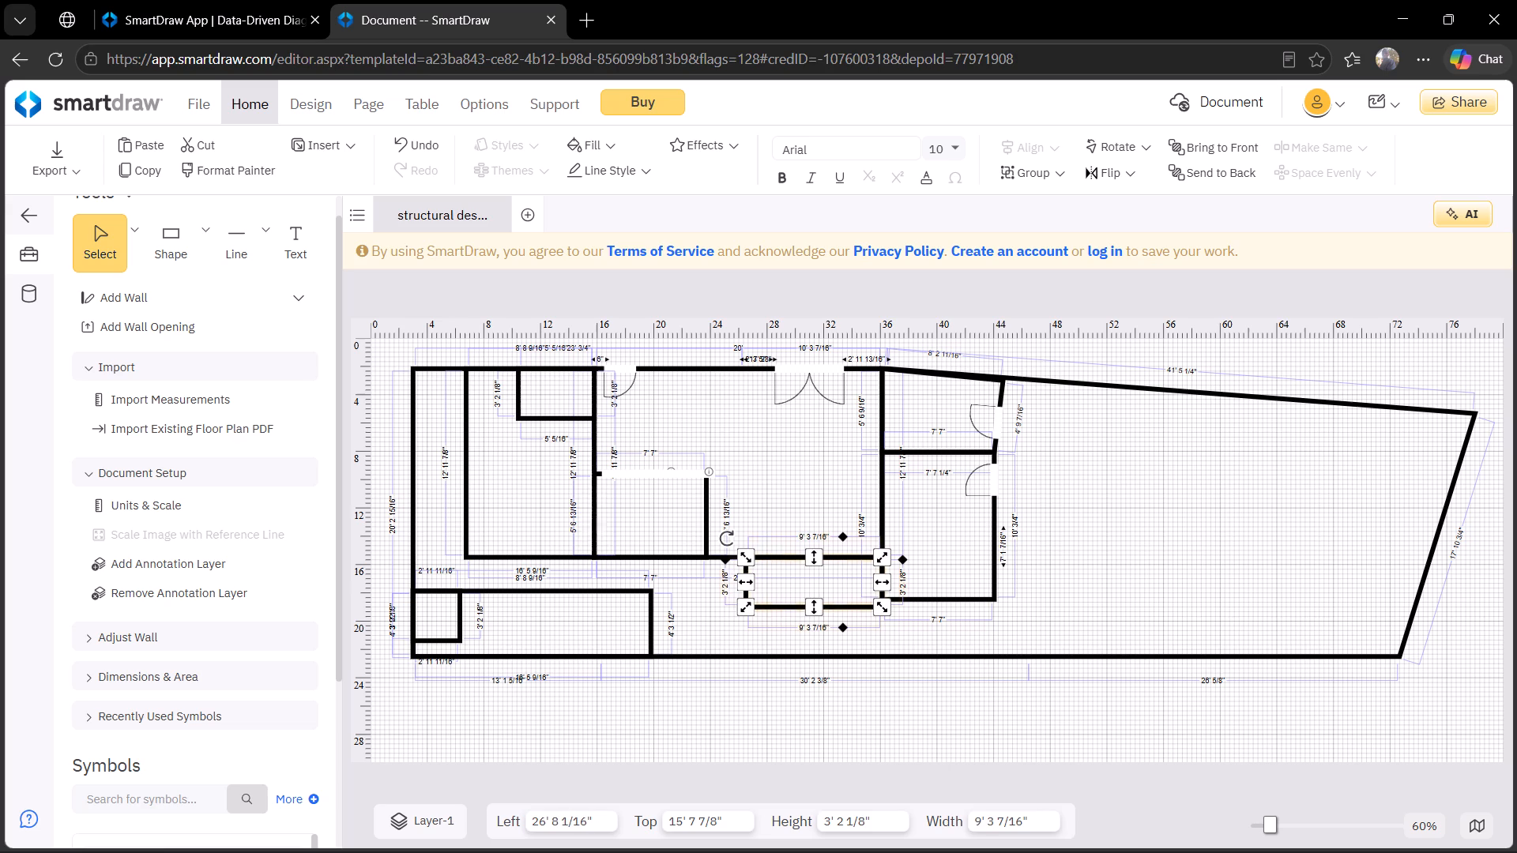
click(771, 538)
Paste another small square room and place it on the building's bottom wall, against the right wall of the long bottom-left room.
key(ctrl+v)
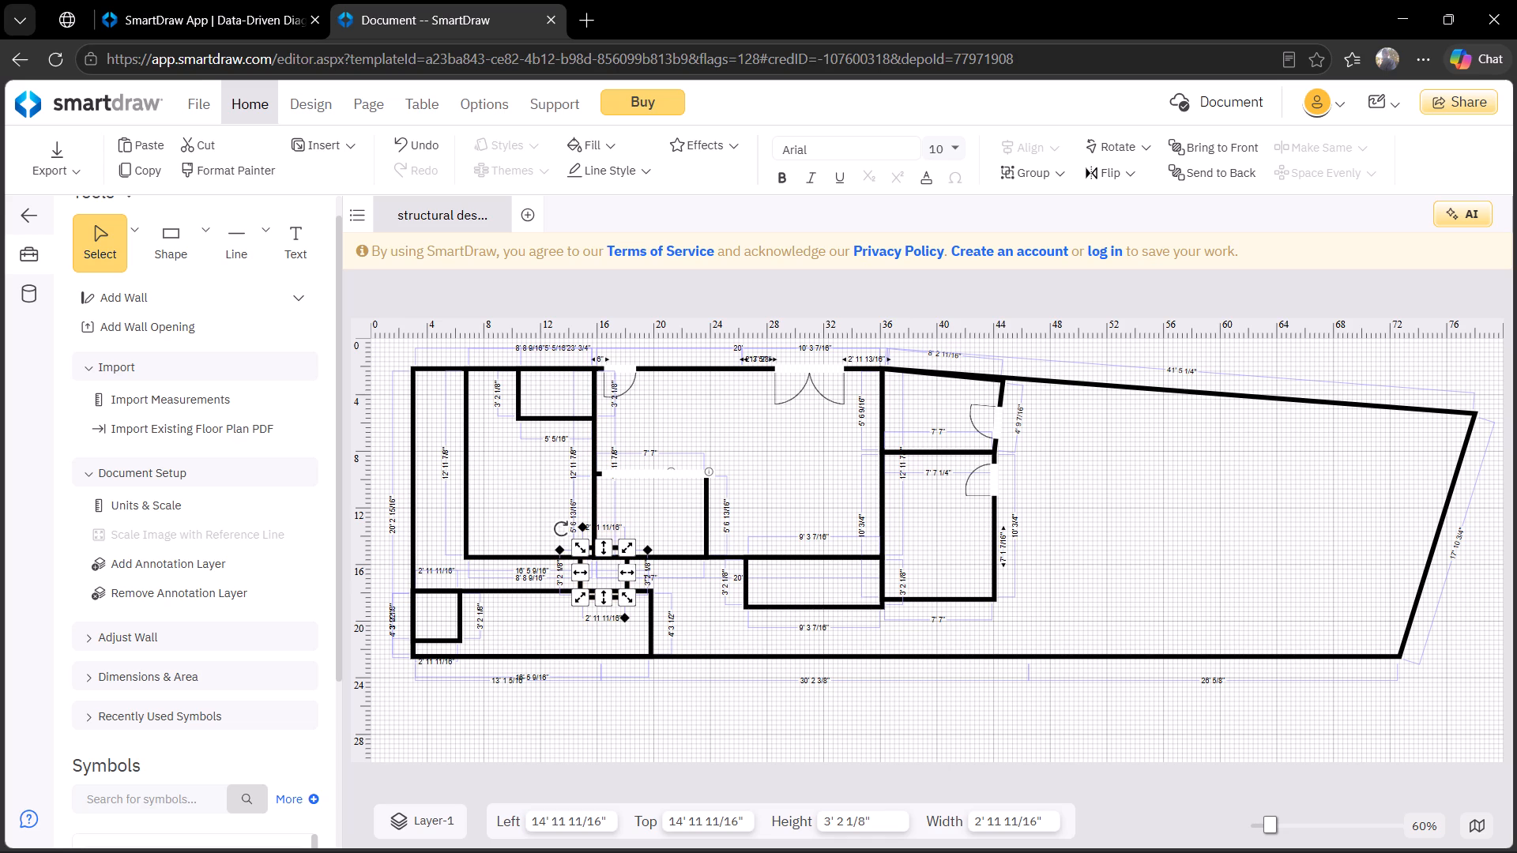
key(y)
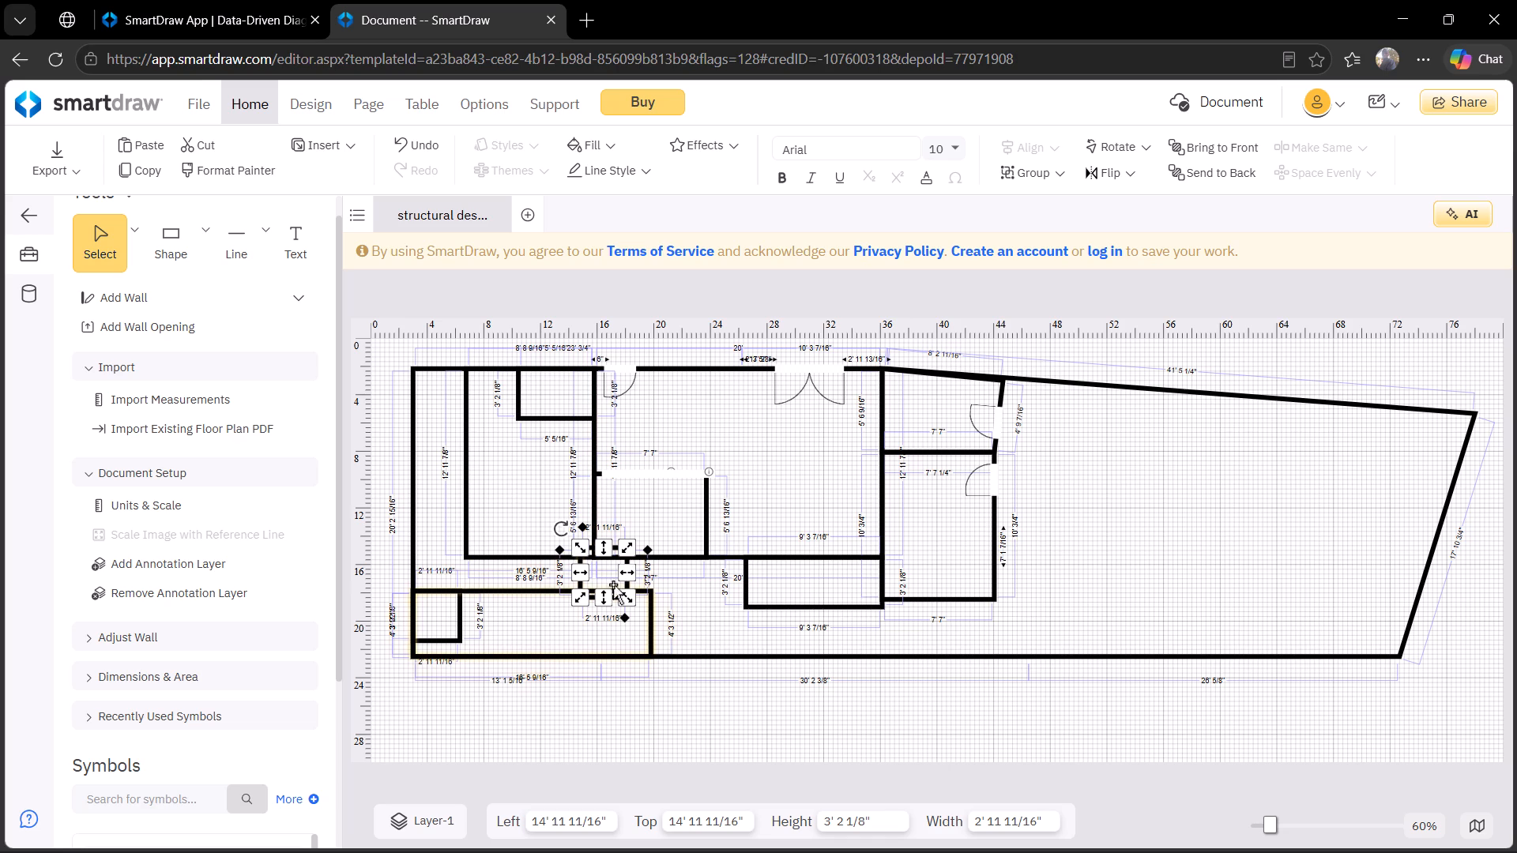
drag(582, 583, 819, 611)
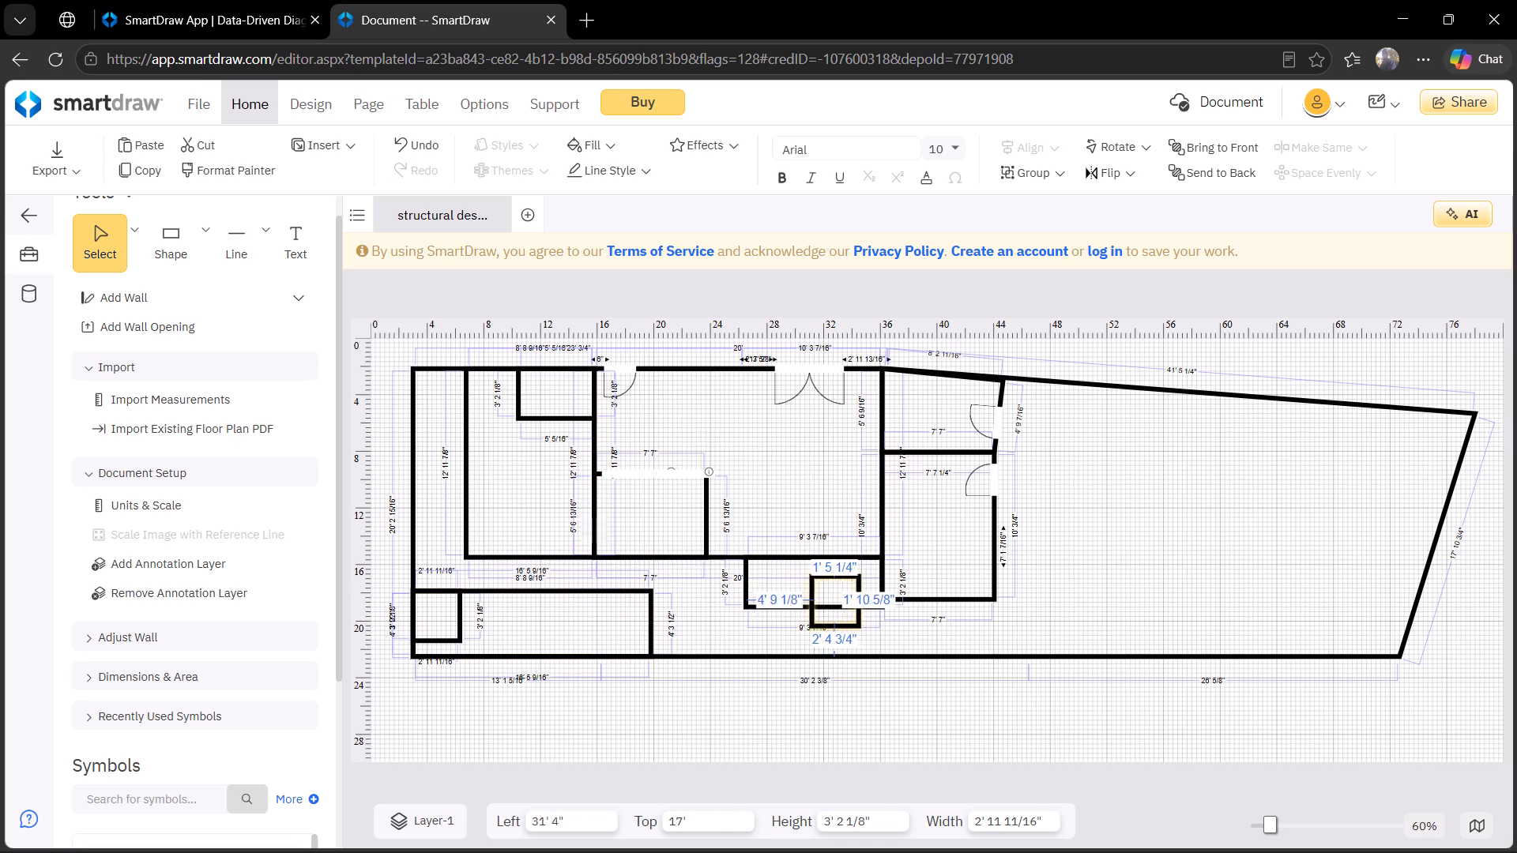
drag(819, 611, 808, 594)
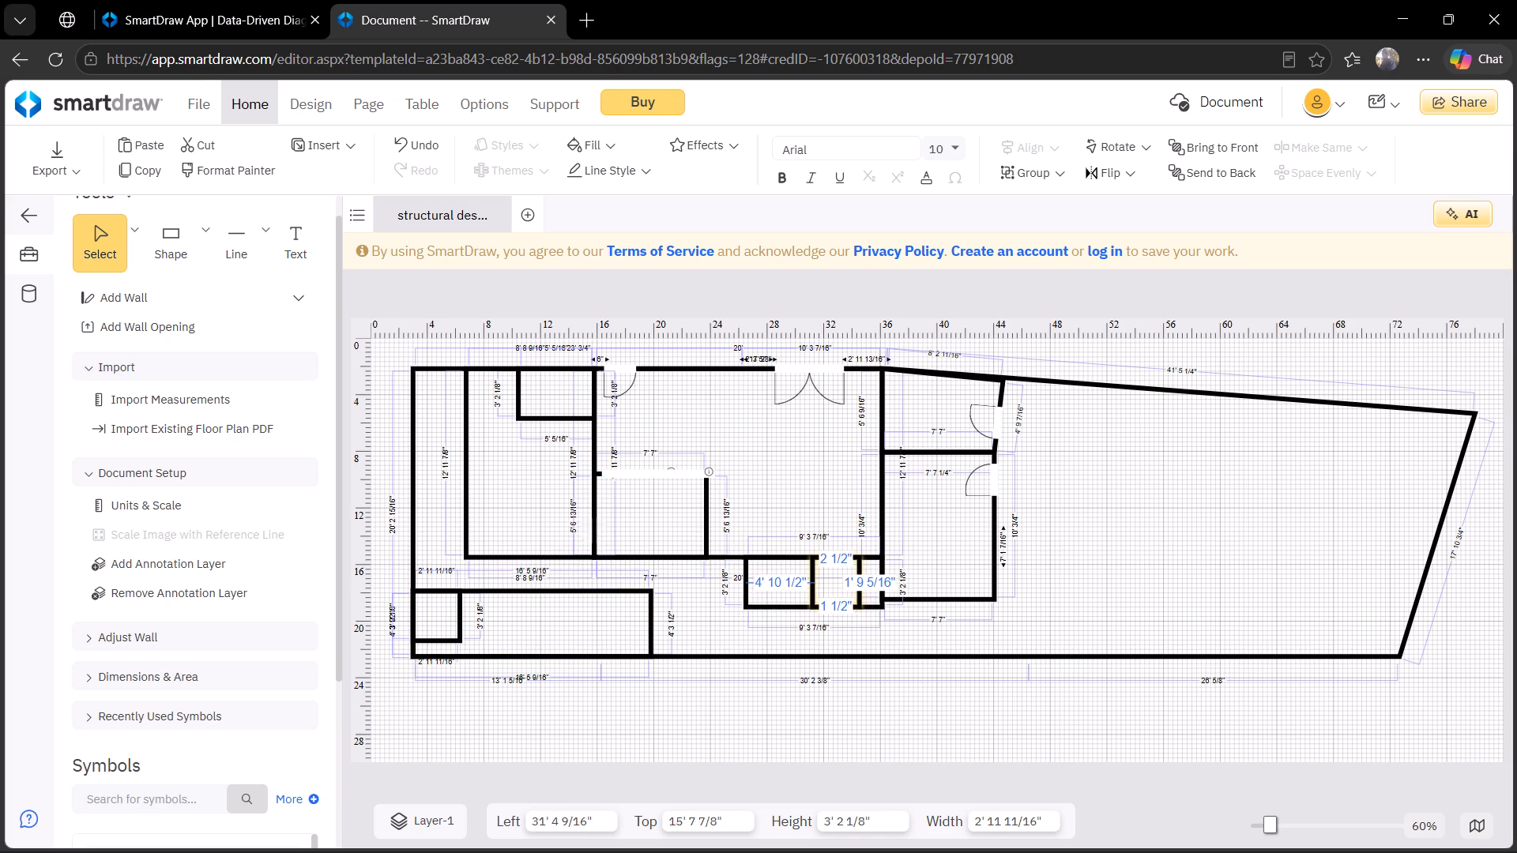
drag(808, 594, 826, 589)
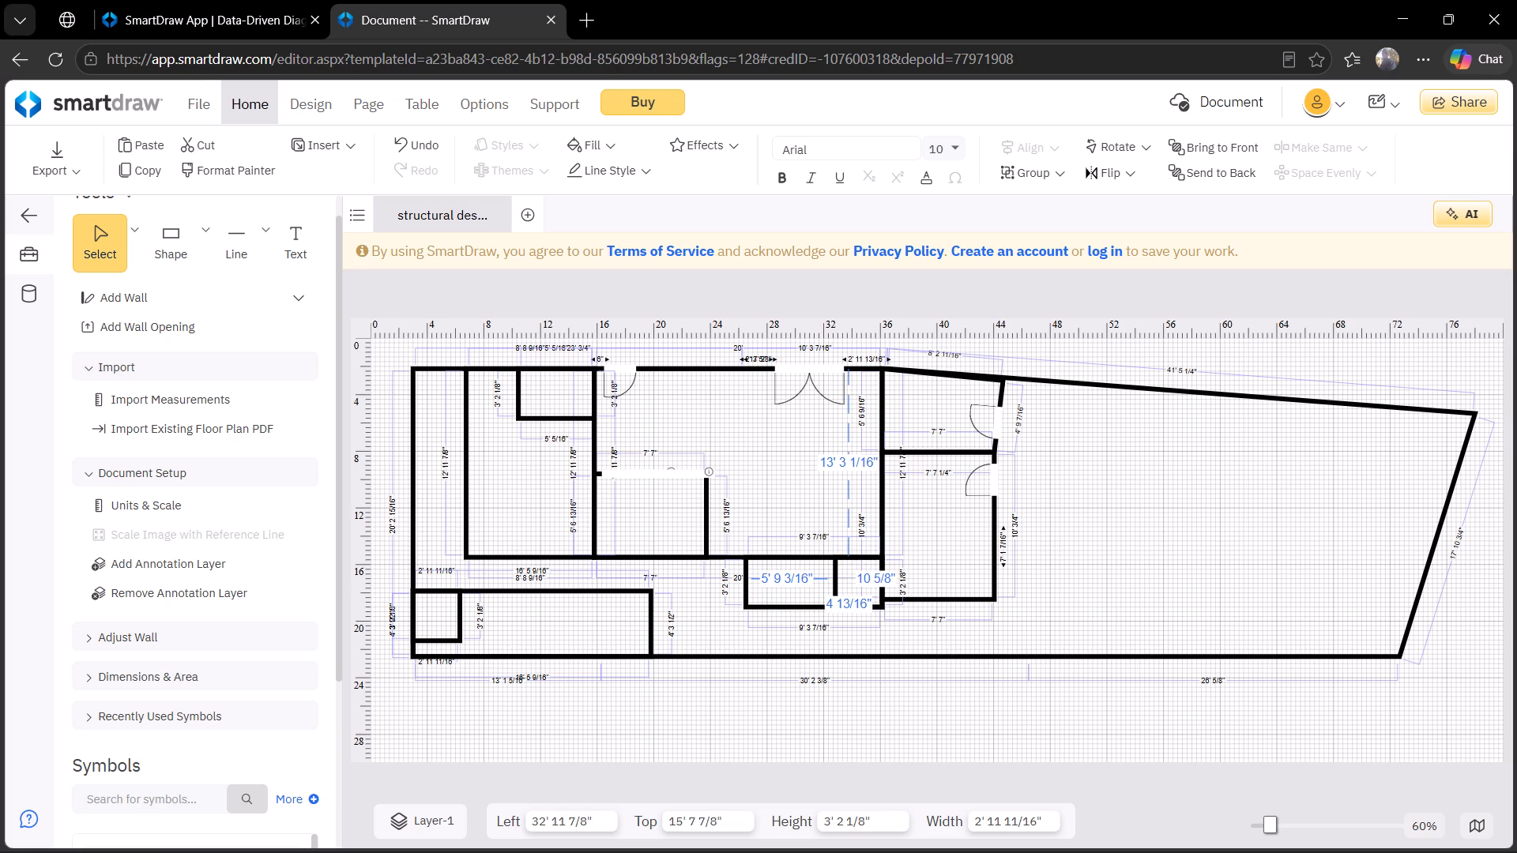
drag(826, 589, 879, 590)
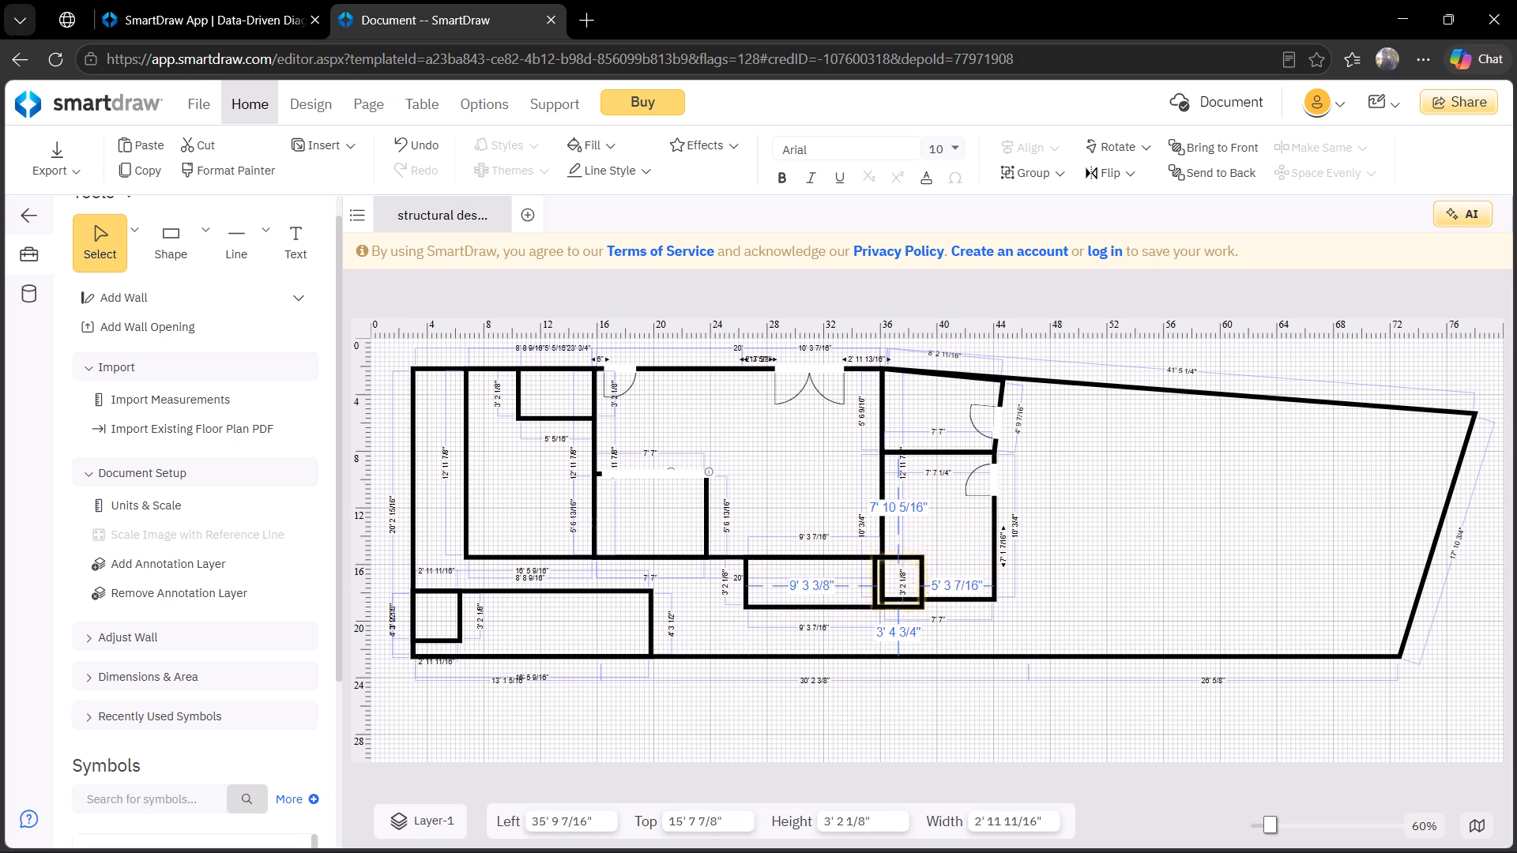
drag(879, 590, 667, 599)
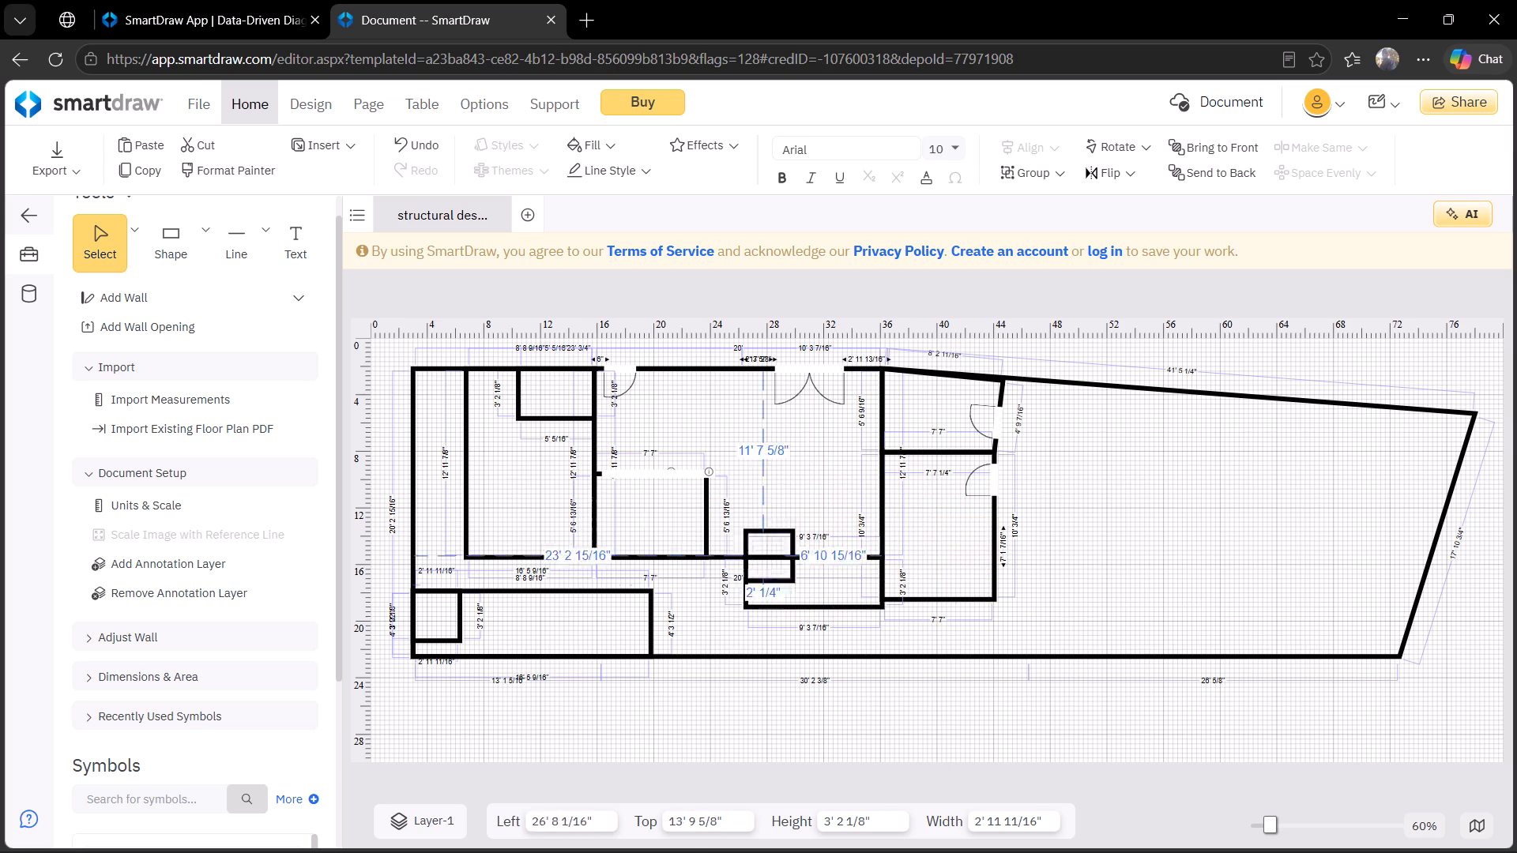
drag(667, 599, 661, 648)
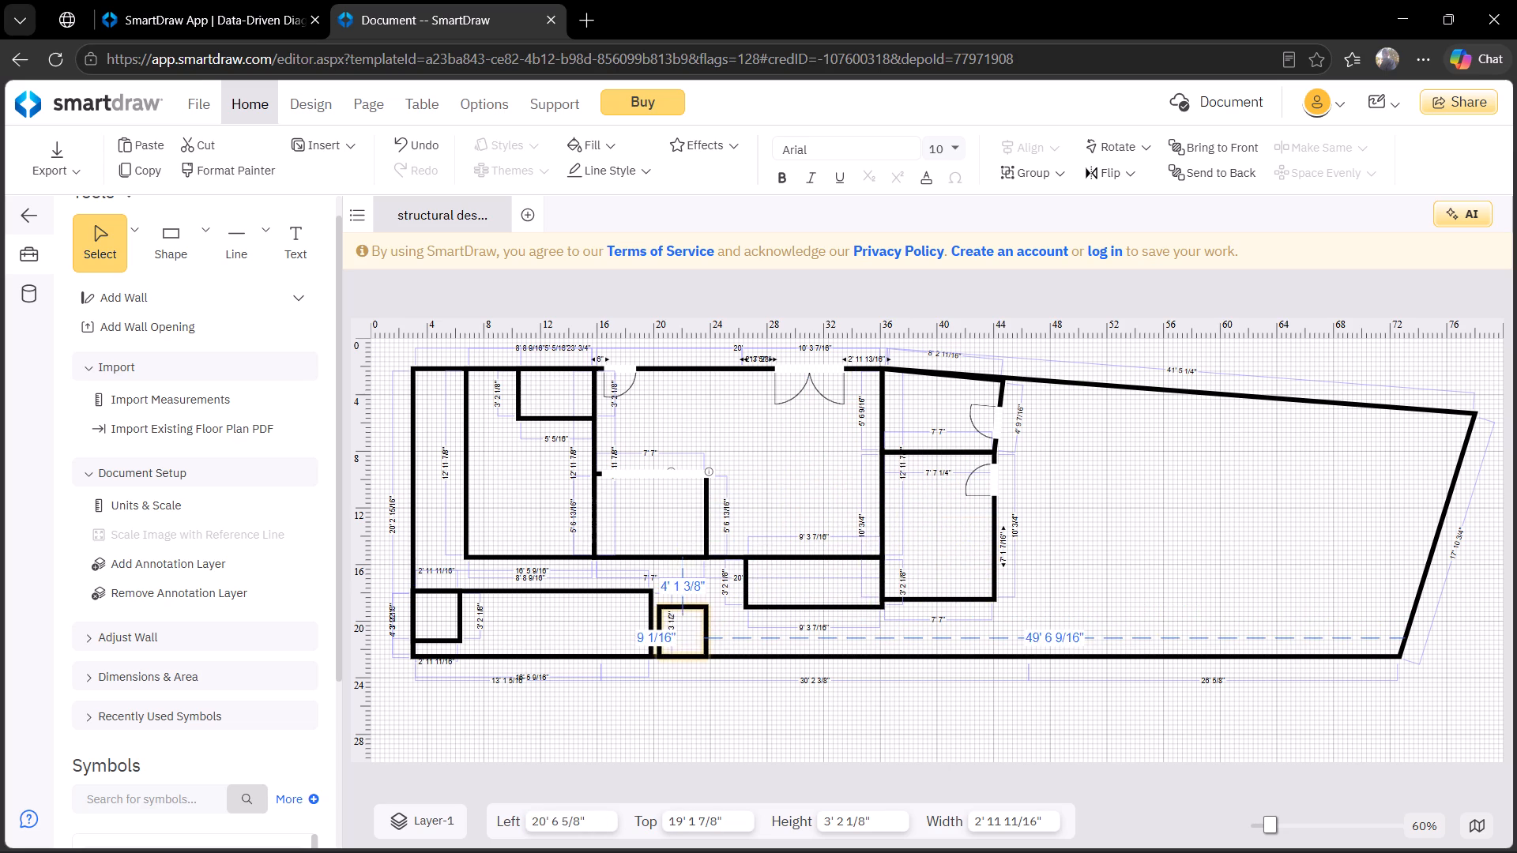
drag(661, 648, 650, 648)
click(945, 631)
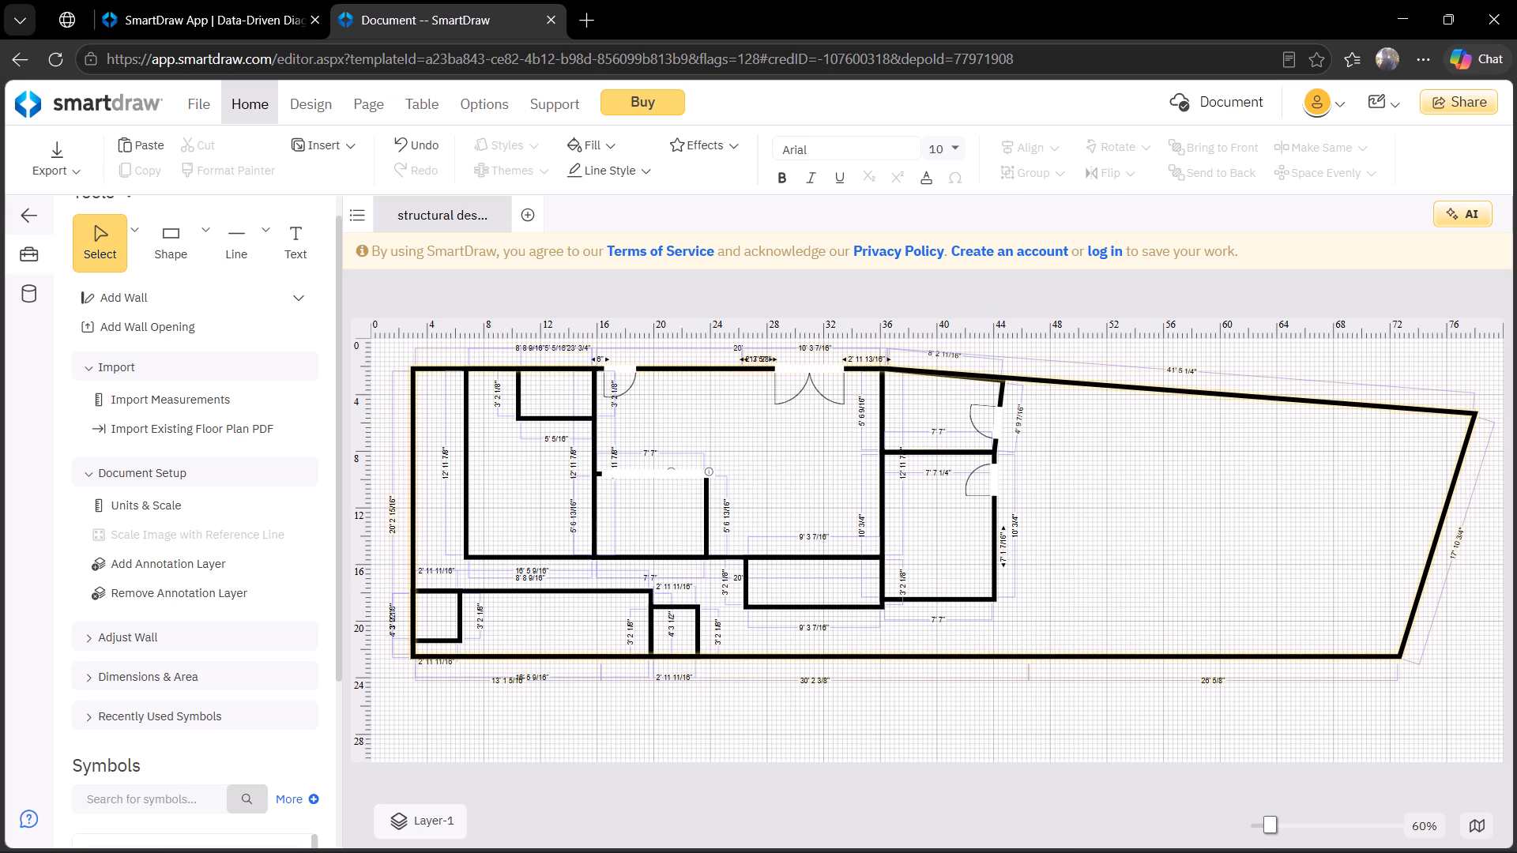
Paste two more small square rooms and place the second in the tall room's bottom-left corner.
key(ctrl+v)
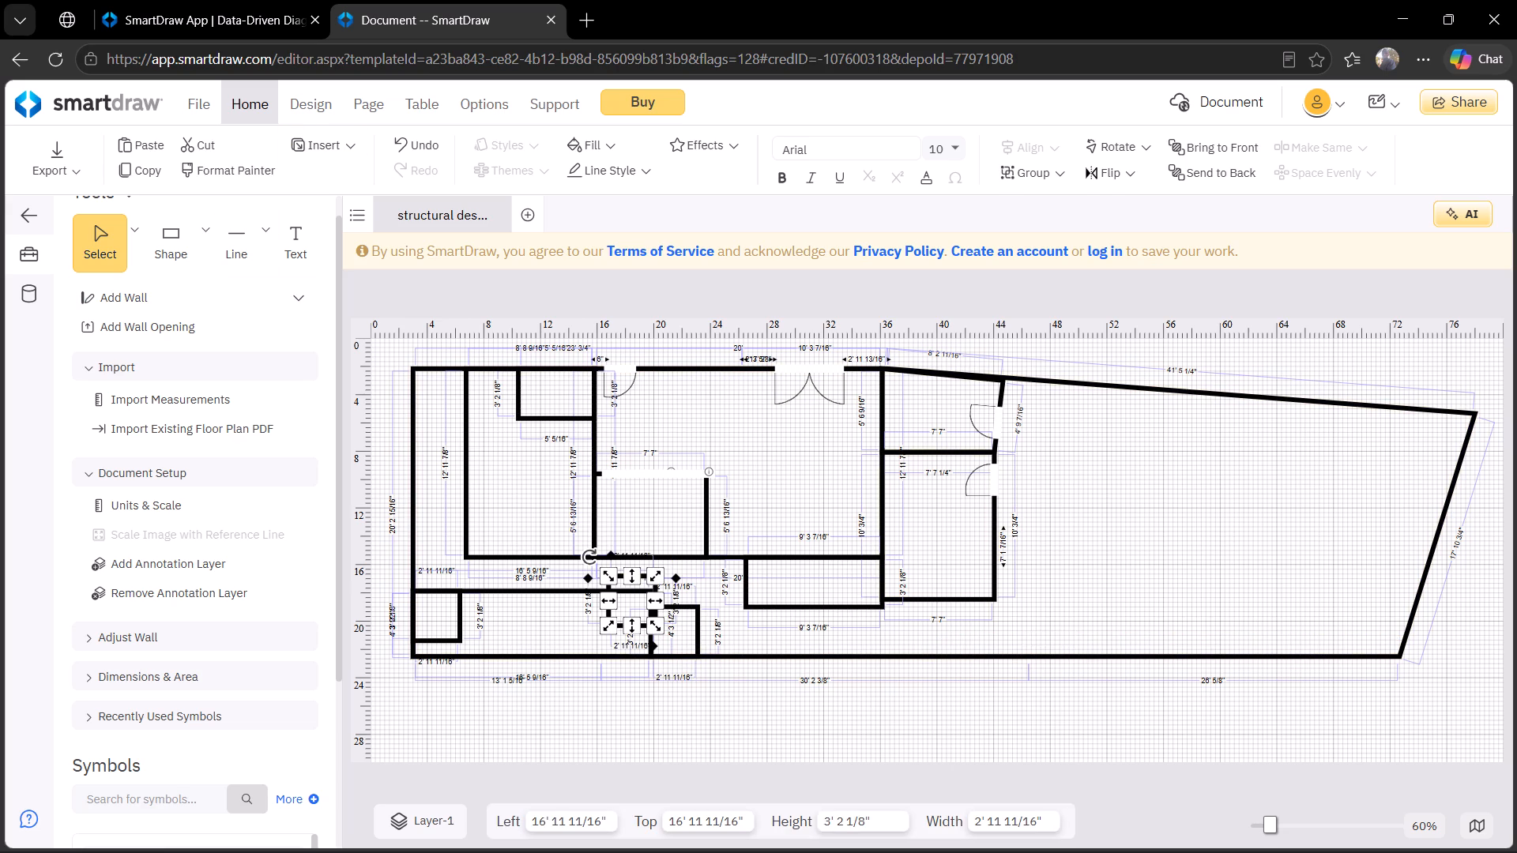
key(ctrl+v)
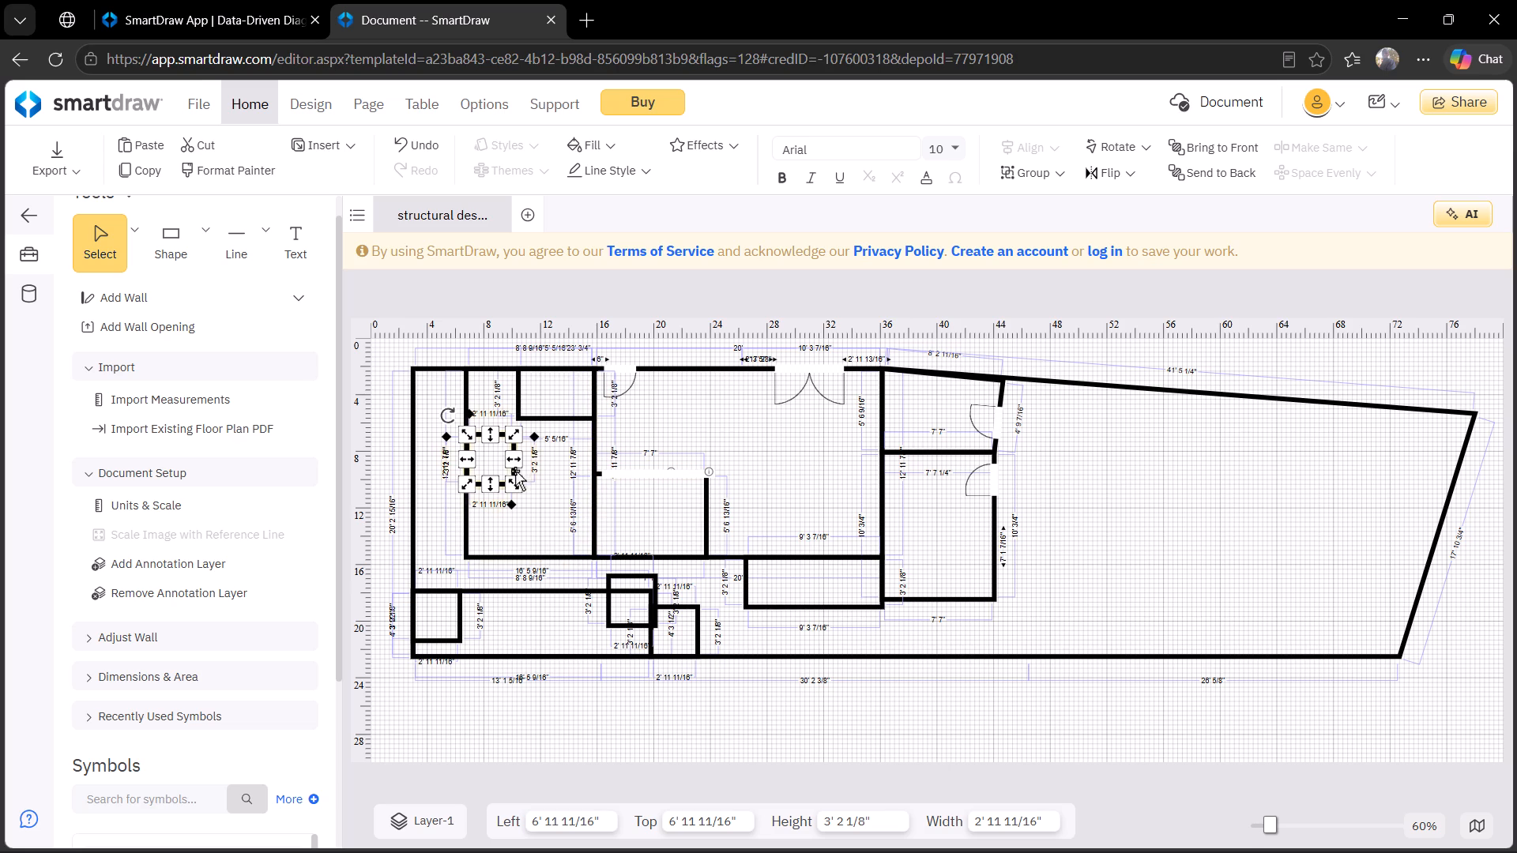
drag(513, 472, 952, 546)
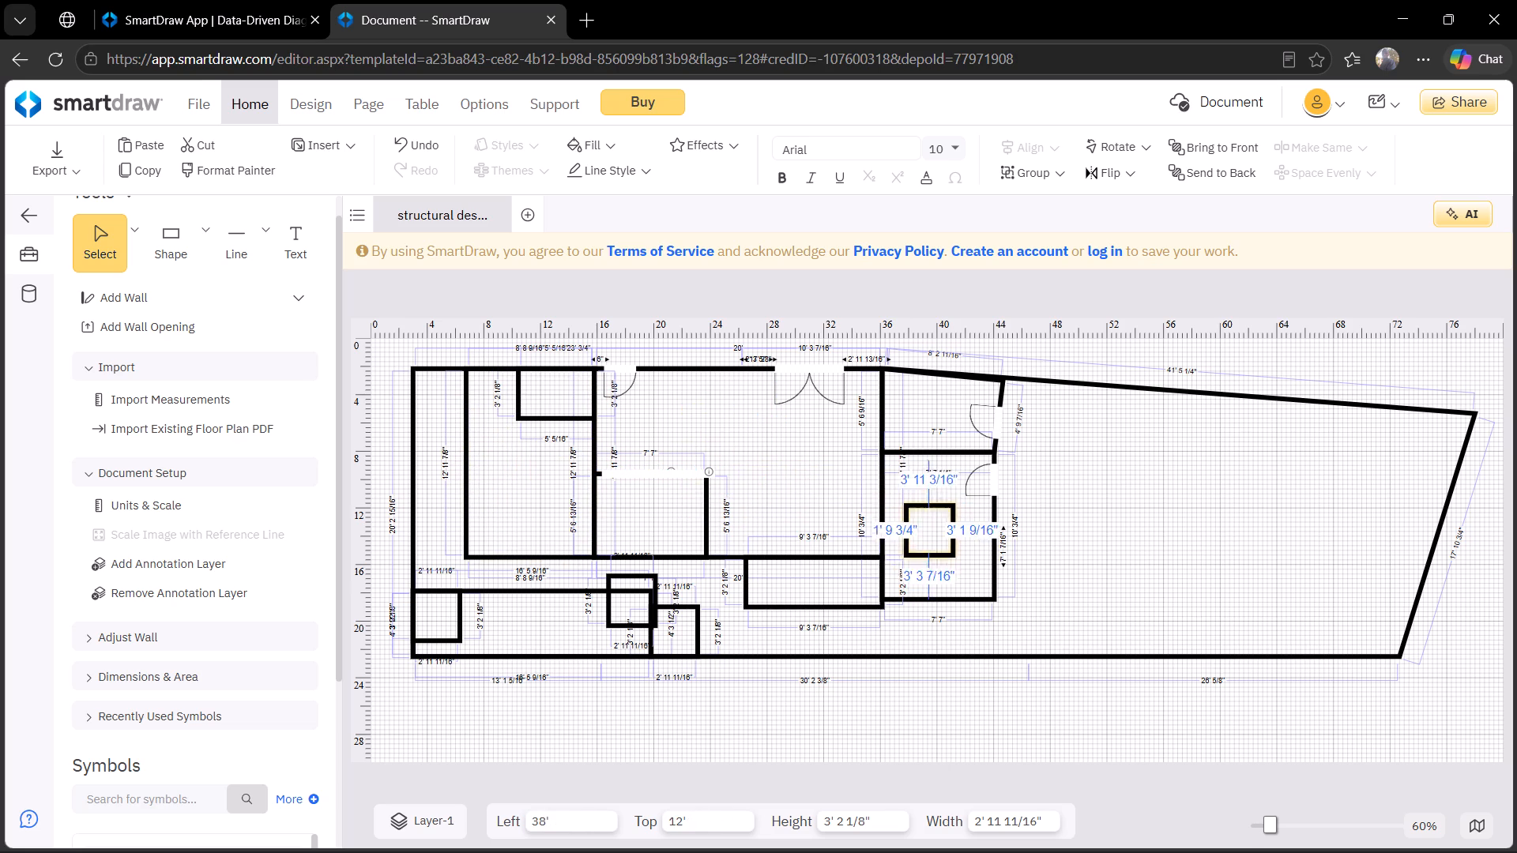
drag(952, 546, 932, 583)
click(1105, 553)
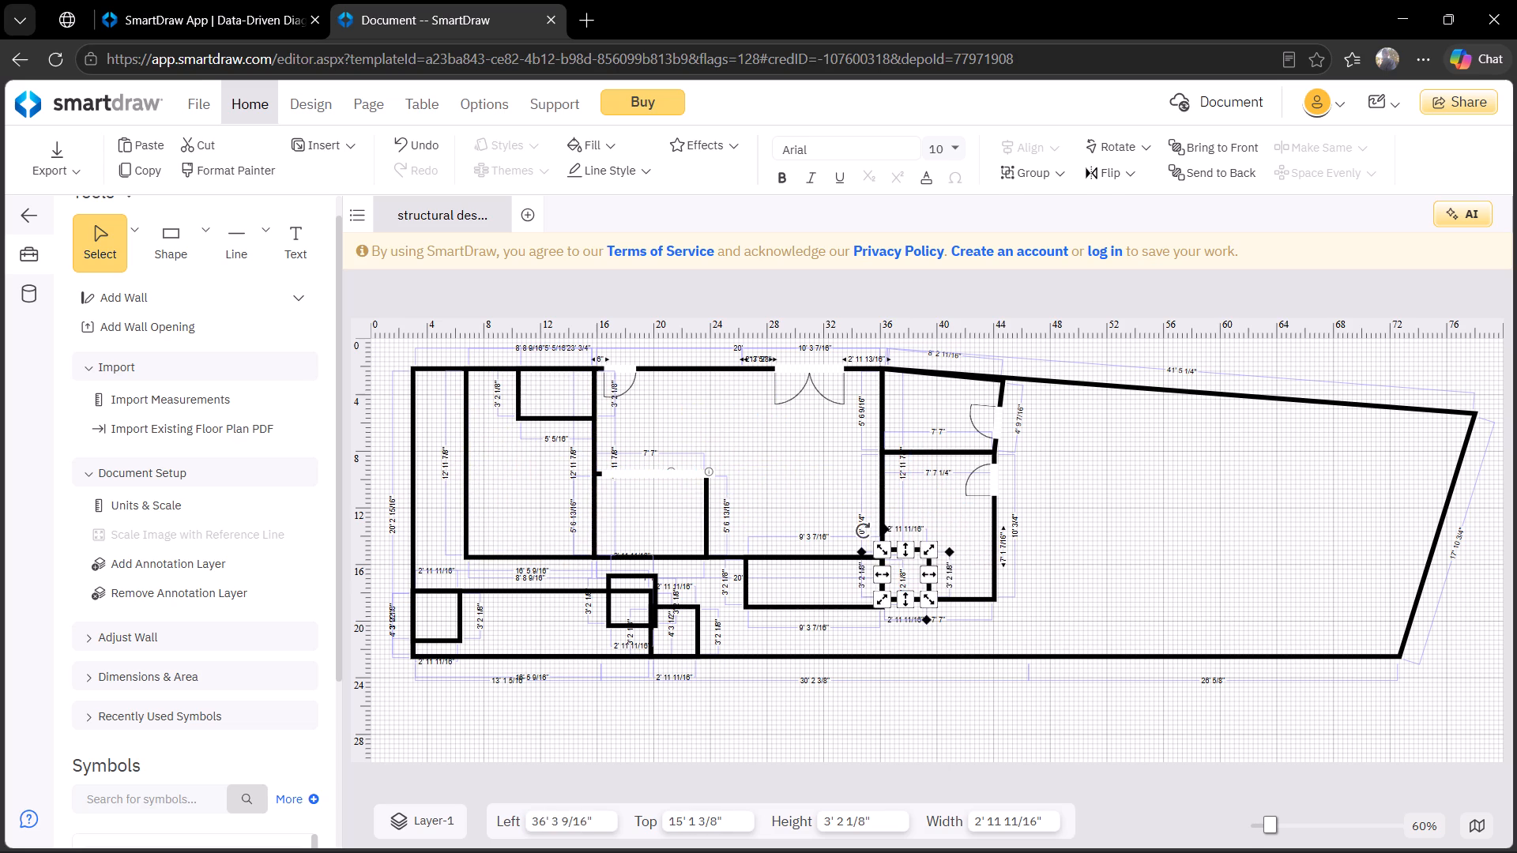
Paste another small square room and place it against the sloped top wall, at about the 48' mark.
key(ctrl+v)
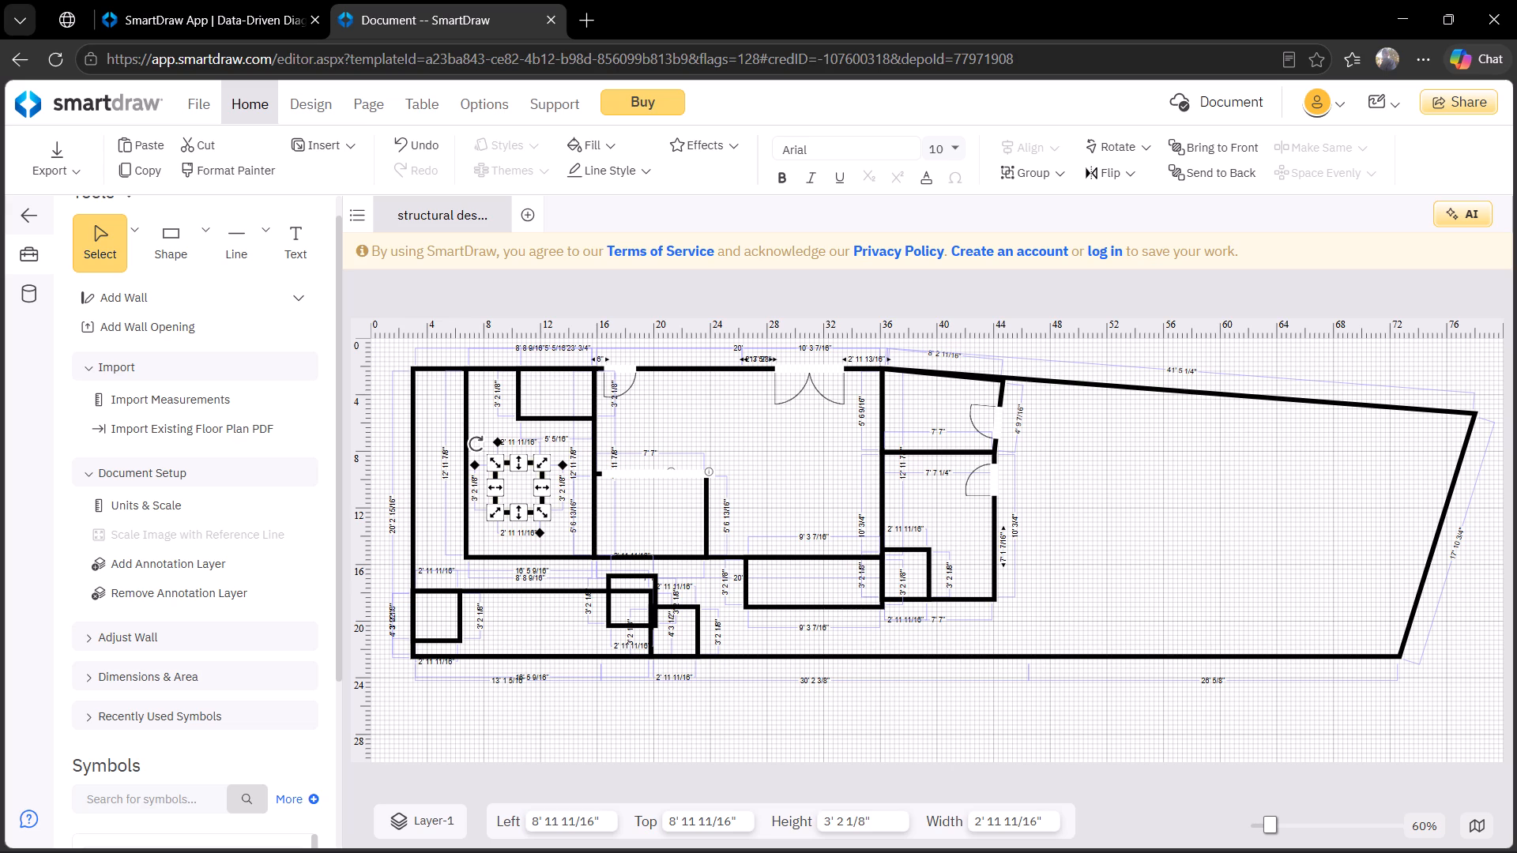
drag(531, 513, 964, 542)
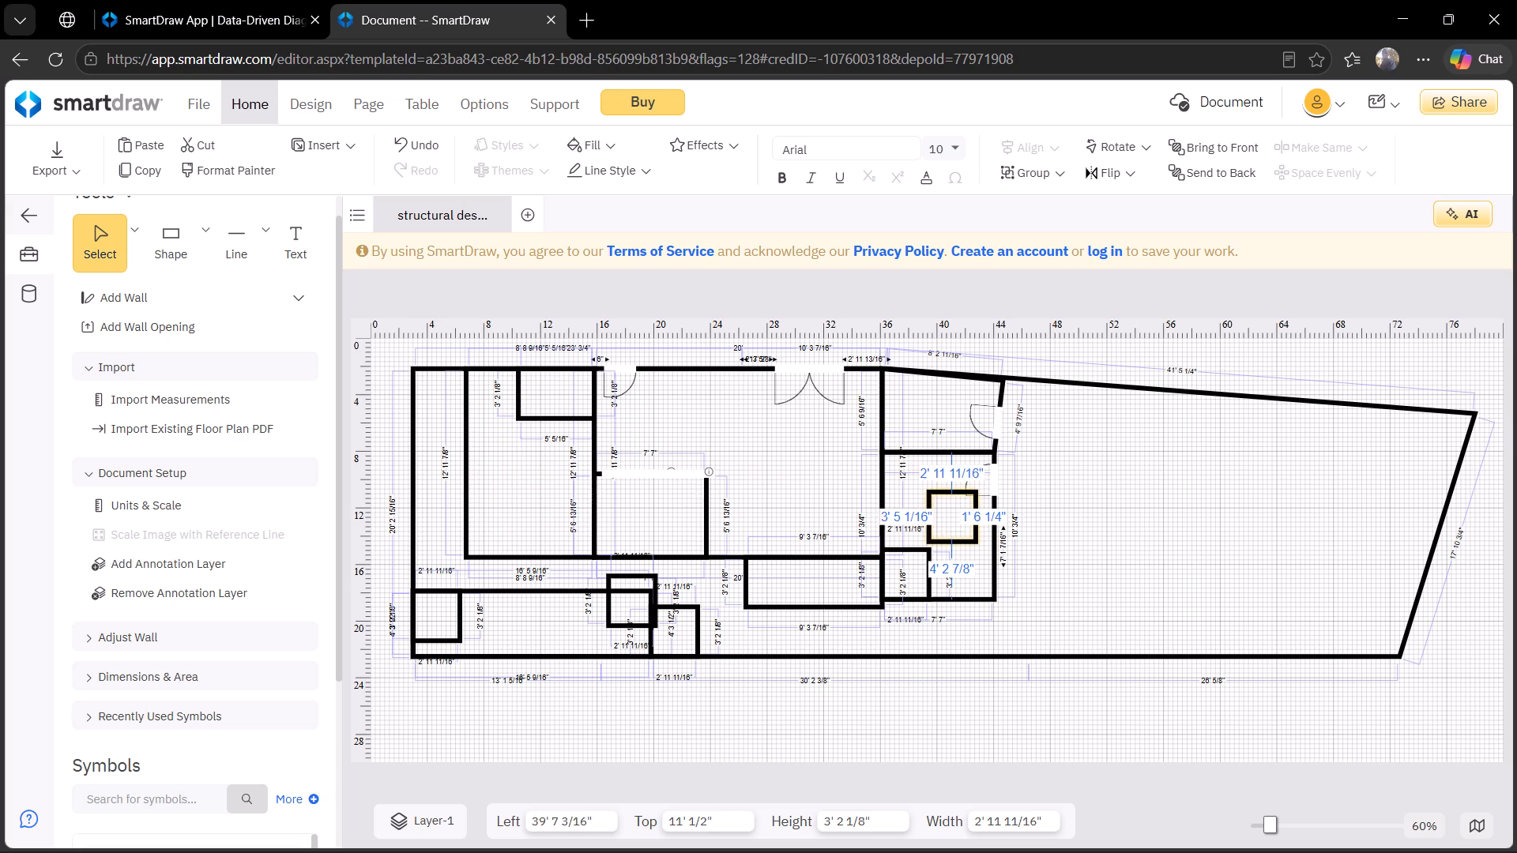
drag(964, 542, 1121, 485)
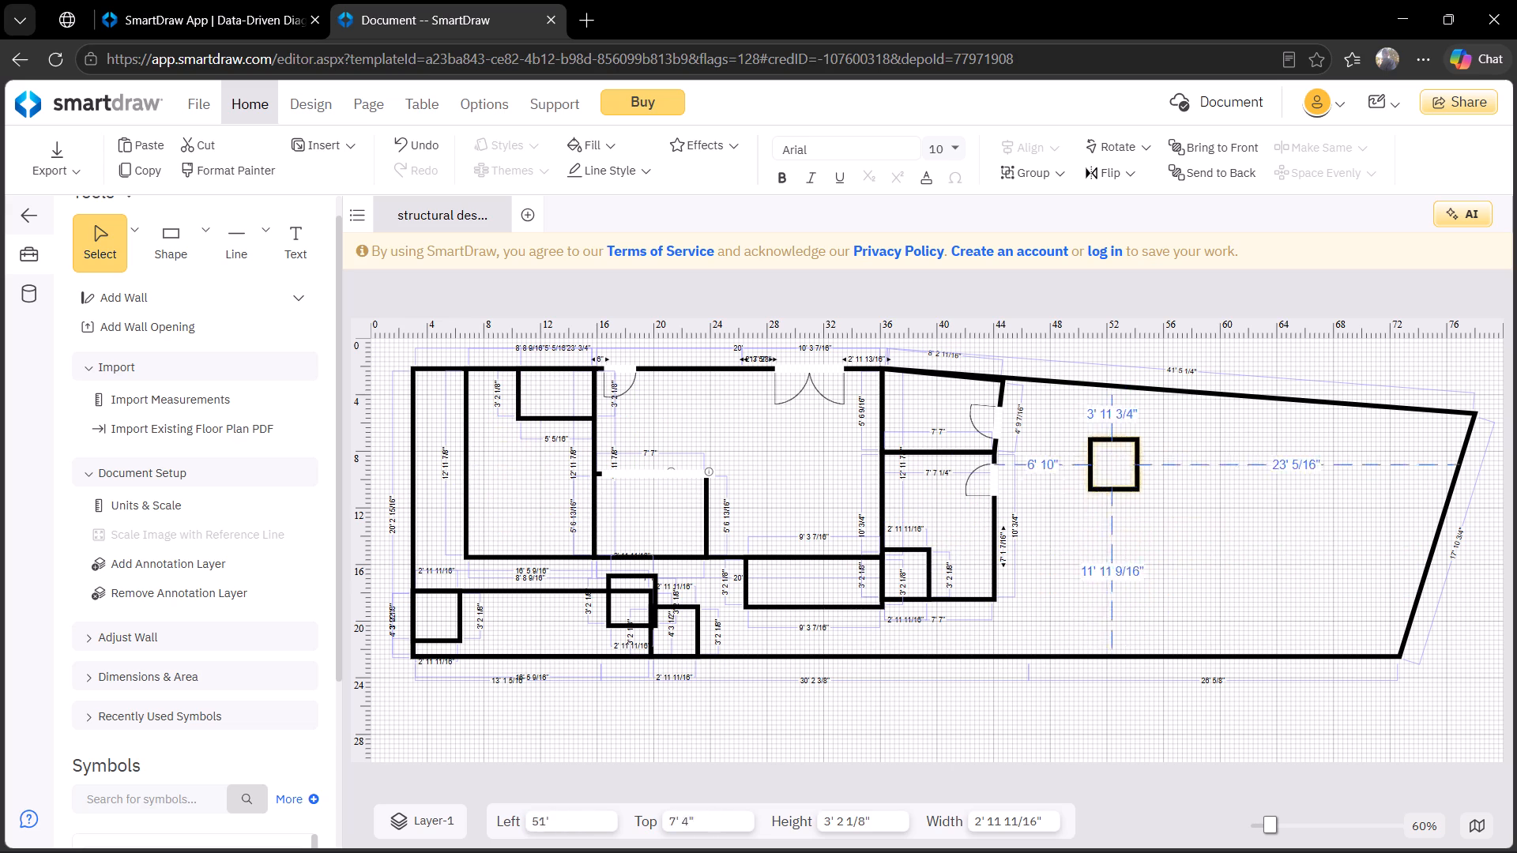
drag(1121, 485, 1090, 438)
Stretch the pasted room below the sloped wall to about 15' 11" high and 6' 9" wide.
drag(1075, 439, 1078, 462)
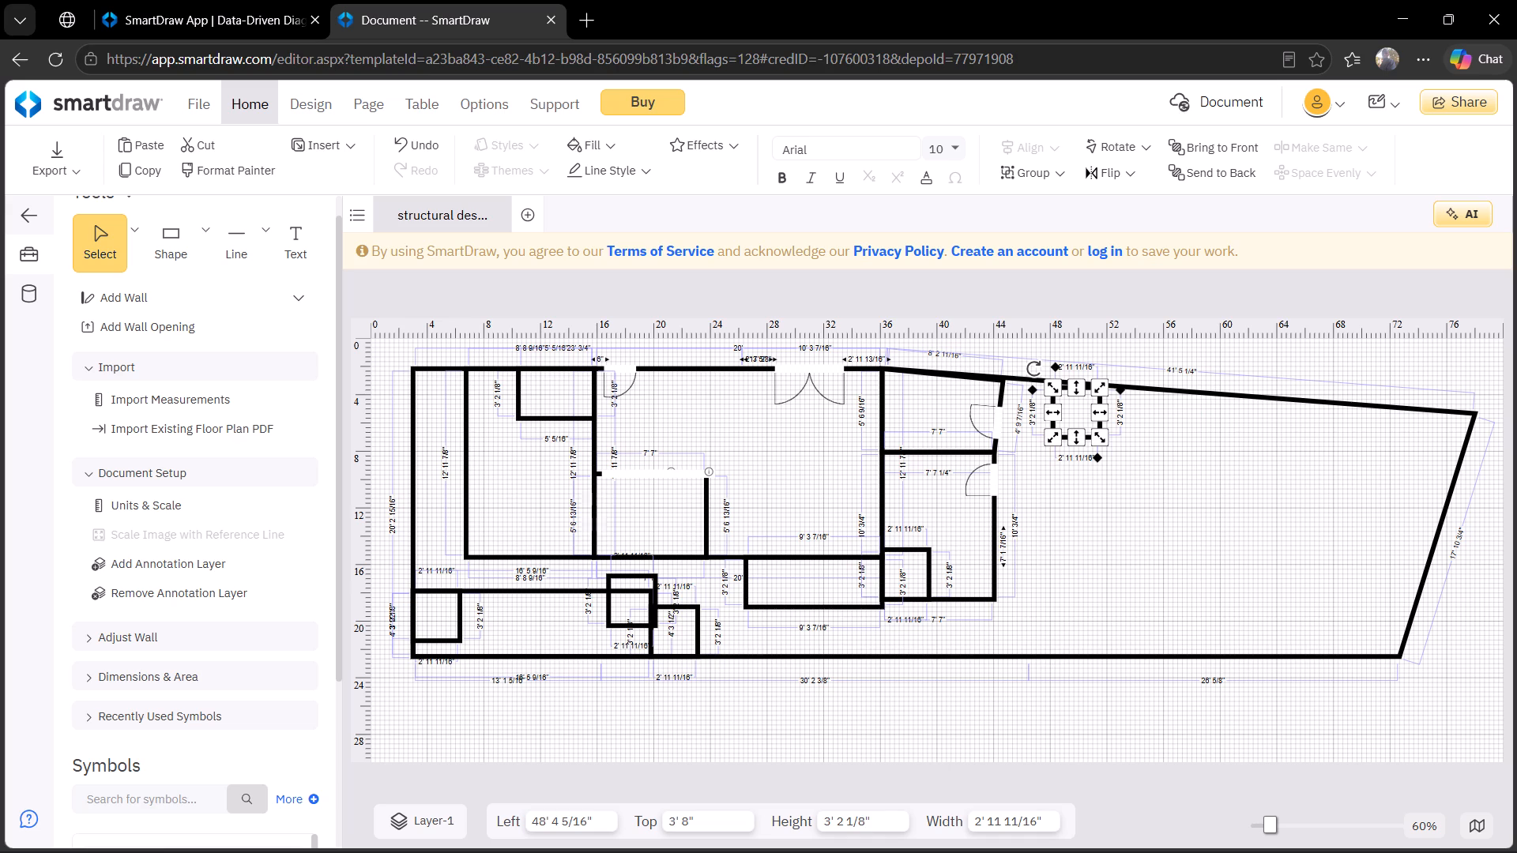
drag(1078, 462, 1111, 594)
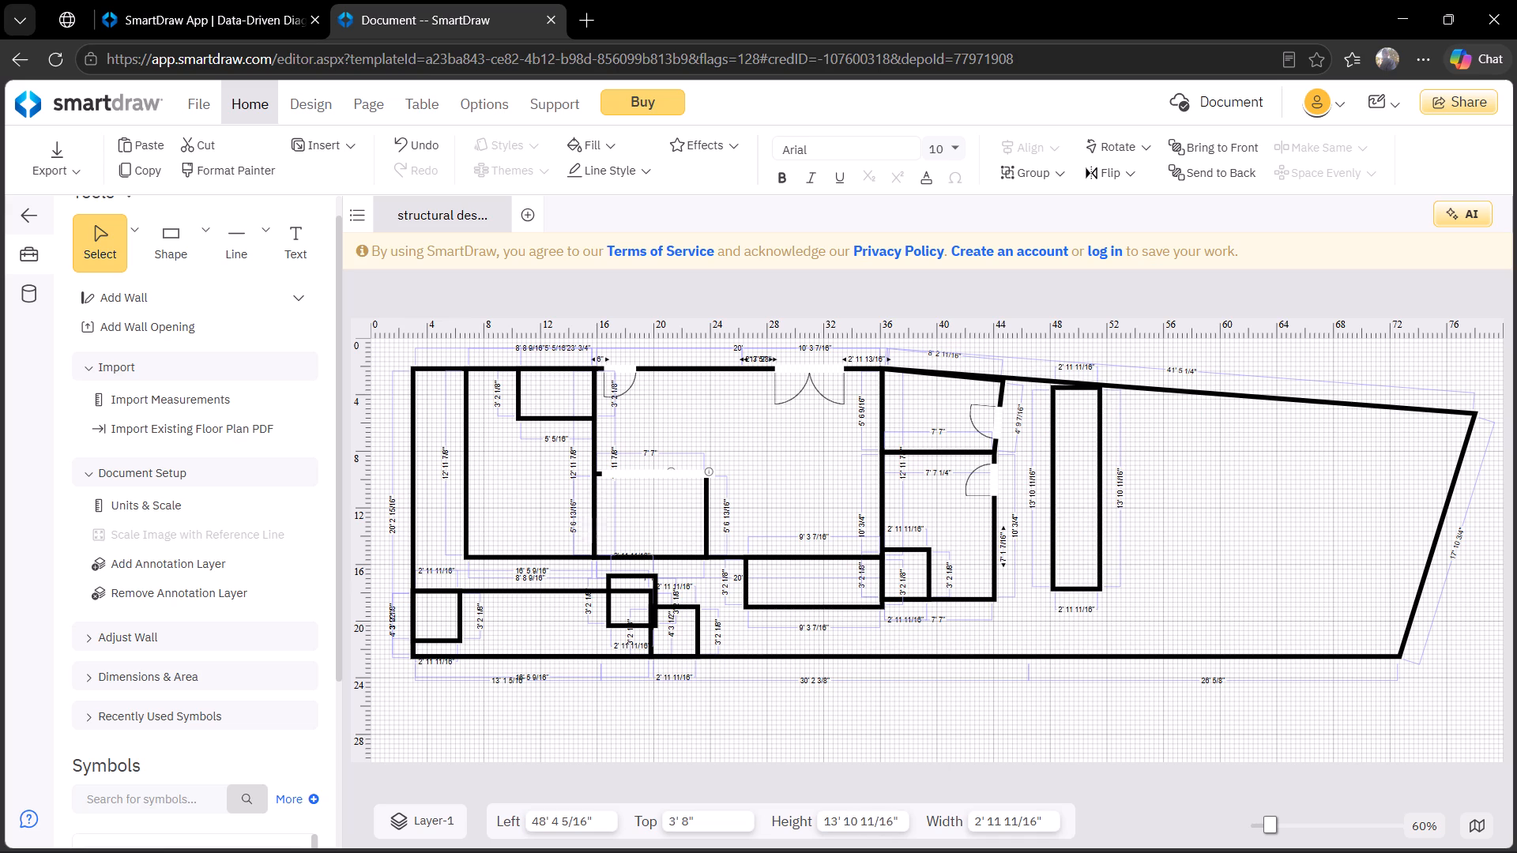
drag(1111, 594, 1117, 621)
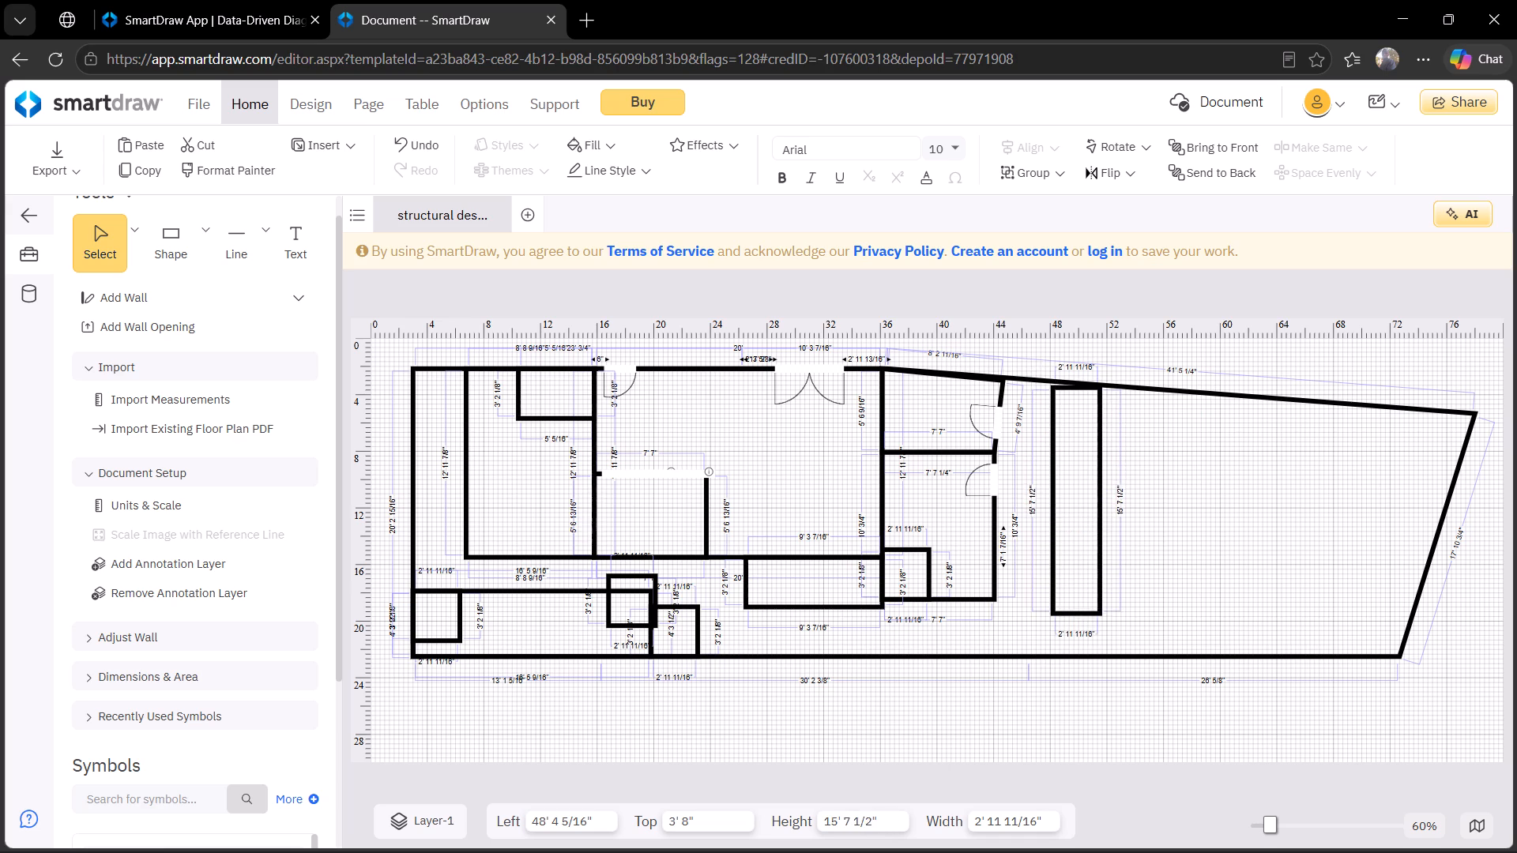
drag(1117, 621, 1119, 622)
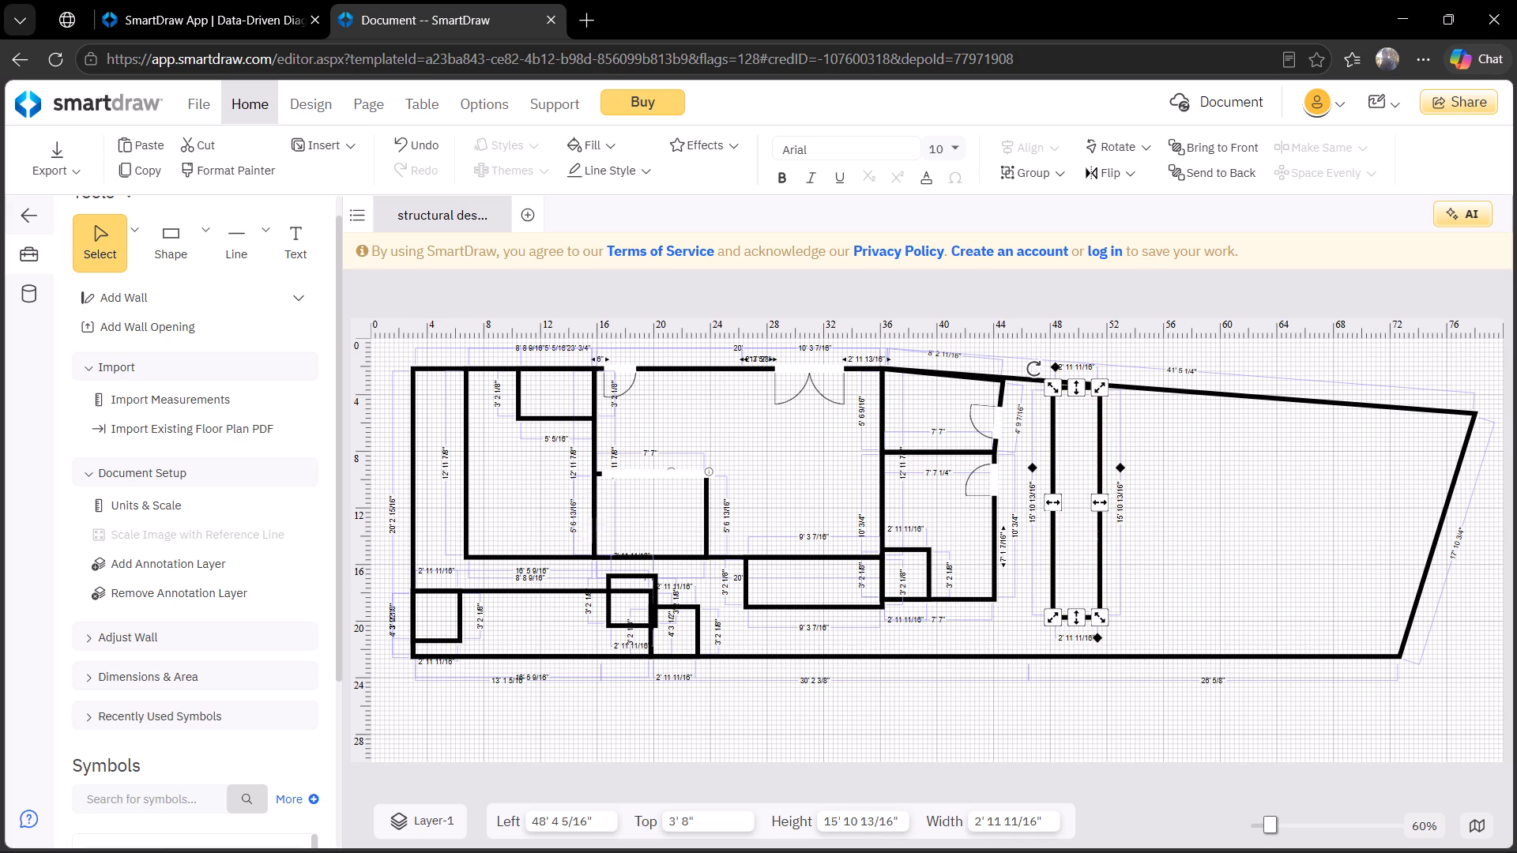
drag(1106, 501, 1161, 496)
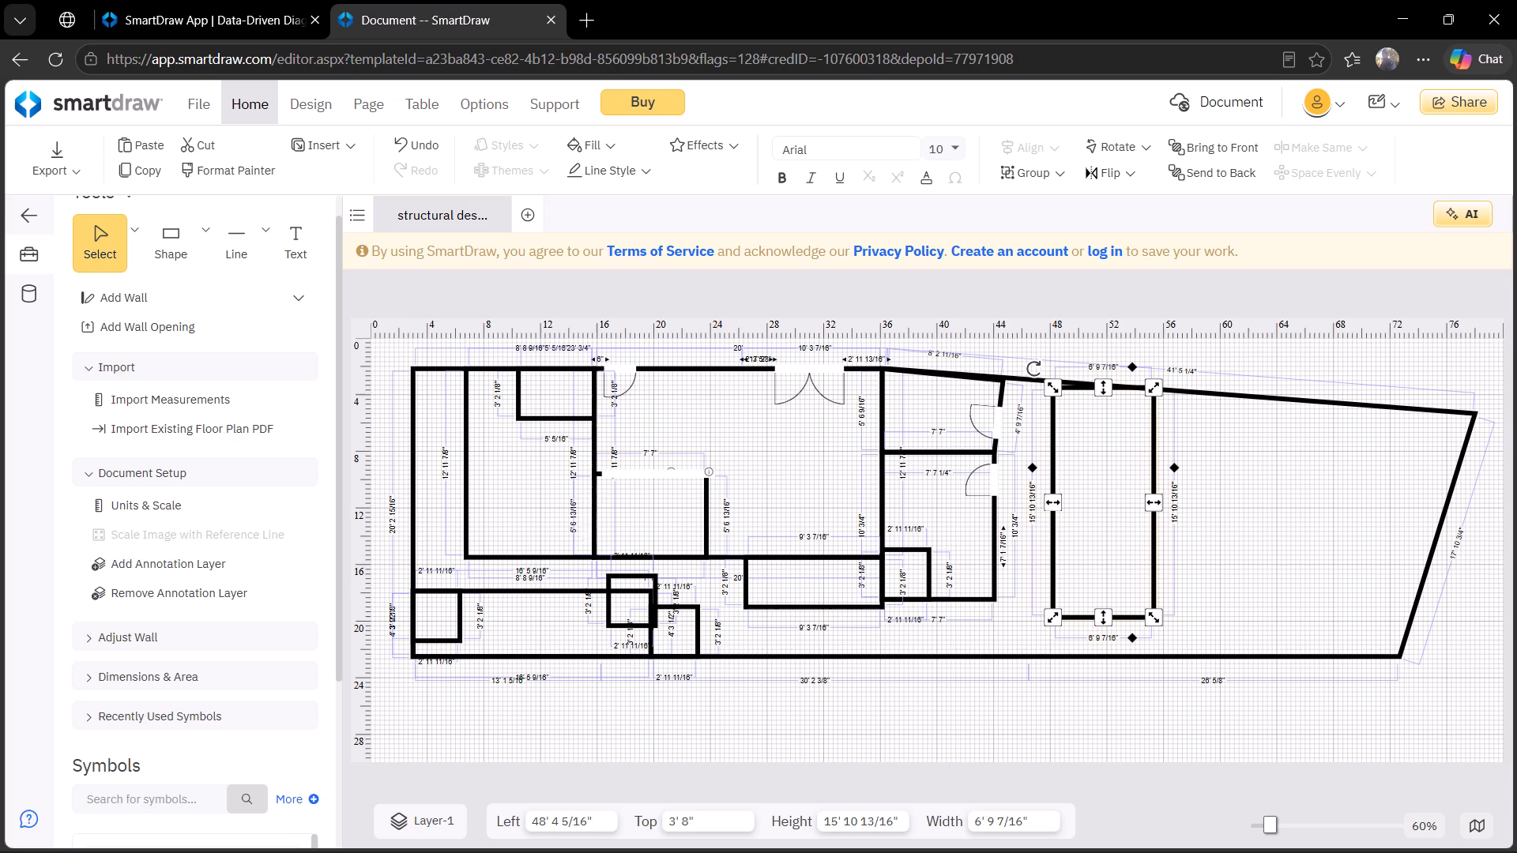
Raise the new tall room's top-left corner to meet the building's sloped top wall.
drag(1054, 386, 1050, 382)
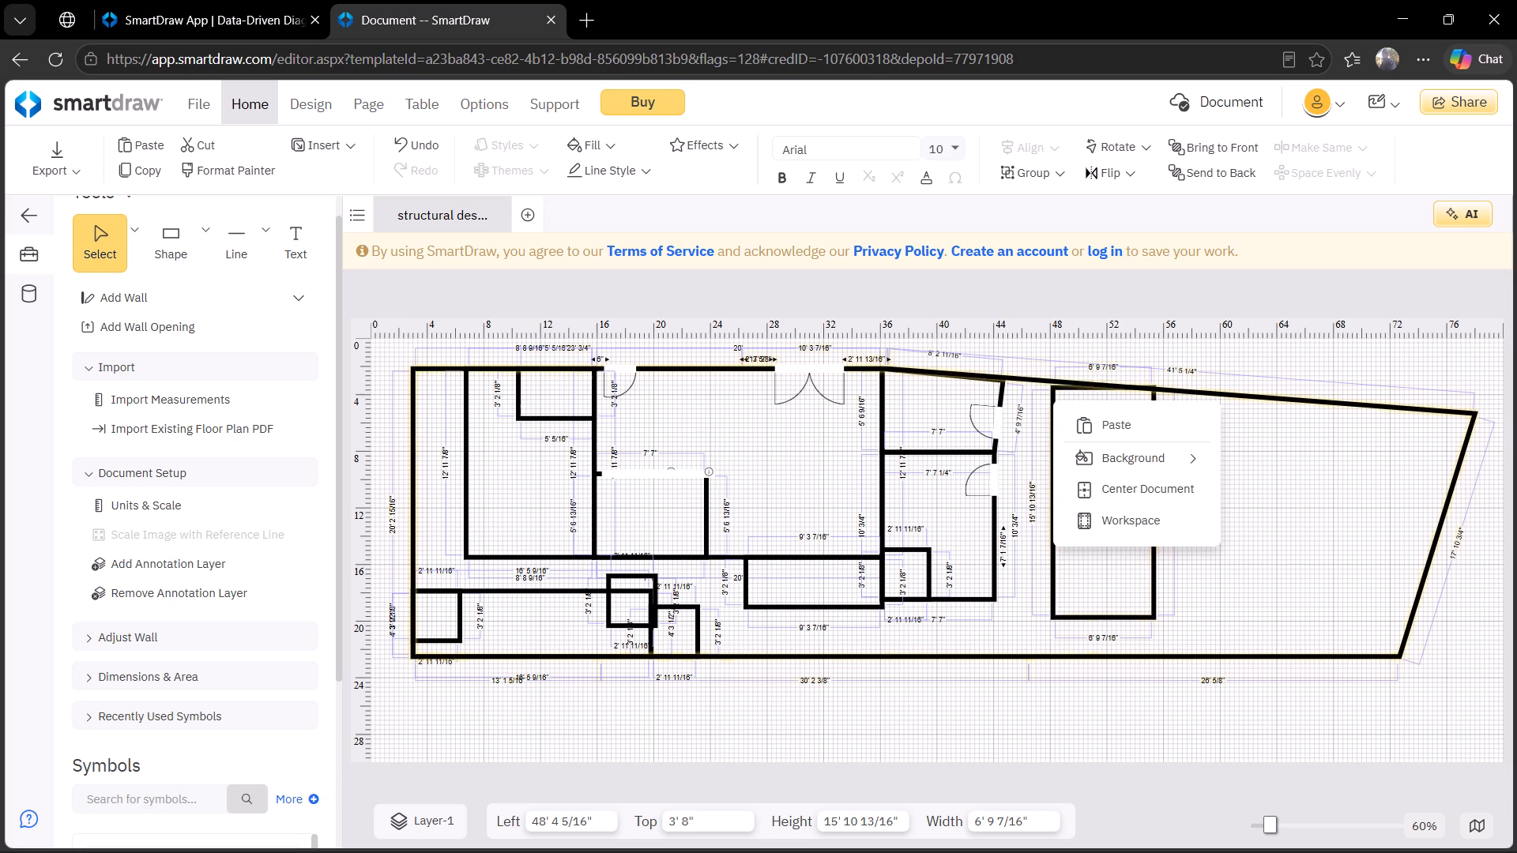
drag(1050, 382, 1044, 377)
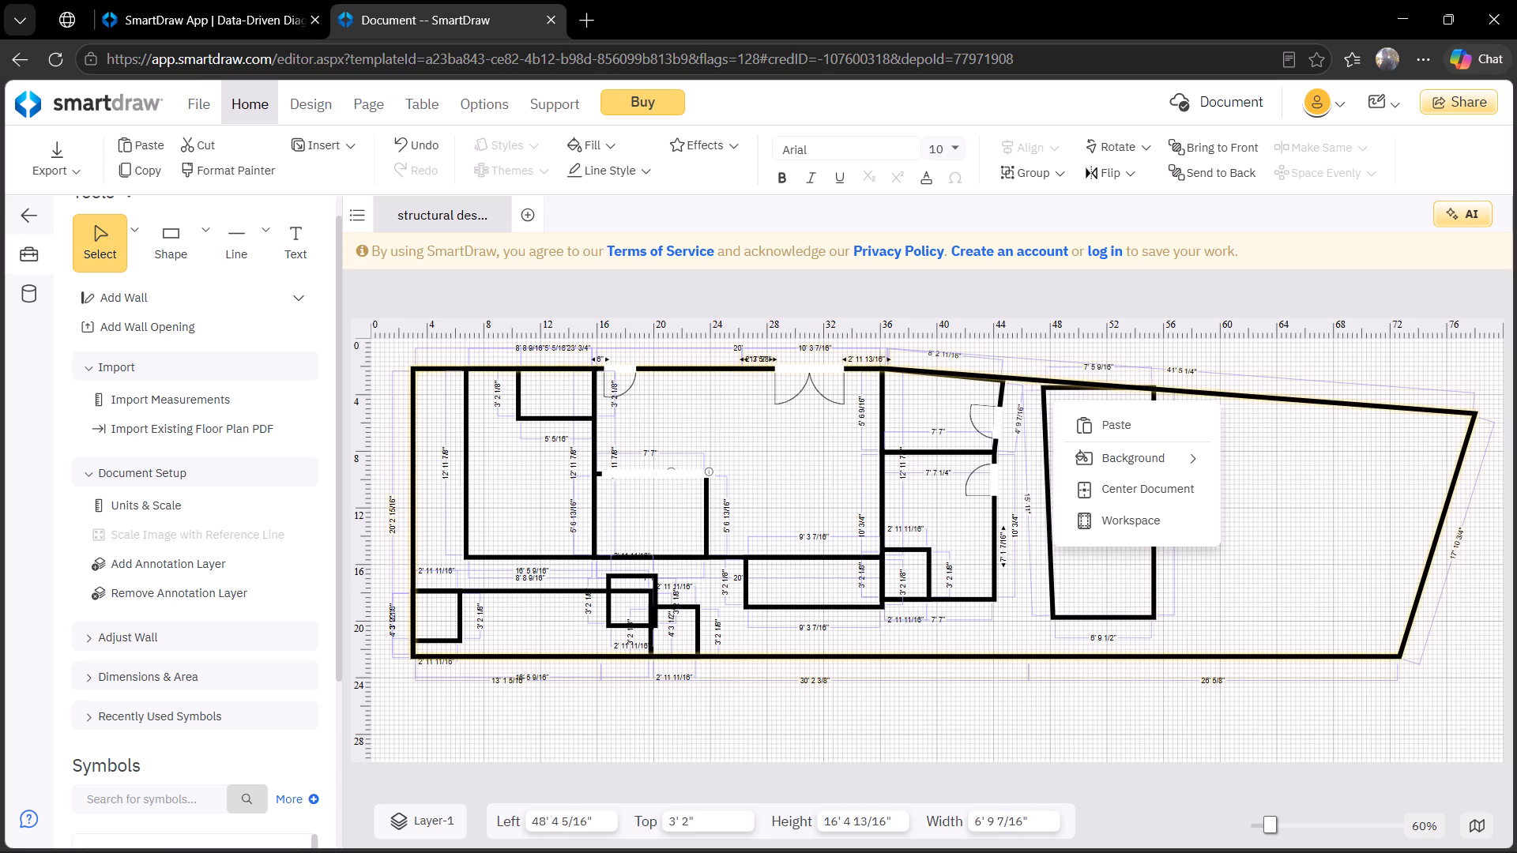
drag(1044, 377, 1046, 381)
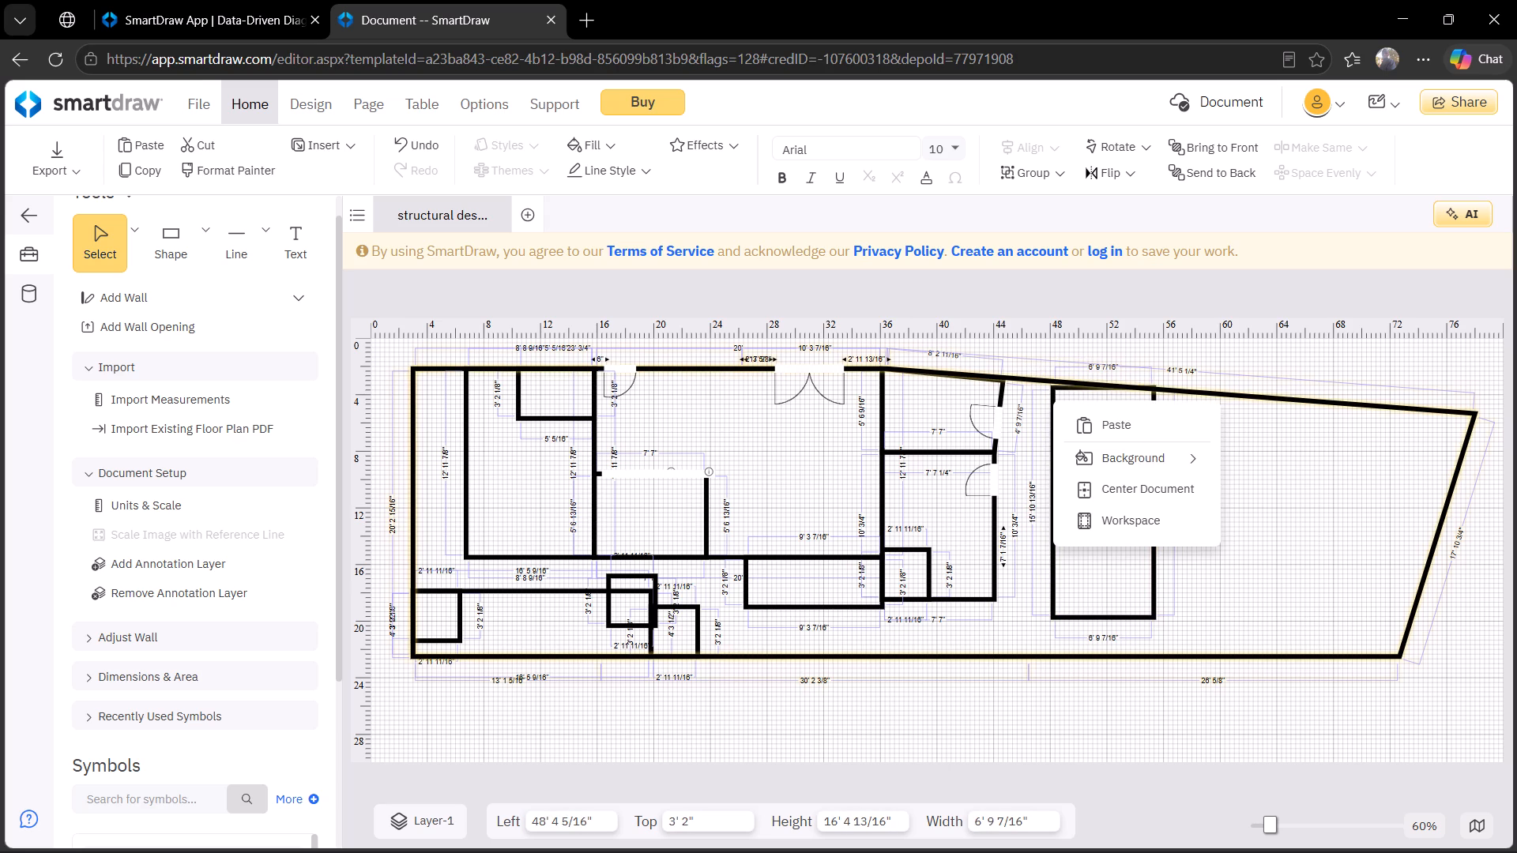
drag(1046, 381, 1044, 377)
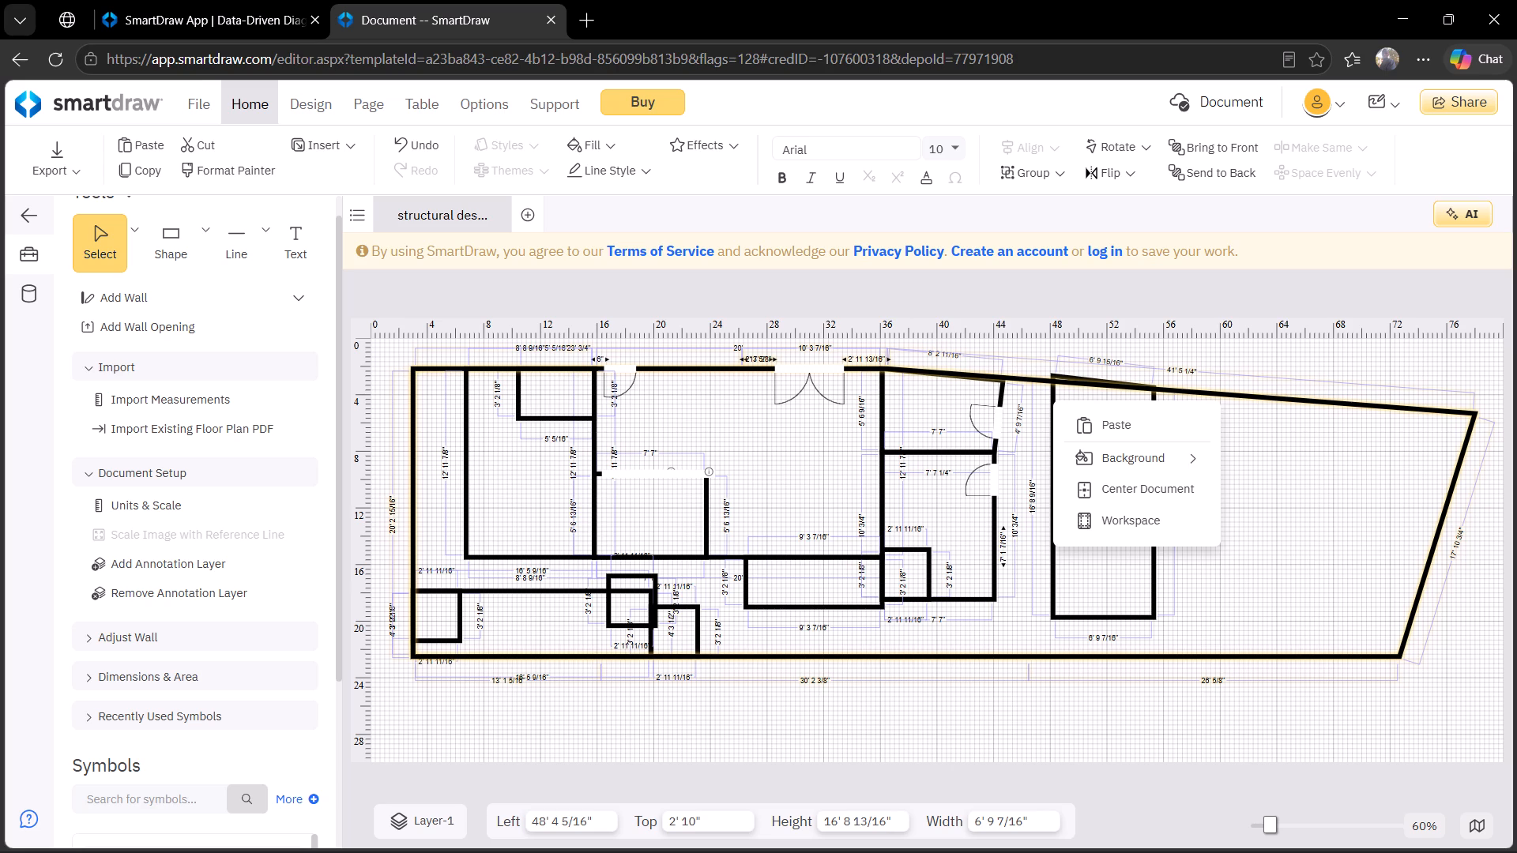
drag(1044, 377, 1044, 382)
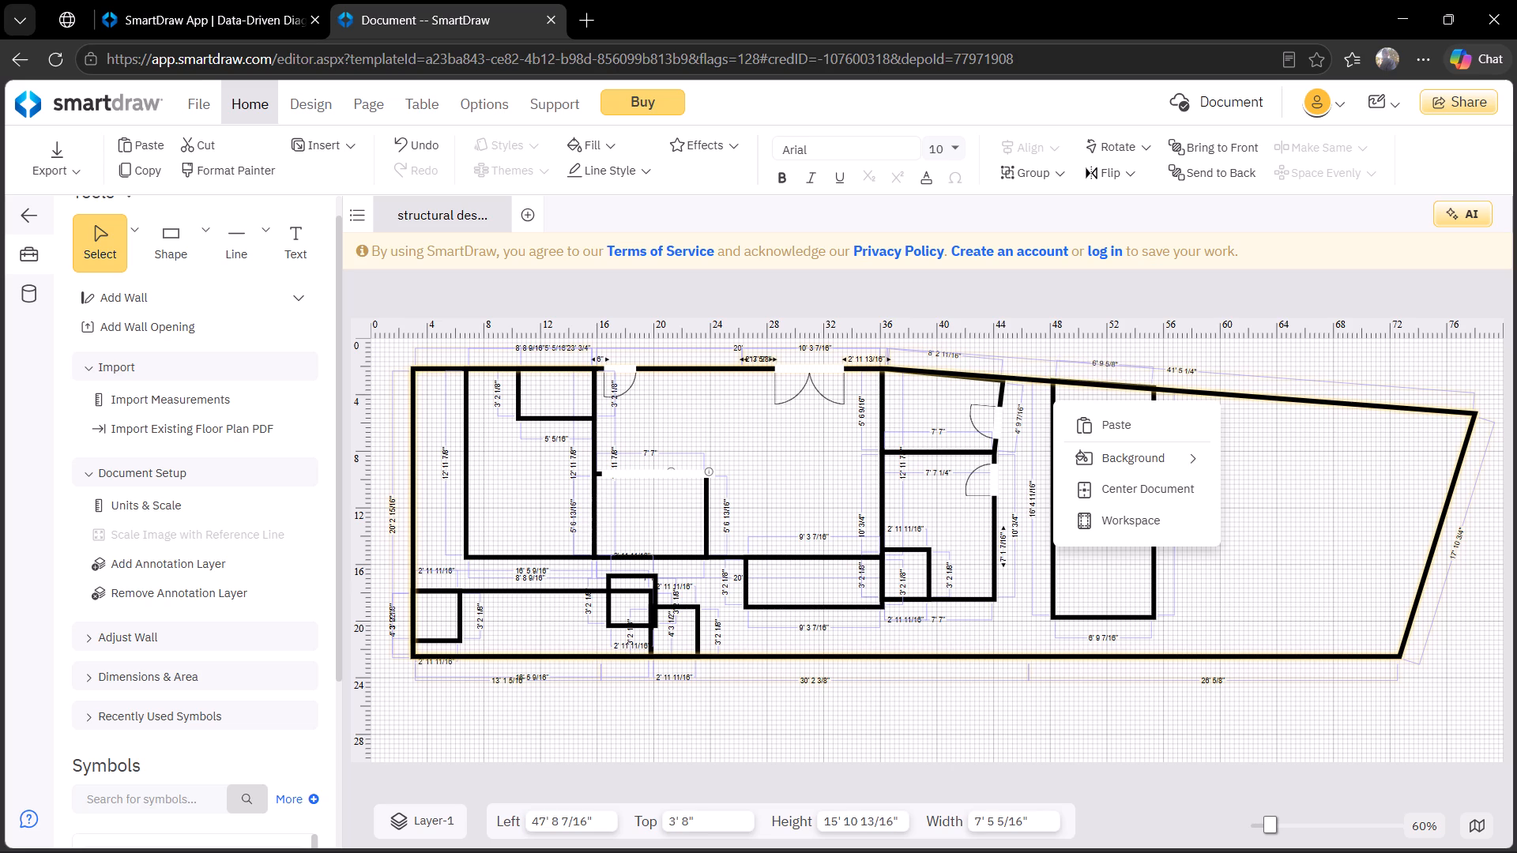
drag(1044, 382, 1043, 382)
click(1044, 383)
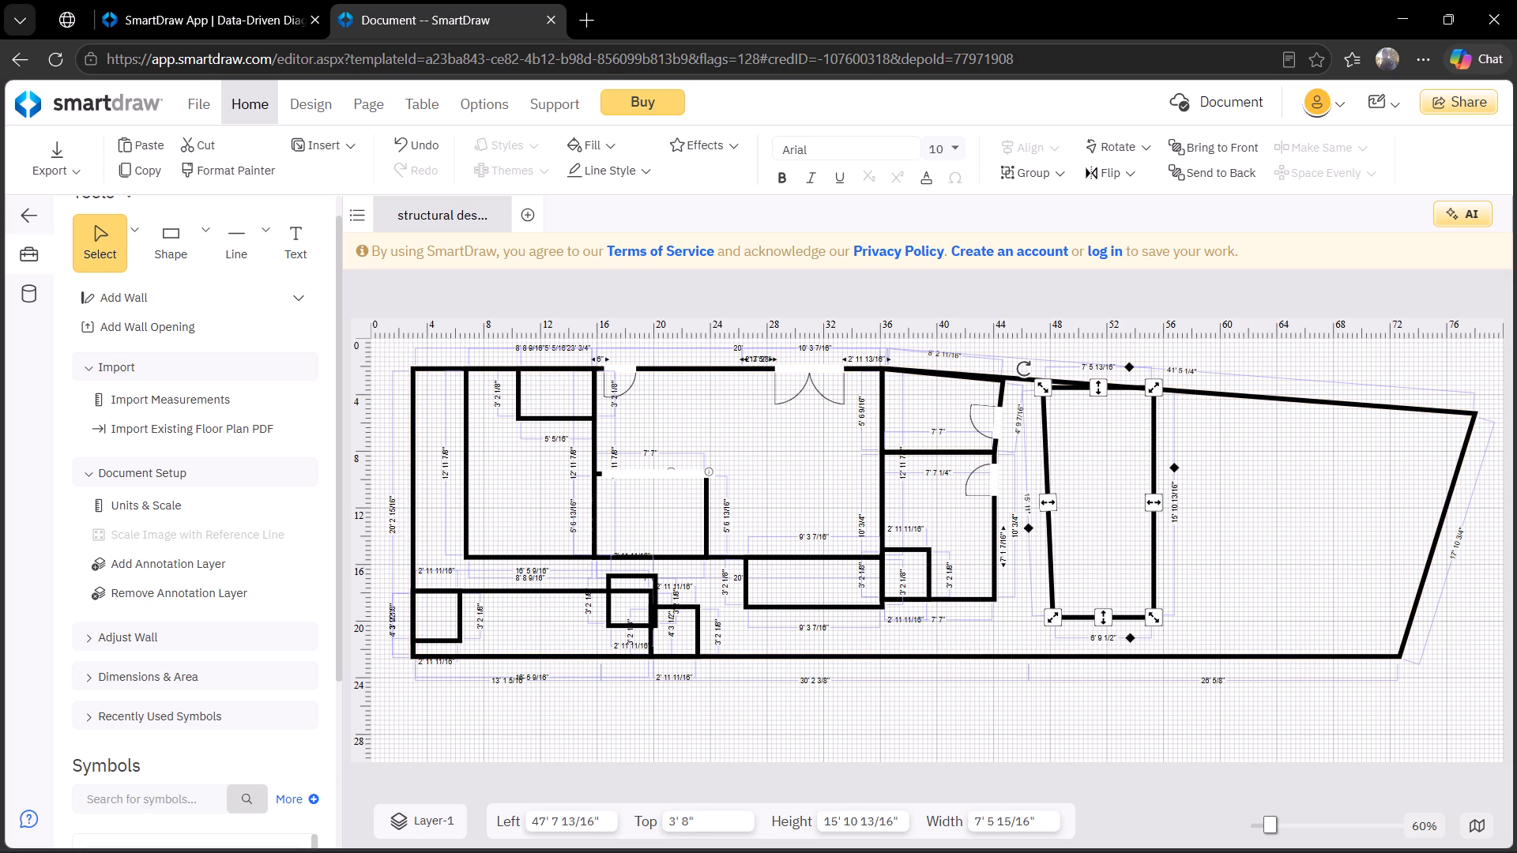
click(1276, 466)
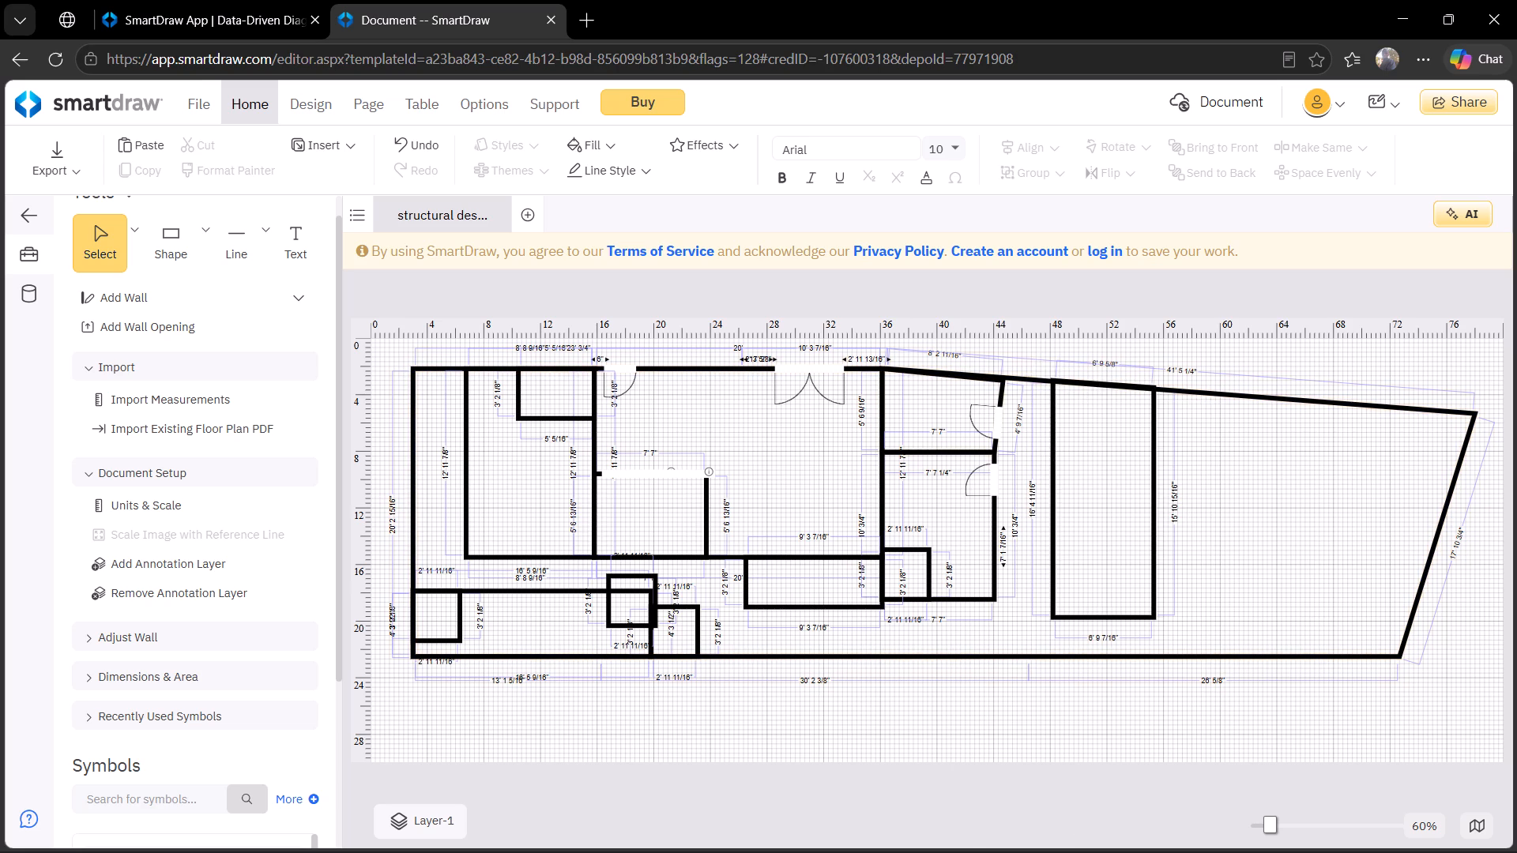
Widen the new tall room rightward to about 8' 2 1/2" and fit its top-right corner to the sloped top wall.
click(1157, 487)
drag(1157, 501, 1180, 500)
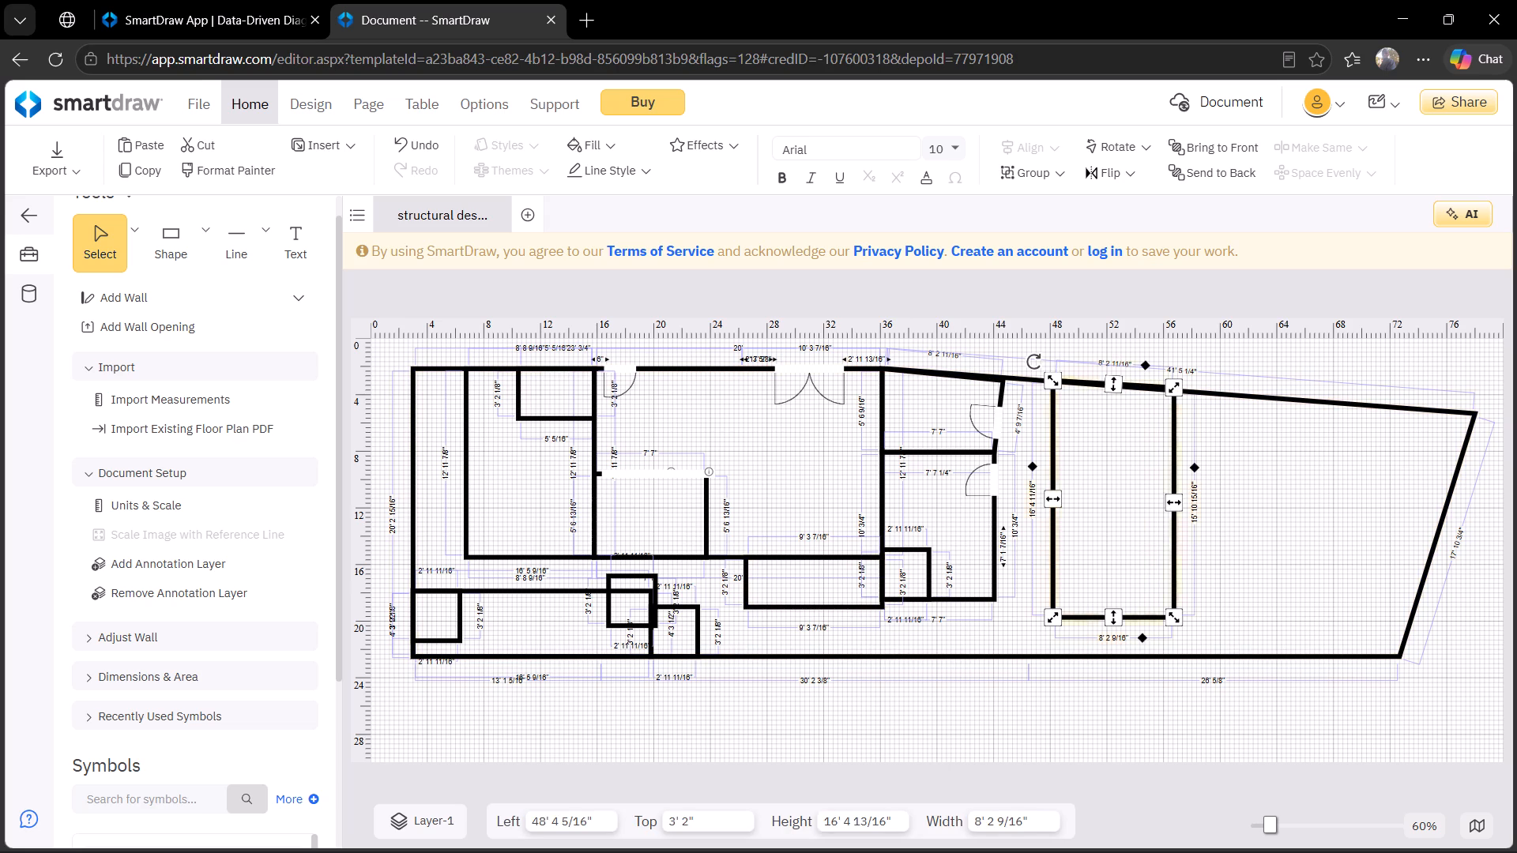
drag(1171, 382, 1173, 389)
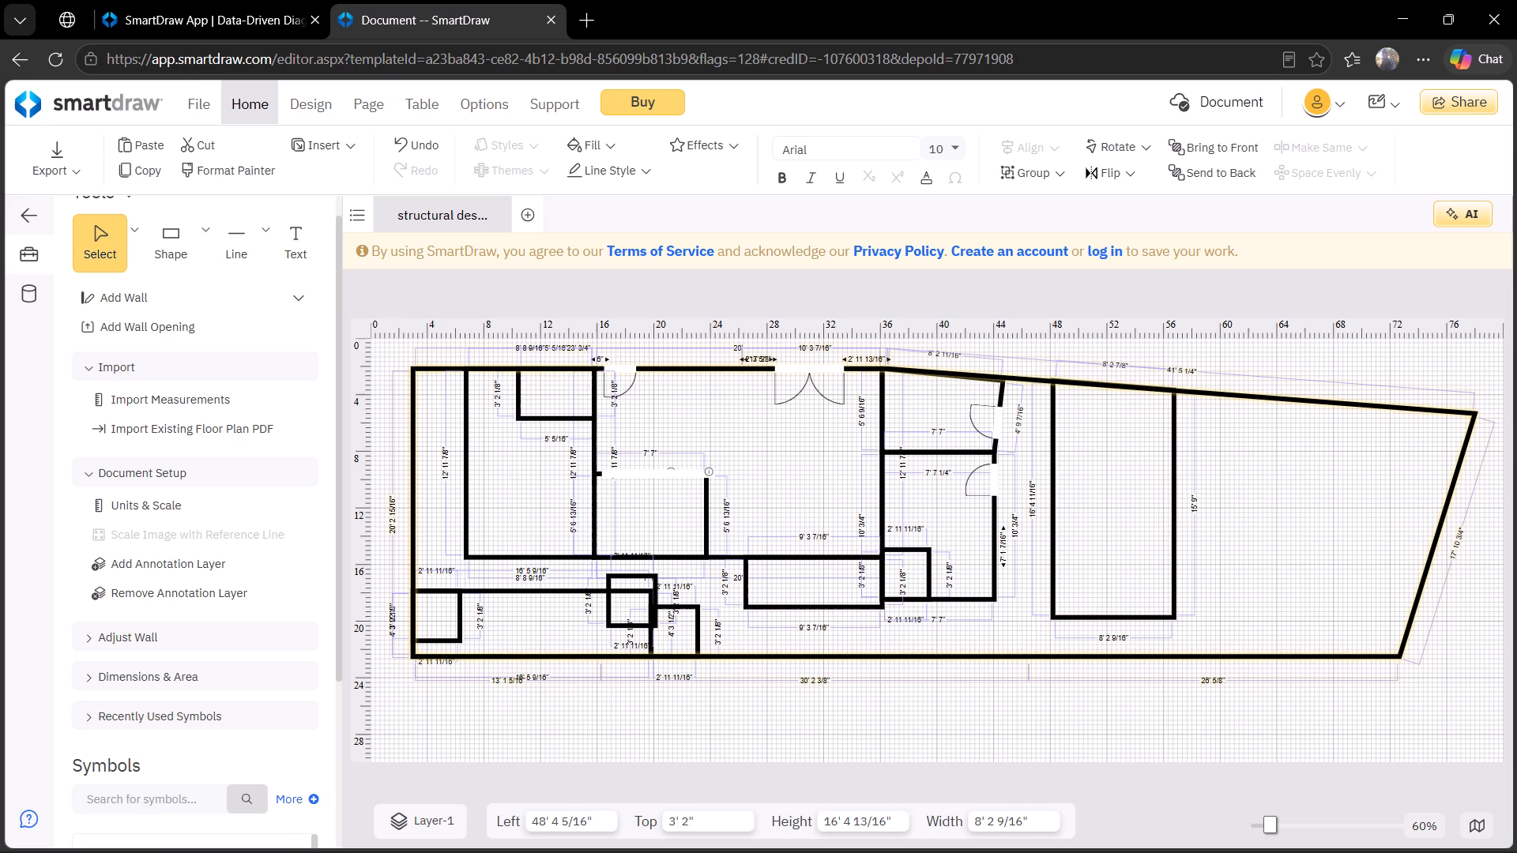
drag(1173, 389, 1170, 390)
drag(1170, 390, 1170, 389)
drag(1170, 389, 1170, 392)
click(1226, 464)
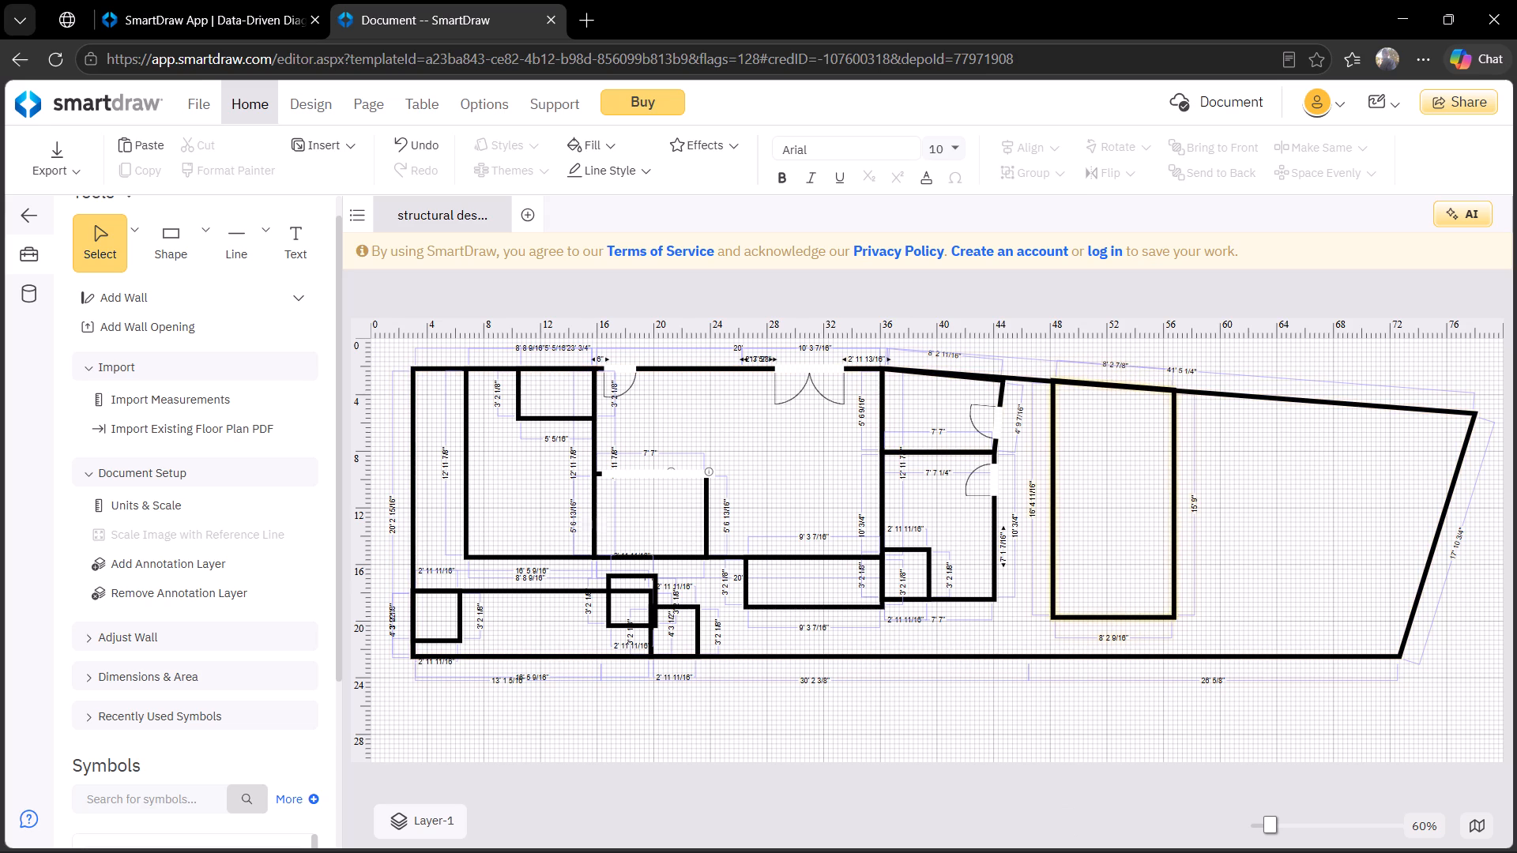
Paste another small square room and place it in the new tall room's top-left corner.
key(ctrl+v)
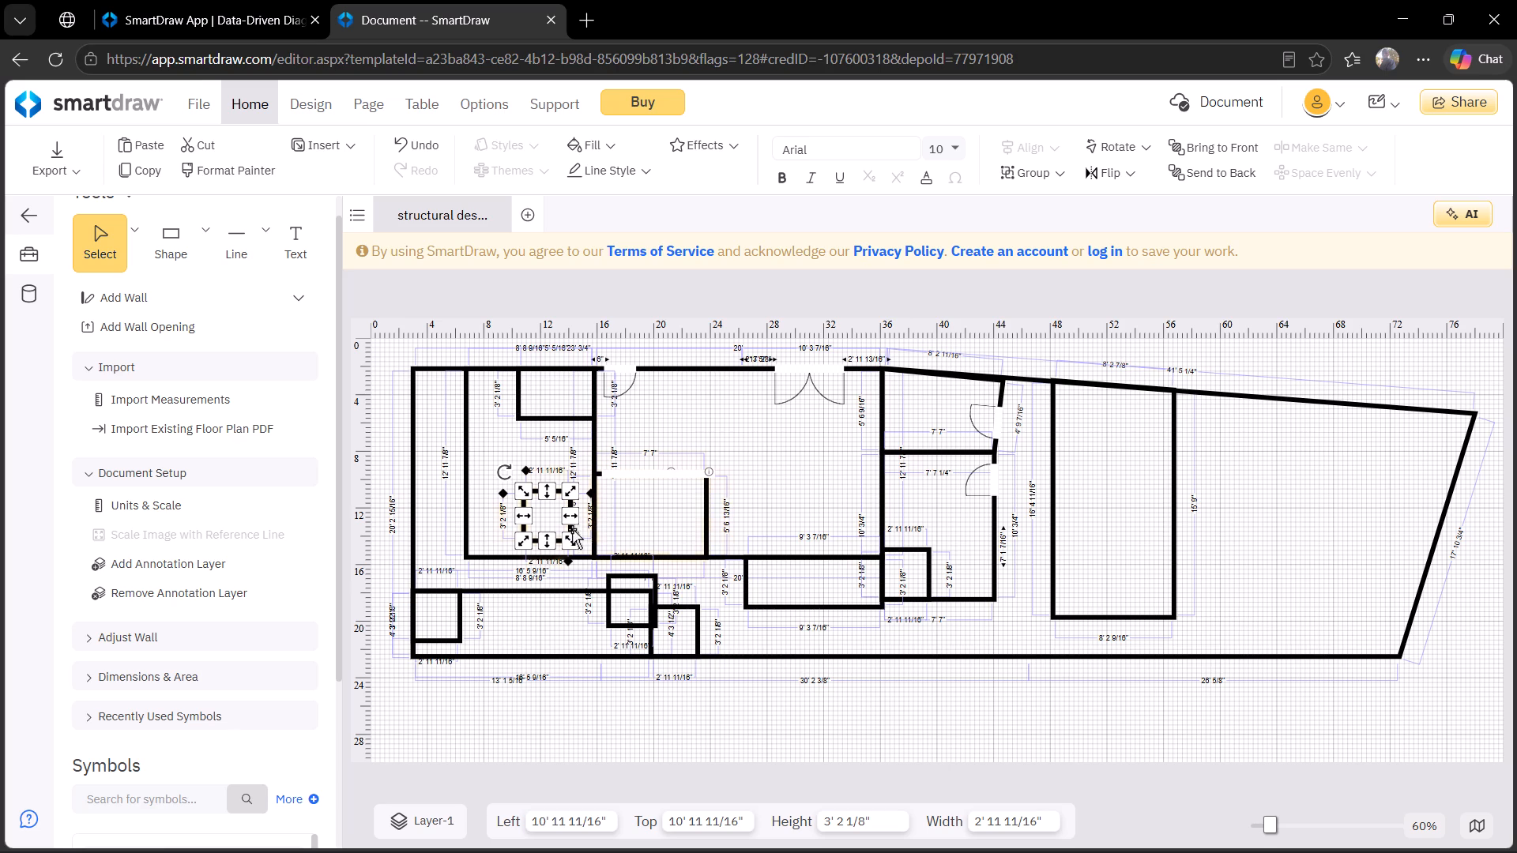
drag(560, 535, 535, 512)
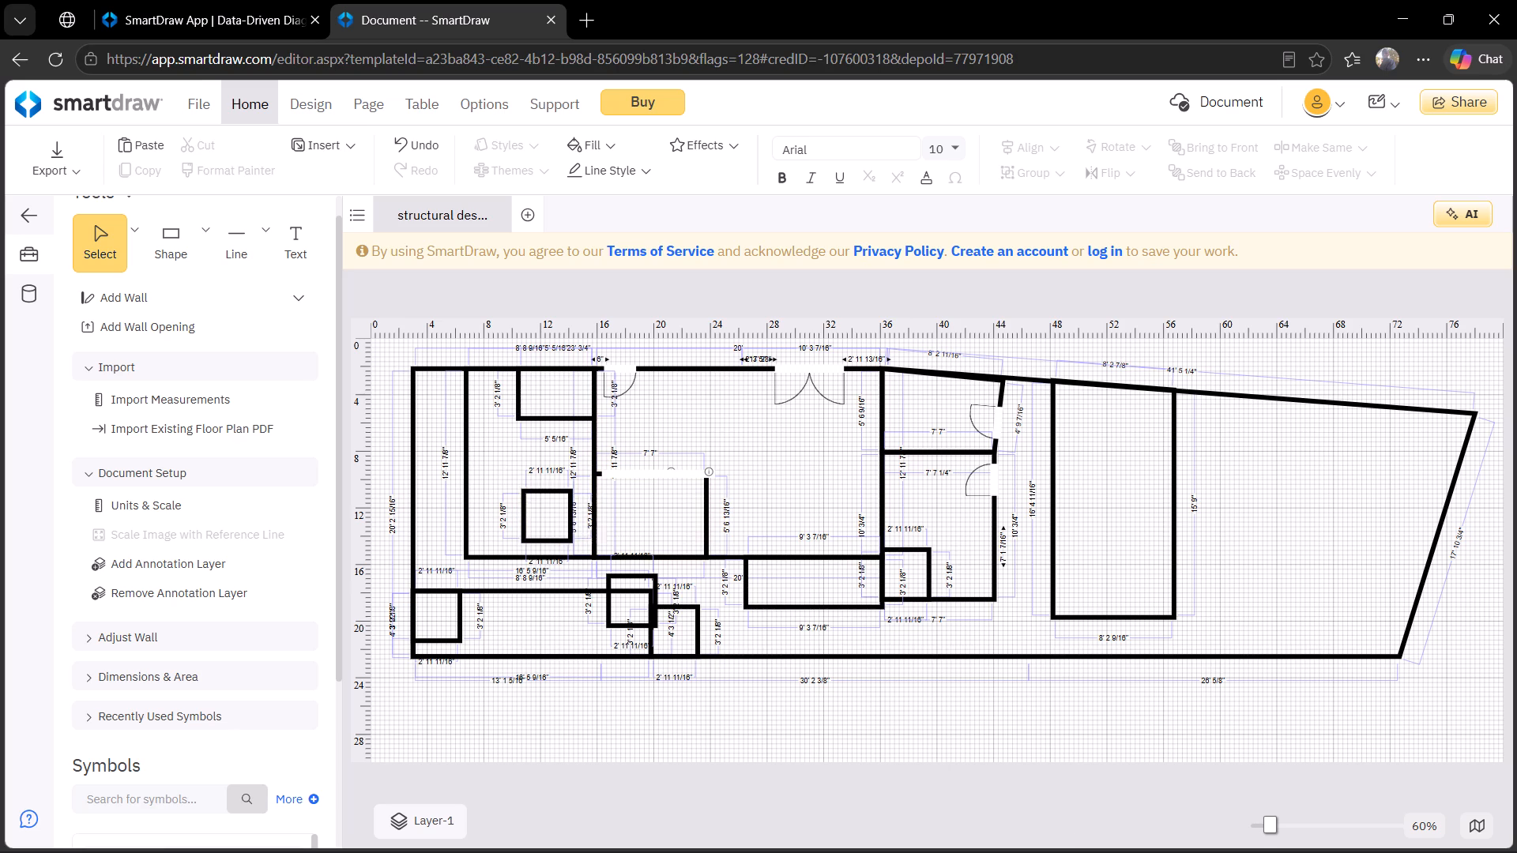
click(522, 530)
drag(523, 530, 989, 493)
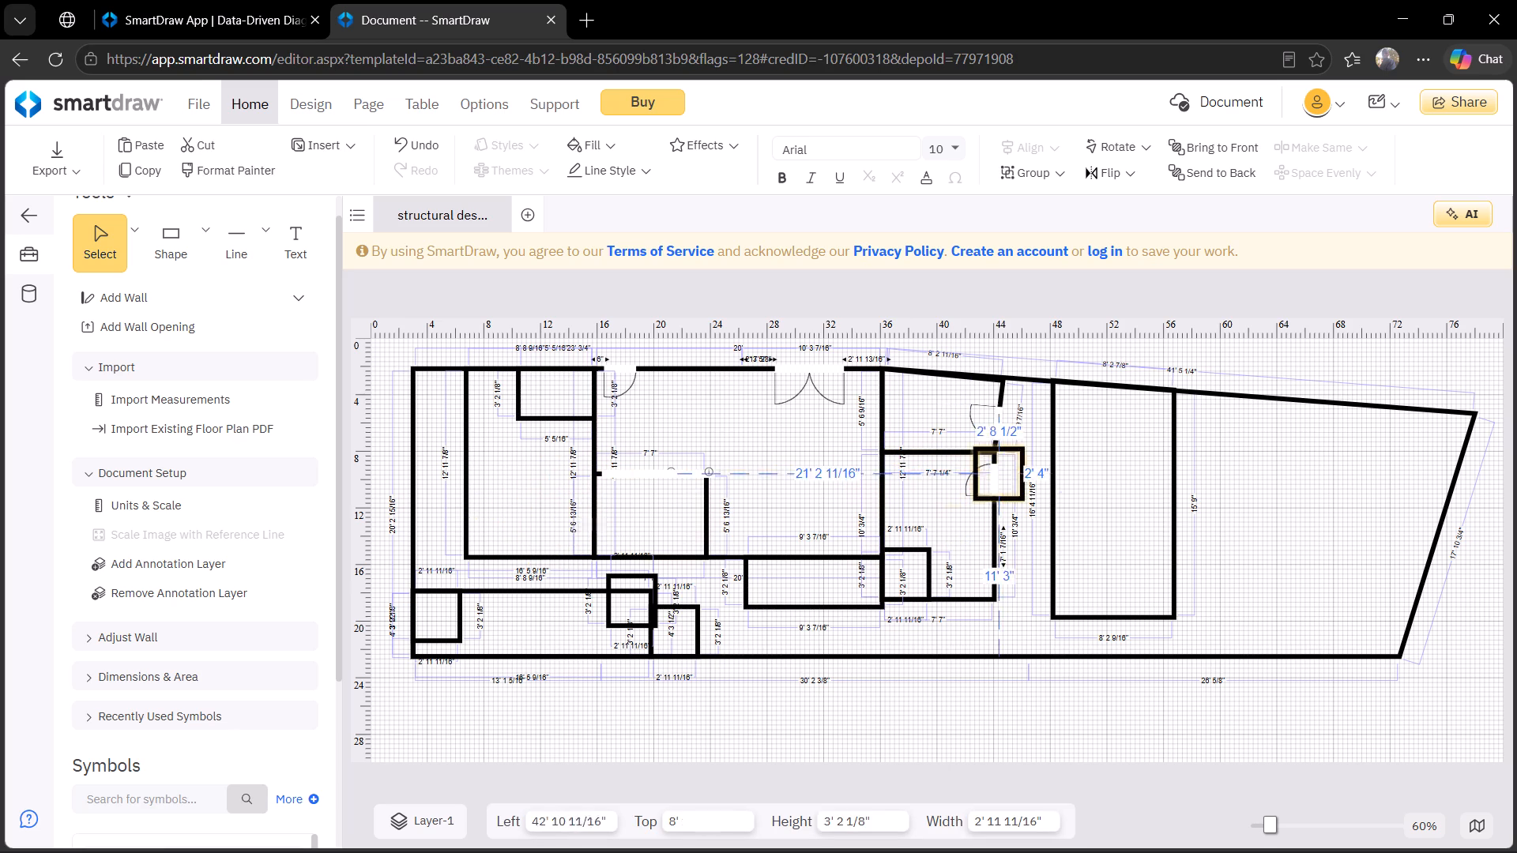
drag(989, 493, 1050, 611)
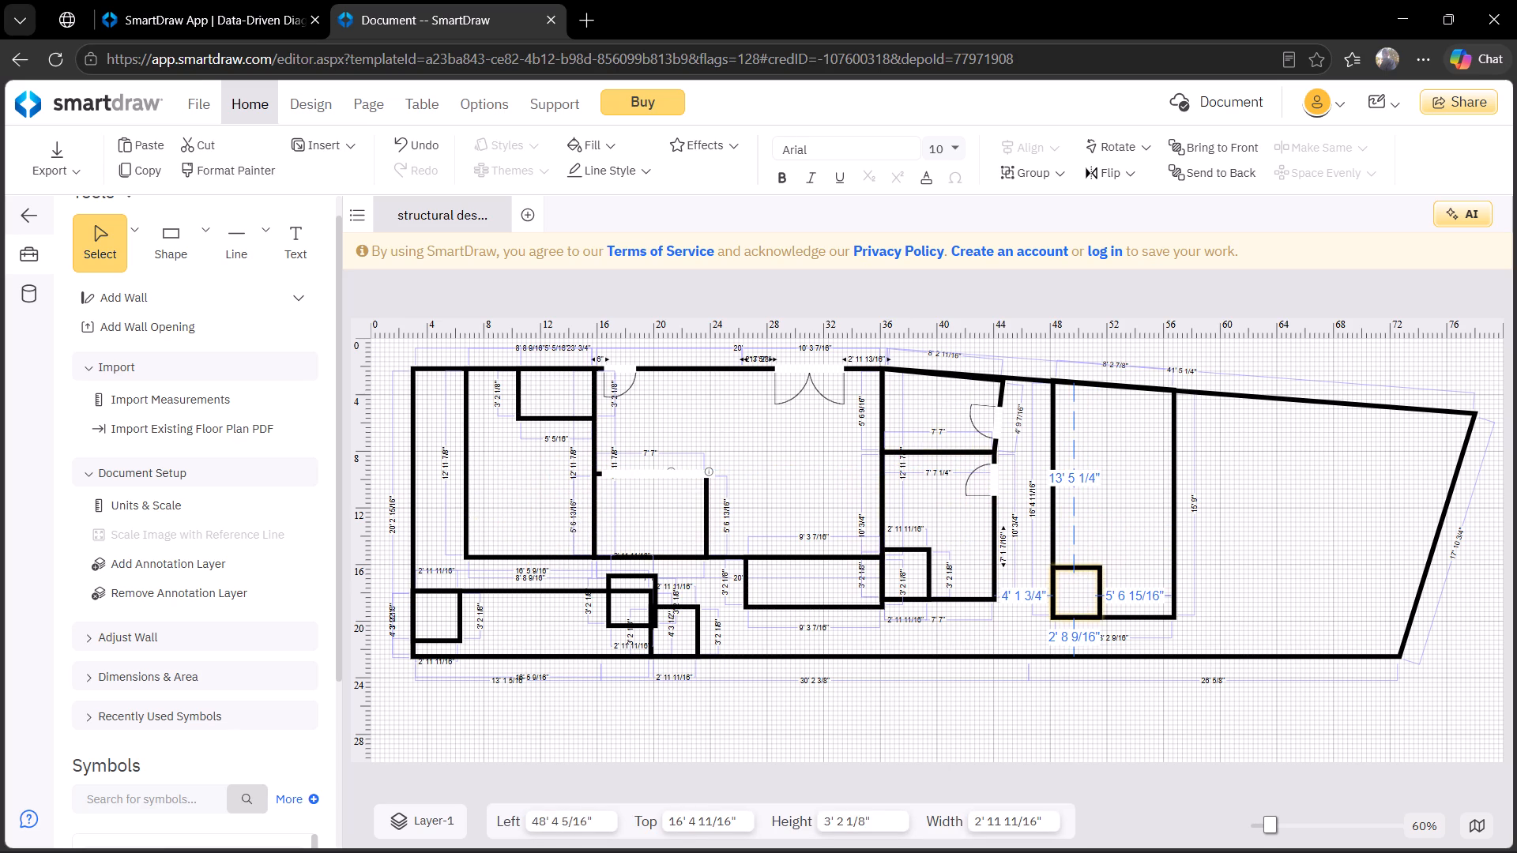
drag(1050, 611, 1056, 423)
click(1330, 512)
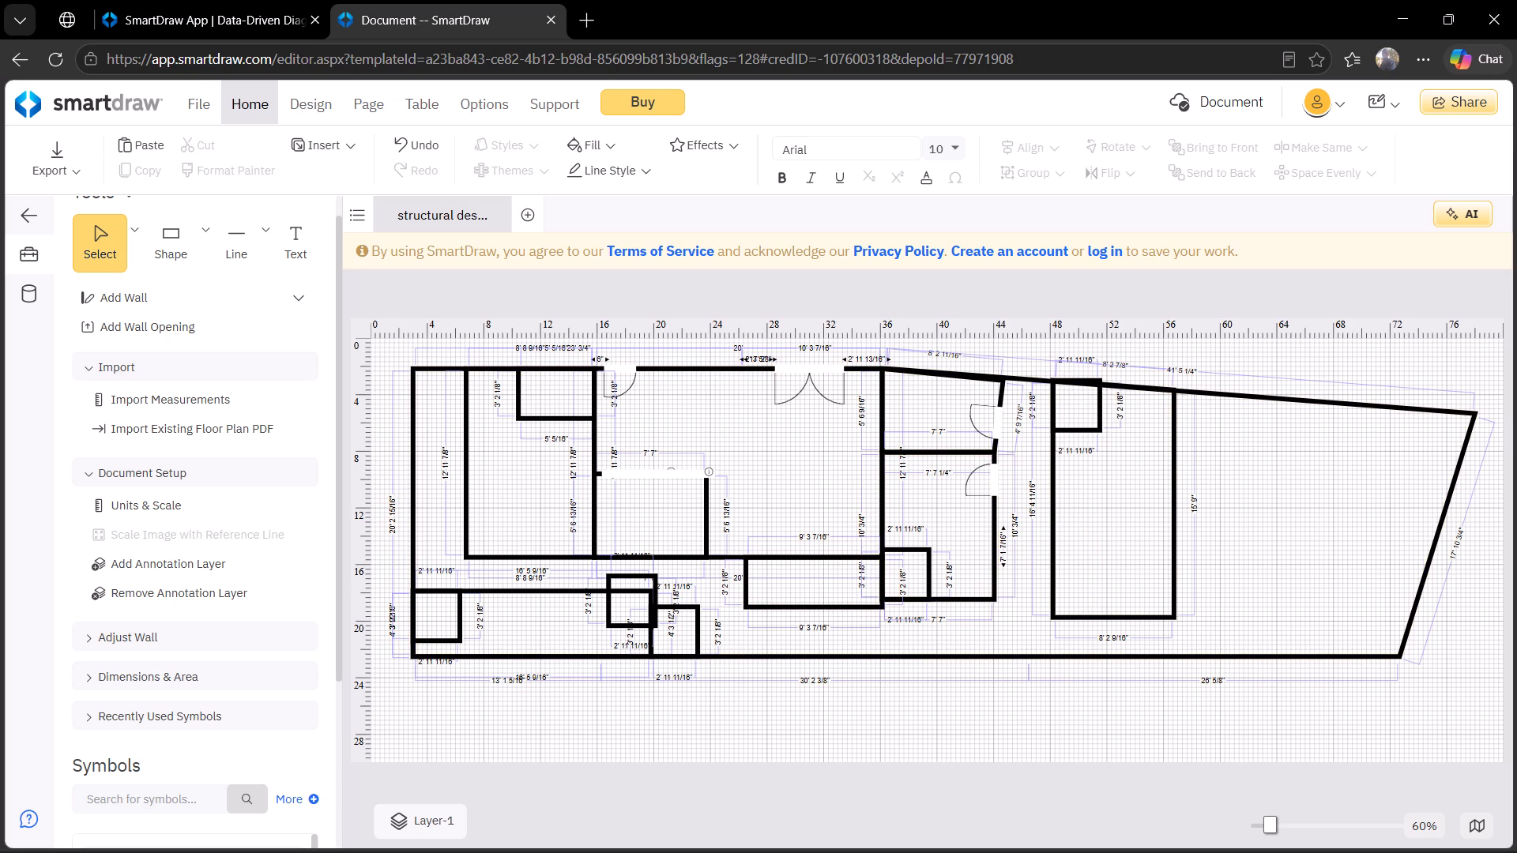
Move the spare small square room from the long bottom-left room's right end to the new tall room's bottom-left corner.
click(646, 575)
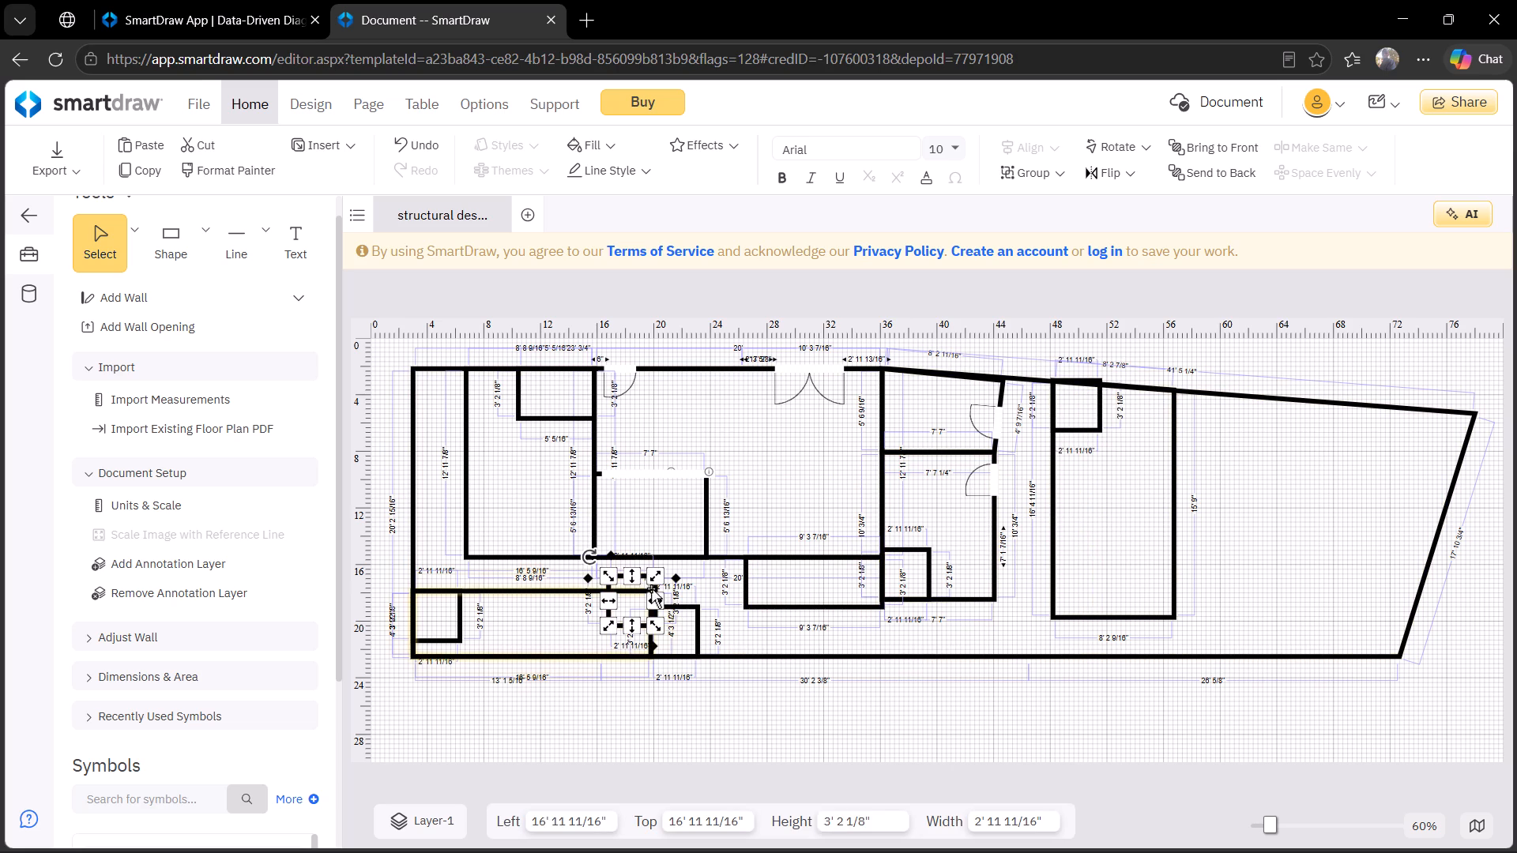
drag(655, 588, 1115, 517)
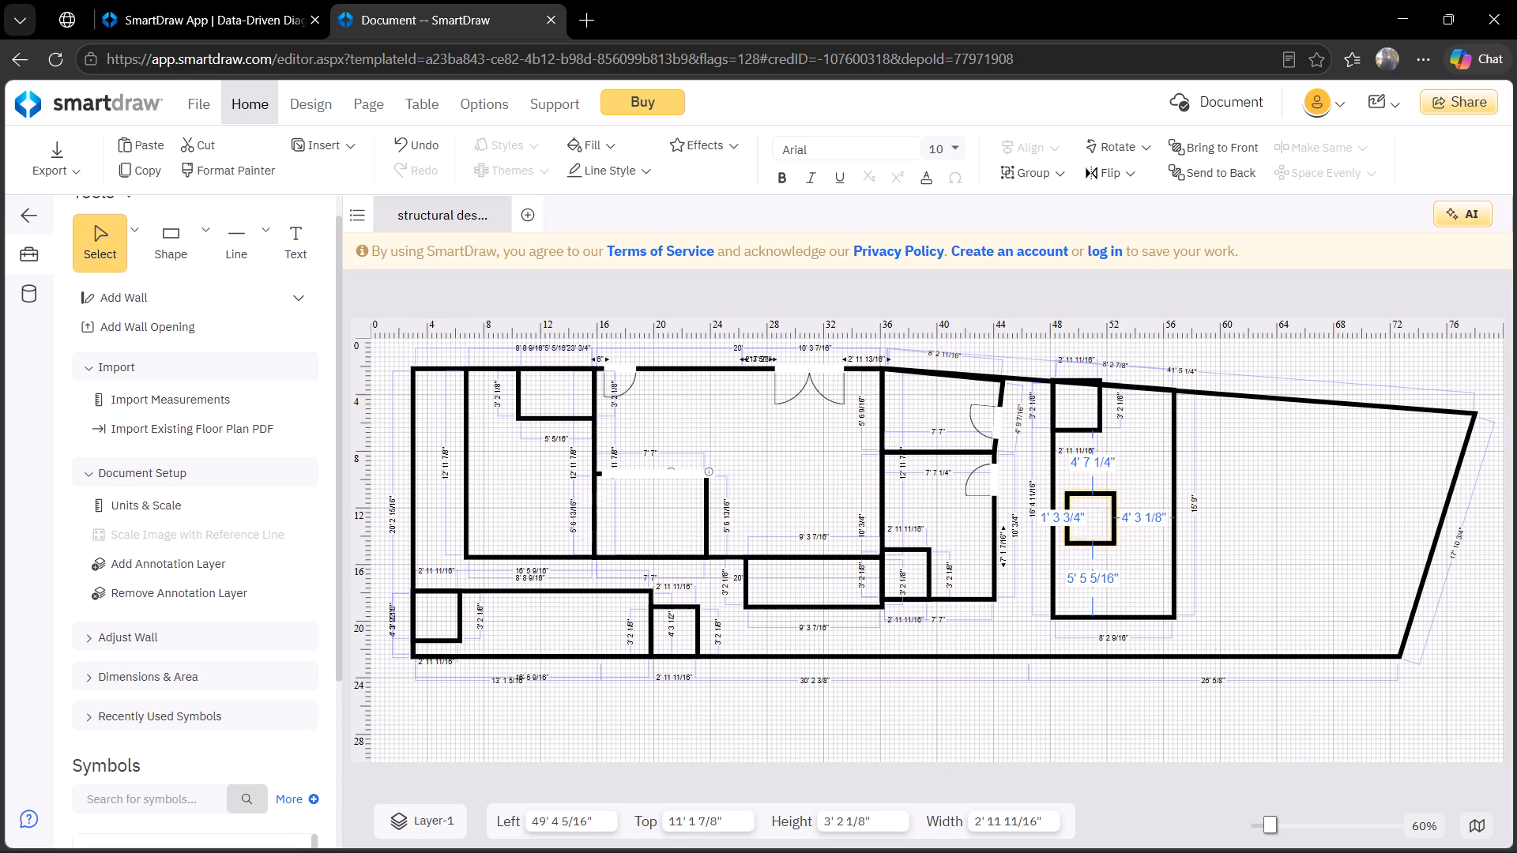
drag(1115, 517, 1106, 585)
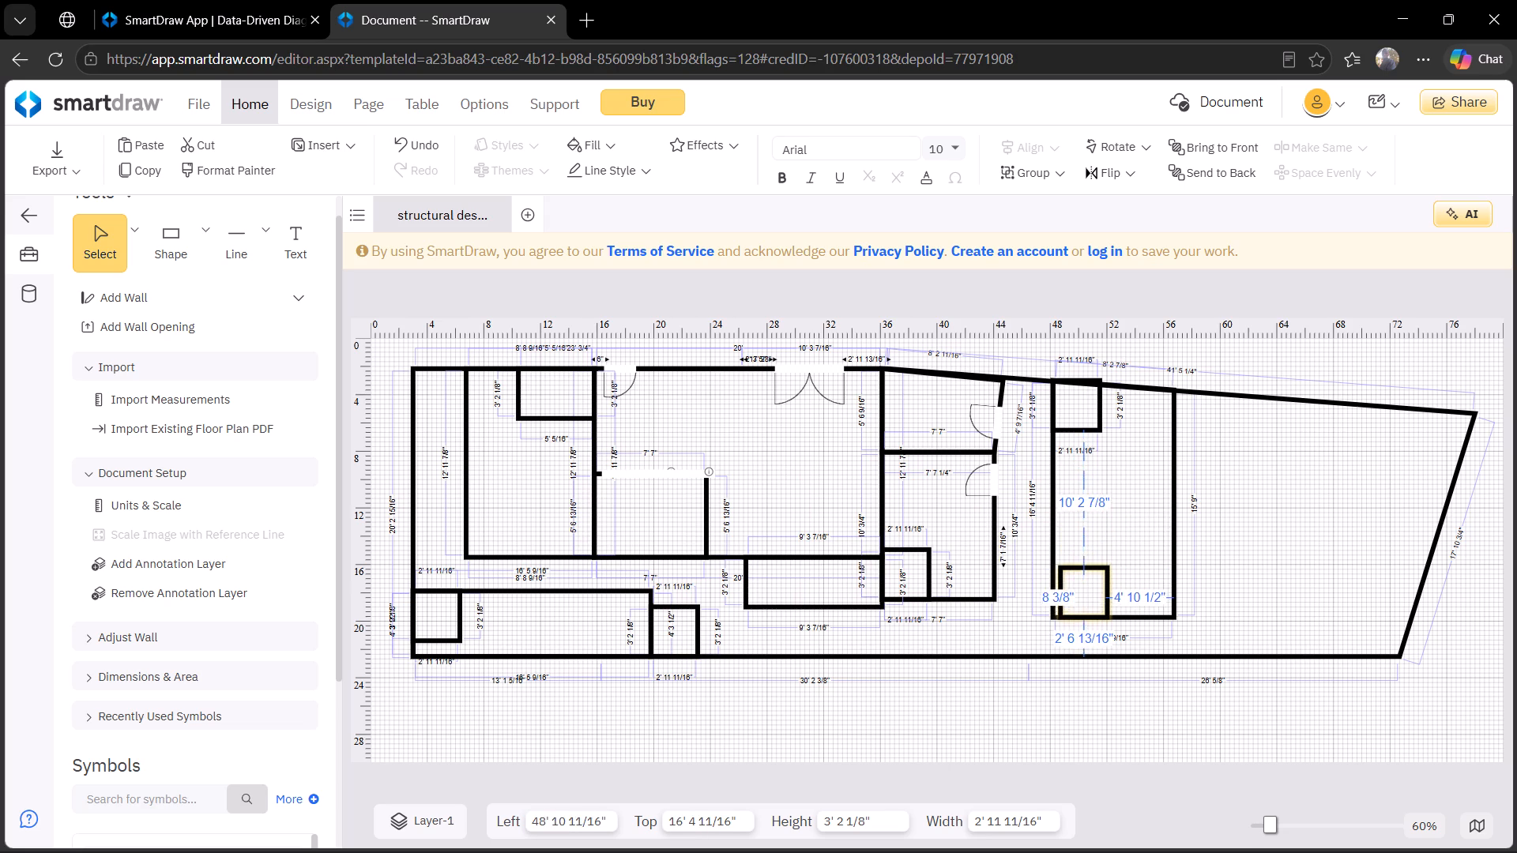
drag(1106, 585, 1101, 585)
Stretch the small room in the new tall room's bottom-left corner to 6' wide and about 4' 10" high.
drag(1103, 592, 1143, 585)
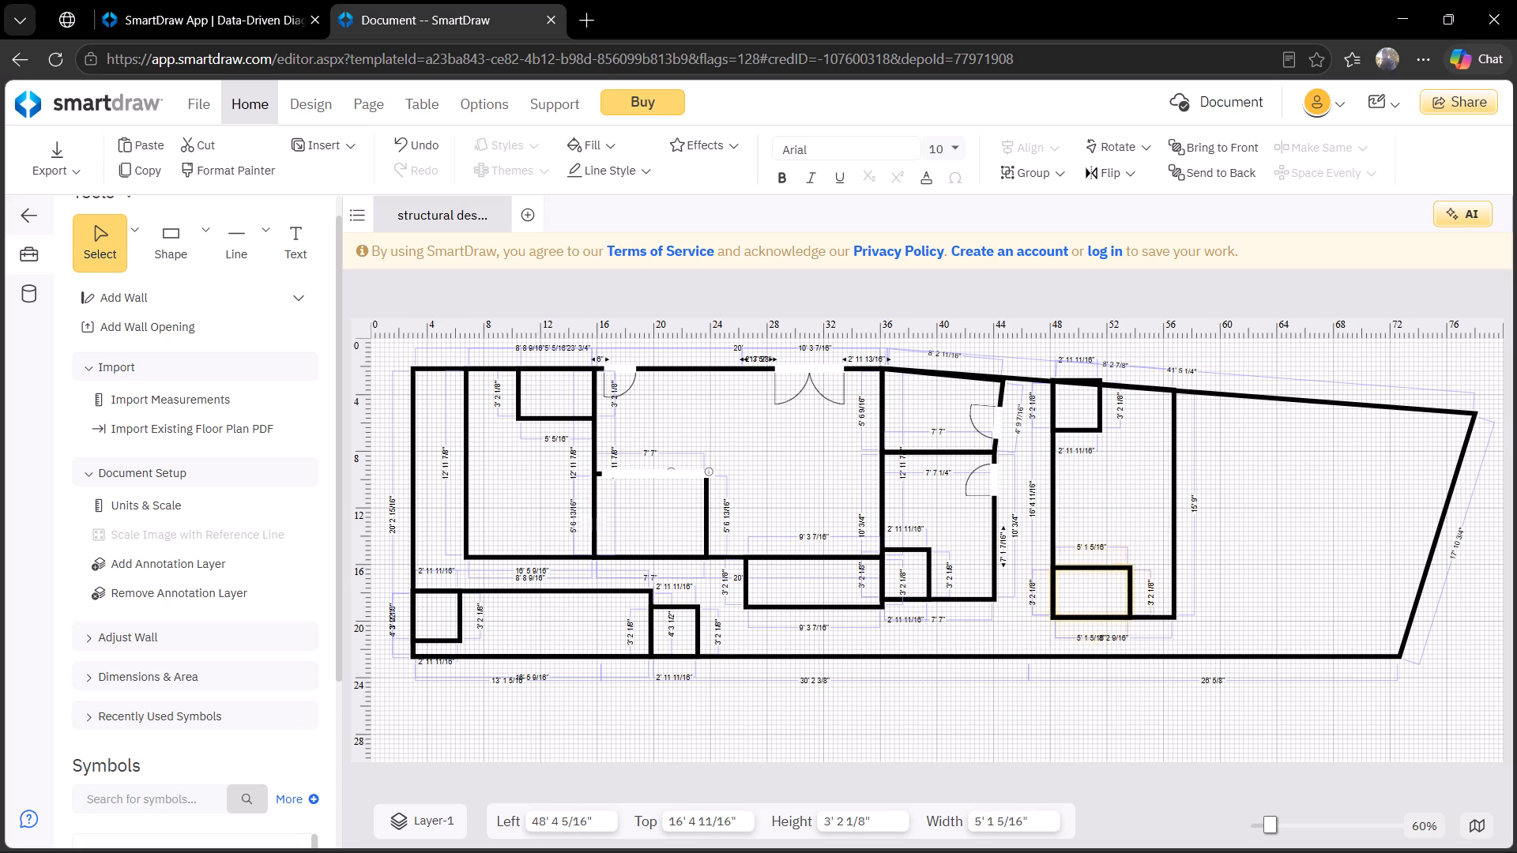
drag(1143, 585, 1149, 584)
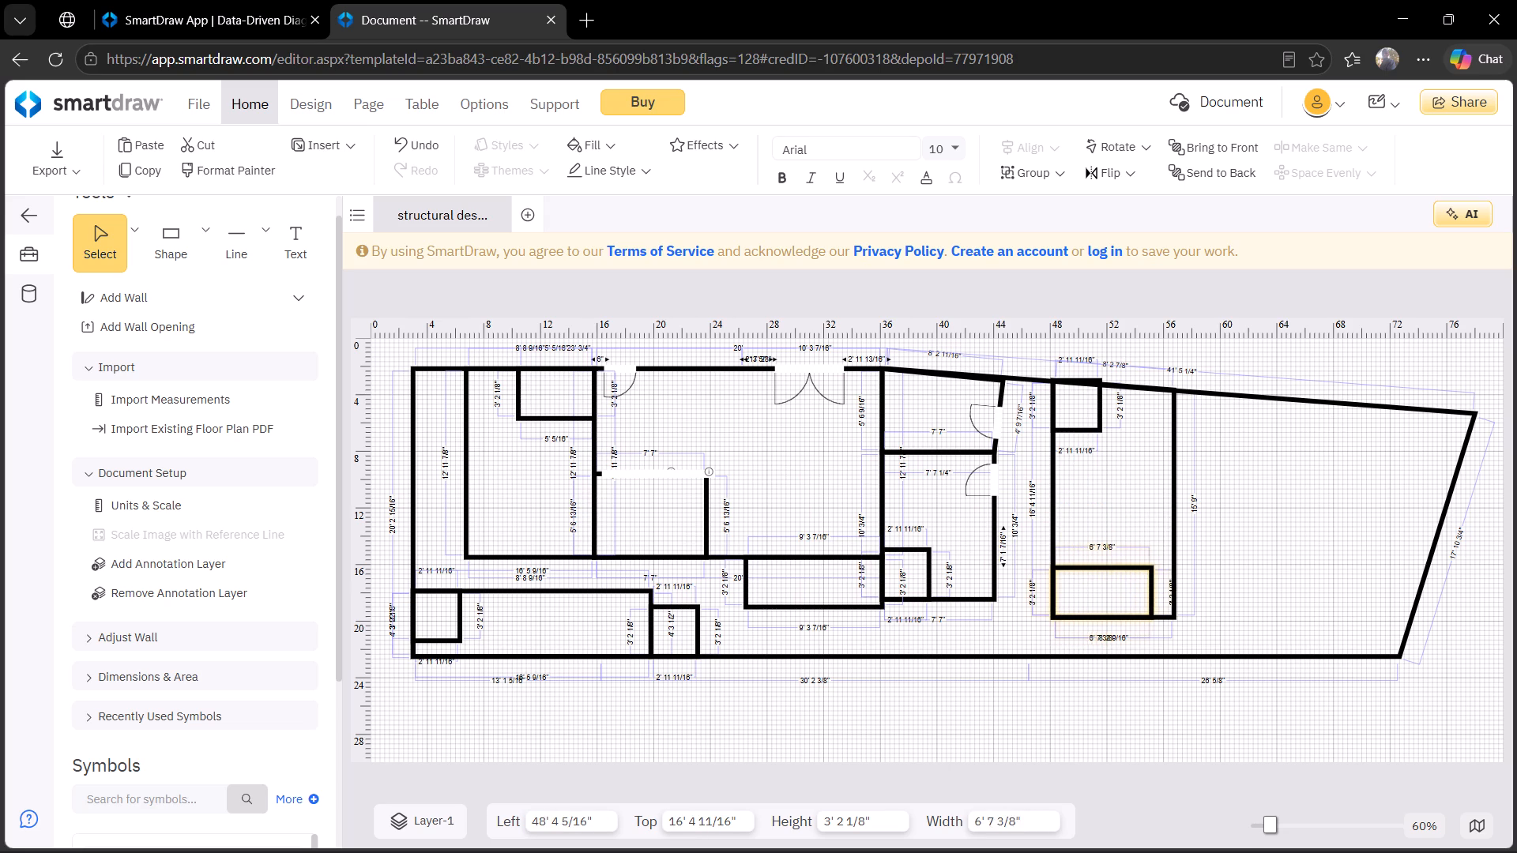
drag(1149, 584, 1145, 584)
drag(1102, 573, 1096, 556)
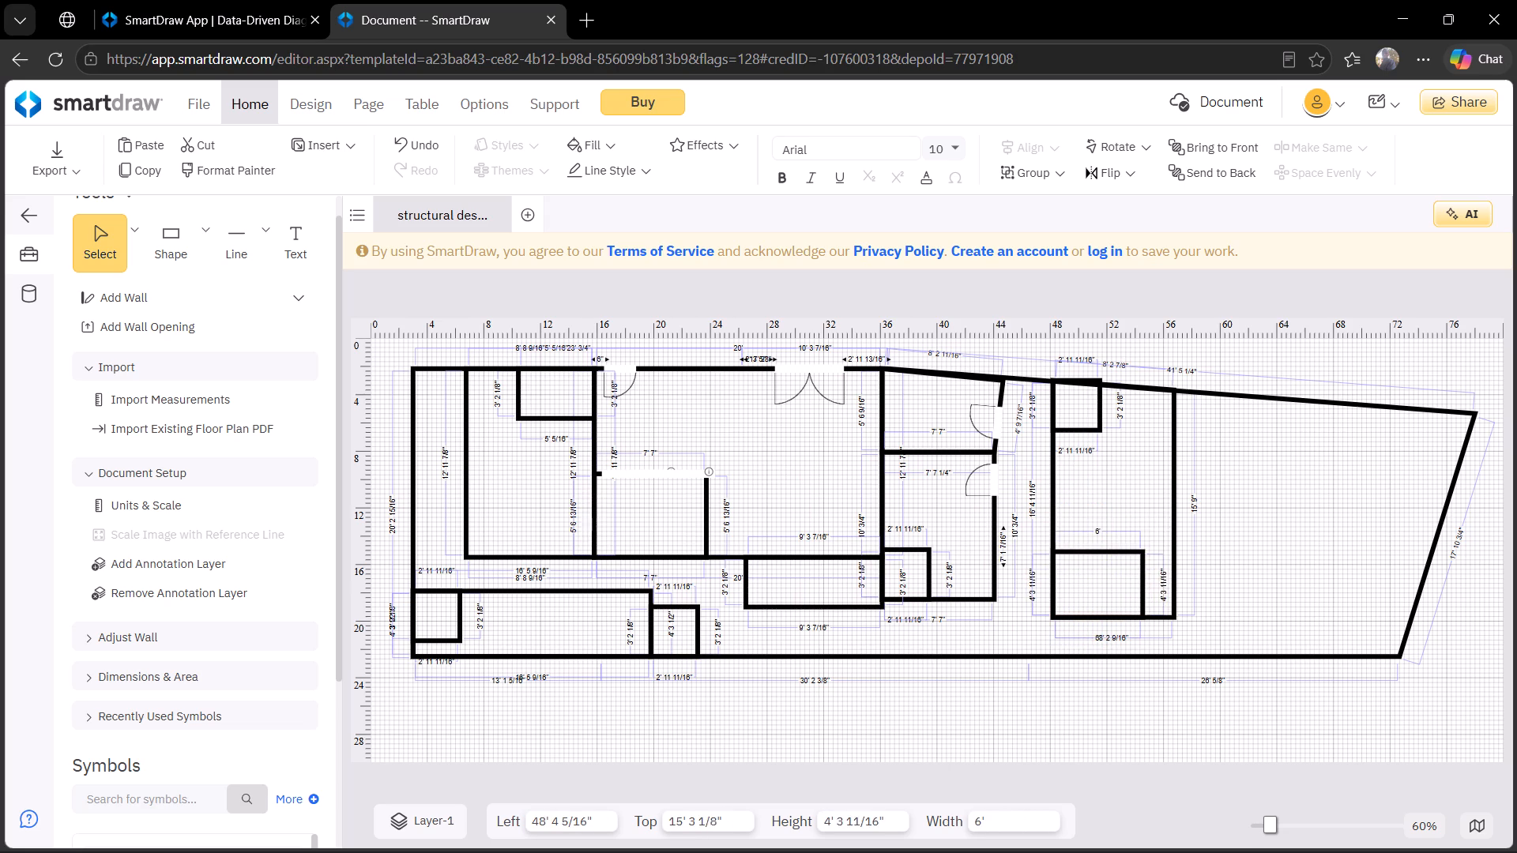
drag(1096, 556, 1094, 550)
click(1218, 505)
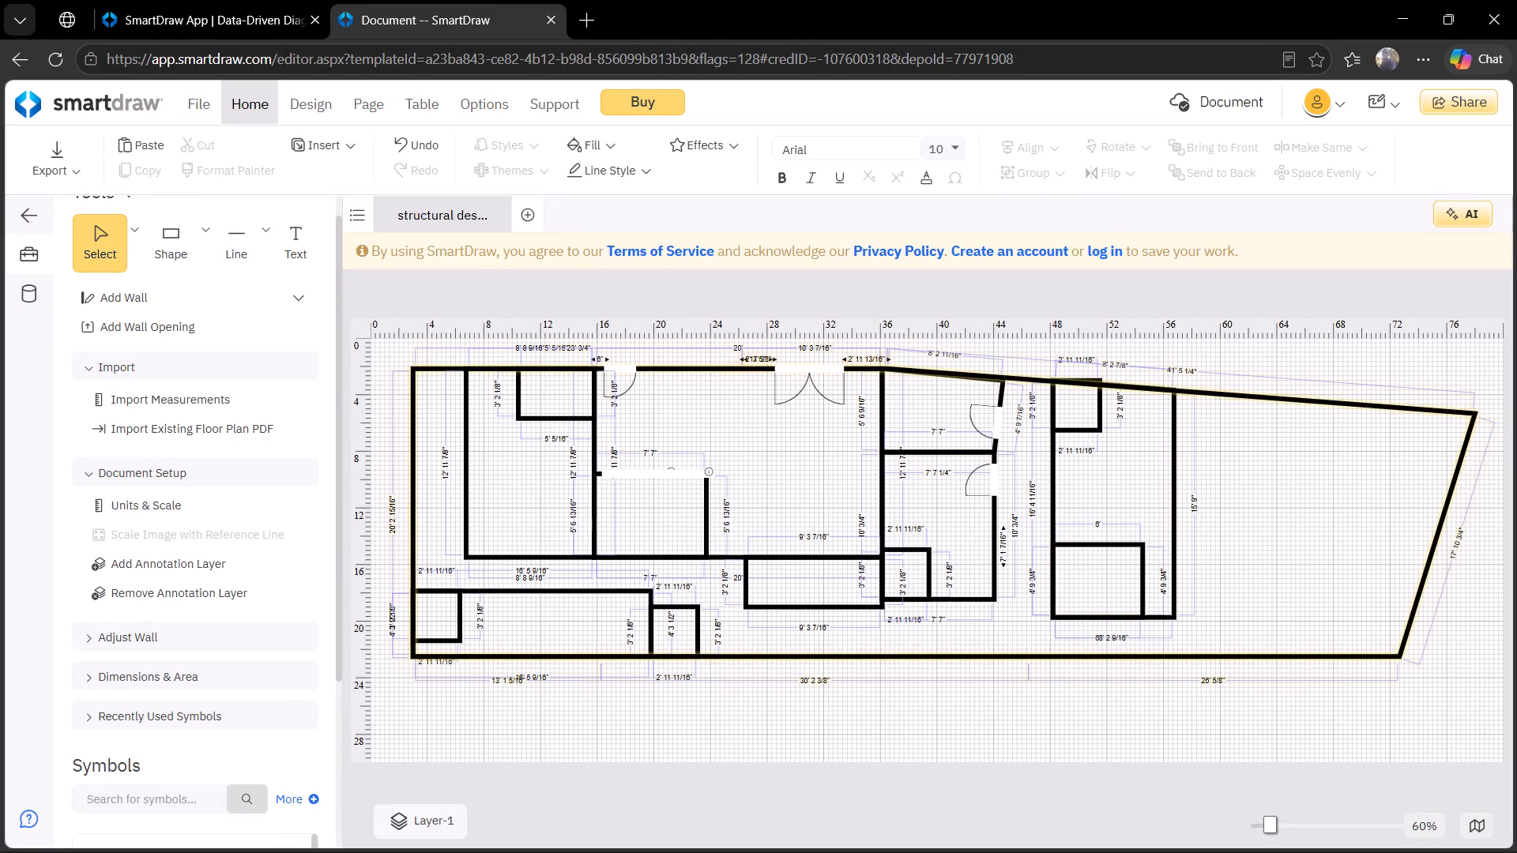
Lower the top-right corner of the small room in the new tall room's top-left corner onto the sloped wall.
click(1096, 392)
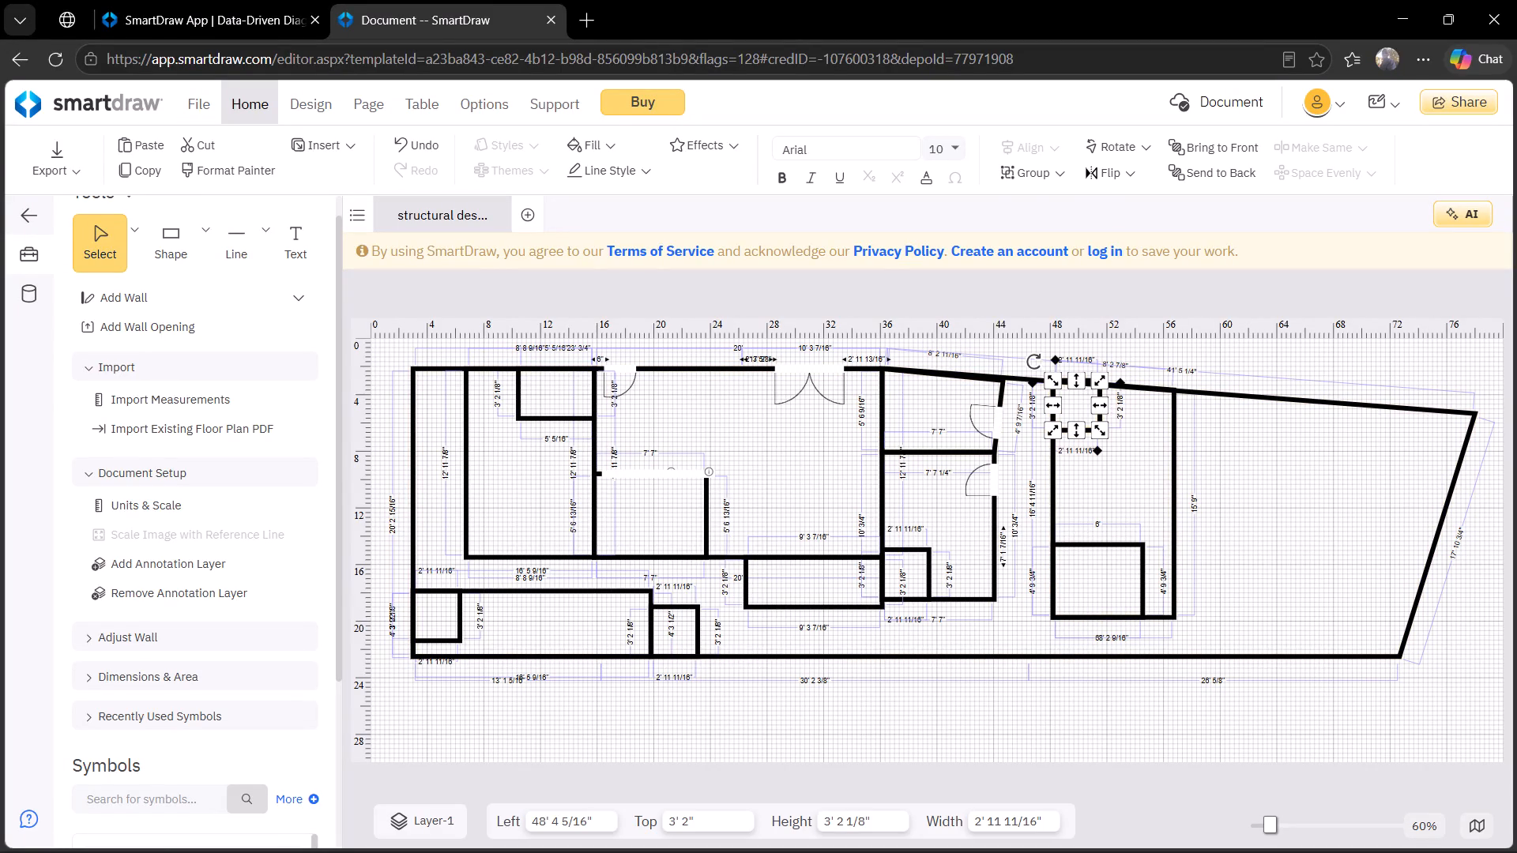
drag(1102, 377, 1109, 388)
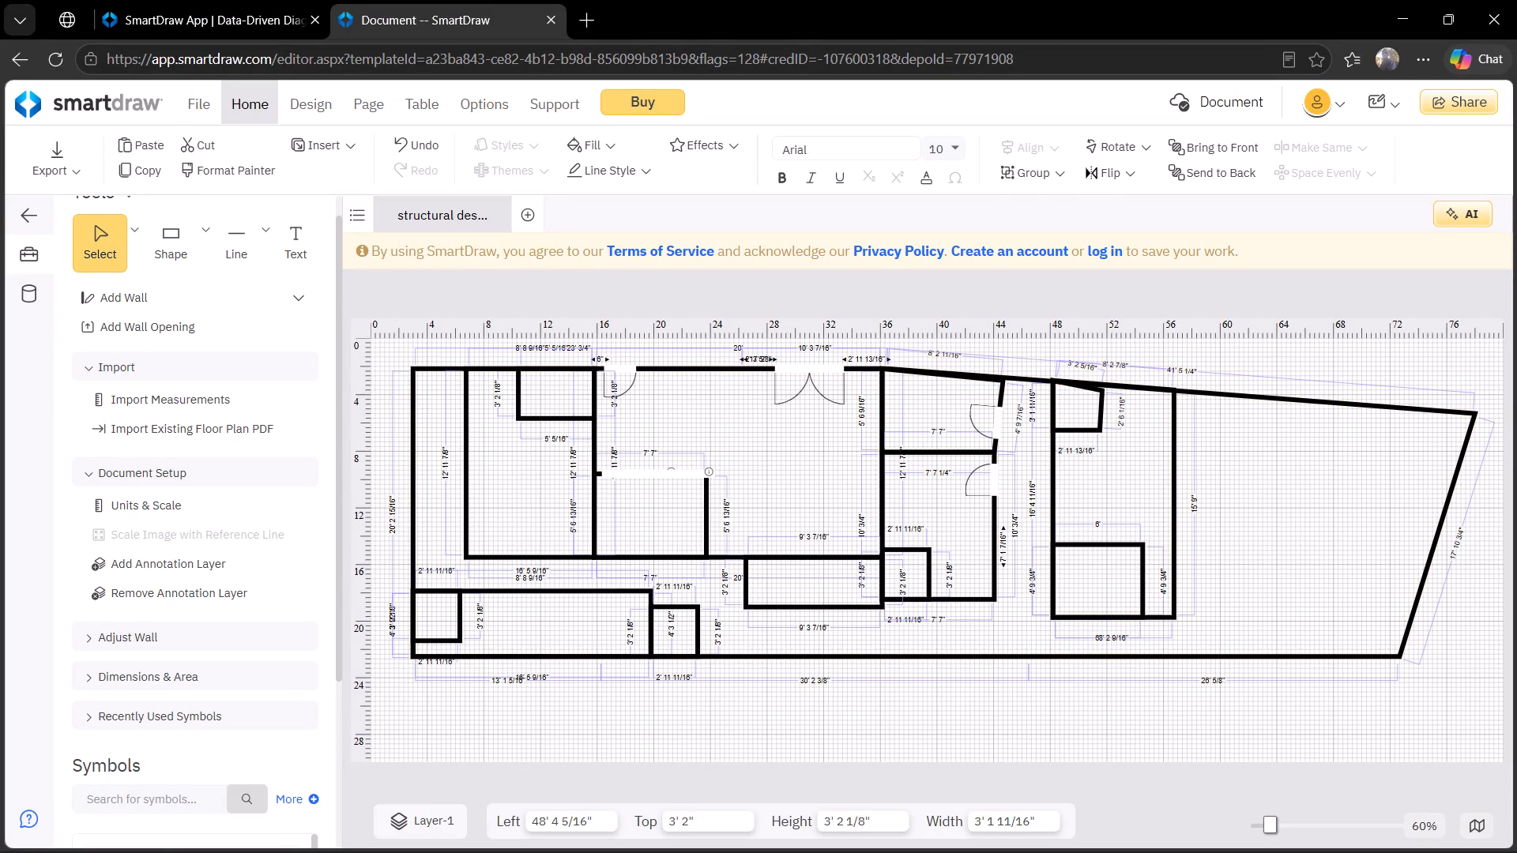
drag(1109, 388, 1109, 385)
click(1242, 457)
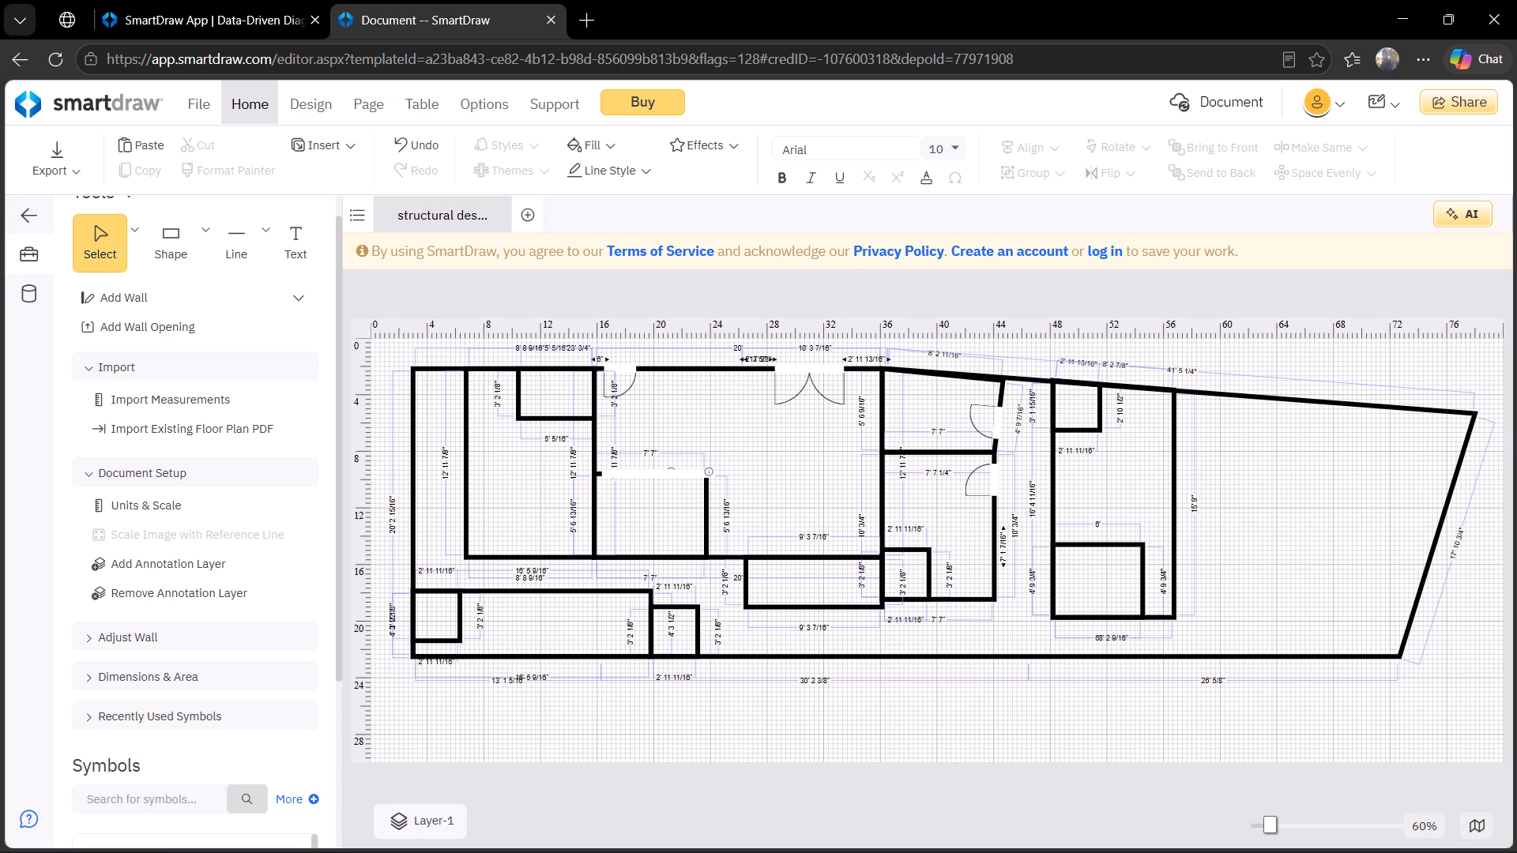
Paste another small square room and place it against the right side of the new tall room, just under the sloped wall.
click(1319, 549)
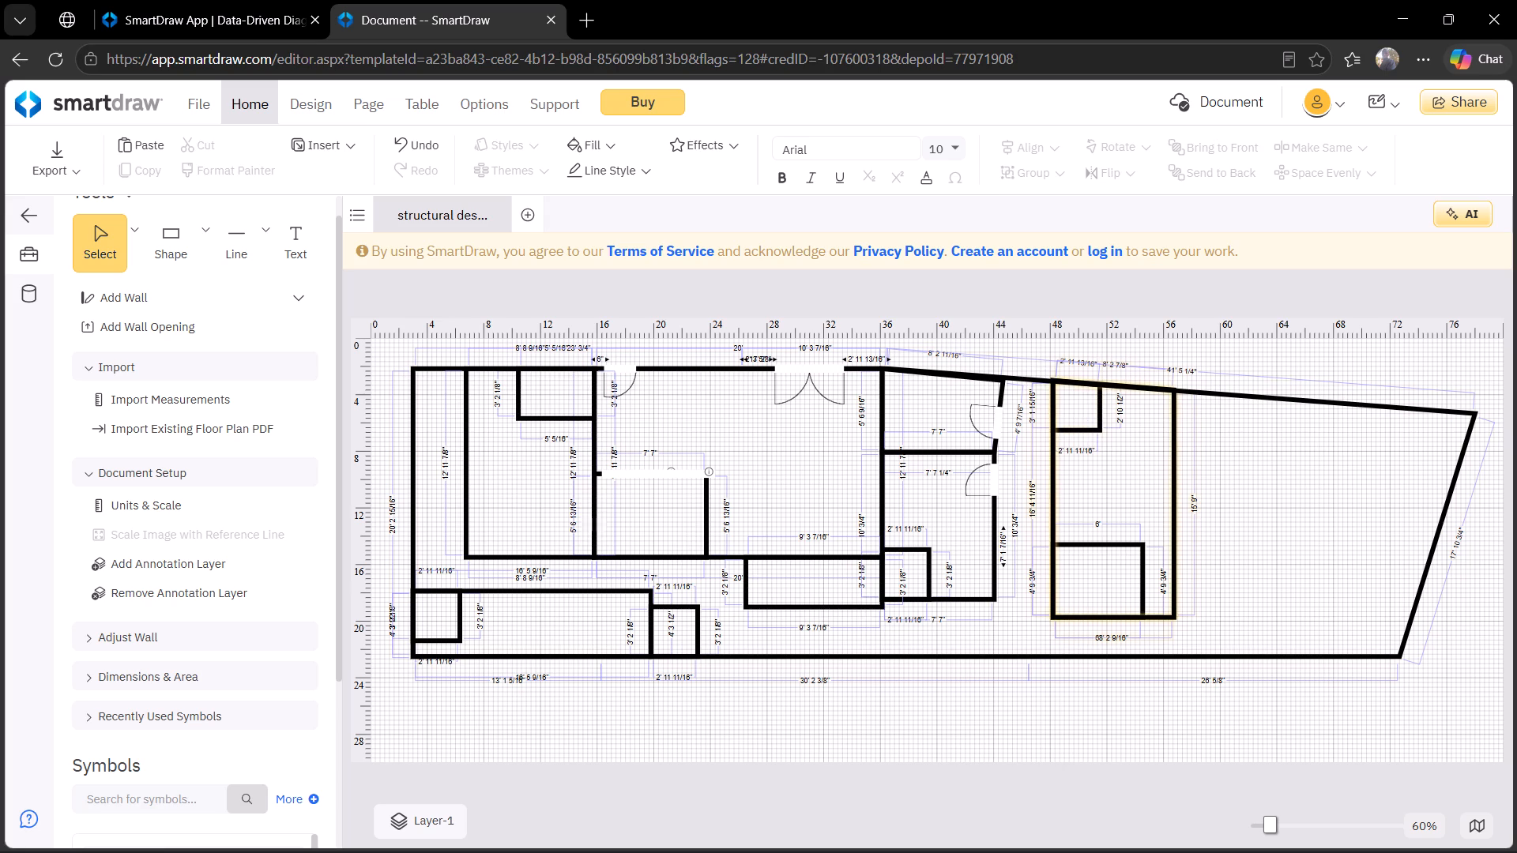
click(1227, 529)
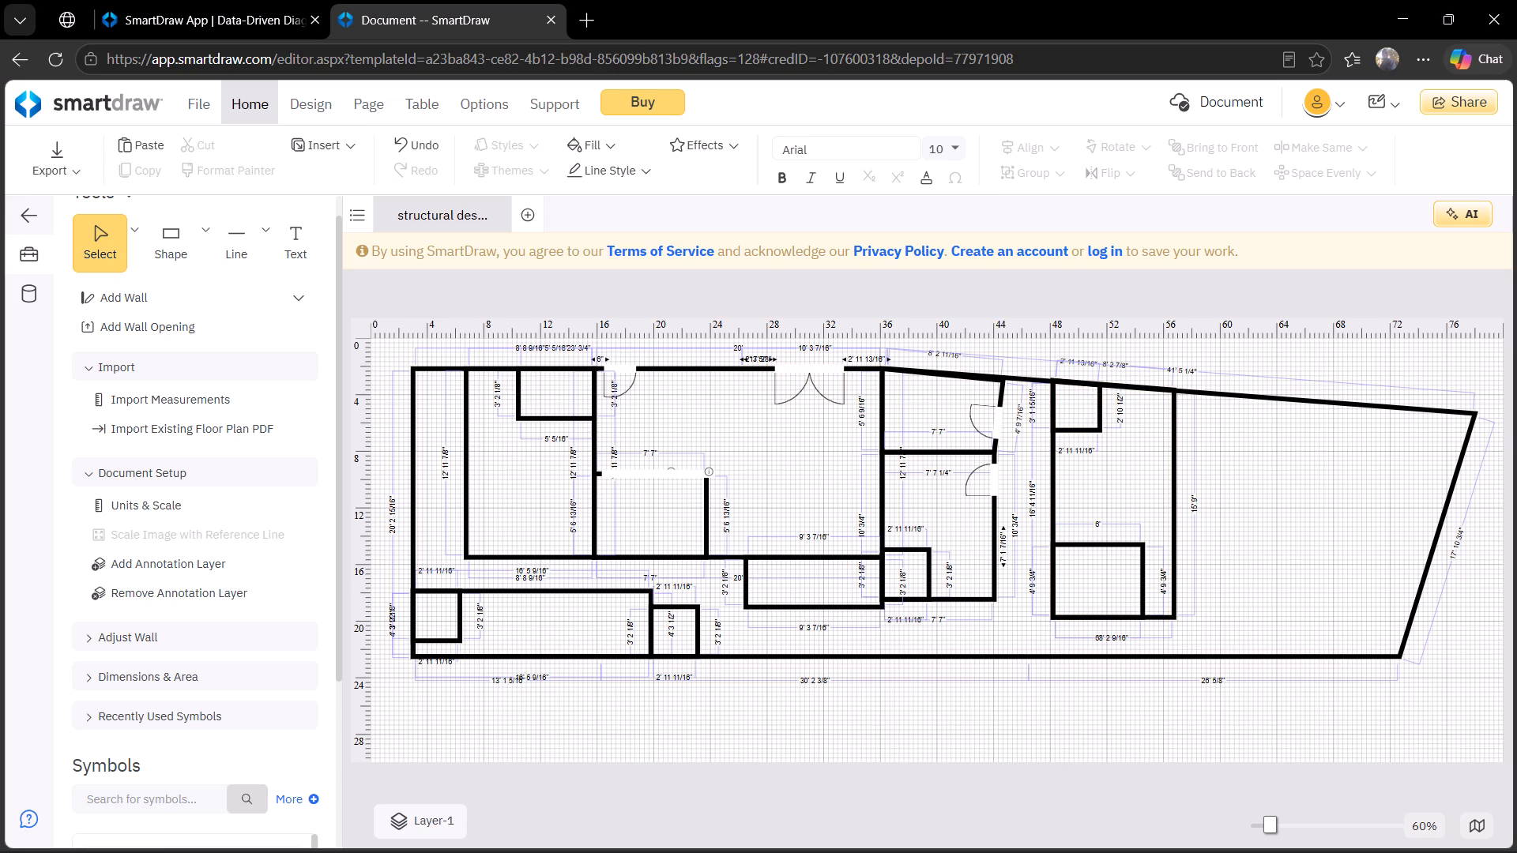
key(ctrl+v)
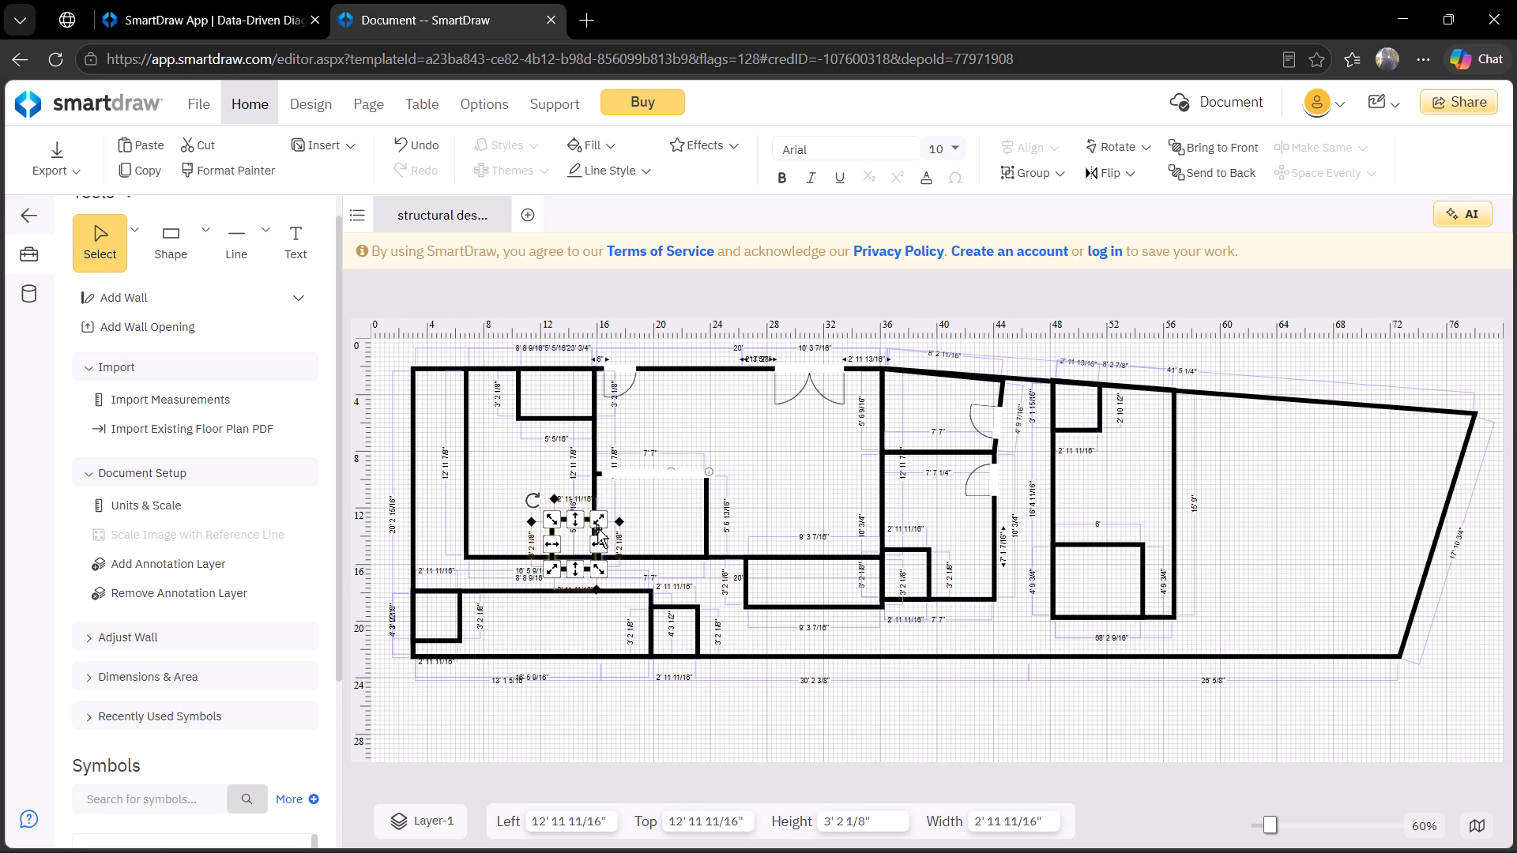
drag(597, 528, 1169, 522)
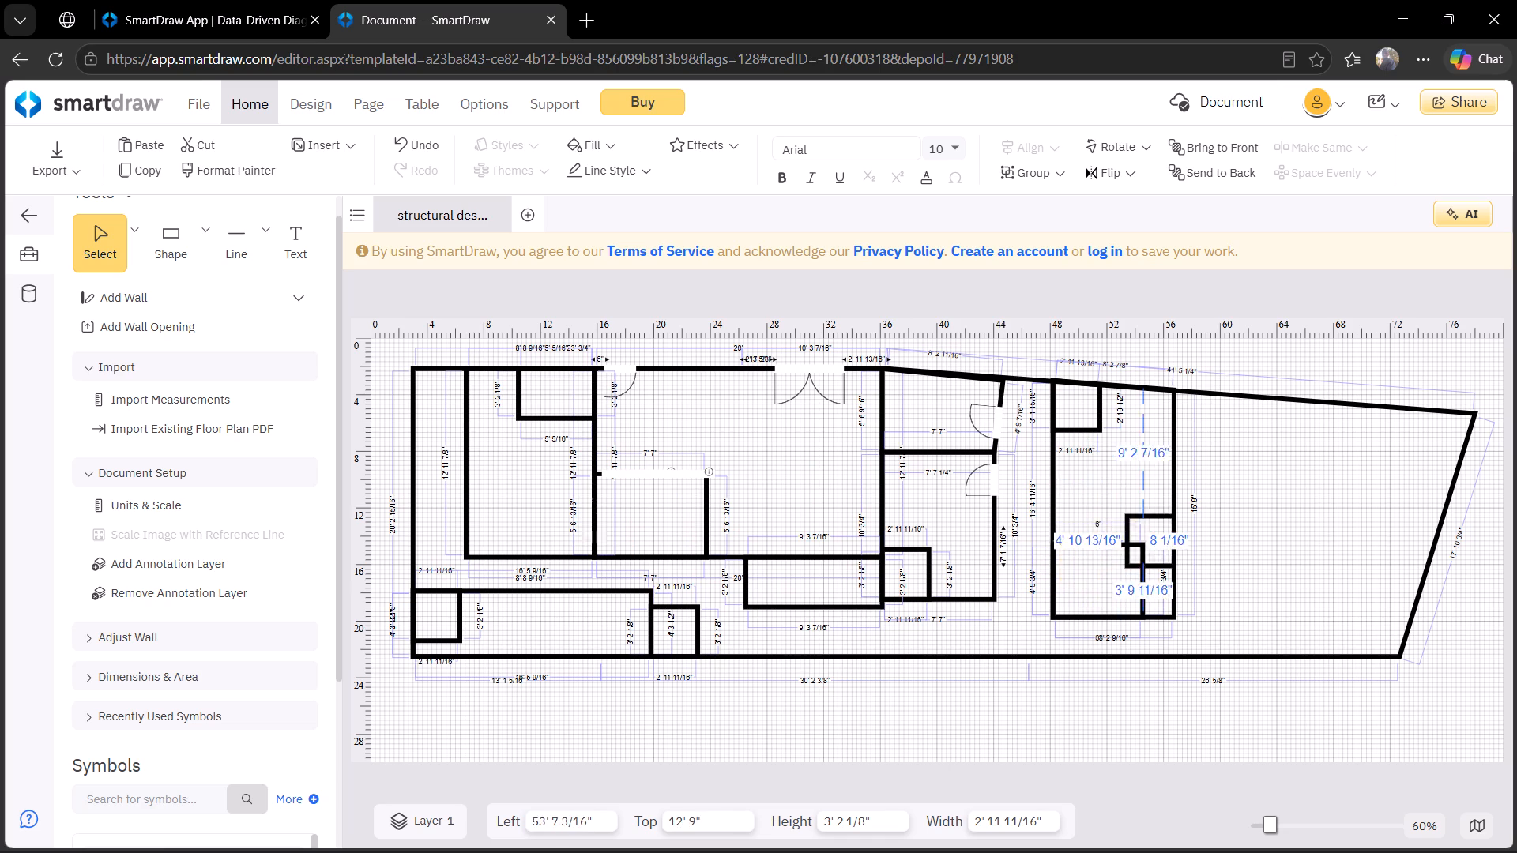
drag(1169, 522, 1214, 406)
click(1319, 505)
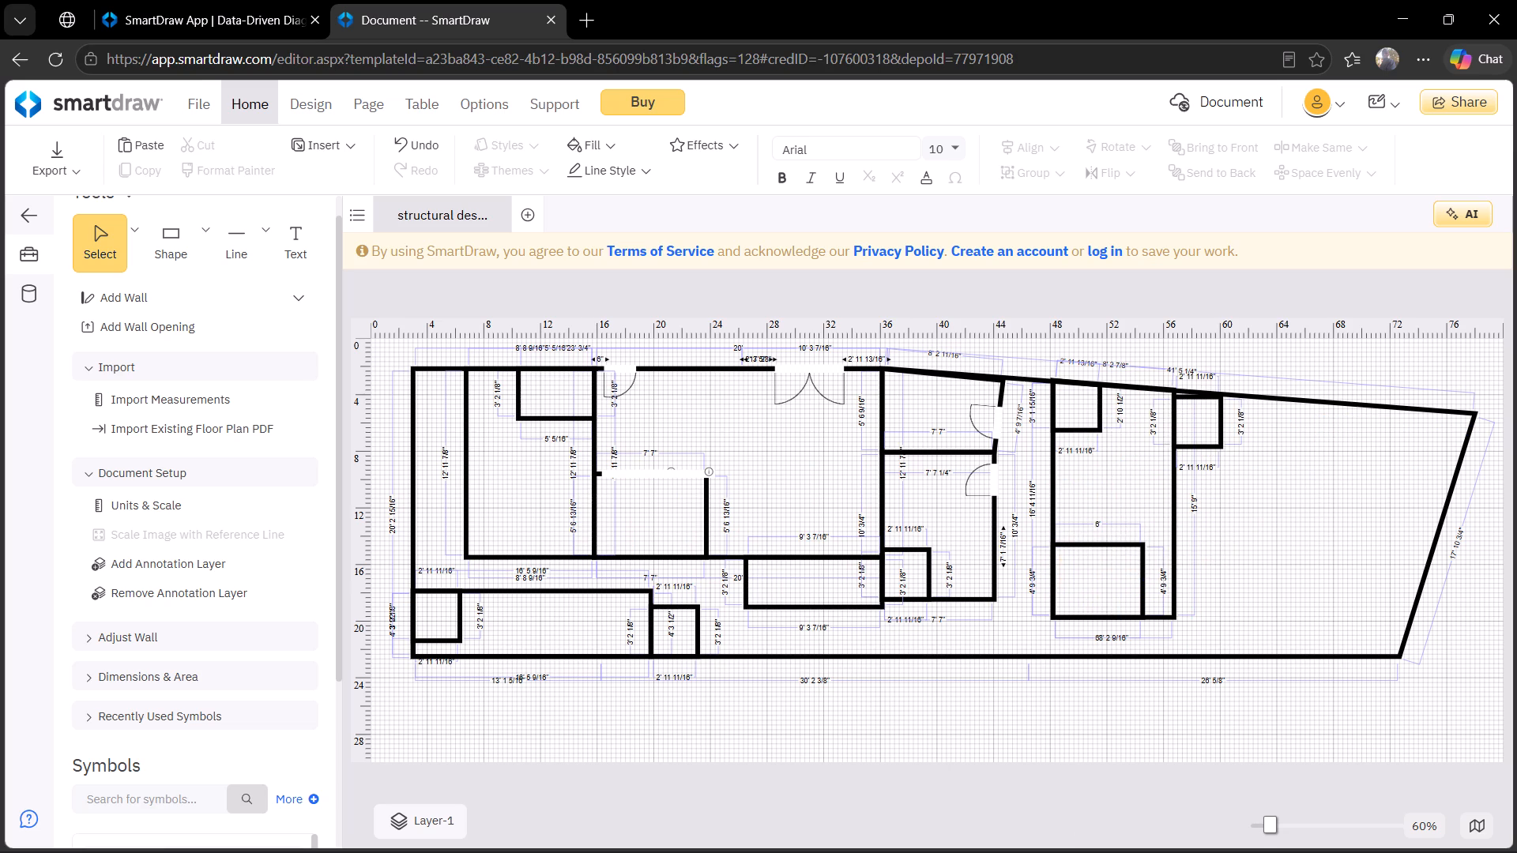
Raise the top-left corner of the newly pasted small room onto the sloped wall.
click(1184, 397)
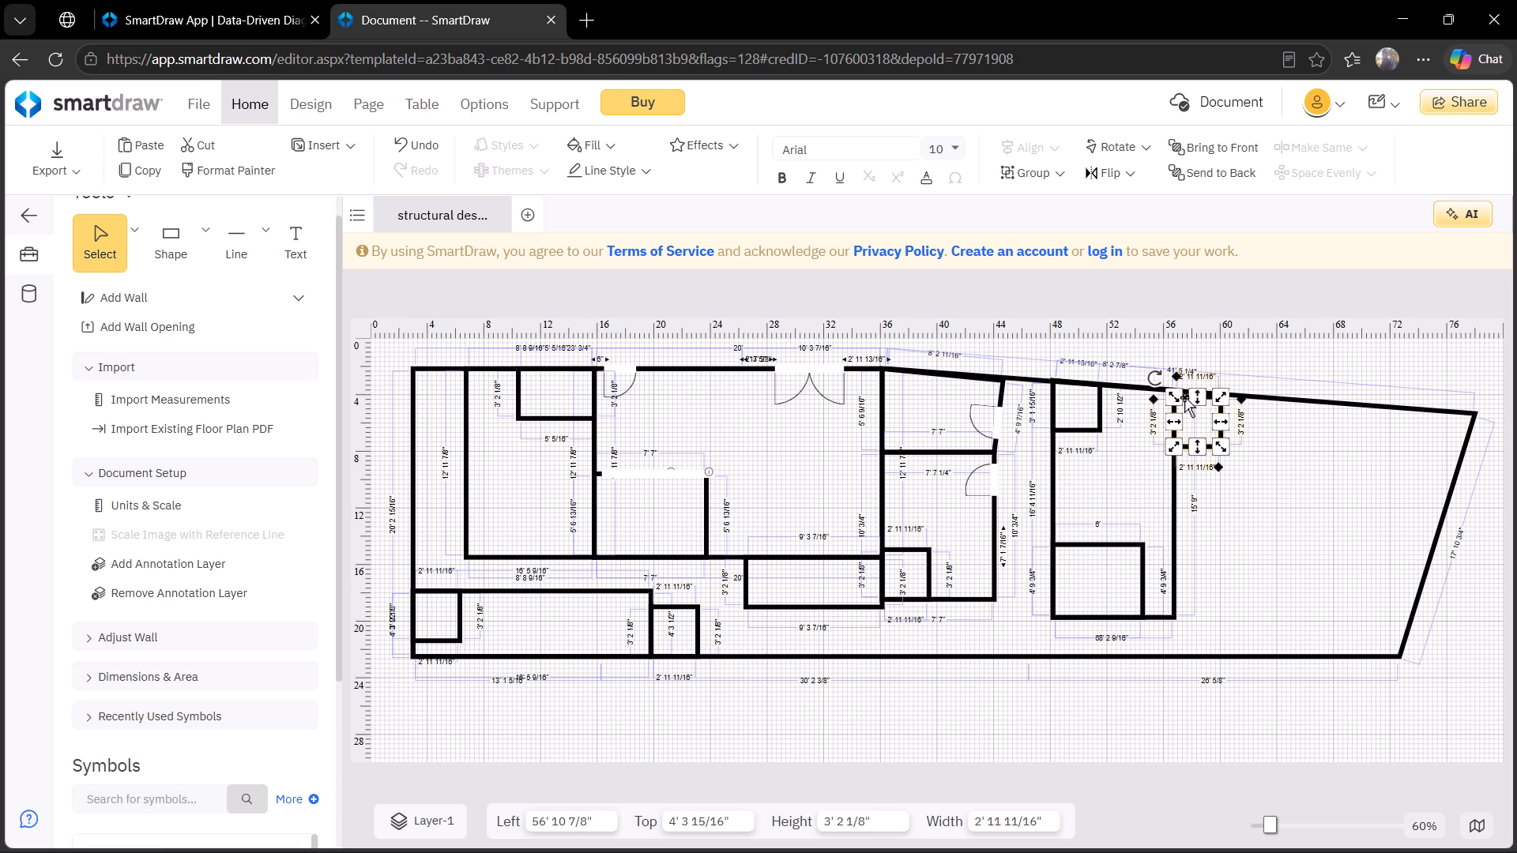
click(1173, 396)
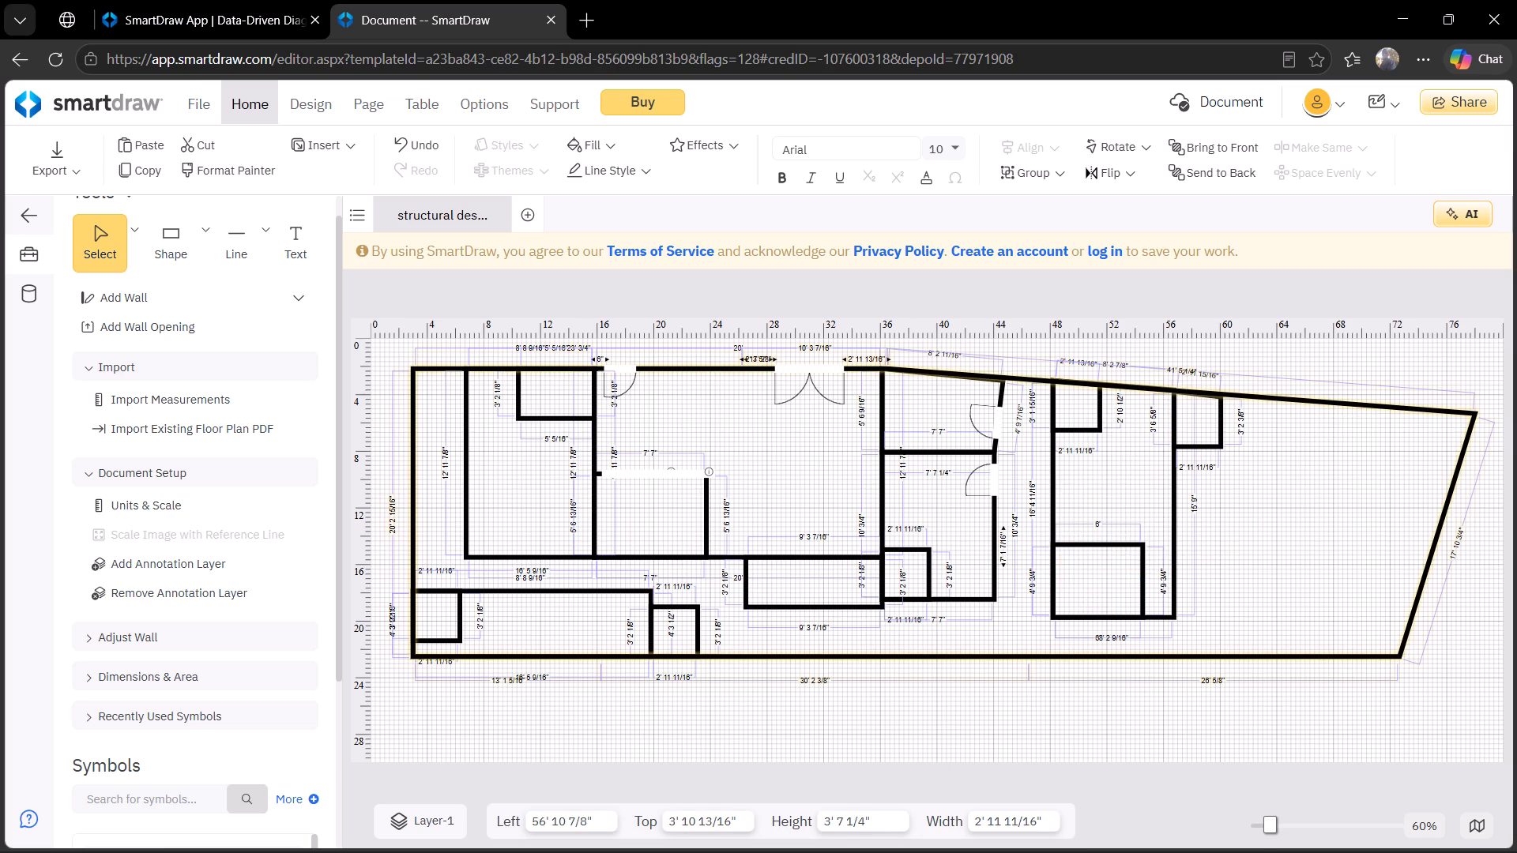
click(1342, 517)
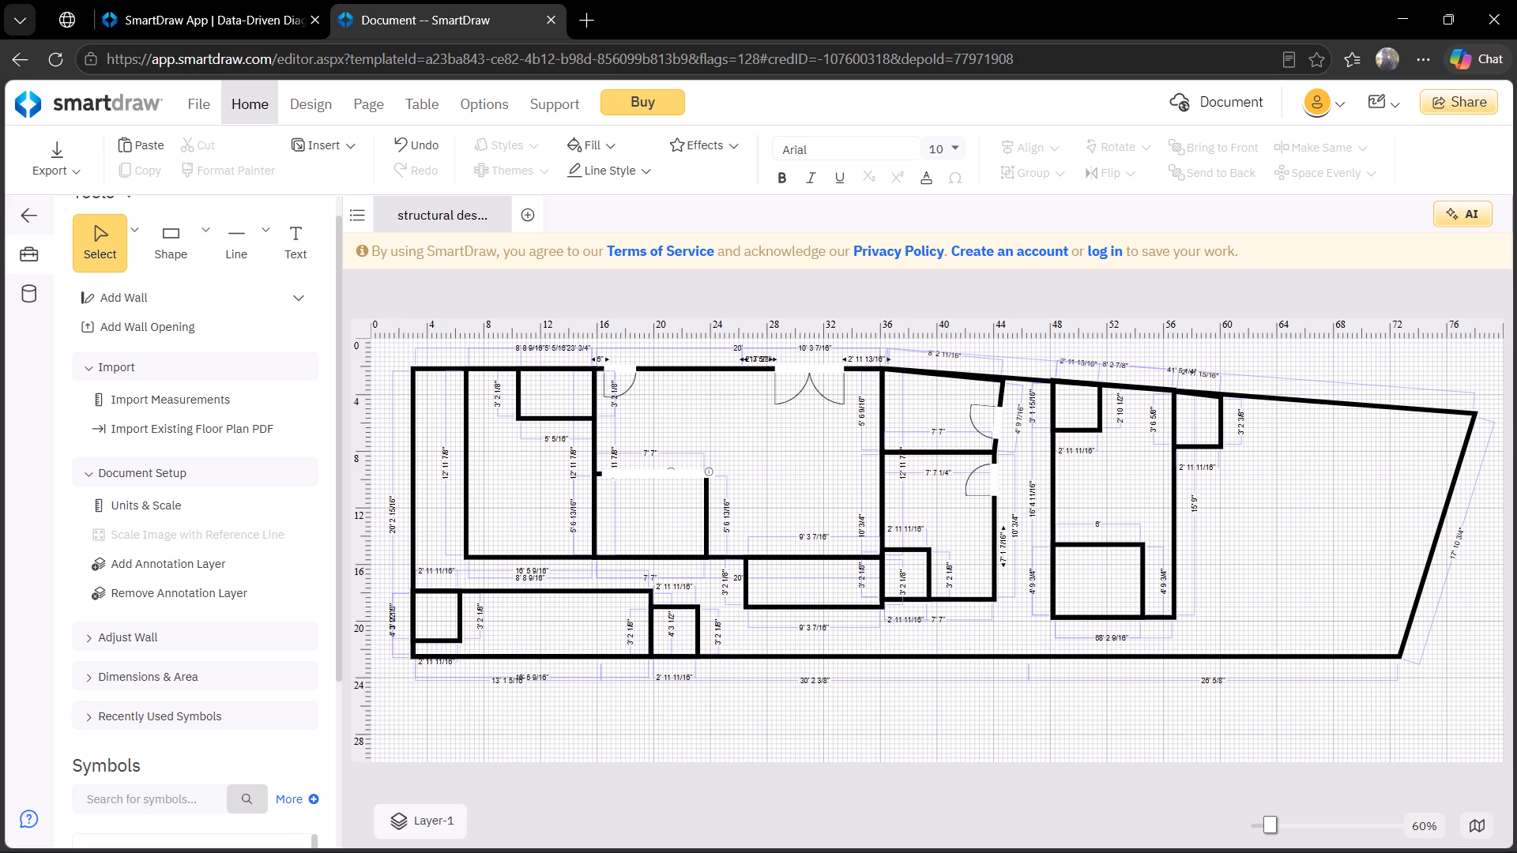
Stretch the new corner room toward the slanted right wall to about 18' 11 3/4" wide.
click(1224, 443)
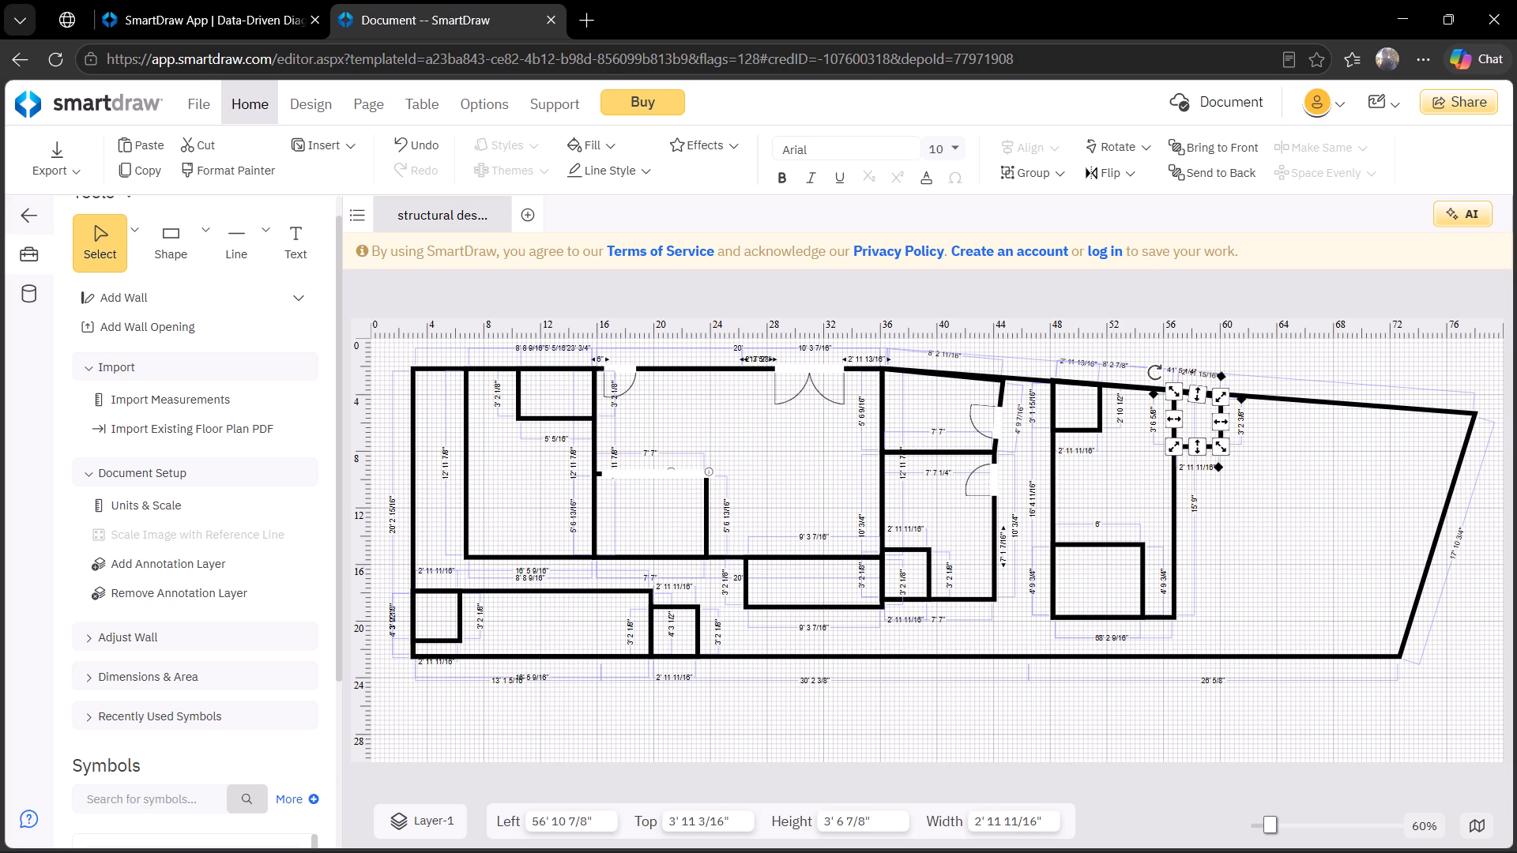
drag(1224, 443, 1511, 419)
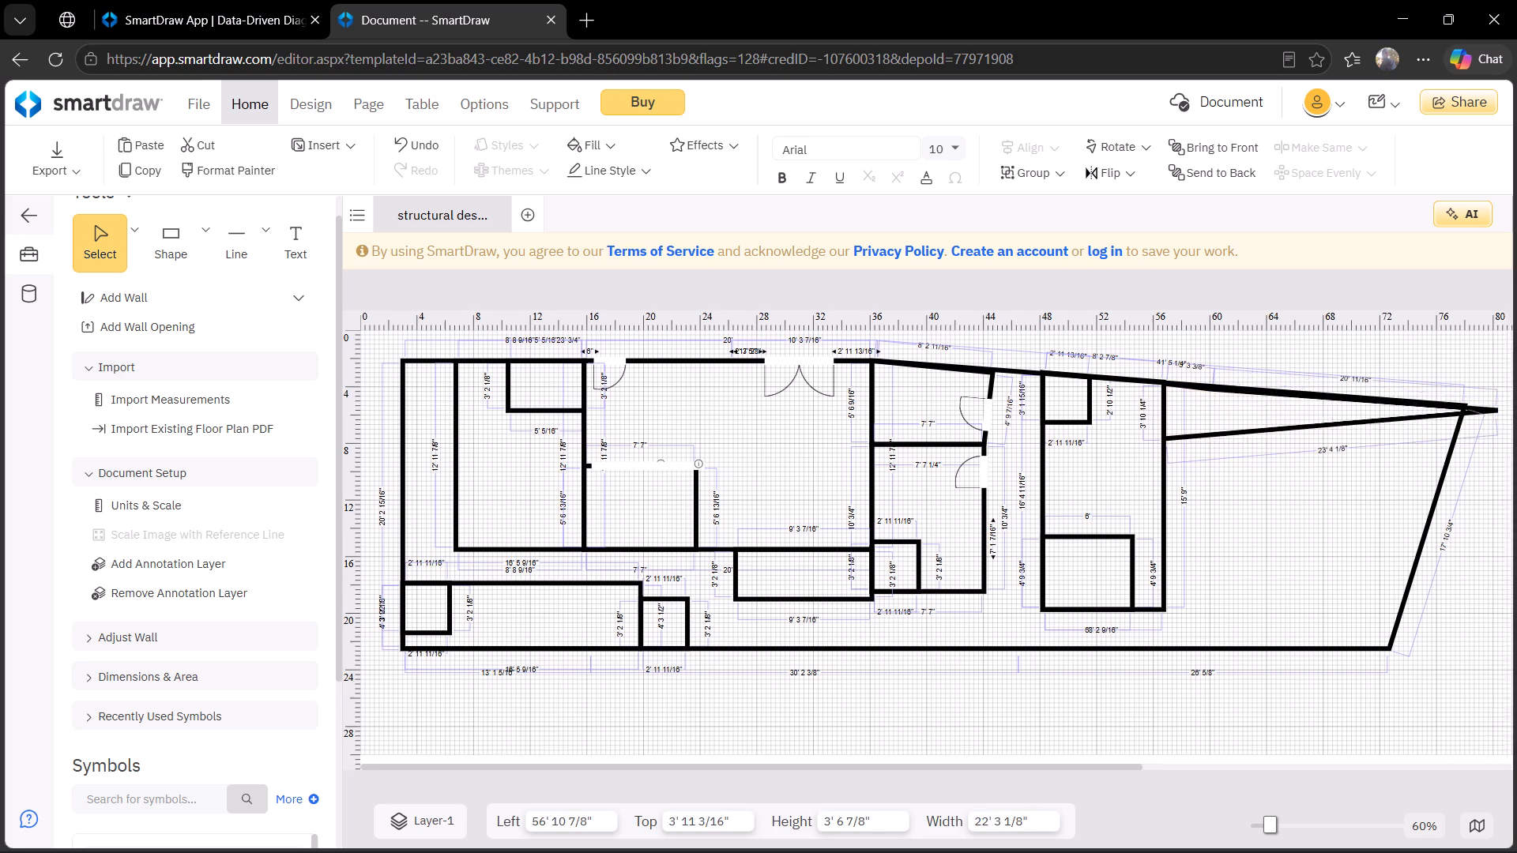
drag(1511, 419, 1327, 446)
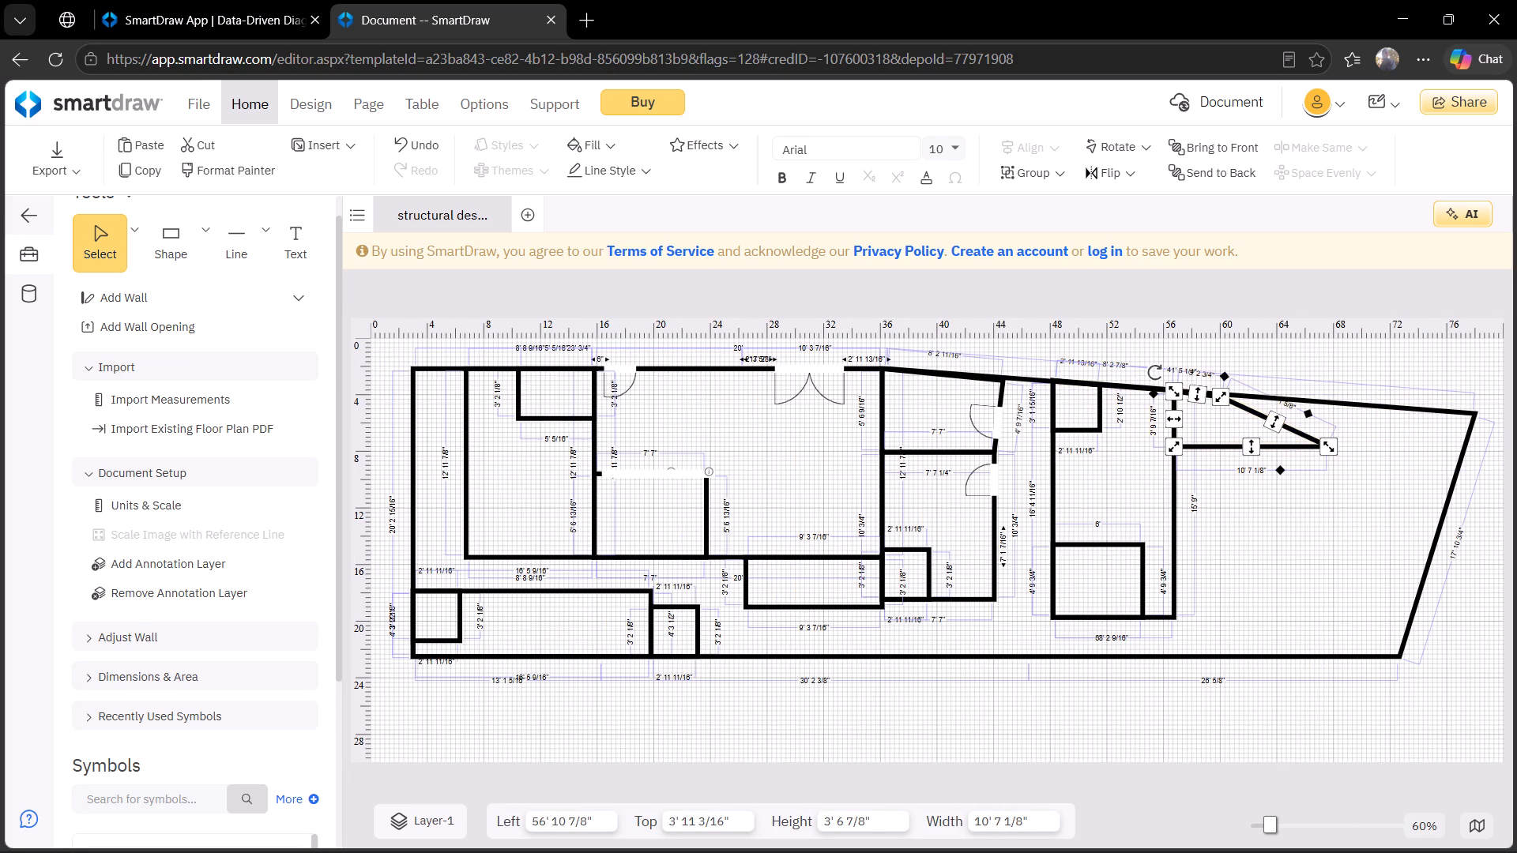
drag(1280, 426, 1308, 389)
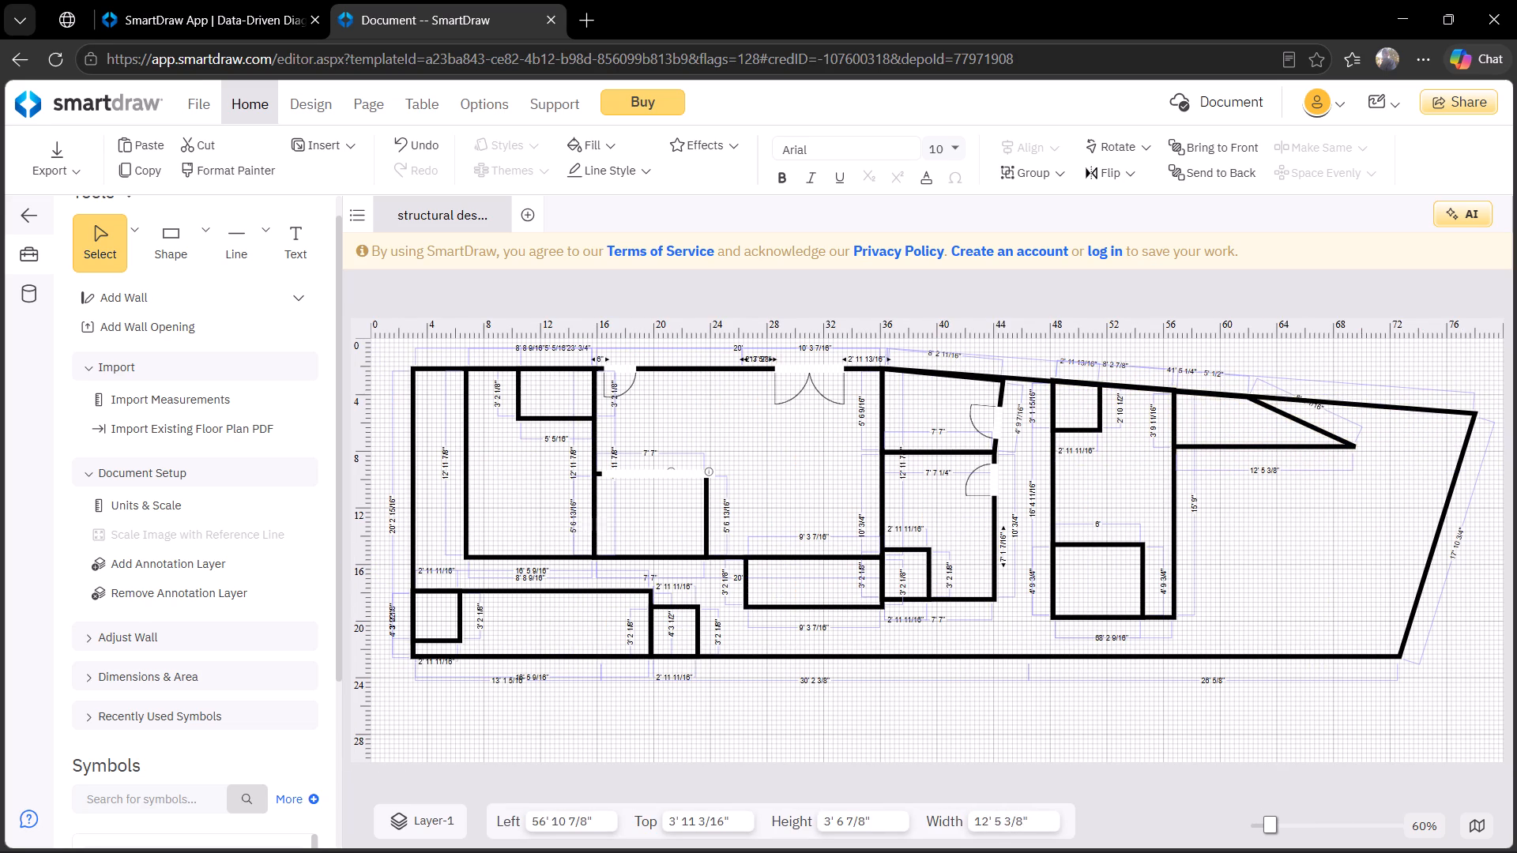
drag(1308, 389, 1394, 400)
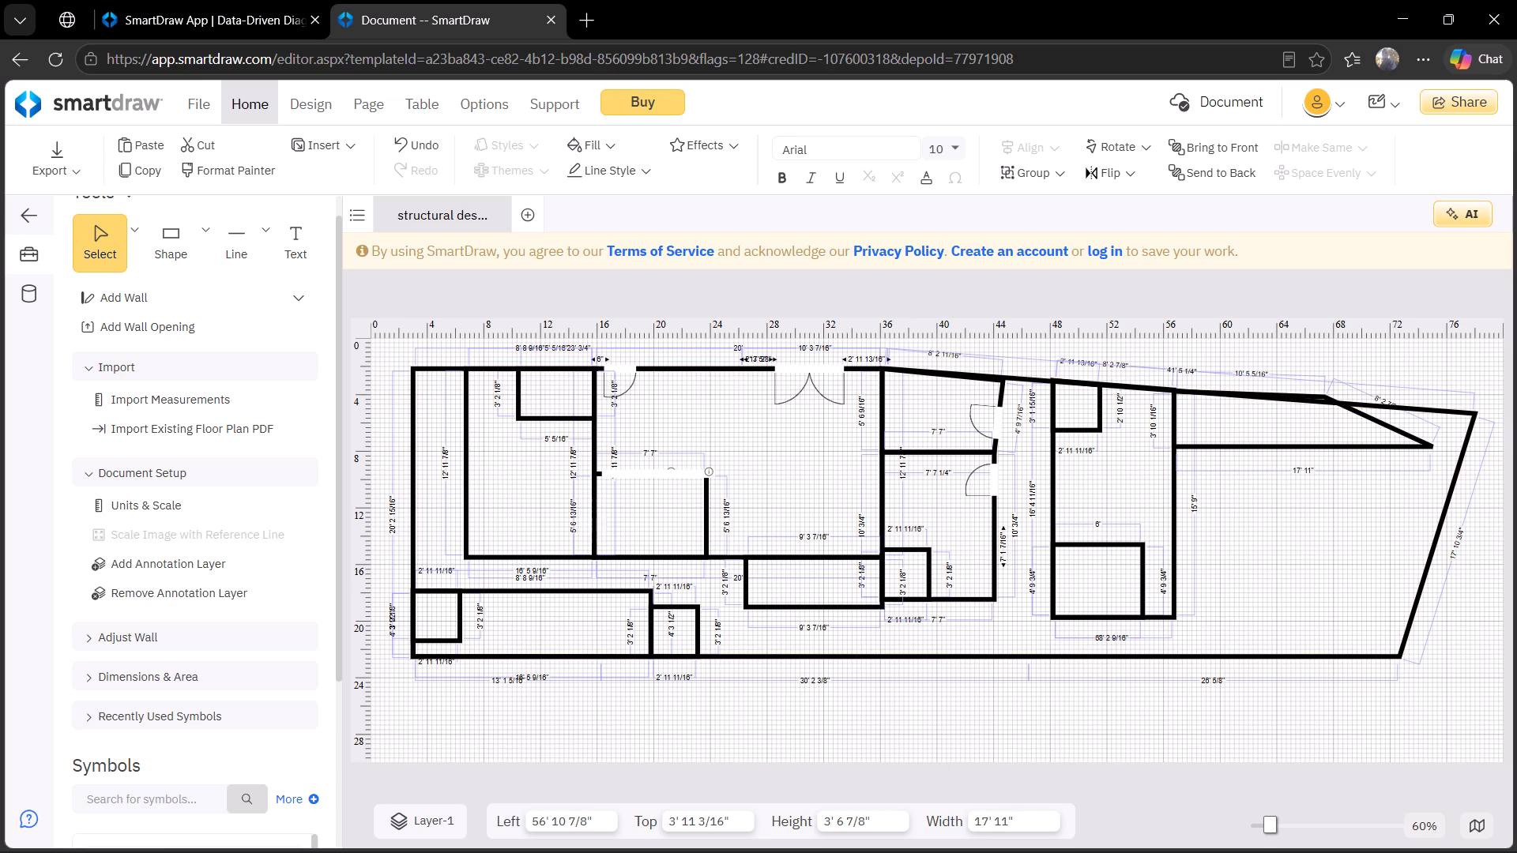
drag(1394, 400, 1400, 415)
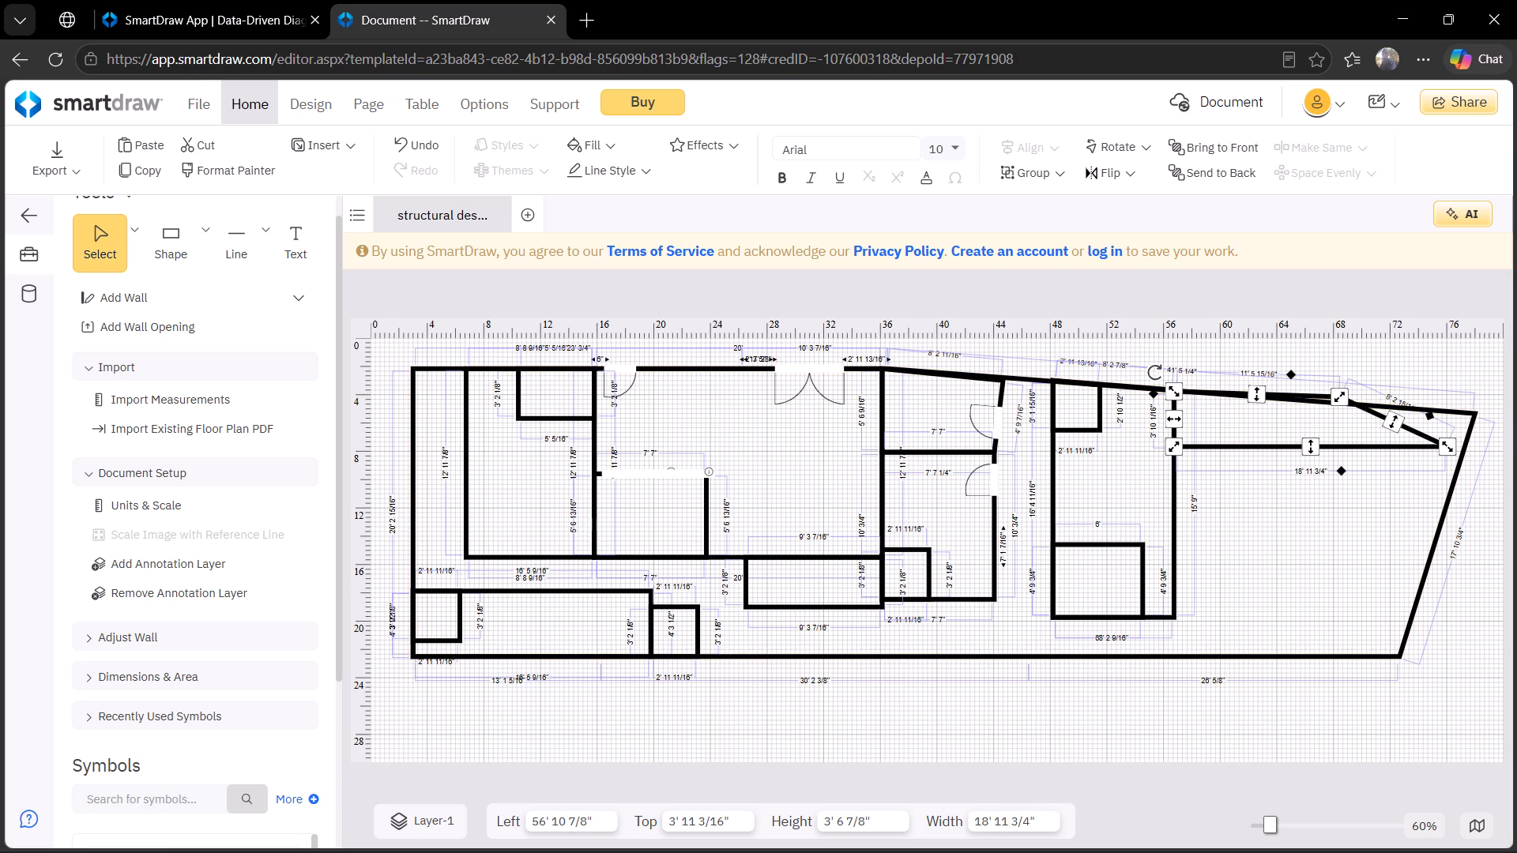
Fit the stretched room's top-right and bottom-right corners to the outline's right corner and slanted wall, about 20' 11 1/8" wide.
drag(1338, 397, 1467, 426)
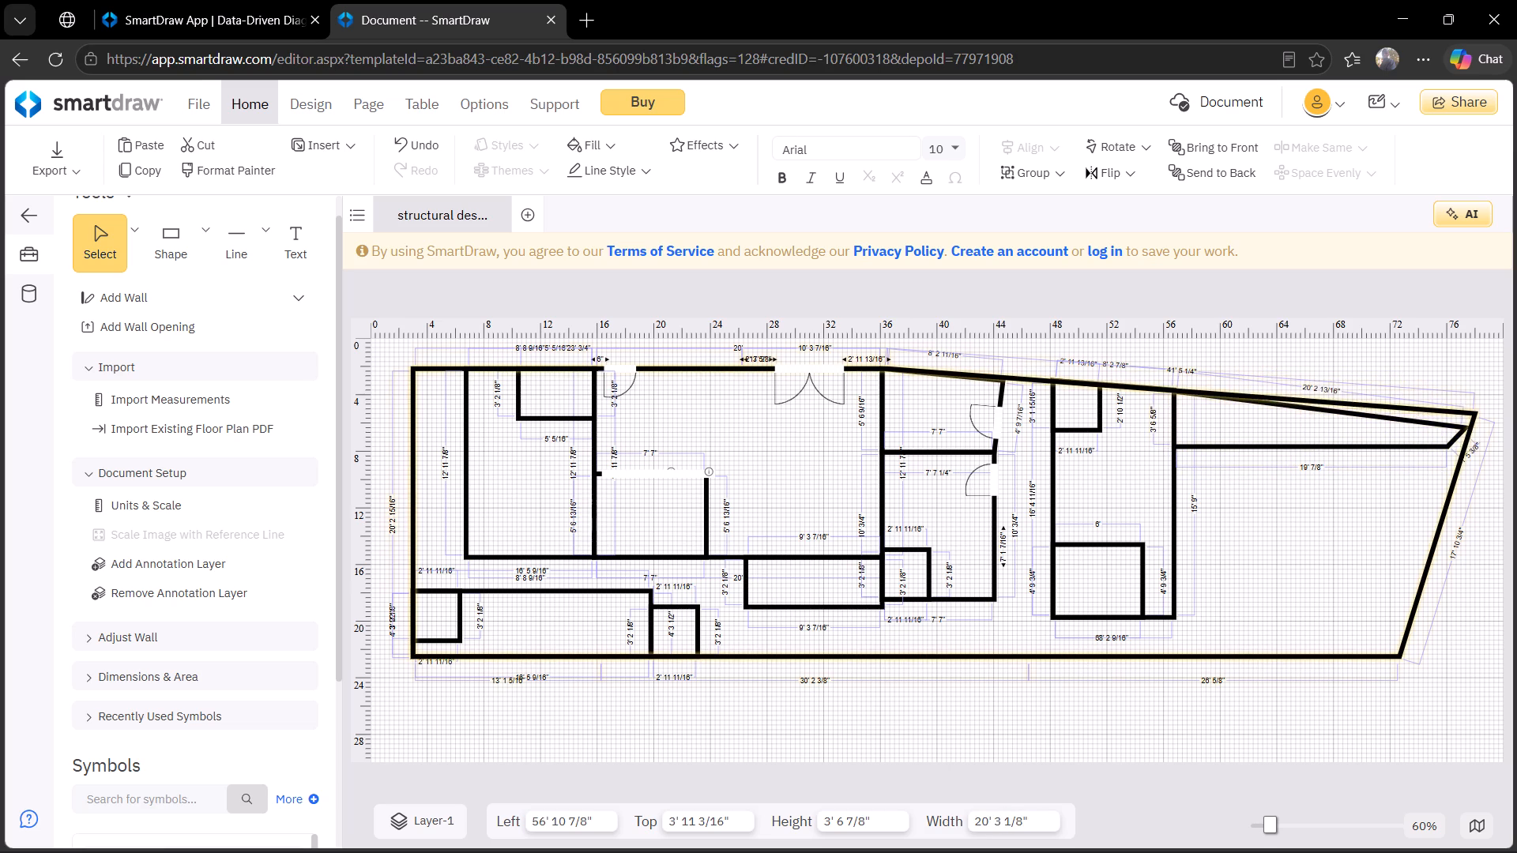
drag(1467, 426, 1477, 415)
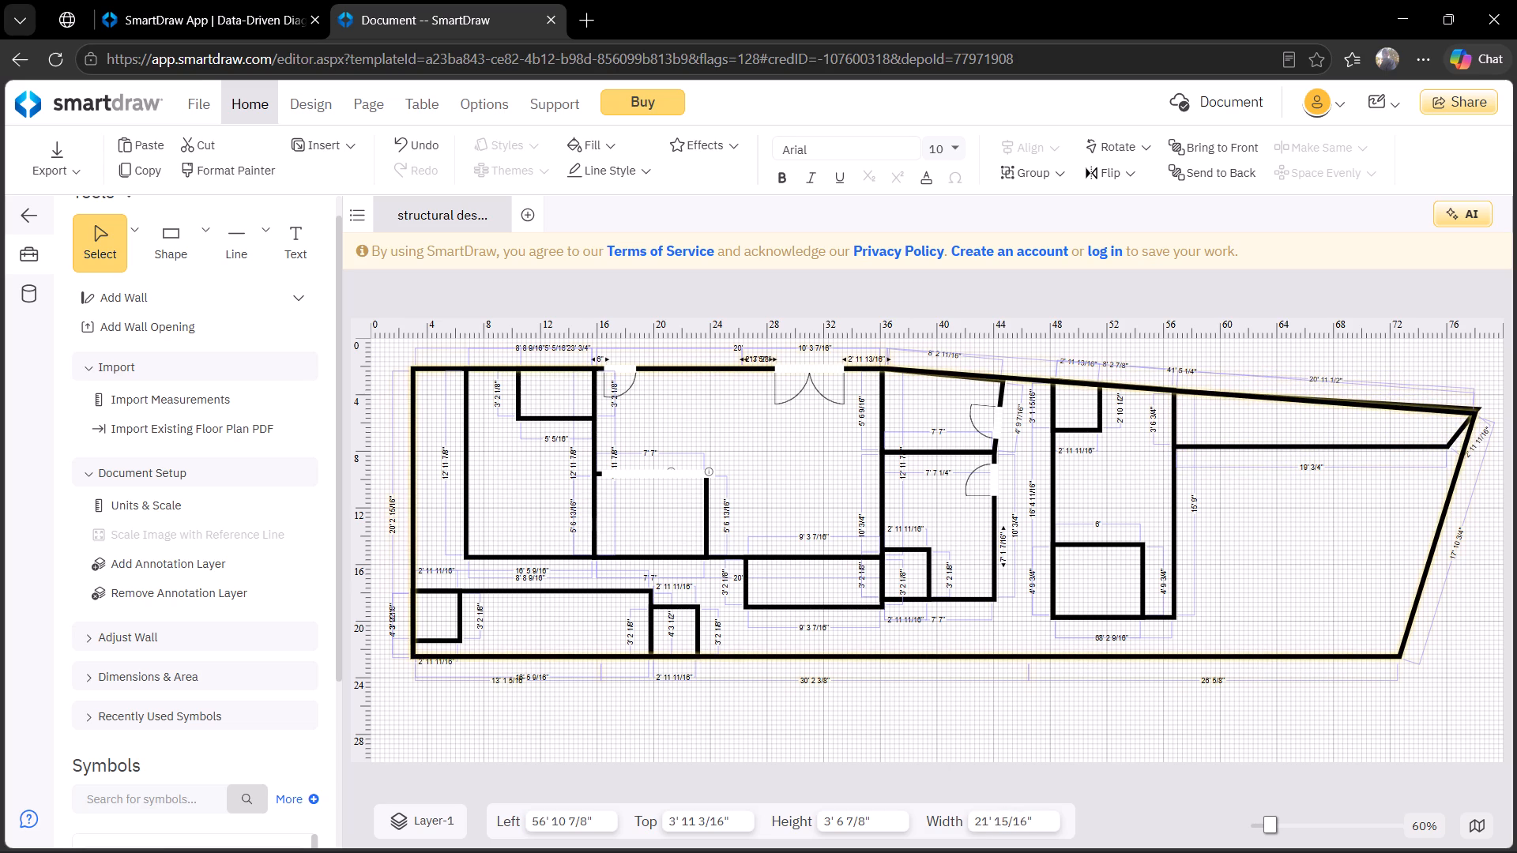
drag(1477, 415, 1466, 413)
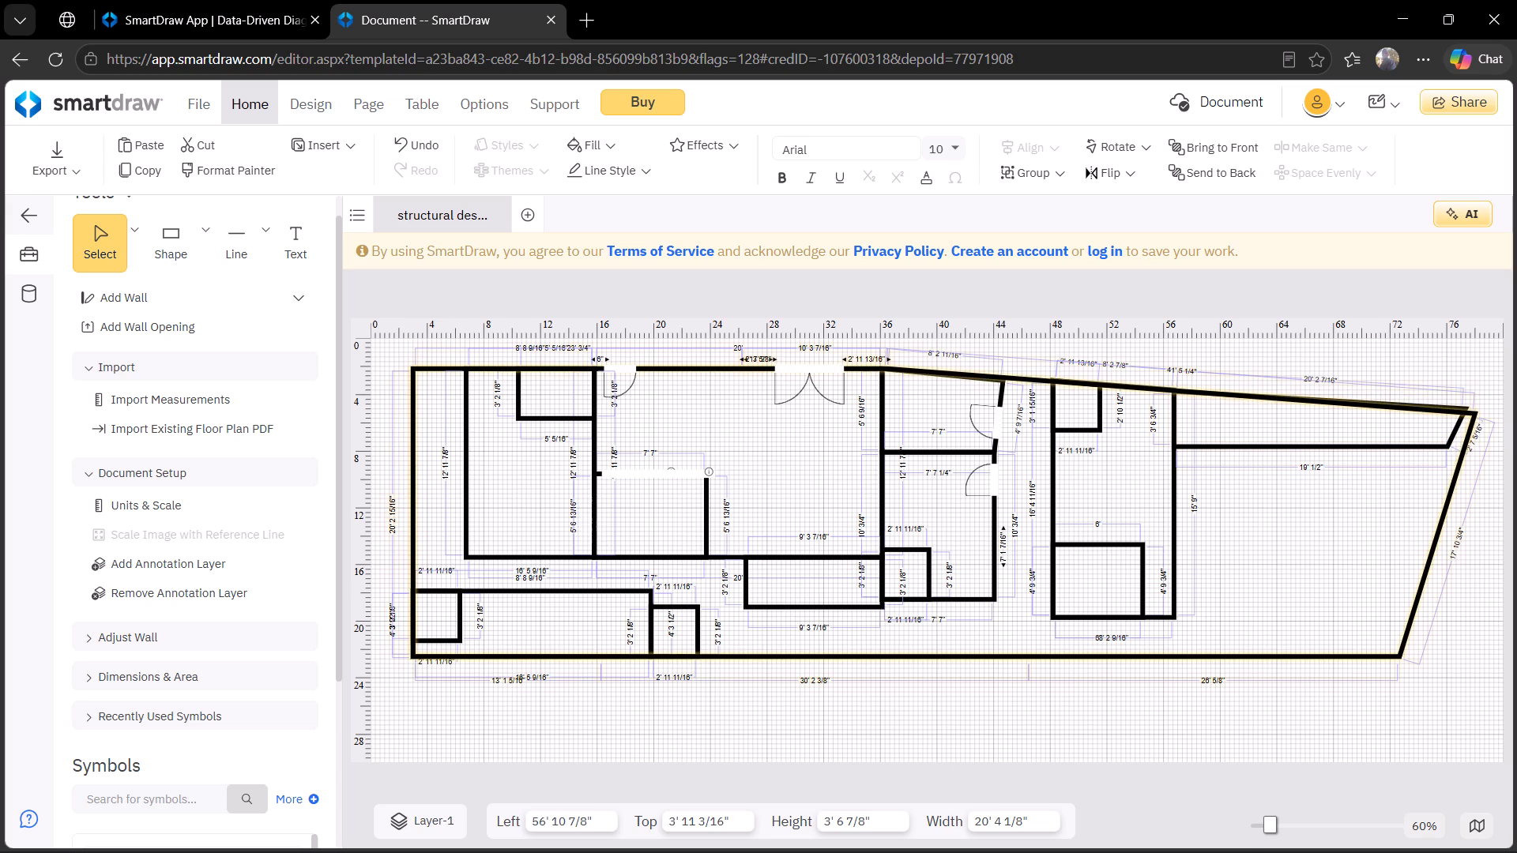
drag(1466, 413, 1475, 418)
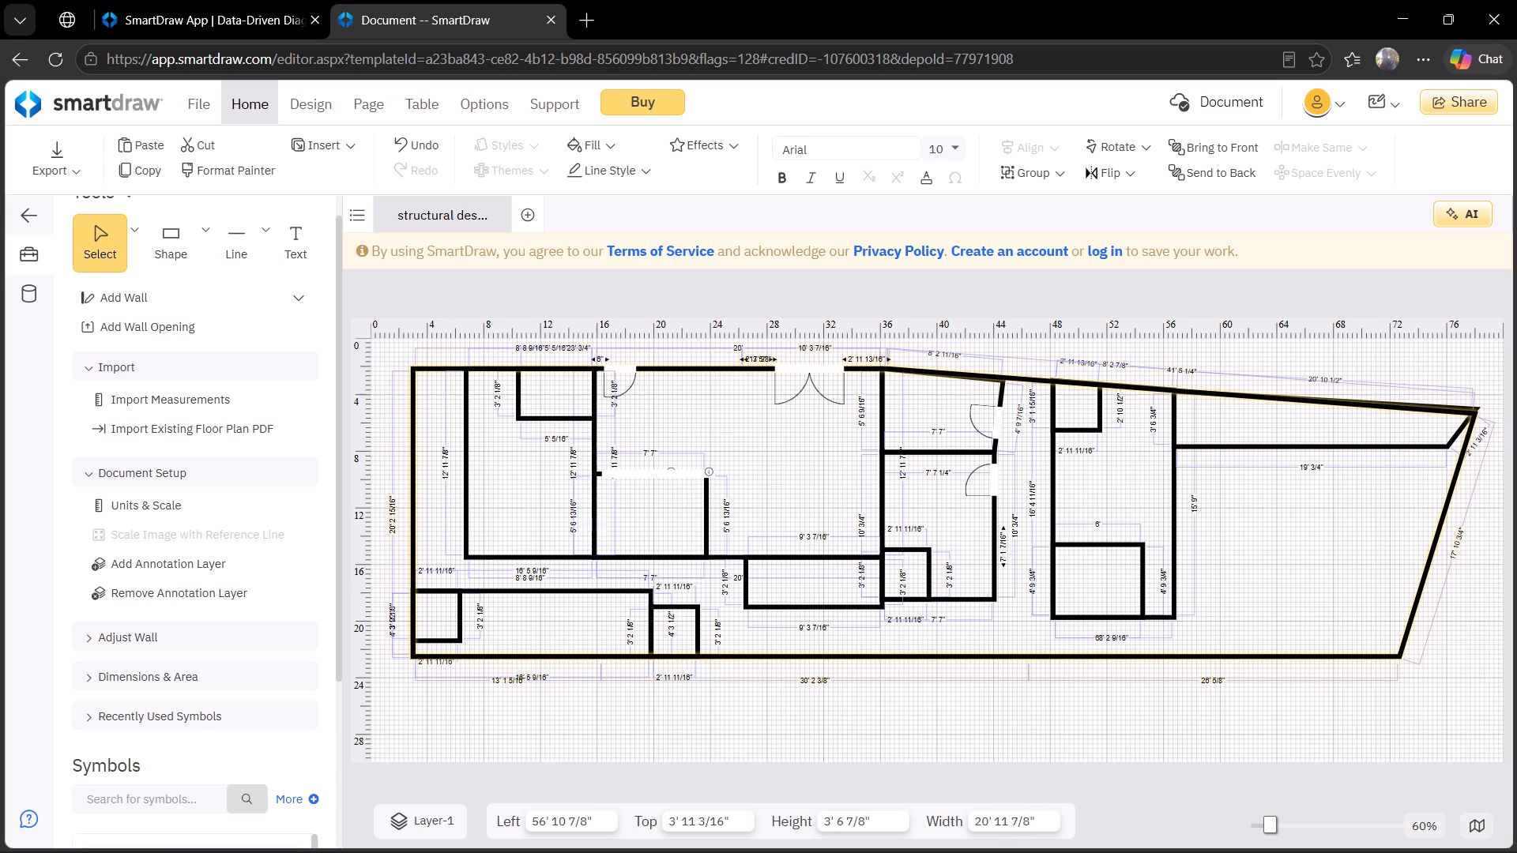
drag(1475, 418, 1471, 417)
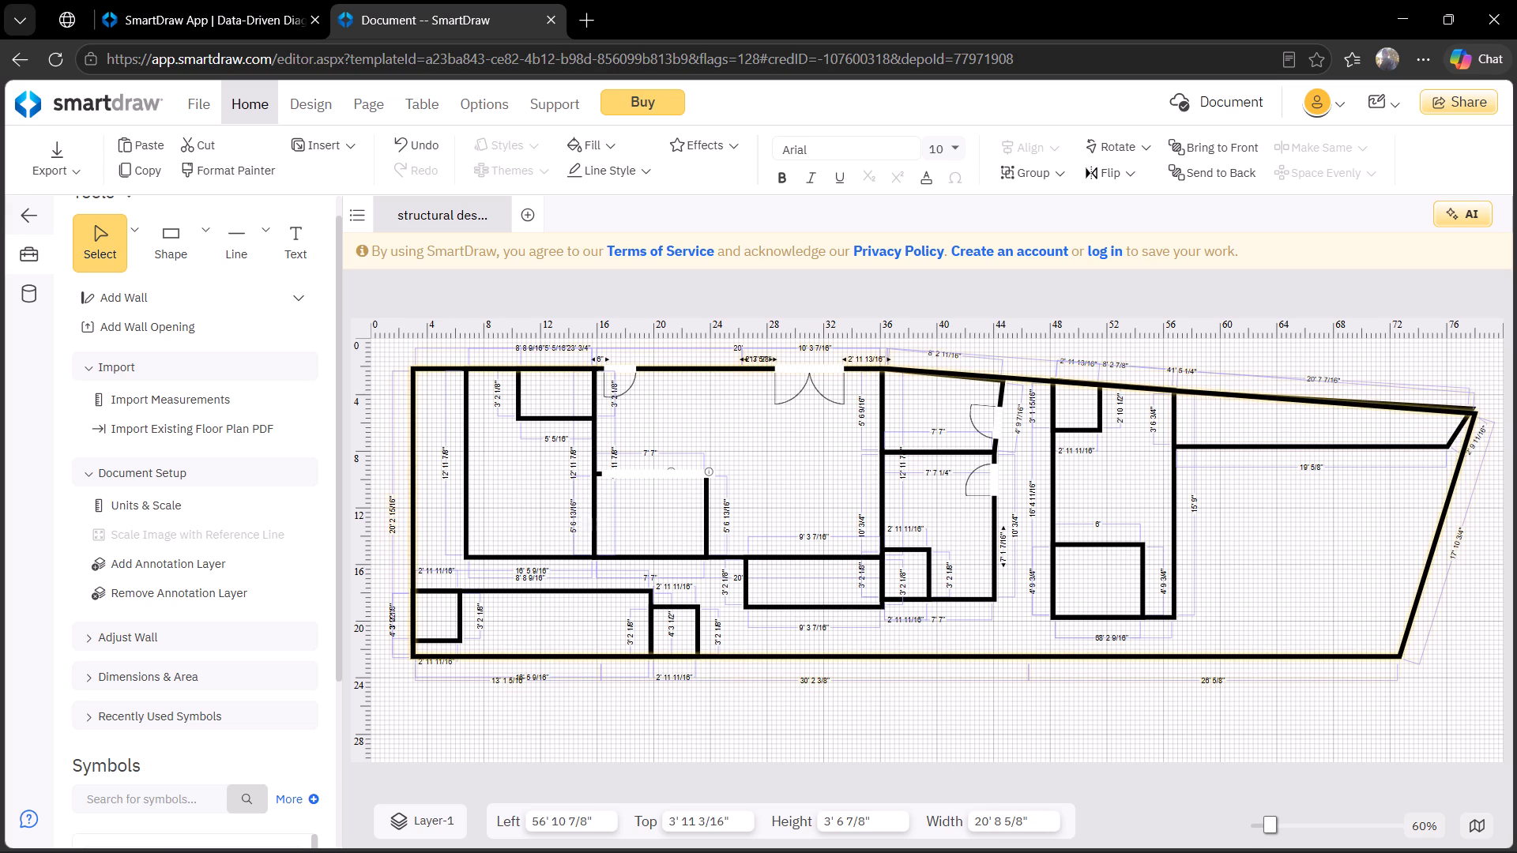
drag(1471, 417, 1471, 419)
drag(1451, 447, 1461, 457)
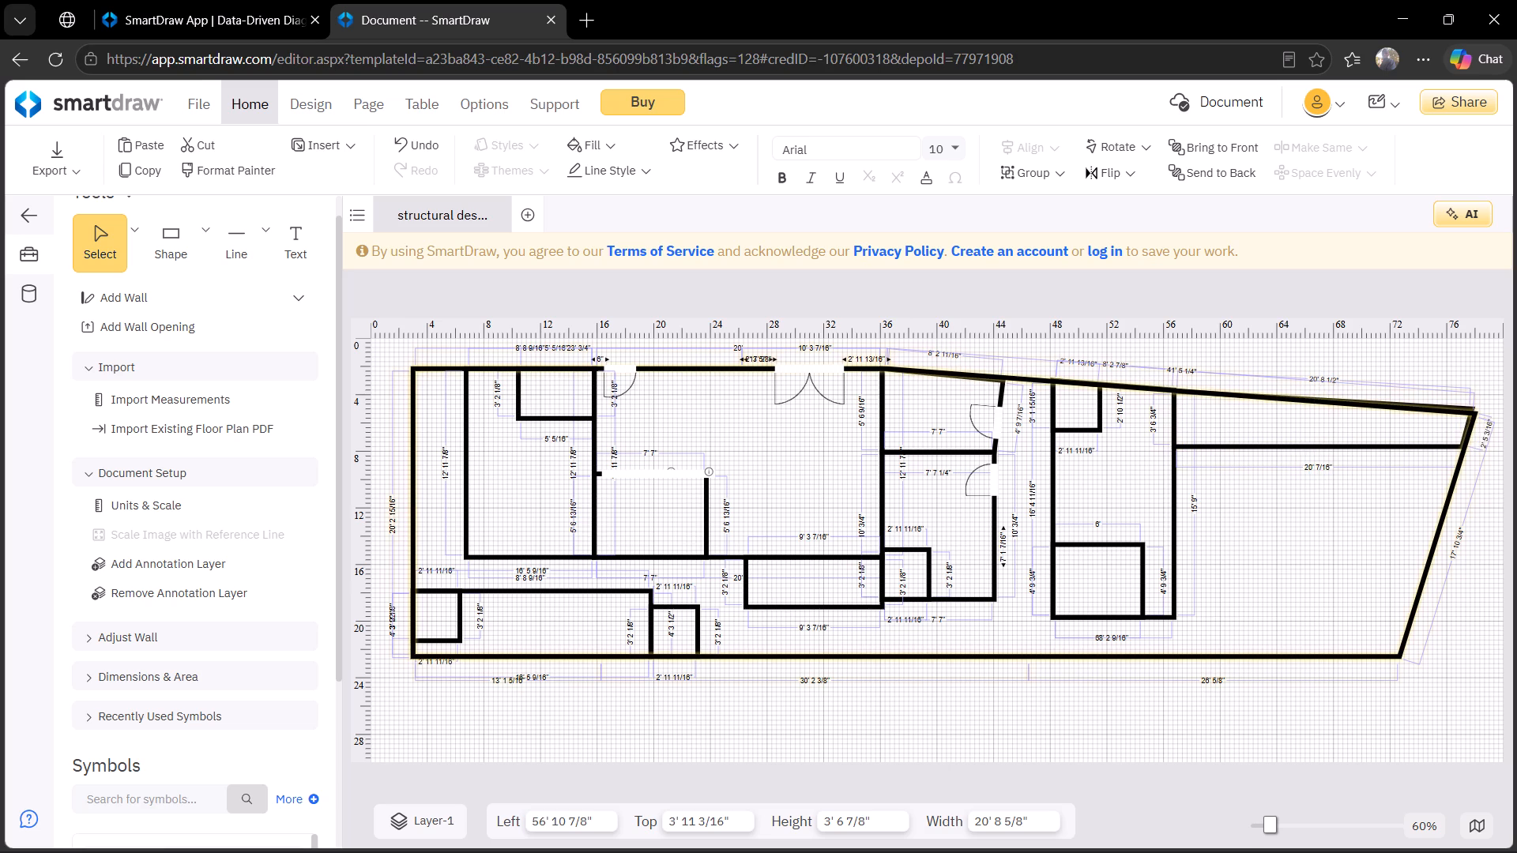
drag(1461, 457, 1463, 461)
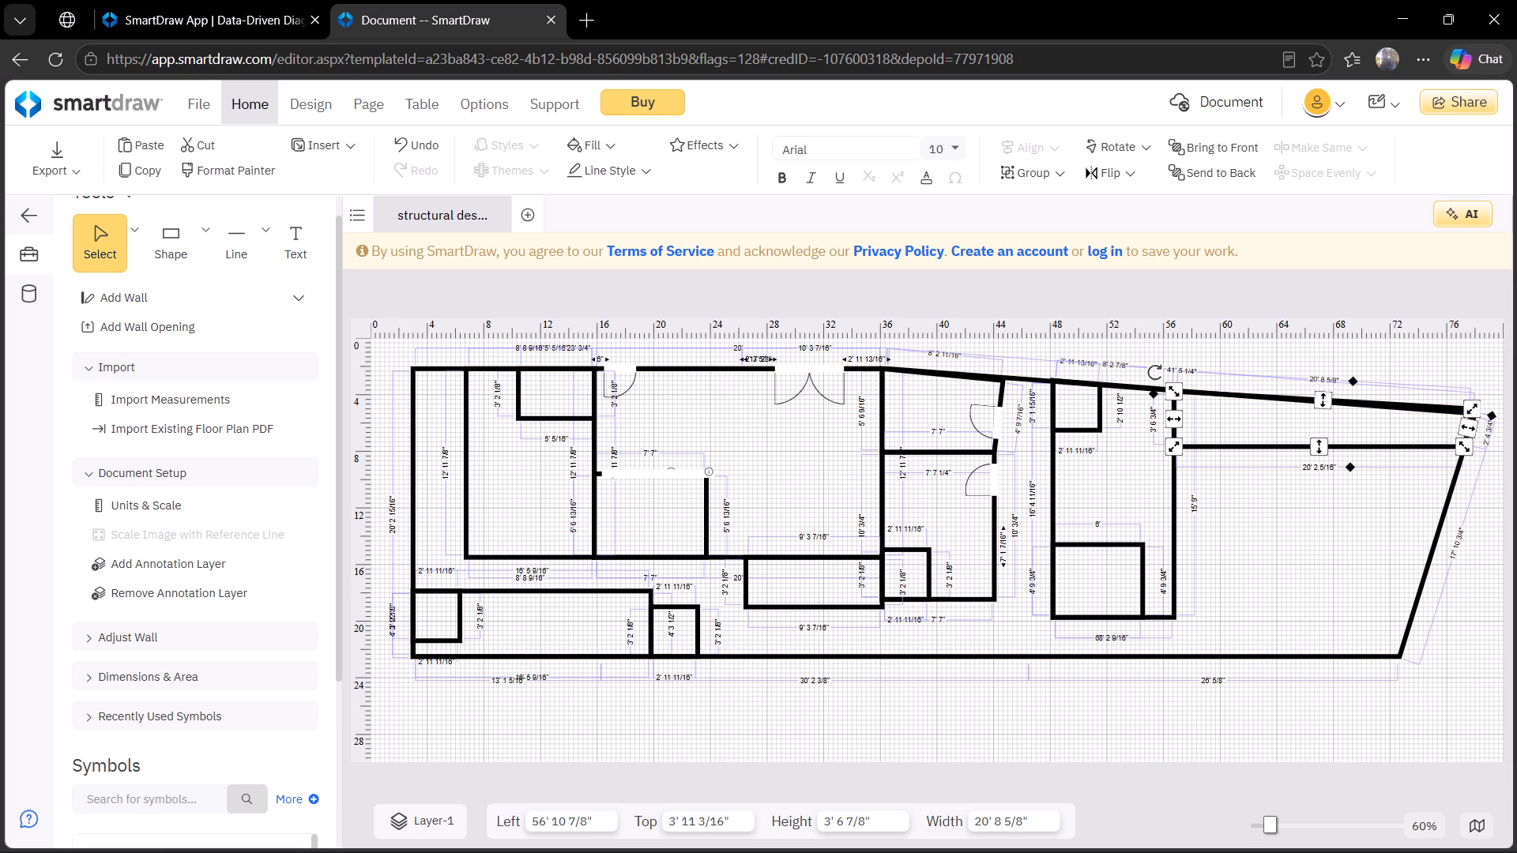
drag(1475, 408, 1470, 422)
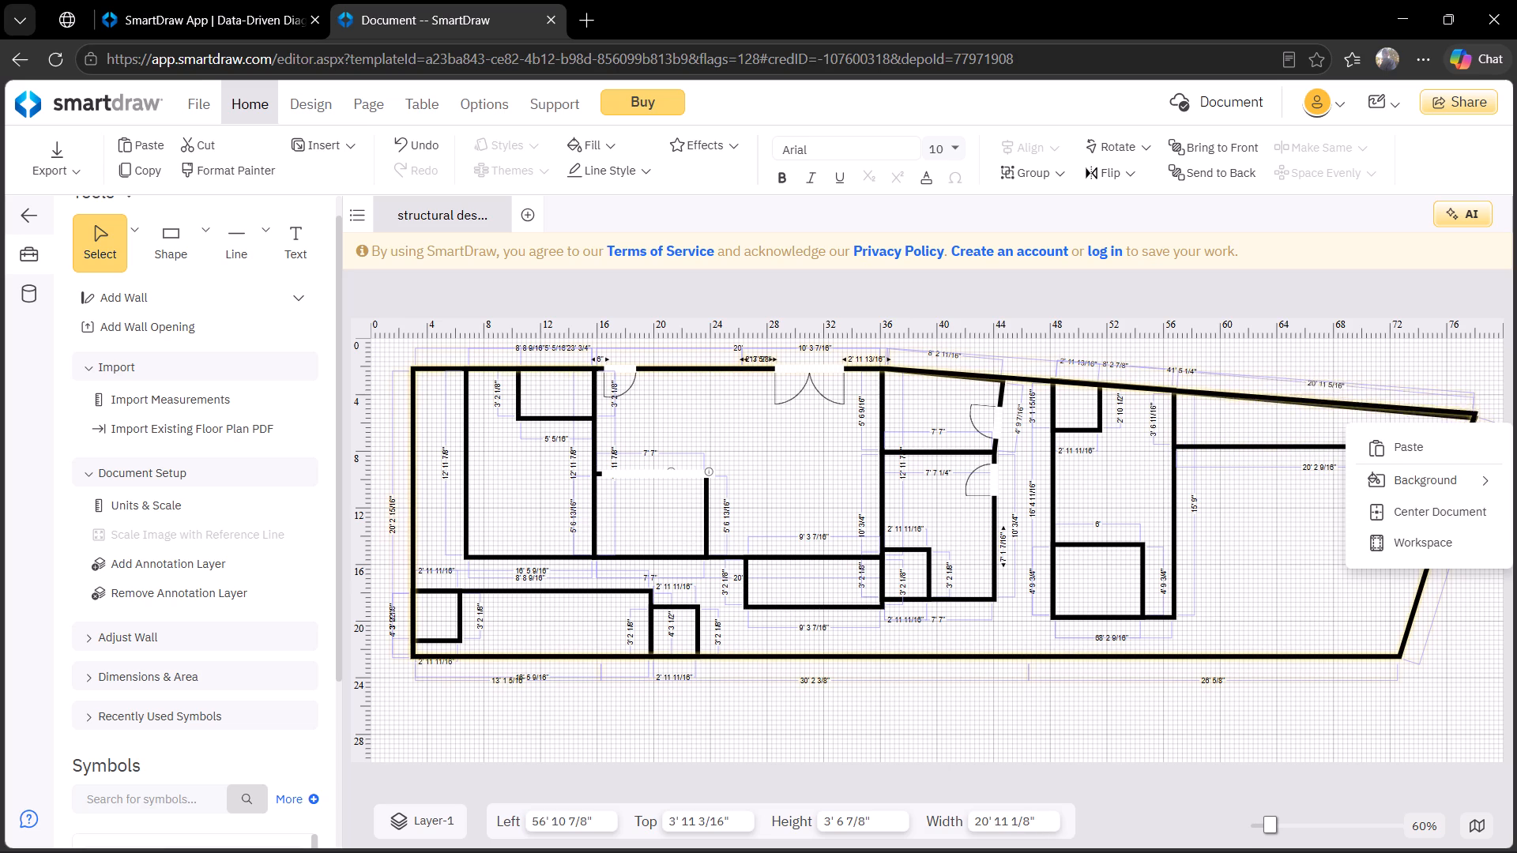
drag(1470, 422, 1469, 413)
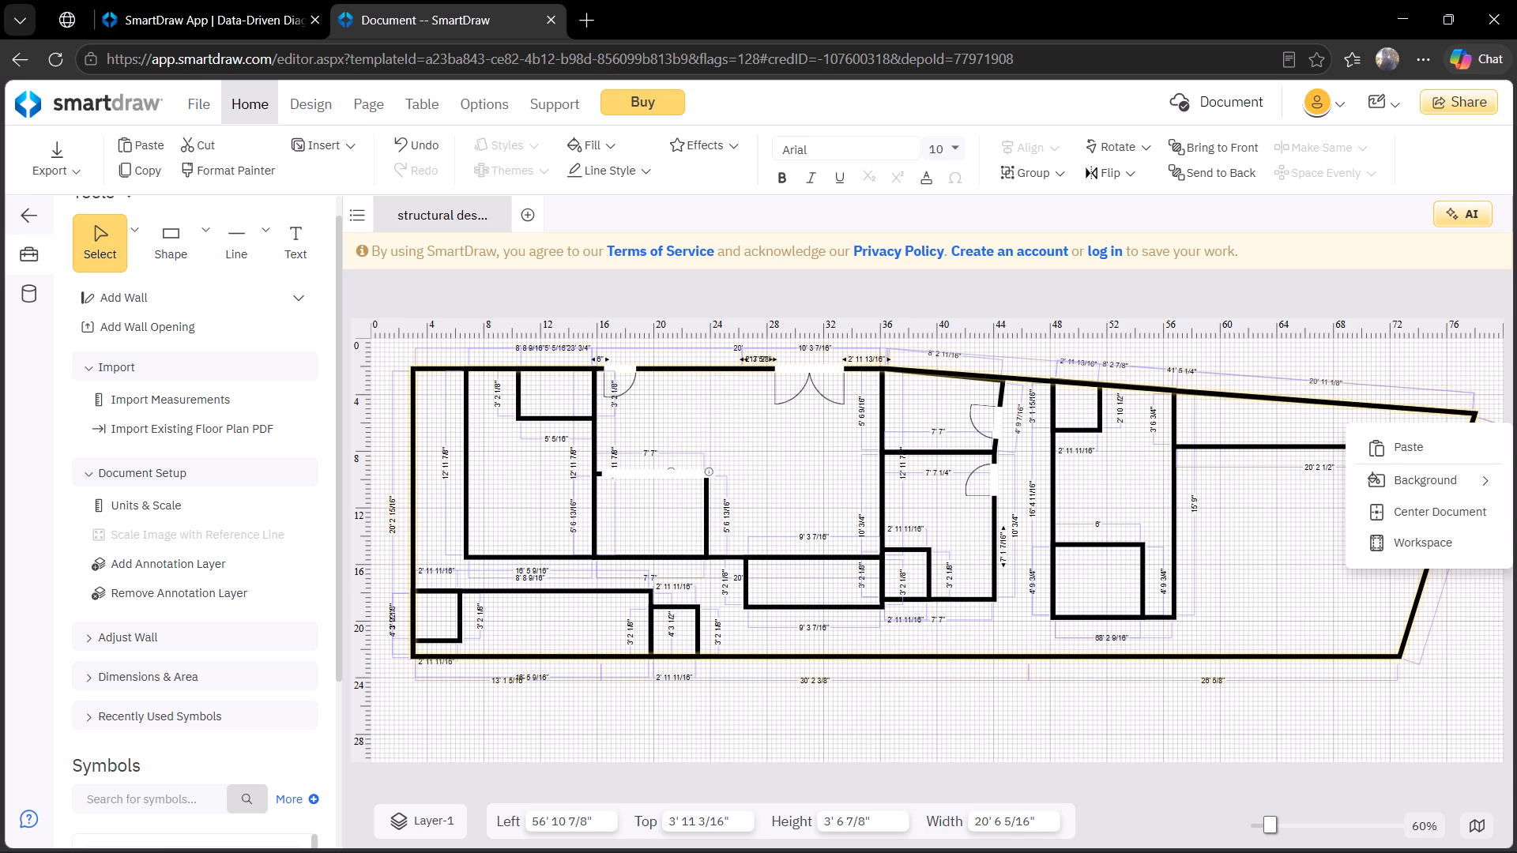
drag(1469, 413, 1474, 416)
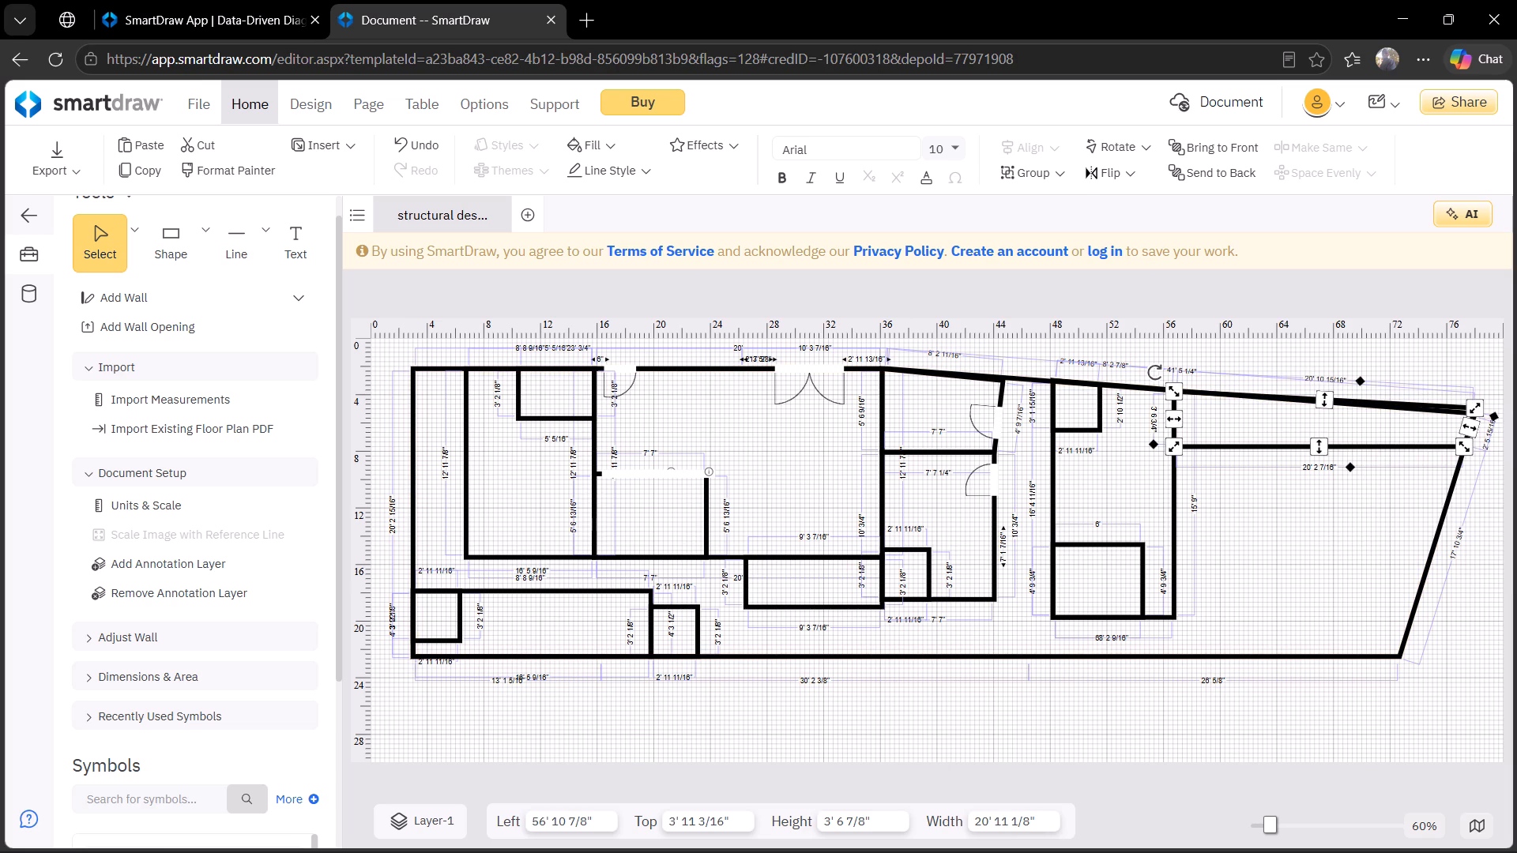
Shift the building outline's top-right corner slightly outward, making its slanted right wall about 18' 4 1/16" long.
click(1346, 518)
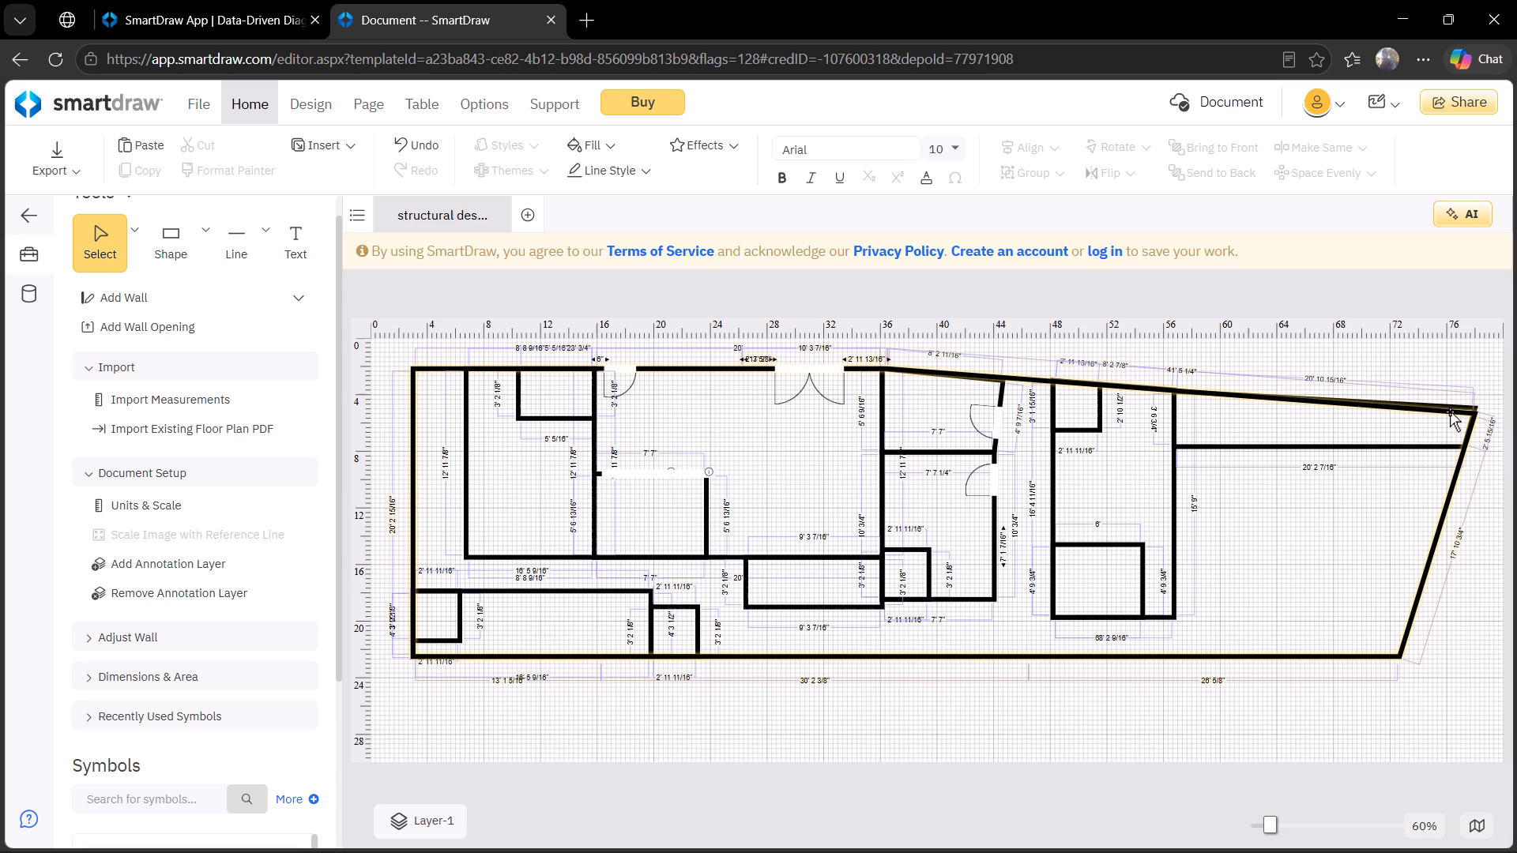
click(1456, 409)
drag(1474, 408, 1481, 419)
click(1306, 642)
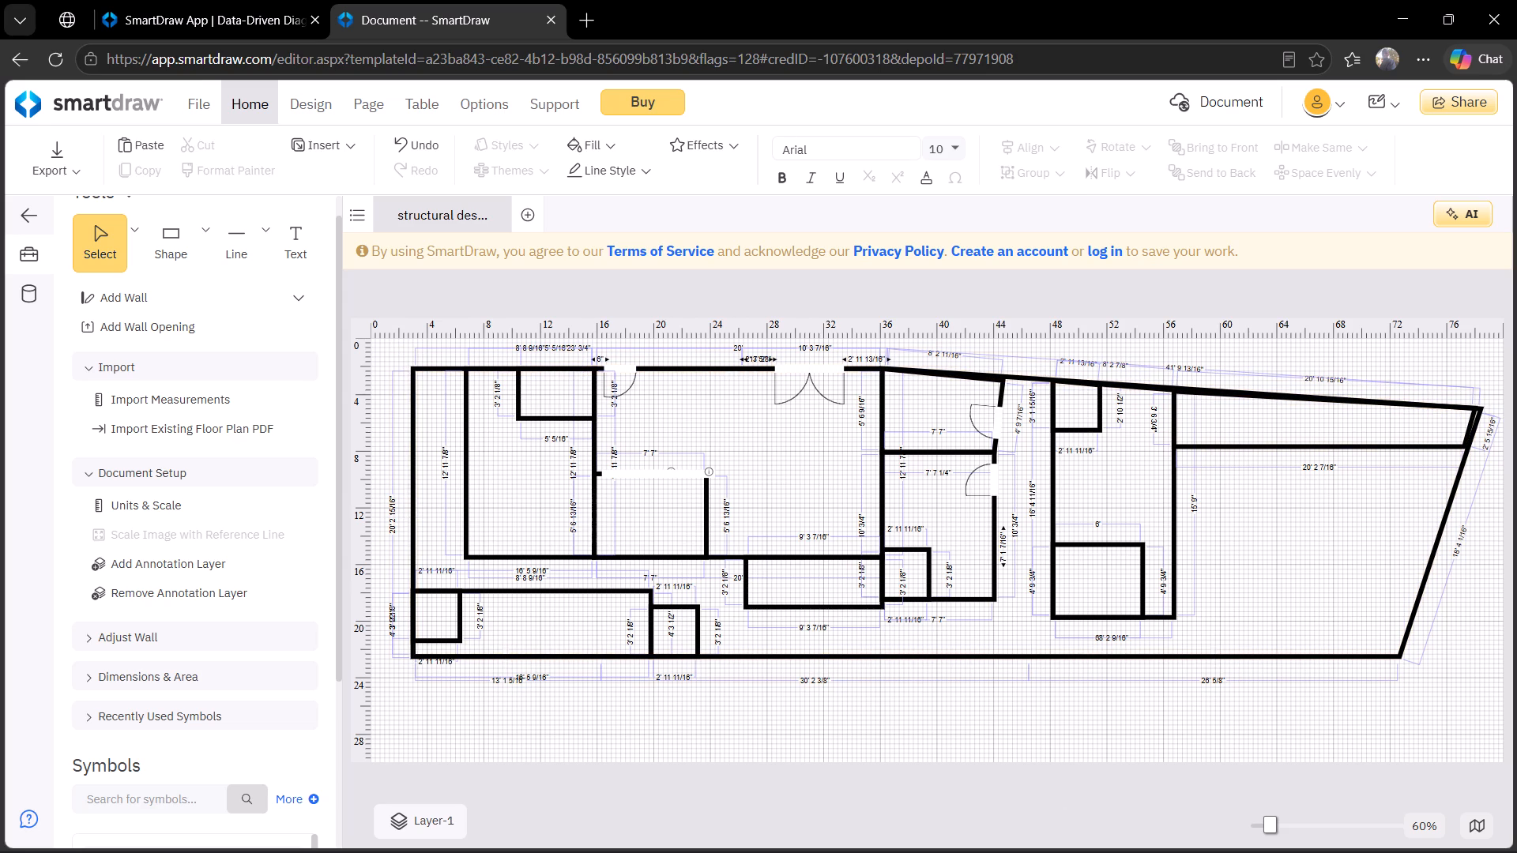
Move the stretched room's top-right corner onto the outline's top-right corner, making the room about 21' 3 1/8" wide.
click(1467, 435)
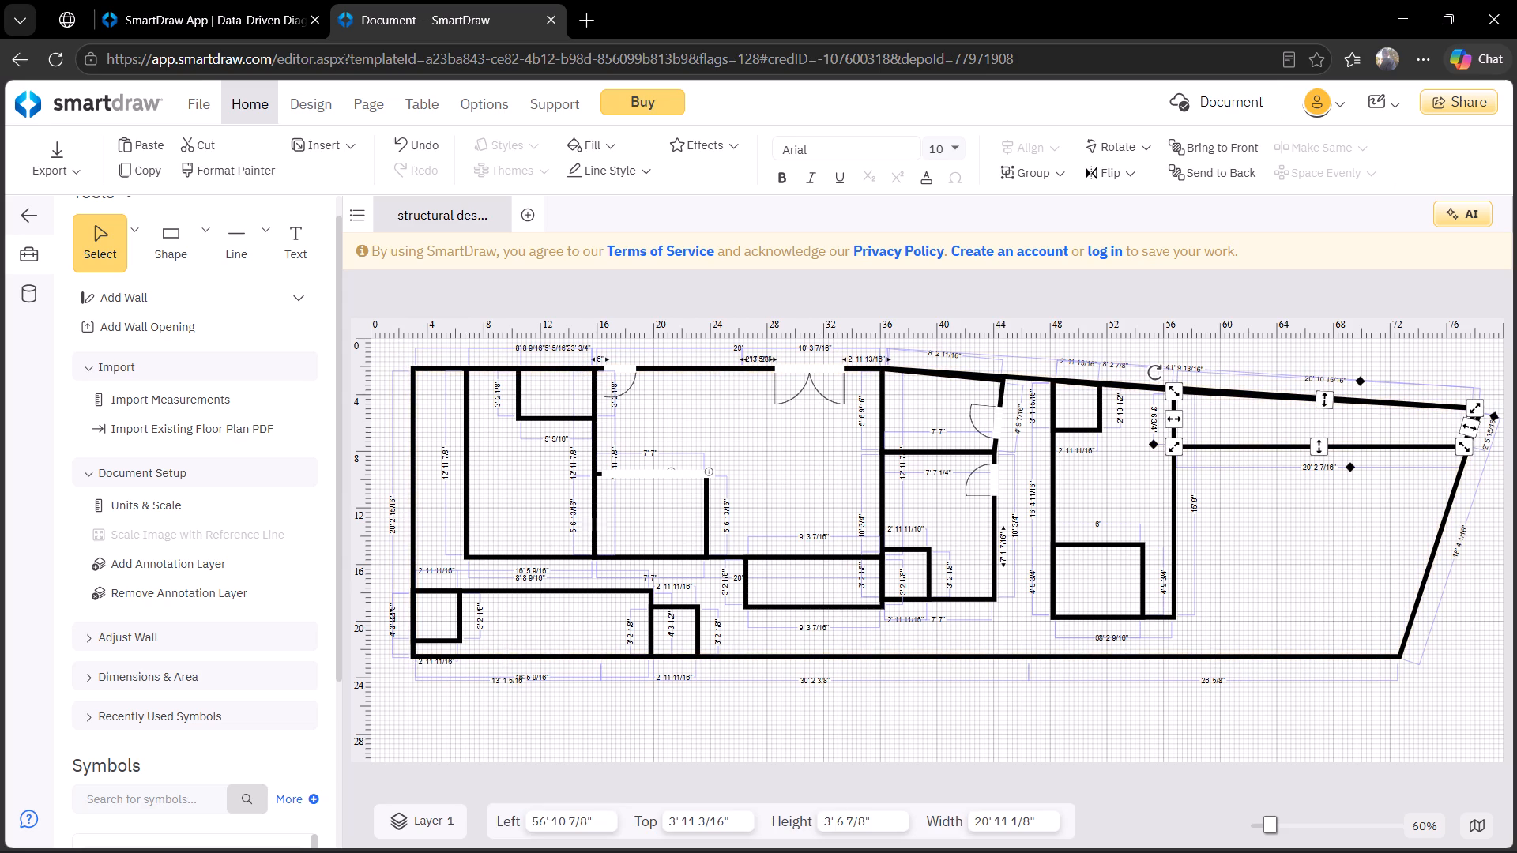
drag(1479, 403, 1485, 420)
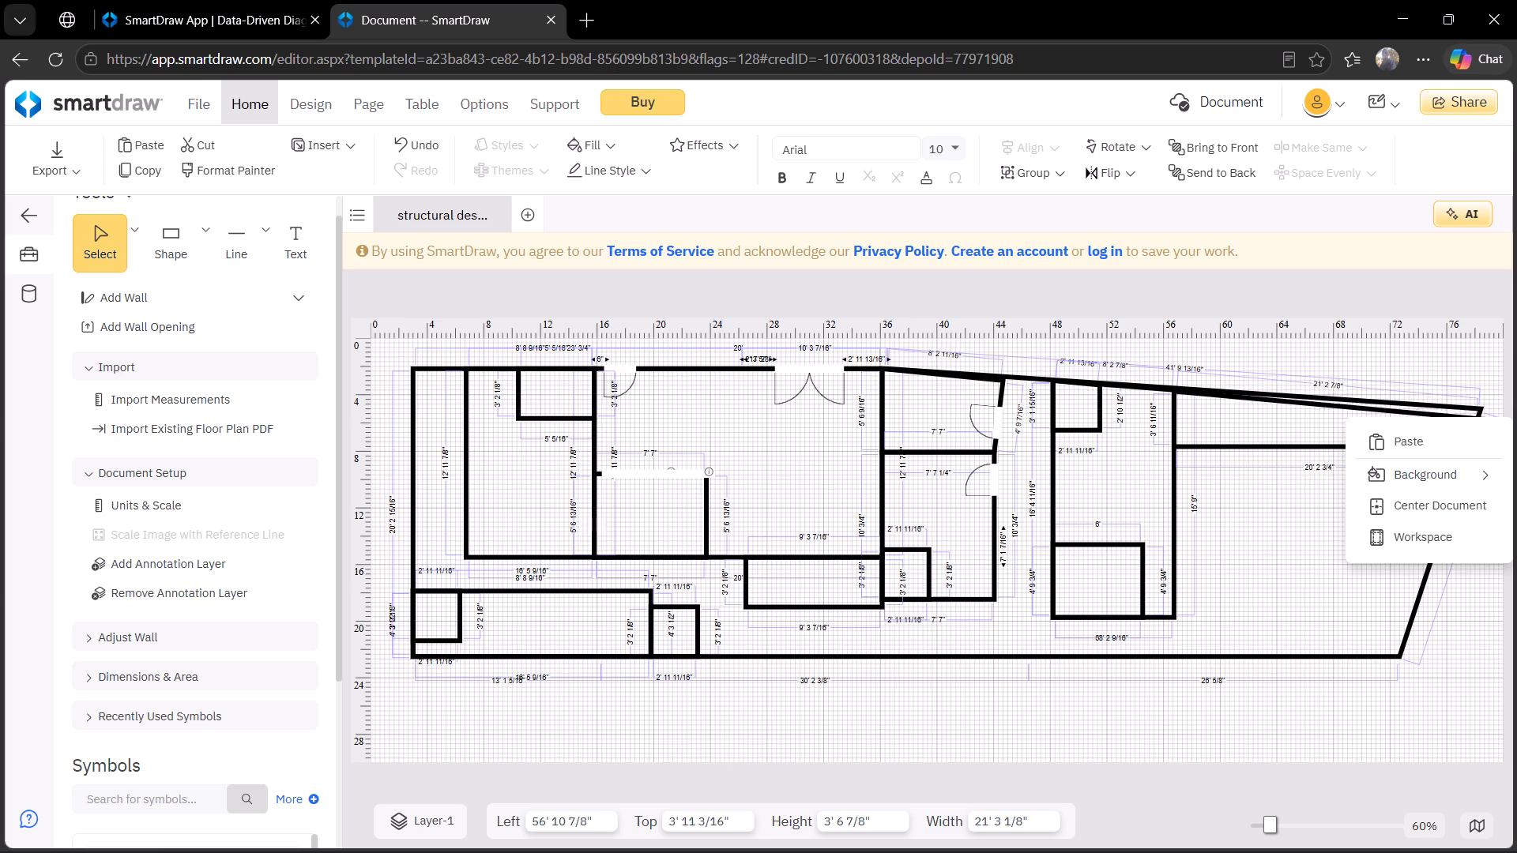
drag(1485, 420, 1484, 408)
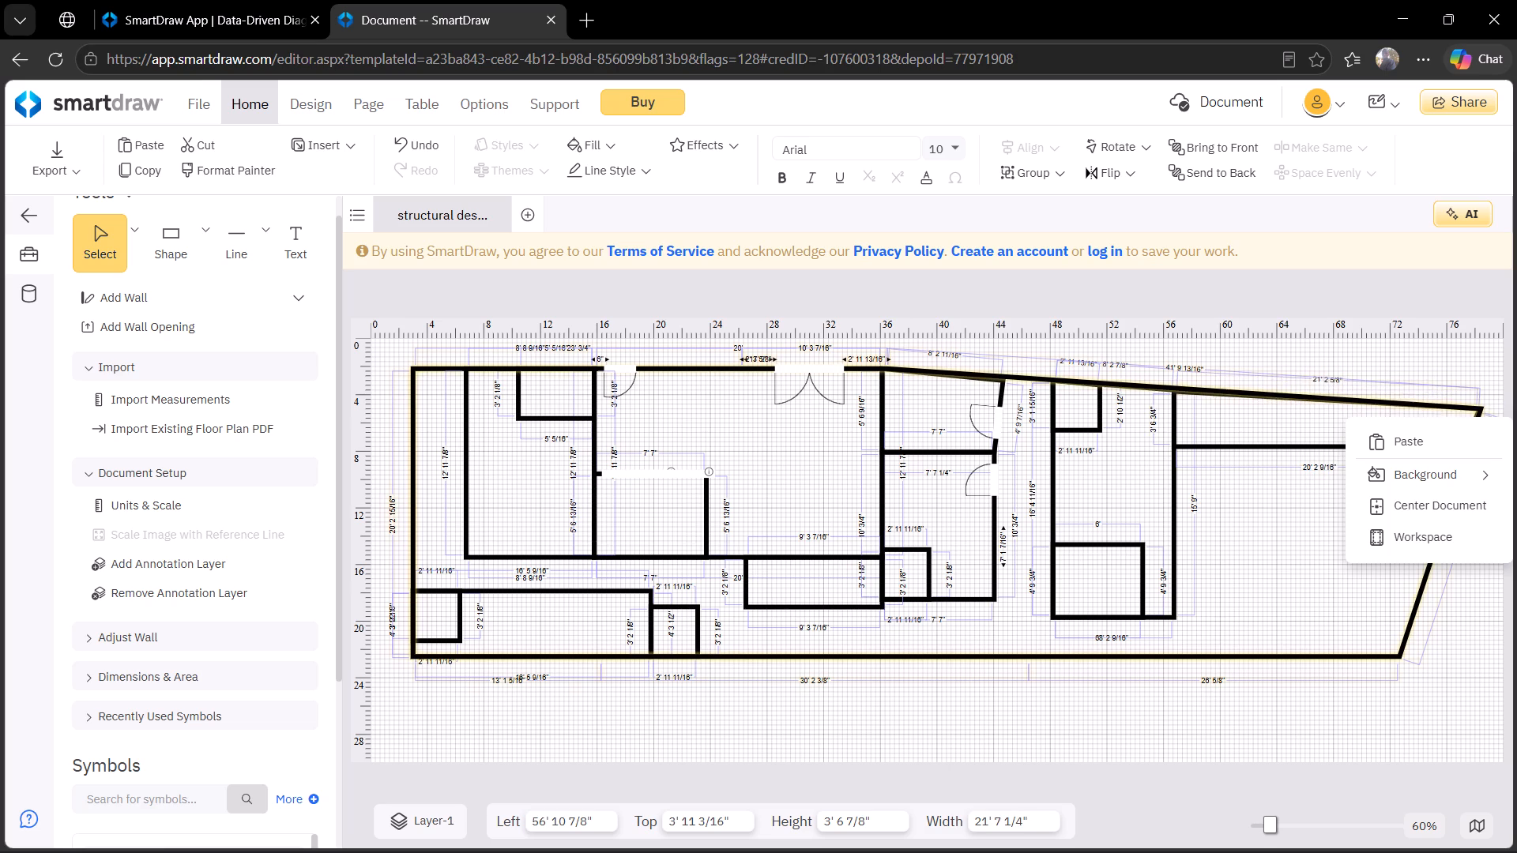
drag(1484, 408, 1484, 410)
click(1303, 578)
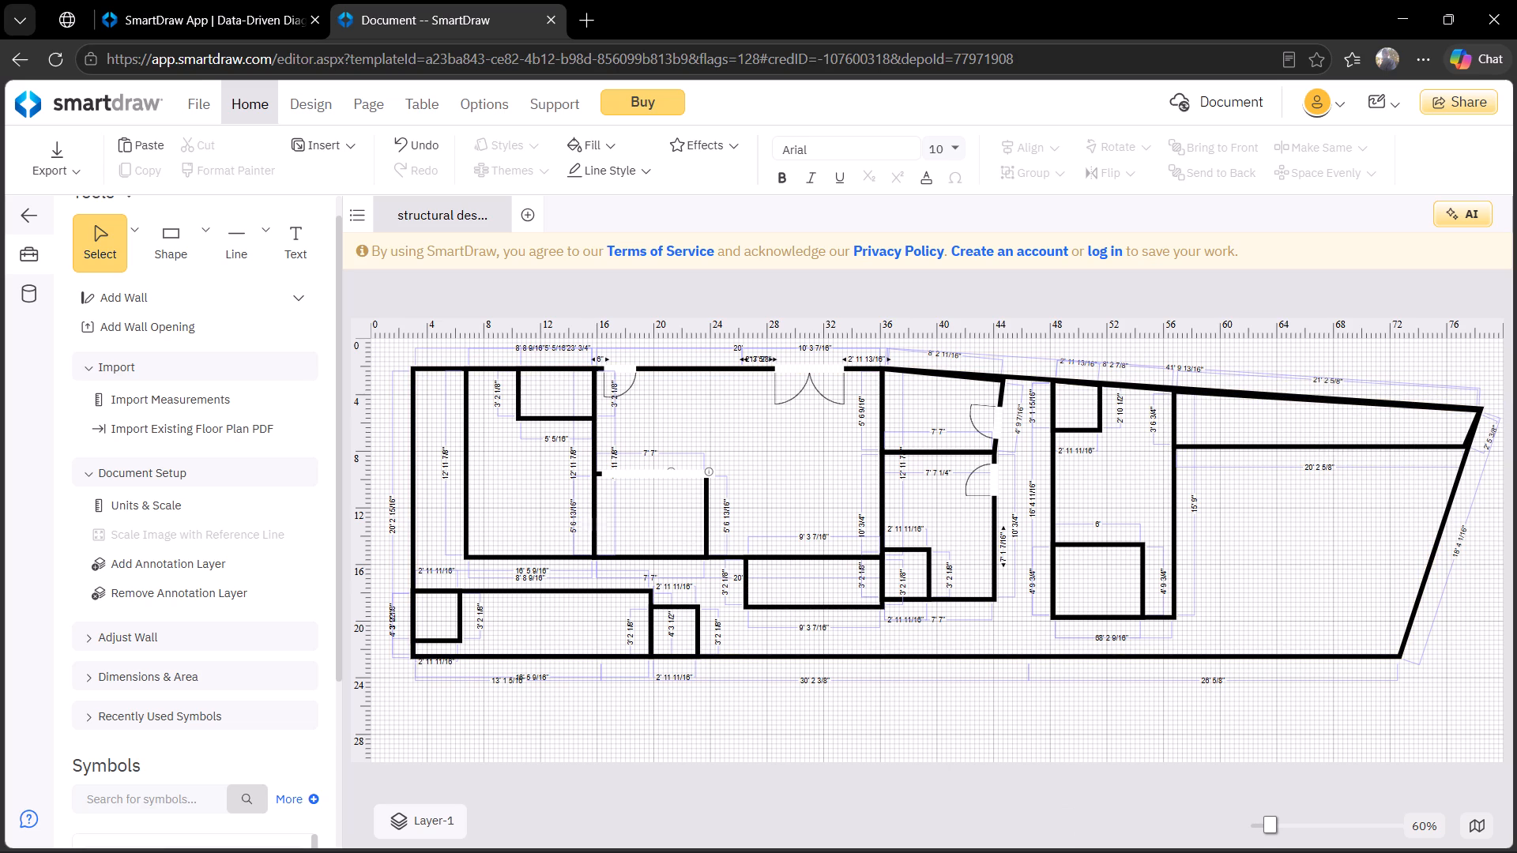
Lower the bottom wall of the stretched right-end room to a height of about 6' 5 3/4".
click(1349, 442)
click(1318, 449)
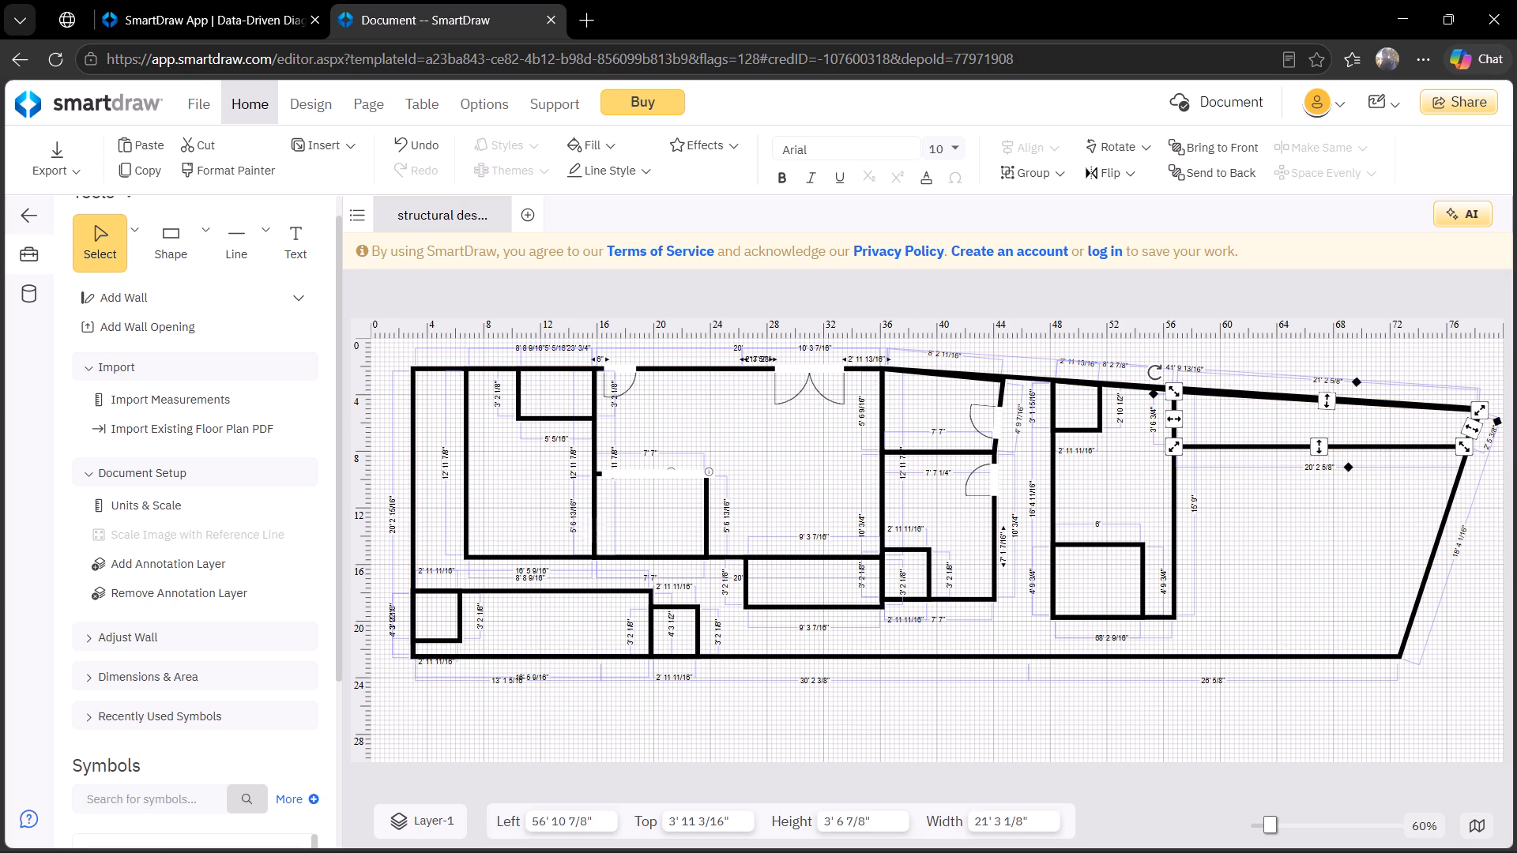
drag(1323, 451, 1293, 492)
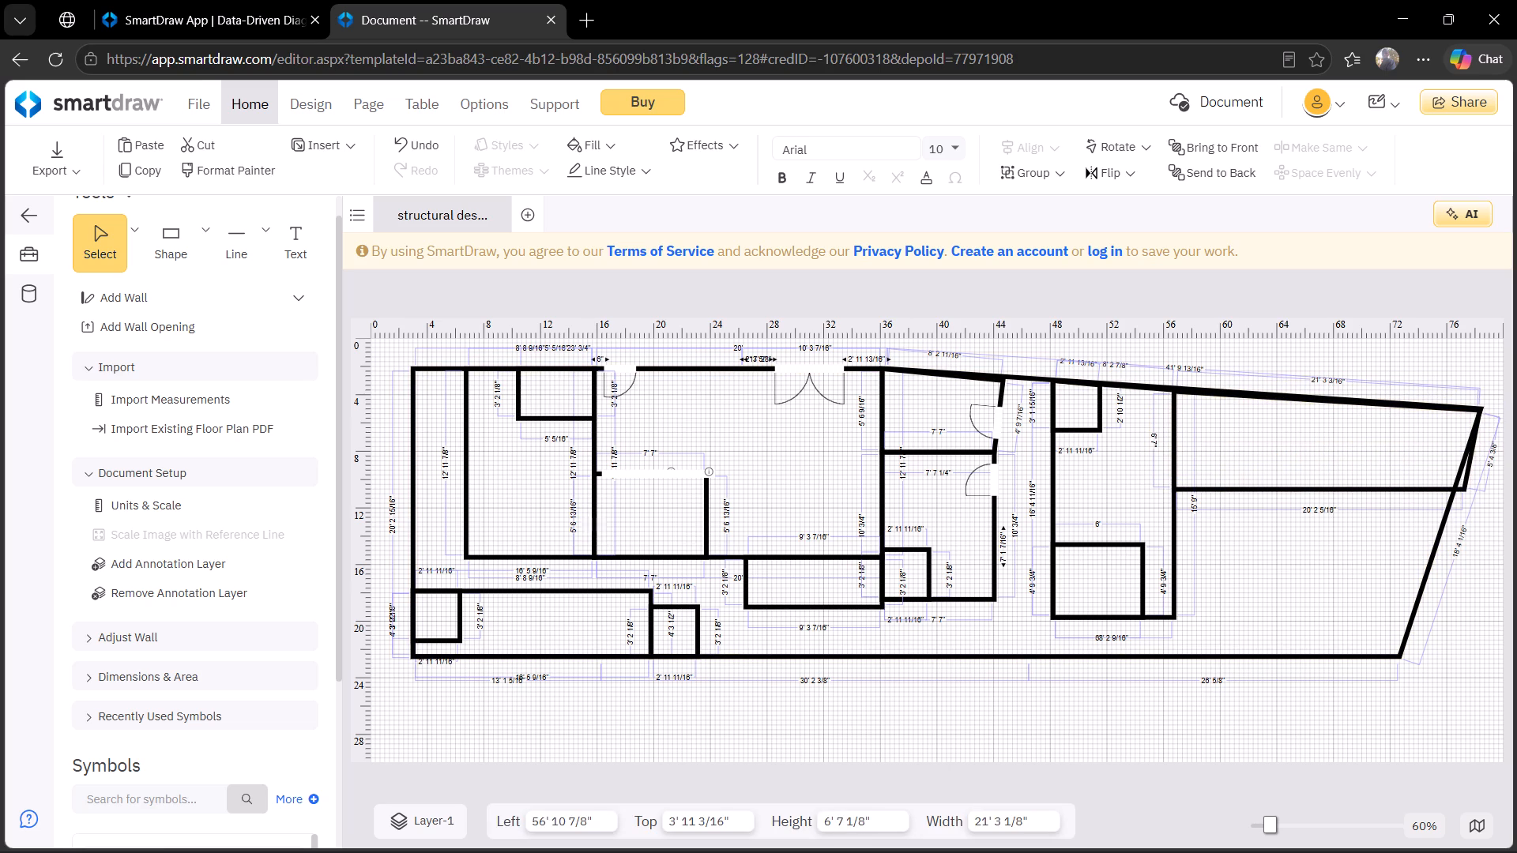
drag(1293, 492, 1290, 492)
click(1290, 492)
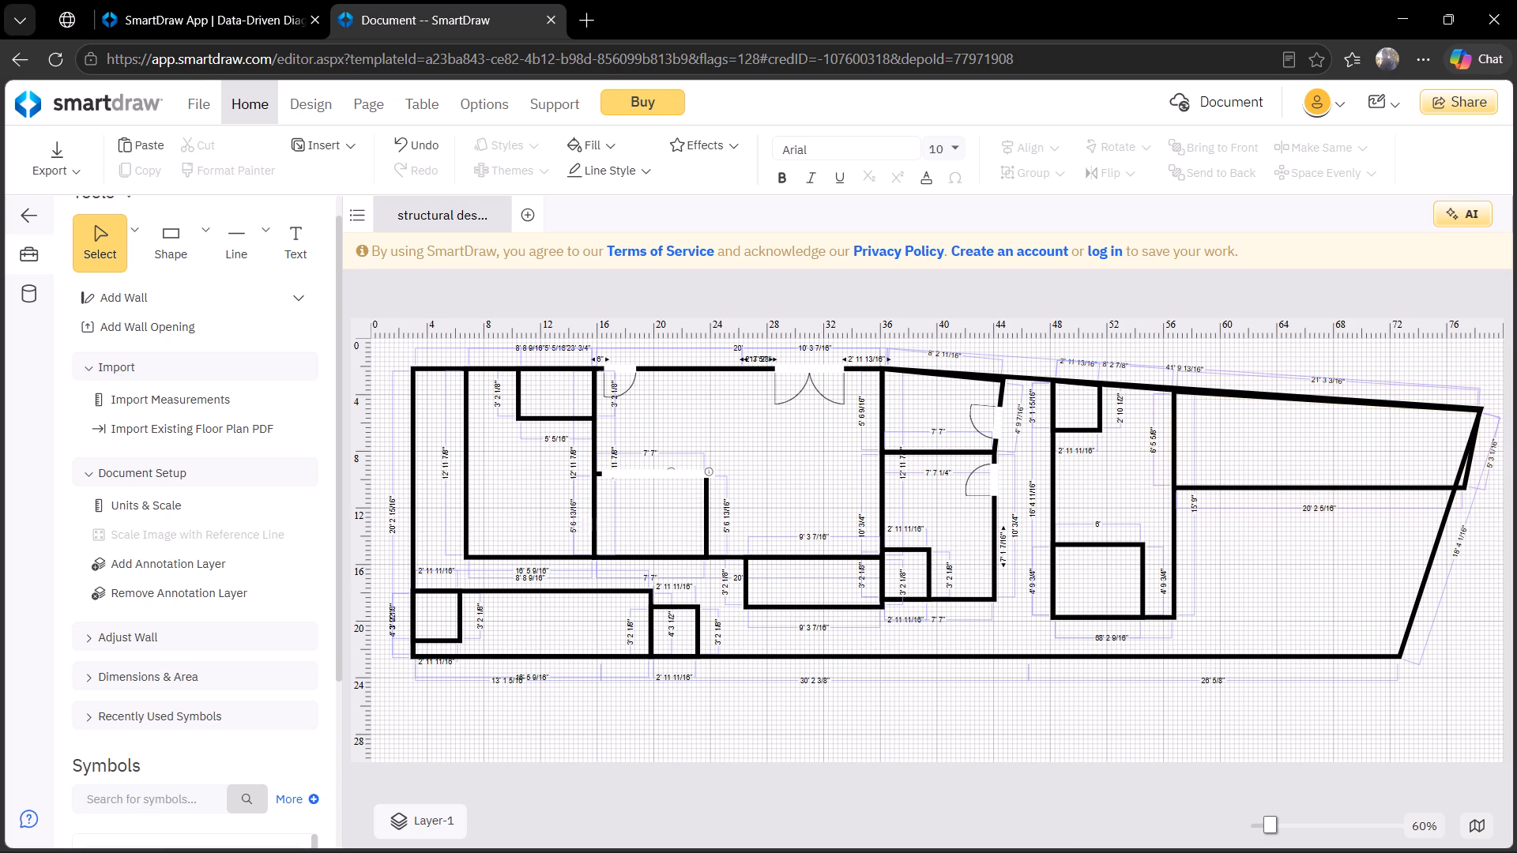
Pull the right-end room's bottom-right corner inward onto the slanted outer wall, making the bottom wall about 19' 4 5/8" long.
click(1353, 487)
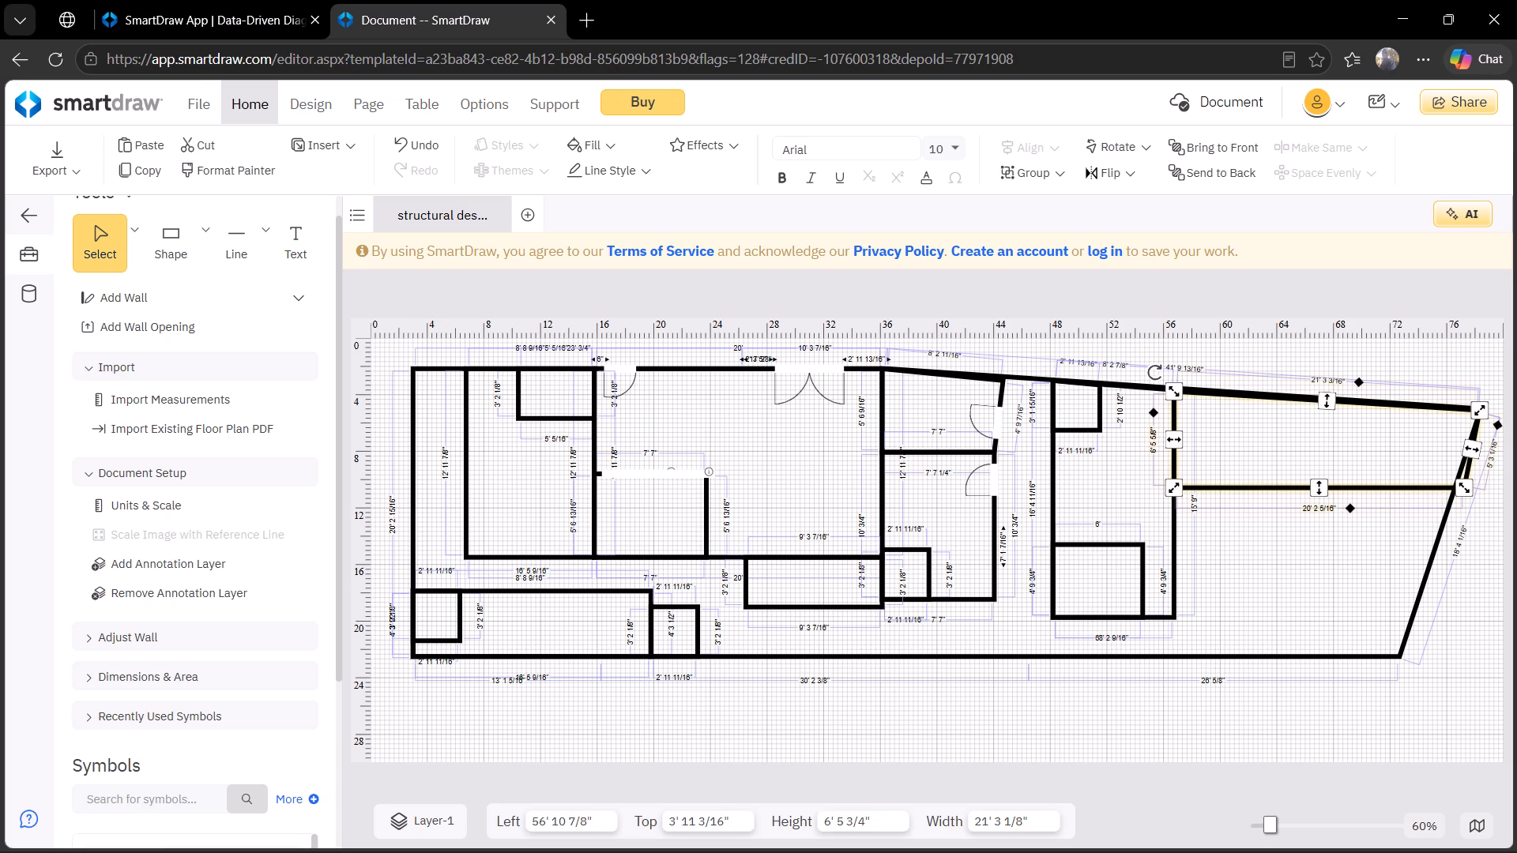
drag(1469, 489, 1447, 487)
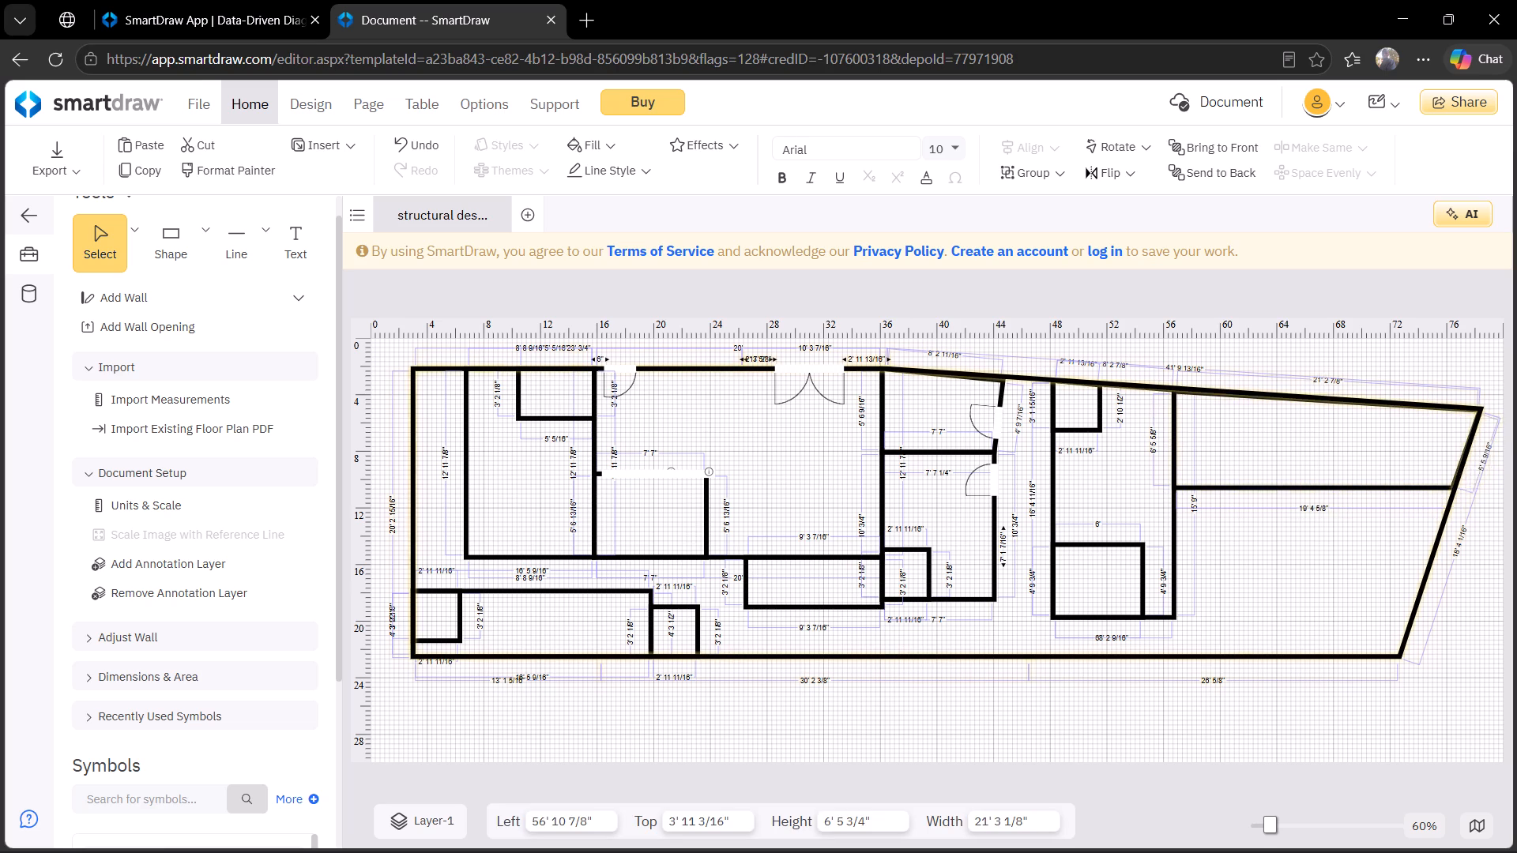
Nudge the right-end room's bottom-right corner outward onto the slanted outer wall, making its bottom wall about 19' 5 15/16" long.
drag(1447, 487, 1454, 487)
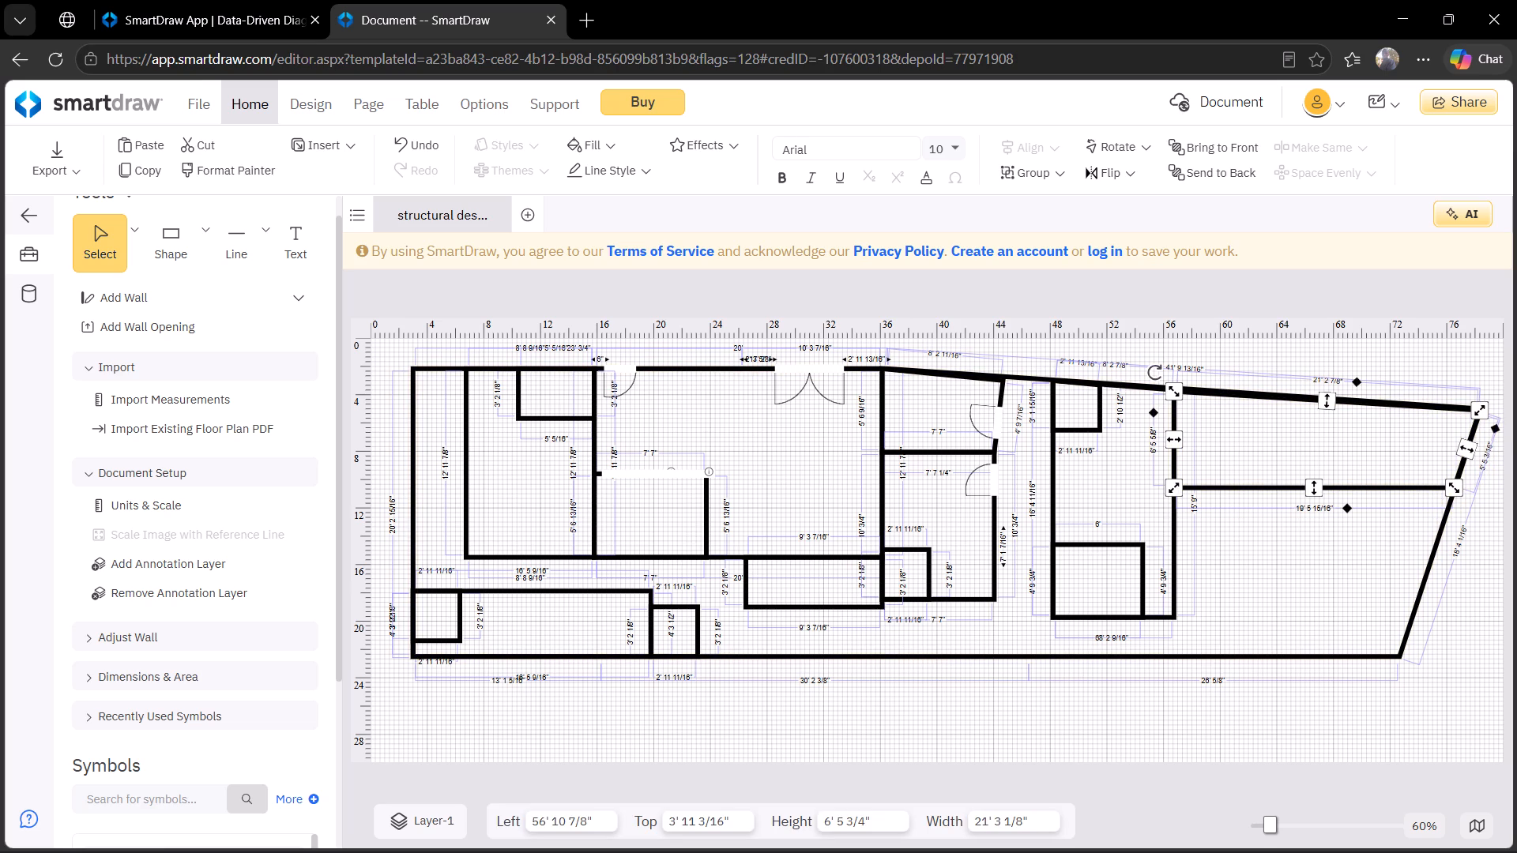
click(1419, 522)
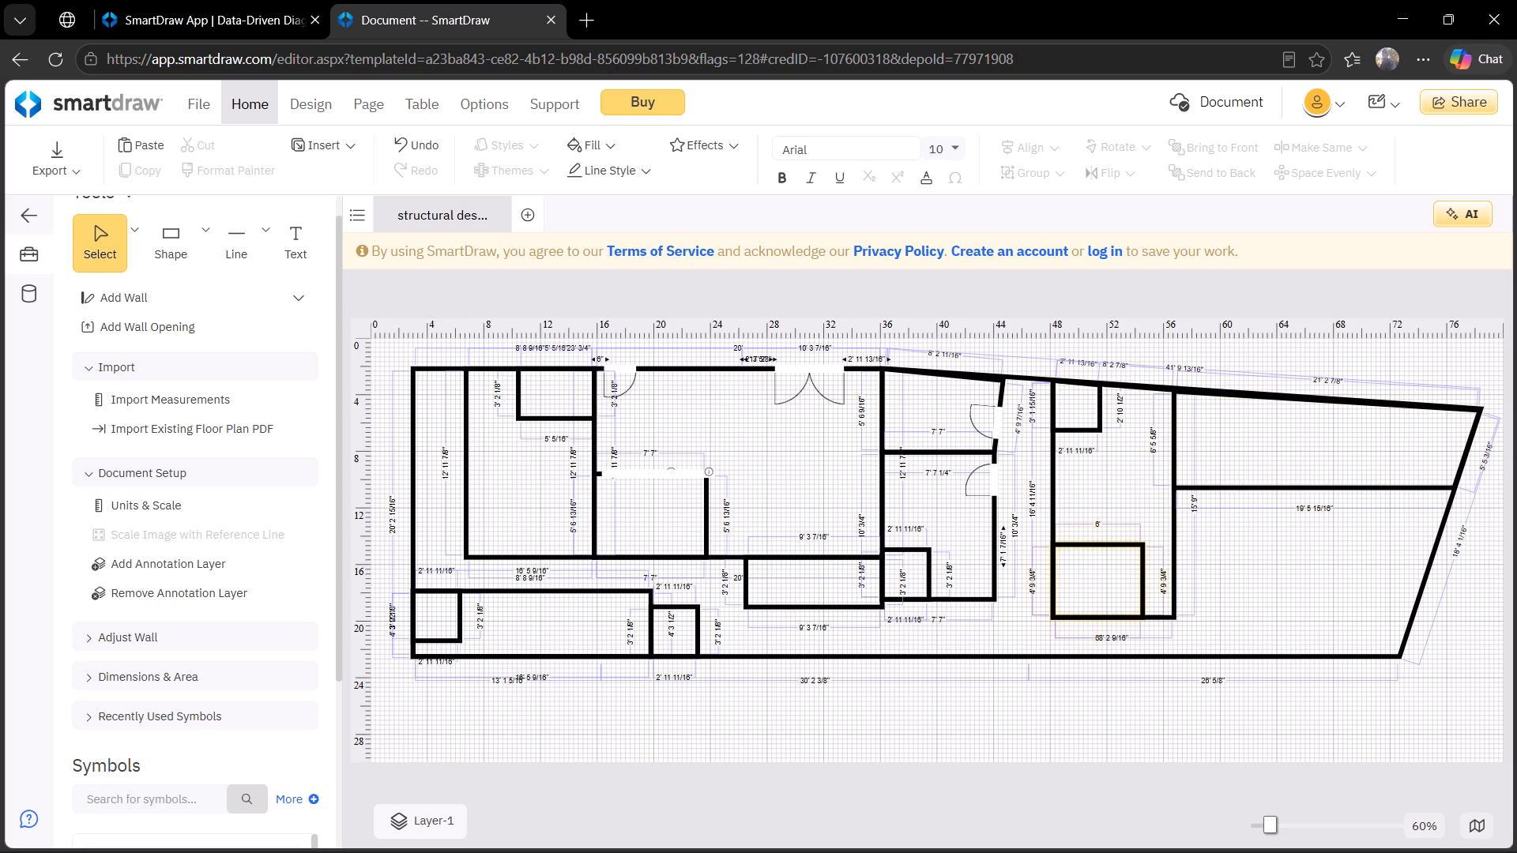
Paste a copy of the small room and fit it into the right-end room's top-left corner, at about 56' 10 7/8" left, 3' 11 3/16" top.
key(ctrl+v)
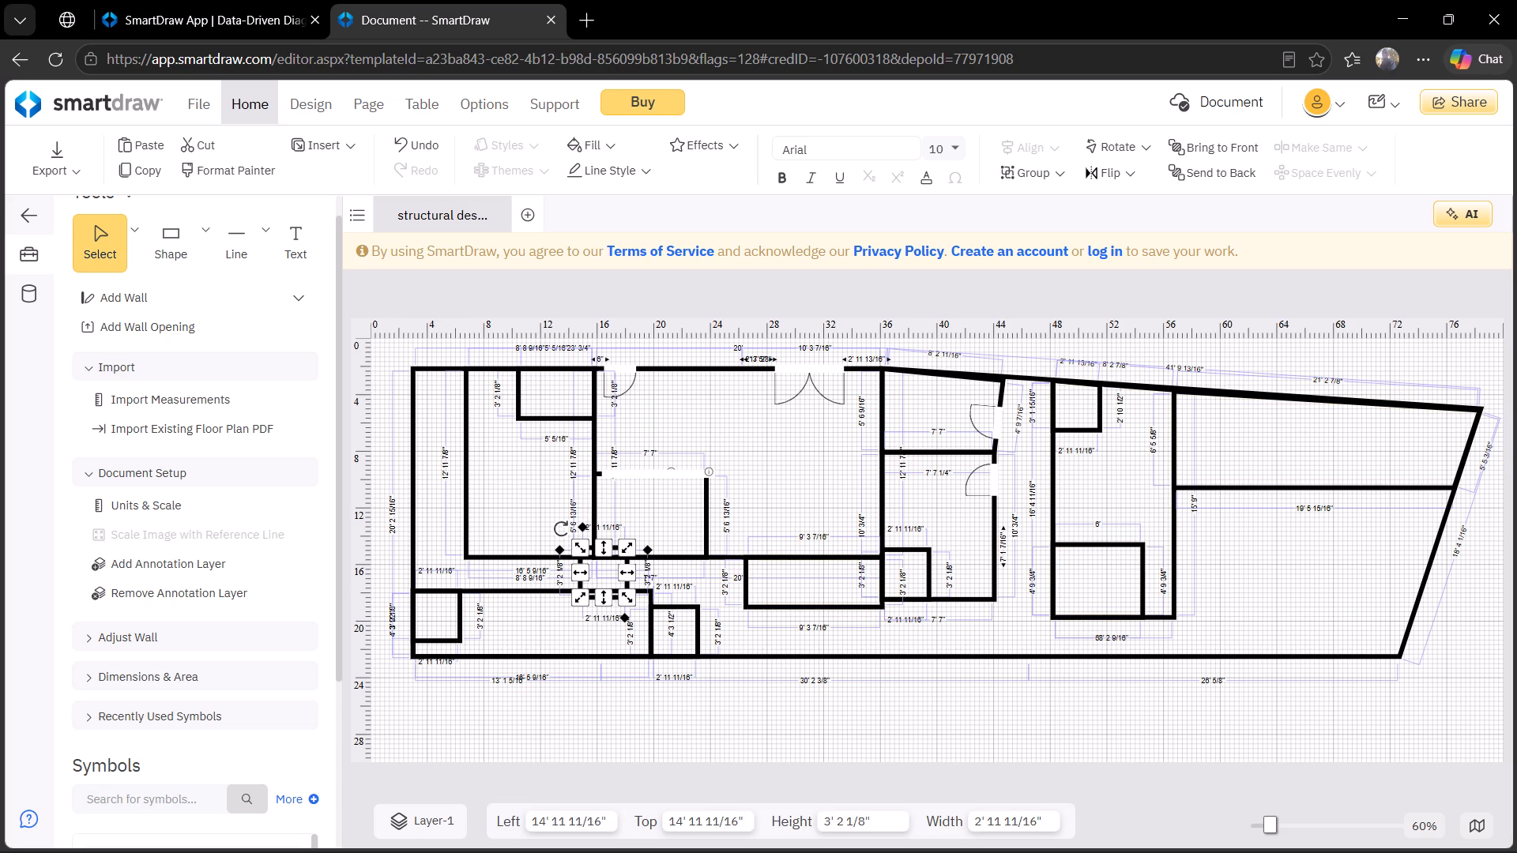
click(631, 583)
click(625, 584)
drag(627, 584, 1200, 431)
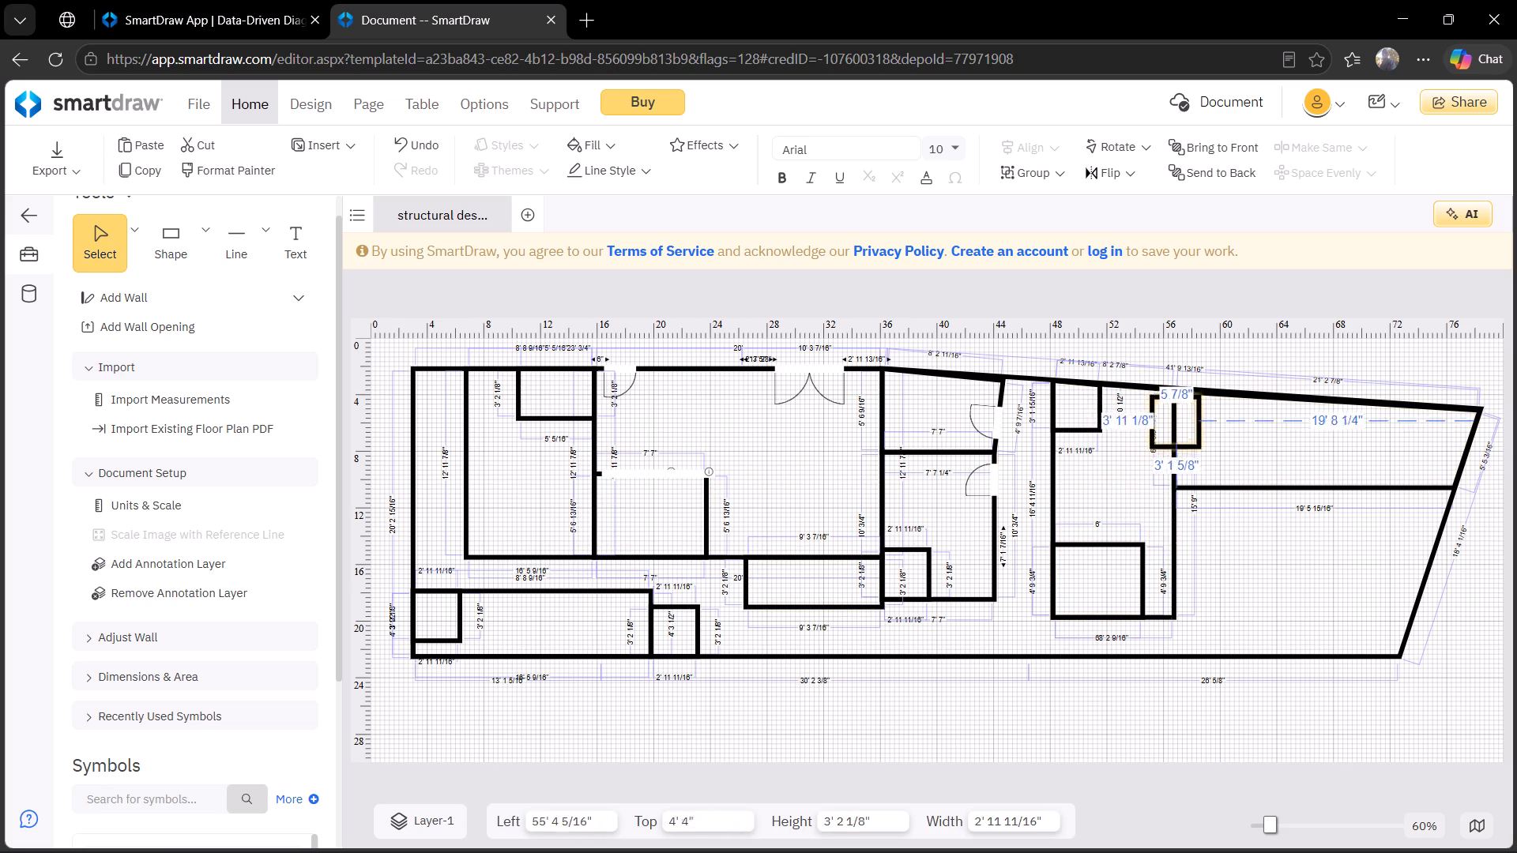
drag(1200, 431, 1214, 429)
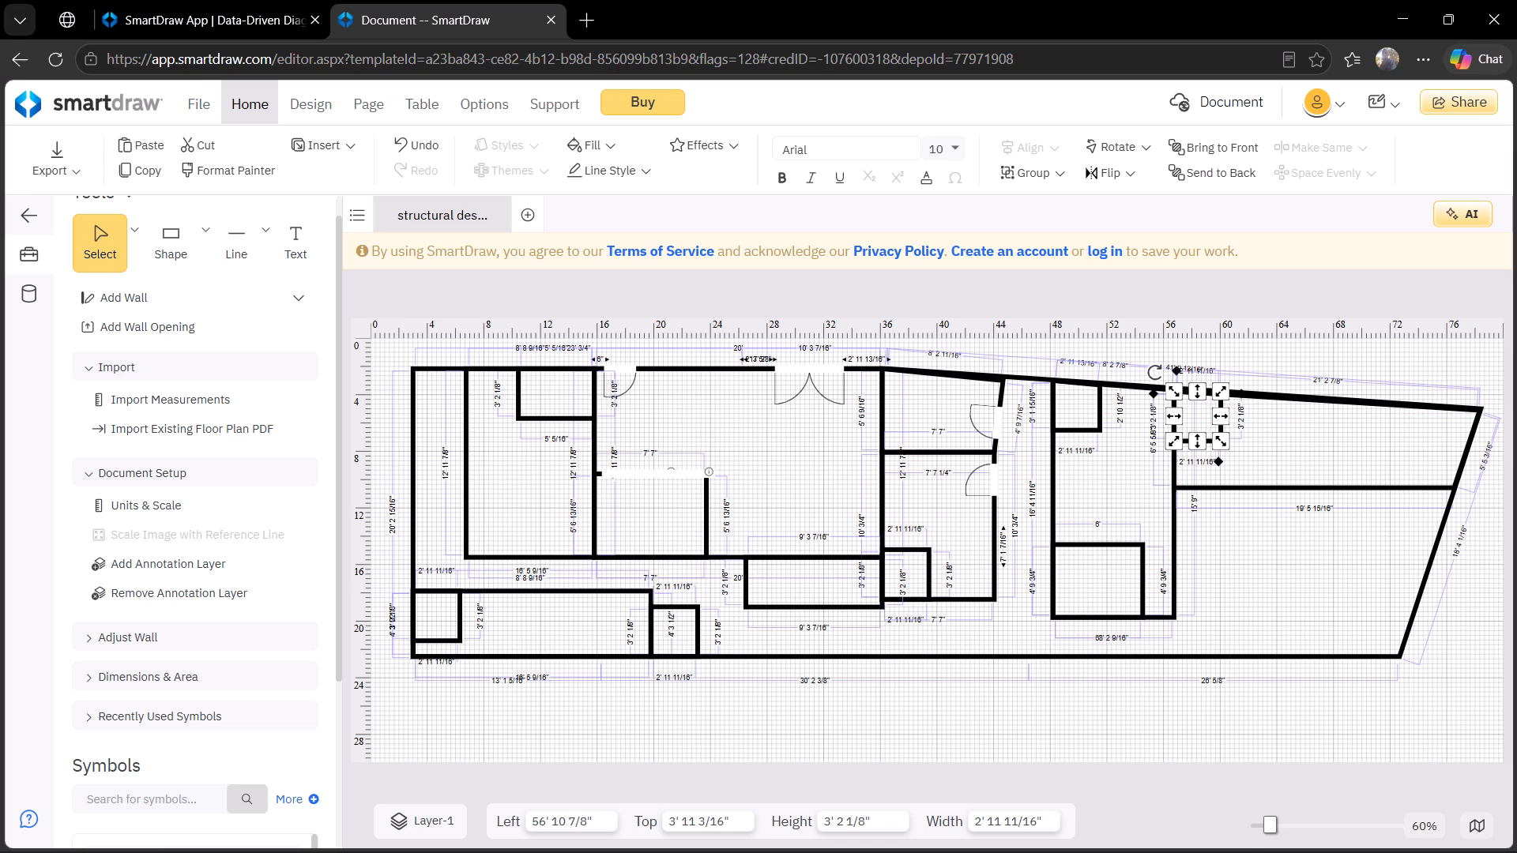
Lower the pasted small room's bottom wall, keeping its sides straight, to make it about 4' 2 3/16" high.
drag(1223, 438, 1226, 455)
key(ctrl+z)
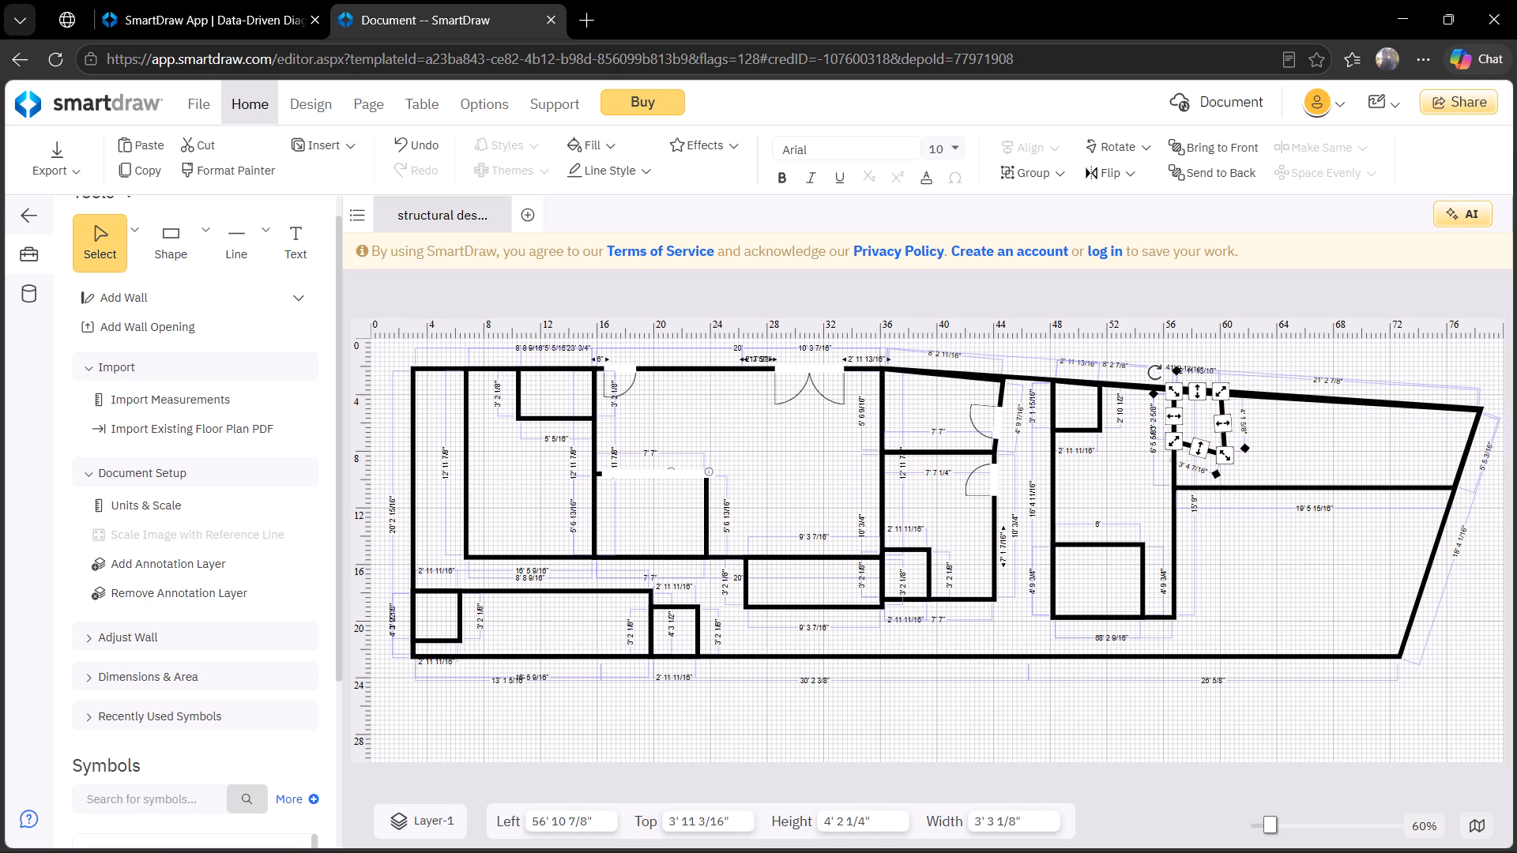
drag(1194, 436, 1199, 451)
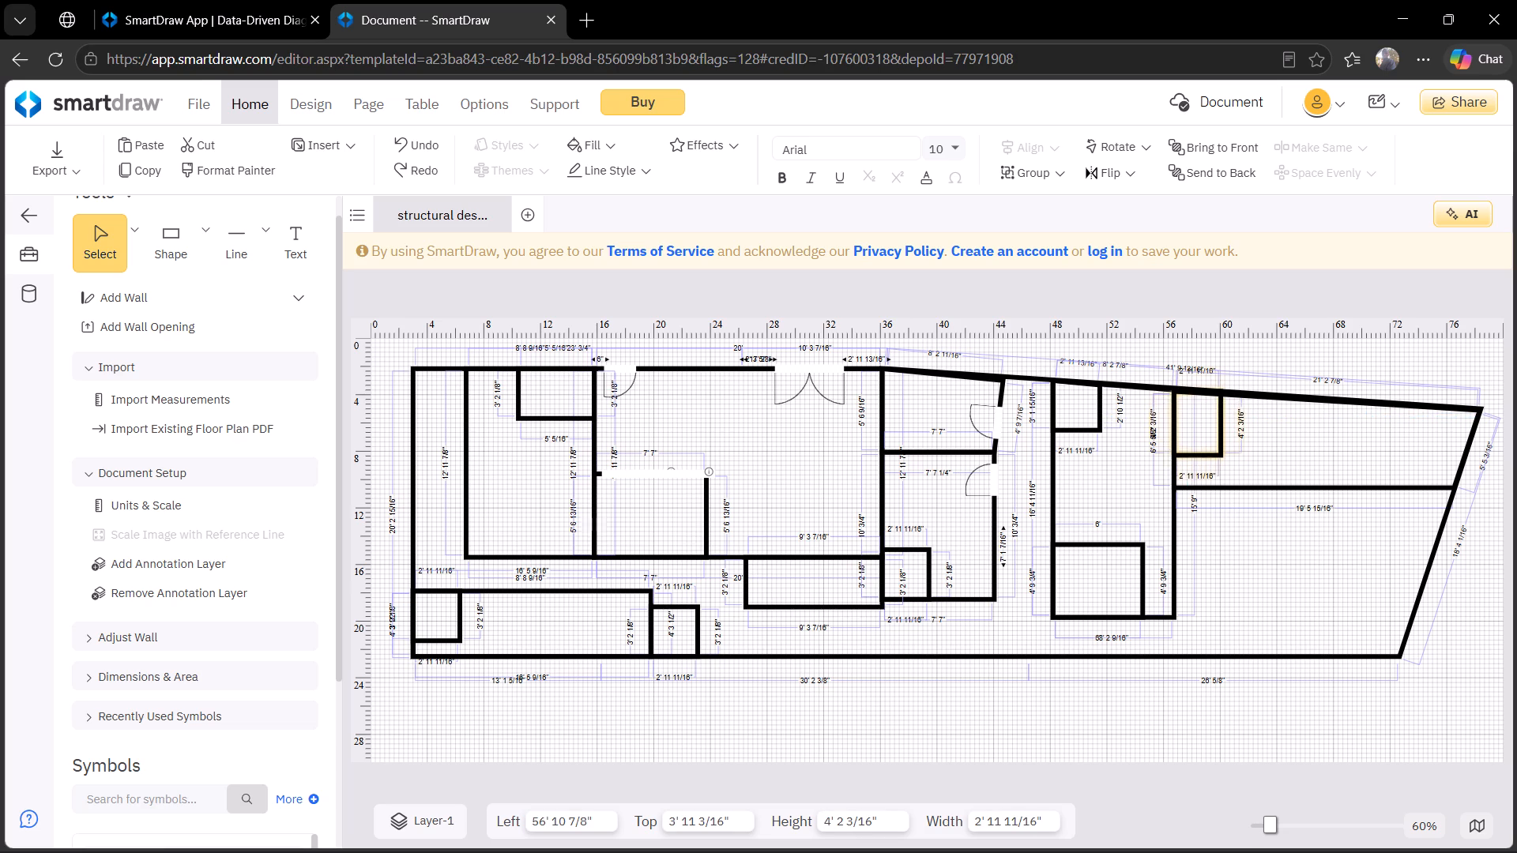
drag(1199, 451, 1199, 452)
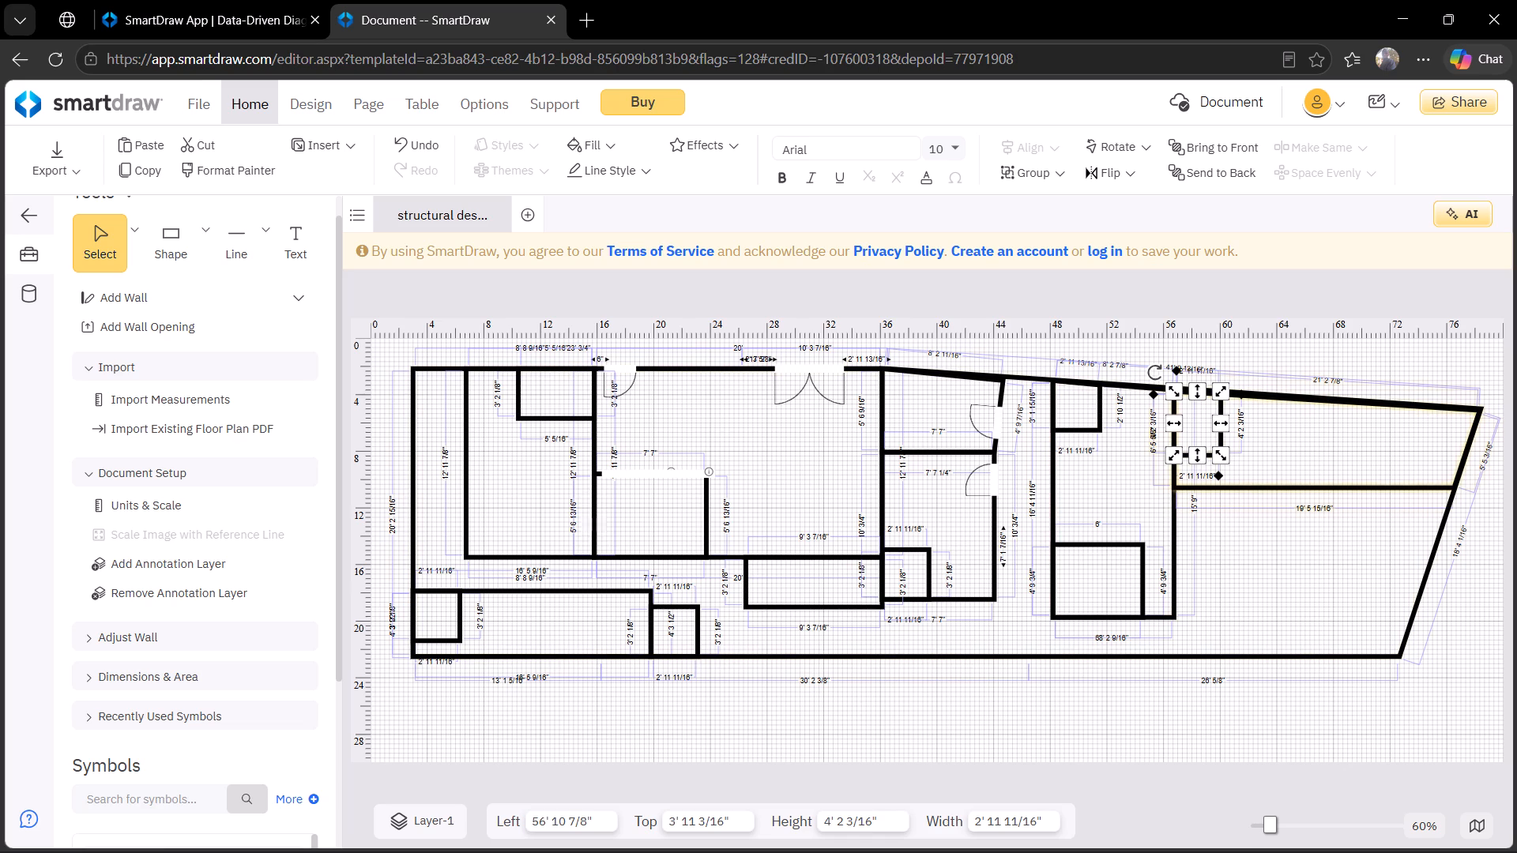
Paste another small room and attach it to the previous one's right side, bottoms aligned, at about 60' 2 9/16" left, 4' 11 3/16" top.
key(ctrl+v)
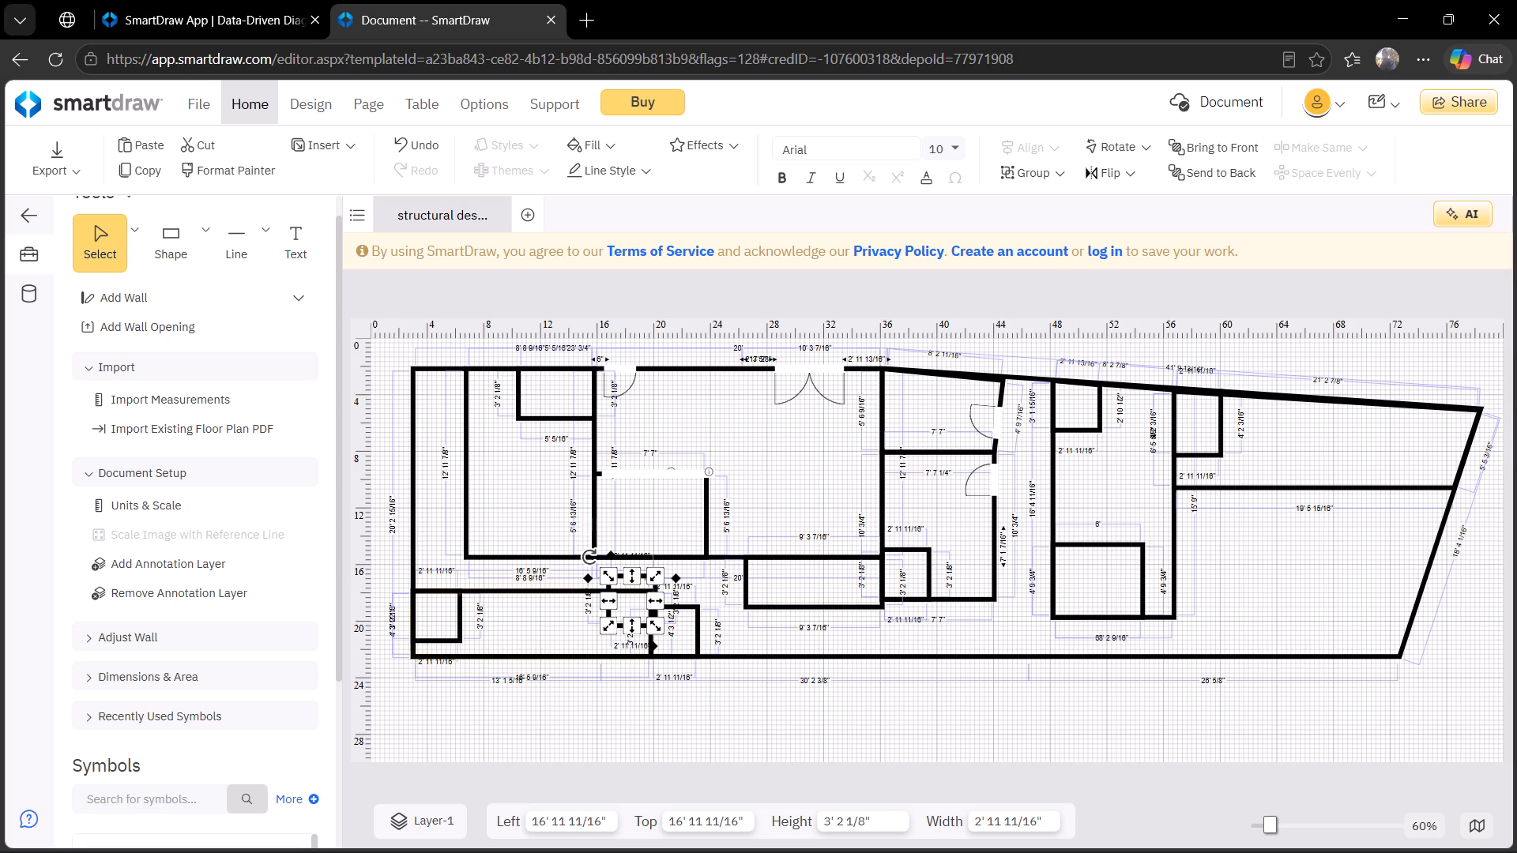
drag(656, 588, 1453, 387)
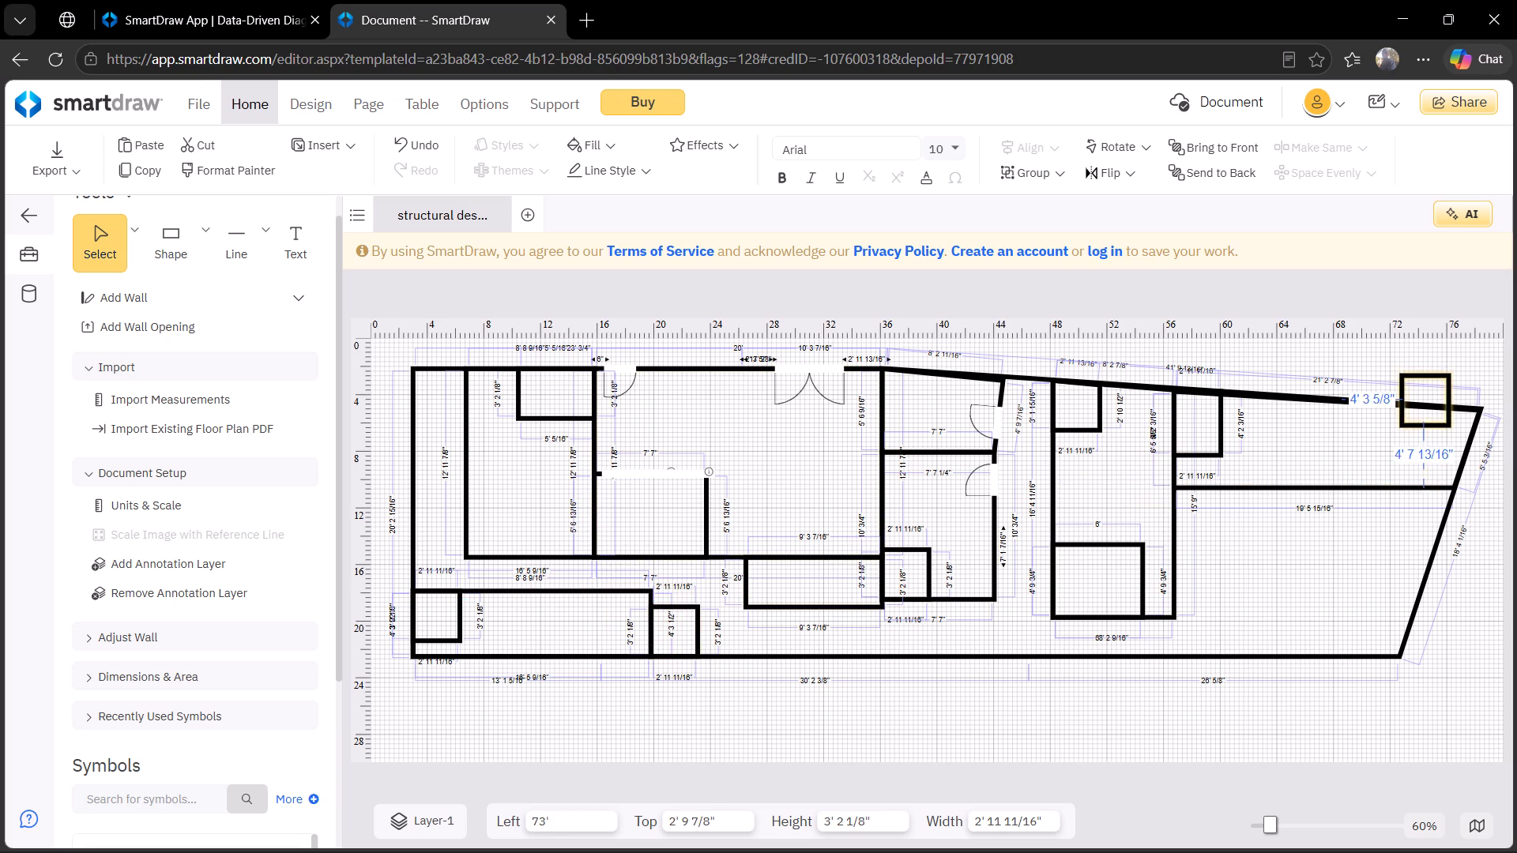
drag(1453, 387, 1272, 419)
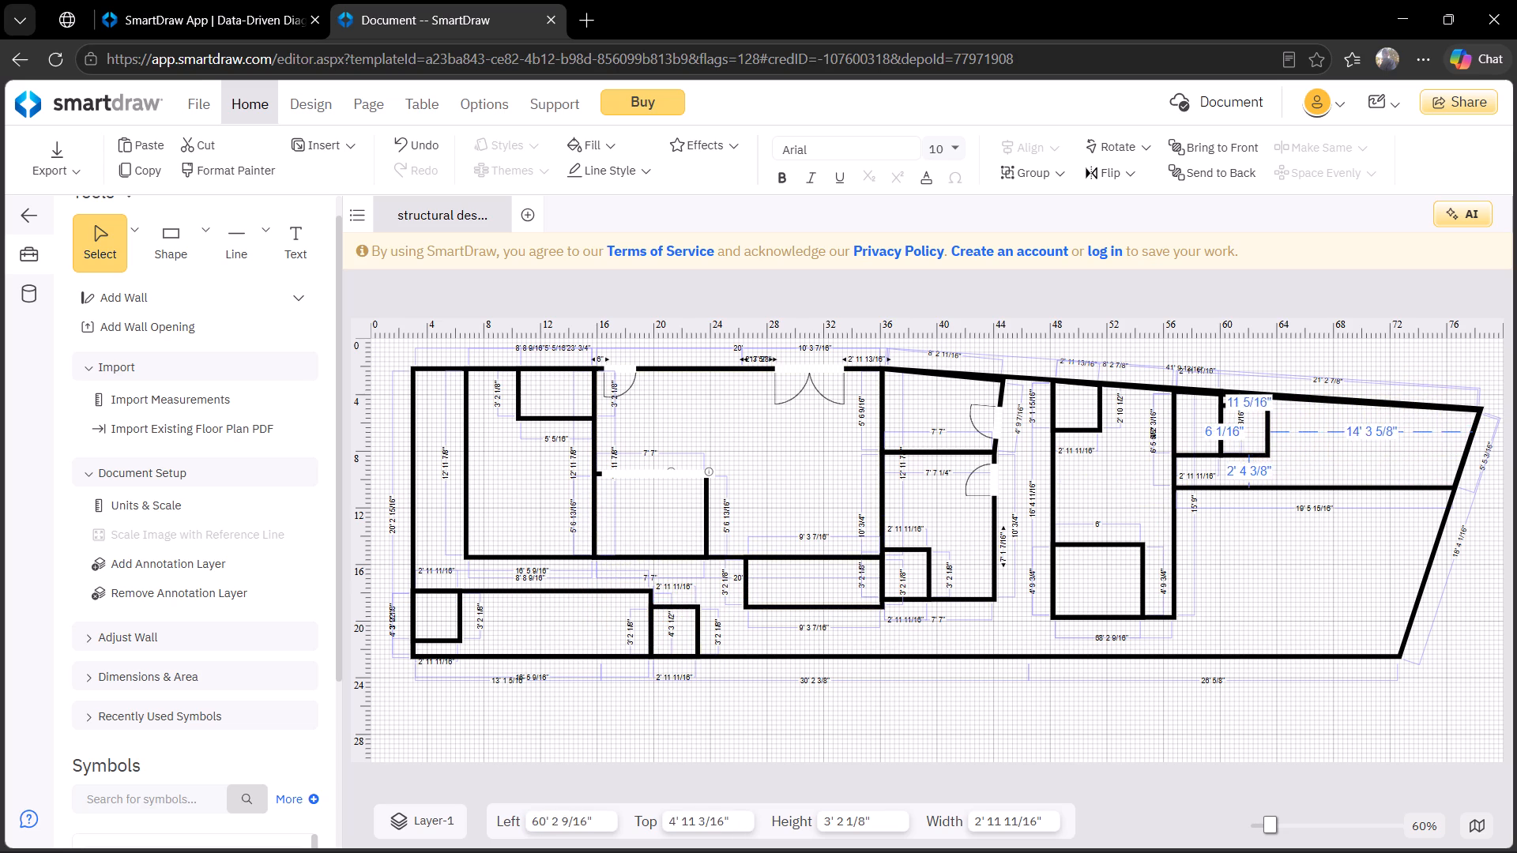
drag(1272, 419, 1271, 419)
Widen the newly attached room to about 8' 8 1/8" and raise its top wall to a height of about 3' 11 3/8".
drag(1271, 432, 1274, 430)
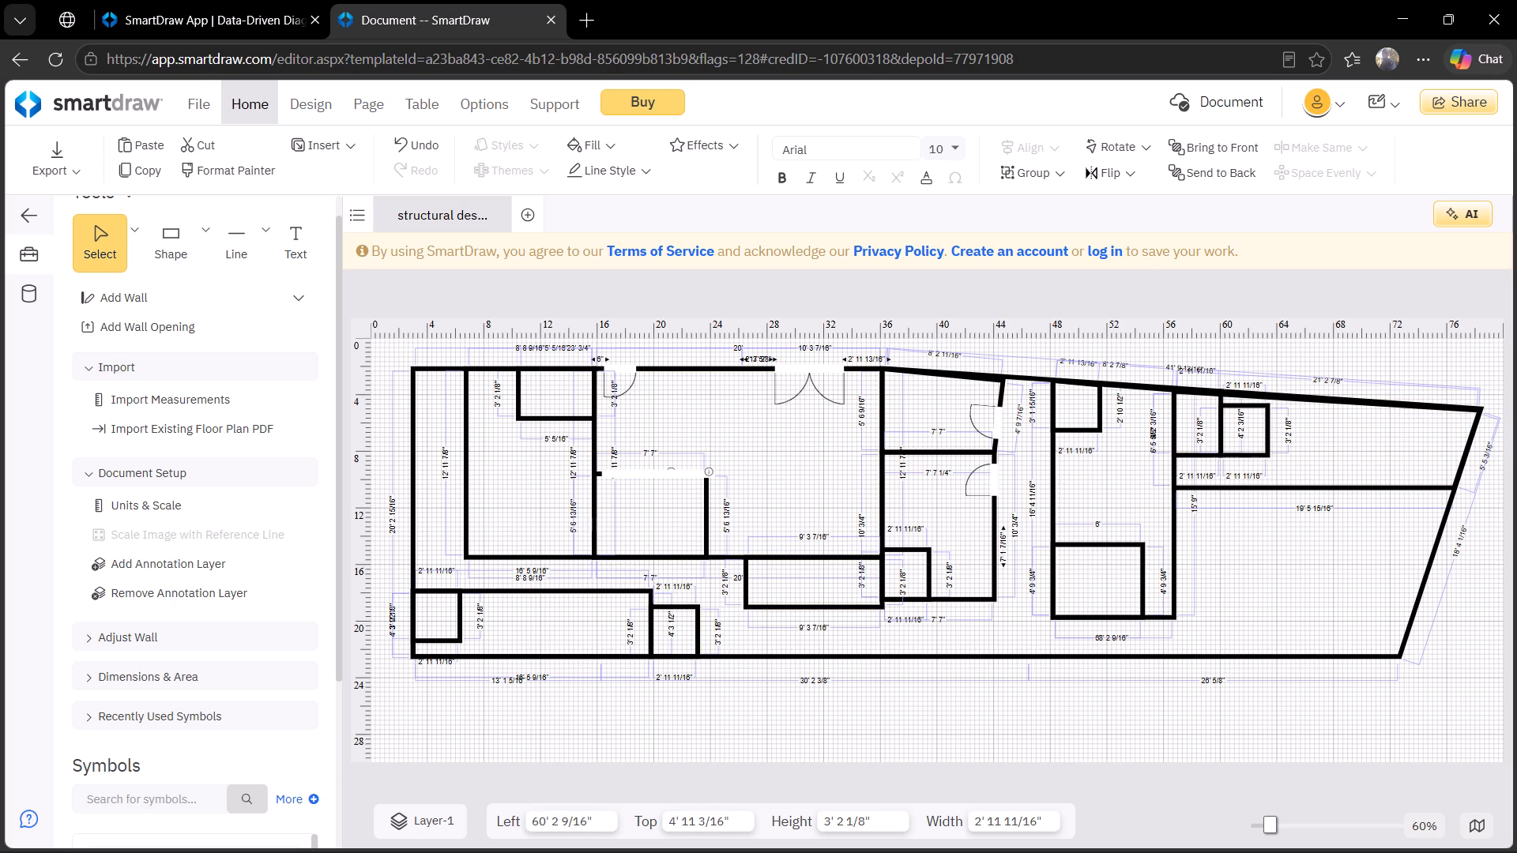
drag(1274, 430, 1364, 411)
click(1223, 403)
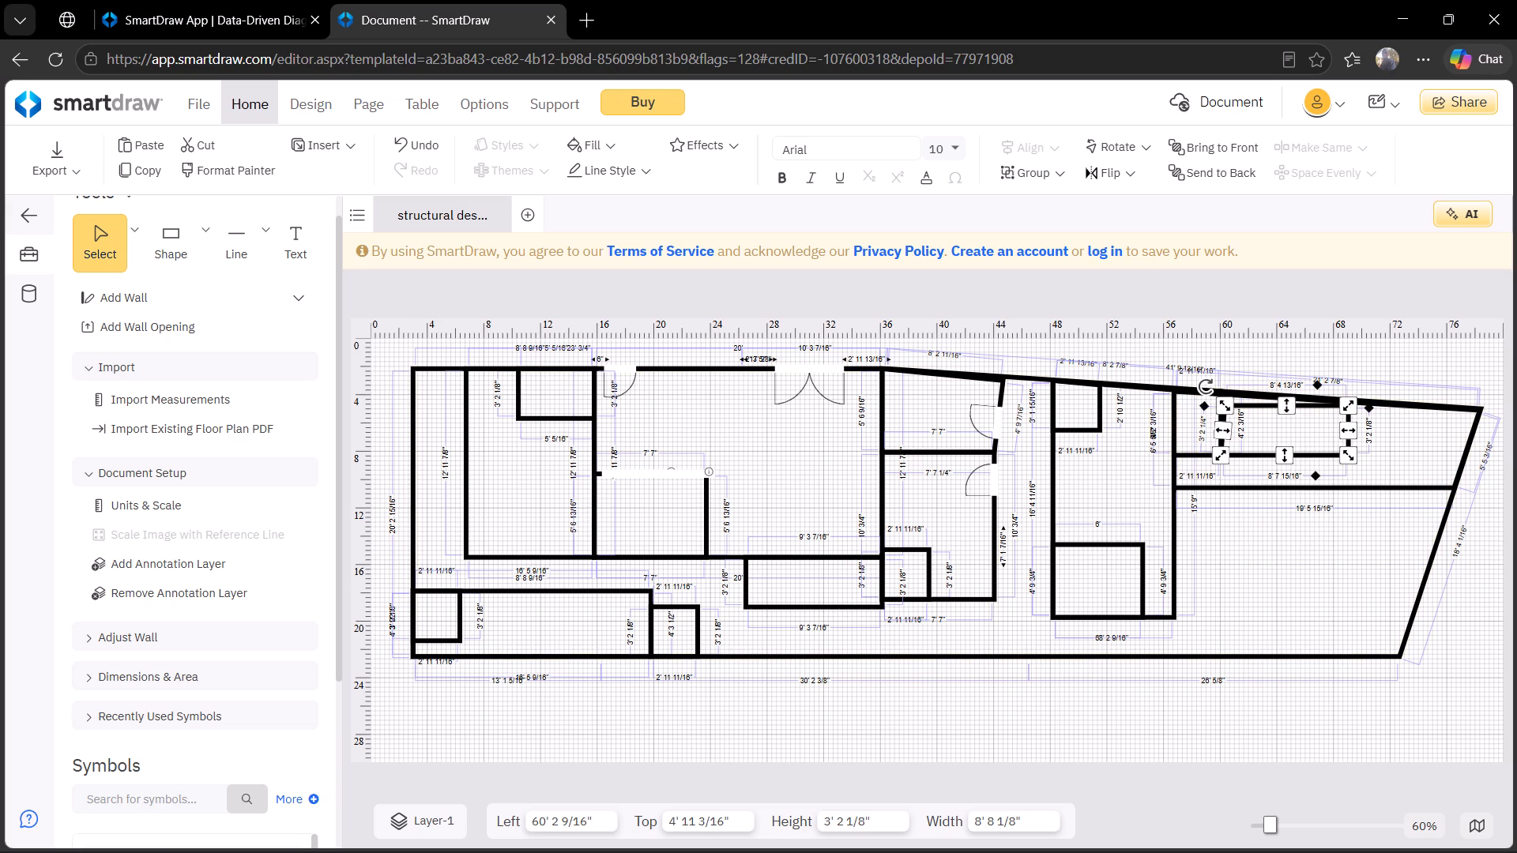
drag(1224, 407, 1222, 391)
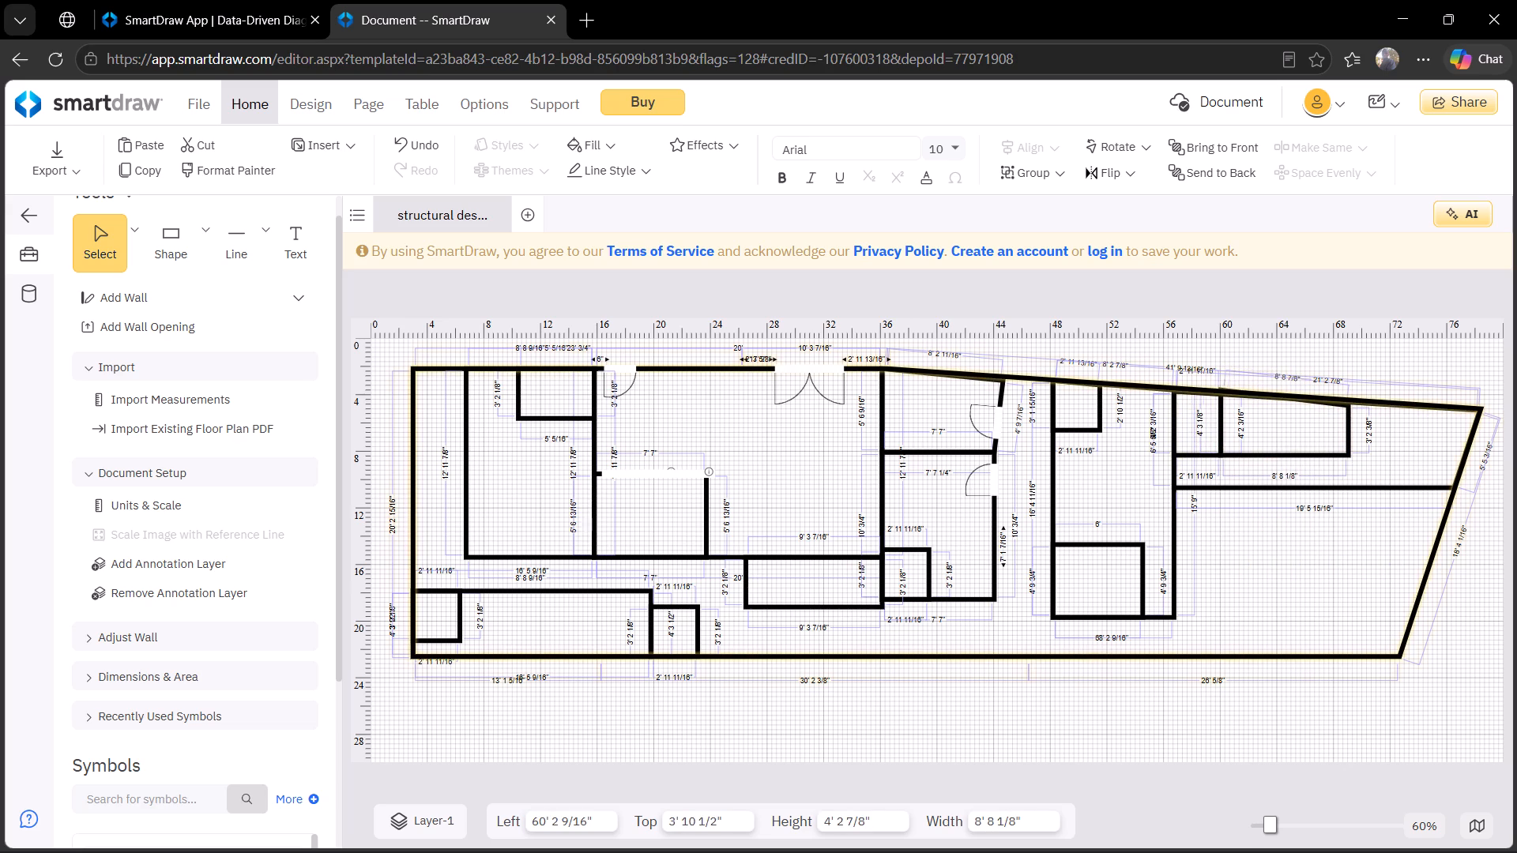
drag(1222, 391, 1221, 393)
Move the attached room's right wall outward, widening the room to about 9' 9 15/16".
click(1347, 400)
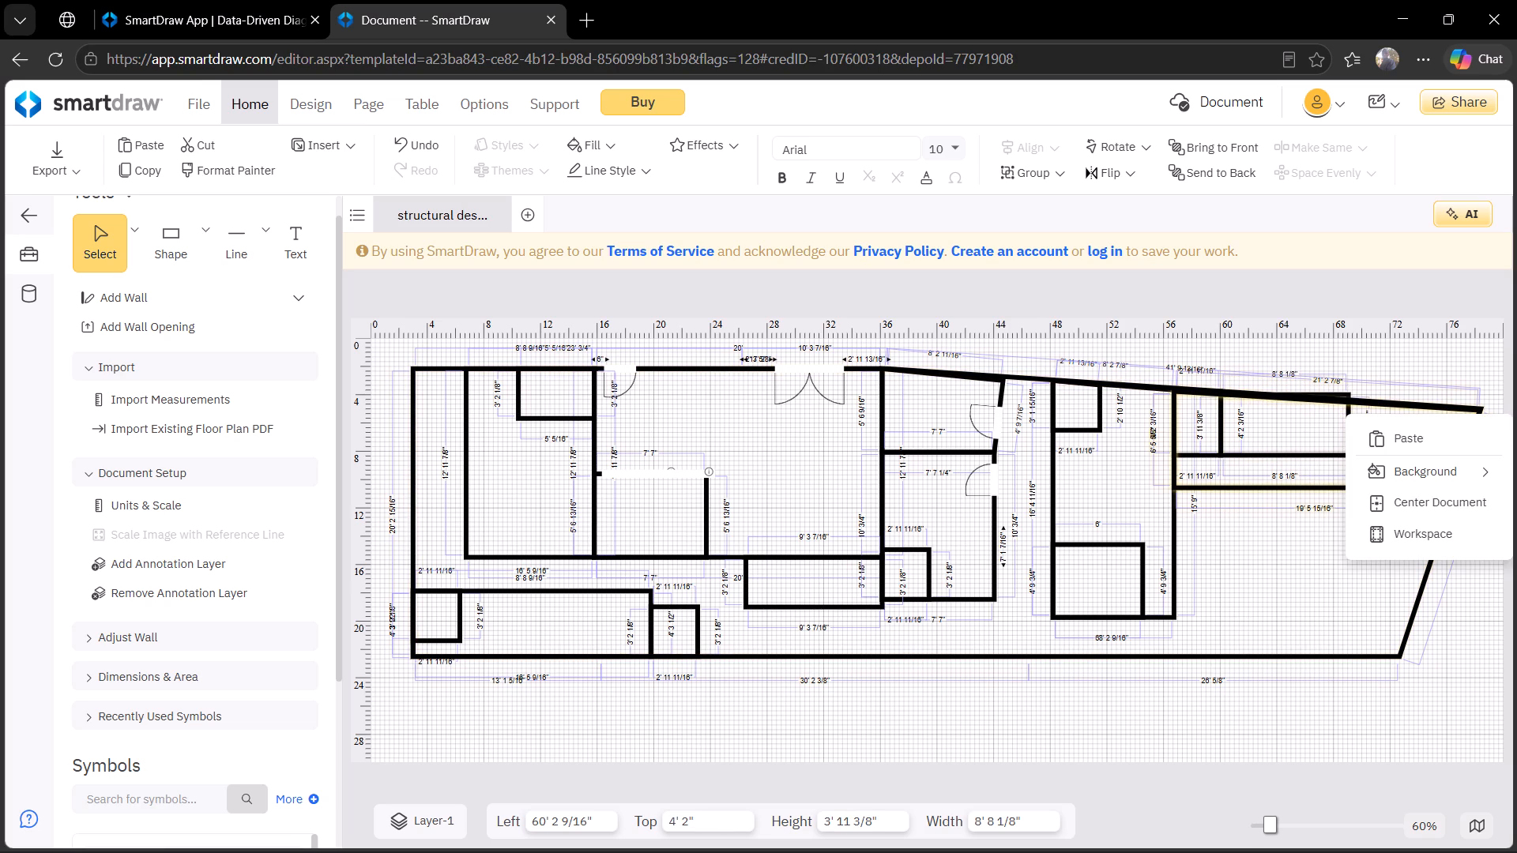
click(1376, 575)
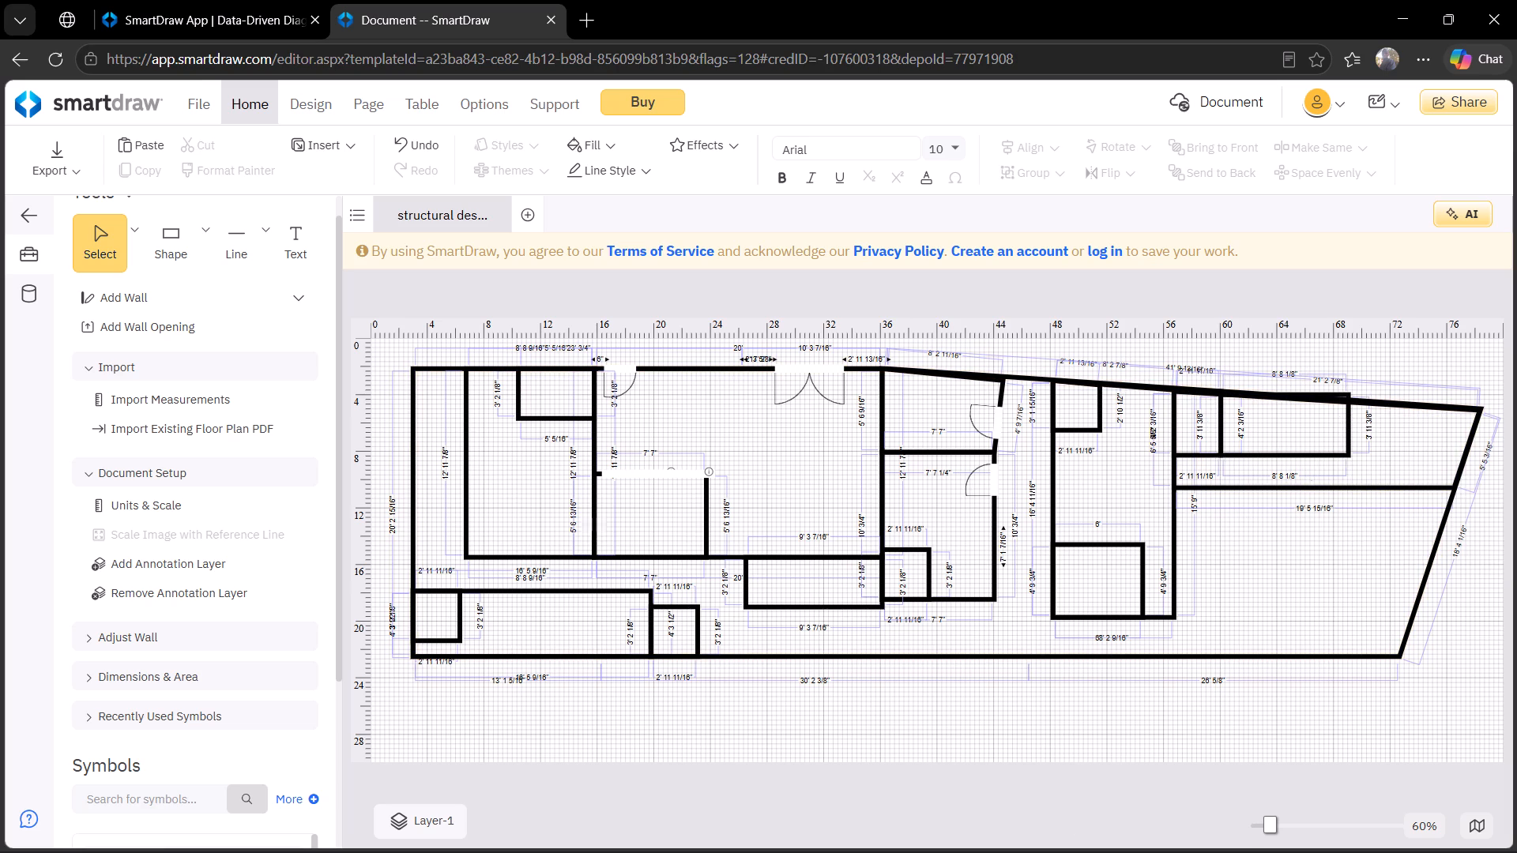
click(1348, 437)
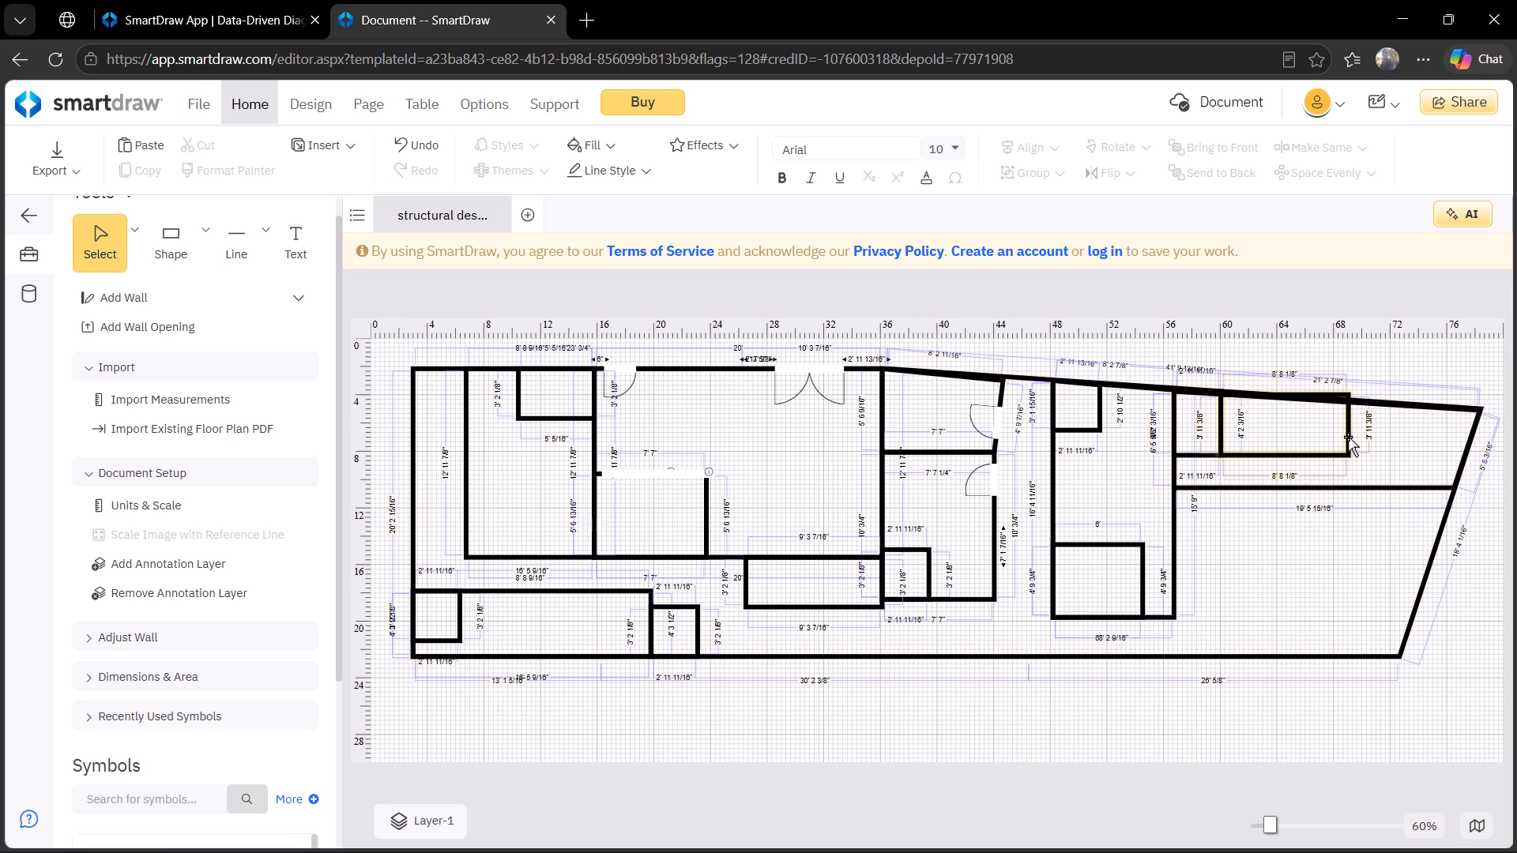
drag(1349, 425, 1373, 425)
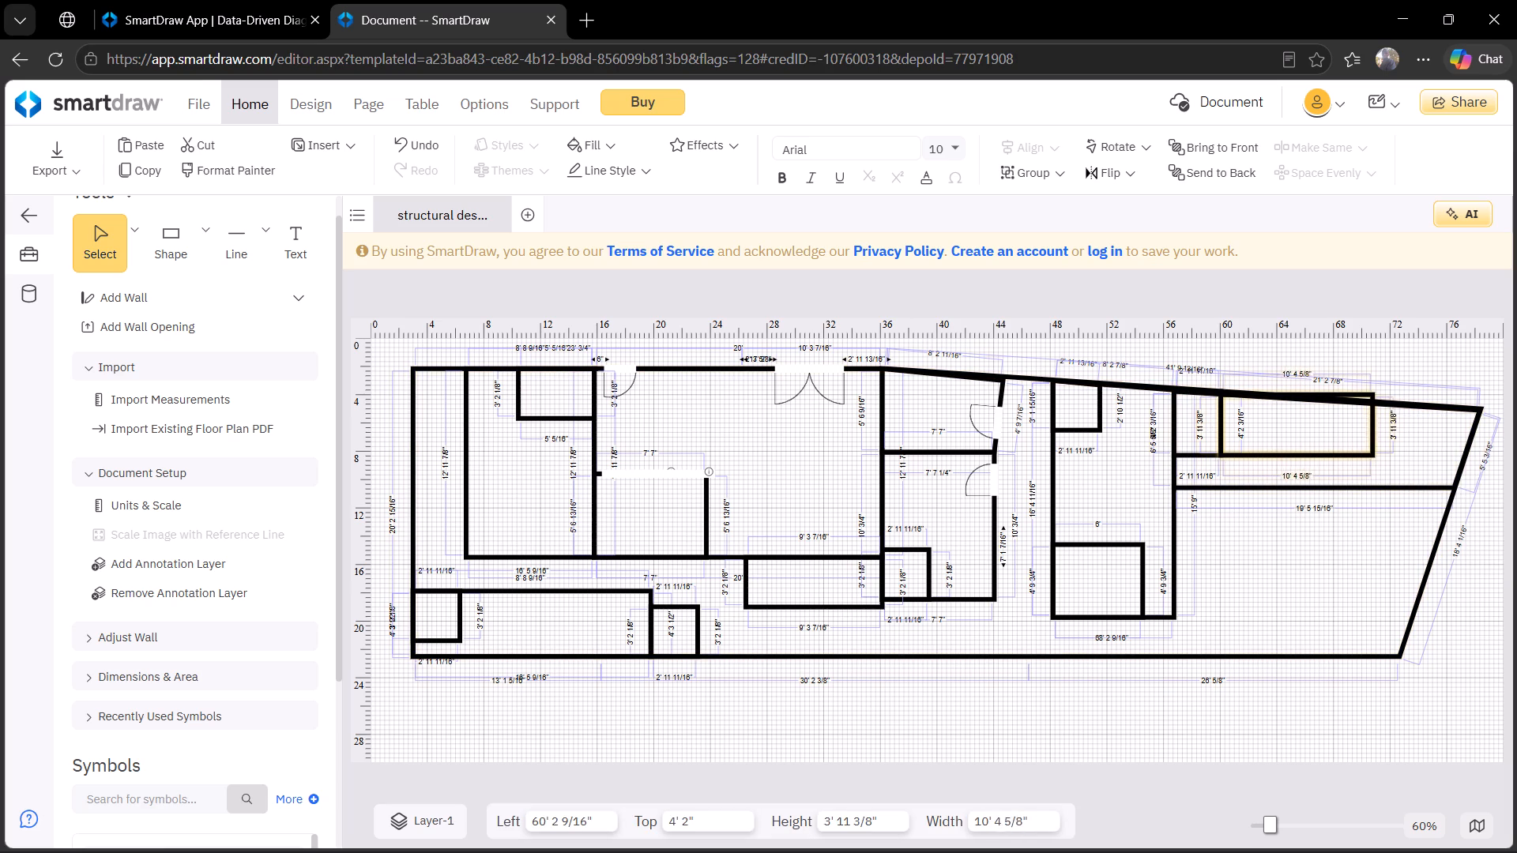
drag(1373, 425, 1363, 429)
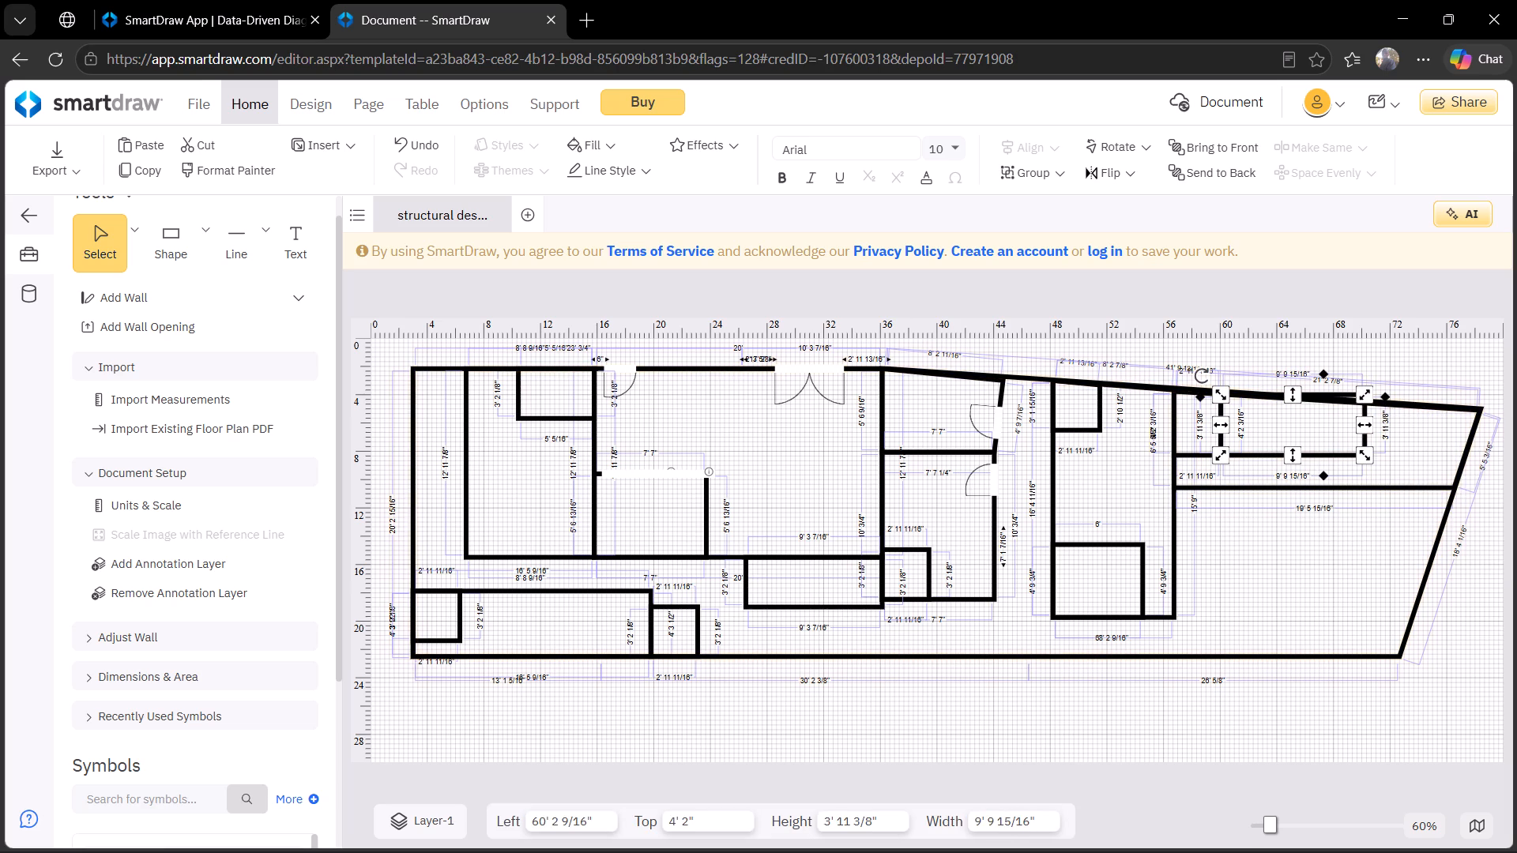
Move the attached room's top-right corner onto the sloped top outer wall, making the room about 10' 1 5/8" wide overall.
click(1361, 399)
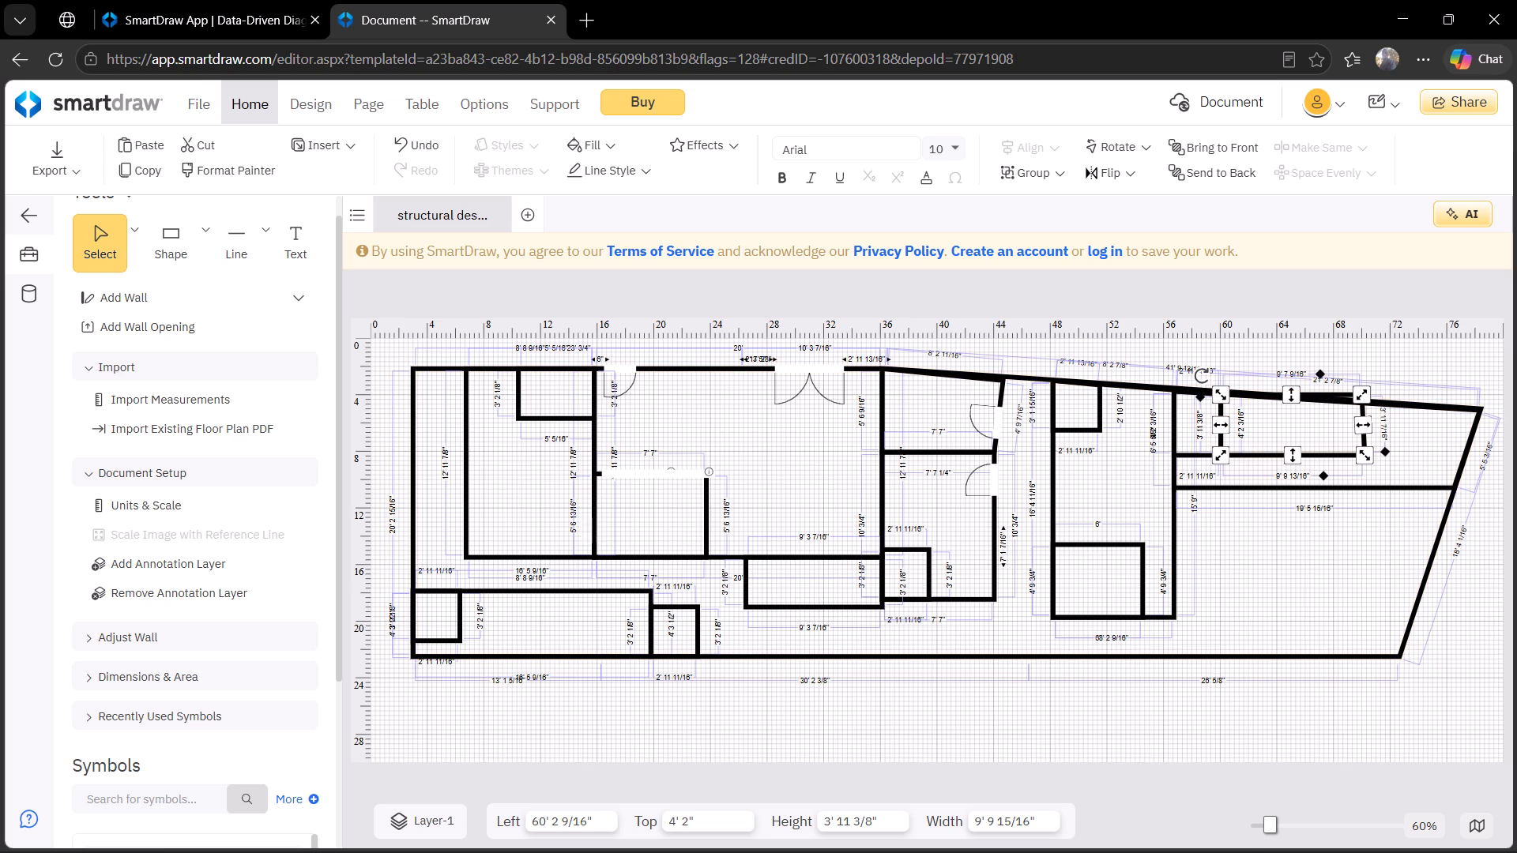
drag(1358, 391, 1363, 415)
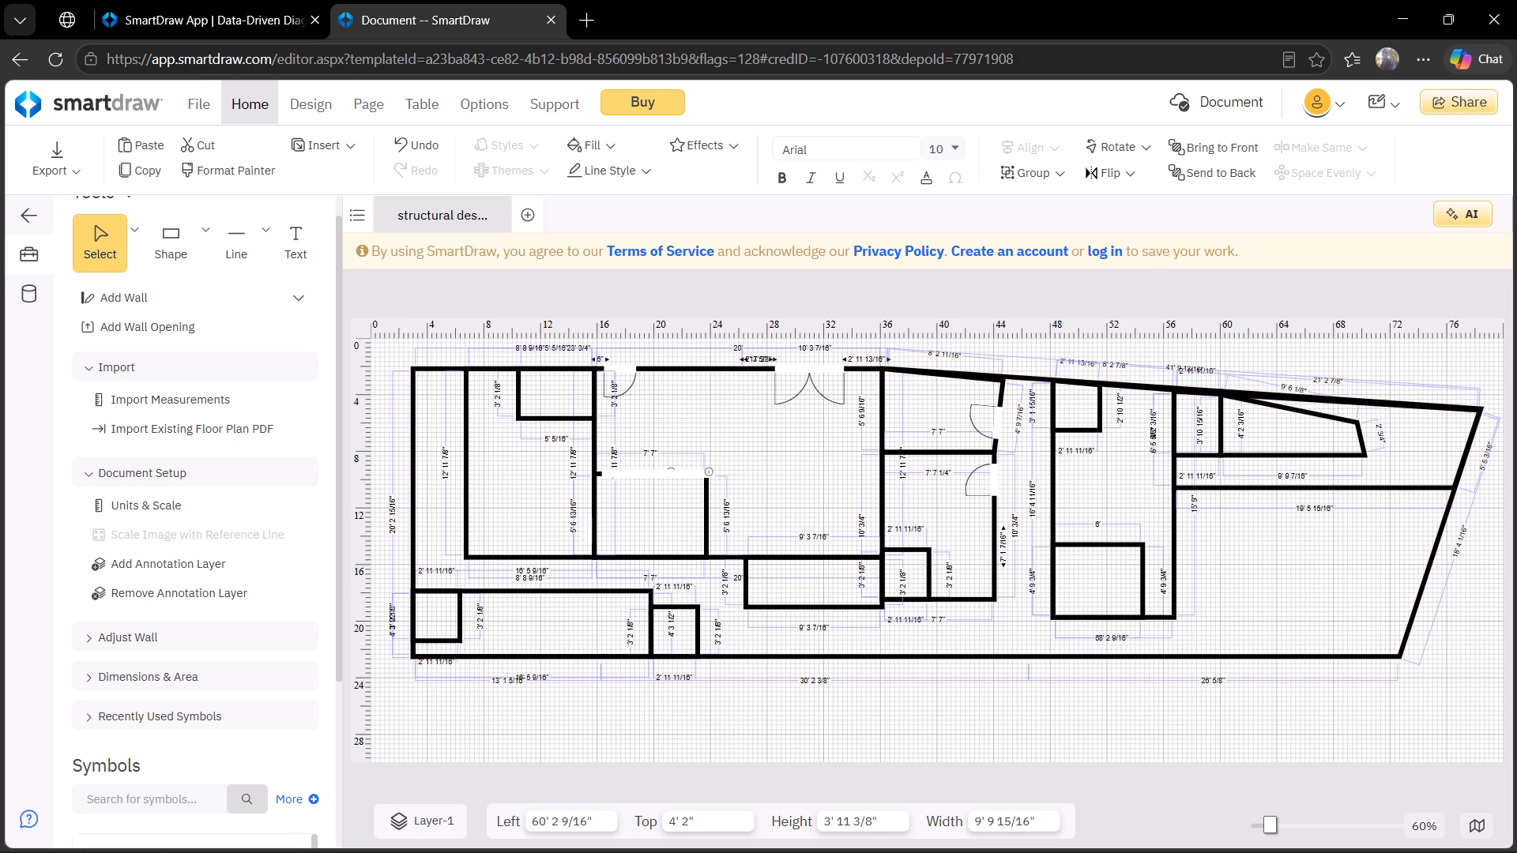
drag(1363, 415, 1363, 400)
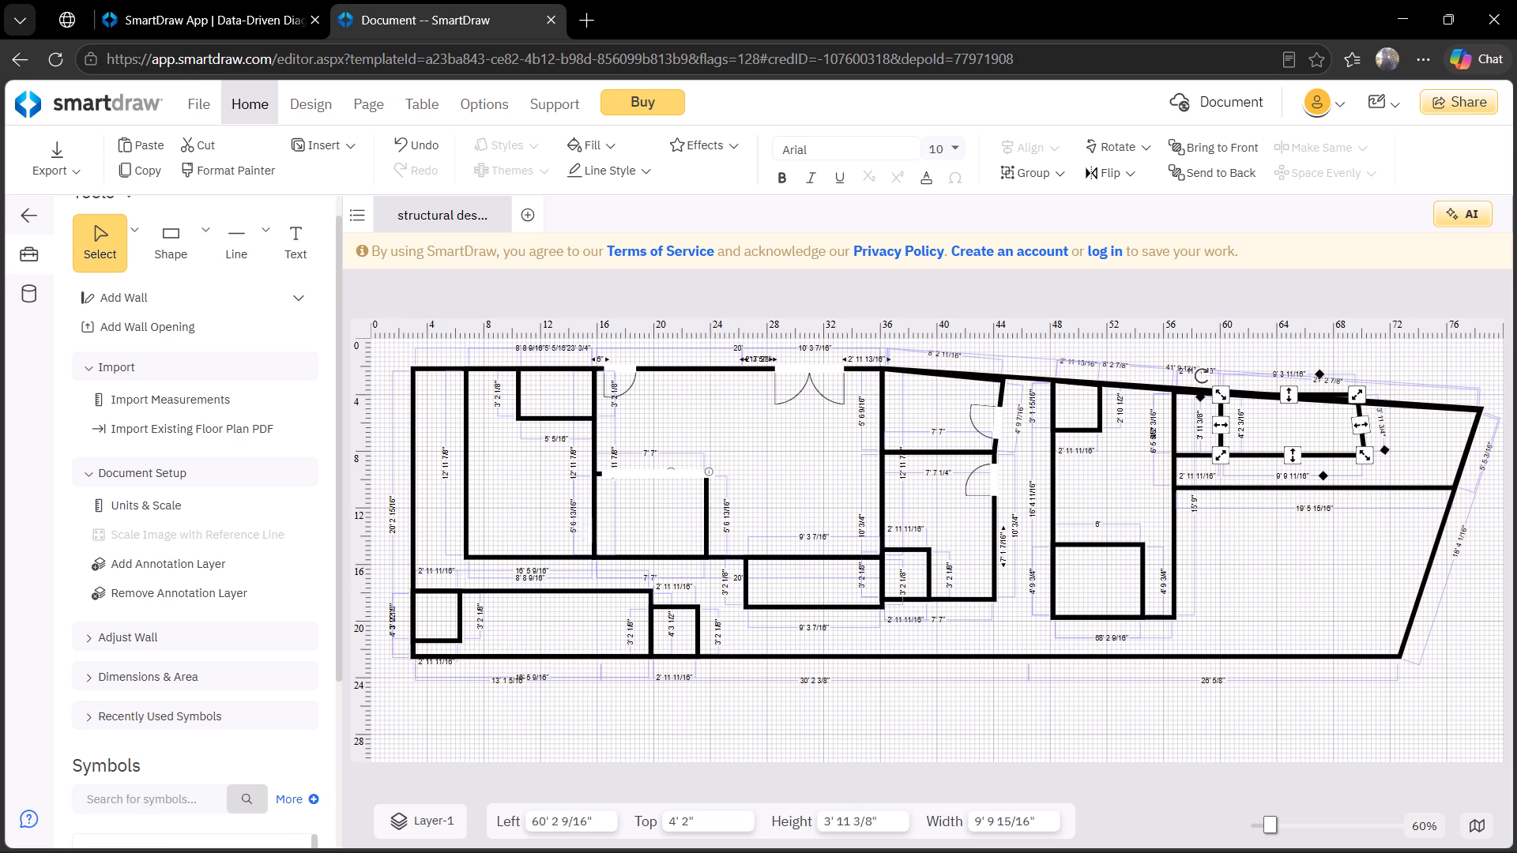
drag(1363, 403, 1368, 410)
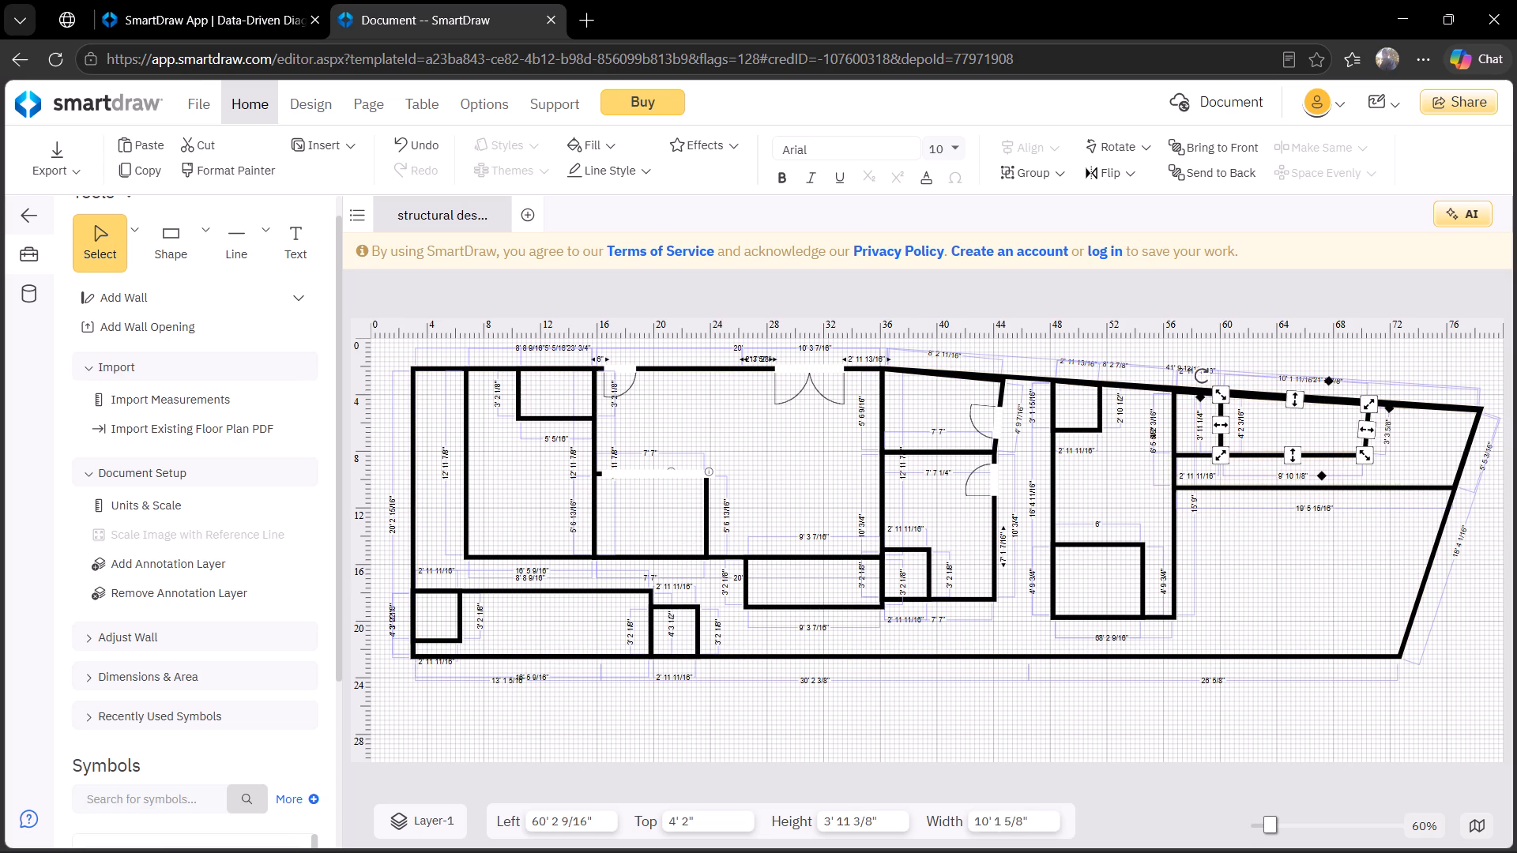
click(1358, 547)
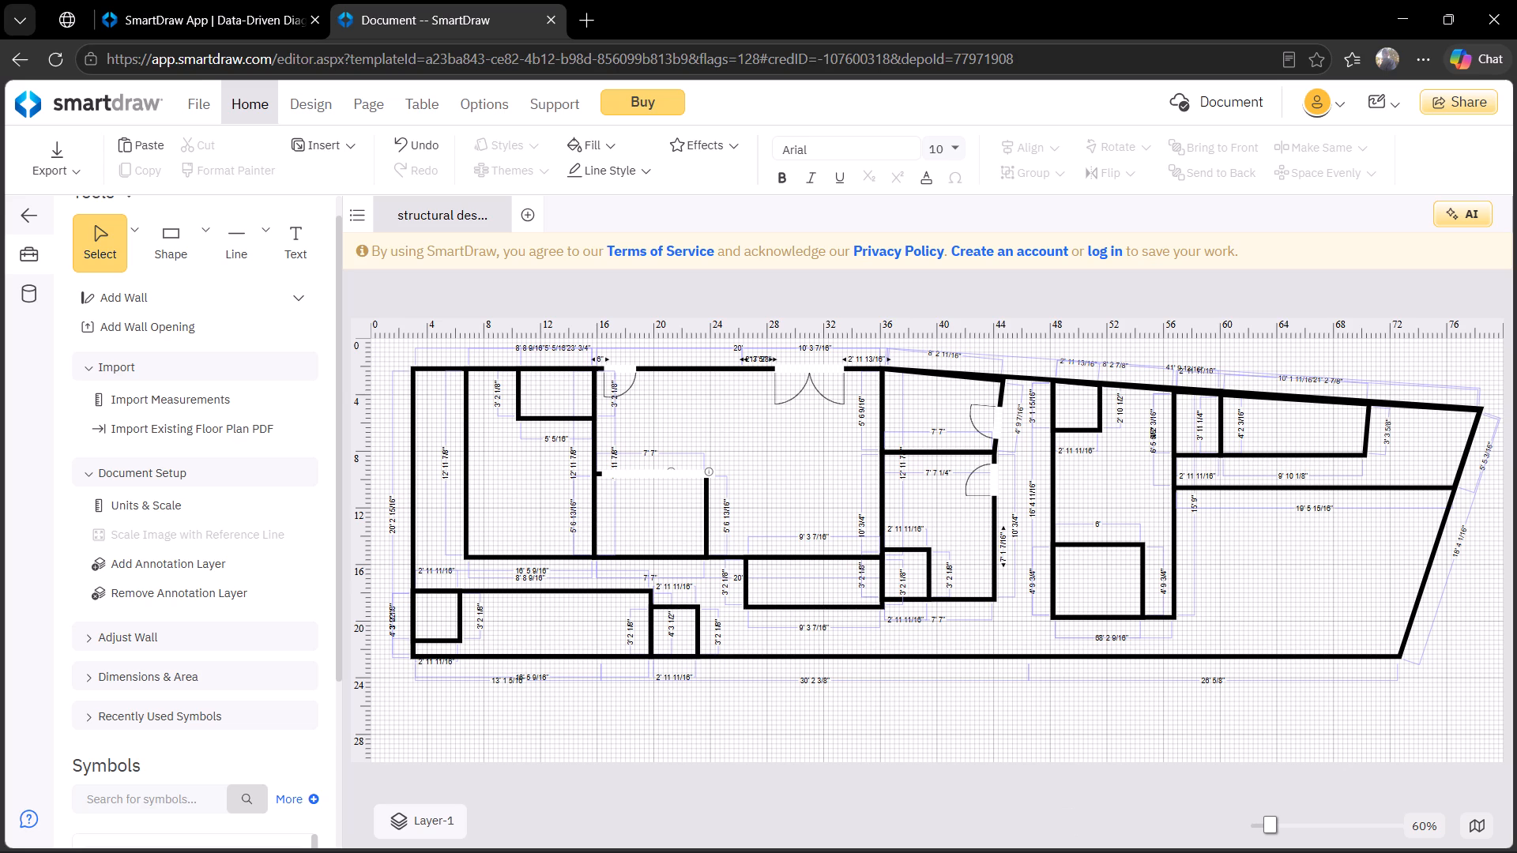
Paste a small room and attach it beneath the right-end room's bottom wall, at about 68' 10 1/4" left, 10' 8 15/16" top.
key(ctrl+v)
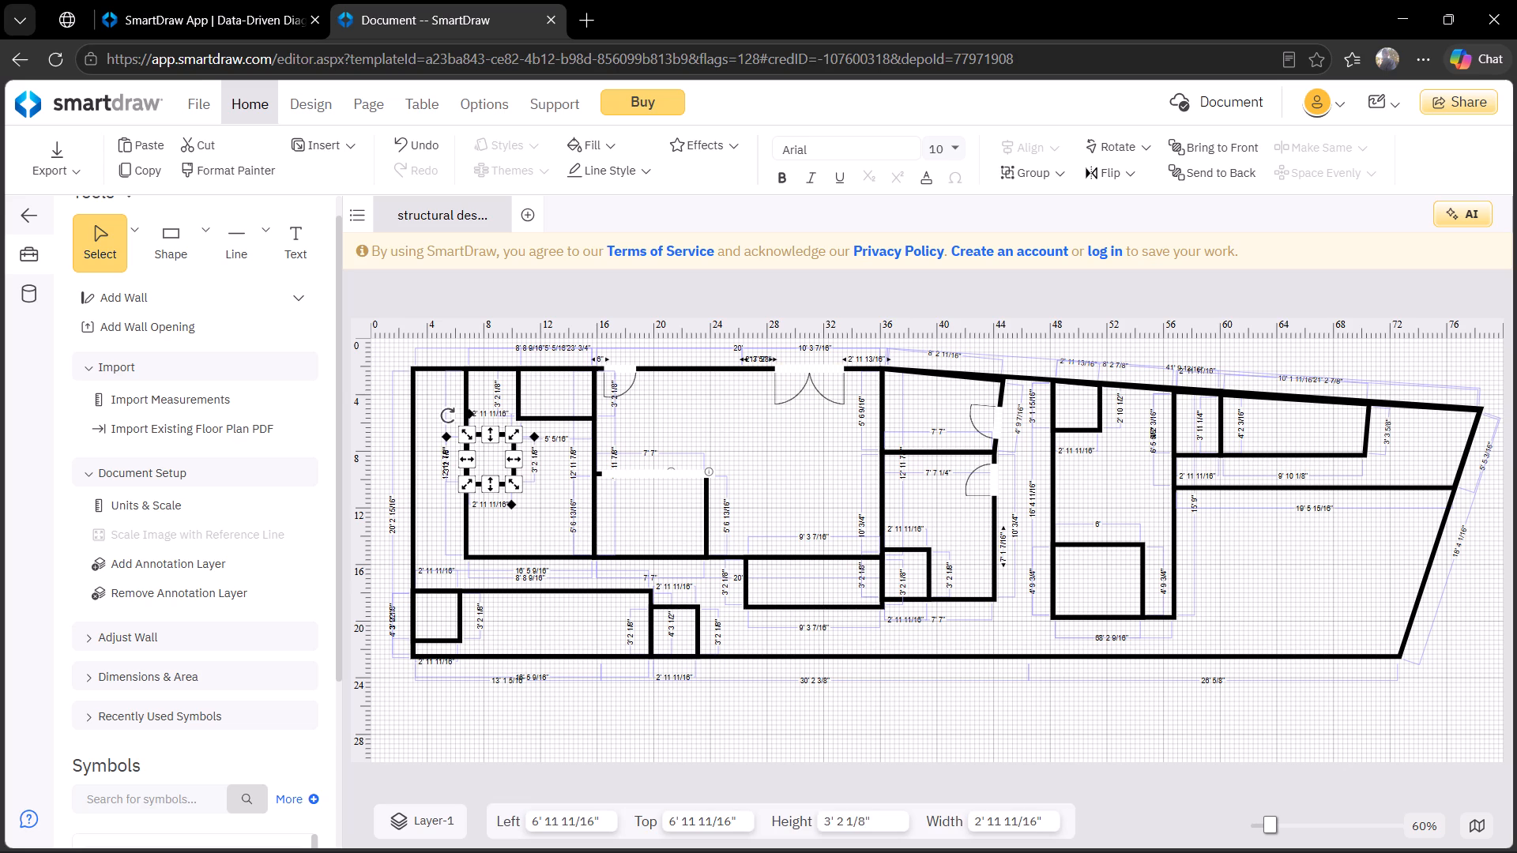
drag(514, 474, 797, 514)
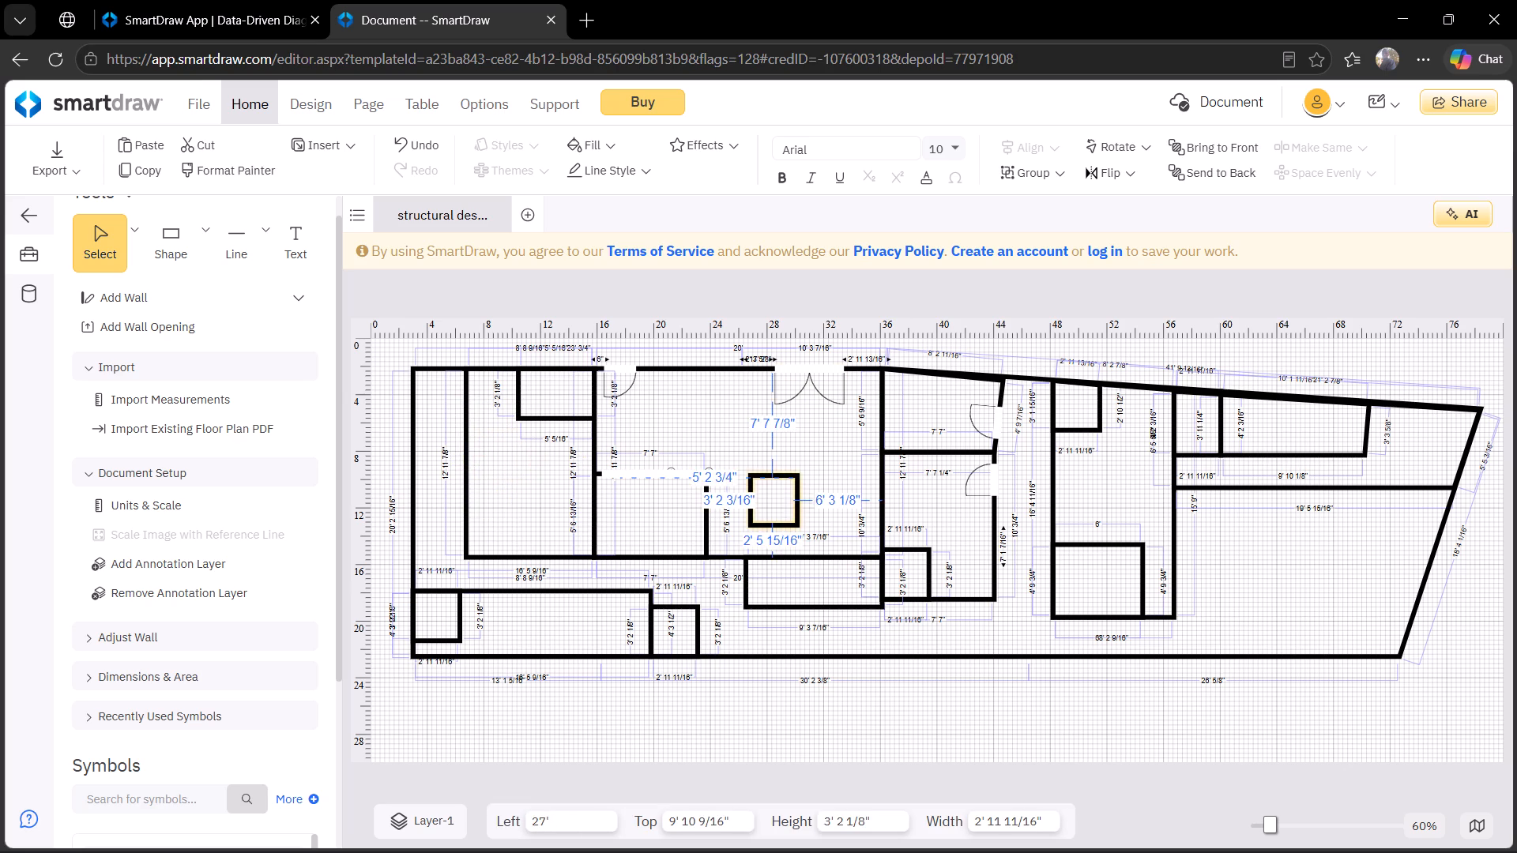
drag(797, 514, 1080, 609)
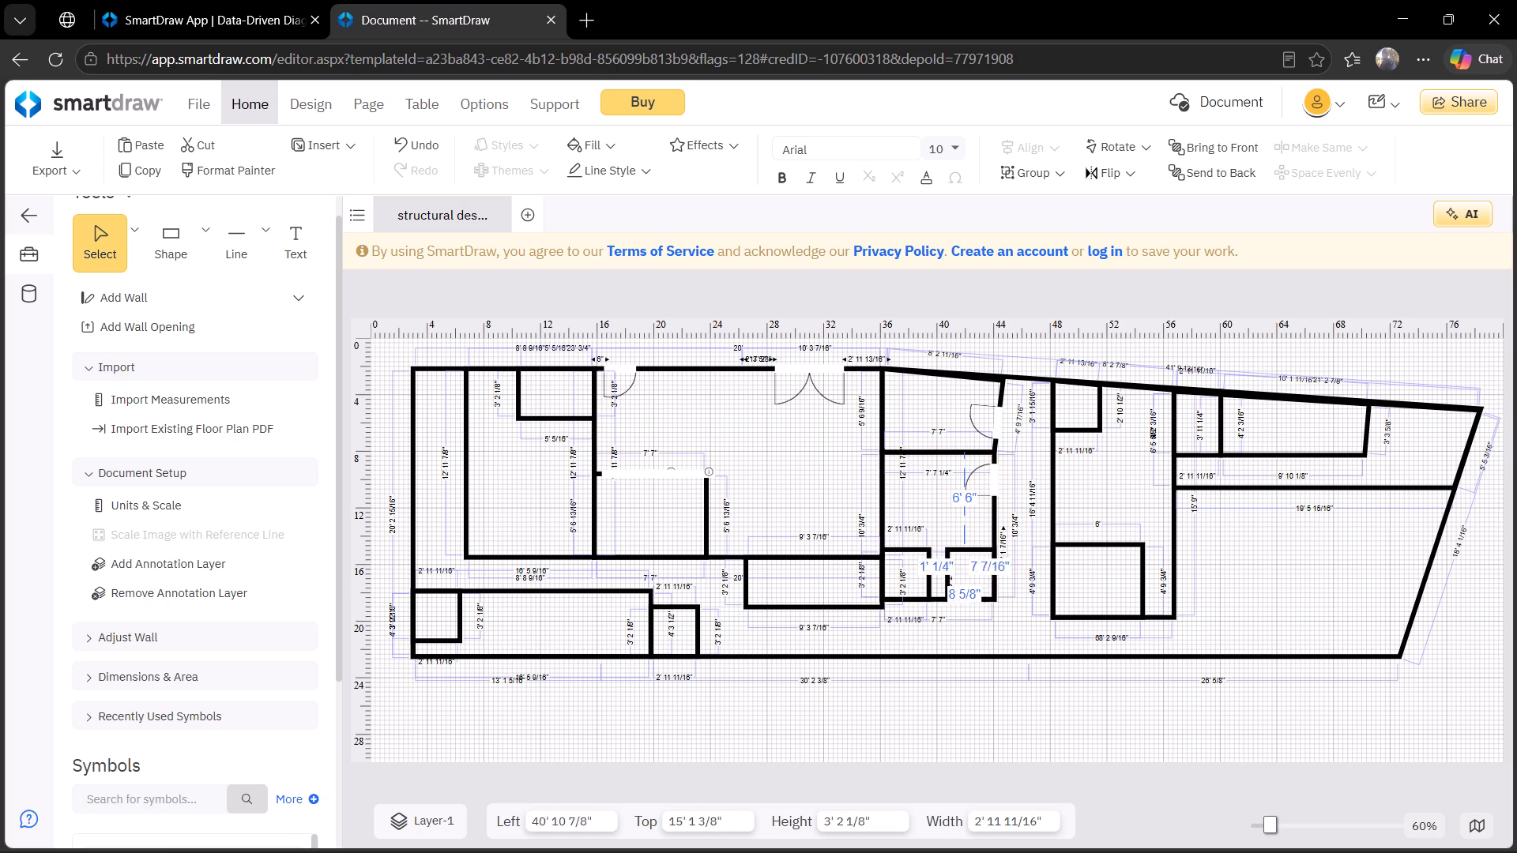
drag(1080, 609, 1271, 627)
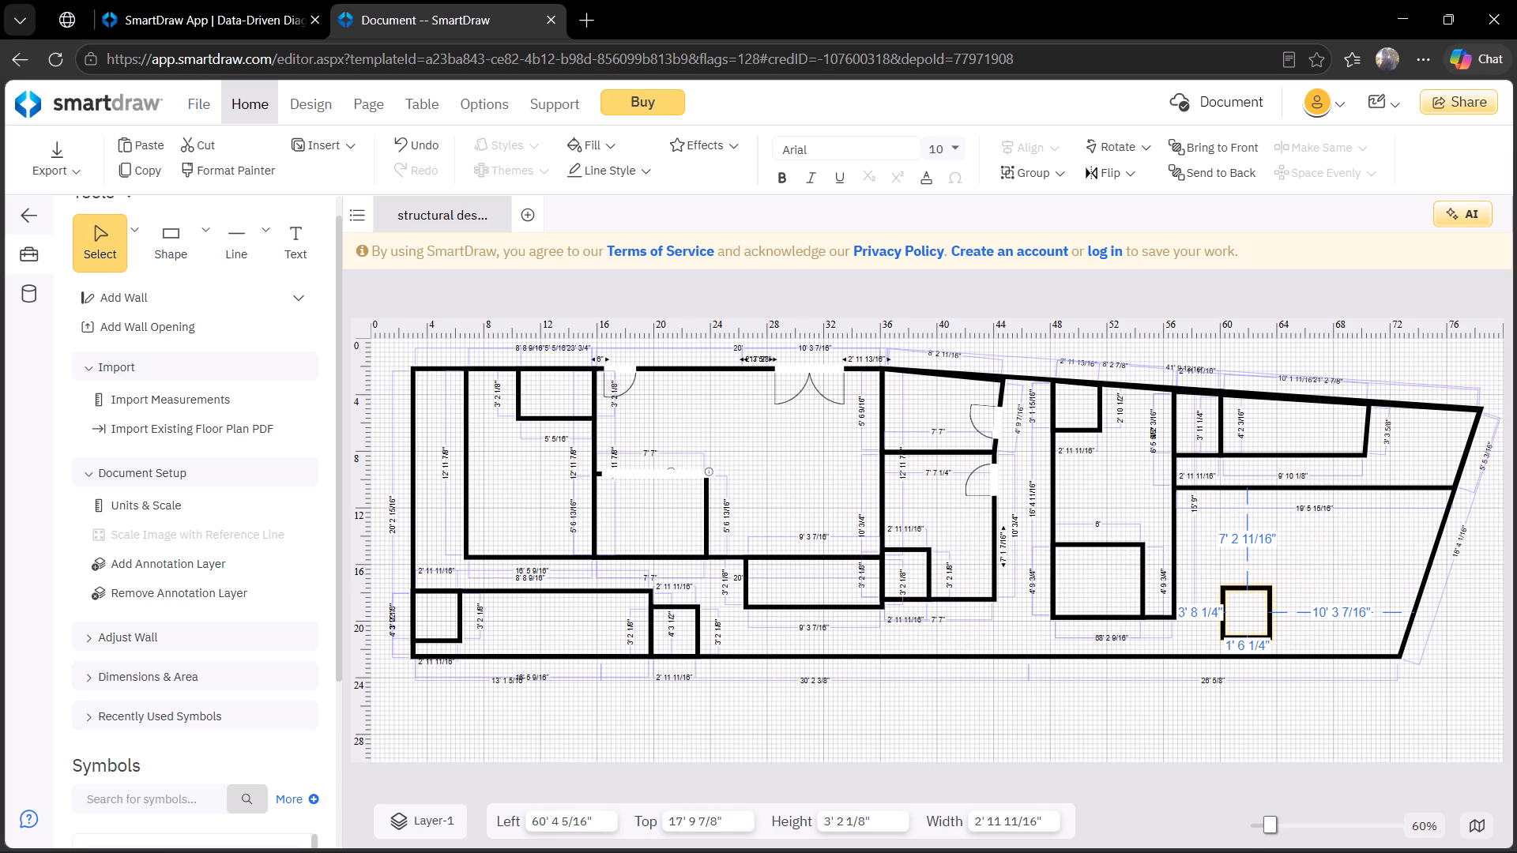
drag(1271, 627, 1430, 534)
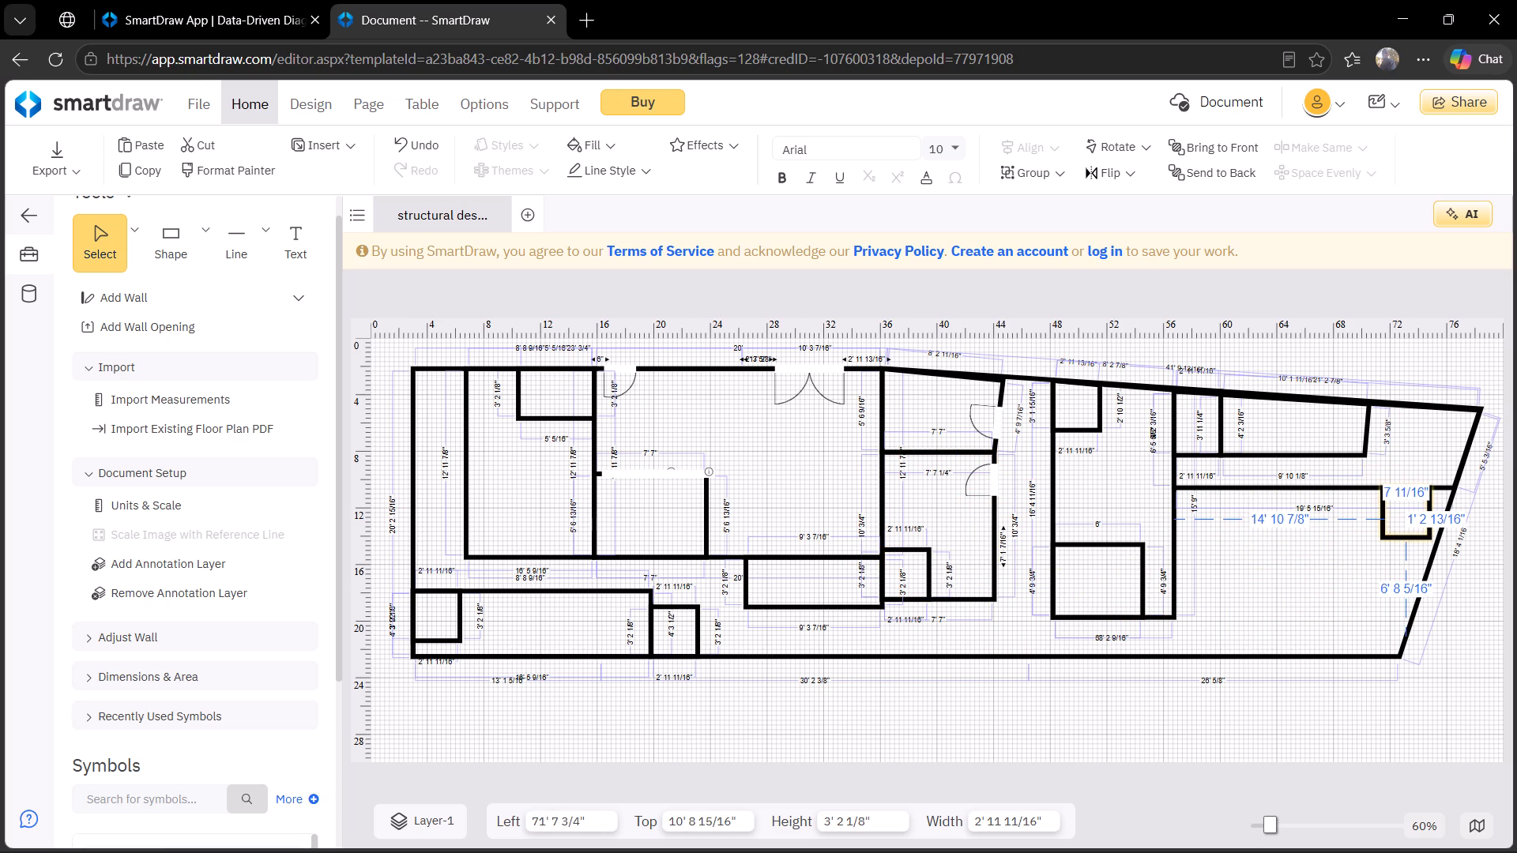
drag(1430, 534, 1391, 525)
Stretch this room's bottom and left walls outward to make it about 5' 2 5/8" high and 4' 8 1/16" wide.
drag(1368, 538, 1372, 558)
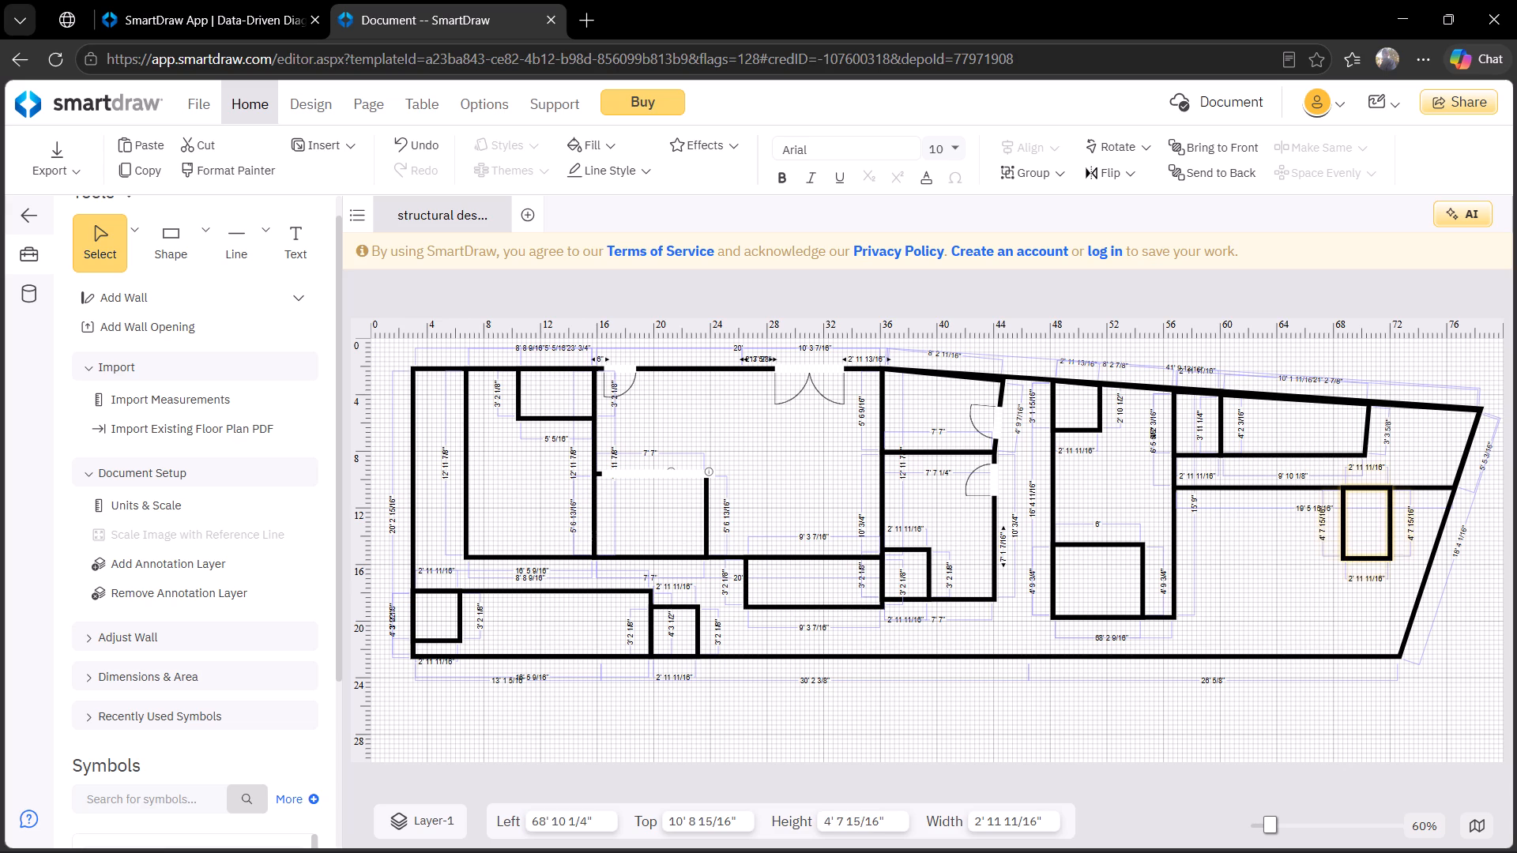
drag(1372, 558, 1372, 566)
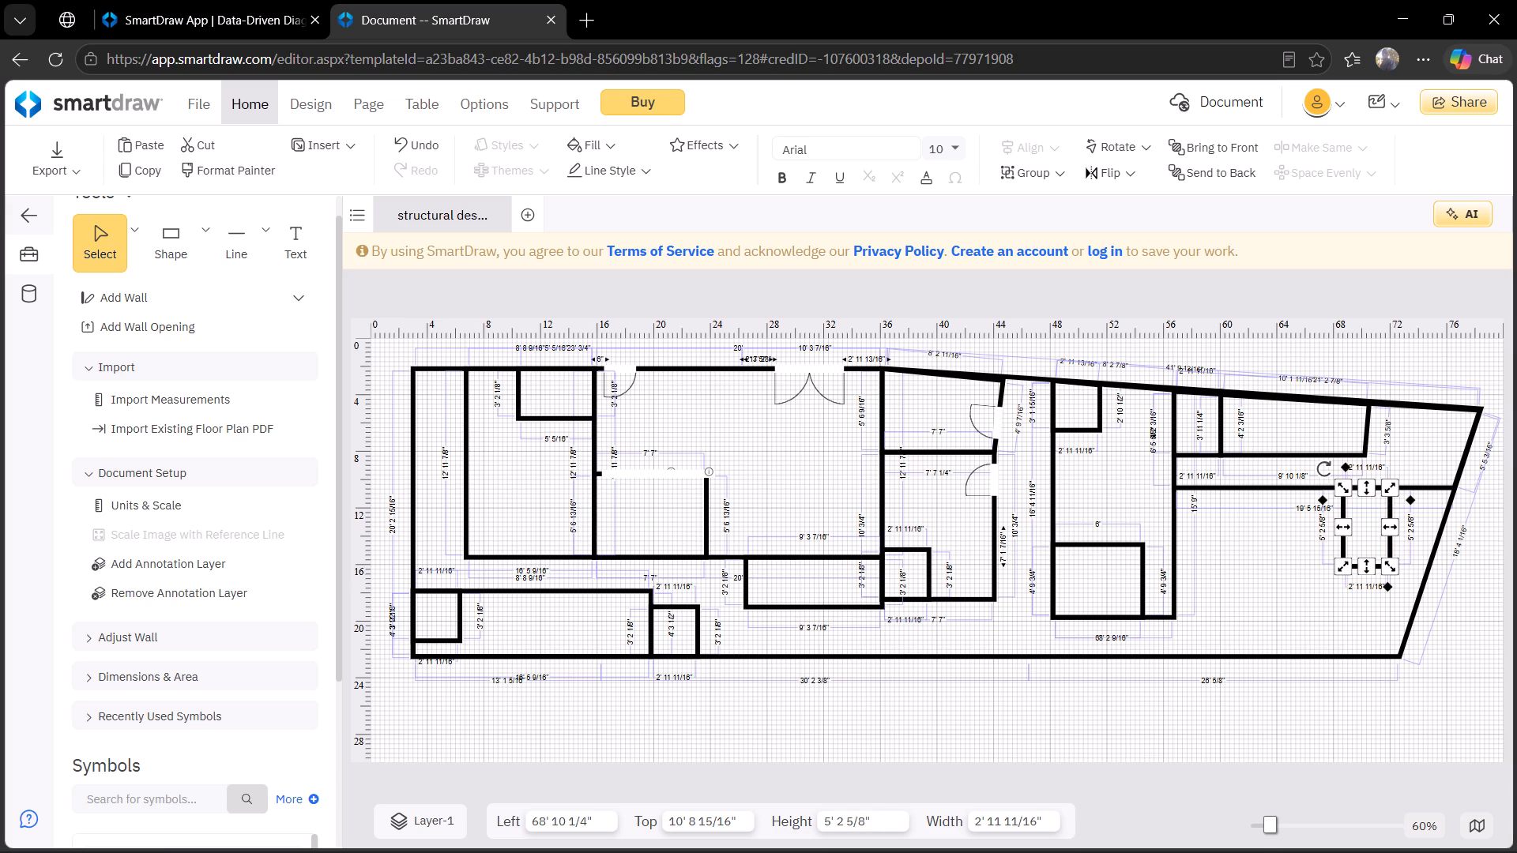
drag(1340, 527, 1313, 527)
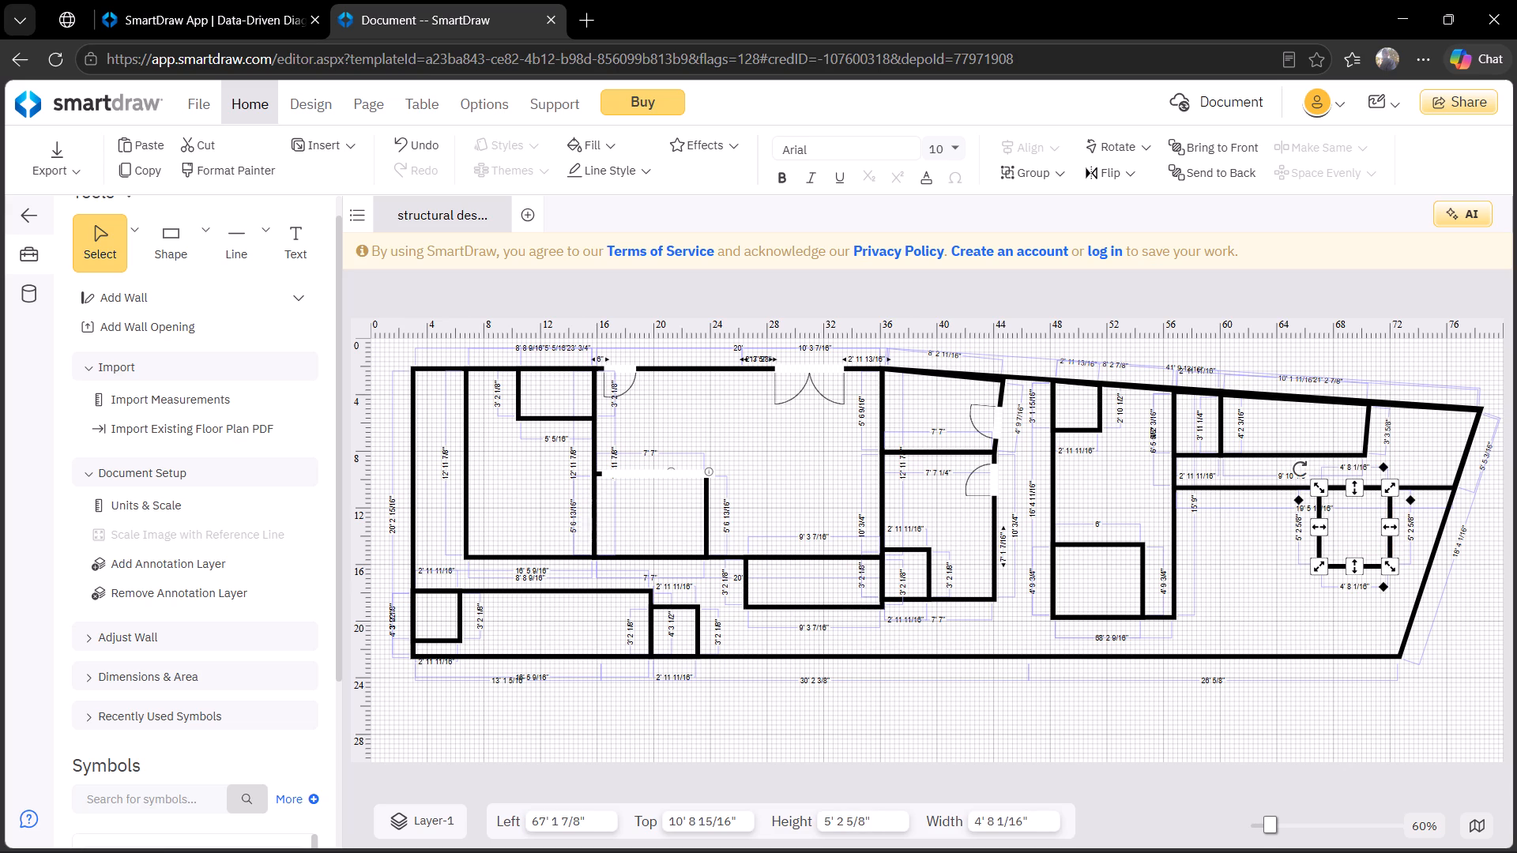
Paste another small room beneath the right-end room's bottom-left corner, at about 56' 10 7/8" left, 10' 8 15/16" top.
key(ctrl+v)
drag(543, 499, 1220, 543)
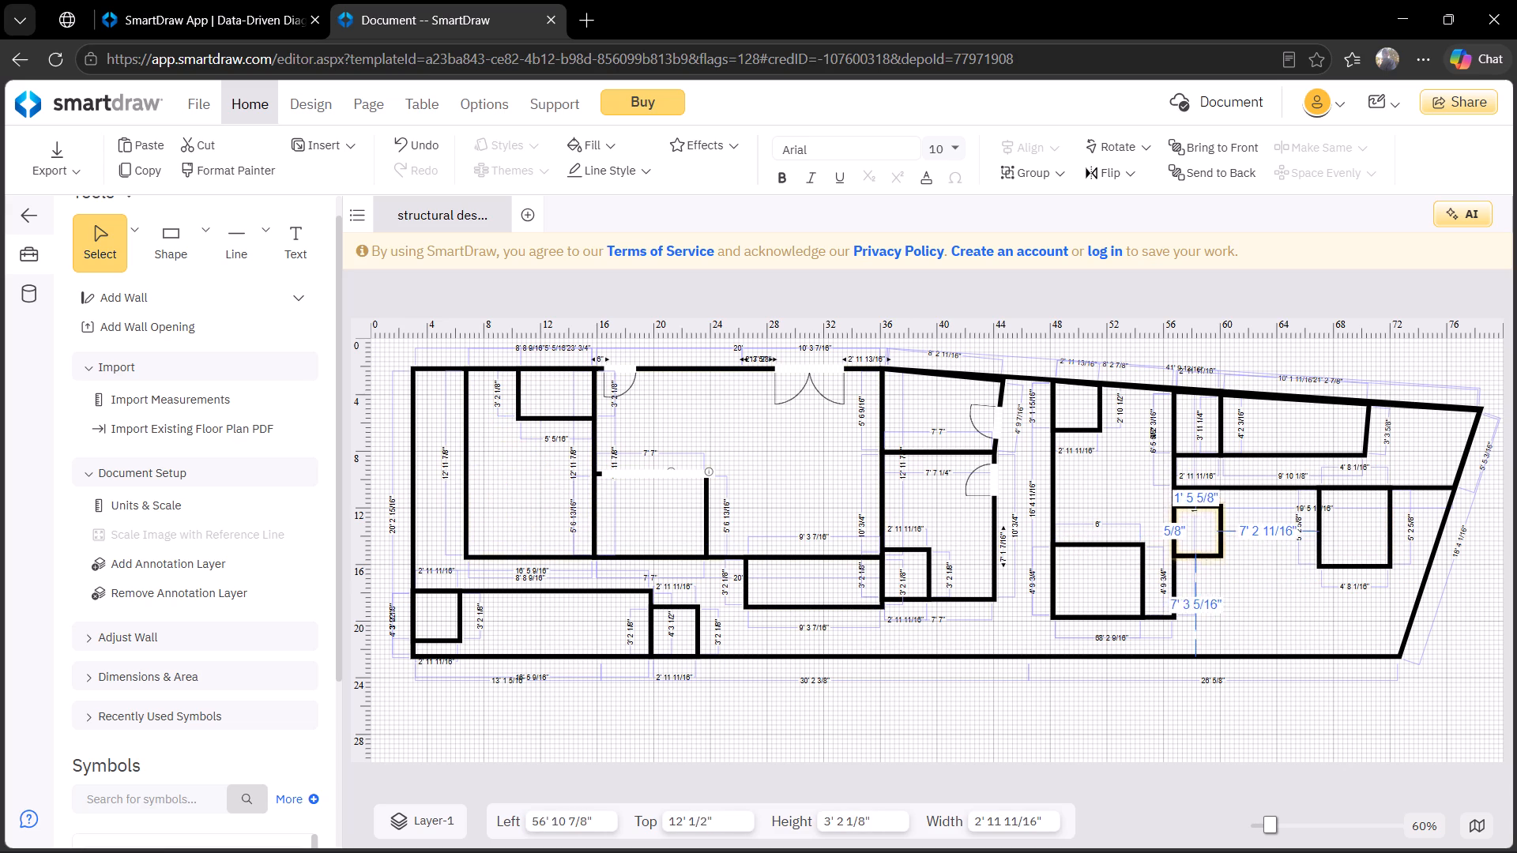
drag(1220, 543, 1216, 523)
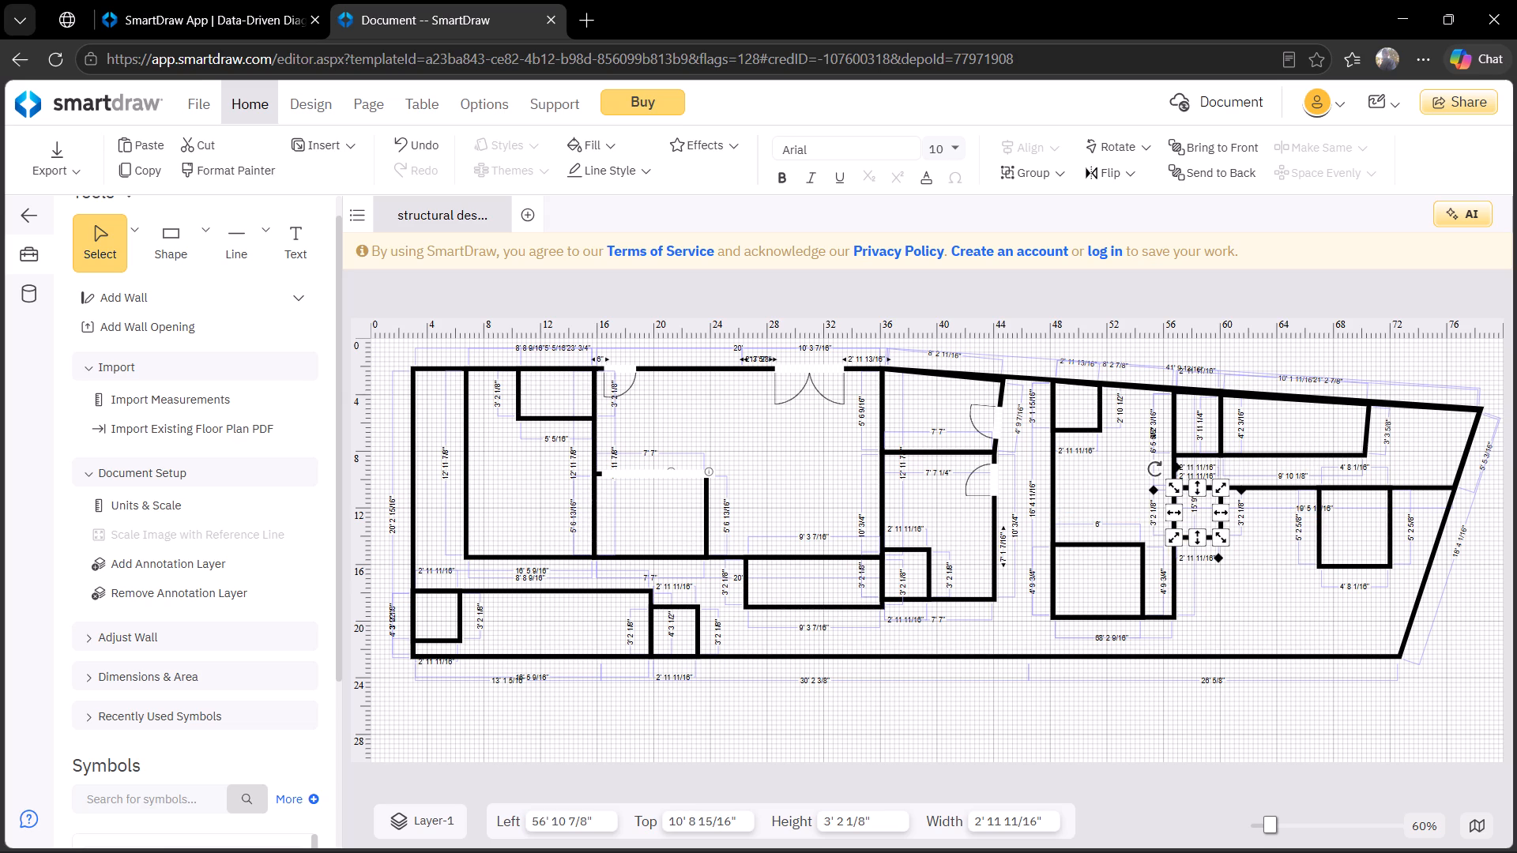
Stretch the newly pasted room's right and bottom walls outward to about 8' 2 3/16" wide and 8' 10 13/16" high.
drag(1219, 510, 1305, 490)
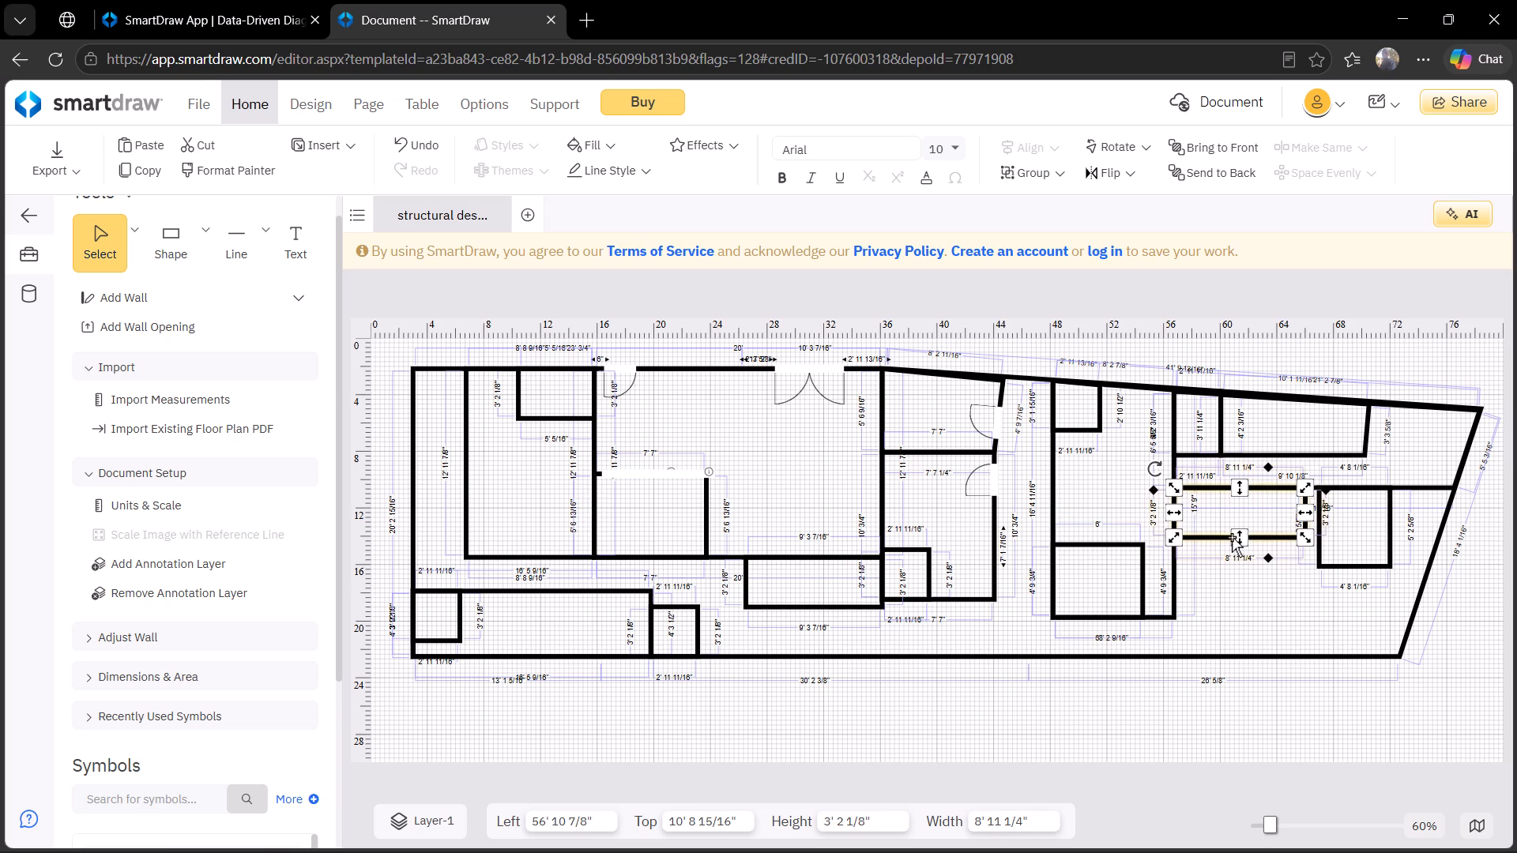
drag(1237, 537, 1247, 614)
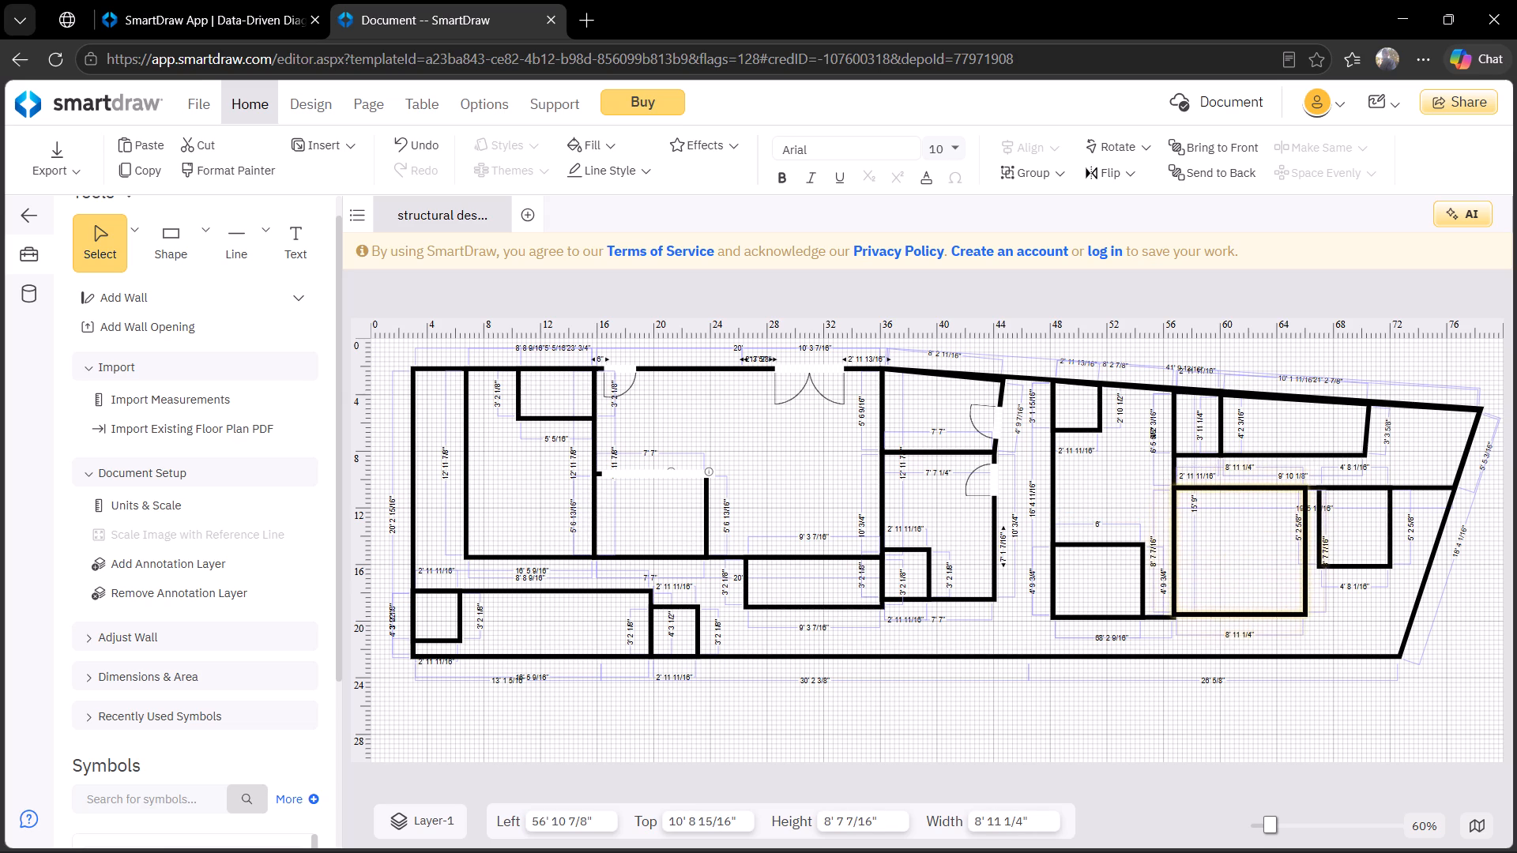
drag(1247, 614, 1250, 618)
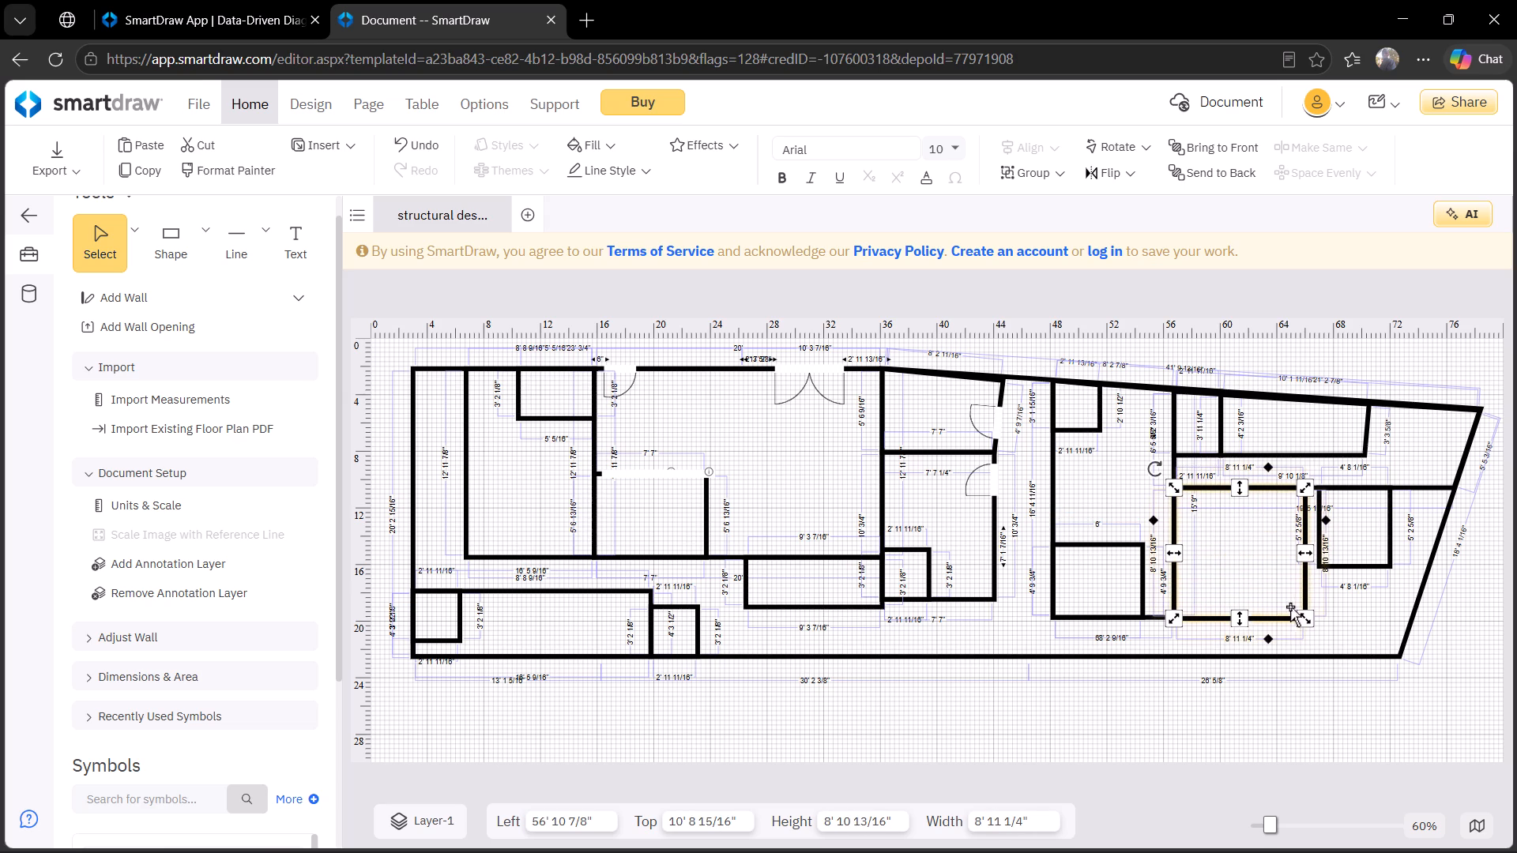
click(1338, 599)
click(1305, 545)
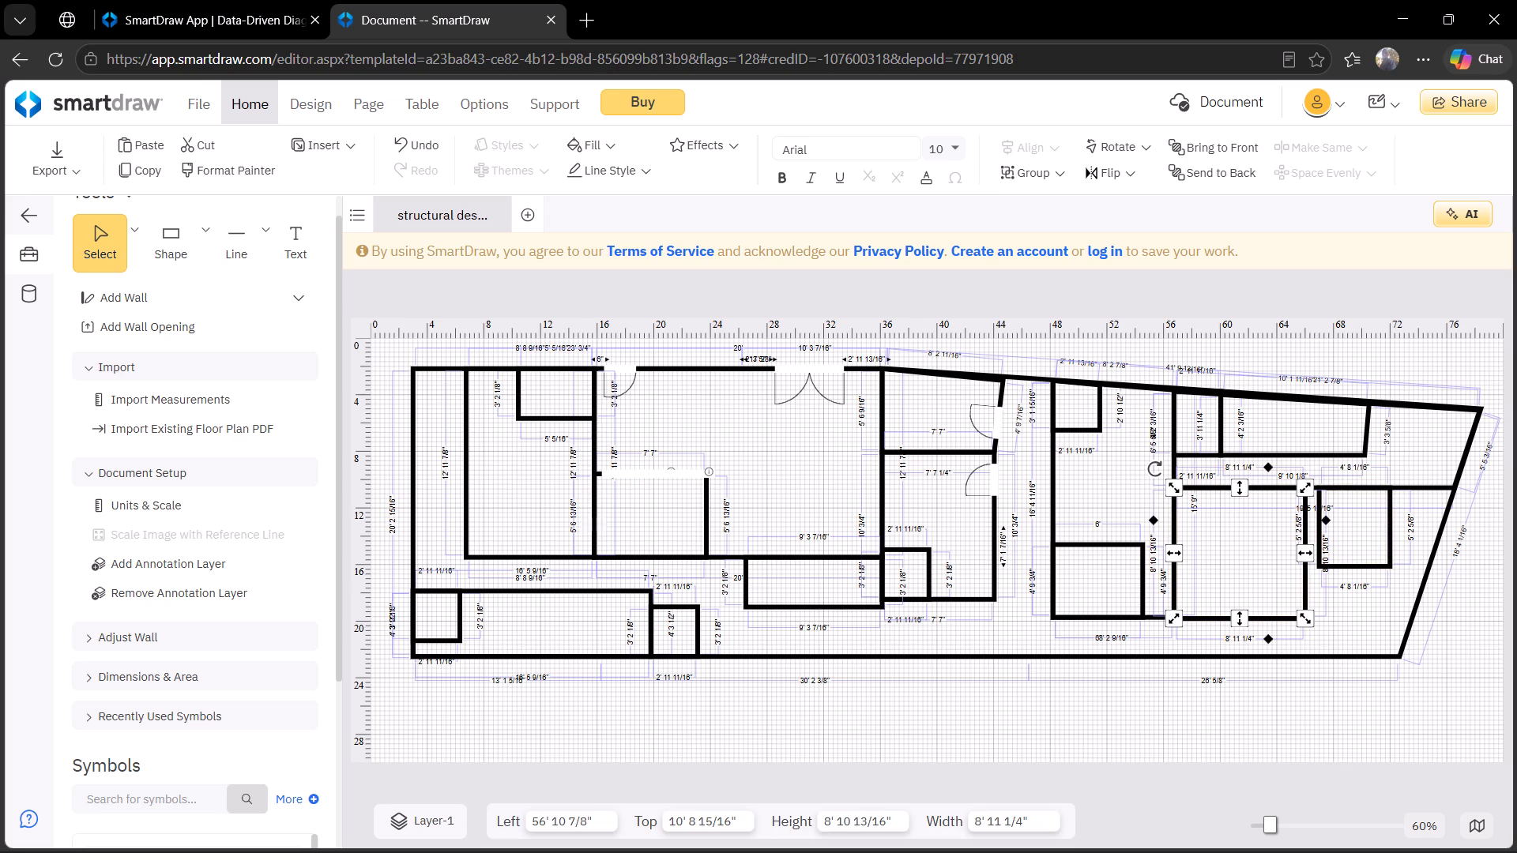
drag(1305, 555, 1294, 557)
Move the neighbouring 4' 8 1/16" wide room's bottom-right corner inward so its right wall slants like the outer wall, with overall height about 5' 5 1/16".
click(1391, 558)
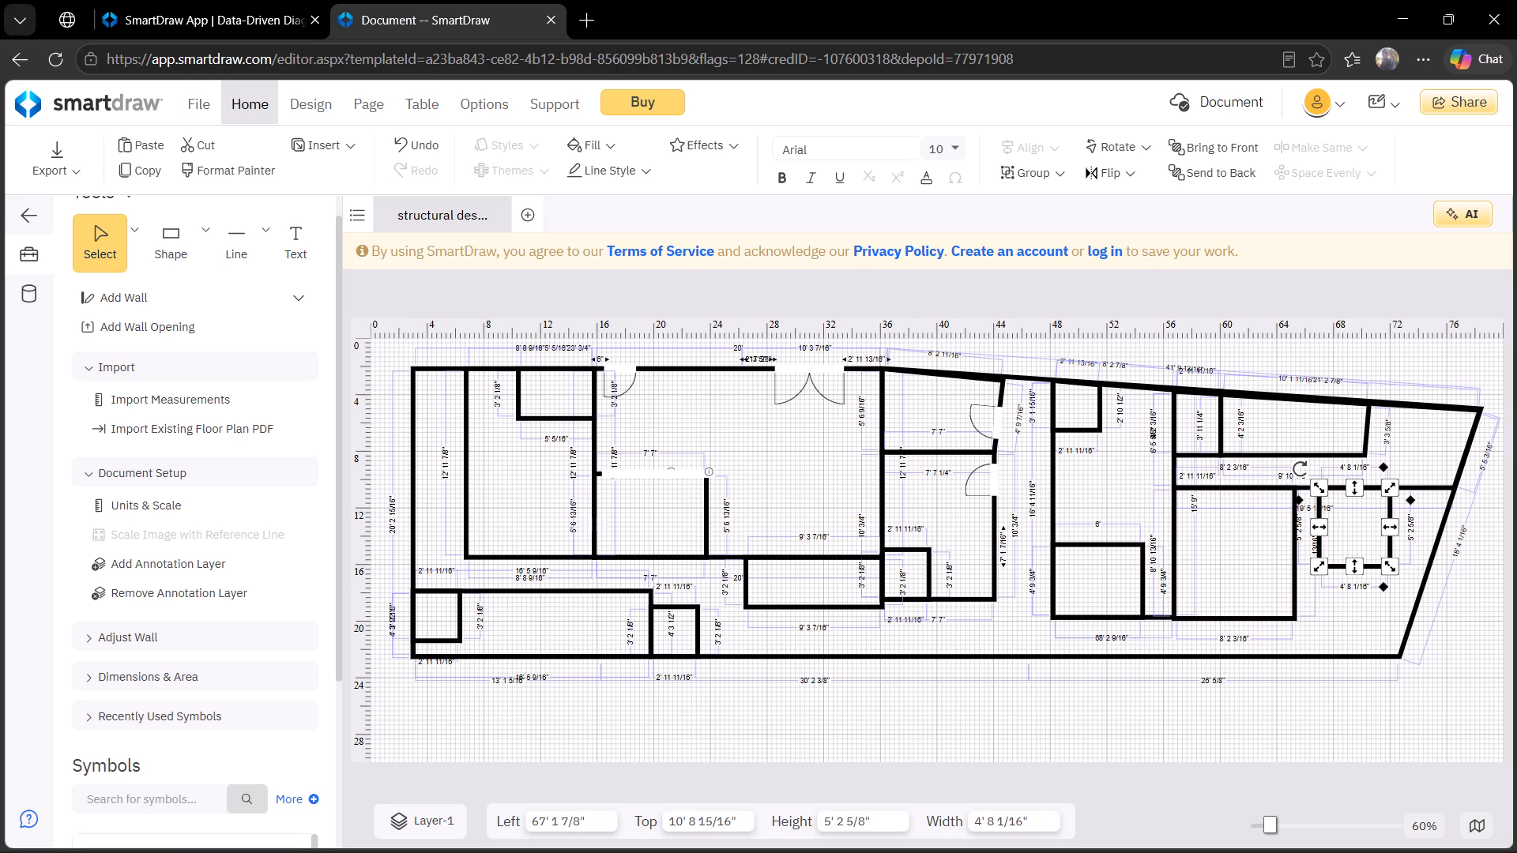
drag(1393, 570, 1365, 563)
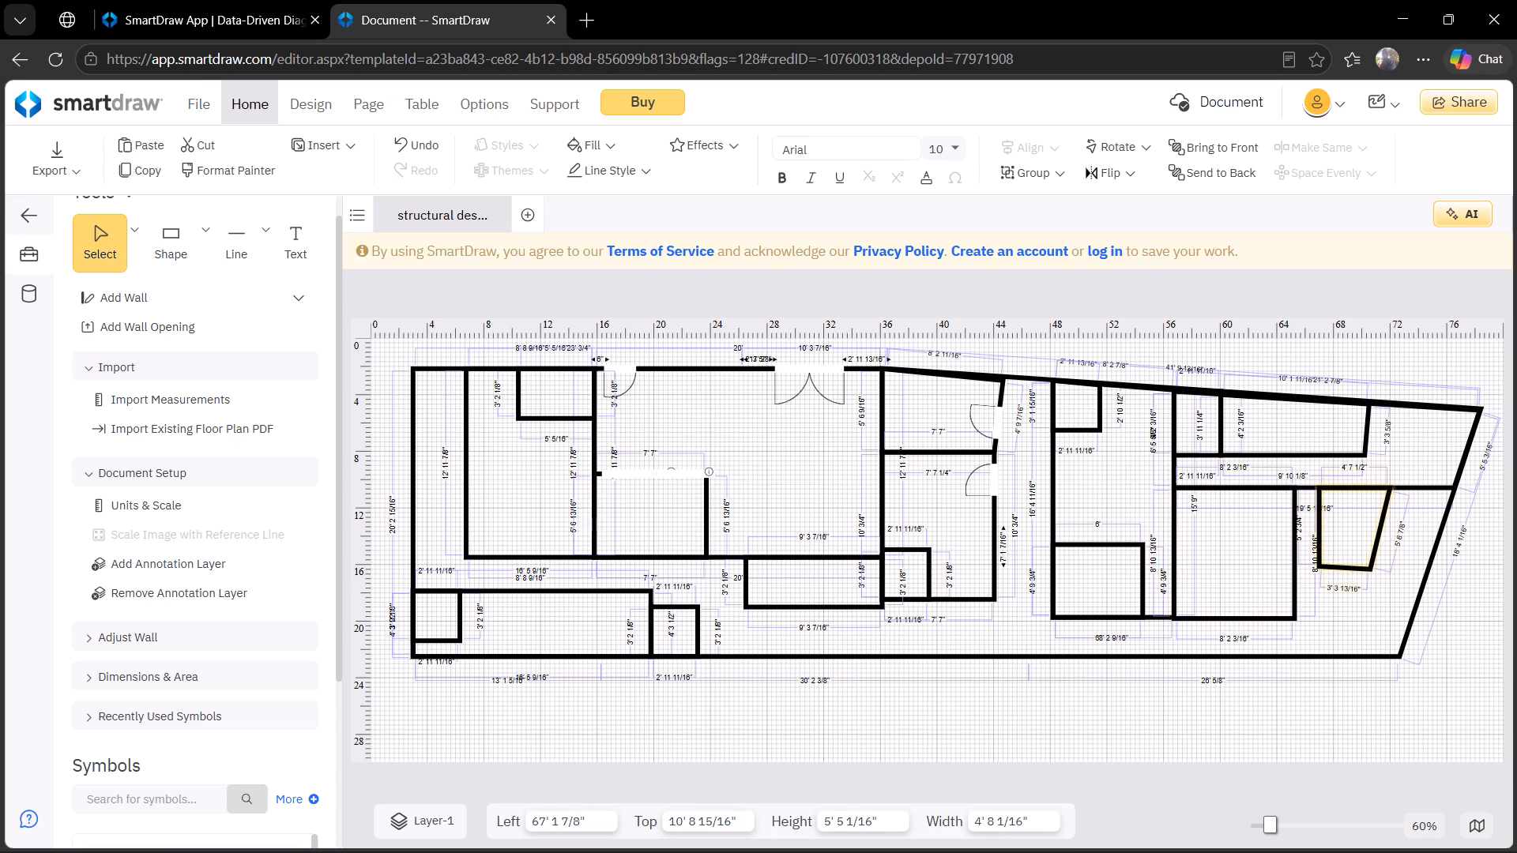
drag(1365, 563, 1363, 561)
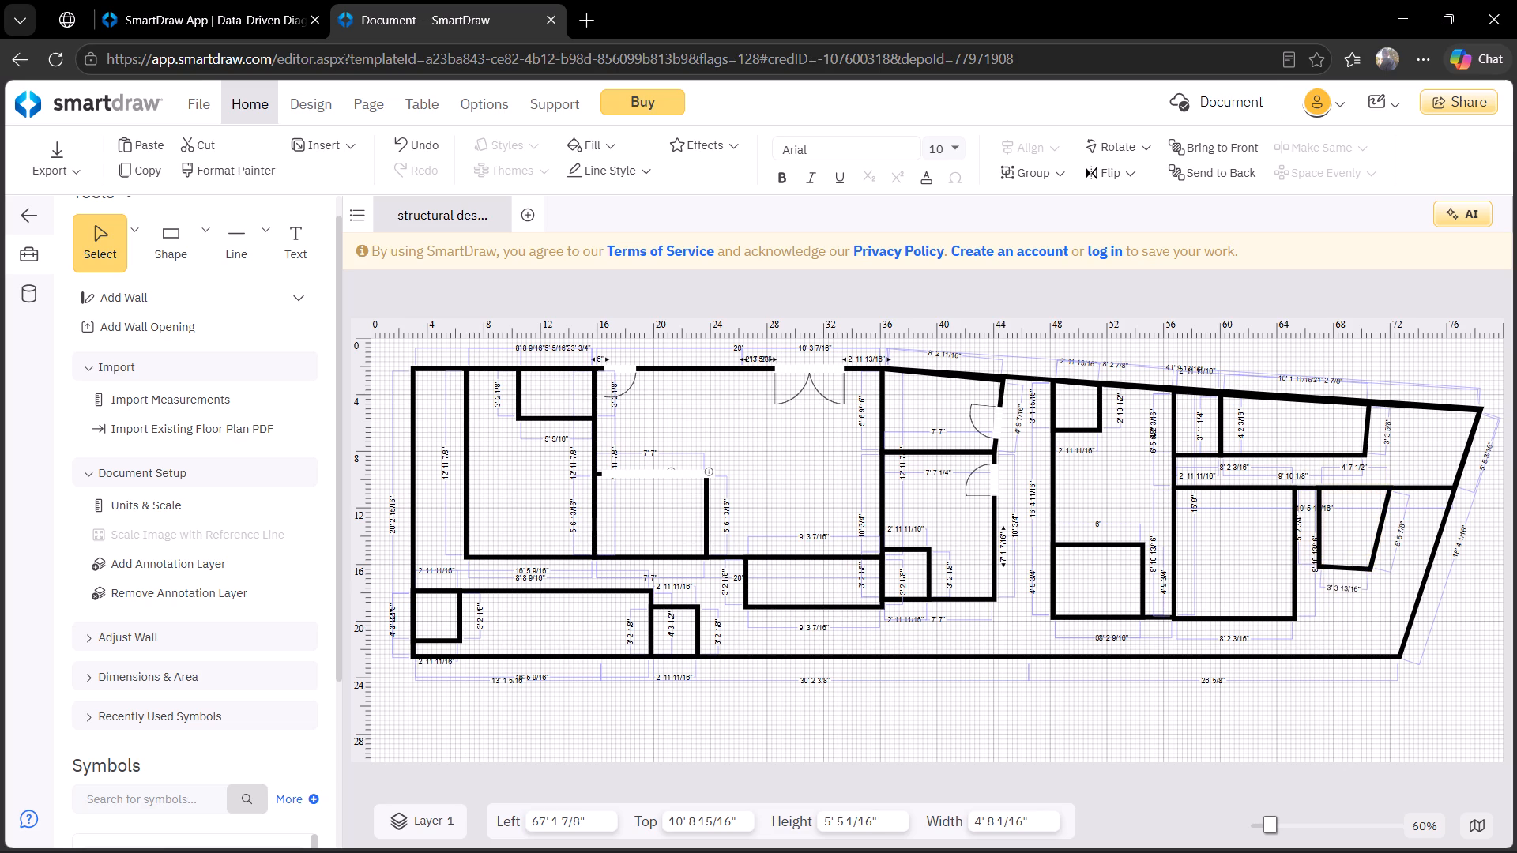
drag(1363, 561, 1363, 562)
click(1318, 570)
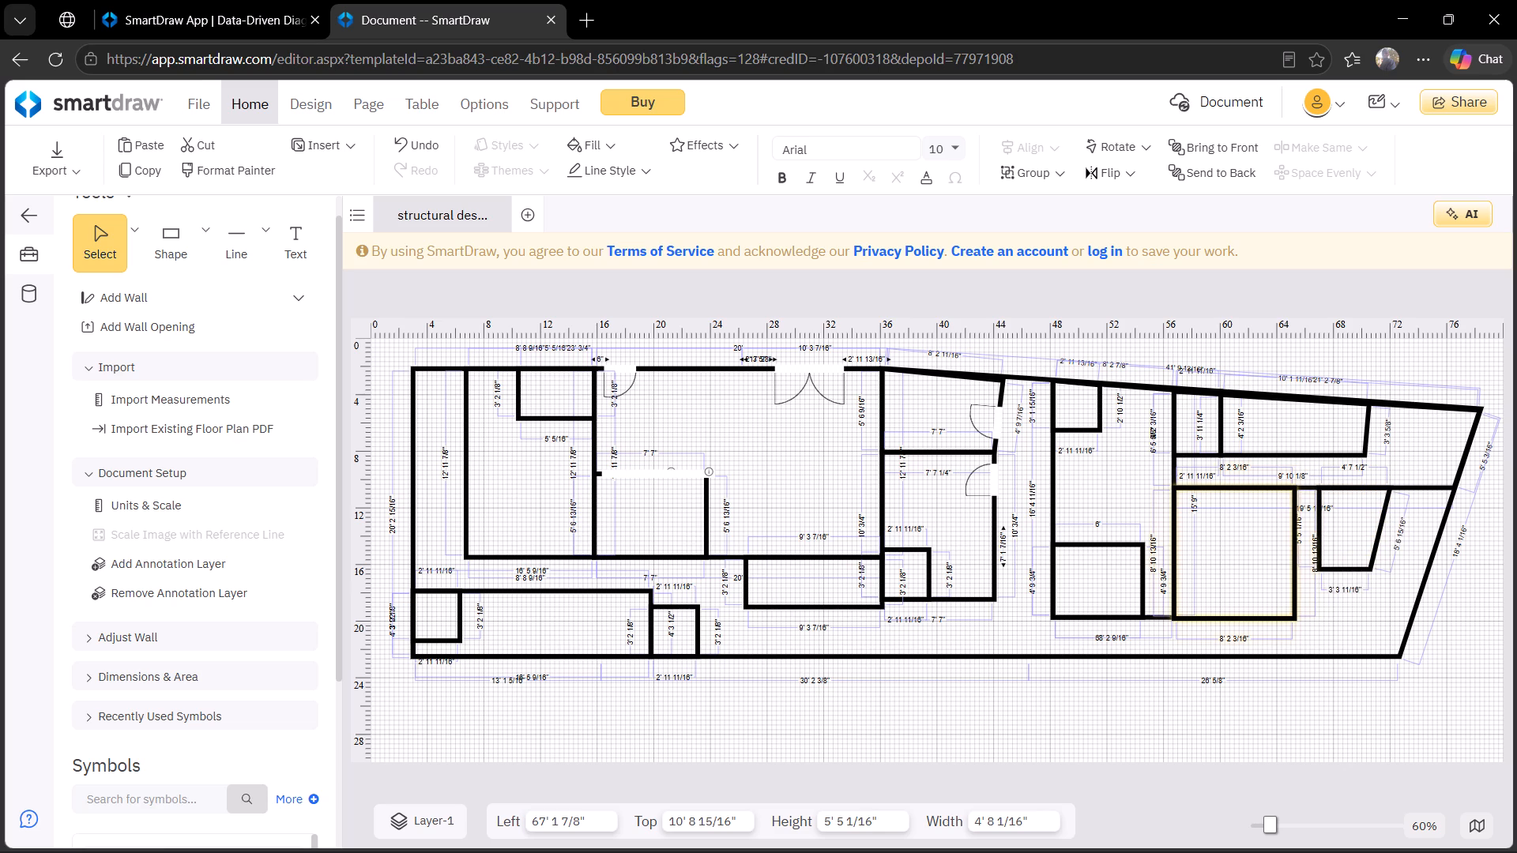
click(1325, 629)
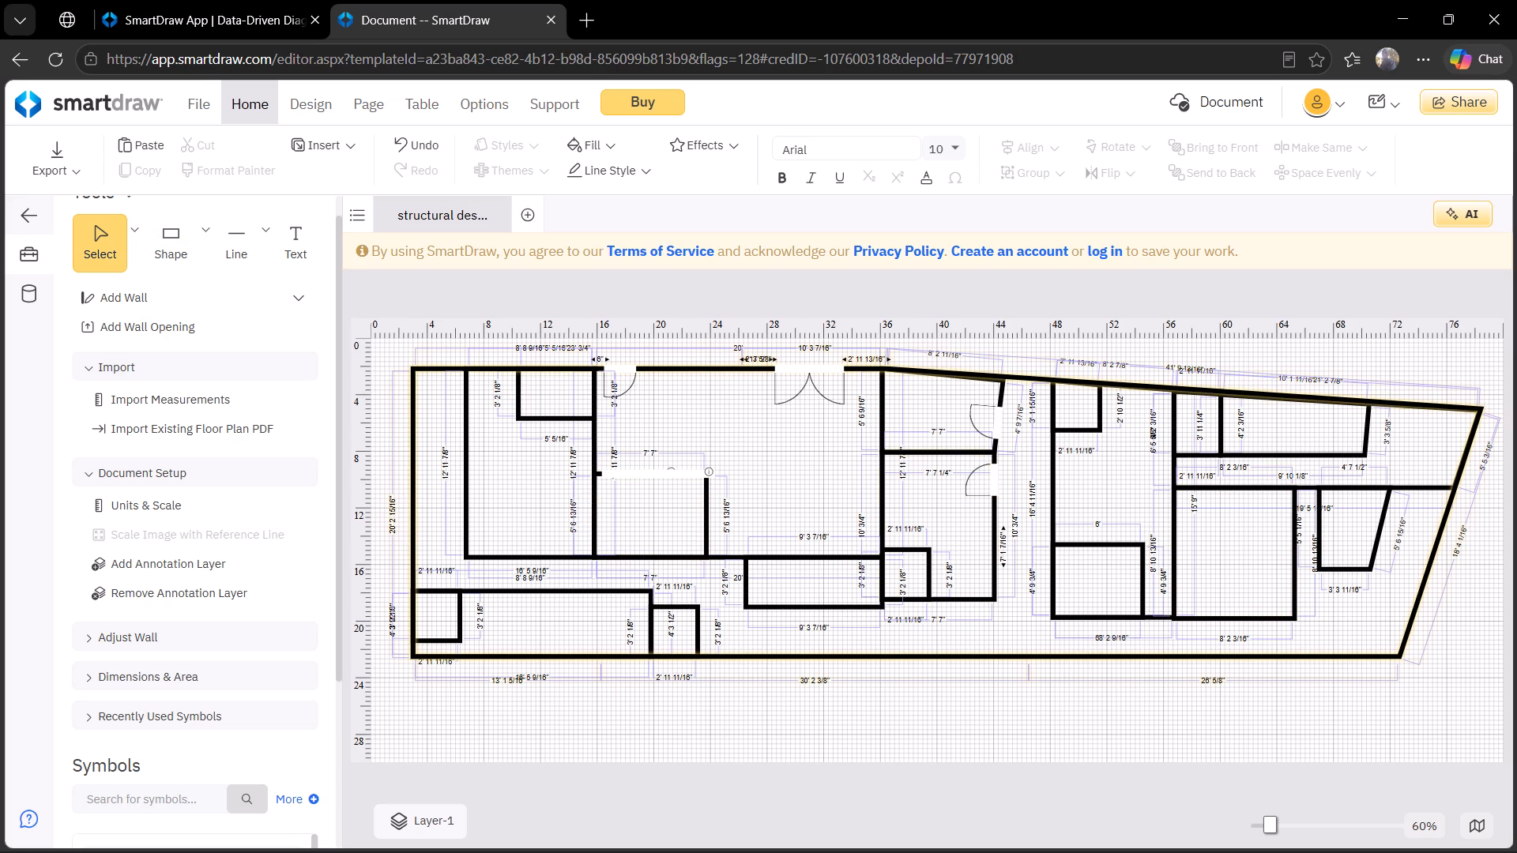
Paste a small room and place it in the building's bottom-right corner, at about 69' 4" left, 19' top.
key(ctrl+v)
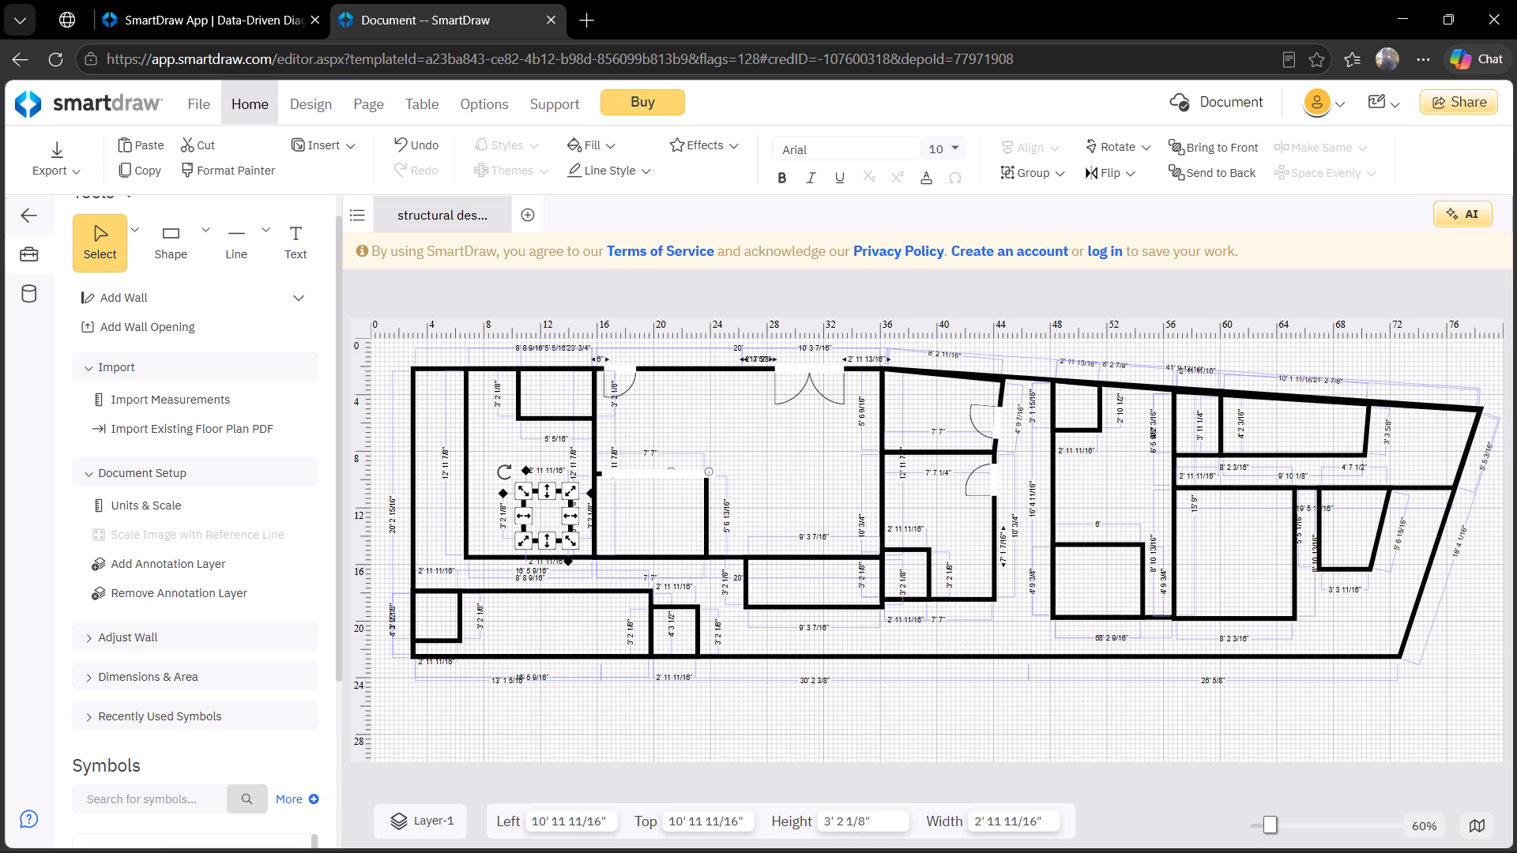
drag(524, 505, 948, 563)
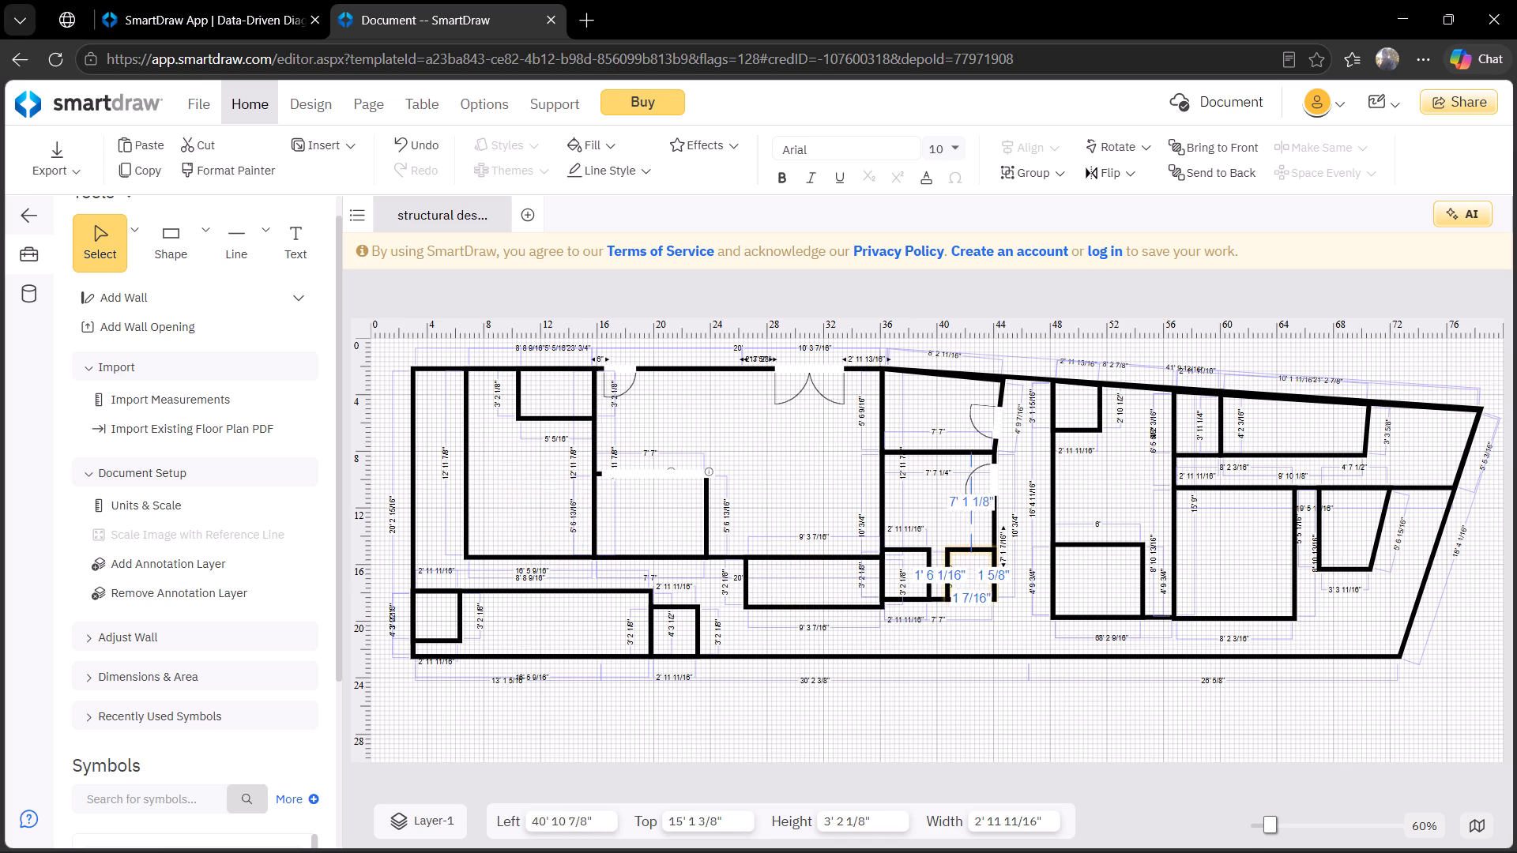
drag(948, 563, 1224, 521)
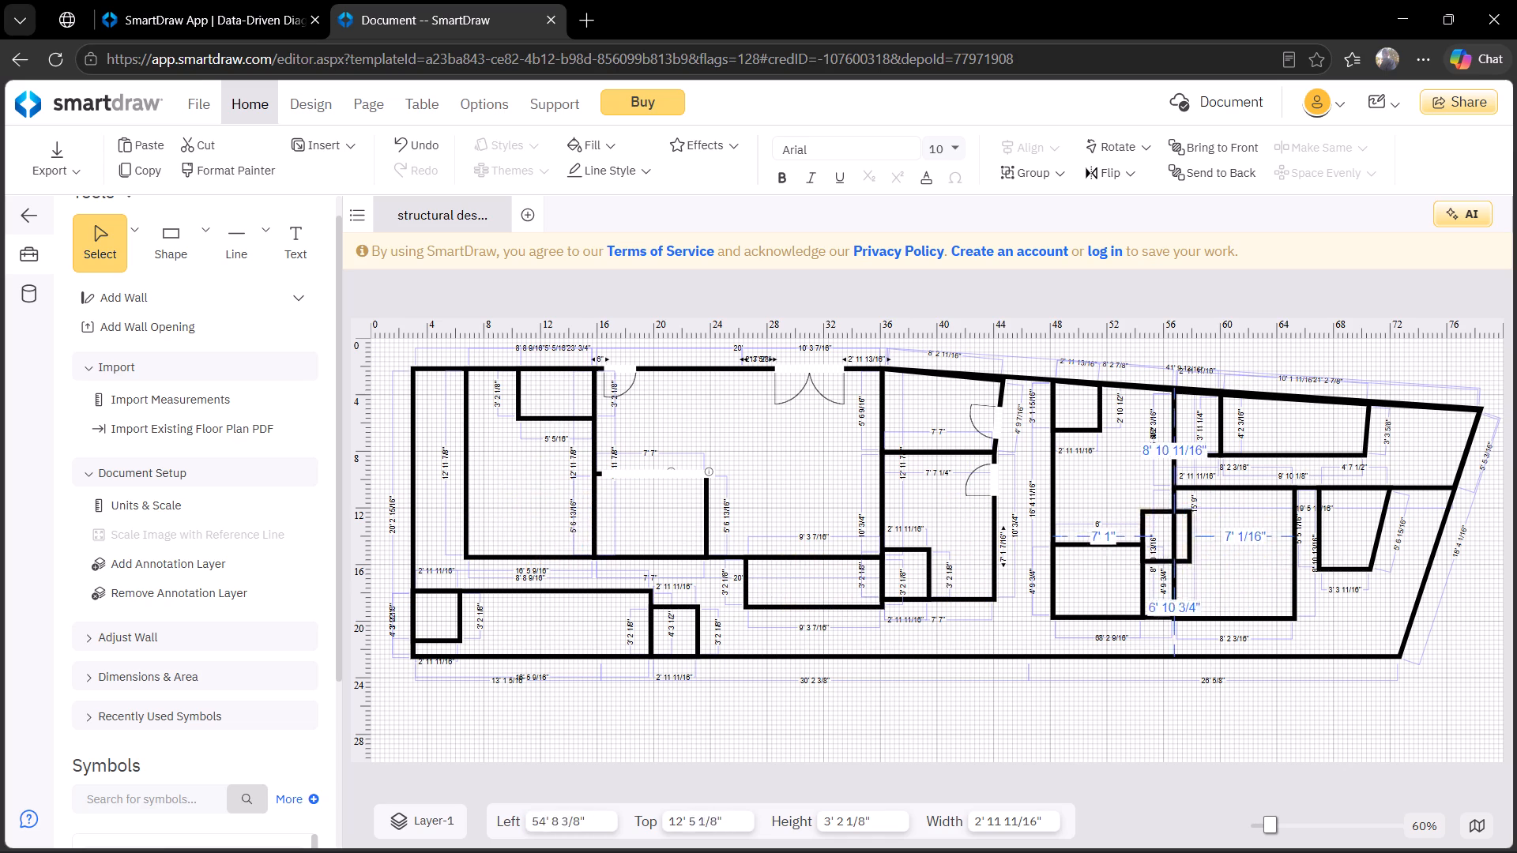
drag(1224, 521, 1331, 621)
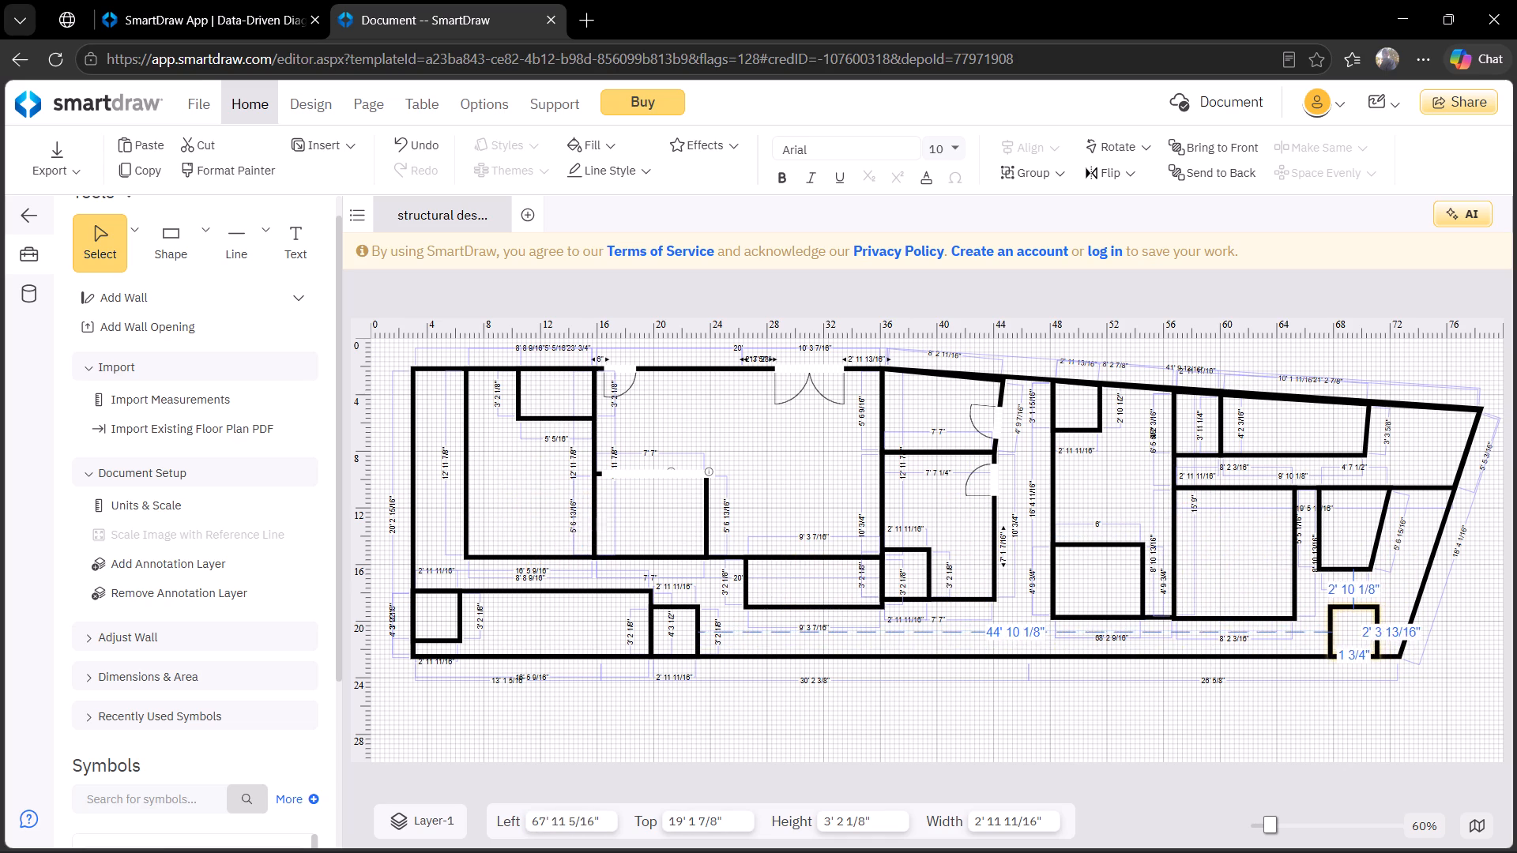
drag(1331, 621, 1347, 618)
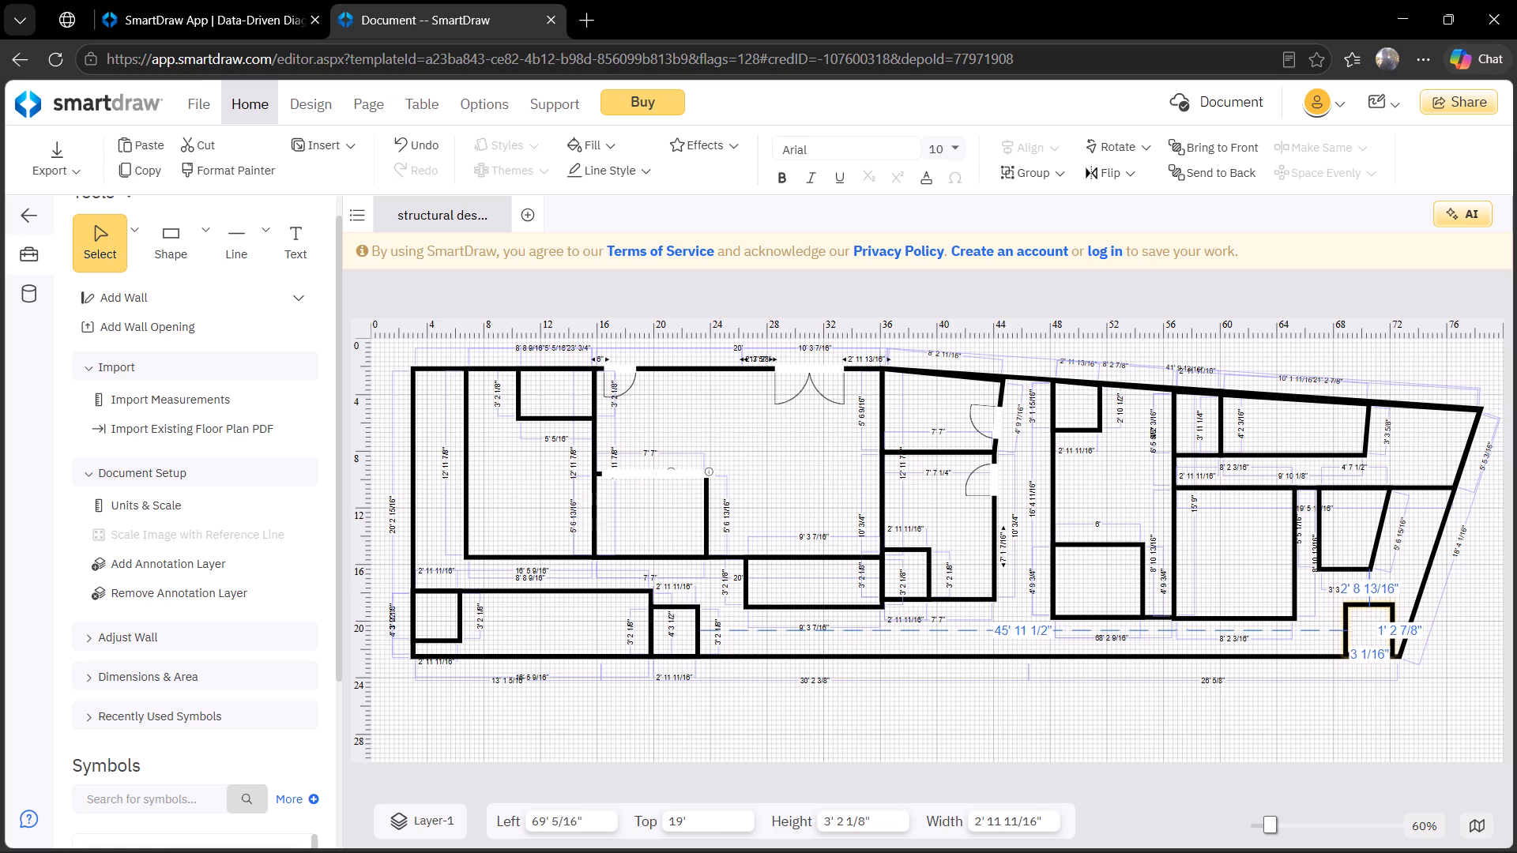
drag(1347, 618, 1349, 618)
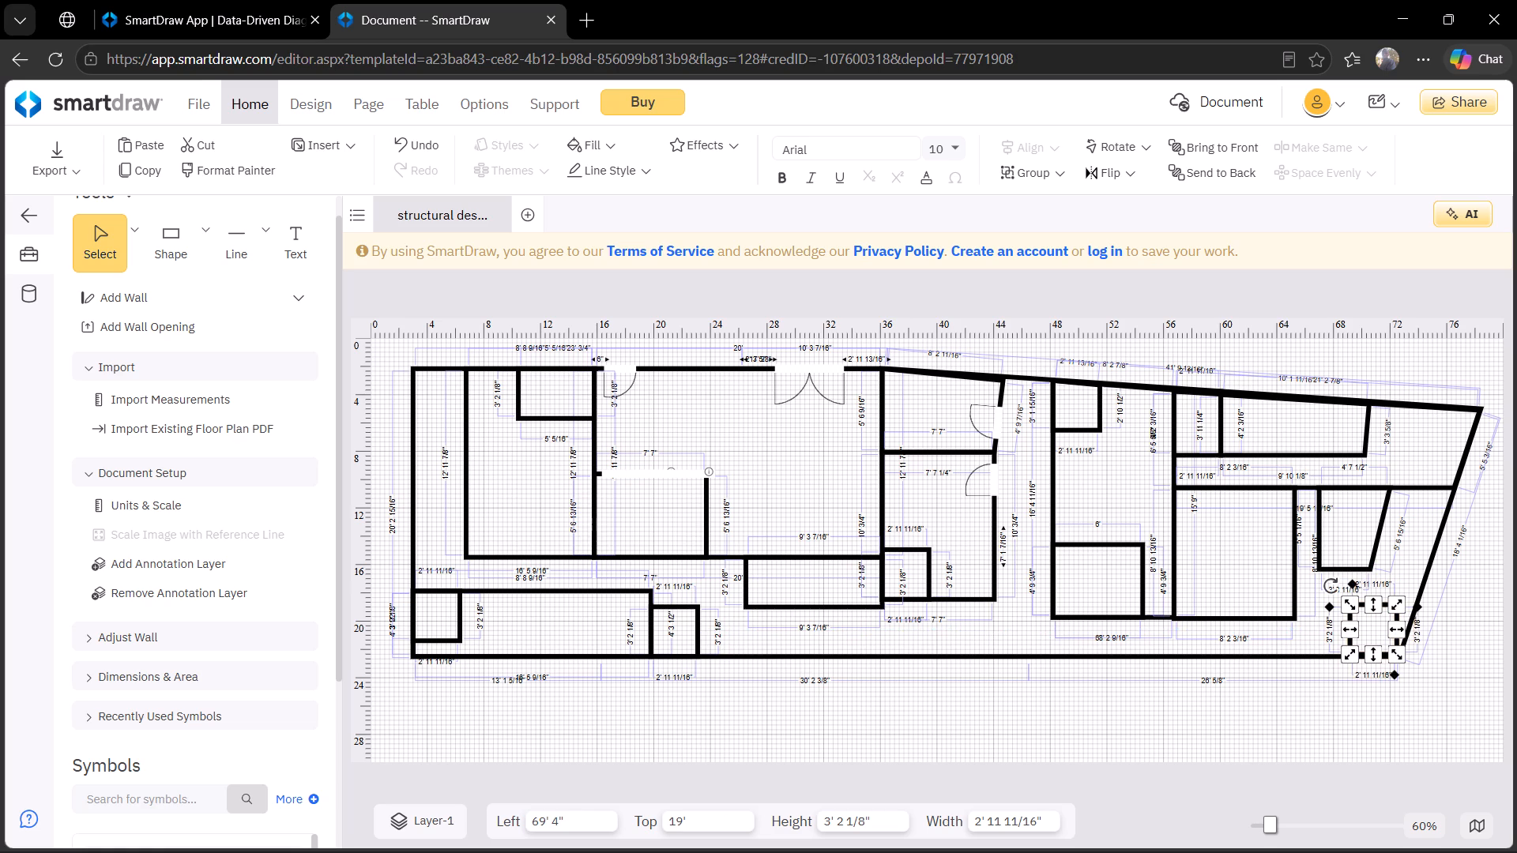
Reshape the corner room by pulling its top-right corner onto the sloped outer wall and lowering its top wall, making its left wall about 2' 7 3/4".
drag(1397, 602, 1423, 564)
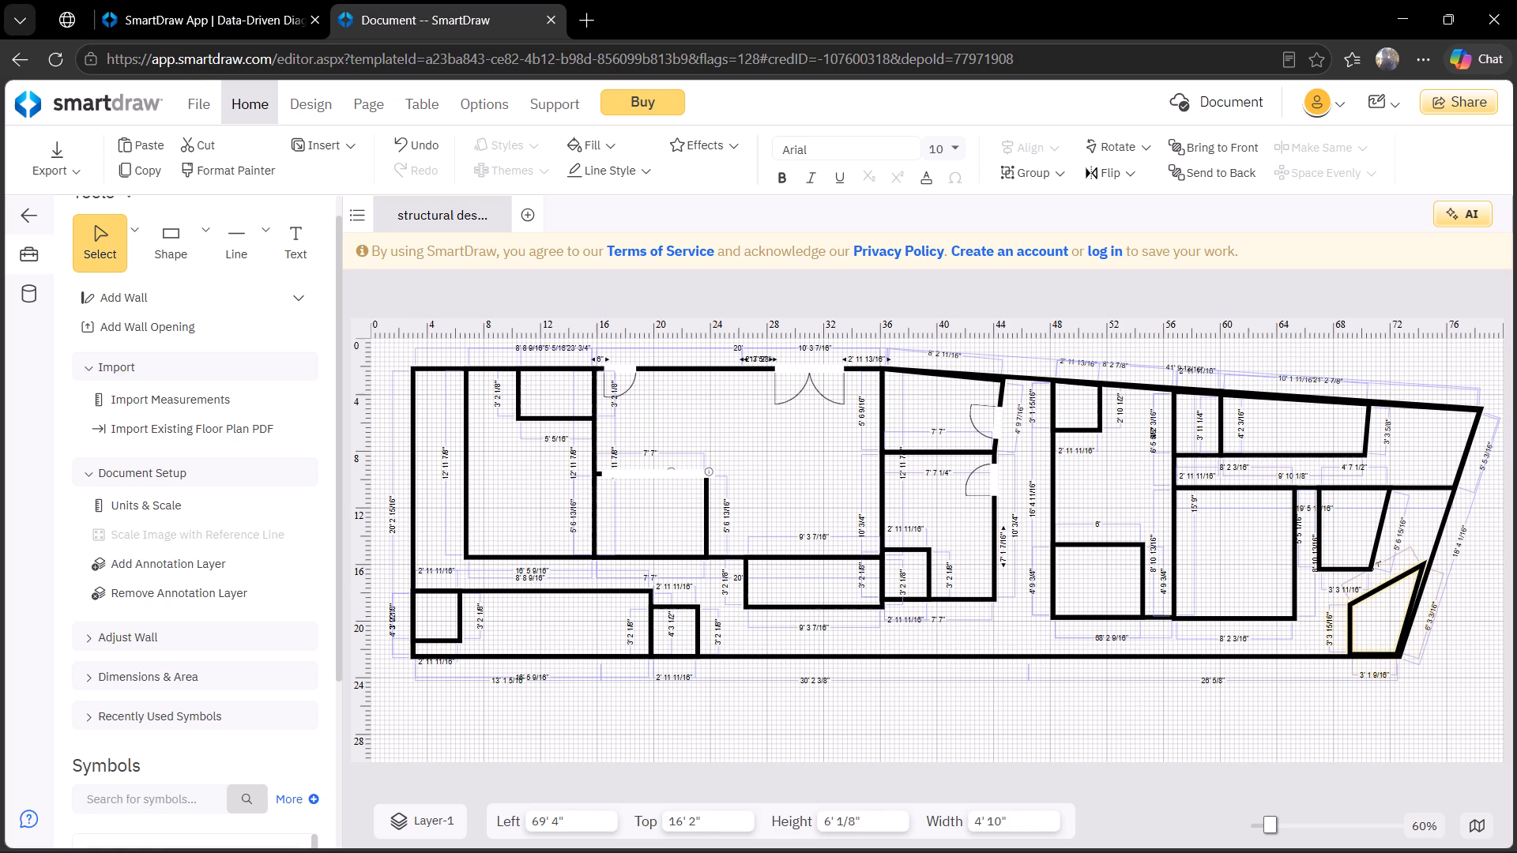
drag(1423, 564, 1440, 548)
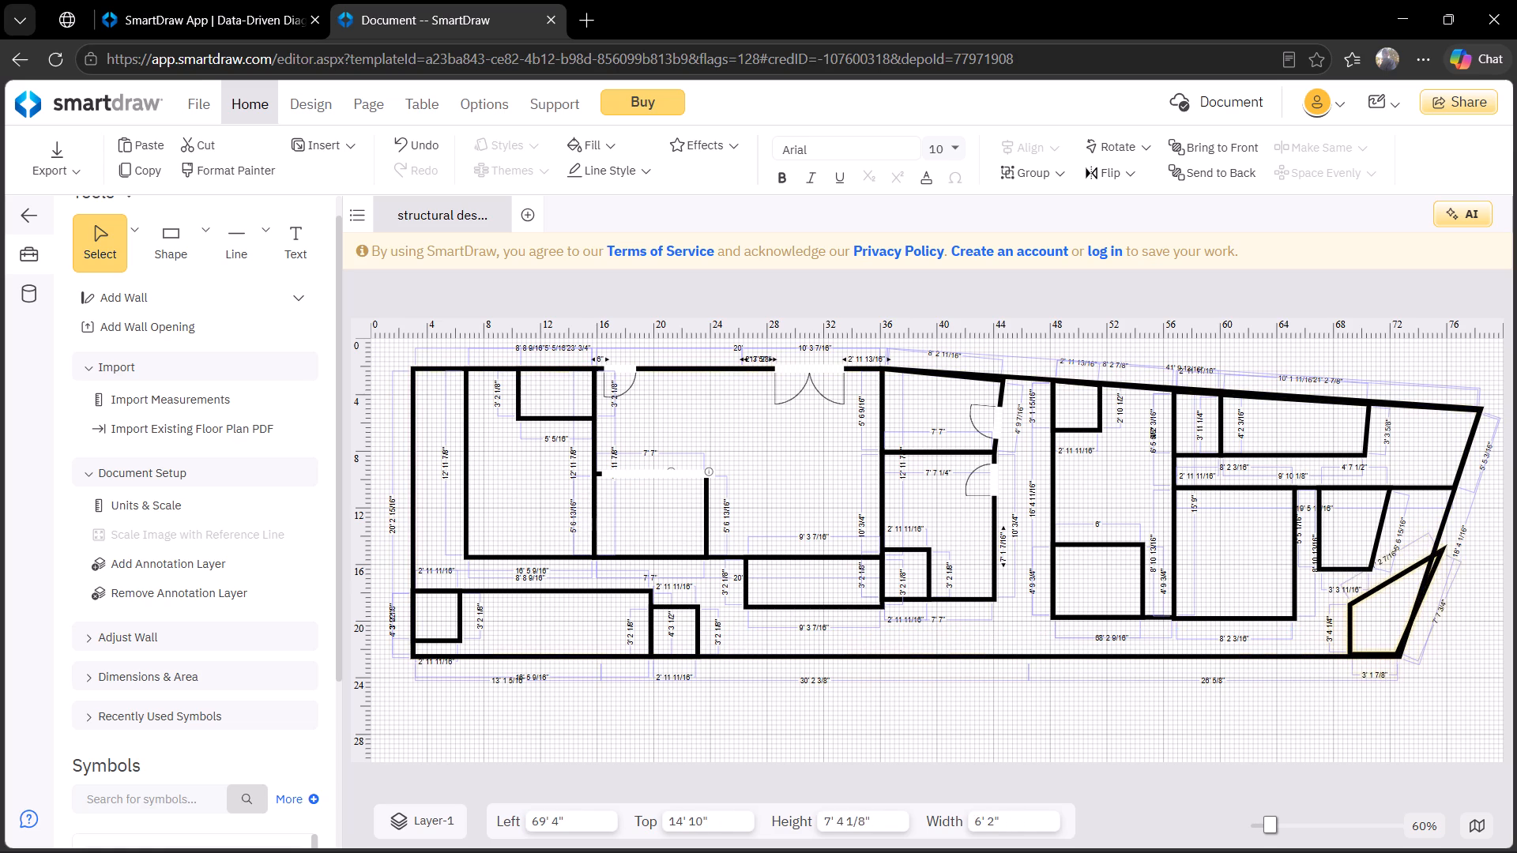
drag(1440, 548, 1437, 545)
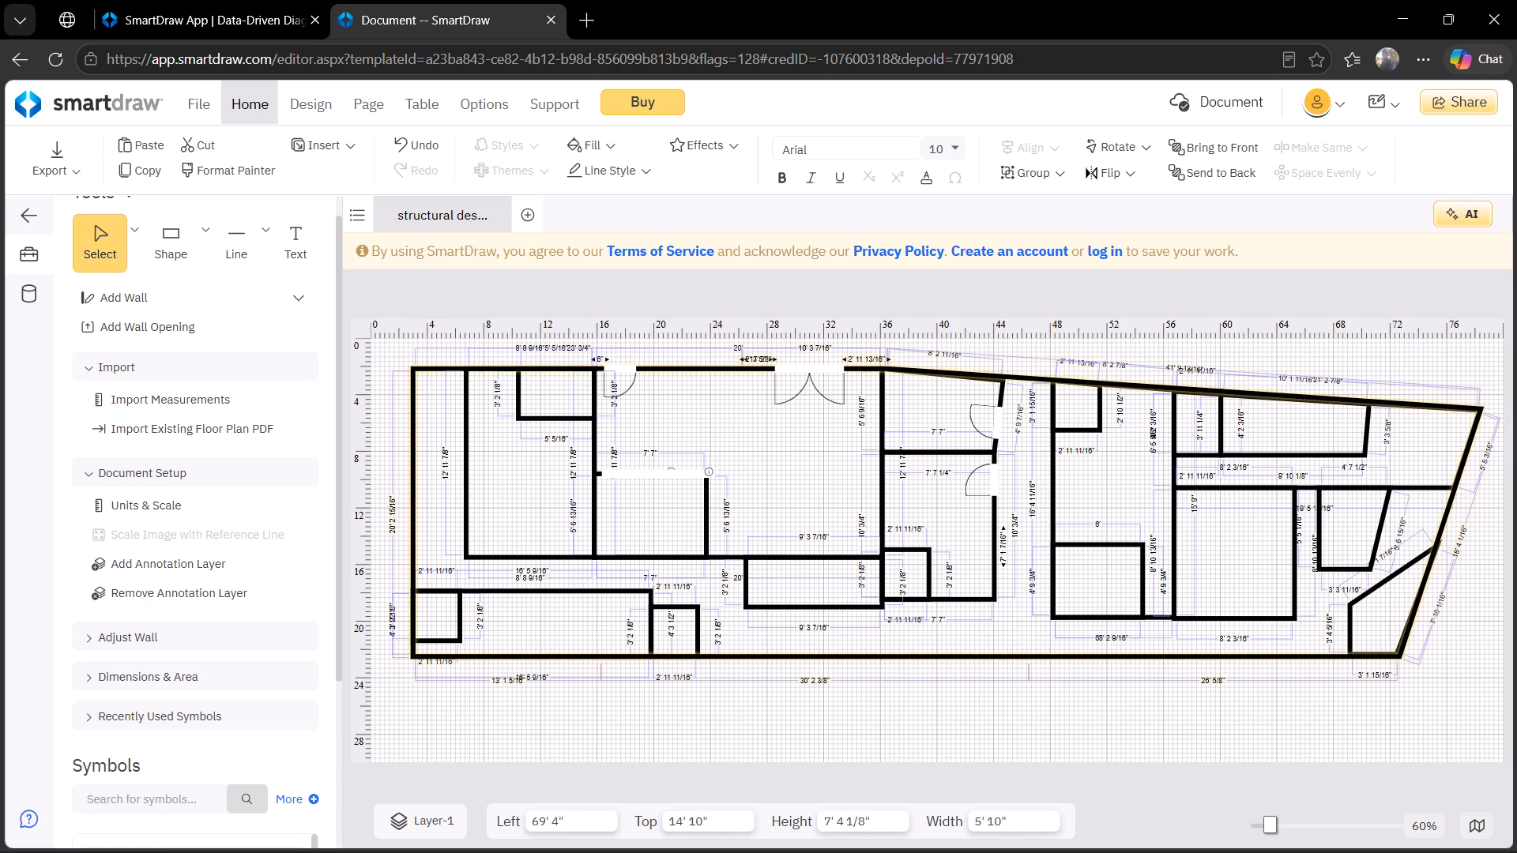
click(1434, 705)
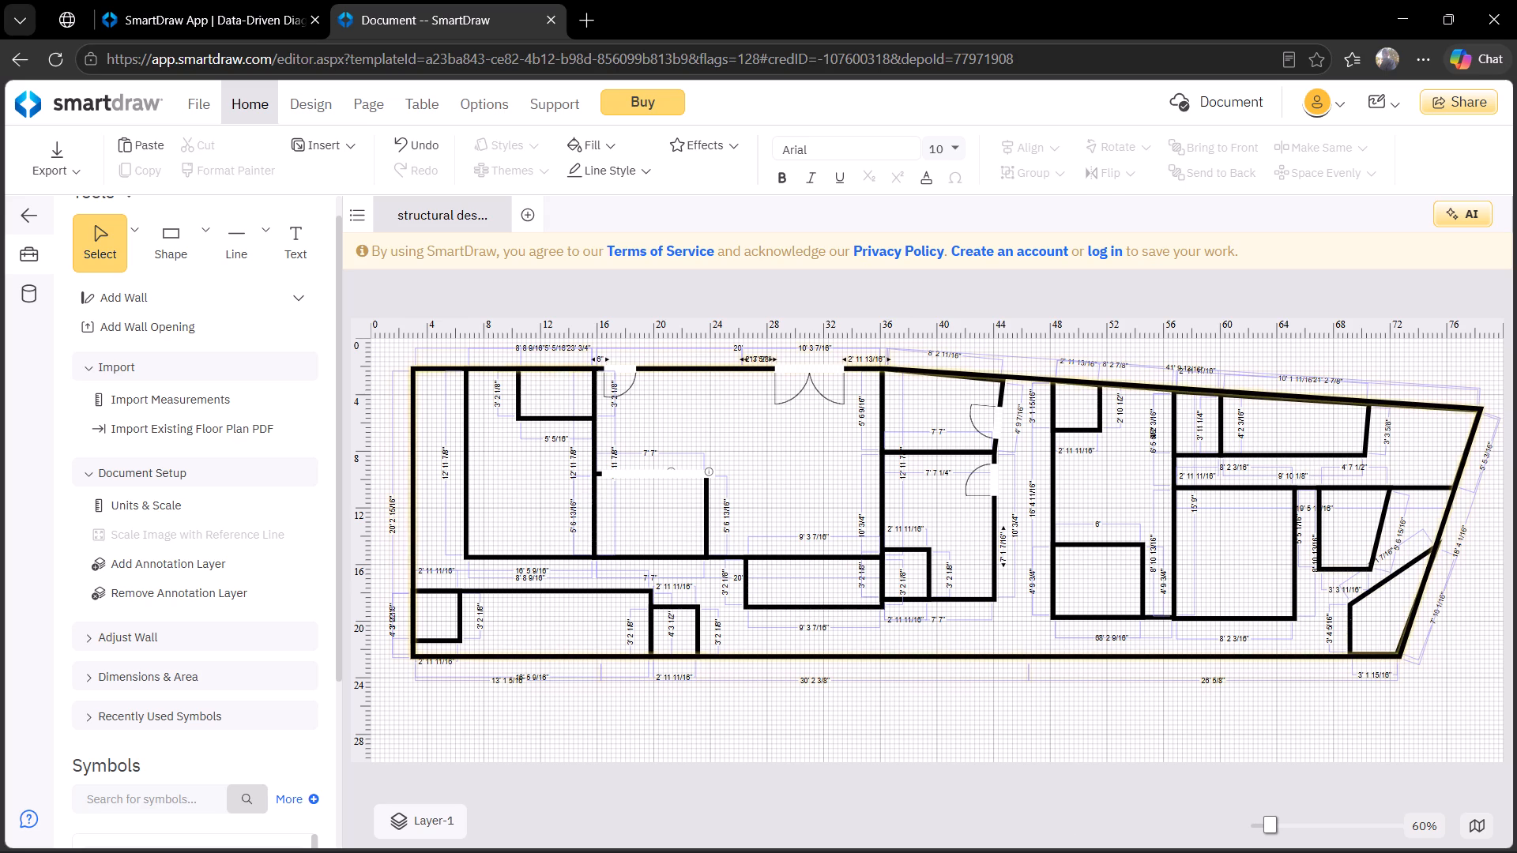
click(1381, 581)
drag(1391, 569, 1395, 579)
drag(1438, 557, 1431, 563)
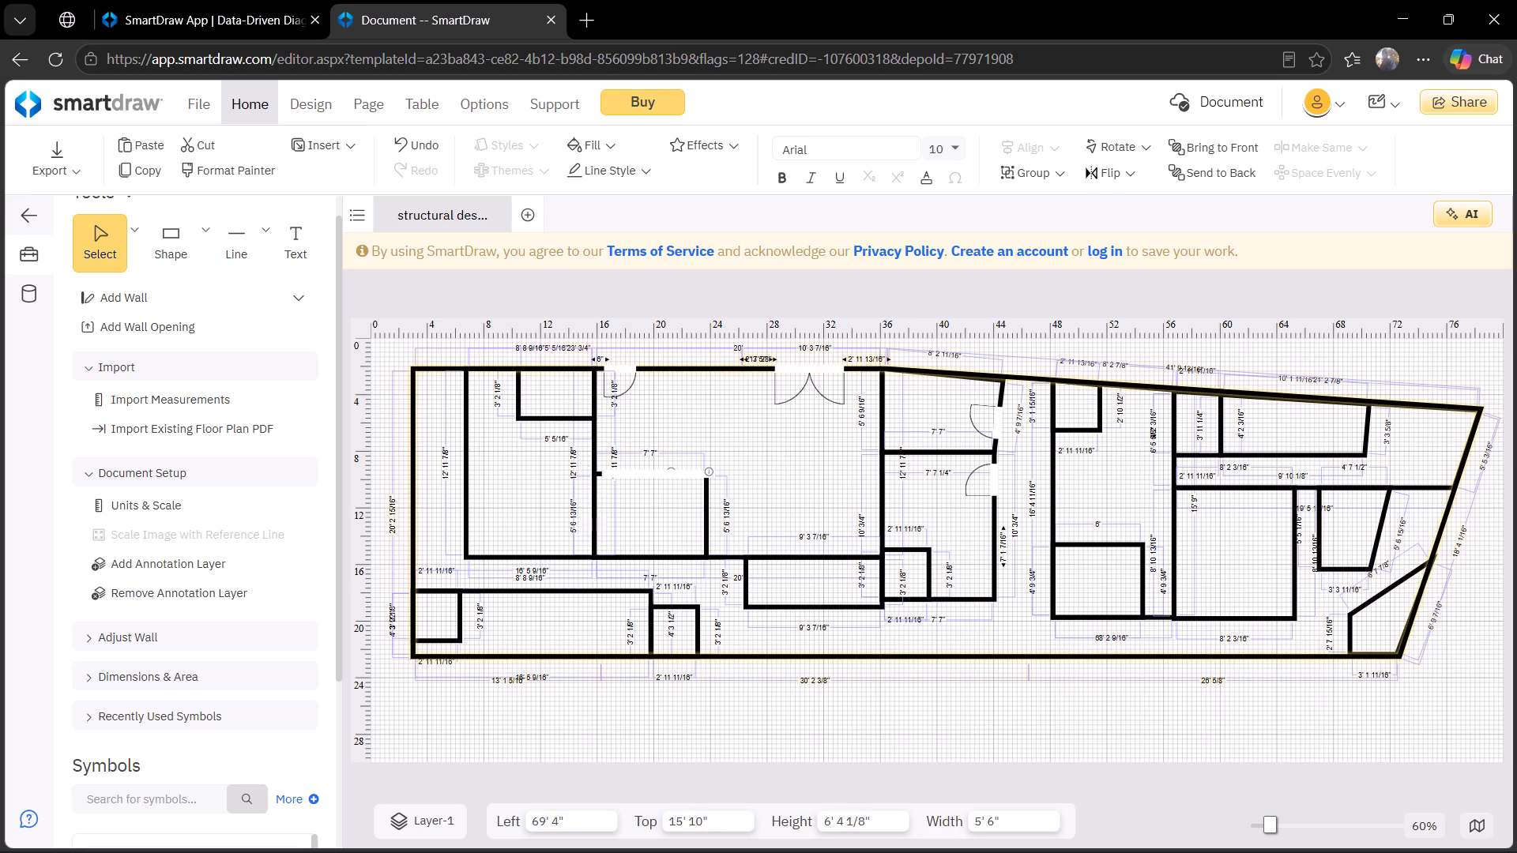
drag(1431, 563, 1427, 569)
click(1451, 634)
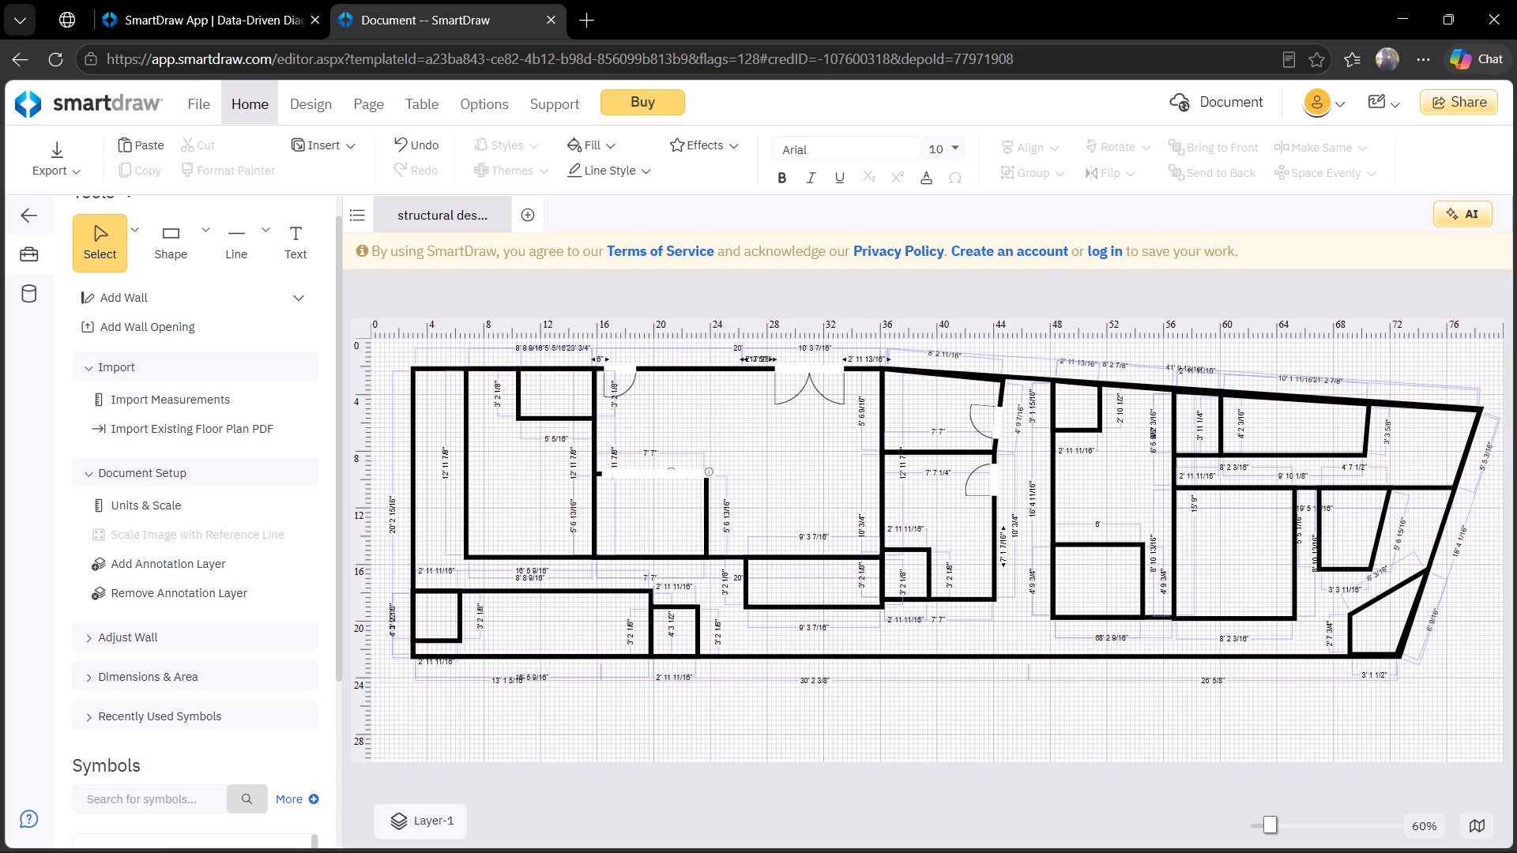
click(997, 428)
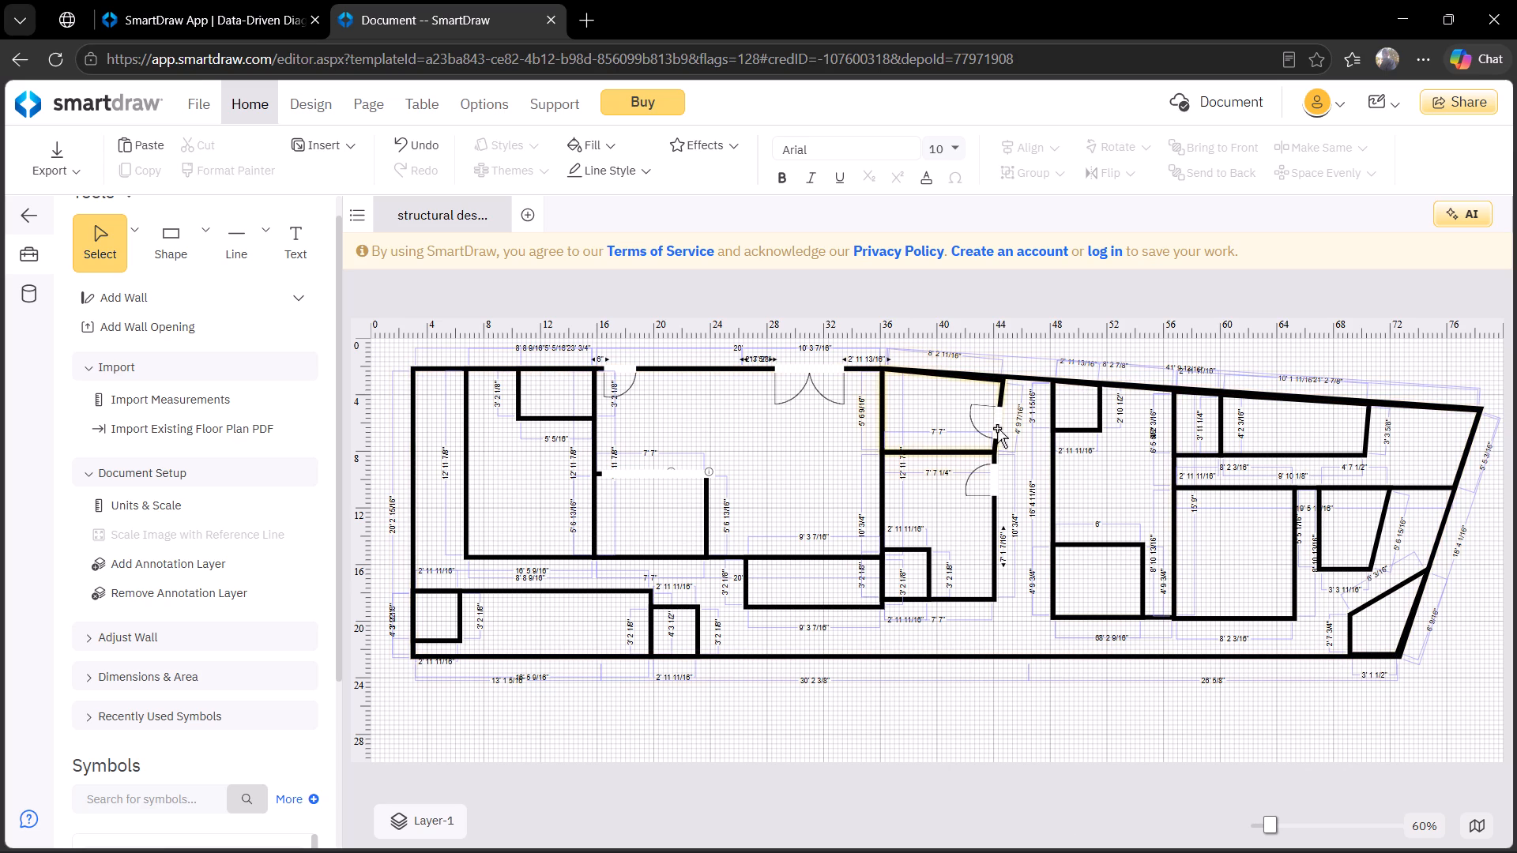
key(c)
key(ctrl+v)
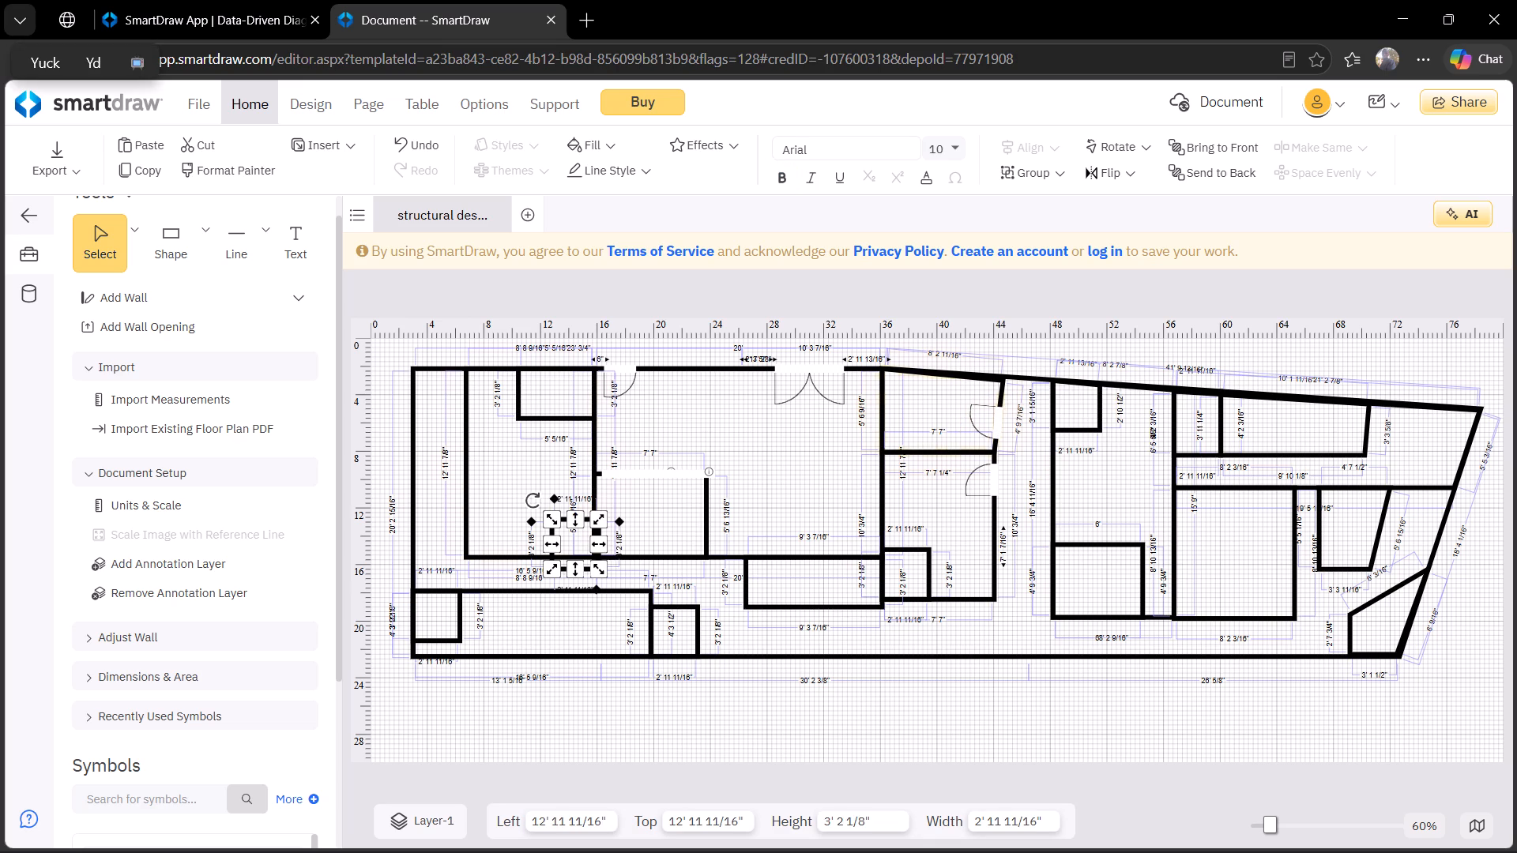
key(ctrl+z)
Copy the upper-middle room's door and attach the copy to the small bottom room's top wall, at about 19' 7 9/16" left, 16' 11 3/8" top.
click(991, 428)
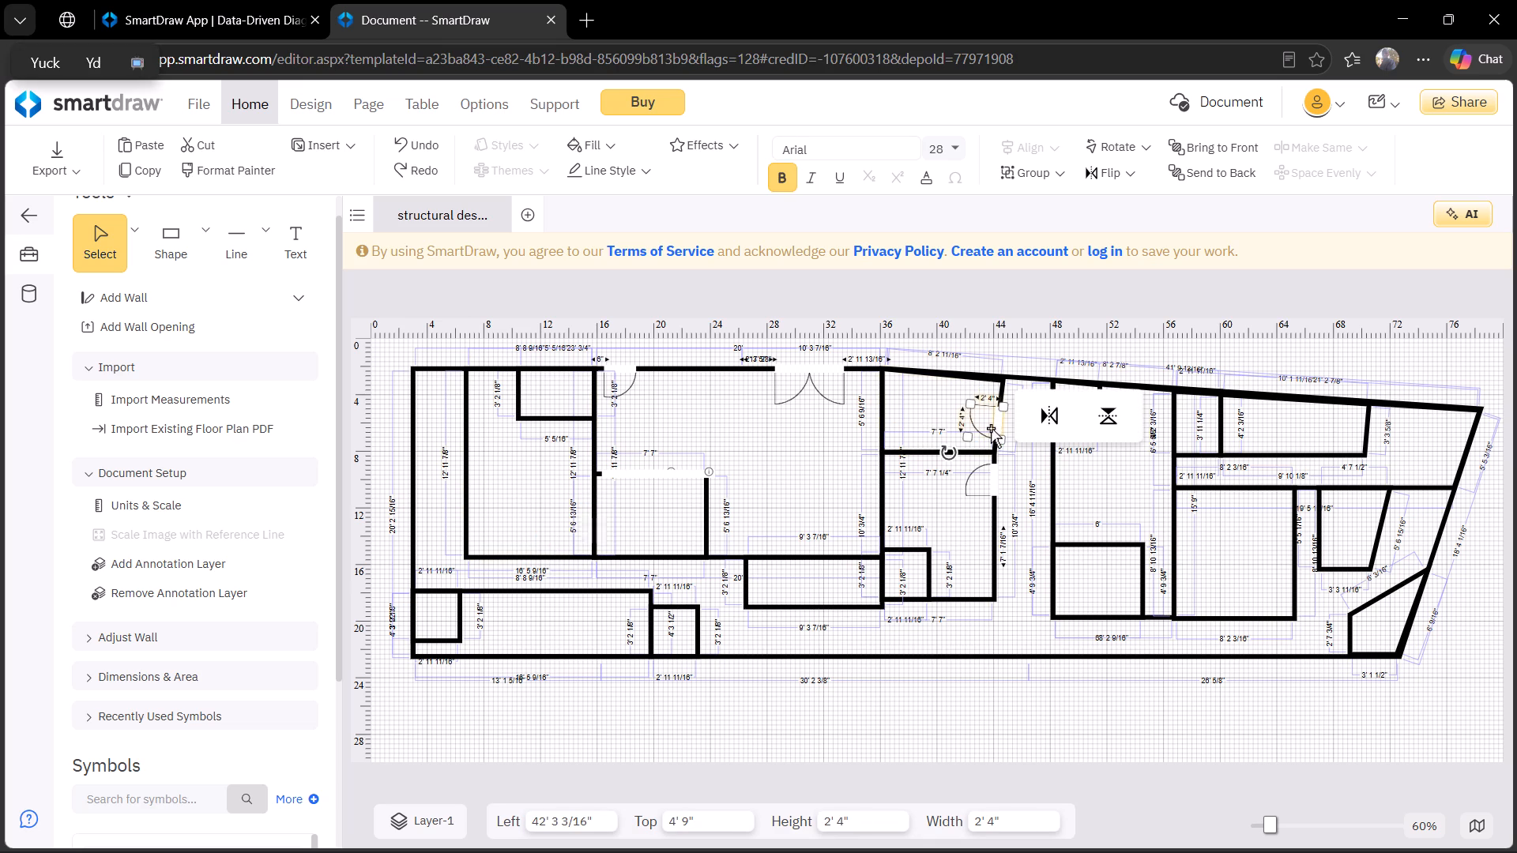
key(ctrl+c)
key(ctrl+v)
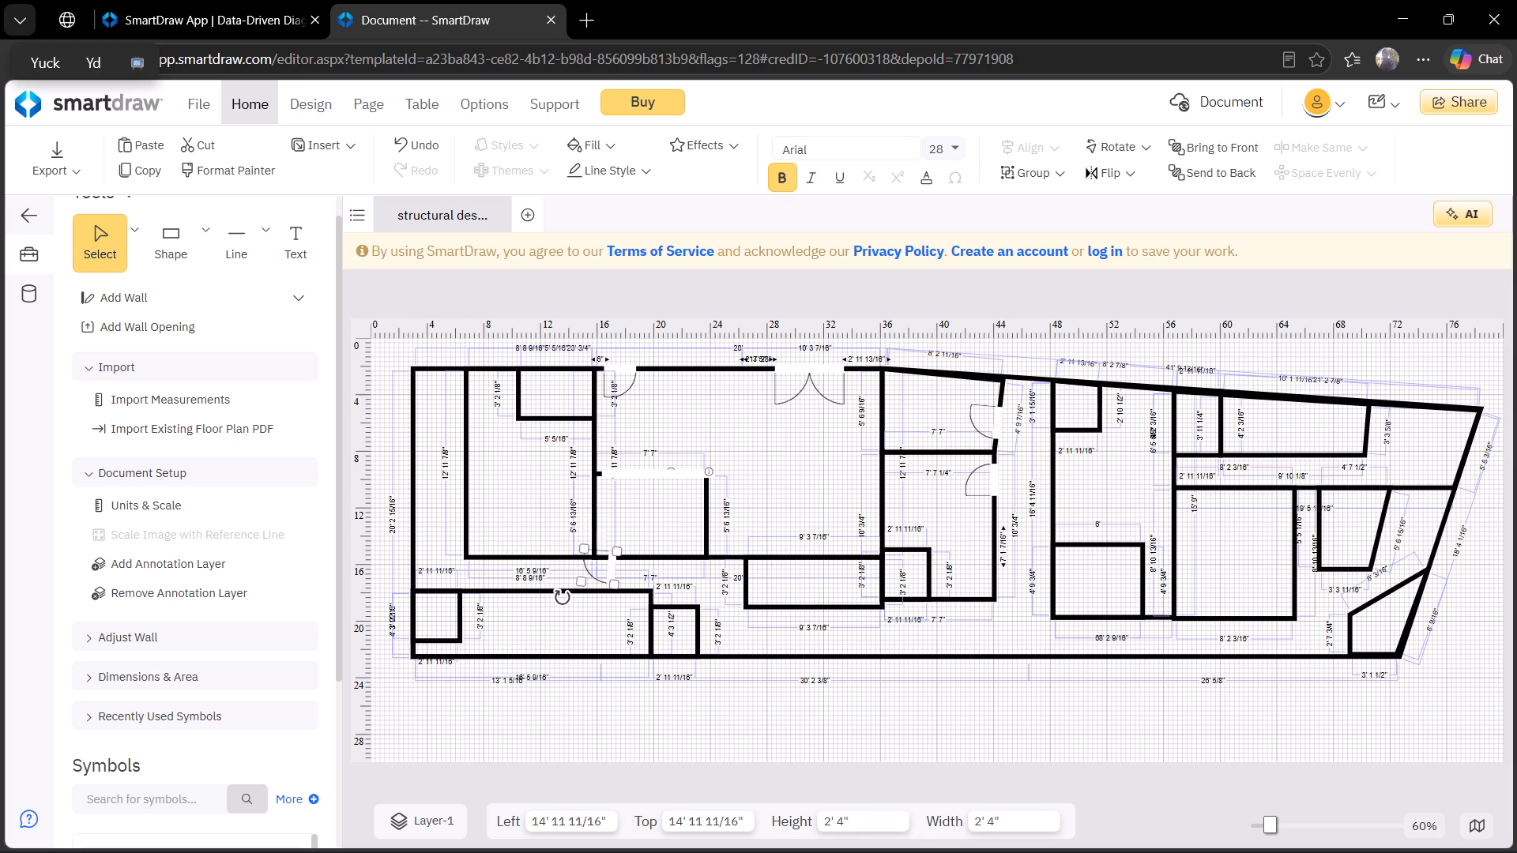
drag(612, 569, 643, 570)
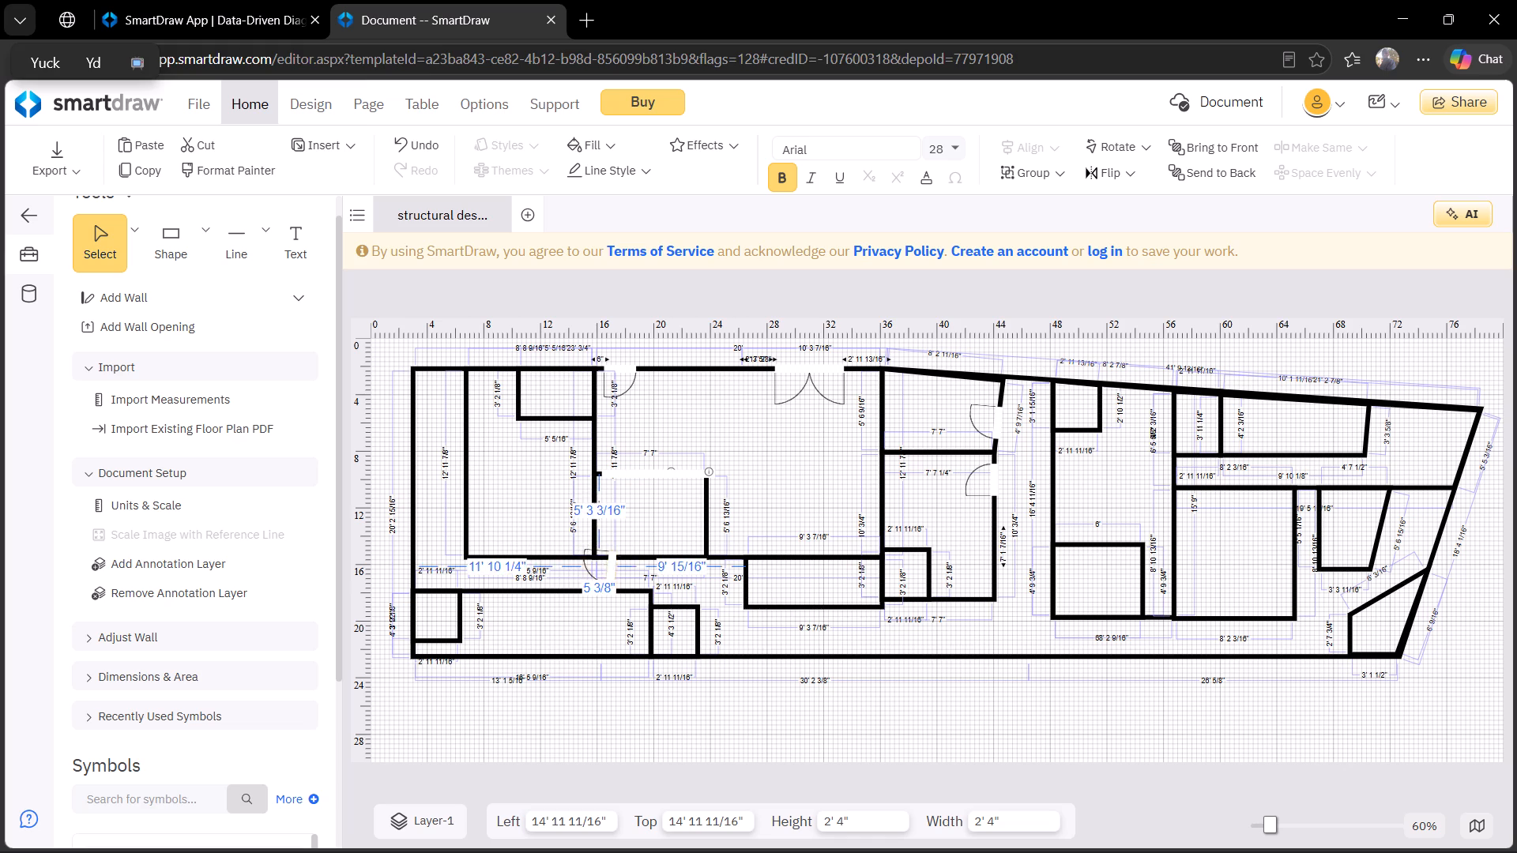
drag(643, 570, 681, 589)
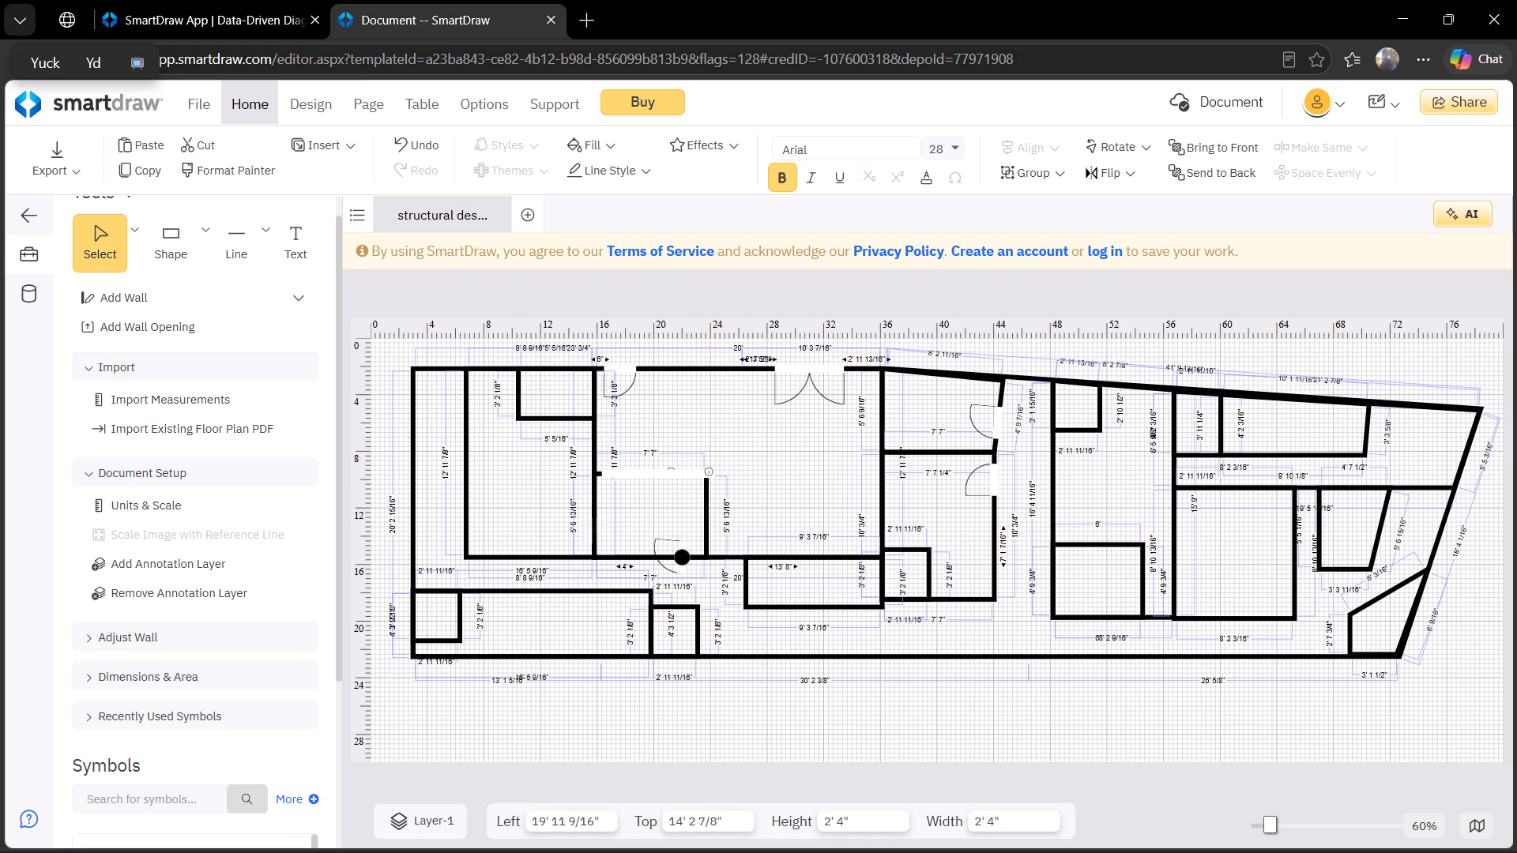
drag(681, 589, 679, 602)
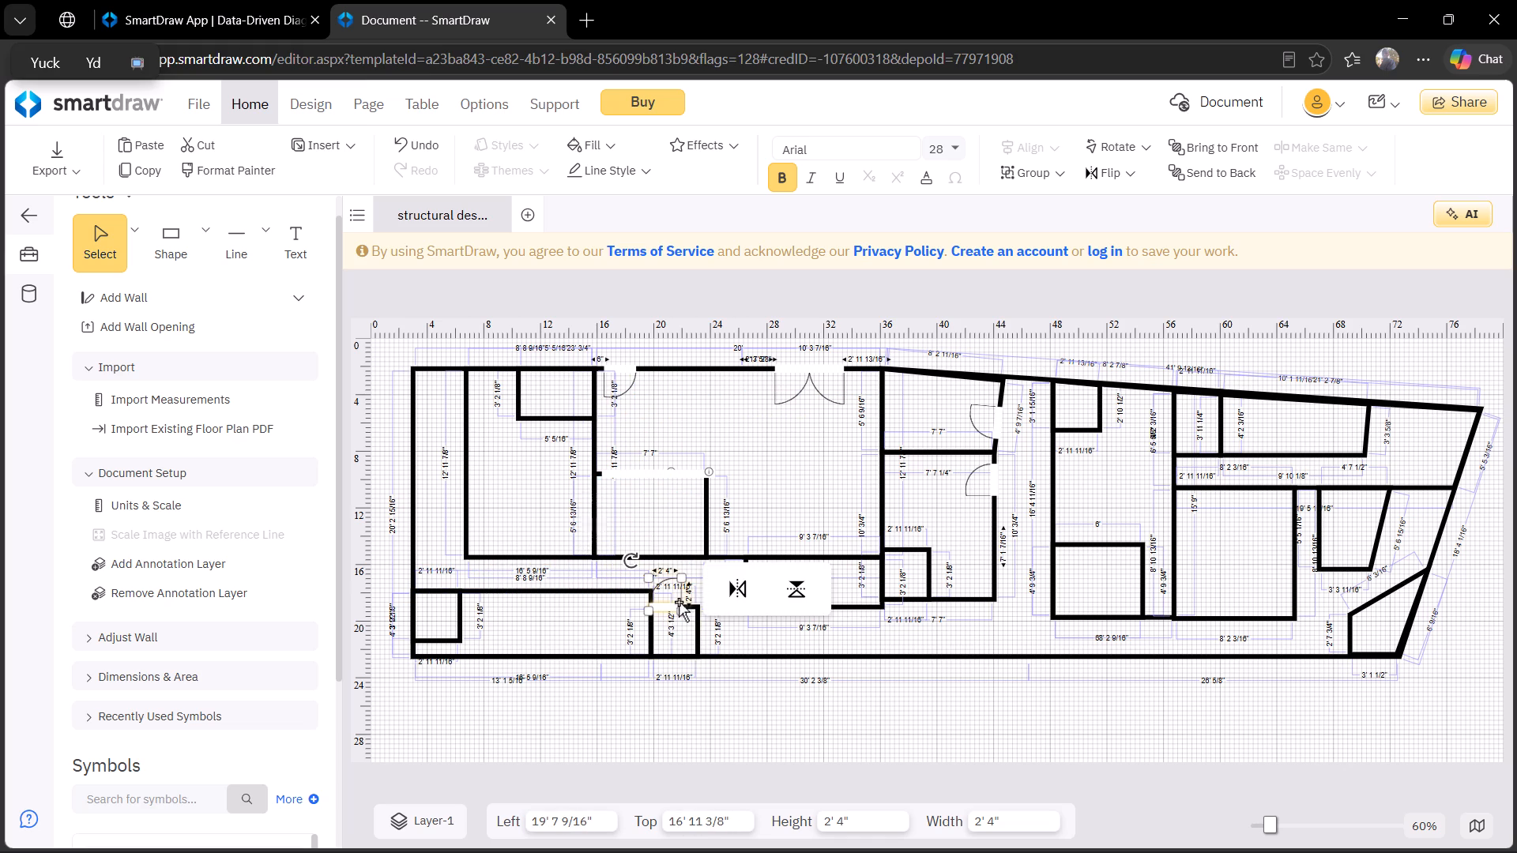
click(740, 643)
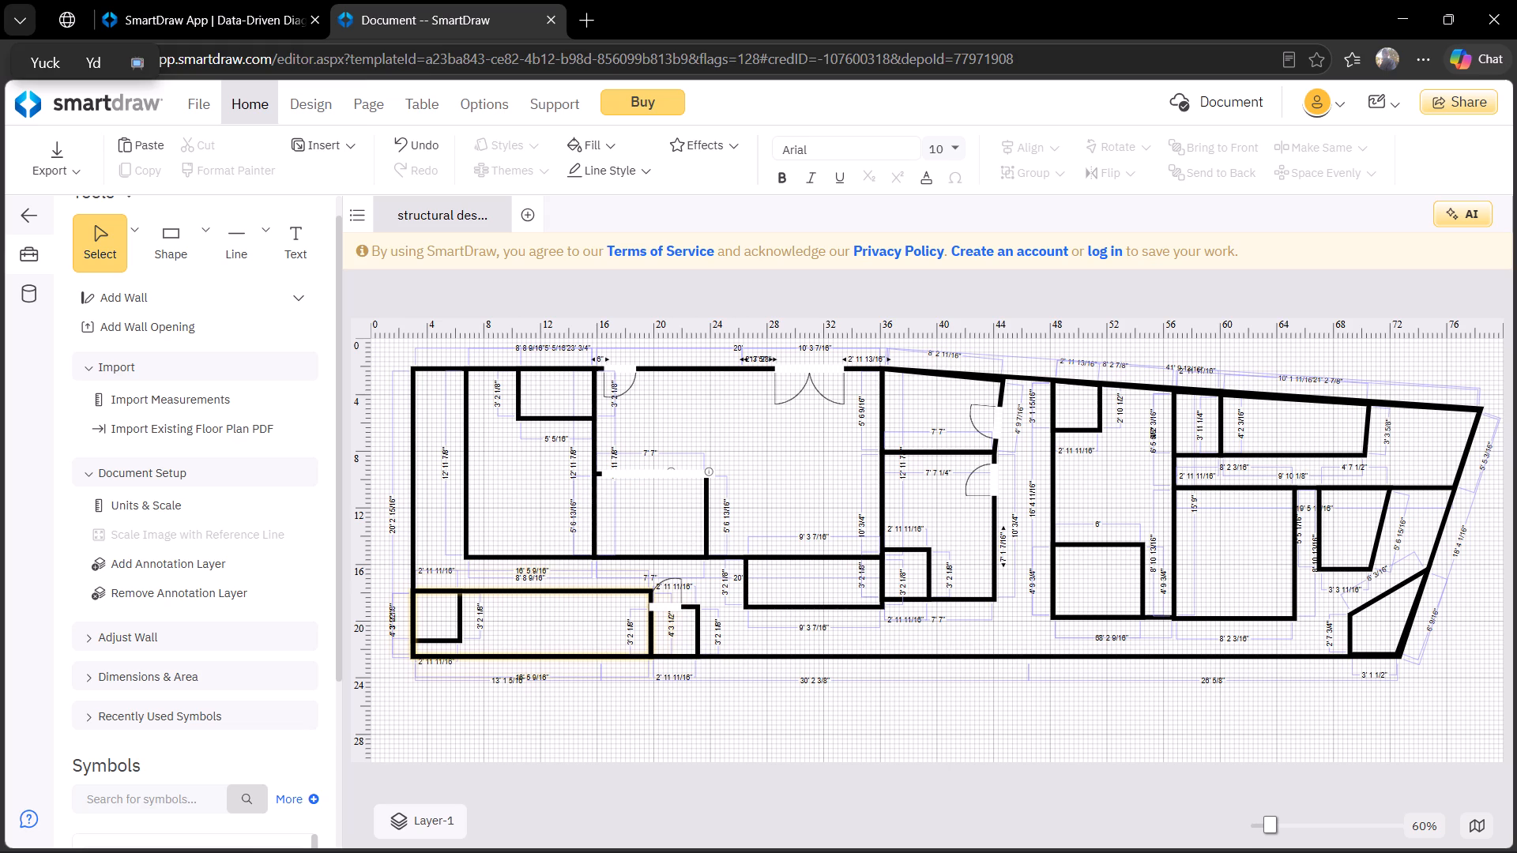
Flip the copied door vertically so that it swings into the small bottom room.
click(669, 595)
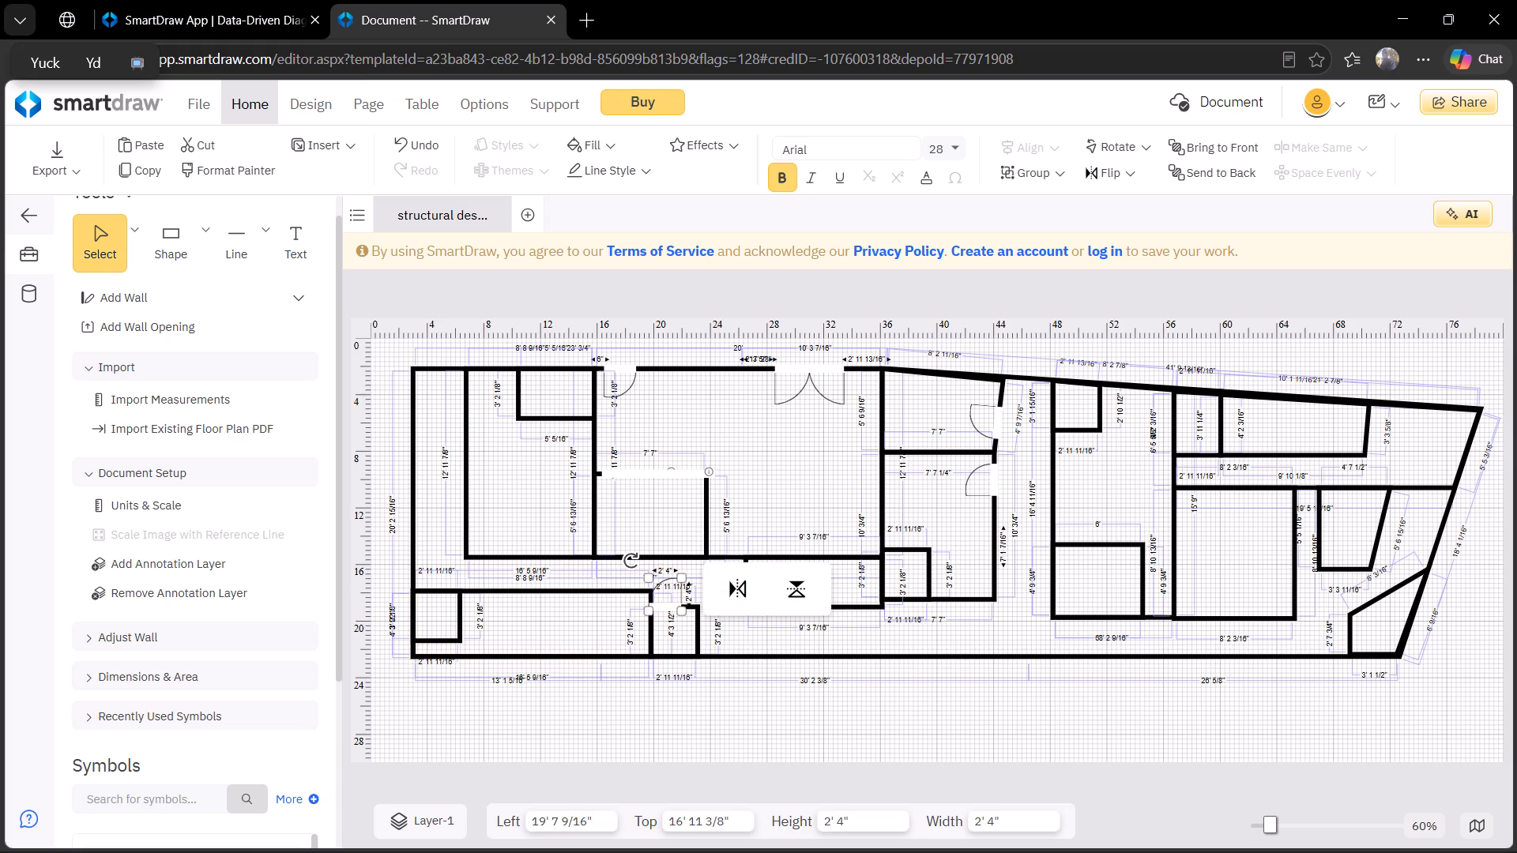
click(796, 595)
click(910, 646)
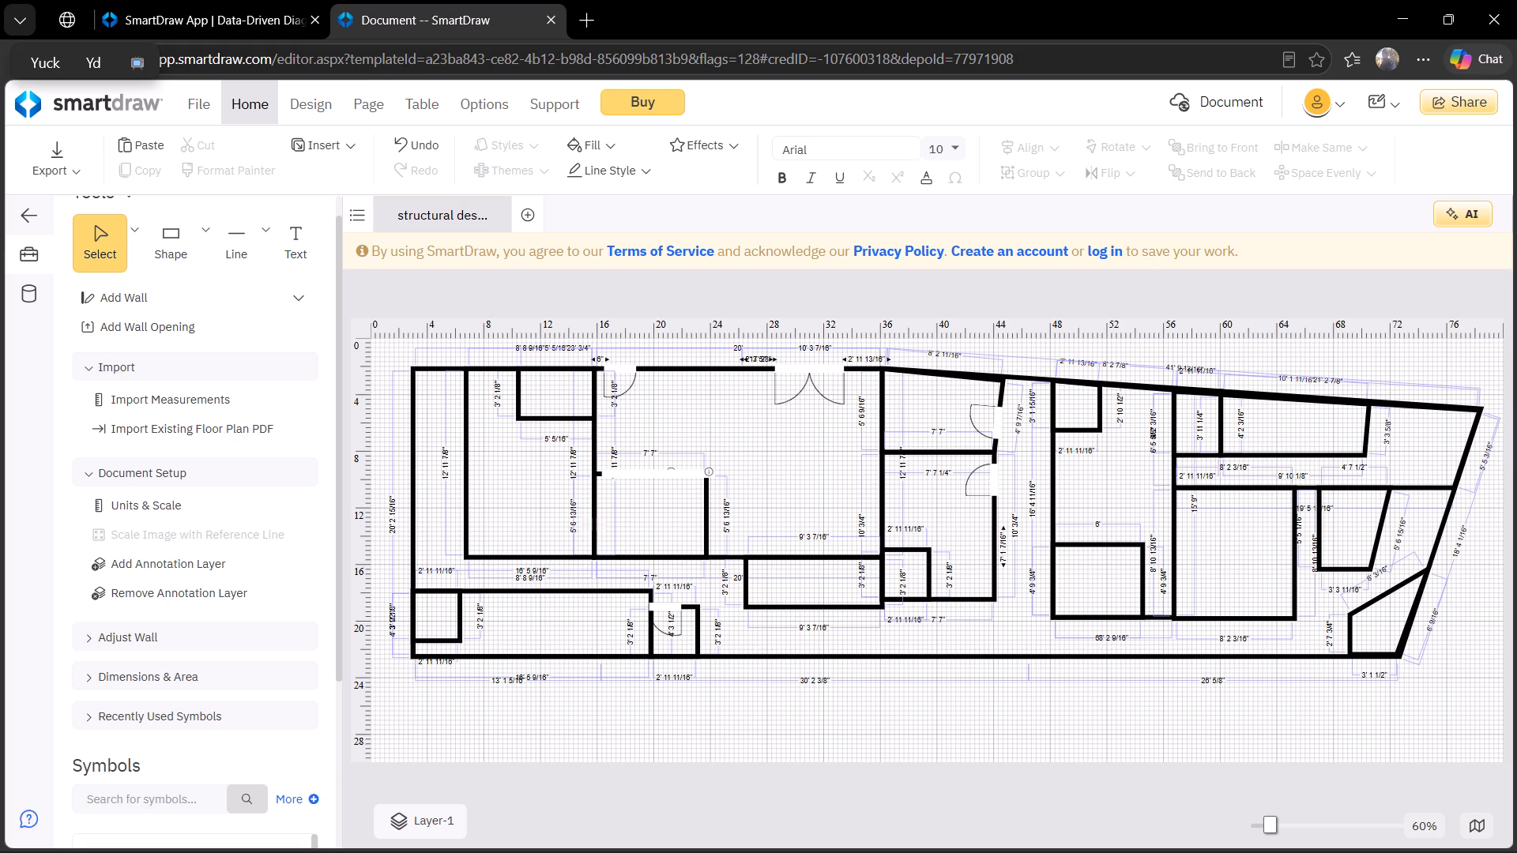
Paste another copy of the door into the plan.
key(ctrl+v)
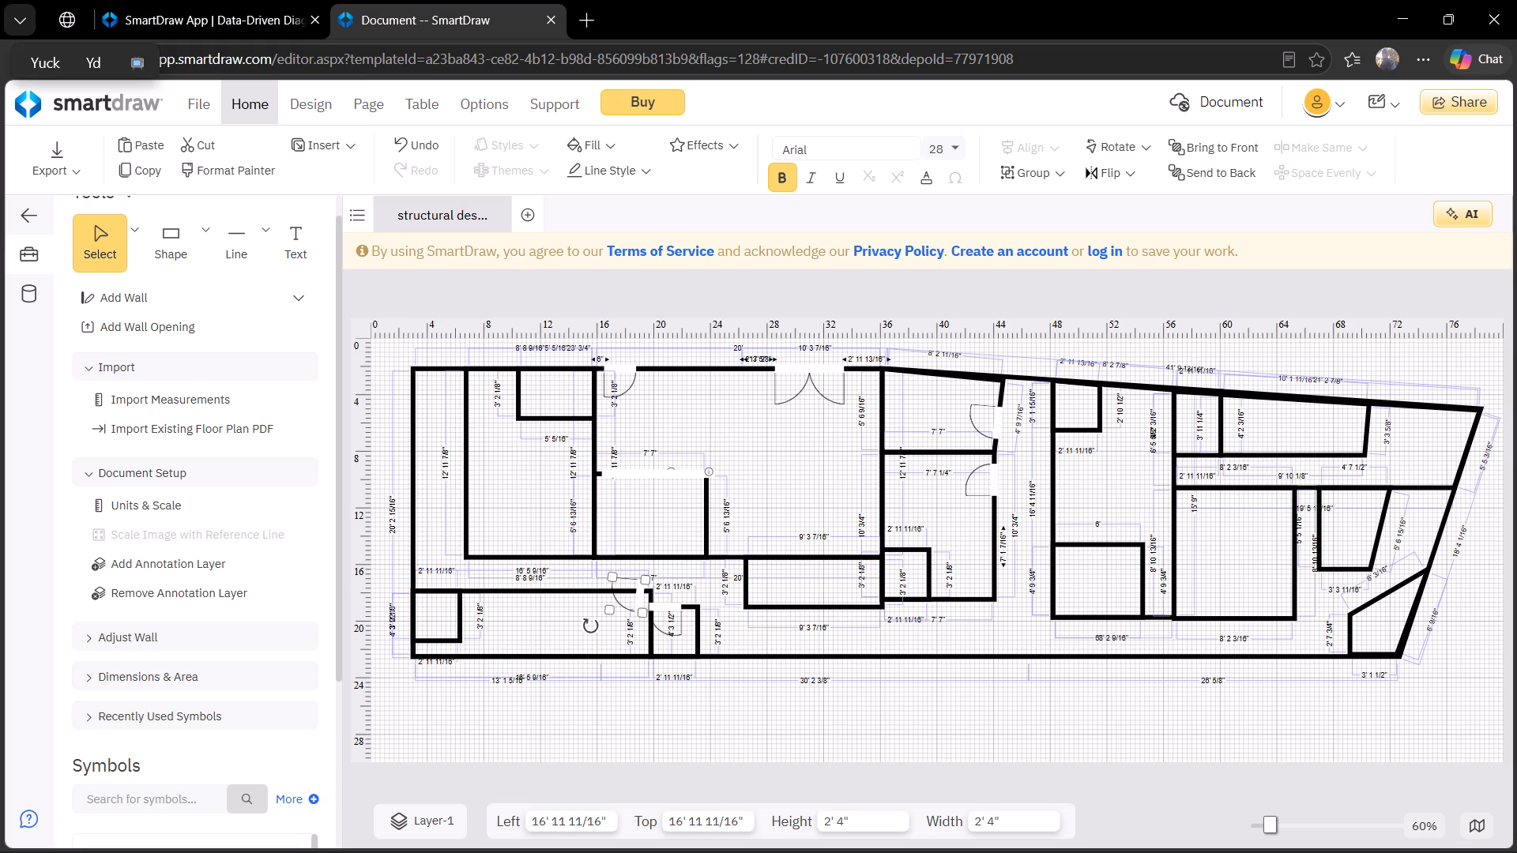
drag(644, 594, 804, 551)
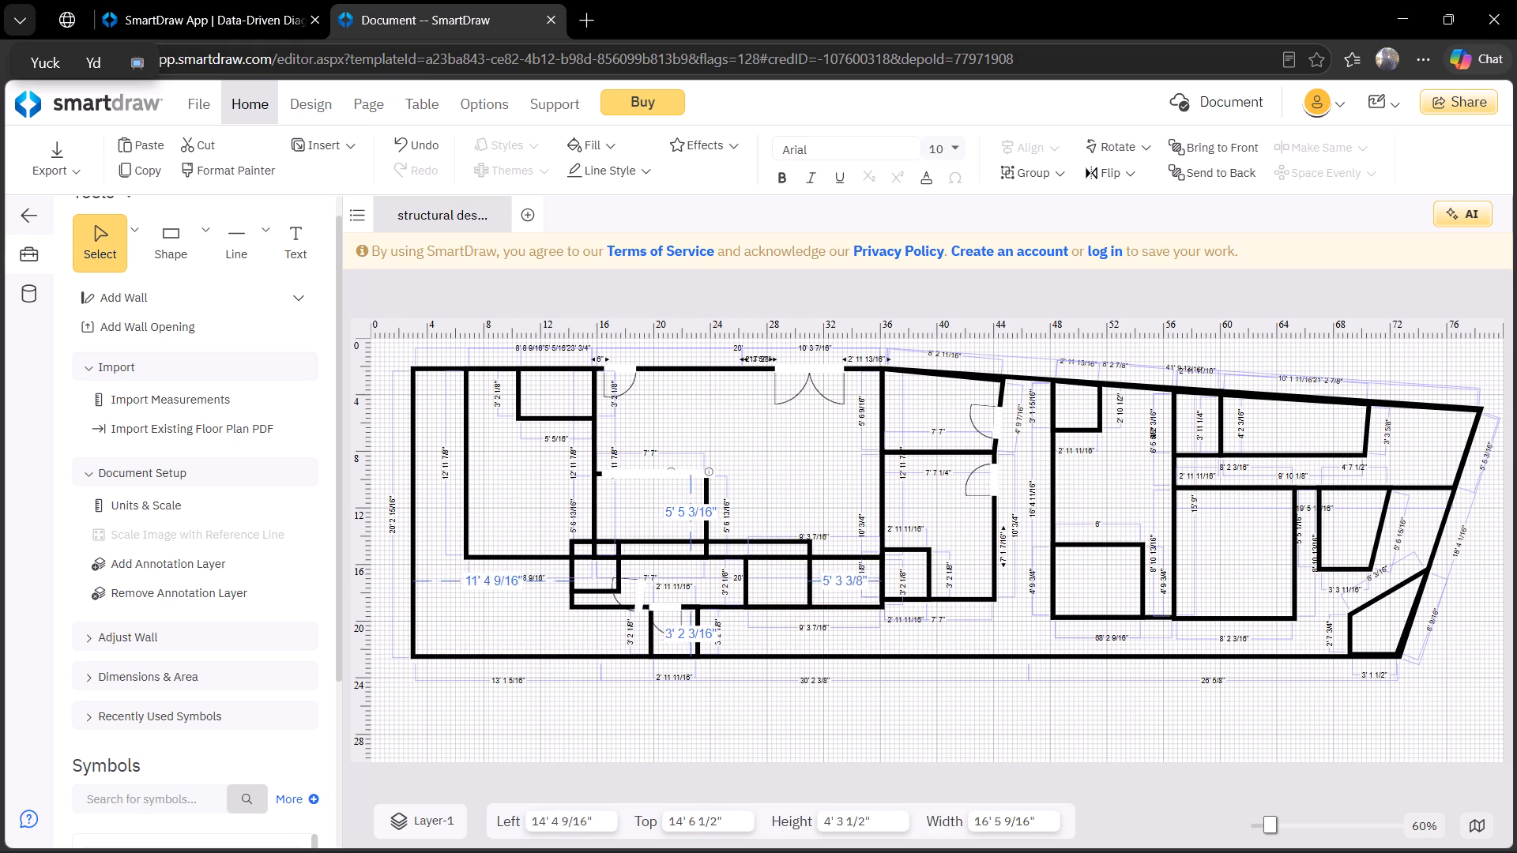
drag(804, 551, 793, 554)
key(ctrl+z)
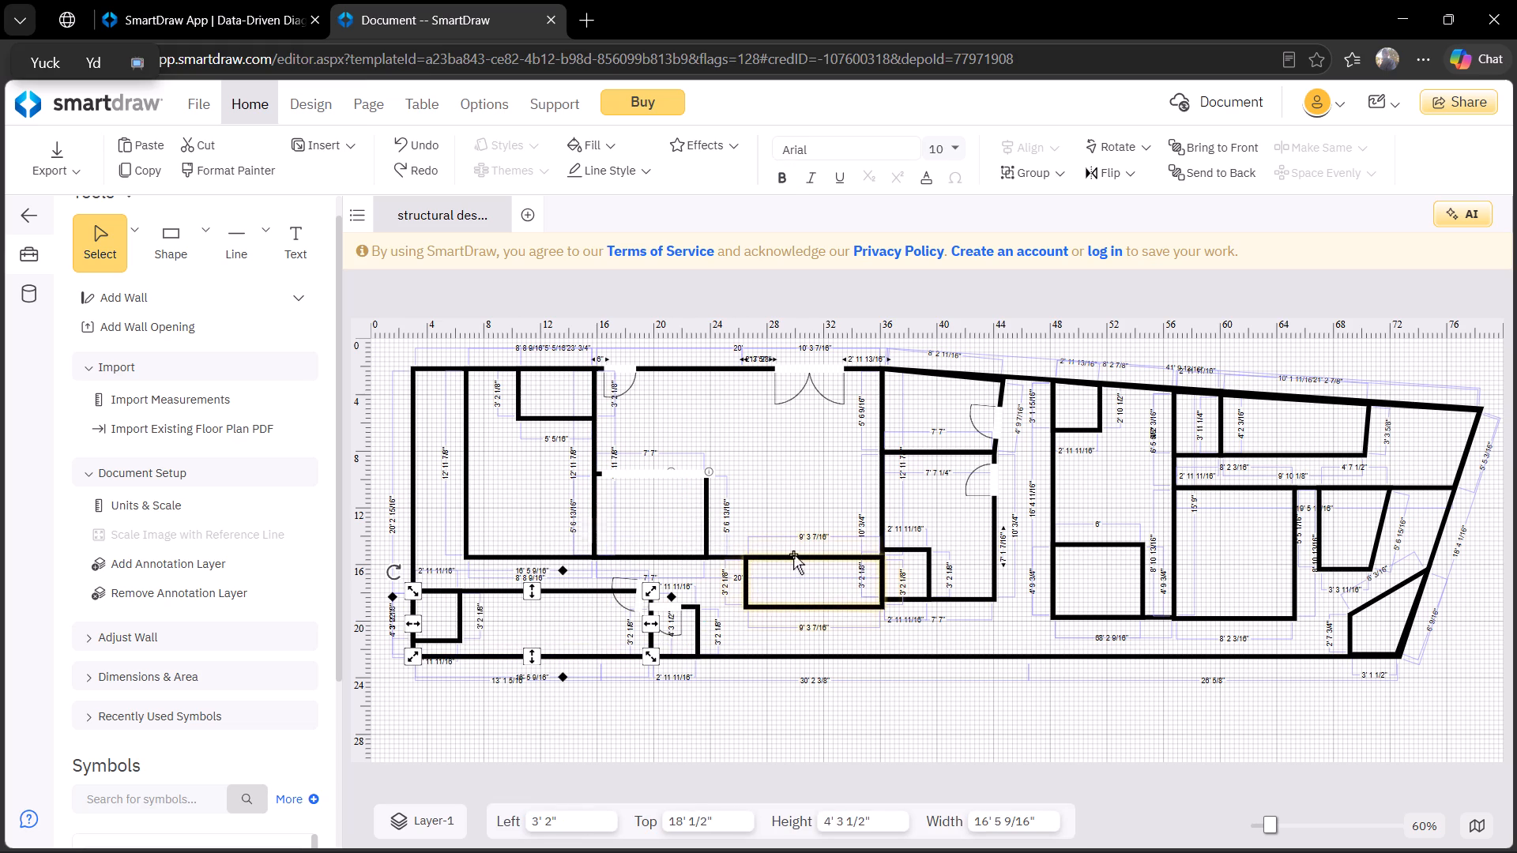
Attach the pasted door to the long lower-middle room's left wall, at about 16' 1" top, and flip it horizontally to swing inward.
click(675, 611)
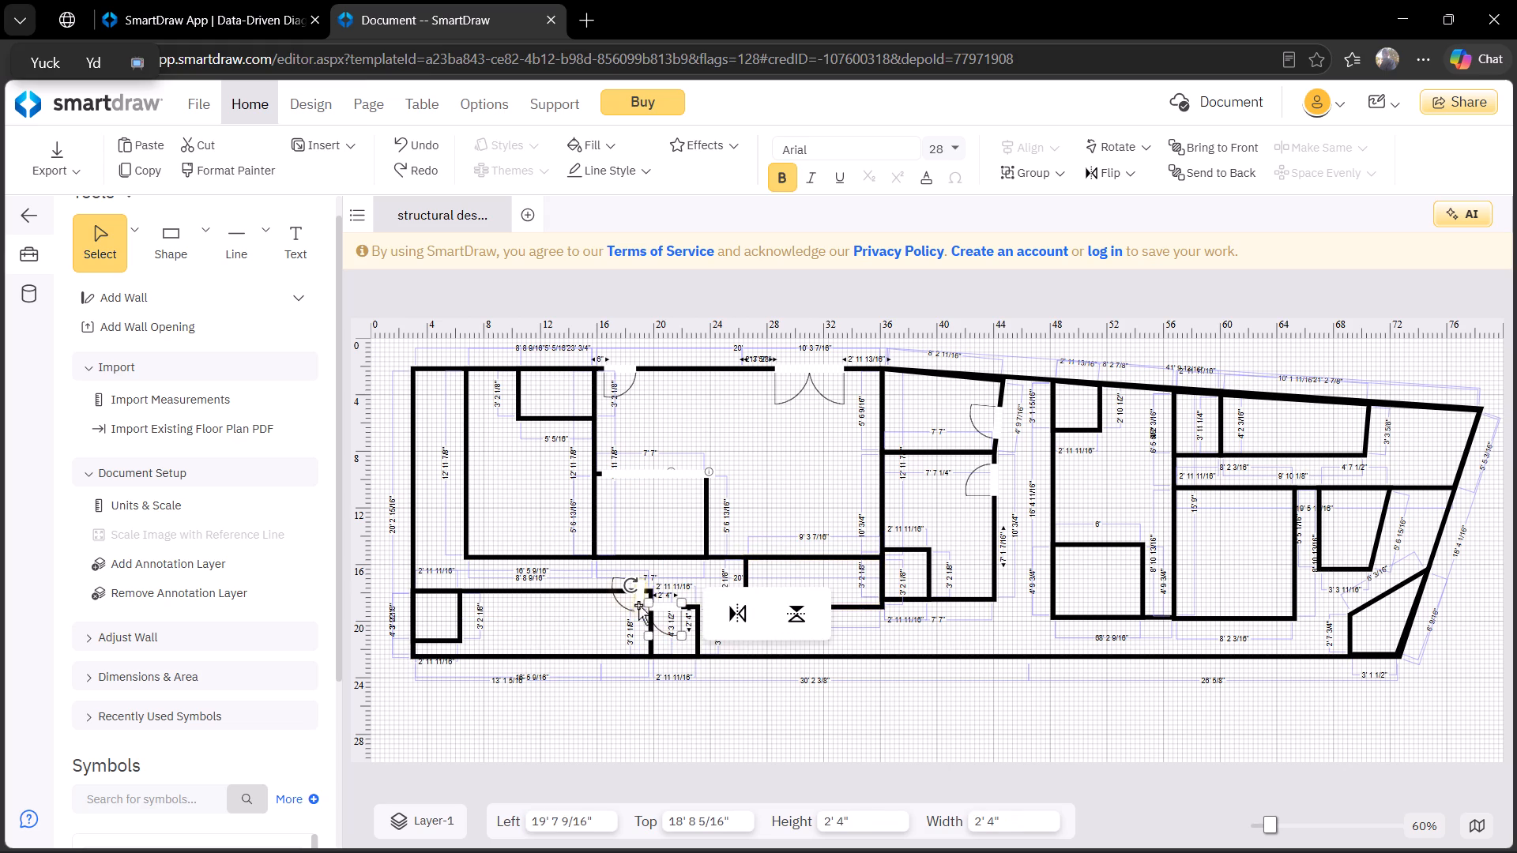
click(632, 606)
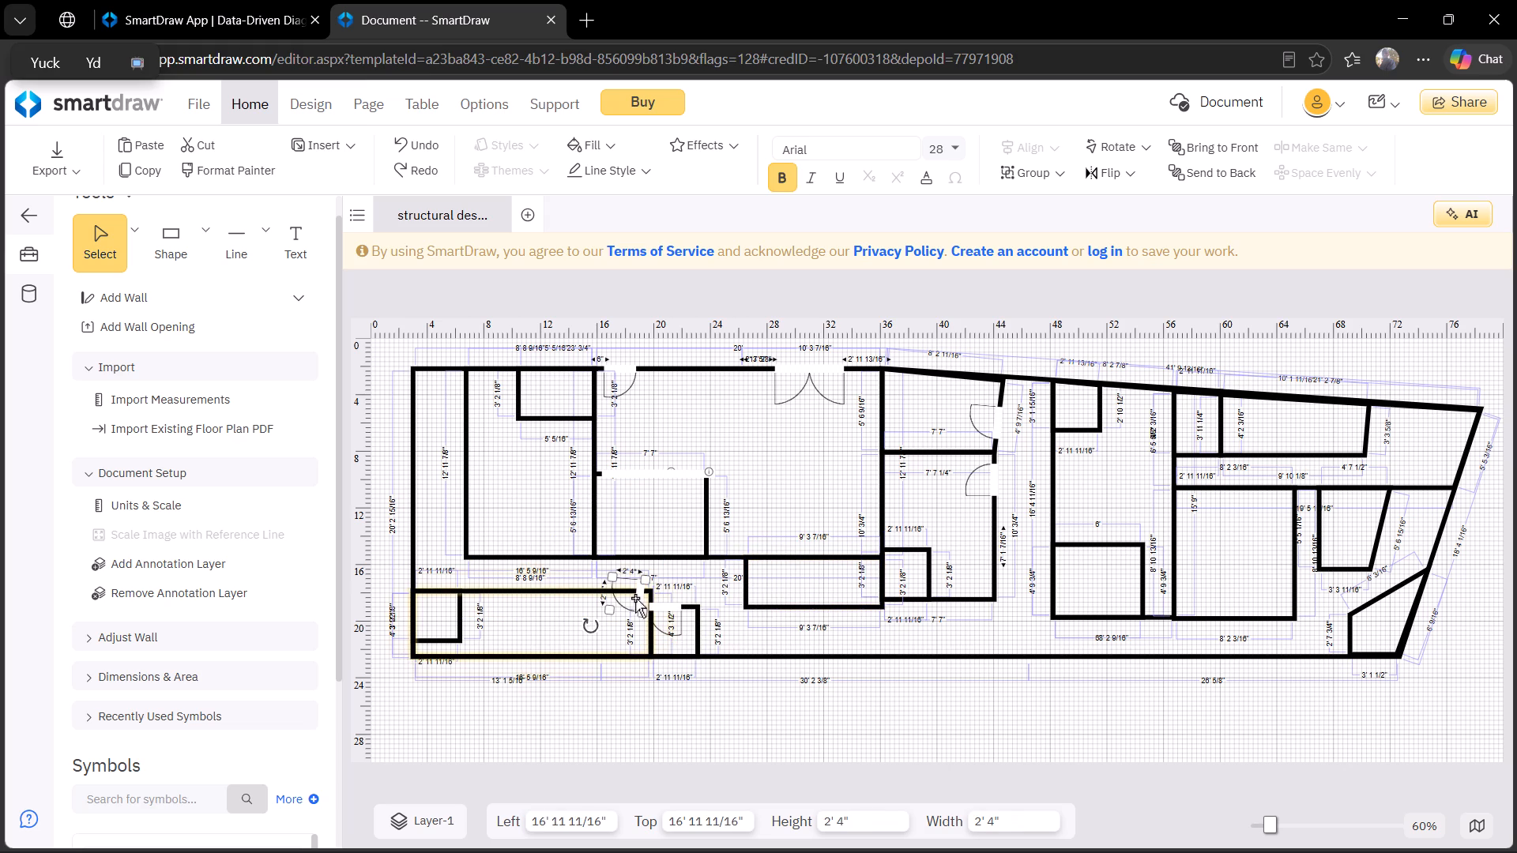
drag(637, 597, 687, 525)
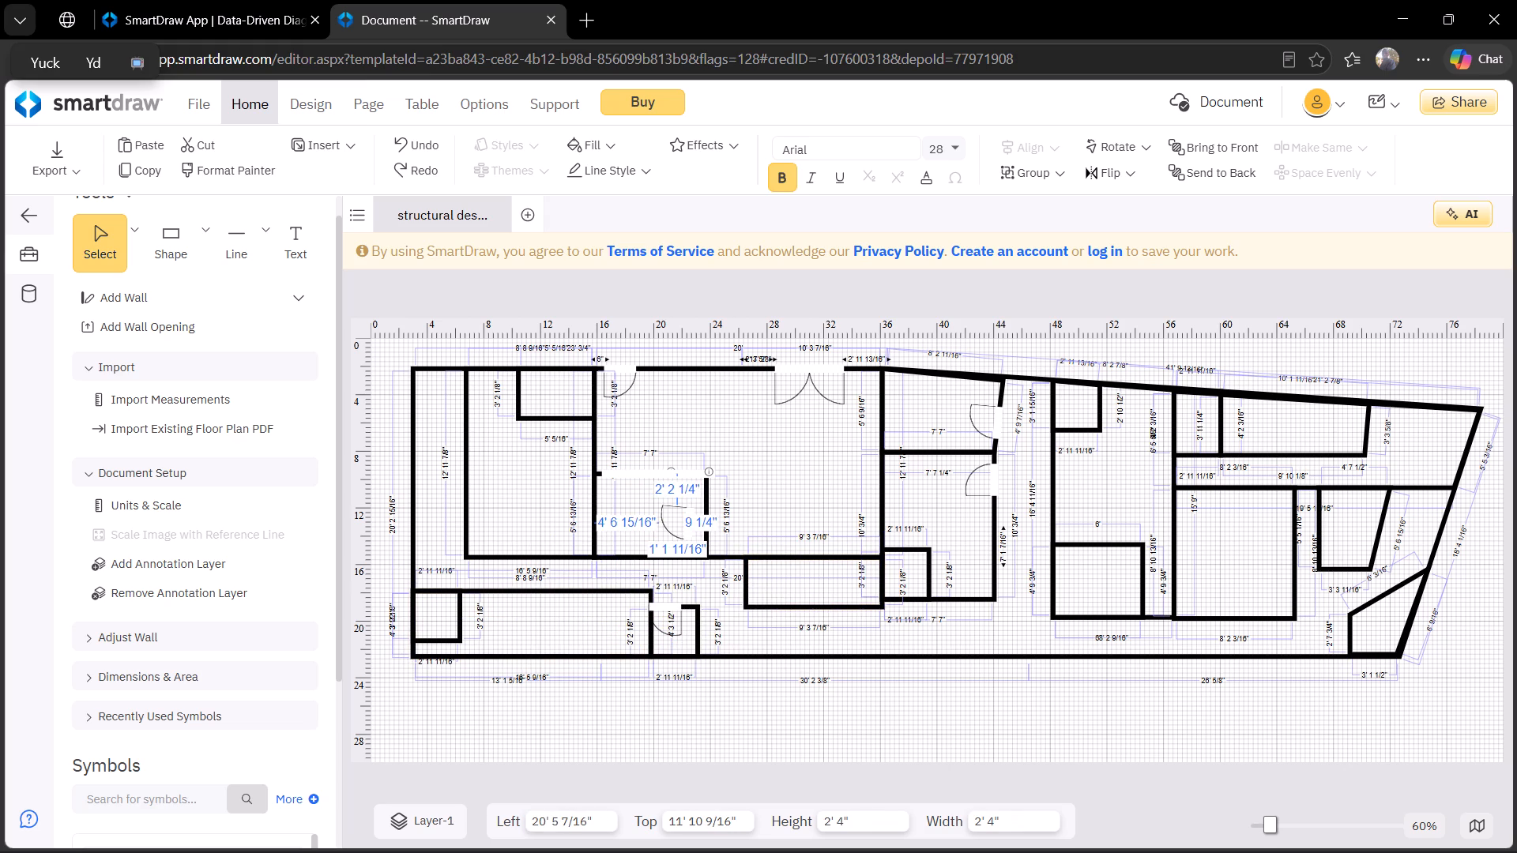
drag(687, 525, 722, 576)
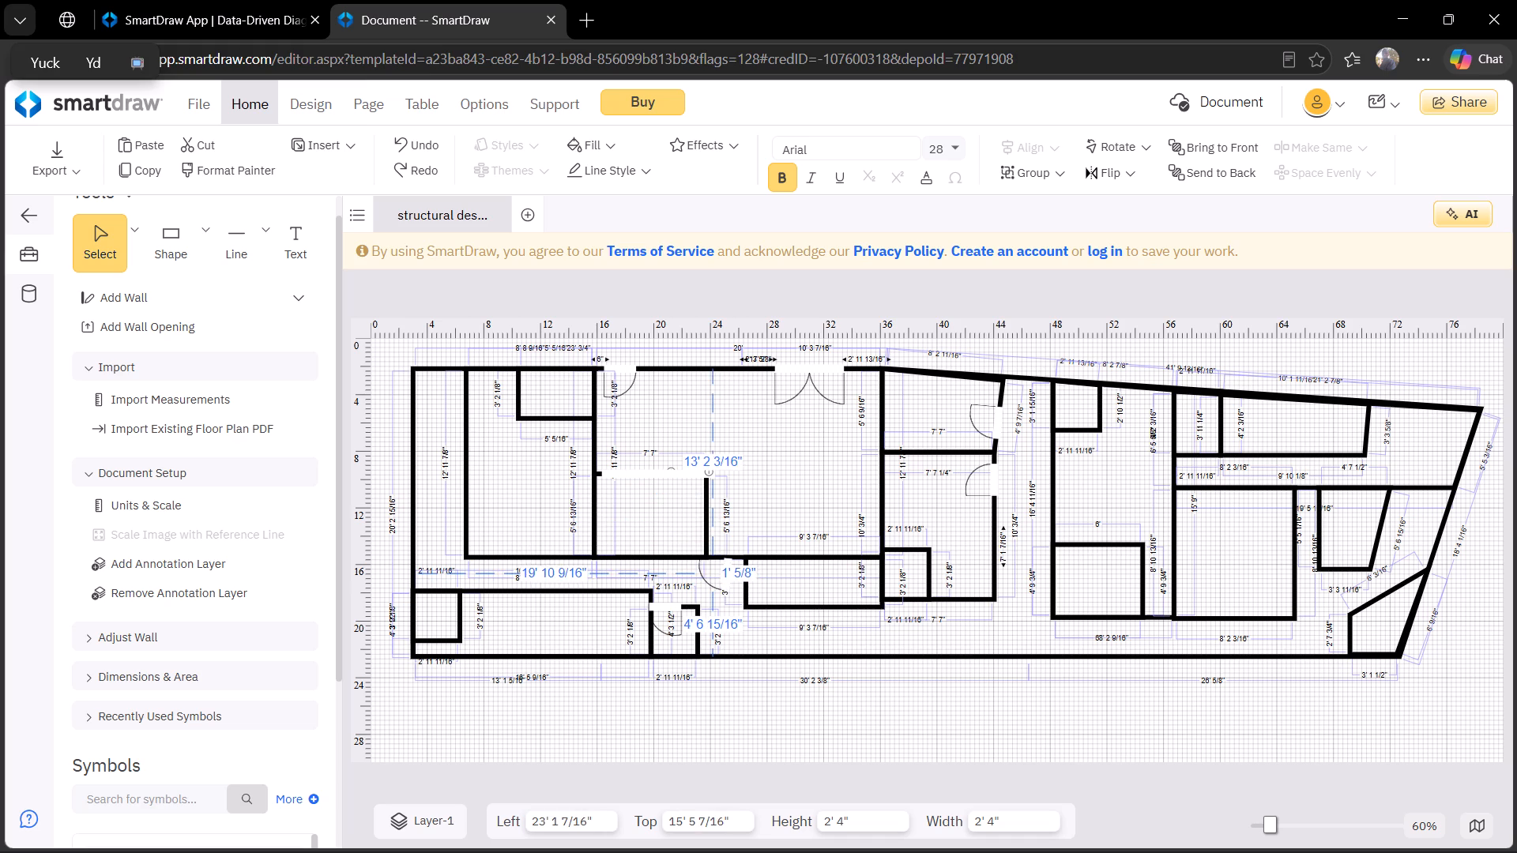
drag(722, 576, 736, 586)
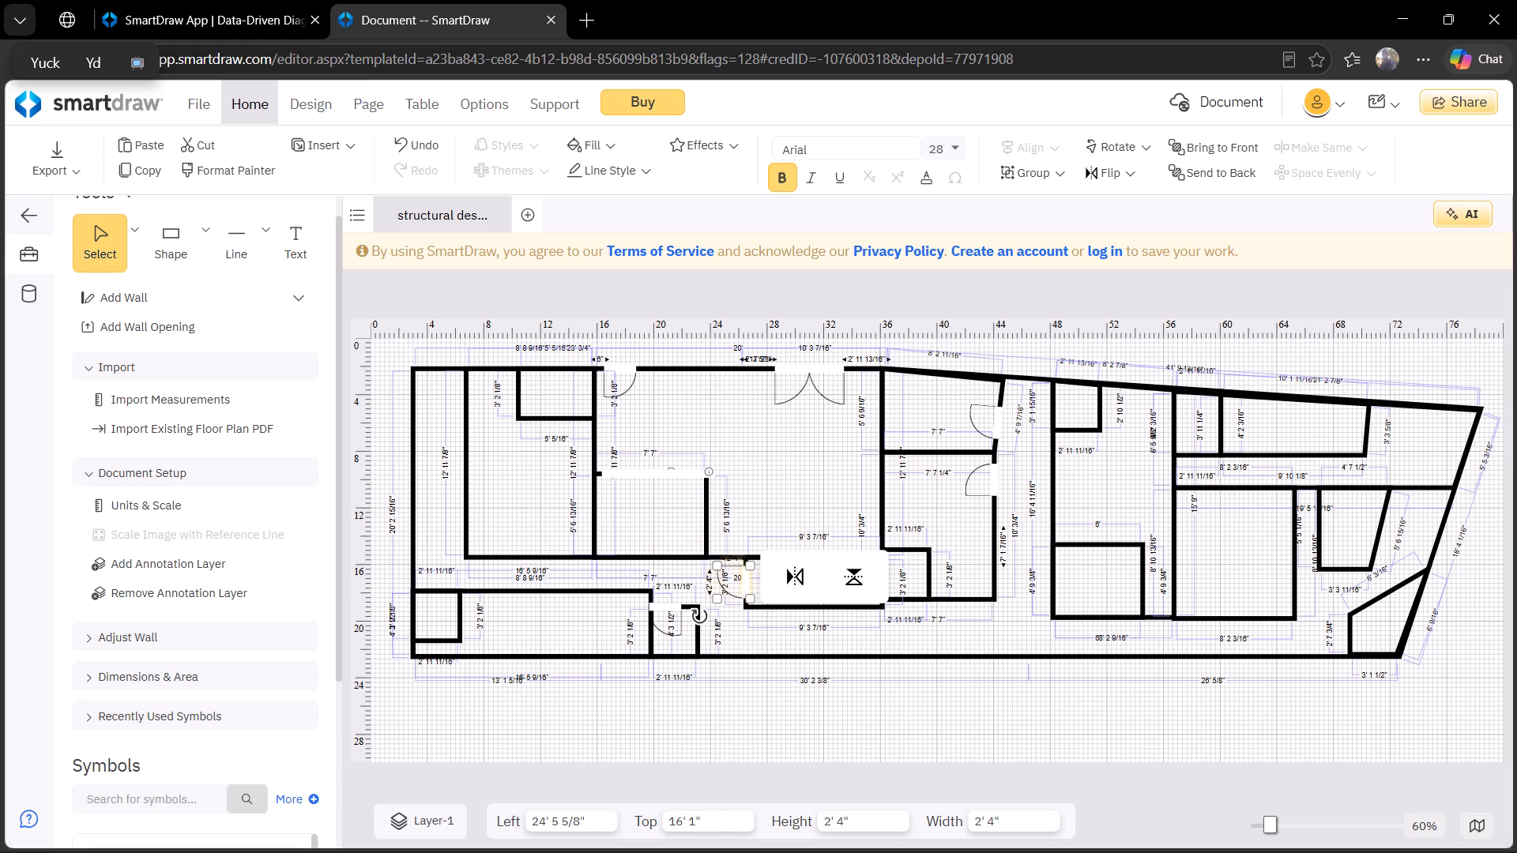
click(812, 568)
click(825, 633)
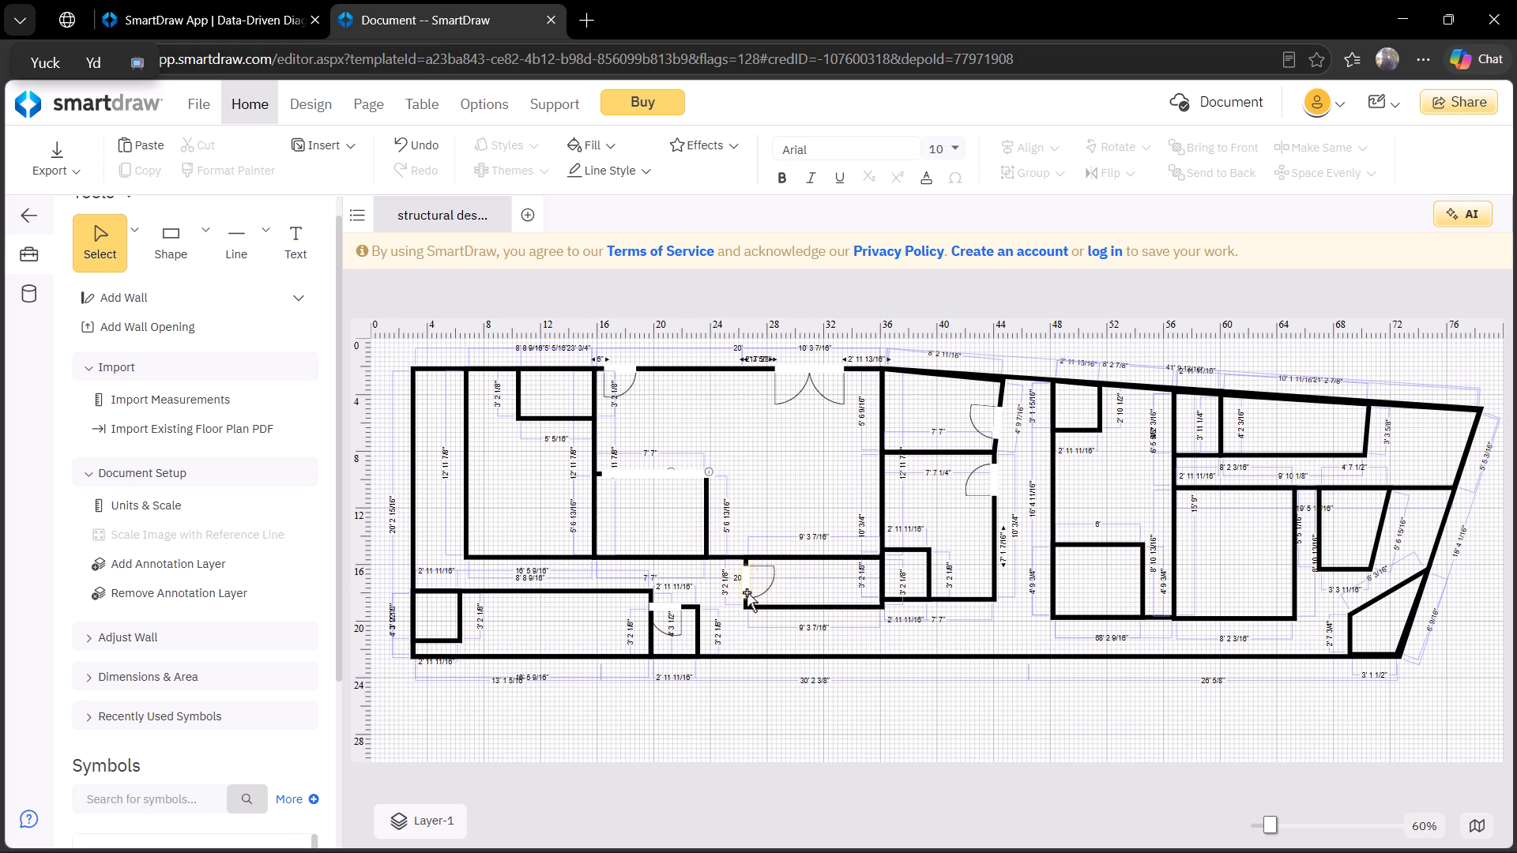
Paste a door onto the upper-left room's left wall near its top, flipped horizontally to swing inward, at about 6' 5 1/2" left, 2' 9" top.
key(ctrl+v)
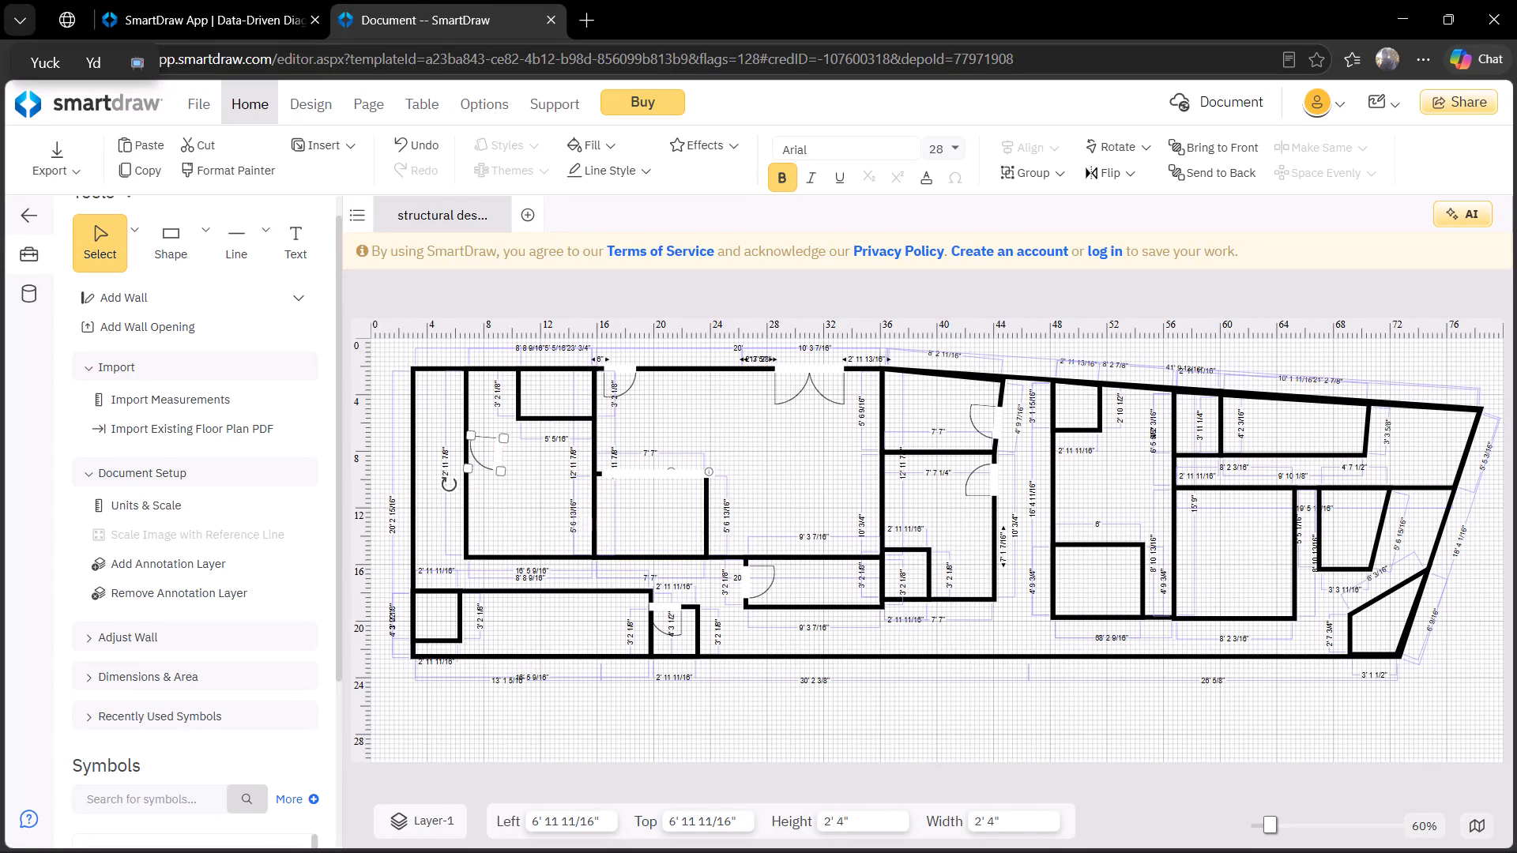
drag(502, 453, 473, 400)
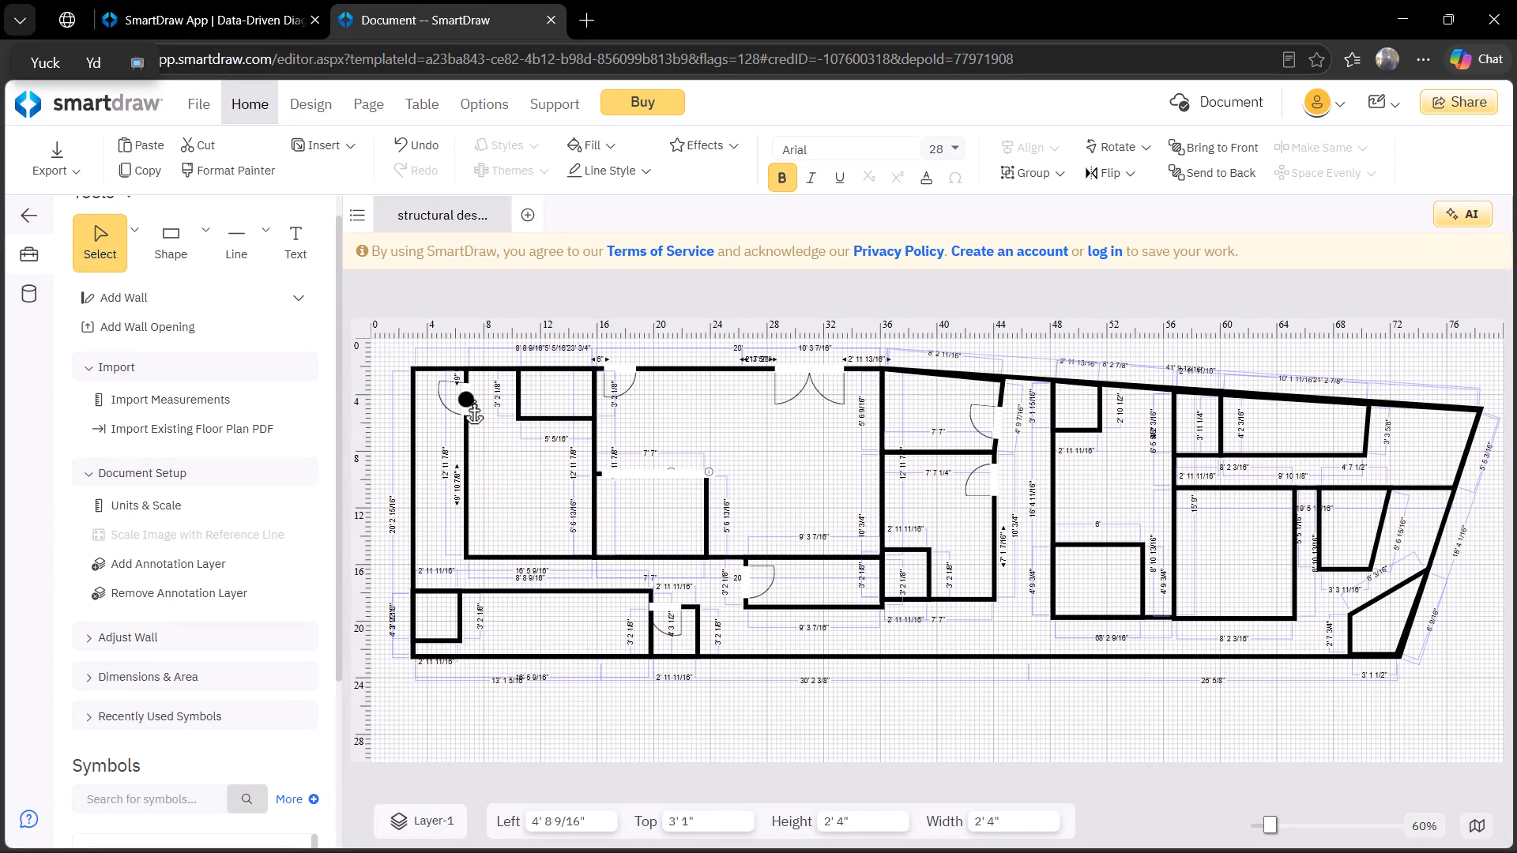
drag(473, 400, 469, 395)
click(503, 381)
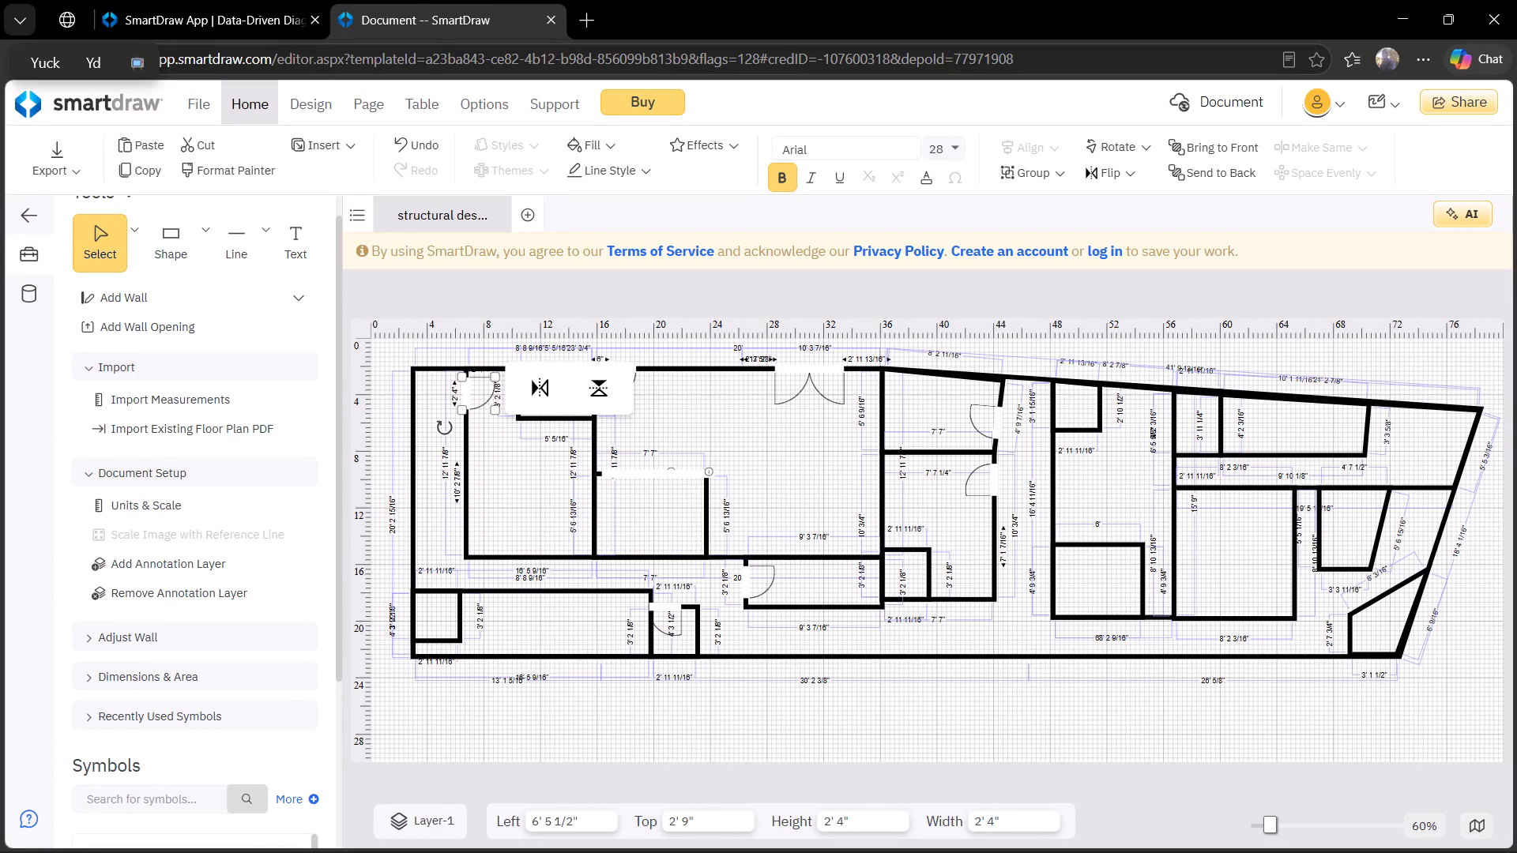
click(544, 487)
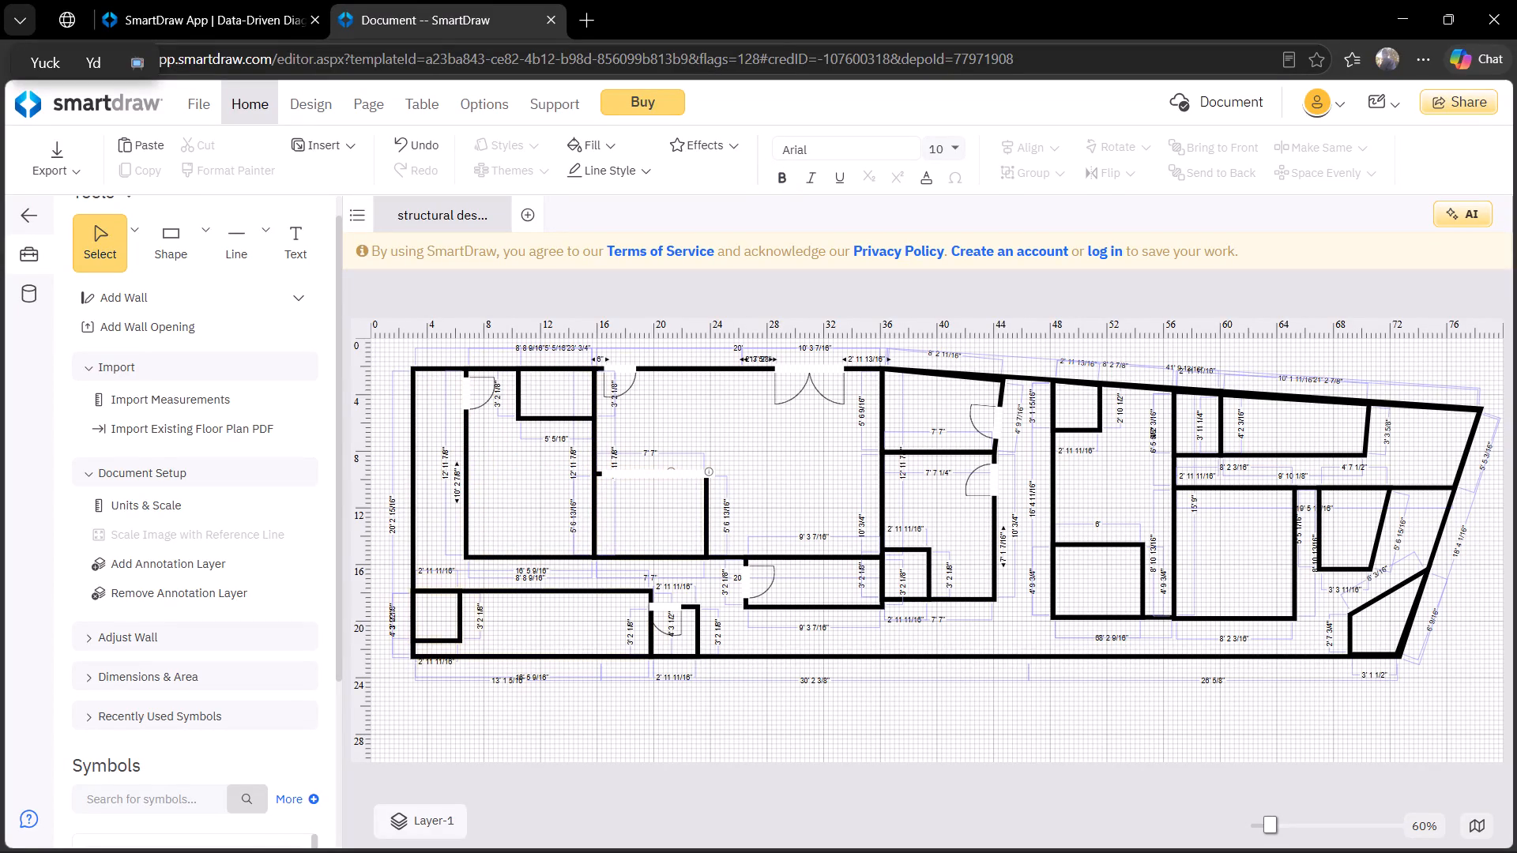
Paste a door onto the small bottom-left room's top wall, flipped to swing inward, at about 3' 5 15/16" left, 17' 6 15/16" top.
key(ctrl+v)
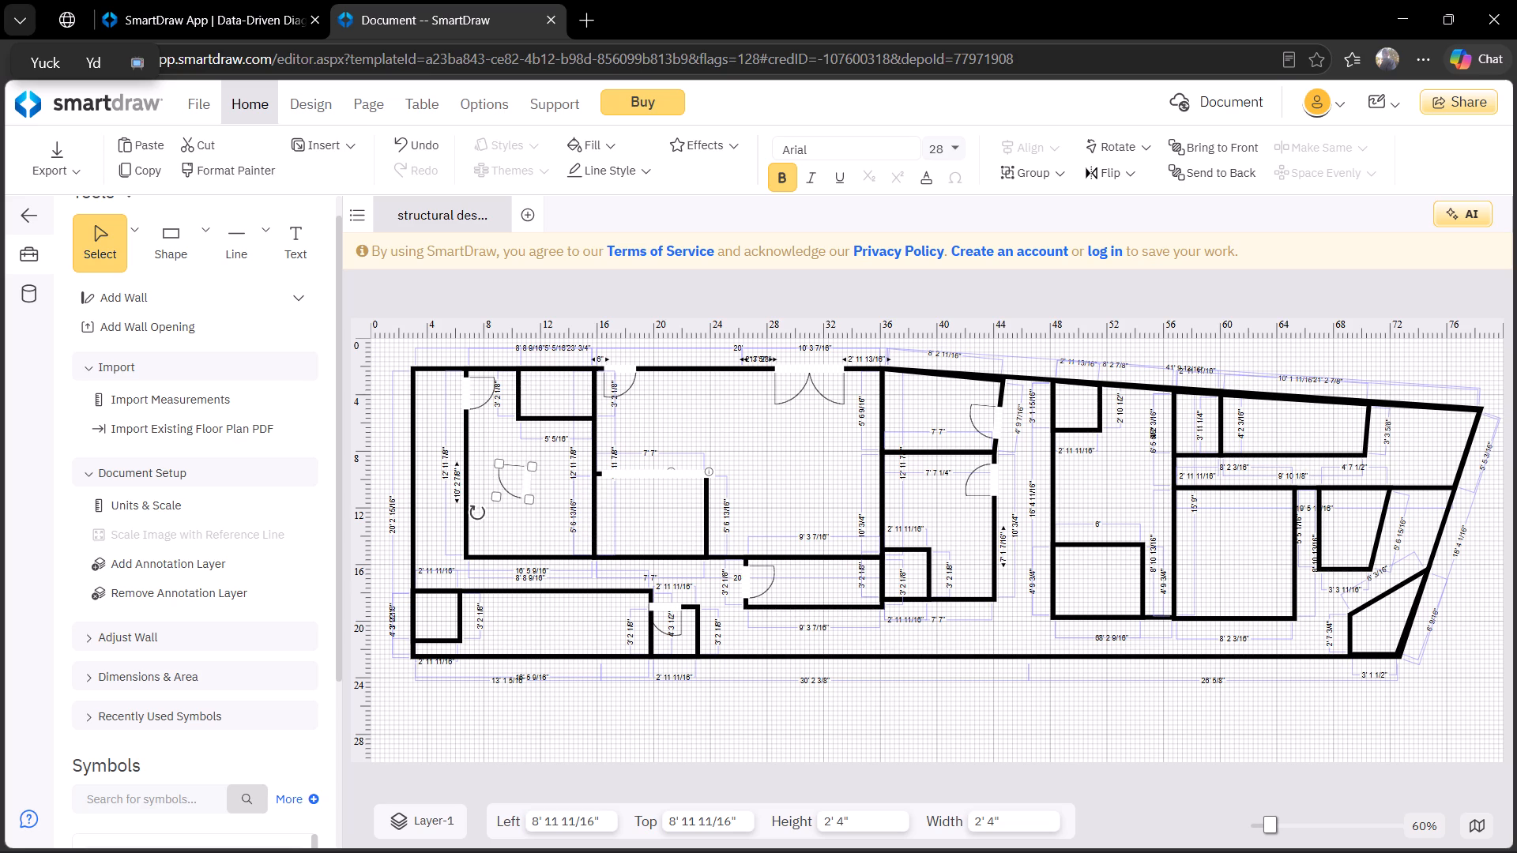
drag(528, 479, 426, 639)
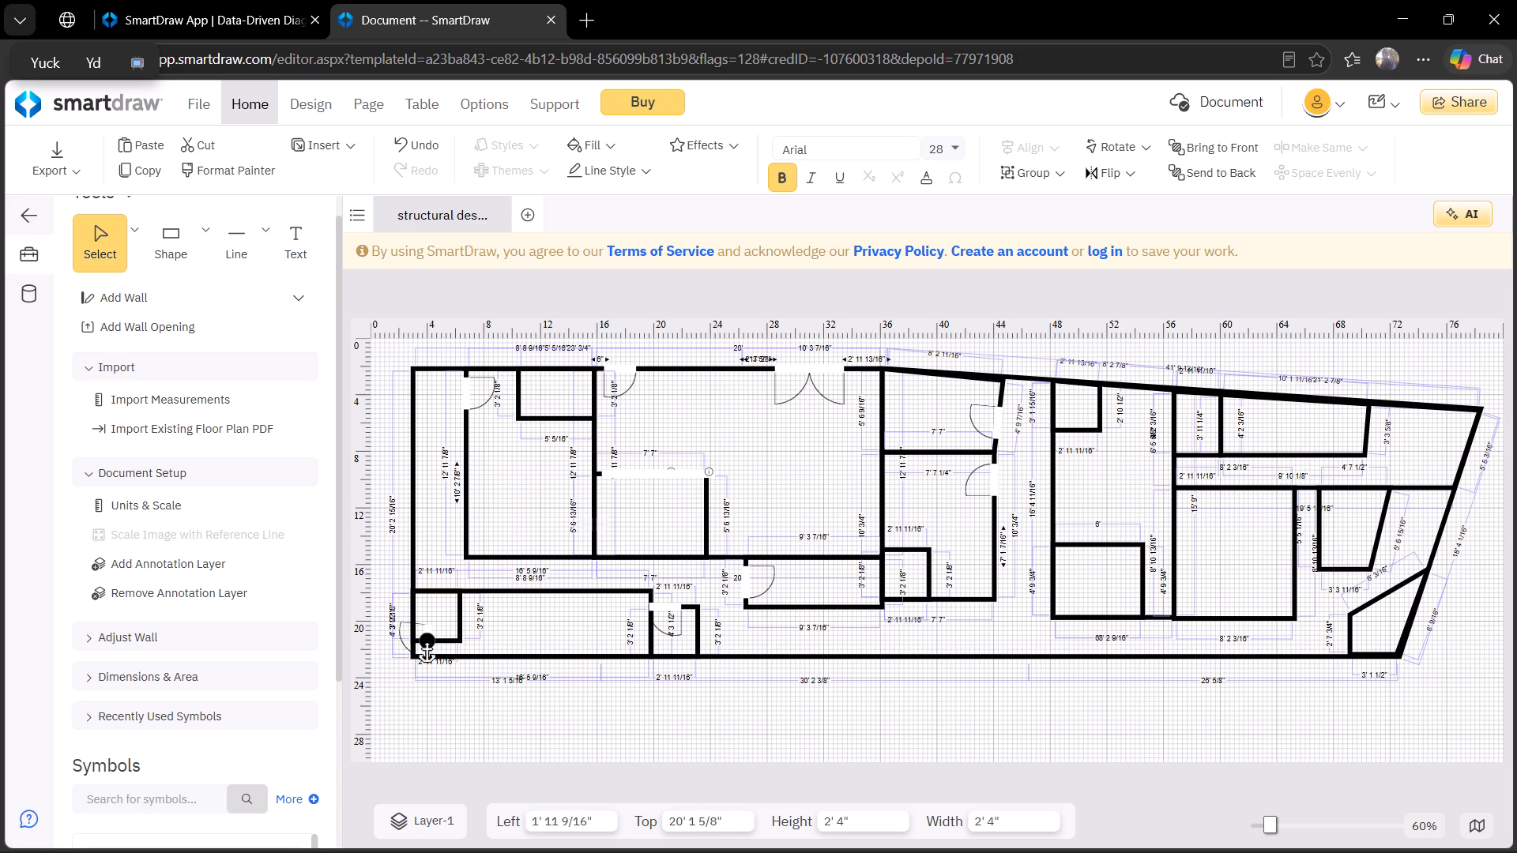
drag(426, 639, 439, 586)
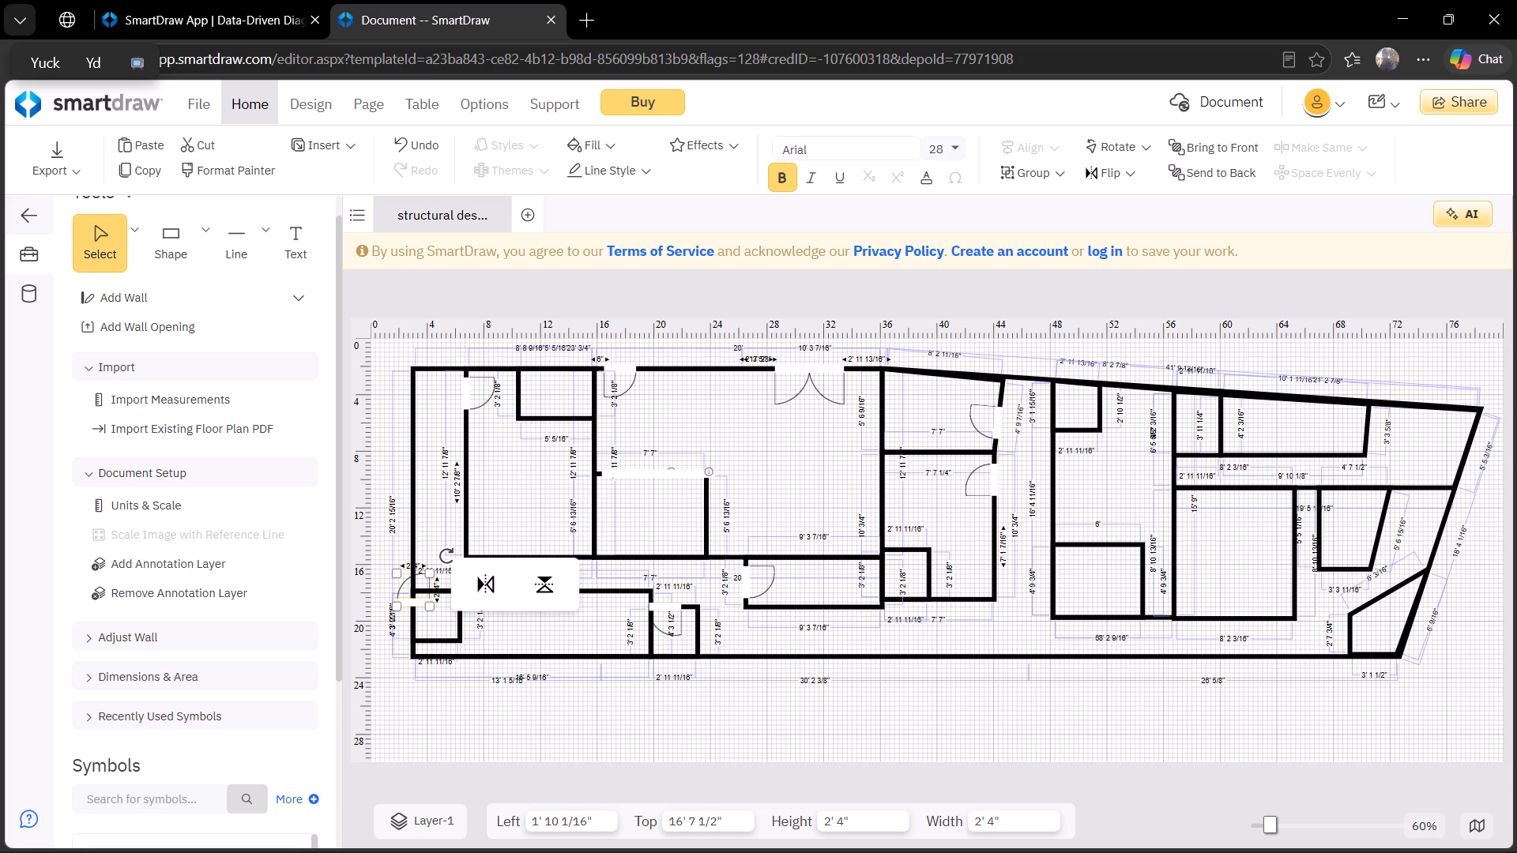
drag(411, 605, 435, 596)
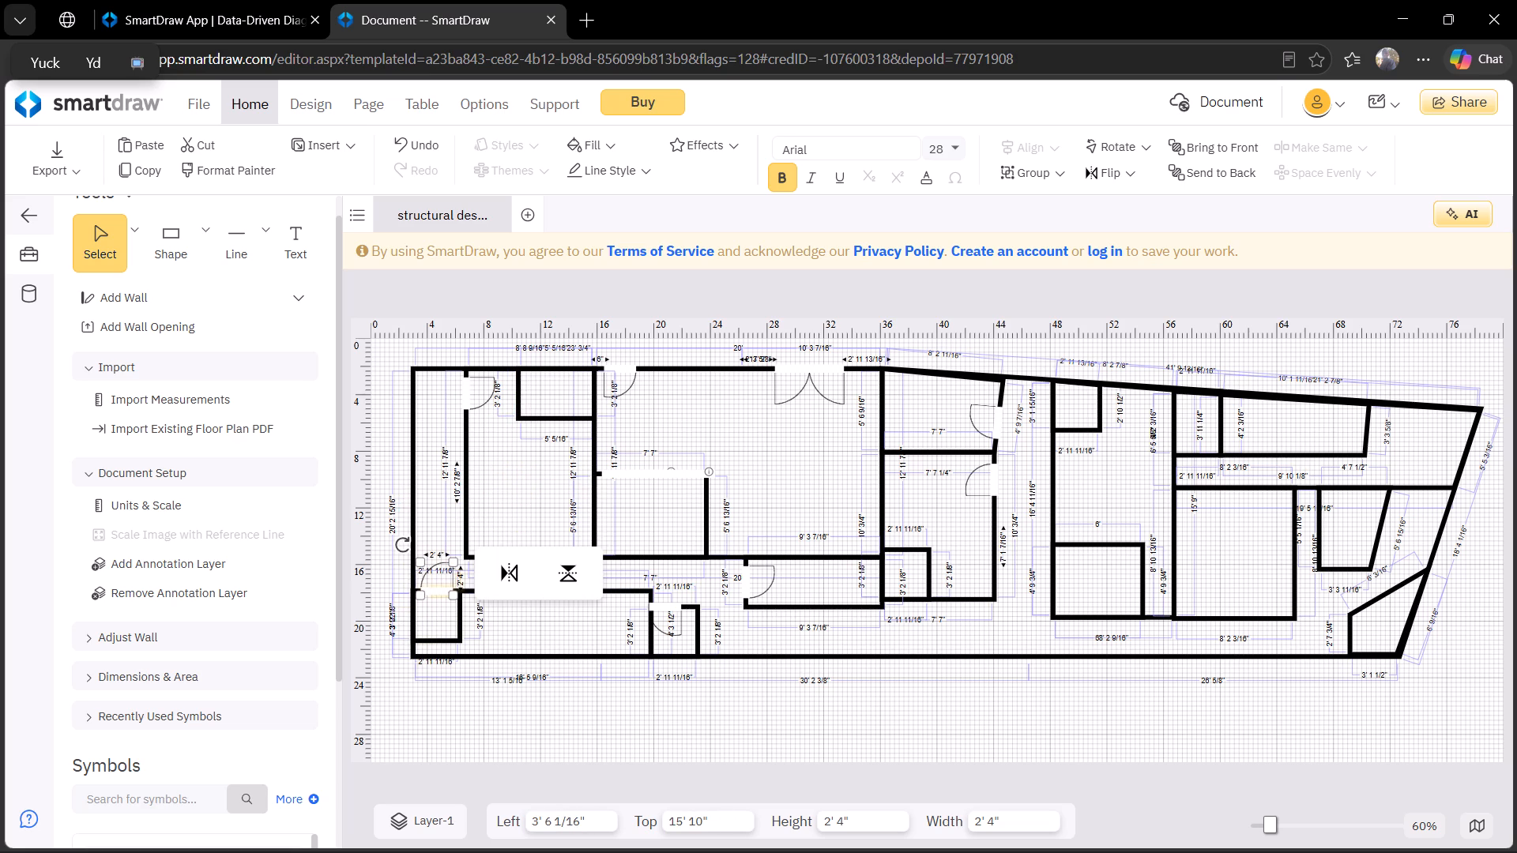
click(505, 573)
click(579, 573)
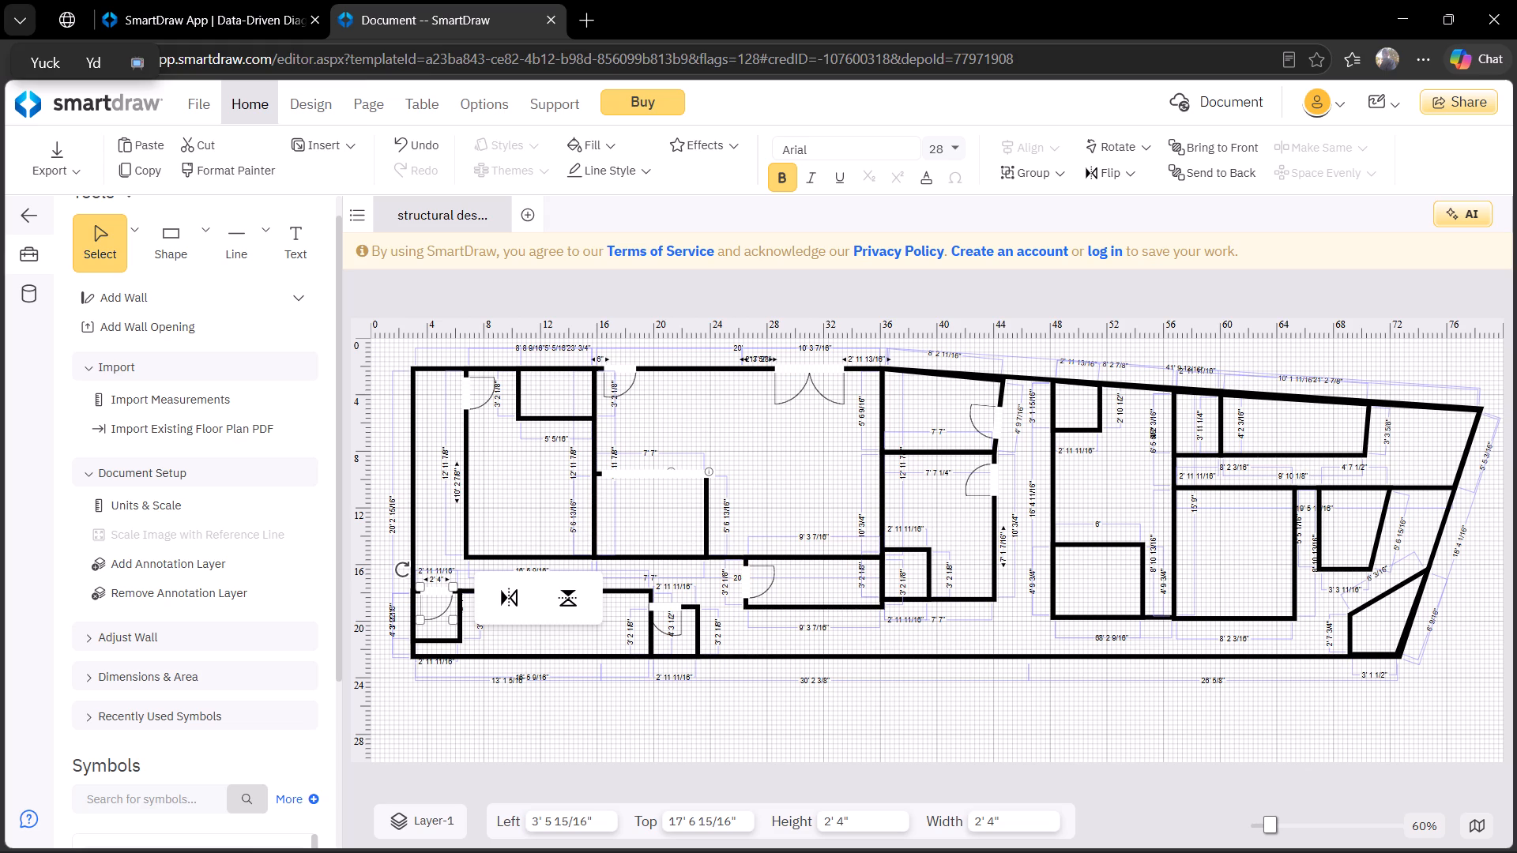
click(579, 490)
Paste a door onto the left wall of the upper-left room's inner closet, flipped to swing inward, at about 10' 1 3/4" left, 2' 9 15/16" top.
key(ctrl+v)
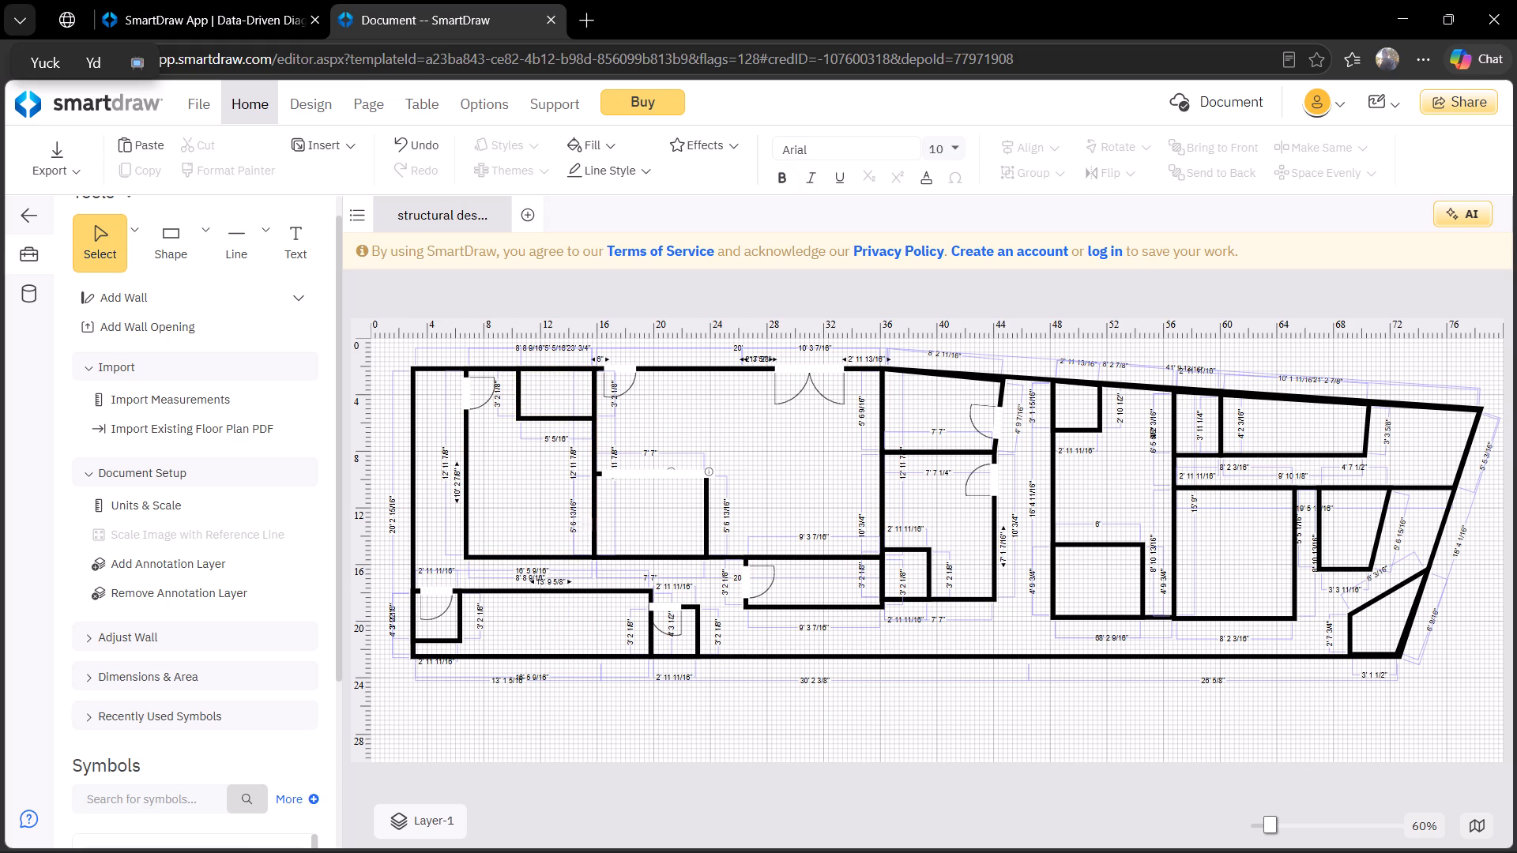
drag(555, 499, 519, 388)
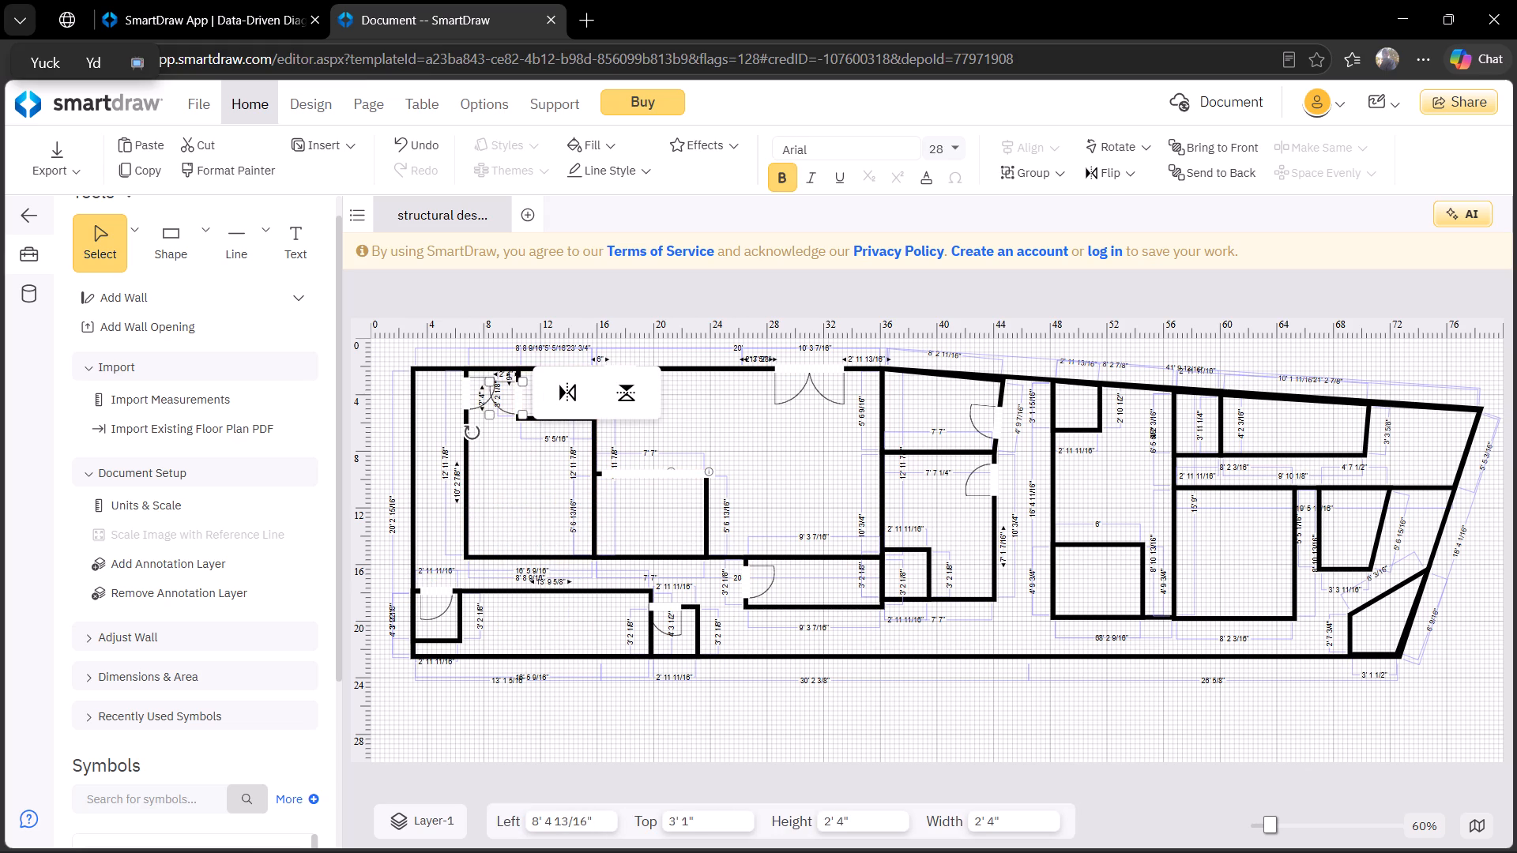
click(612, 395)
click(566, 397)
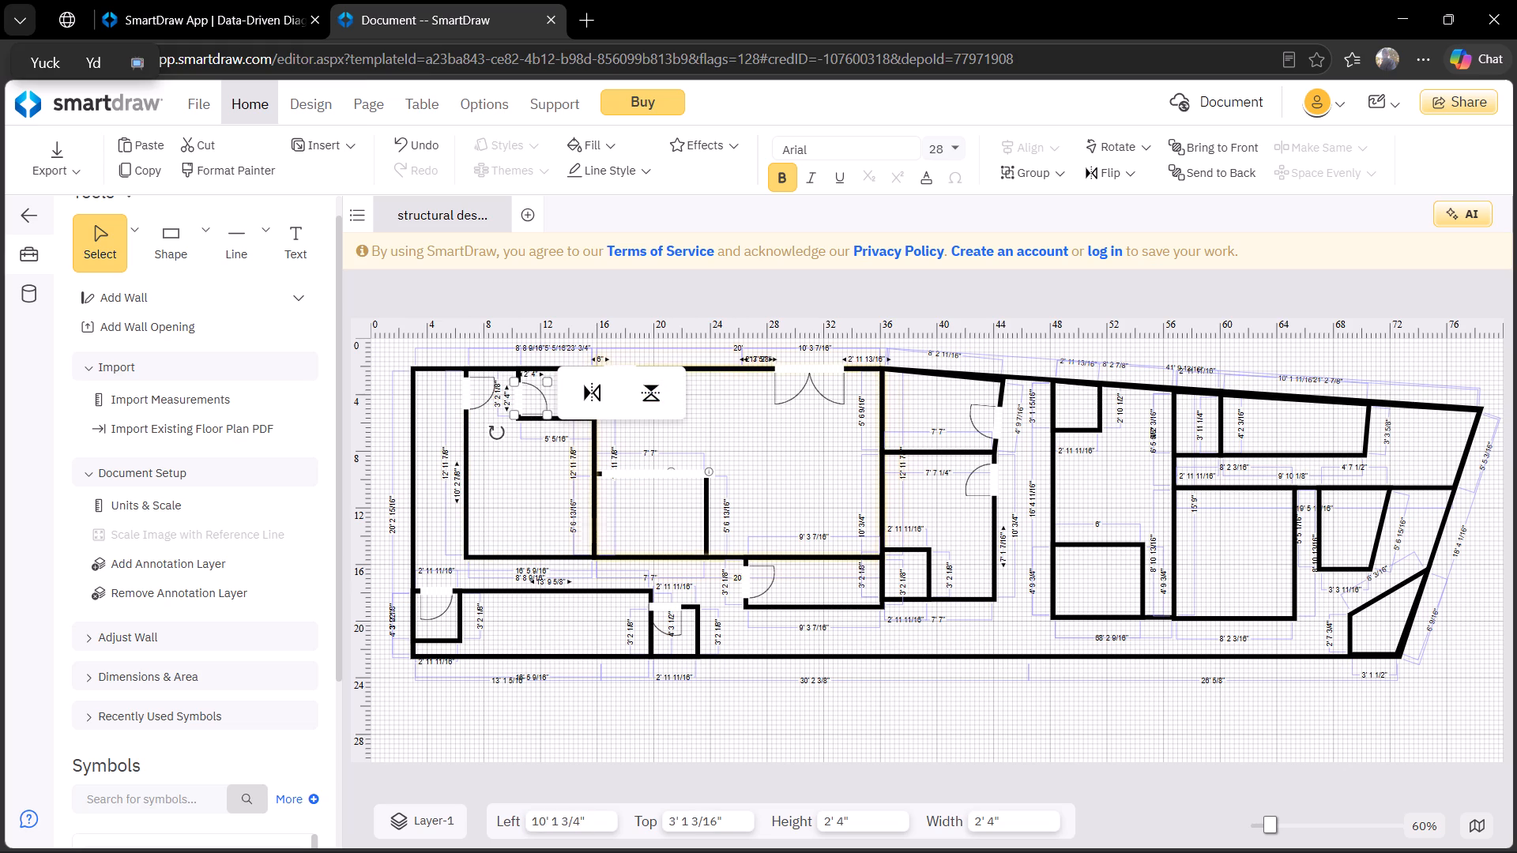
click(642, 389)
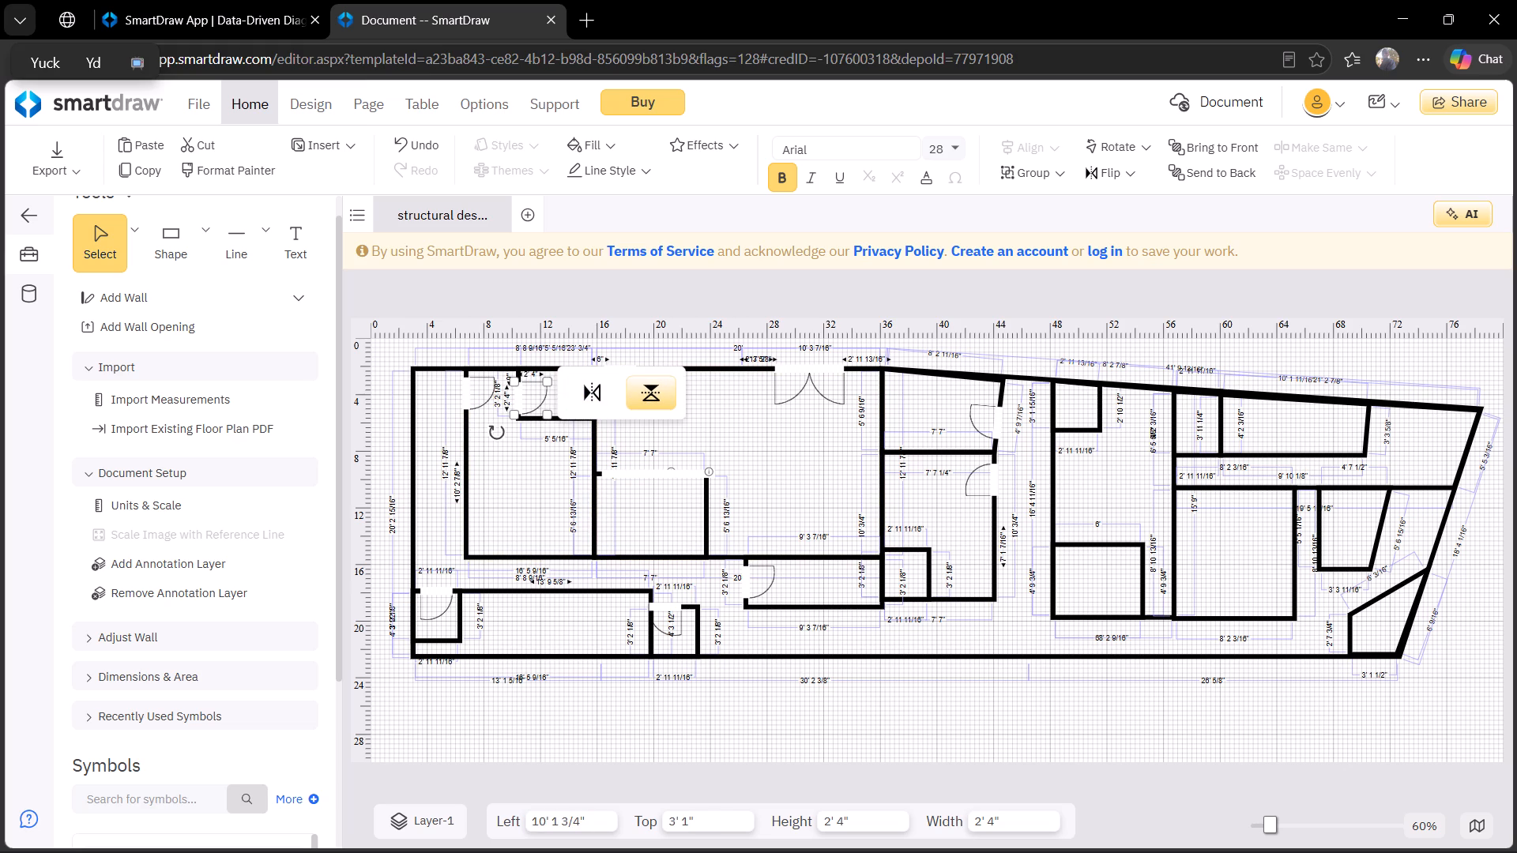
click(515, 400)
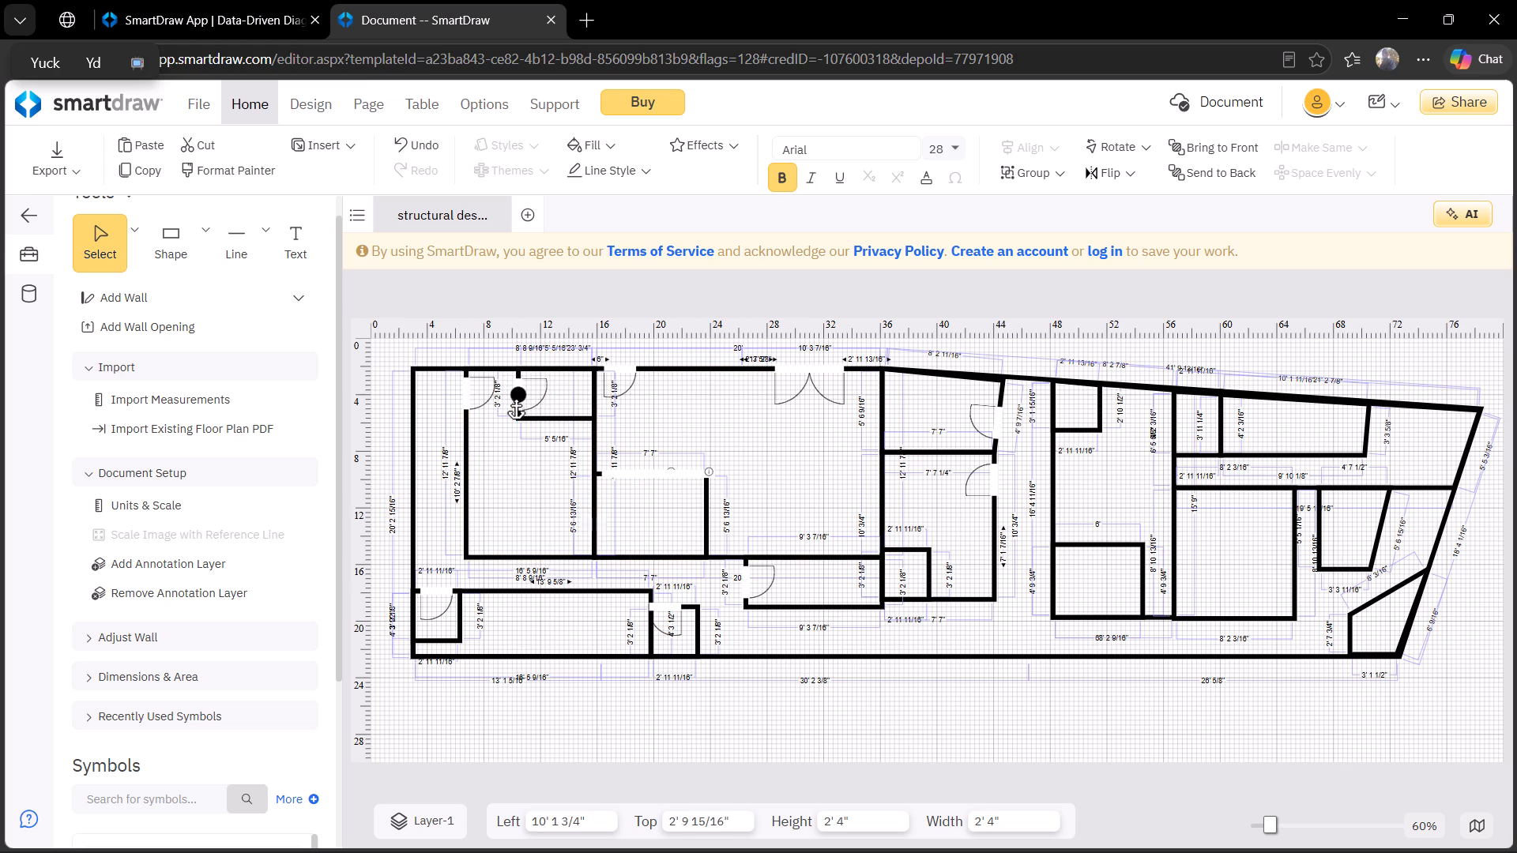
click(530, 461)
Paste a door onto the top wall of the small room in the central block's lower-left corner, about 36' 3 9/16" left, flipped vertically to swing inward.
key(ctrl+v)
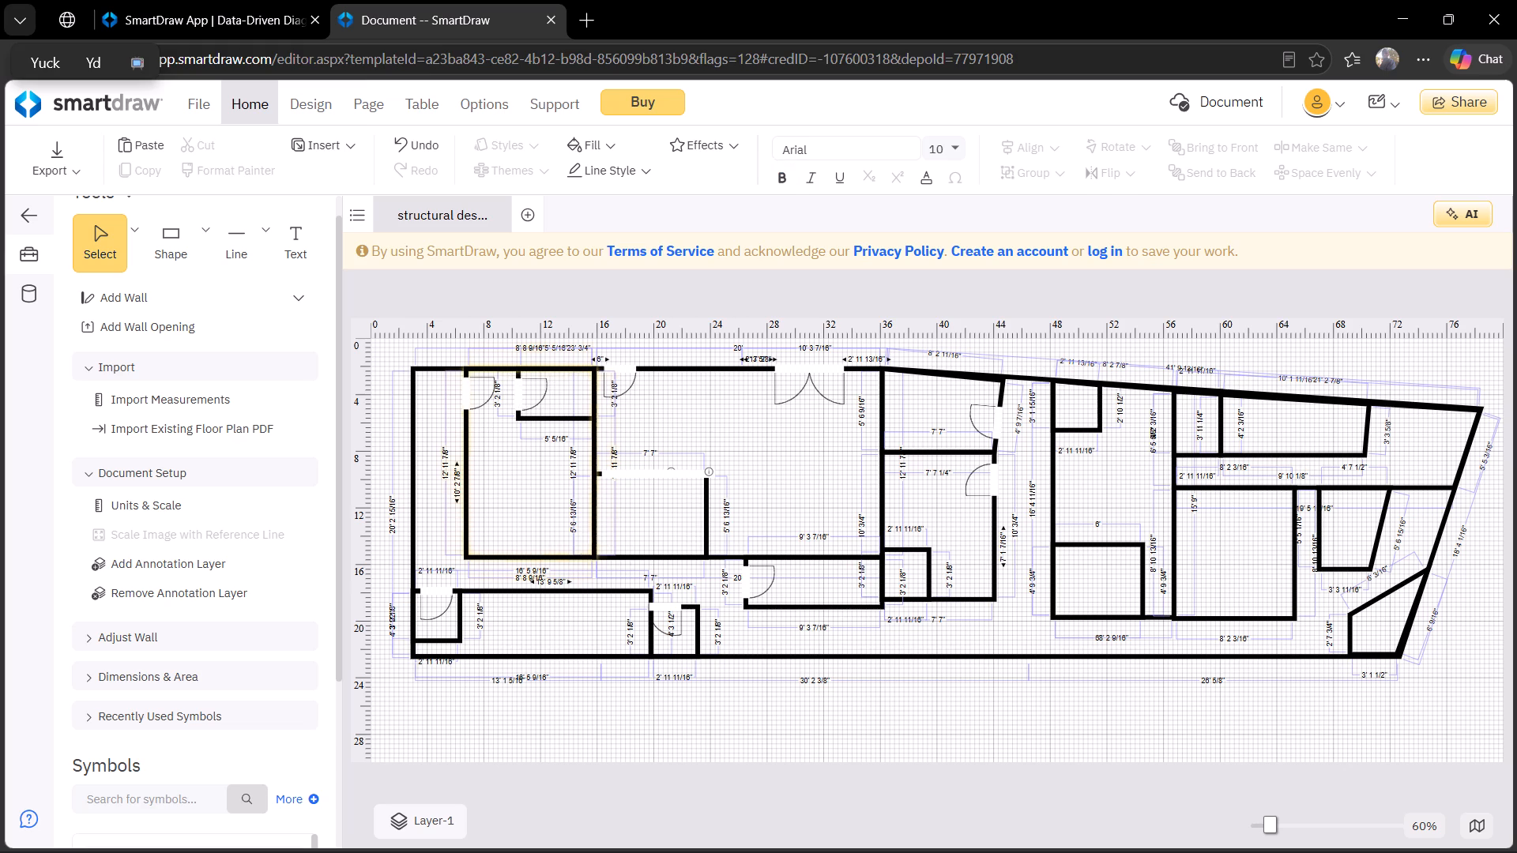
drag(589, 535, 708, 509)
click(584, 546)
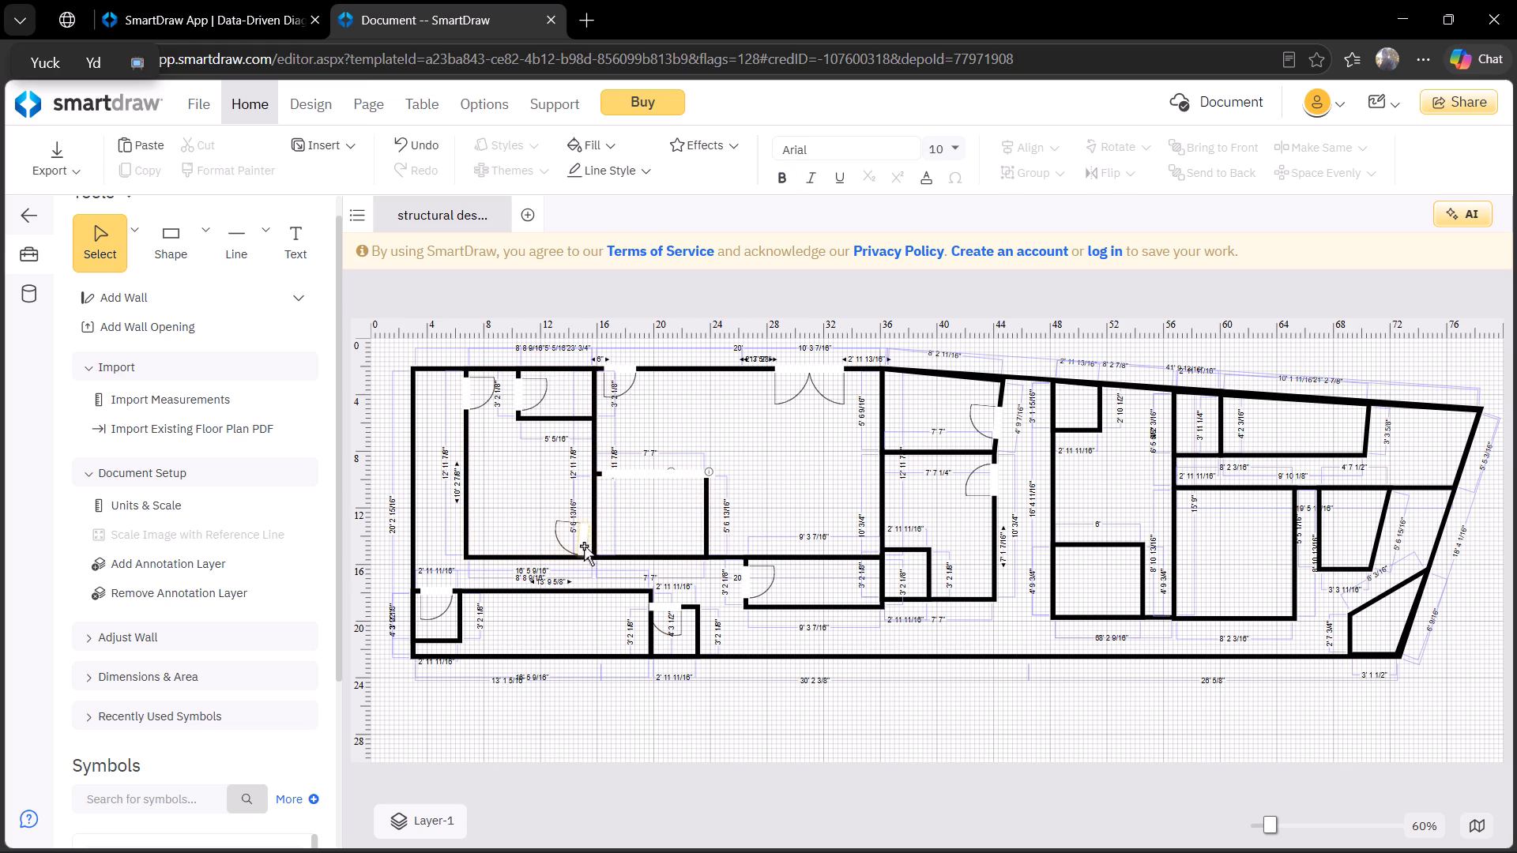
drag(584, 546, 889, 564)
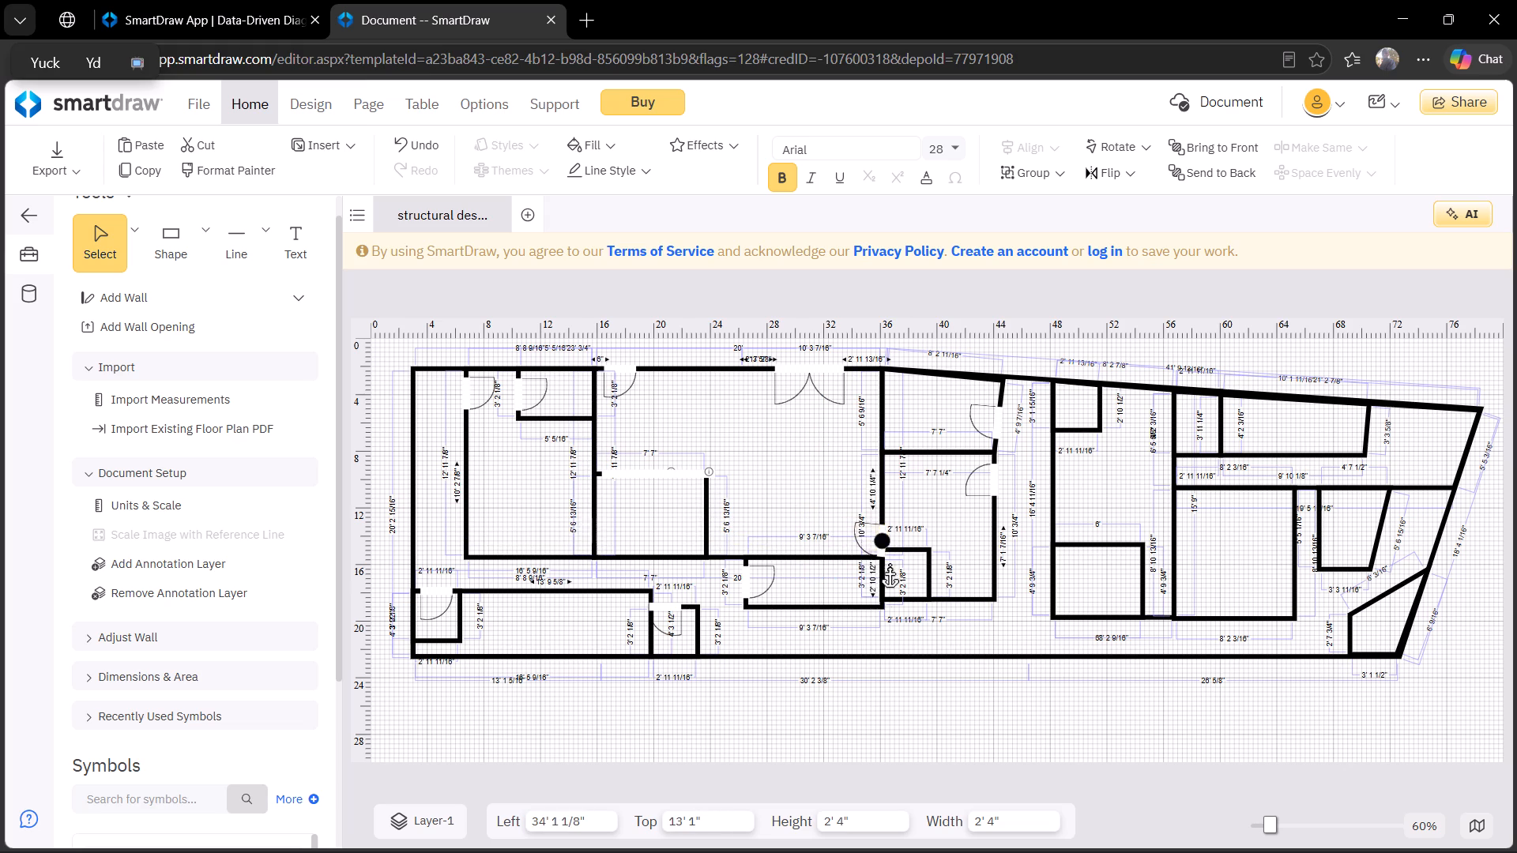
drag(889, 564, 913, 553)
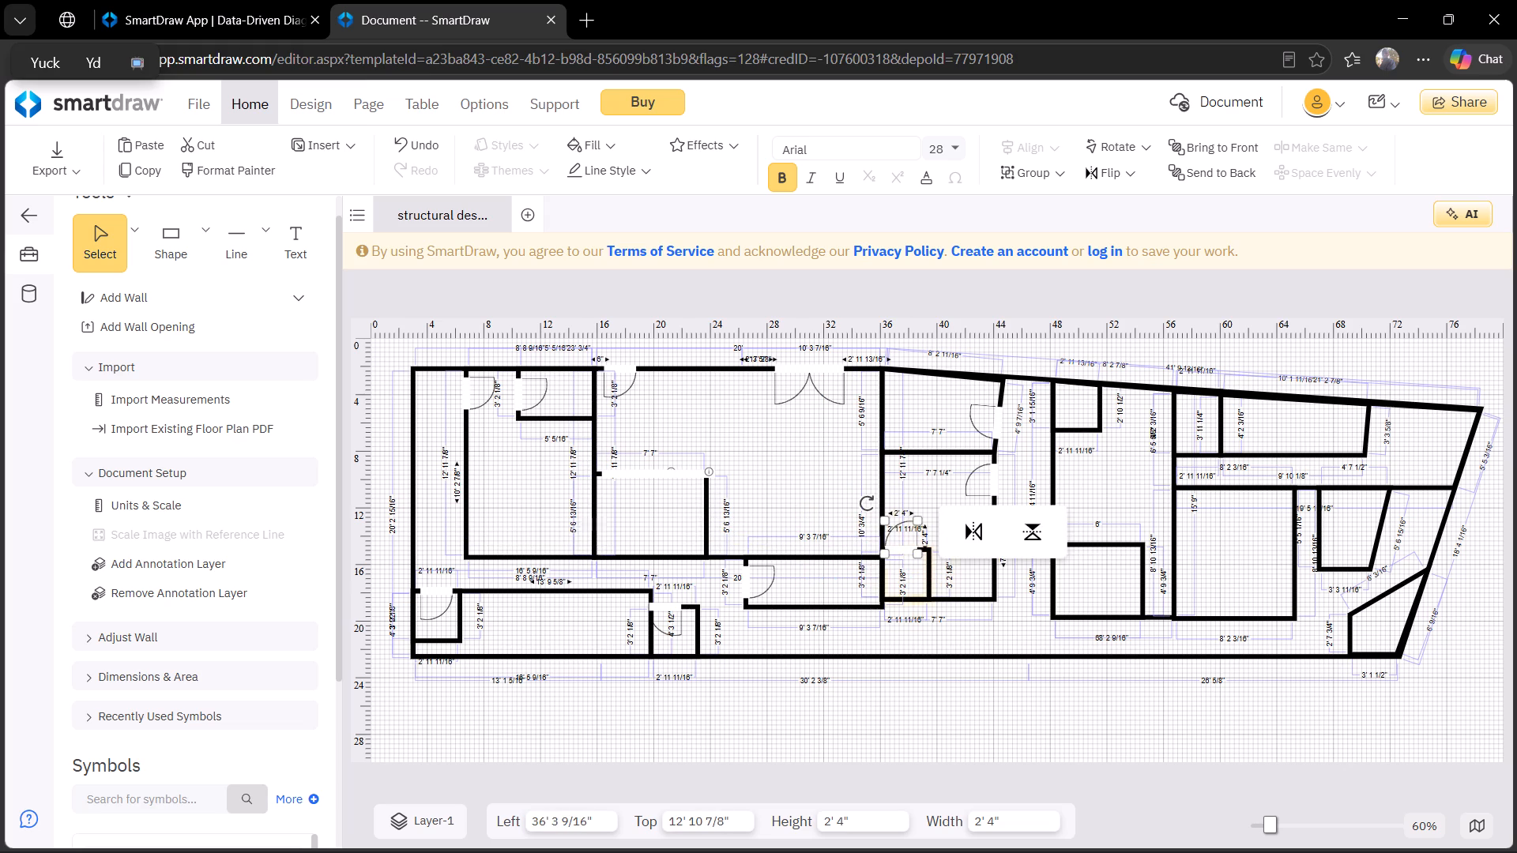
click(1023, 537)
click(988, 648)
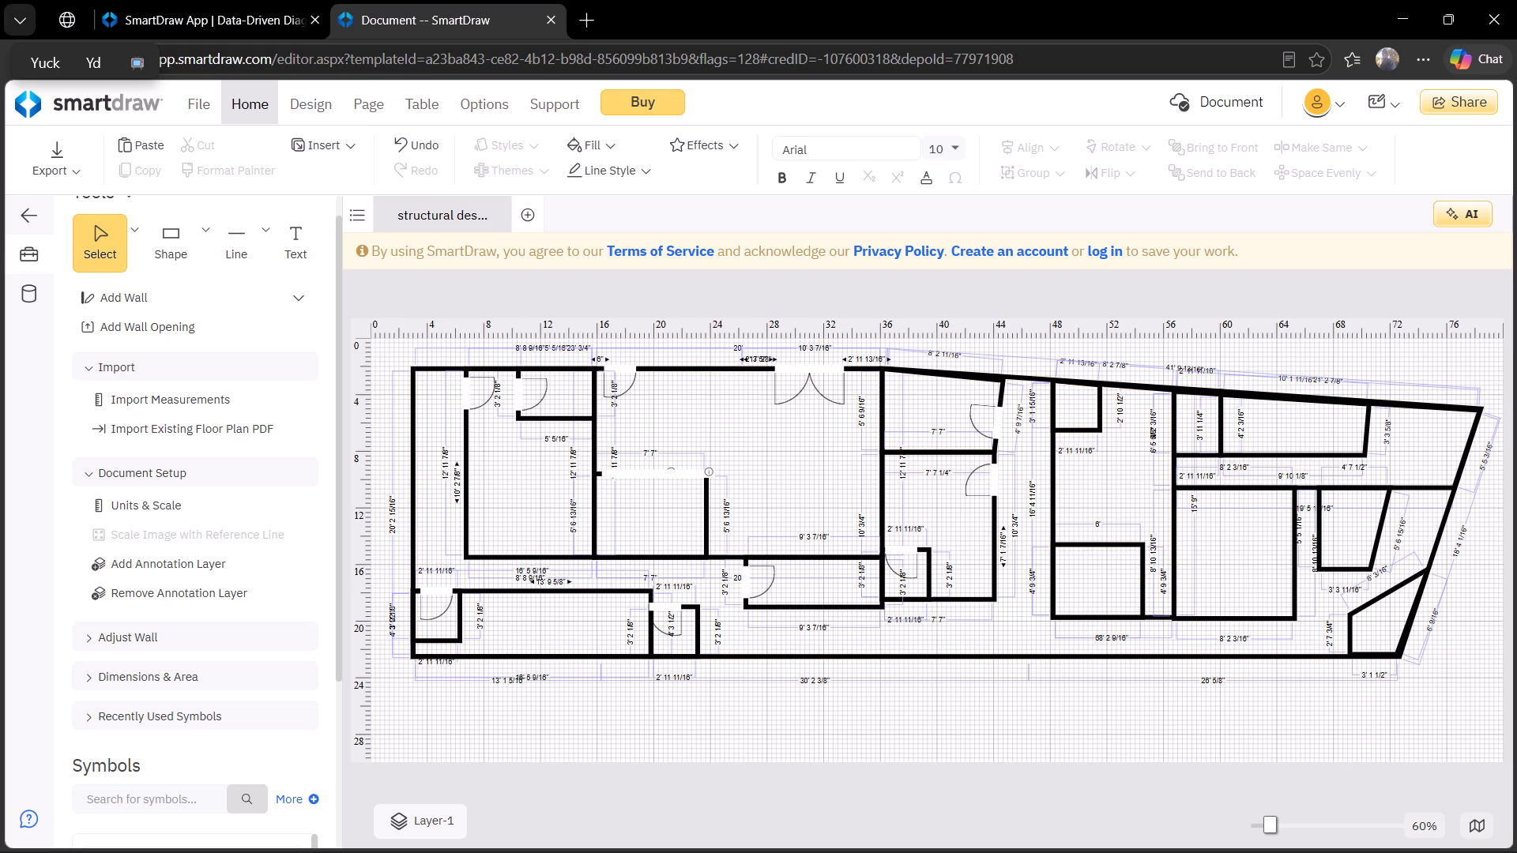
Paste another door copy and extend the small upper room at the 48' mark downward to about 5' 3 9/16" high.
click(966, 520)
key(ctrl+v)
click(1078, 426)
drag(1078, 427, 1079, 465)
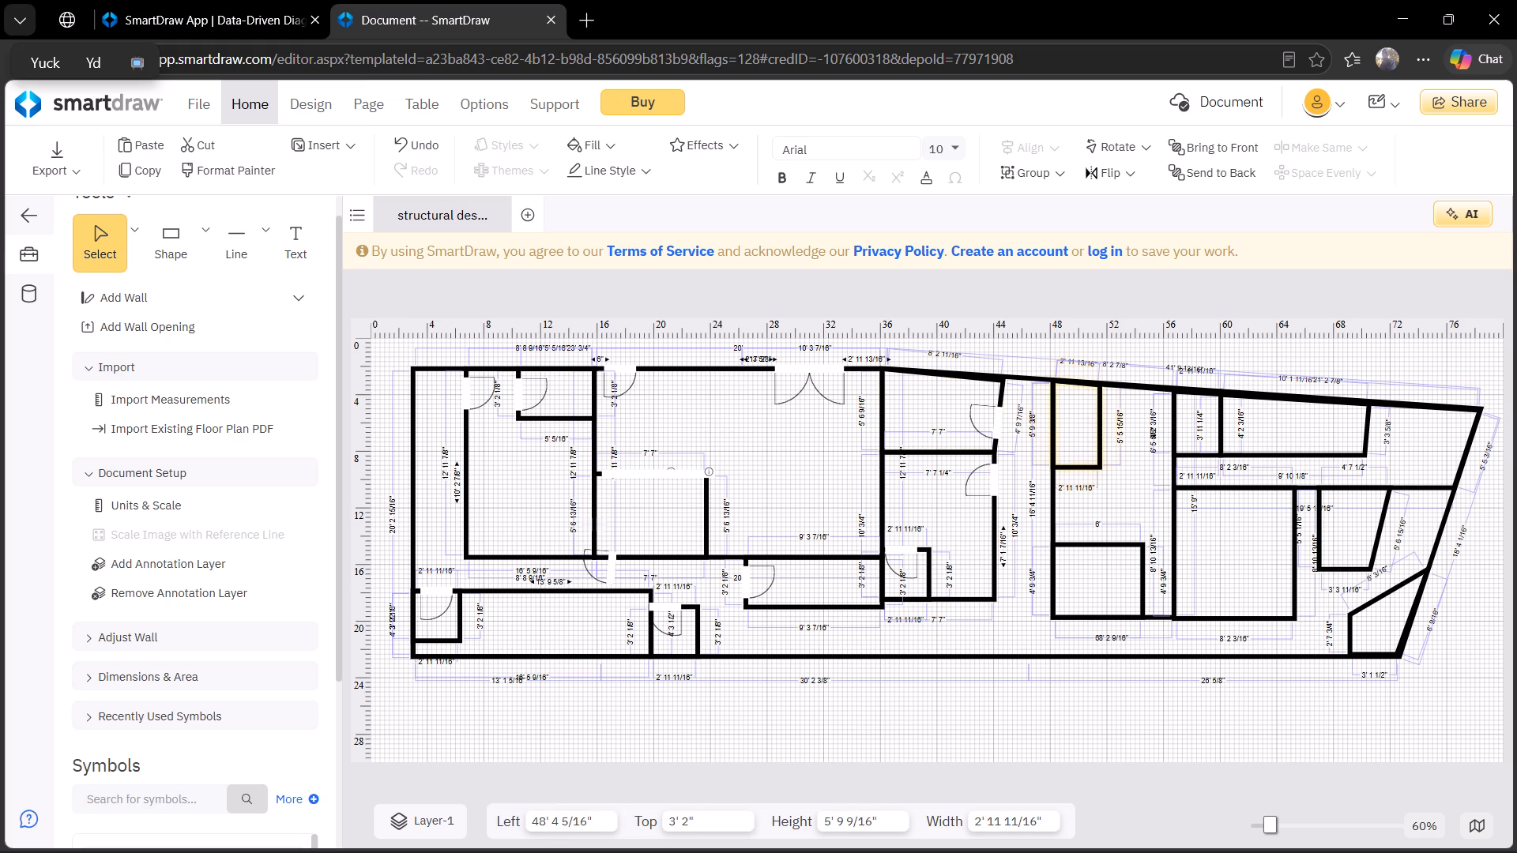
drag(1079, 465, 1071, 457)
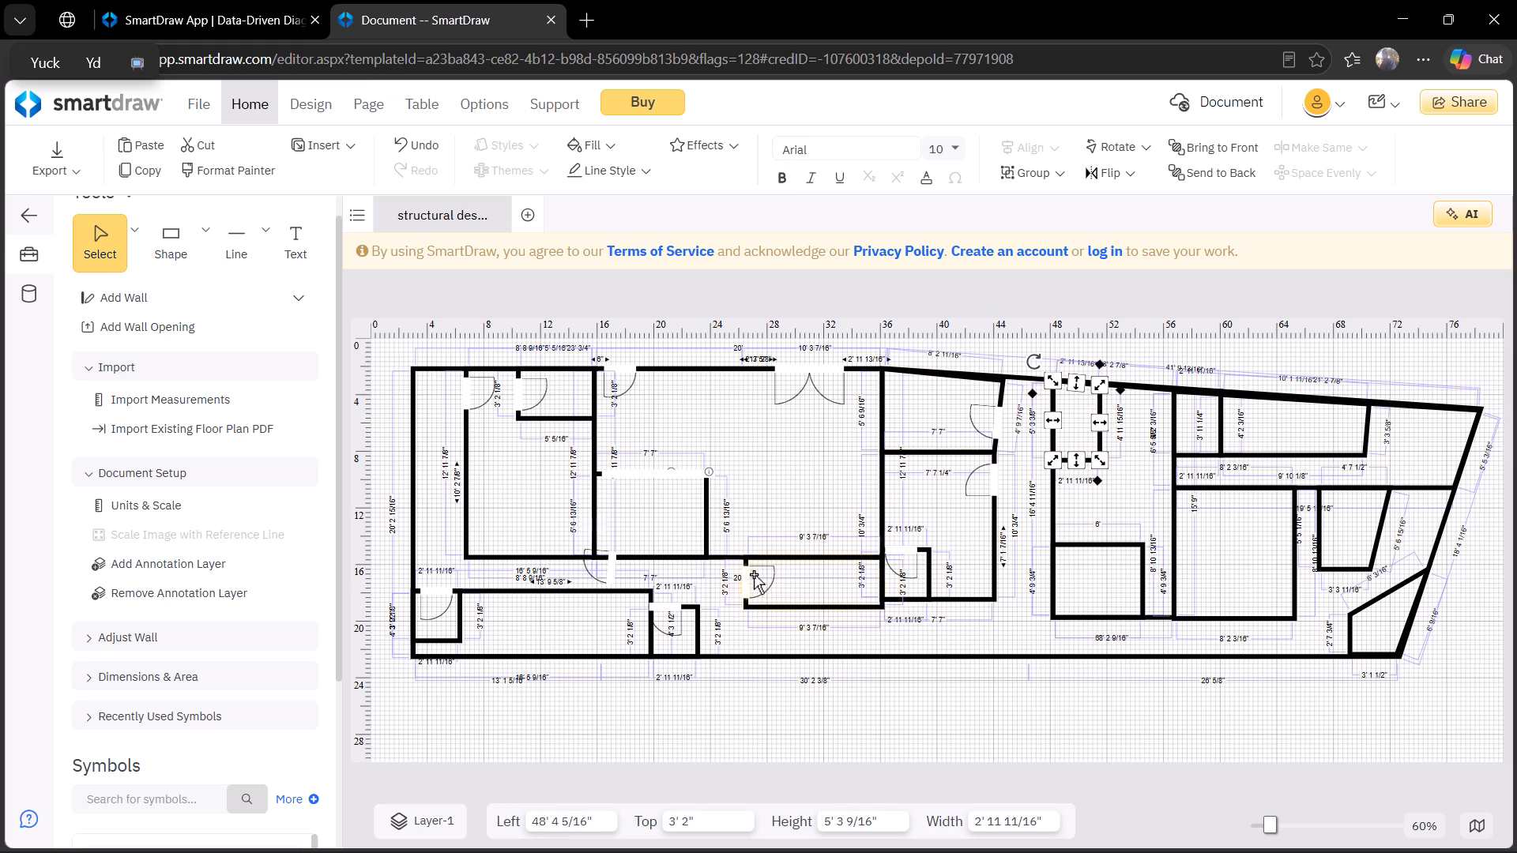
Attach the pasted door to the extended upper room's right wall near its top, swinging into the room.
click(608, 578)
drag(608, 578, 1094, 408)
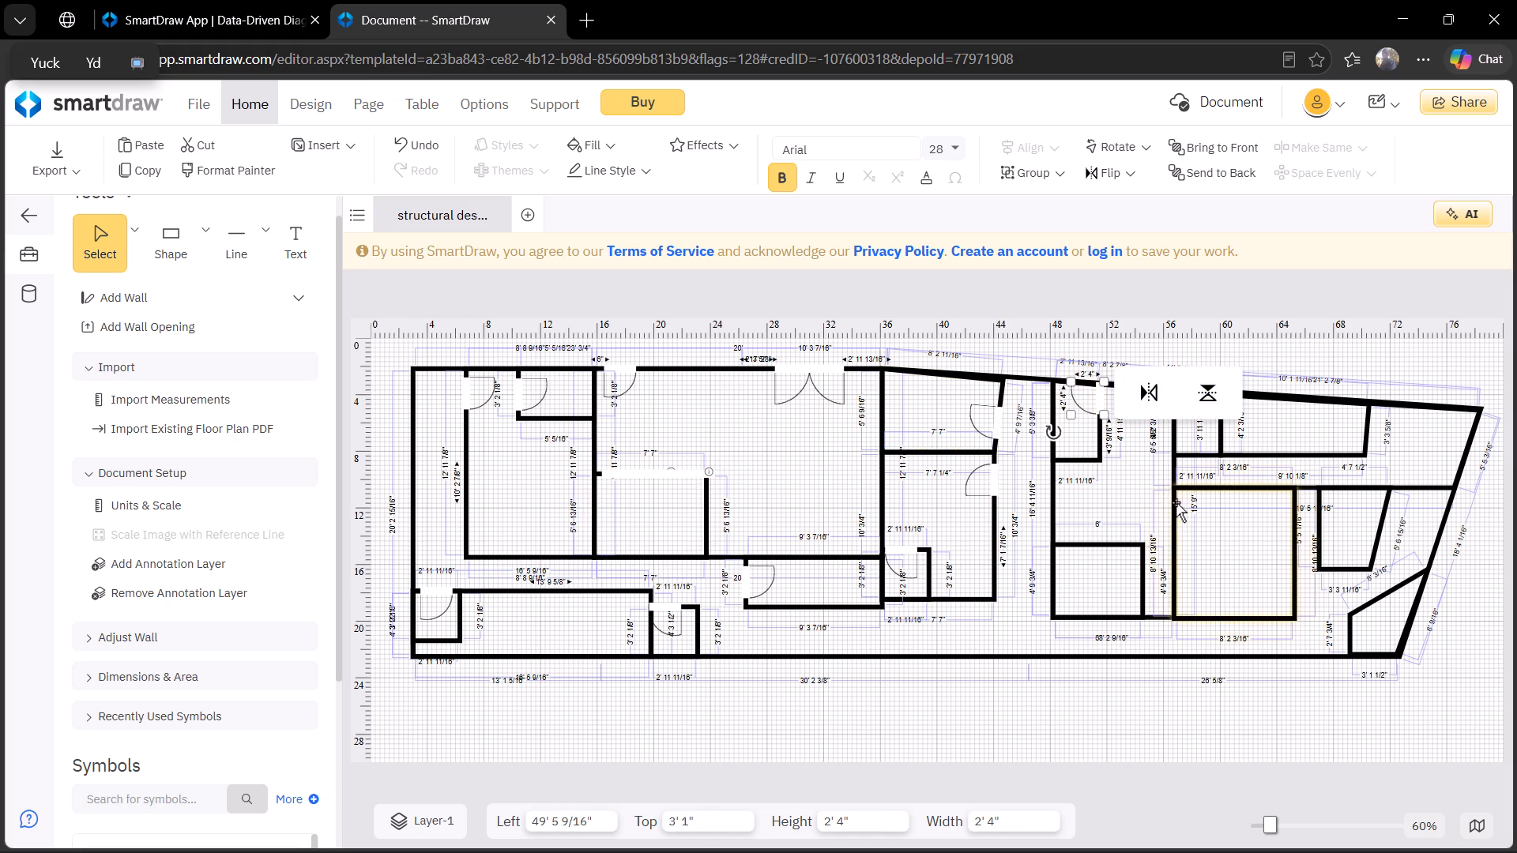
click(1176, 502)
drag(1096, 409, 1096, 421)
click(1109, 501)
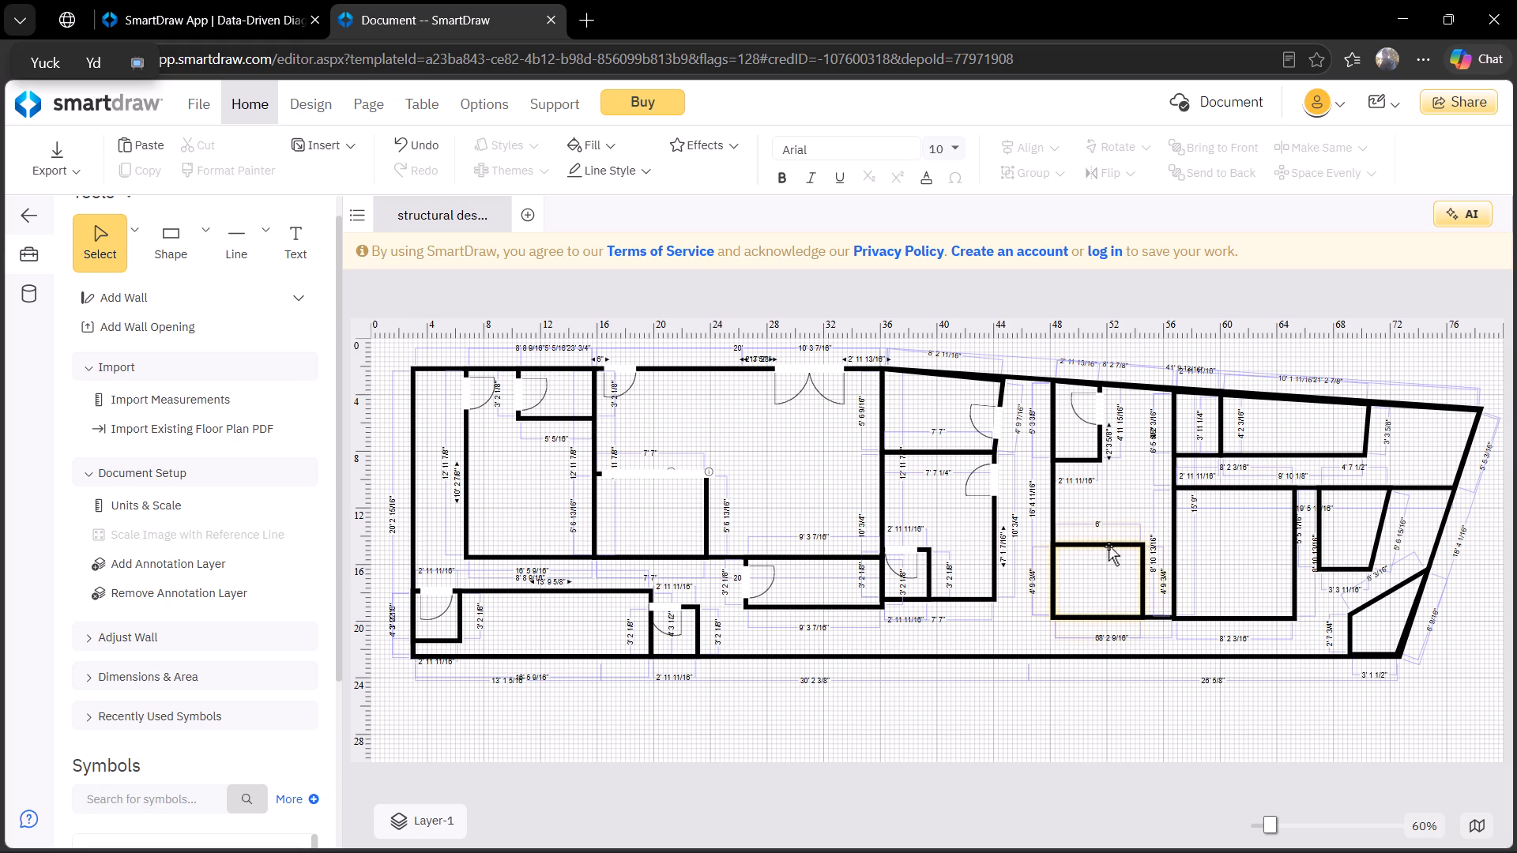
Add a 4' wide wall opening at 49' left on the top wall of the lower room at the 48' mark.
click(1109, 546)
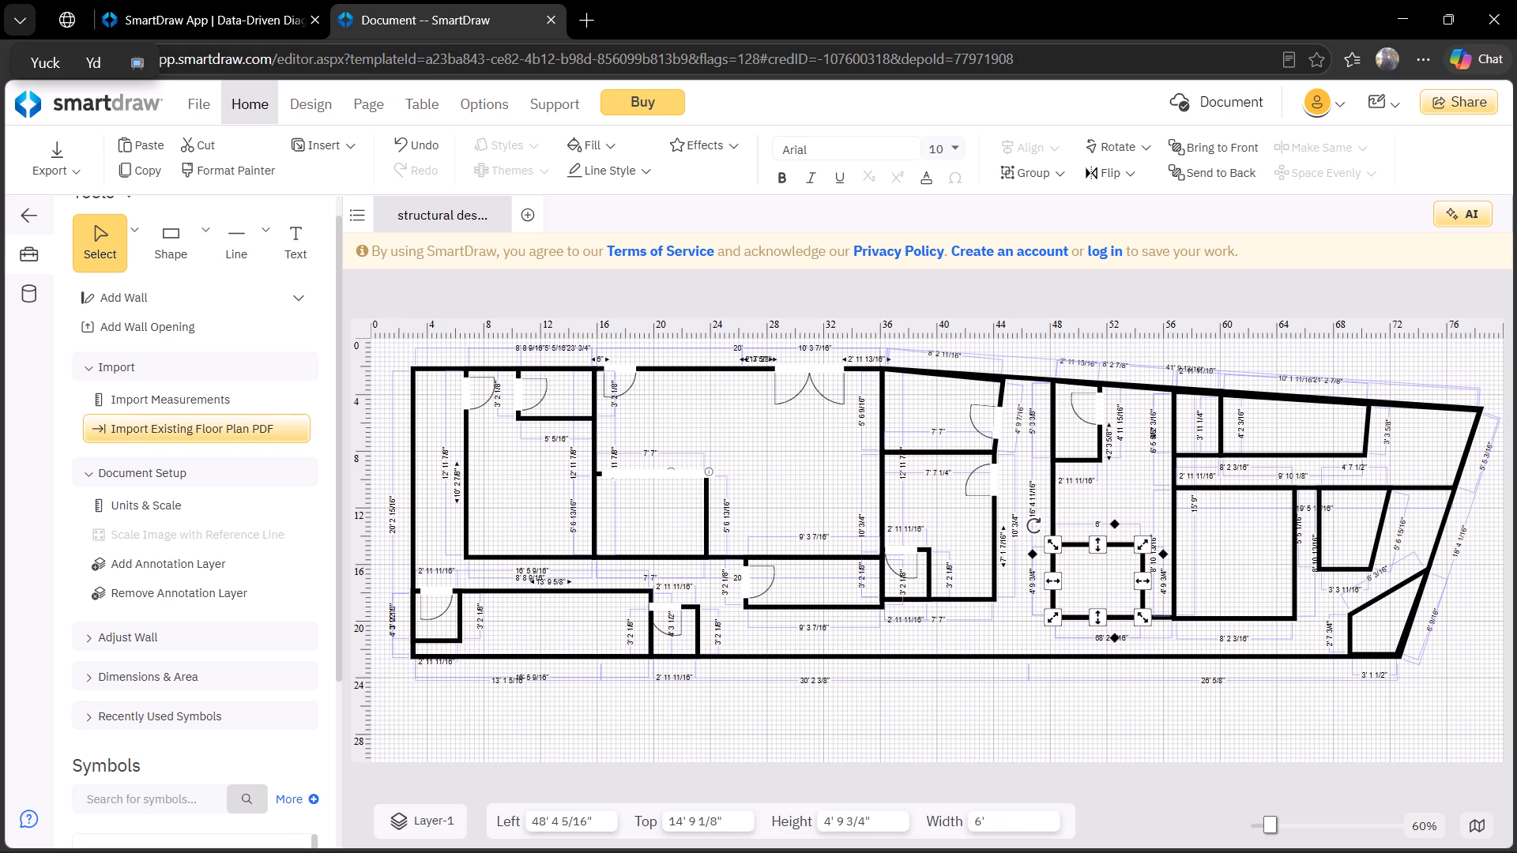
click(171, 337)
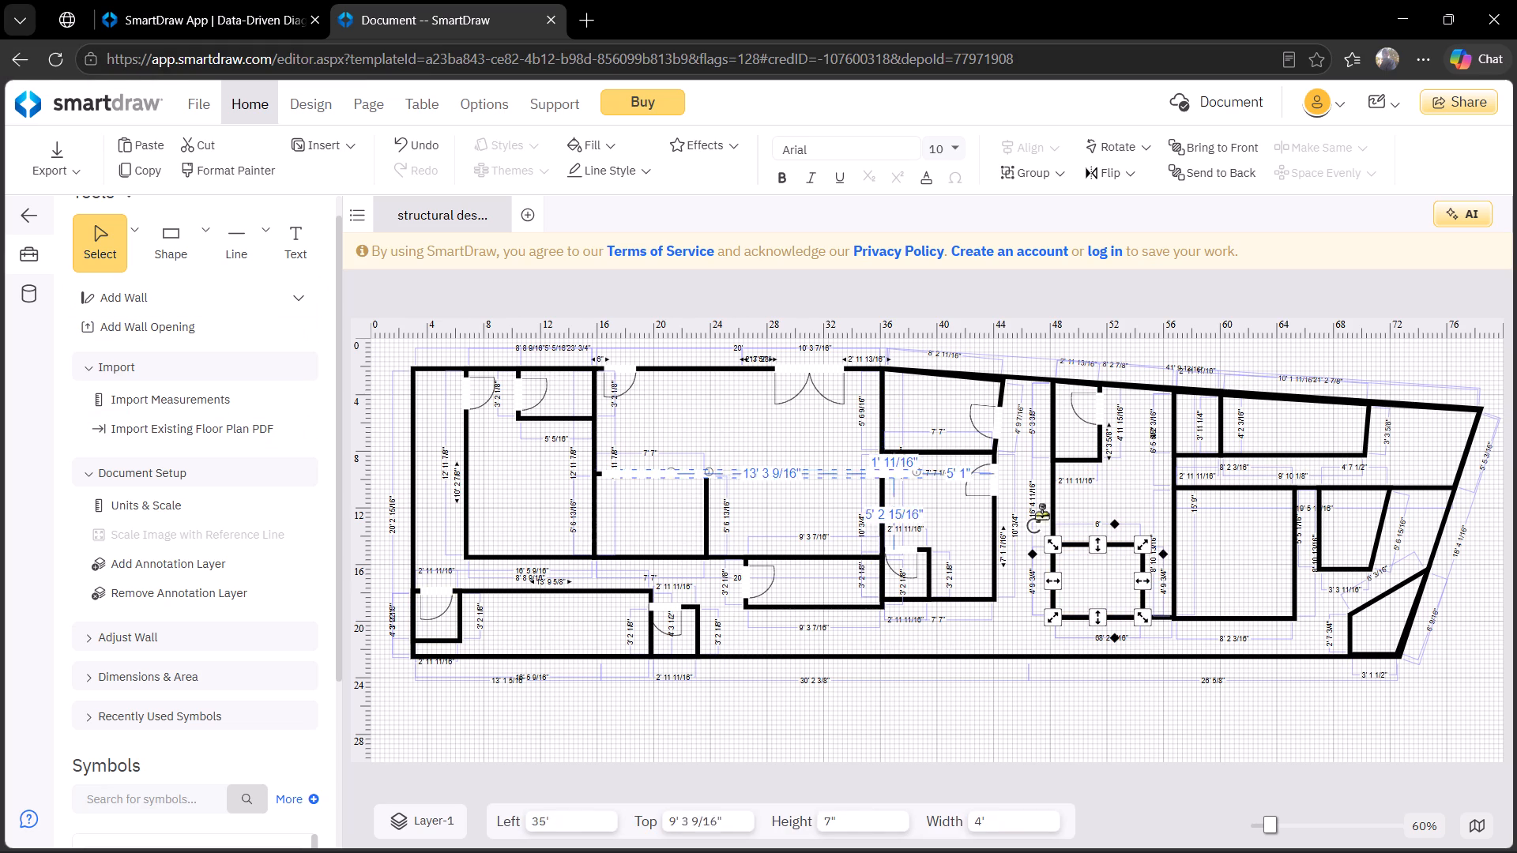
click(1093, 539)
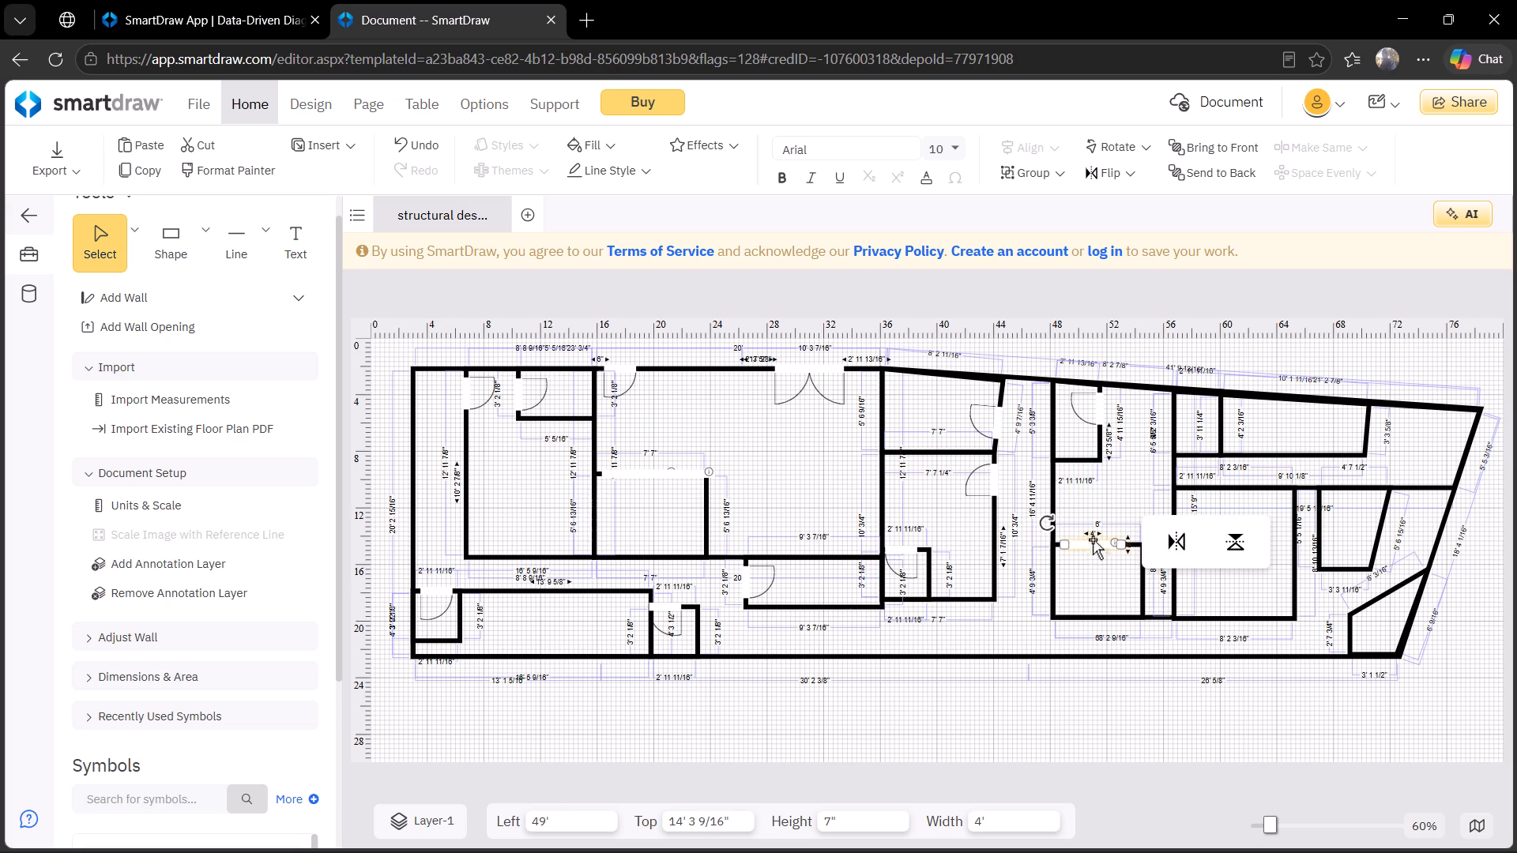
click(1170, 651)
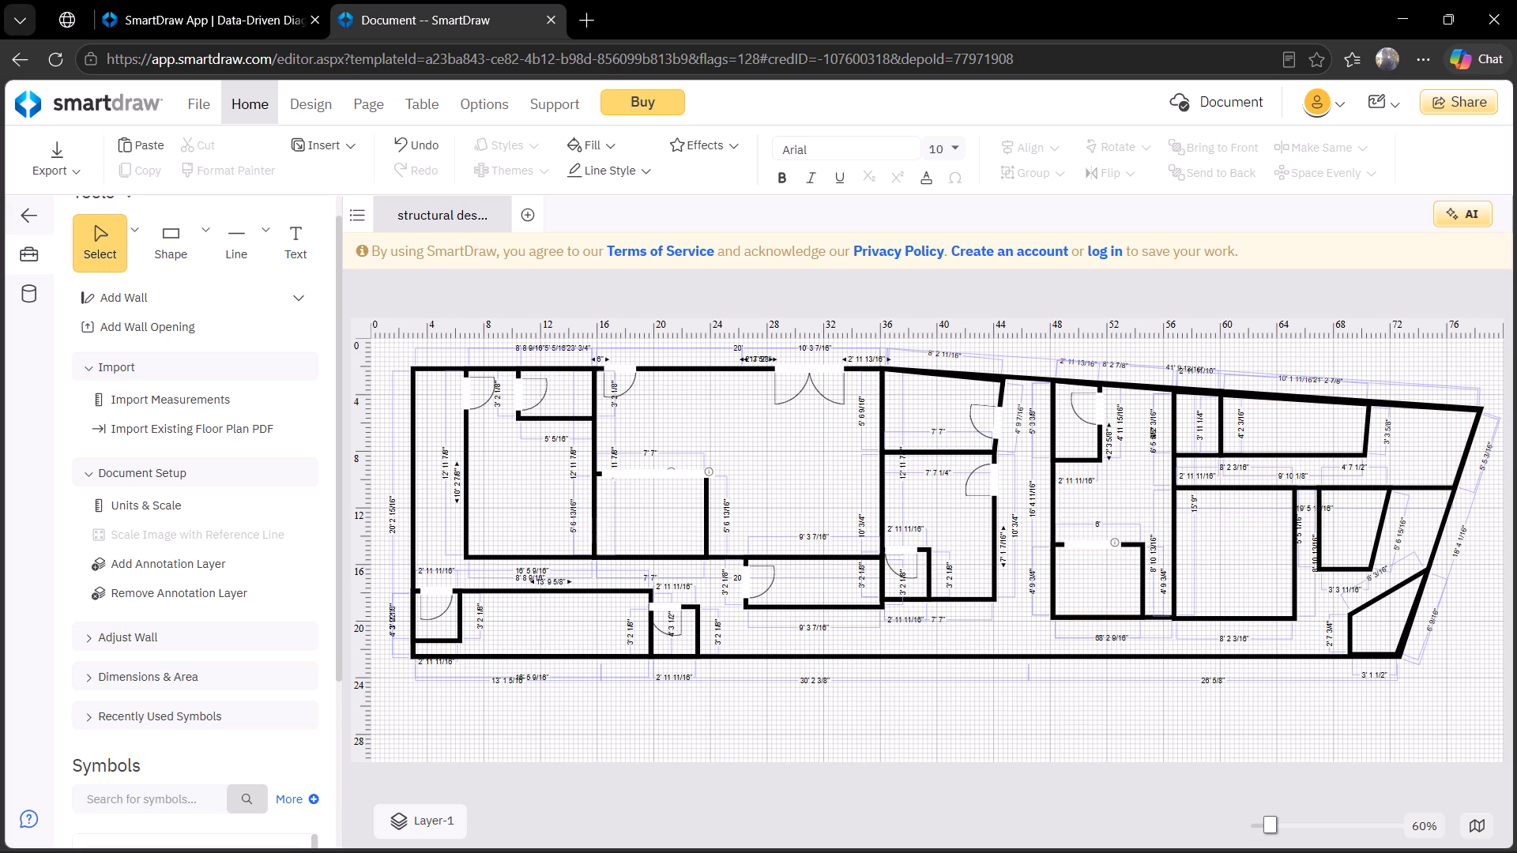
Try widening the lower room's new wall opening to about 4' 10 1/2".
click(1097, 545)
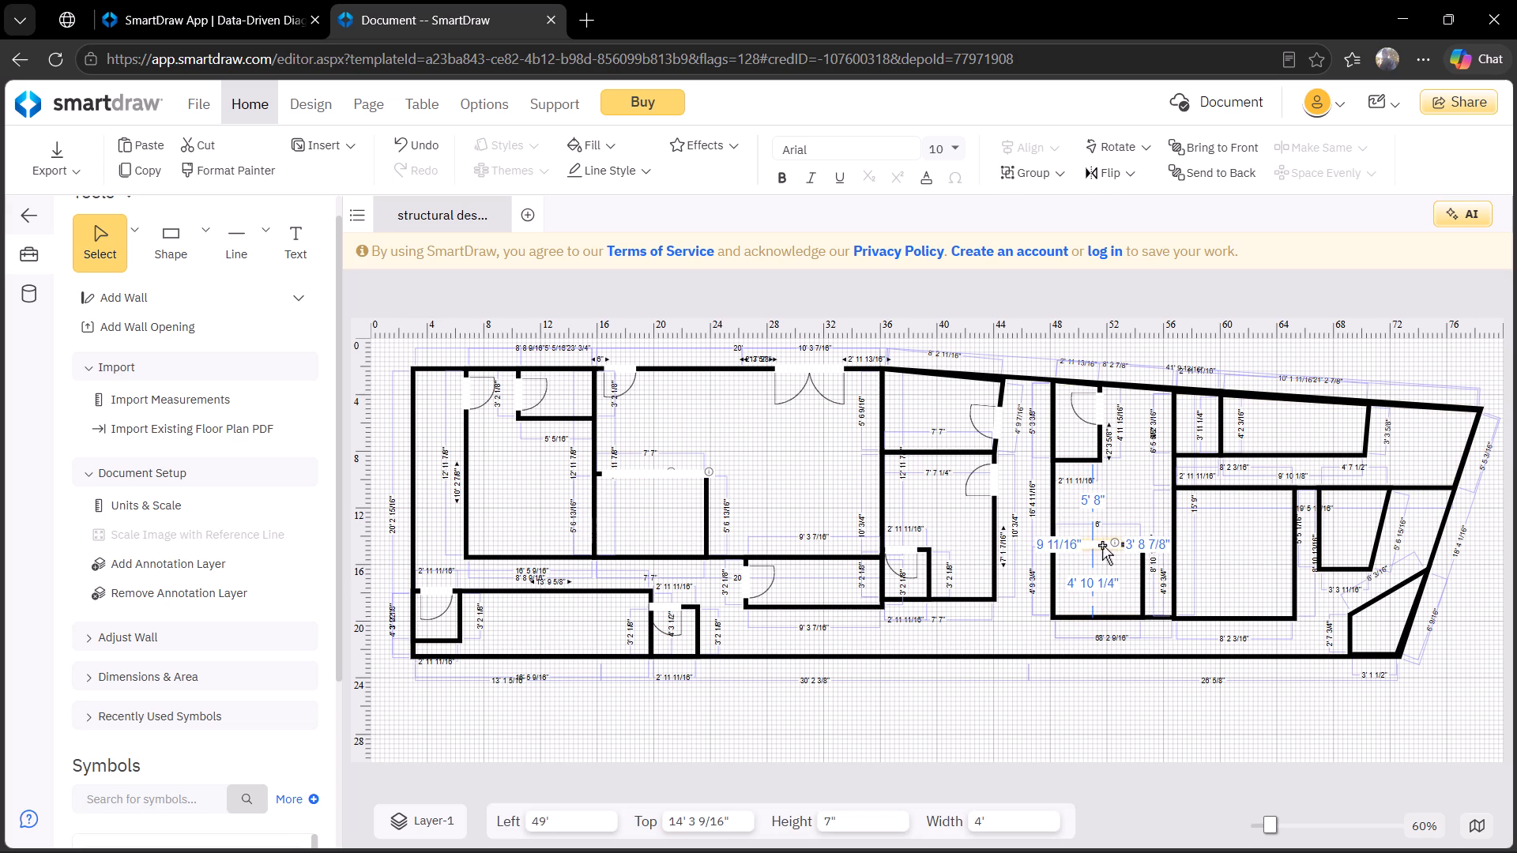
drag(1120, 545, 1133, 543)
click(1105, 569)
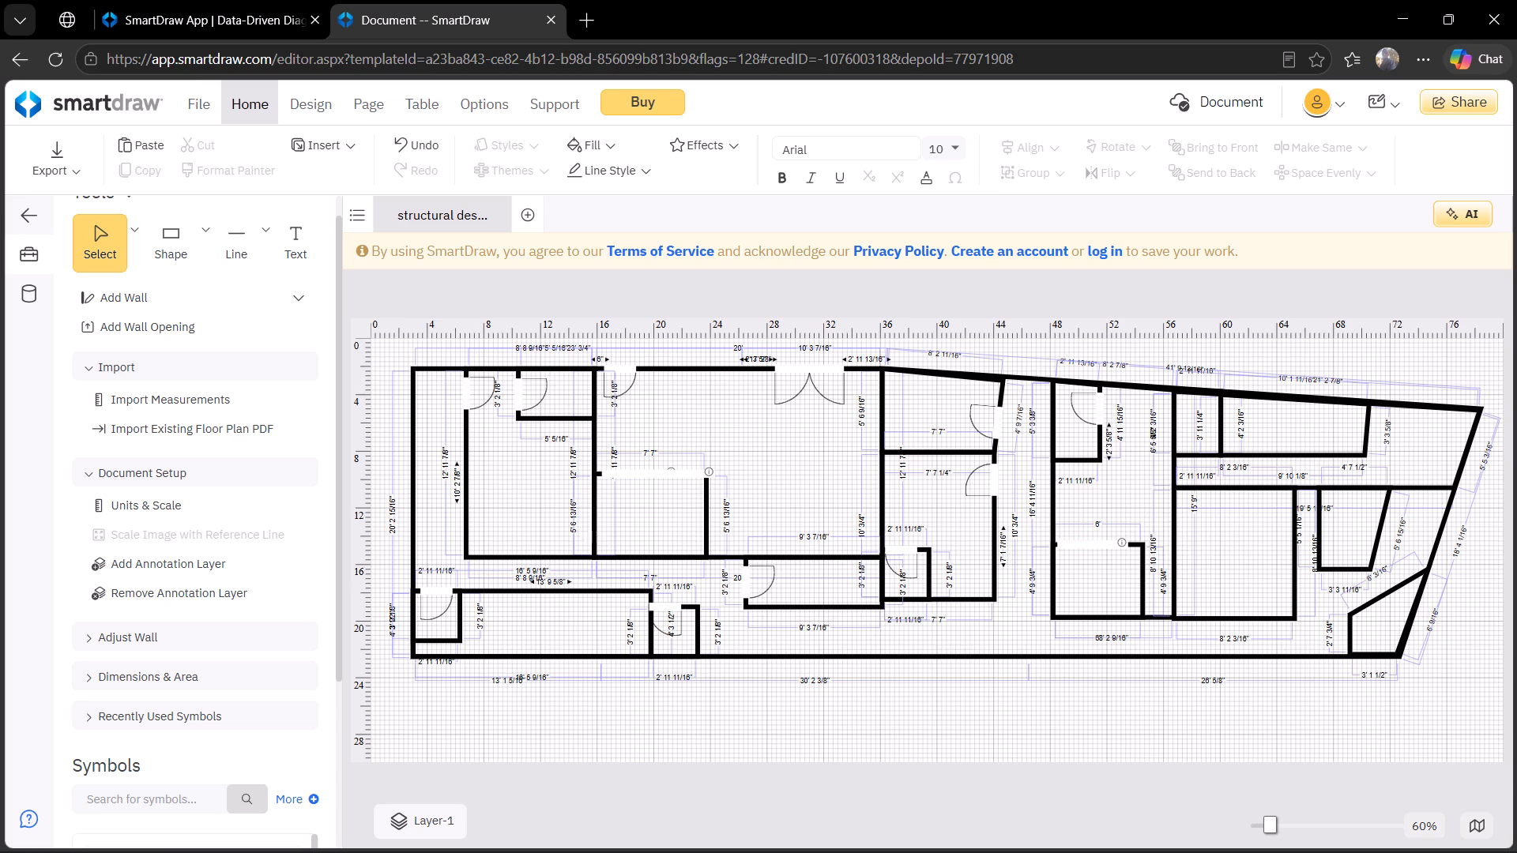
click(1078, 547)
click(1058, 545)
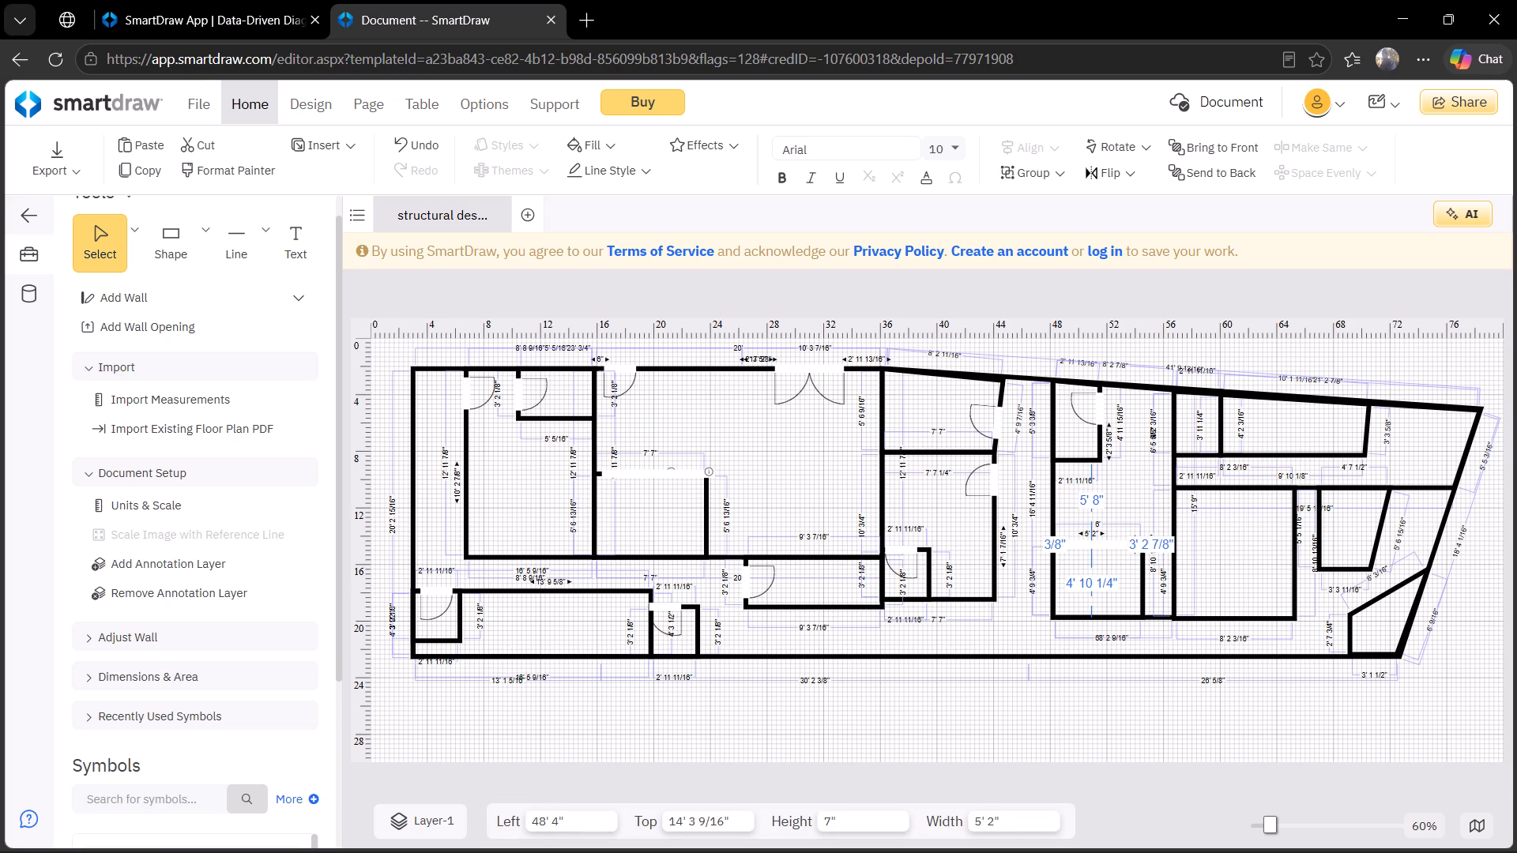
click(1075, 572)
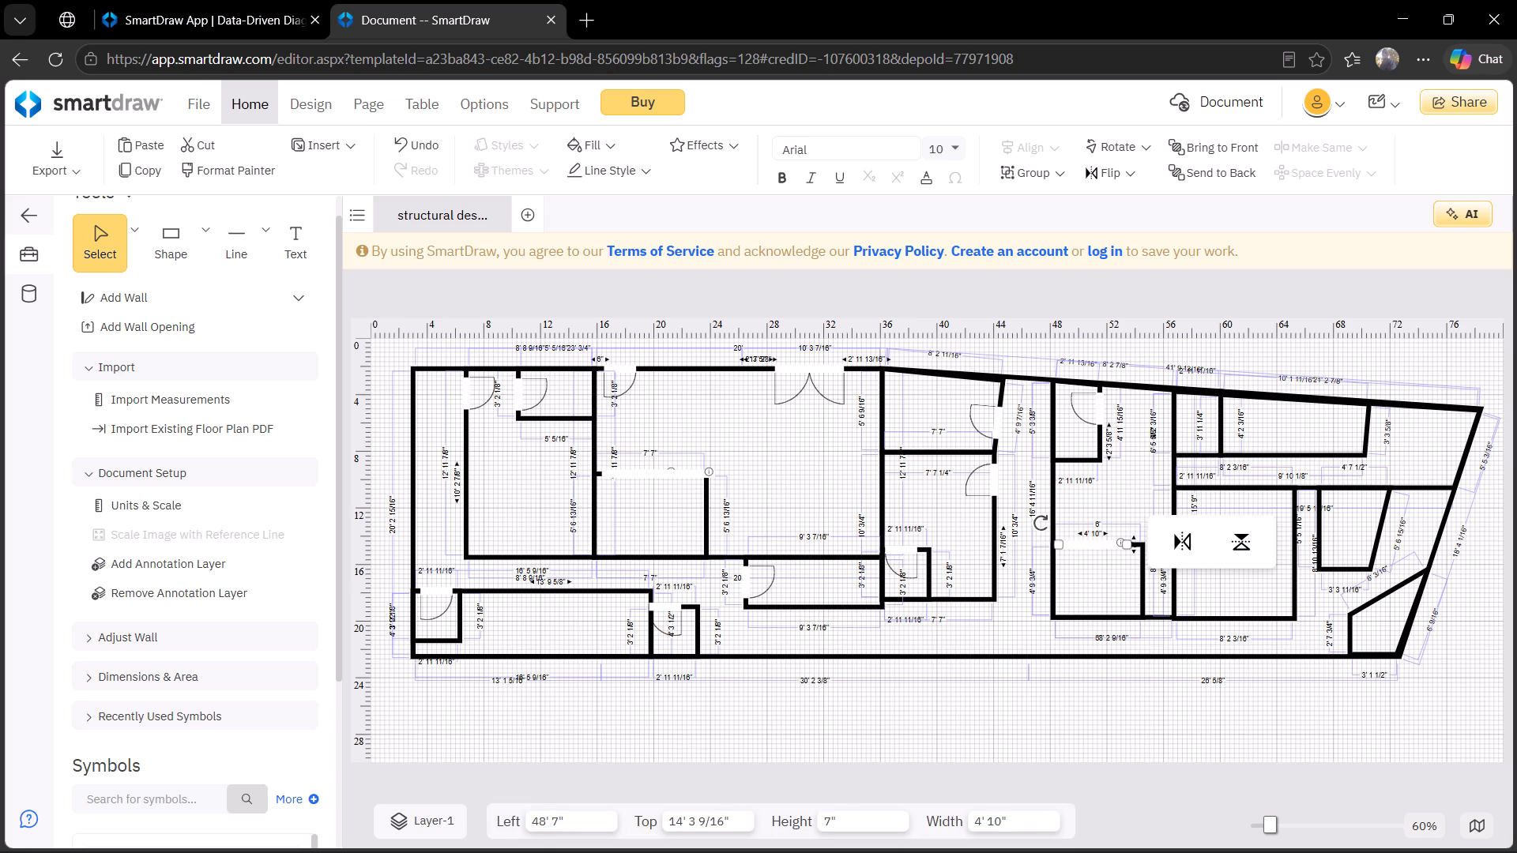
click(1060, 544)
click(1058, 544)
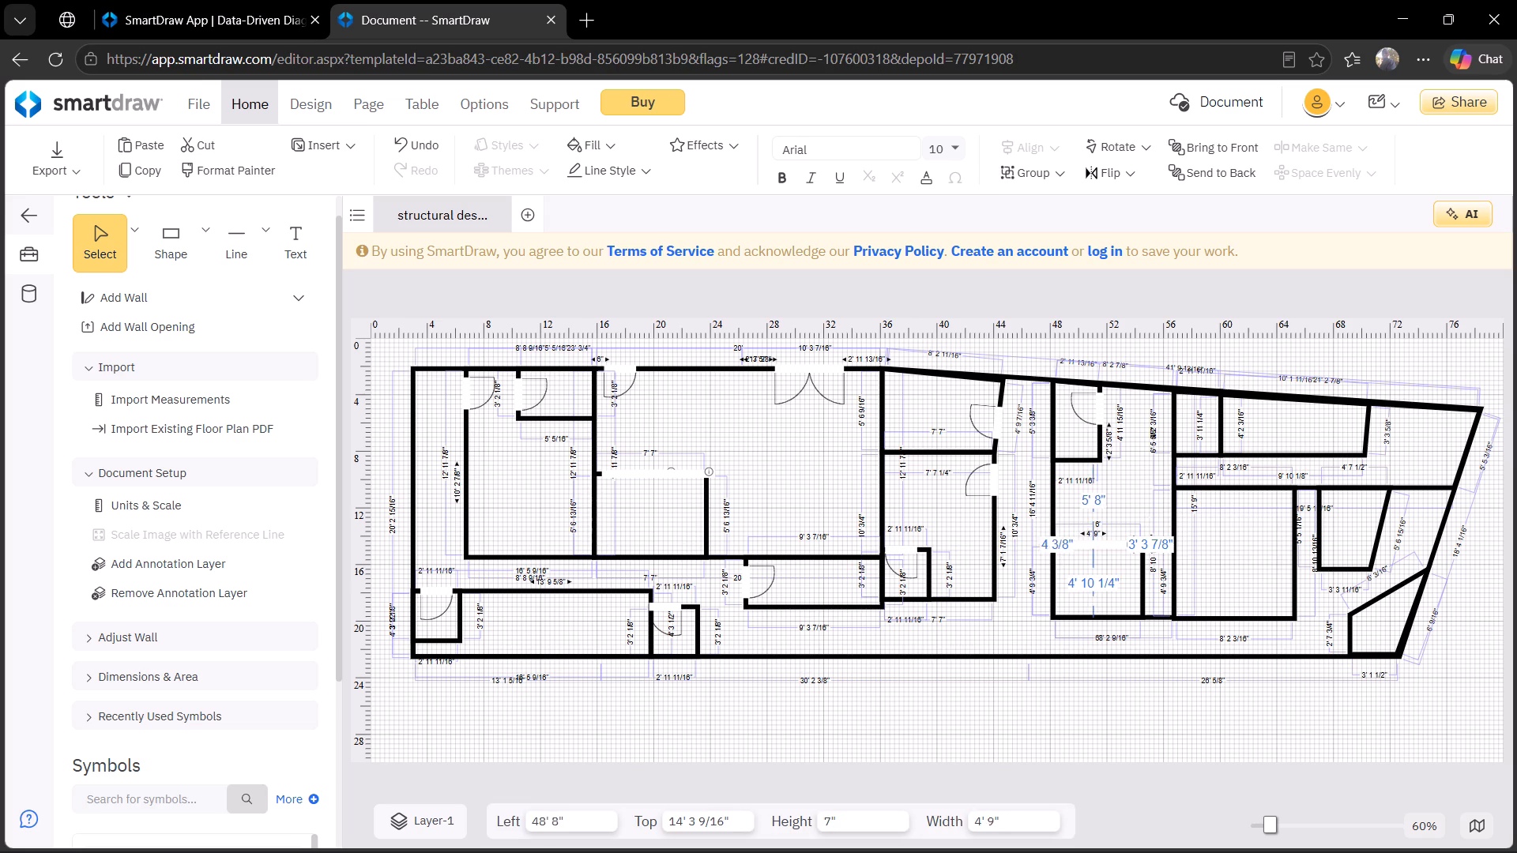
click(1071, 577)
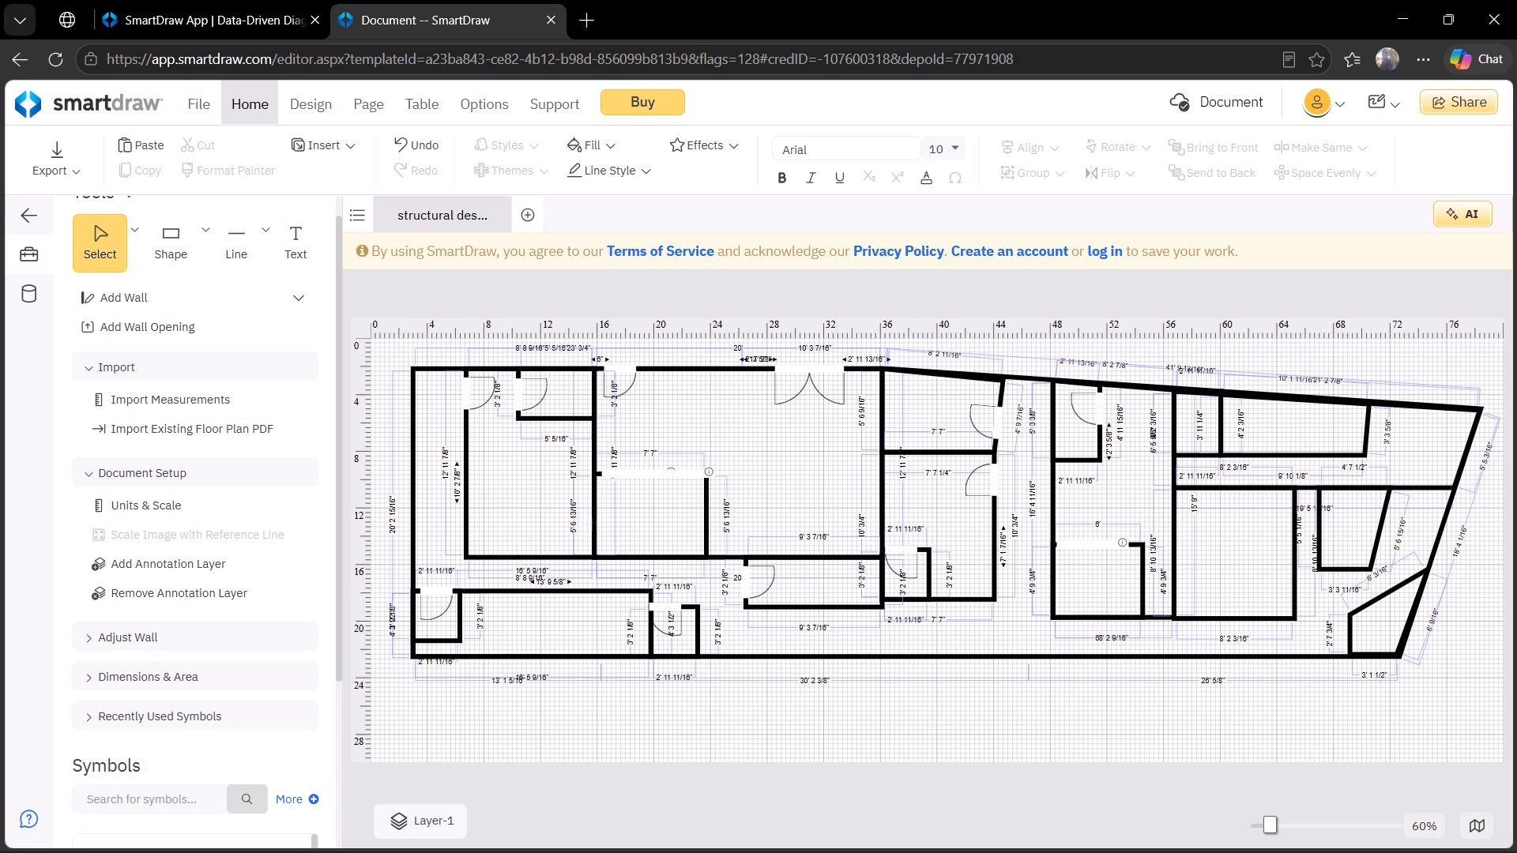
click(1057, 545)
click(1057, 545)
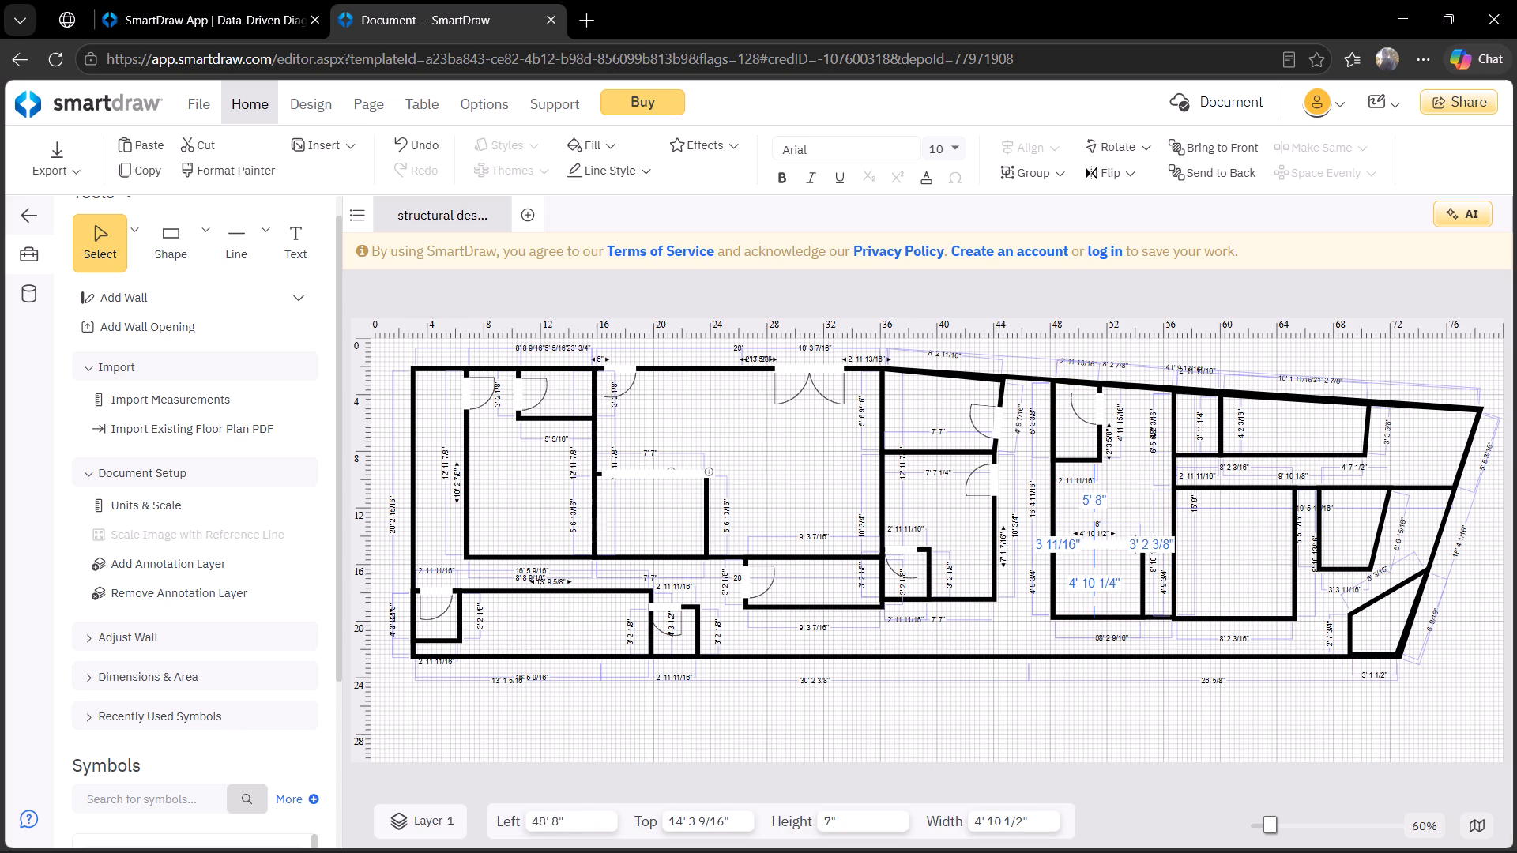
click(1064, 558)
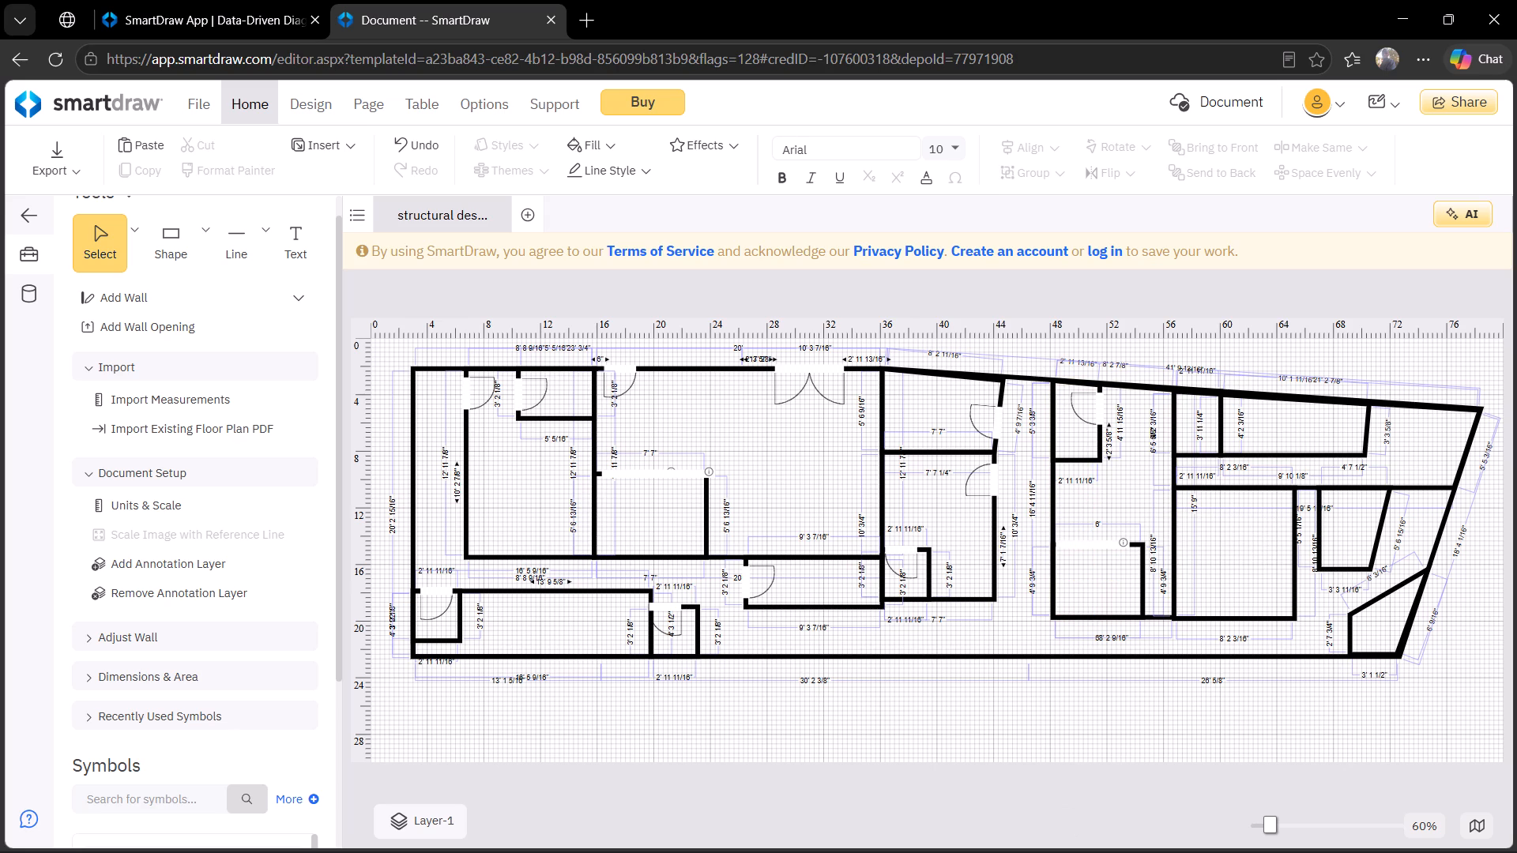
Resize the lower room's opening to about 3' 9 5/8" wide, starting about 49' 1 3/16" left.
click(1131, 544)
drag(1130, 546, 1127, 547)
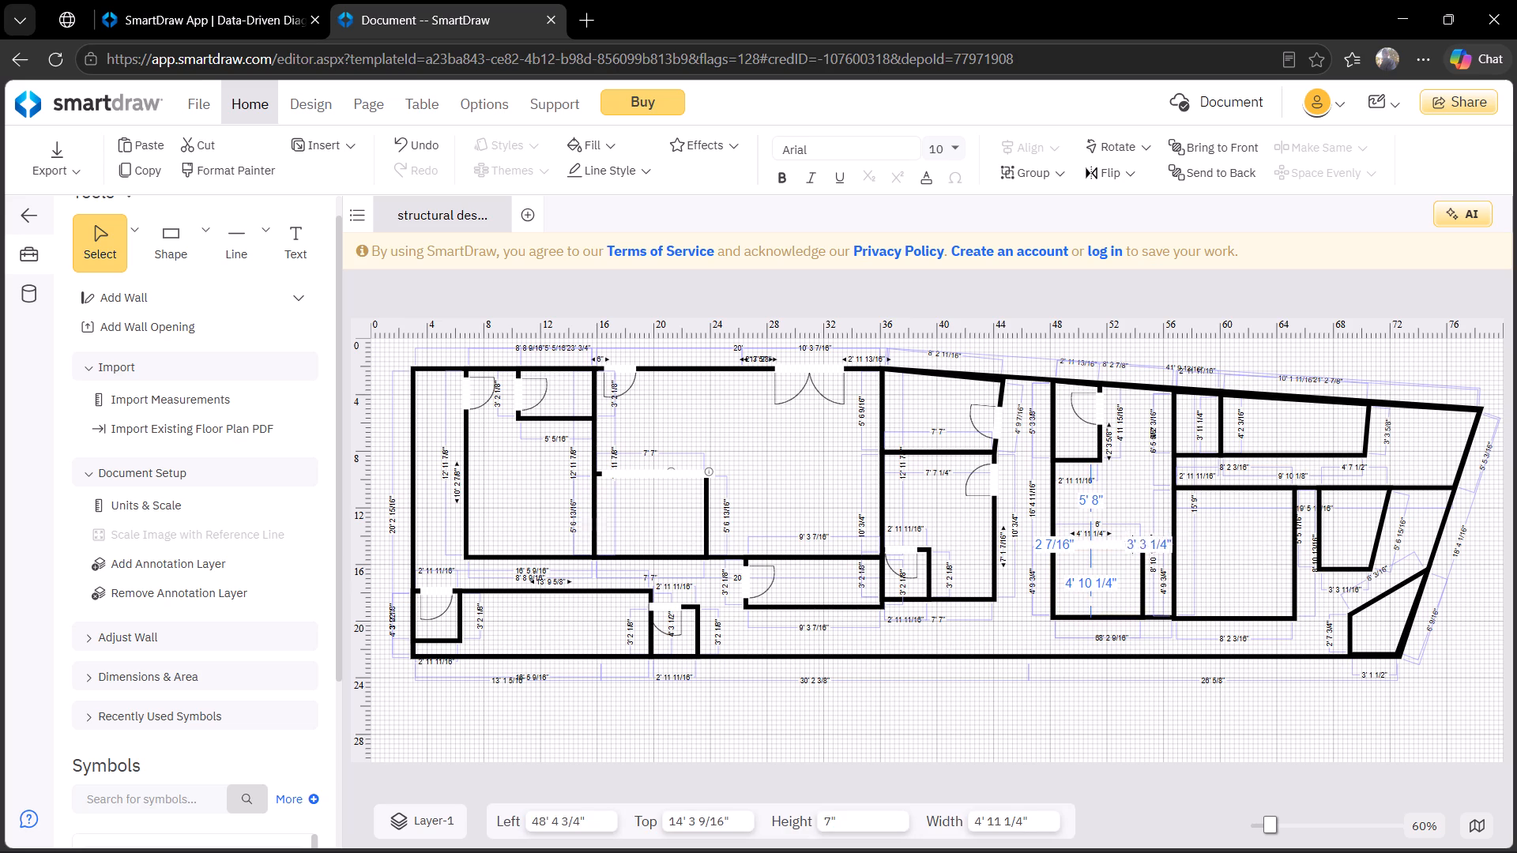
drag(1127, 547, 1116, 547)
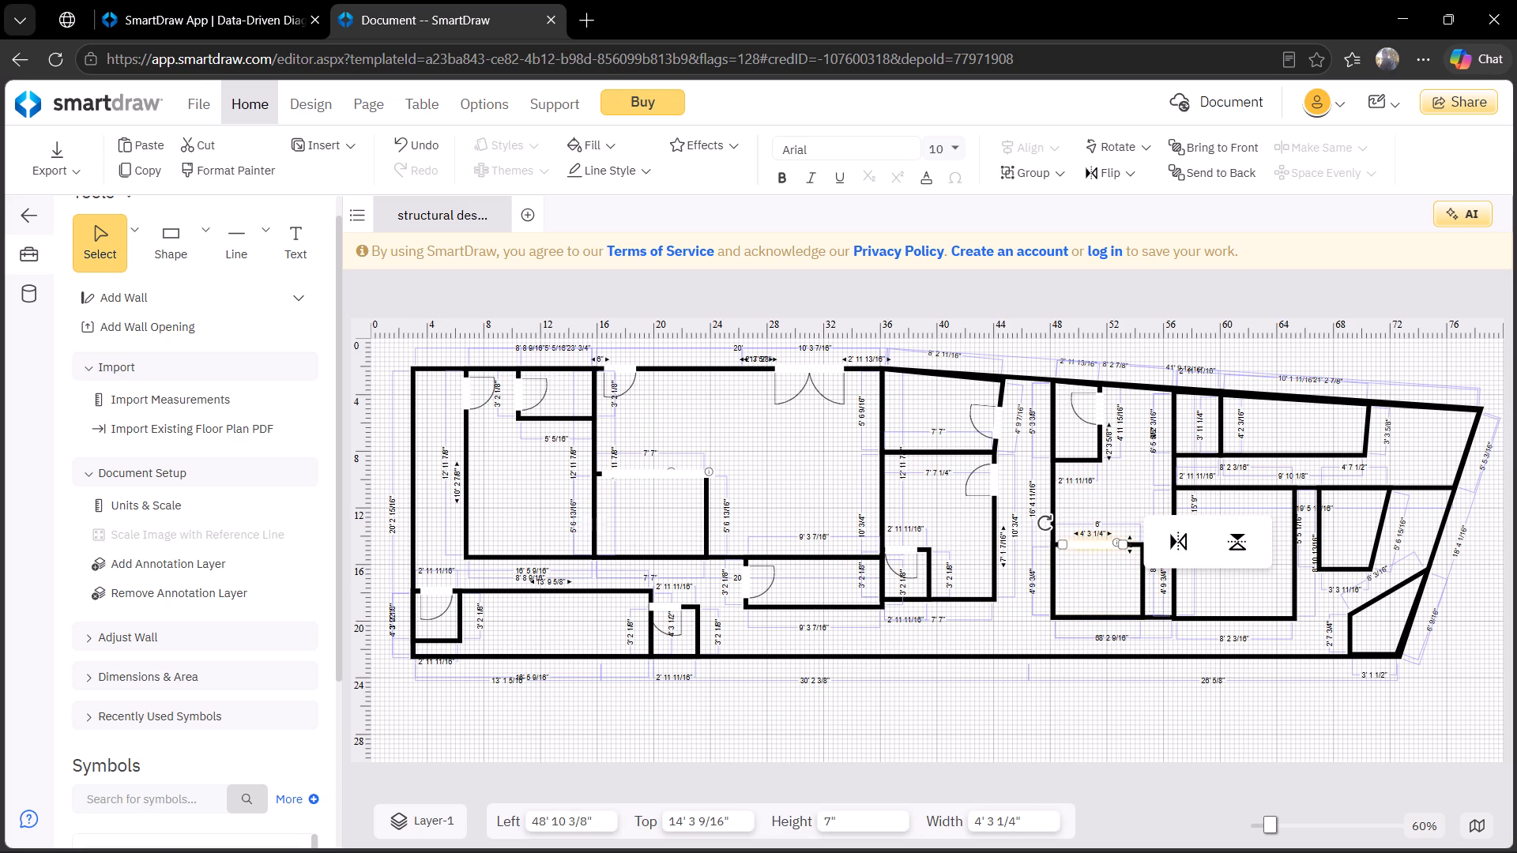
drag(1121, 545, 1114, 547)
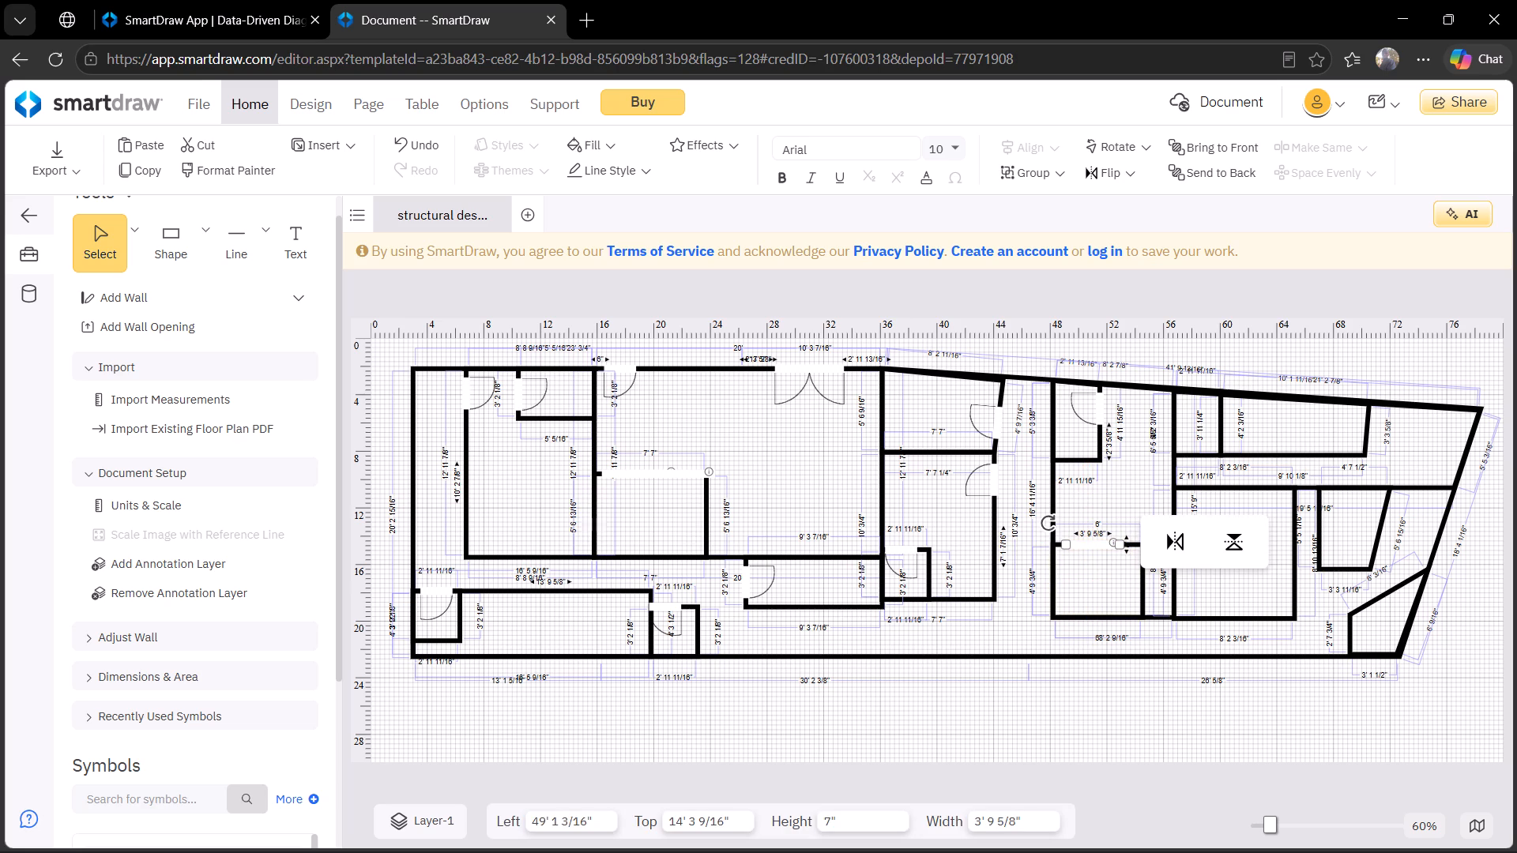
click(1126, 583)
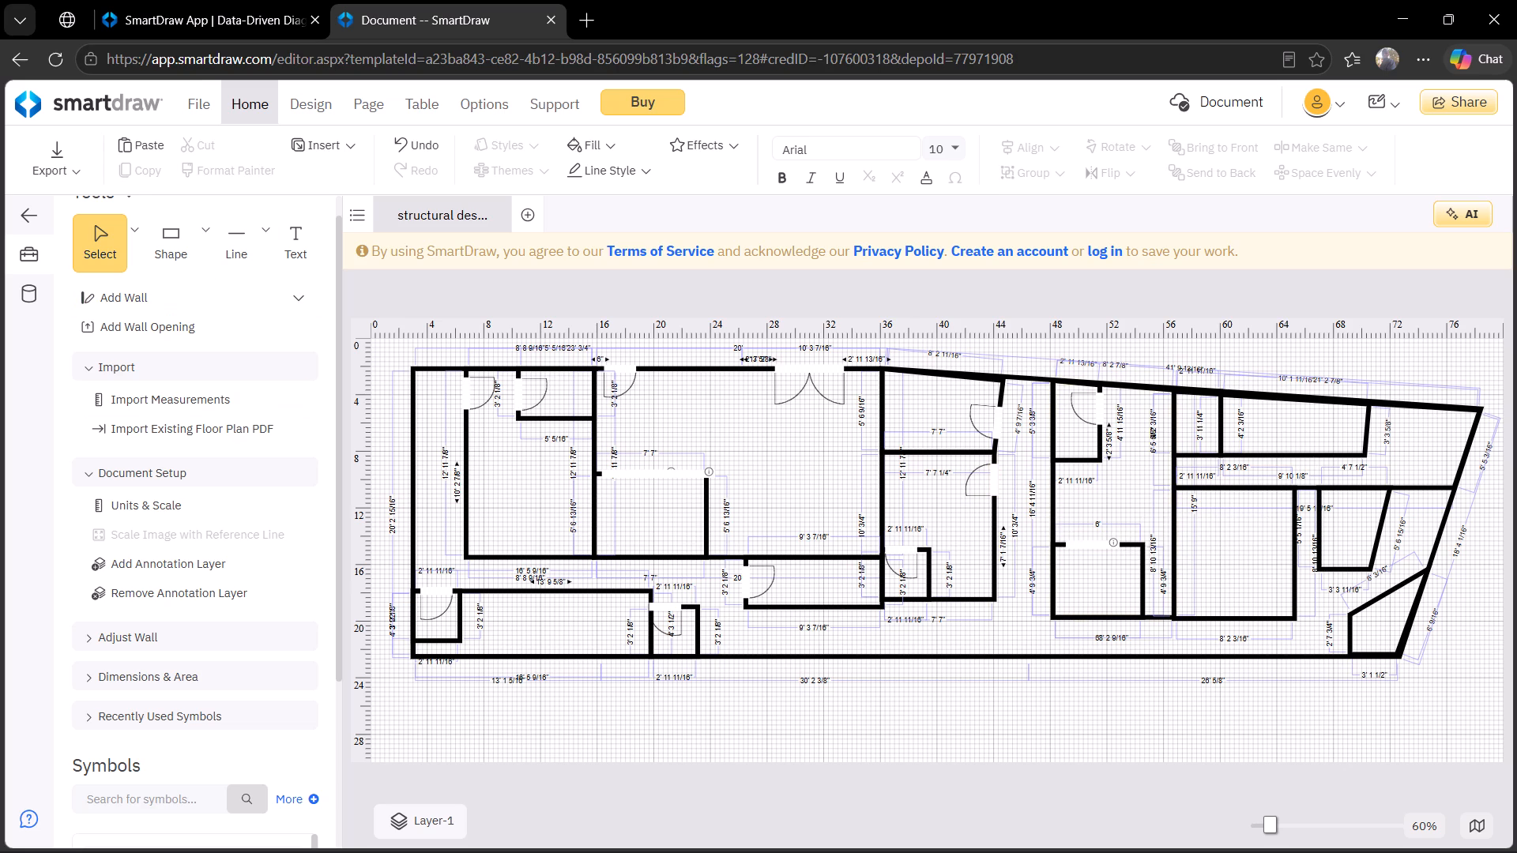
Draw a vertical line about 4' long at 53' left, from the opening's right end down into the lower room.
click(242, 234)
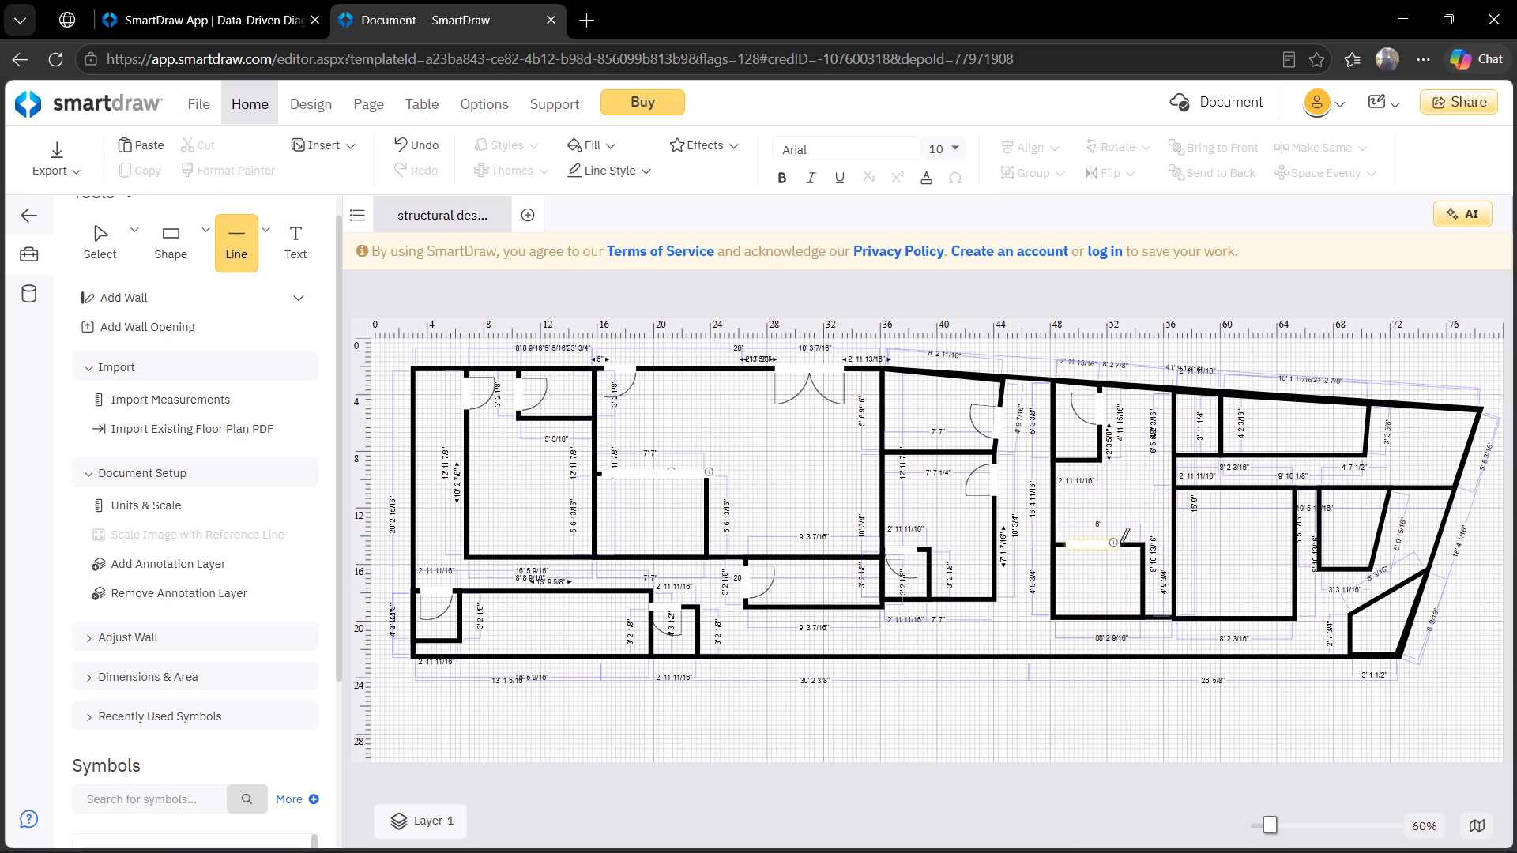
drag(1120, 543, 1124, 593)
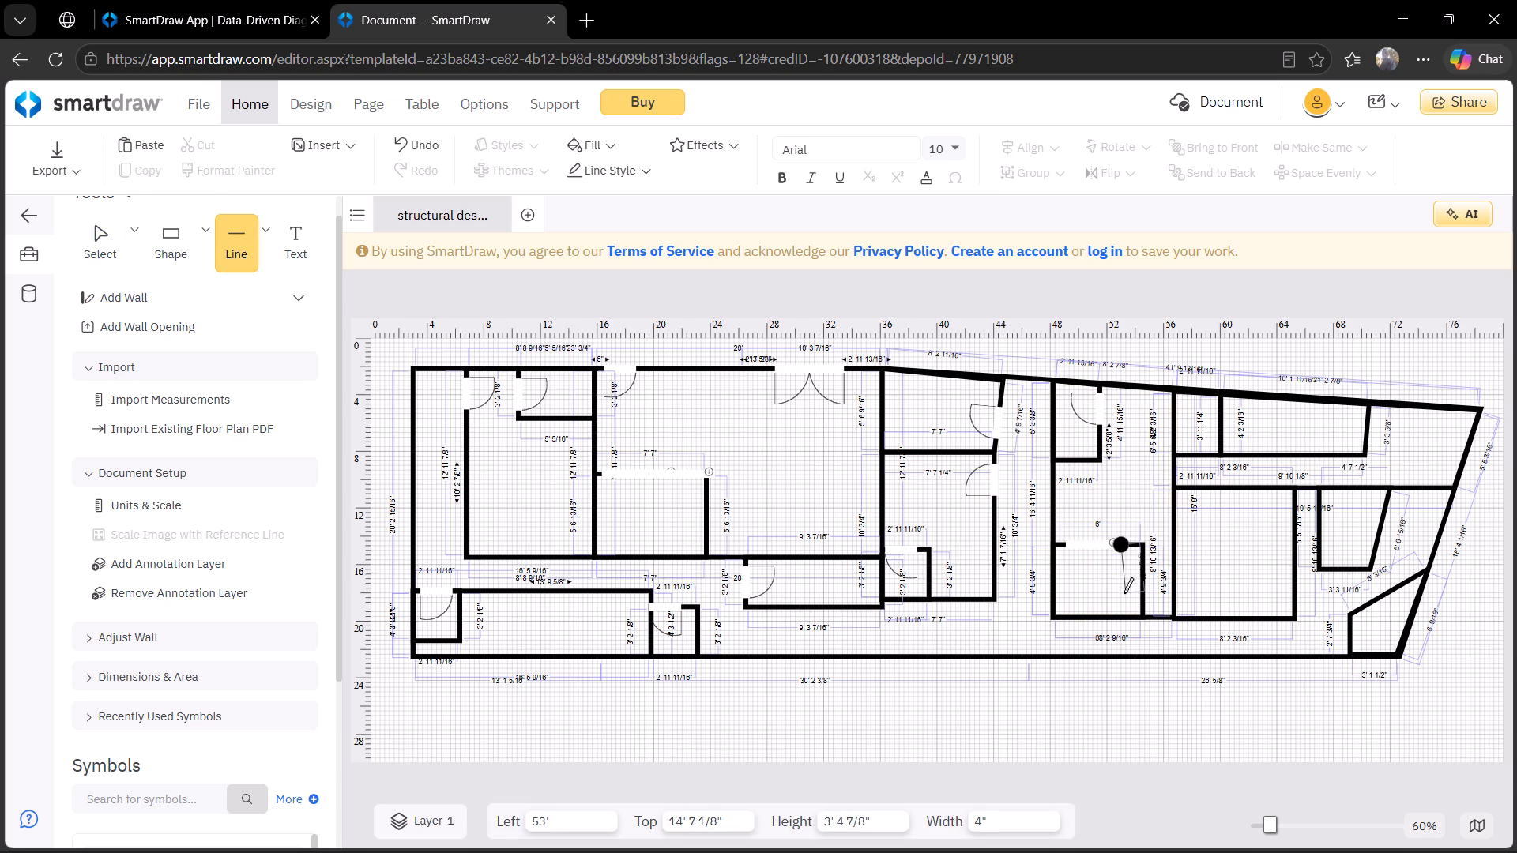
drag(1124, 593, 1120, 596)
drag(1120, 596, 1120, 602)
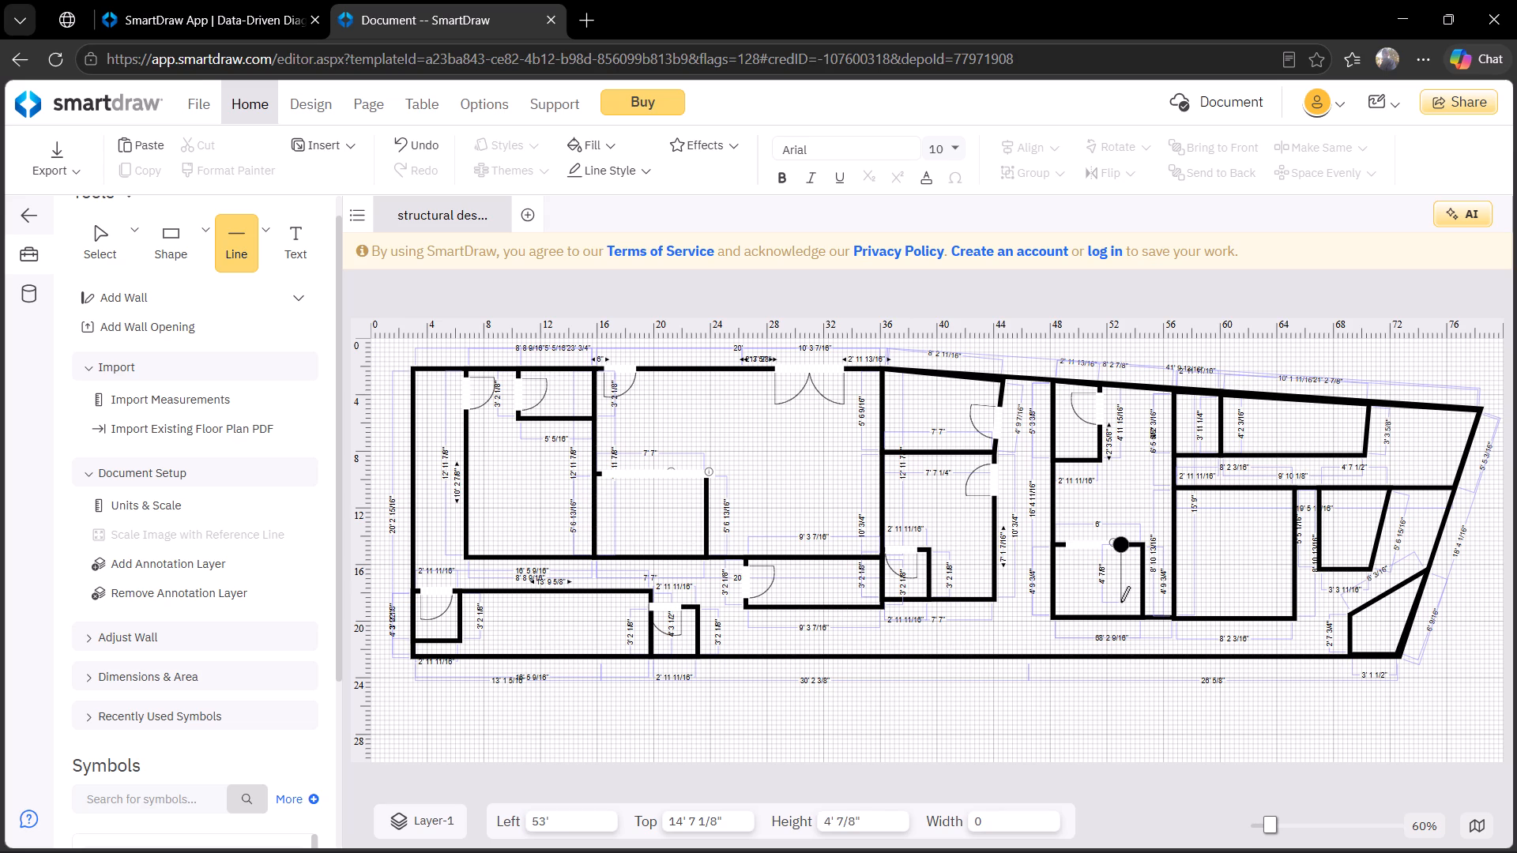
drag(1120, 602, 1120, 599)
click(1206, 654)
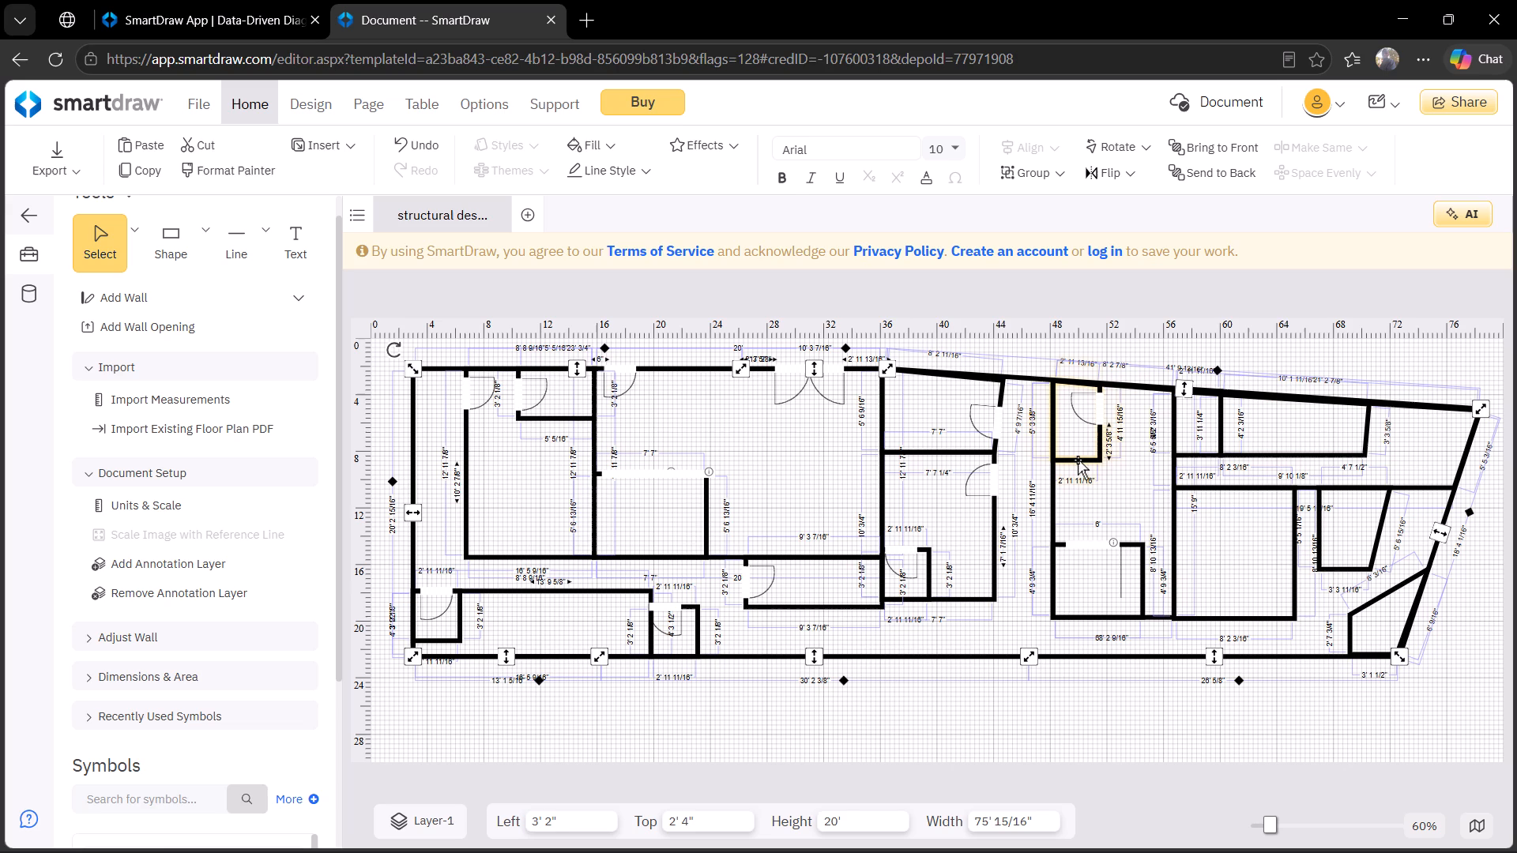
Paste a door onto the bottom wall of the small upper room at the 56' mark, swinging inward, about 57' 2 1/16" left, 6' 2 7/8" top.
key(ctrl+v)
drag(639, 596, 1190, 447)
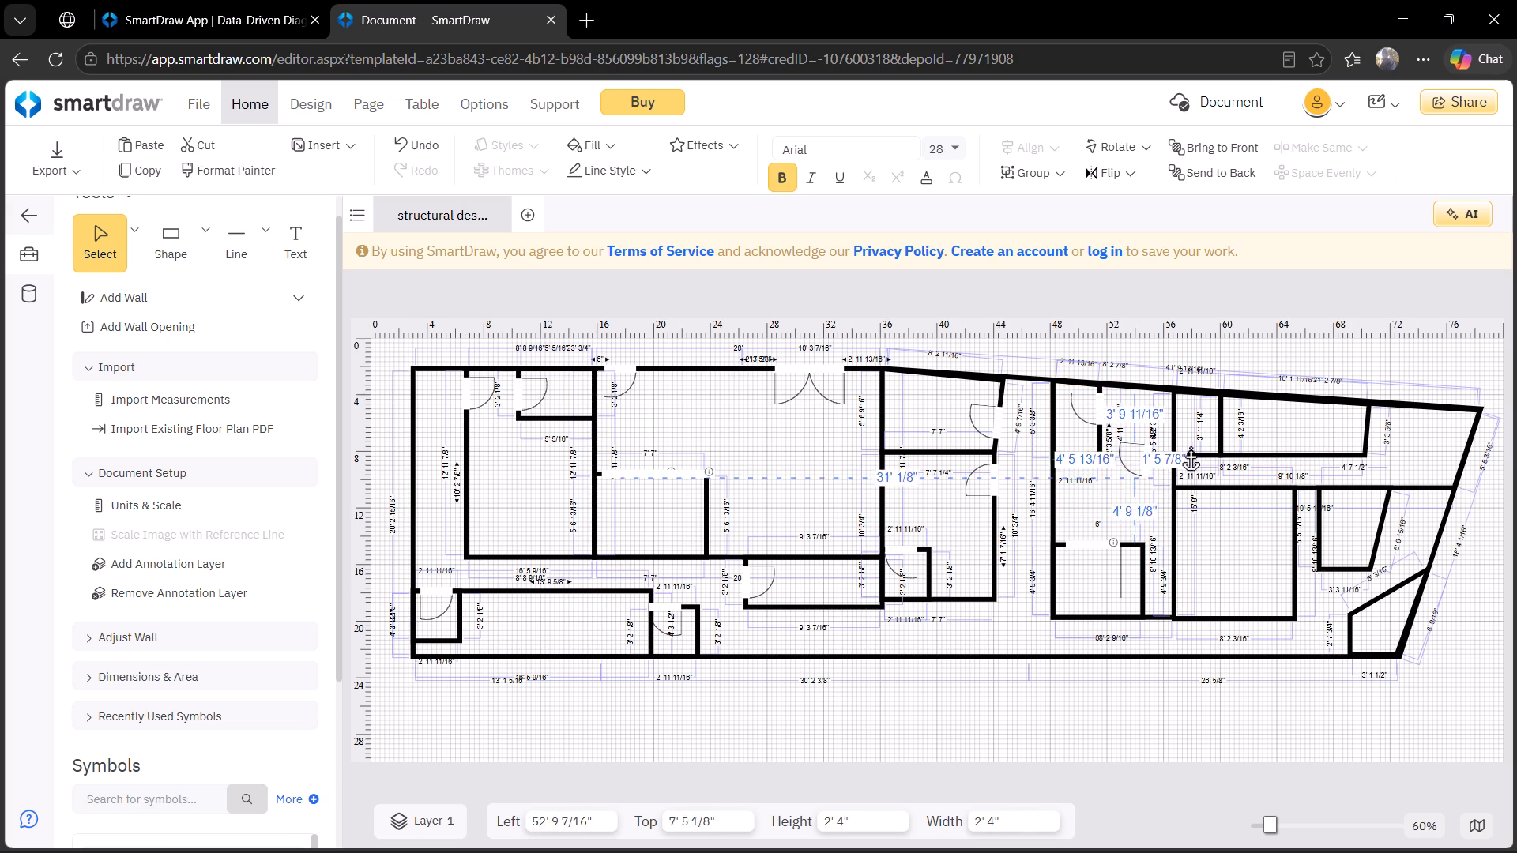
drag(1190, 447, 1199, 449)
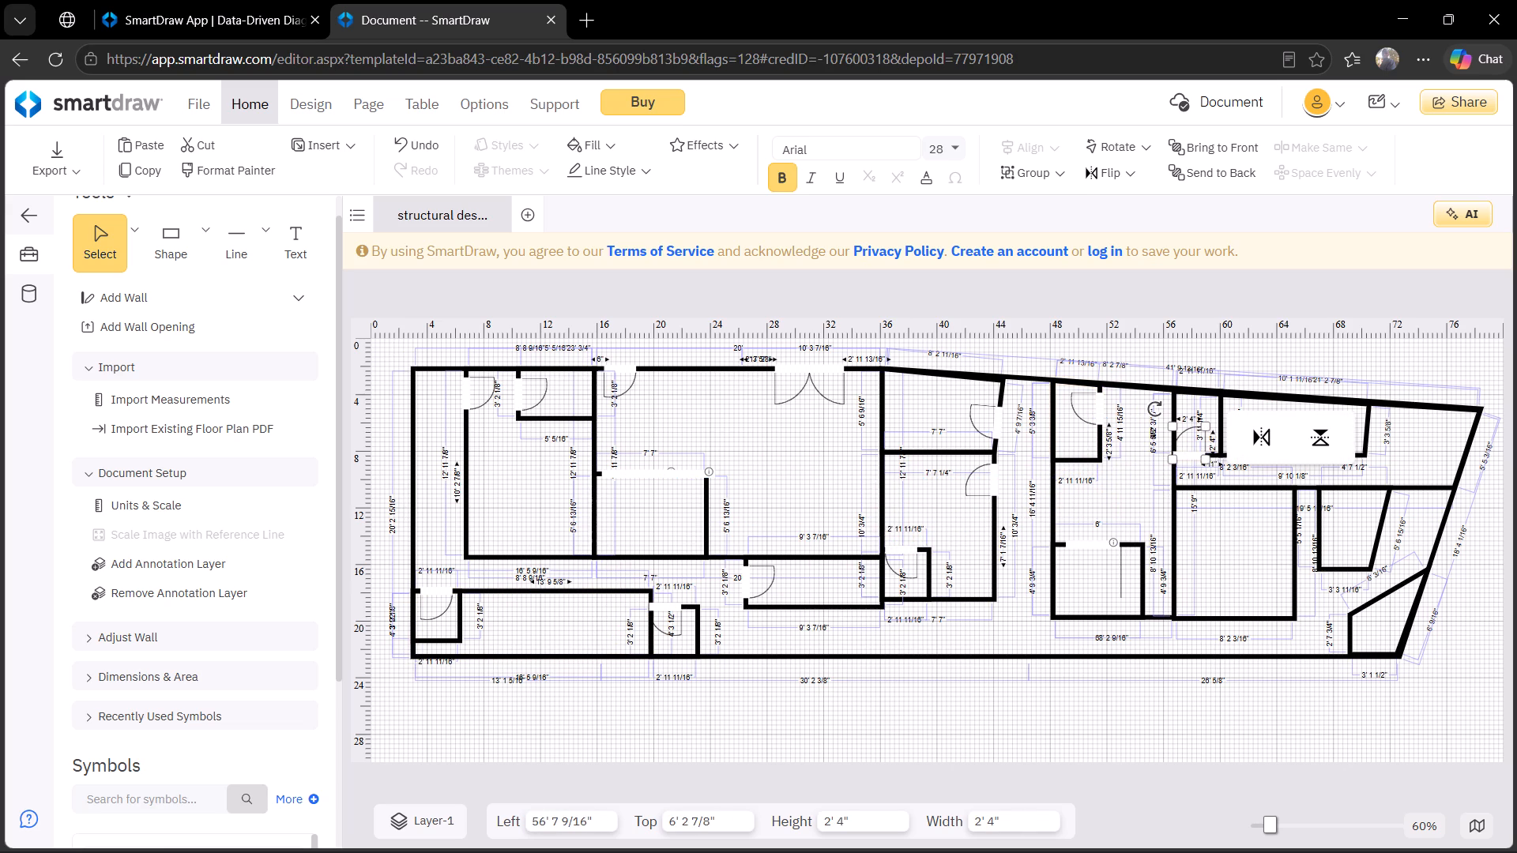
click(1274, 470)
drag(1188, 451, 1195, 451)
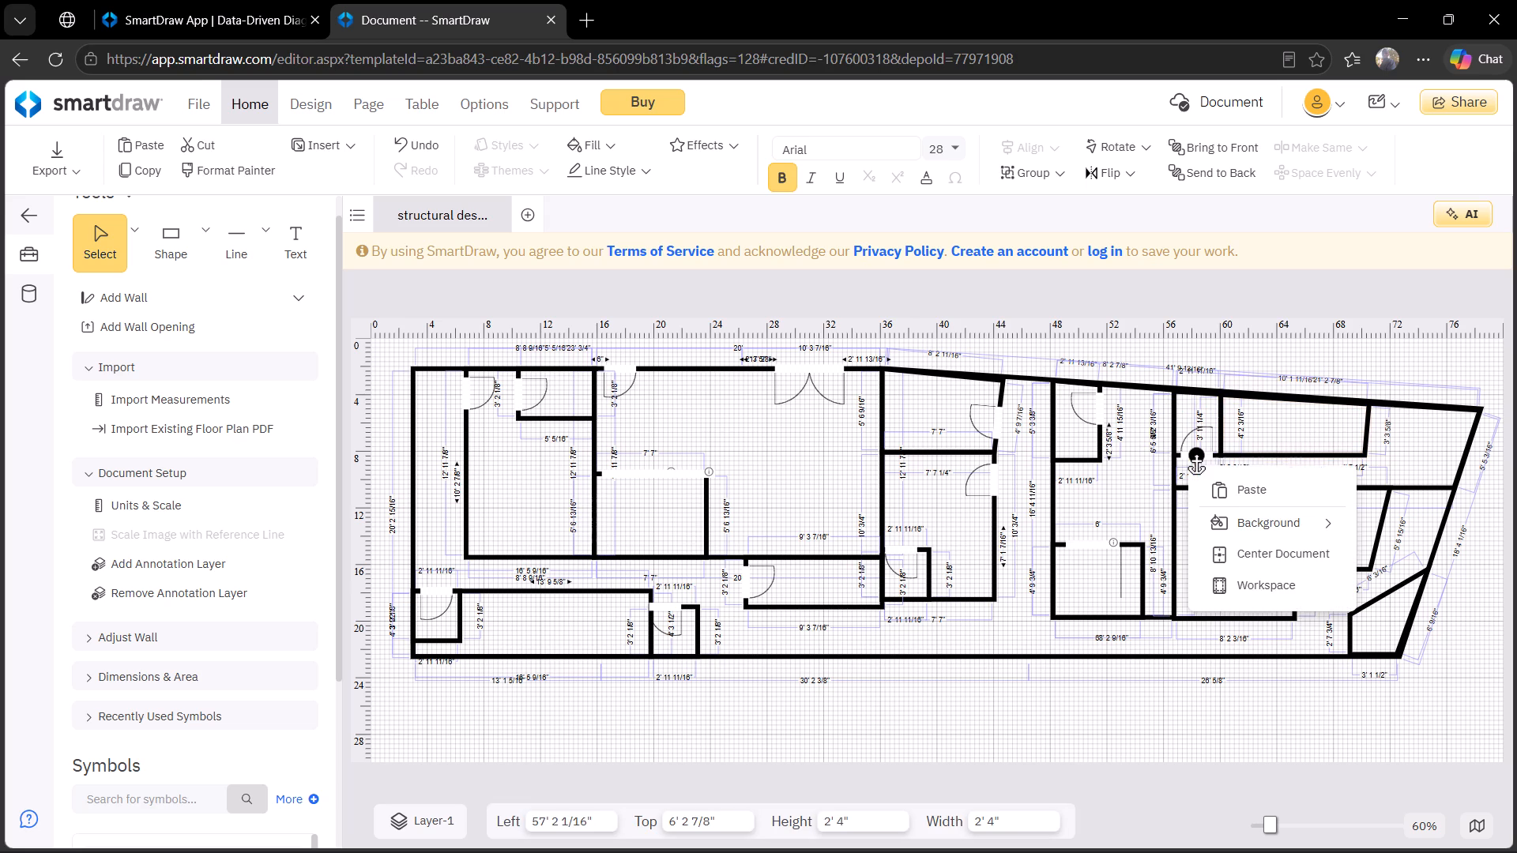
drag(1195, 451, 1196, 451)
click(1192, 503)
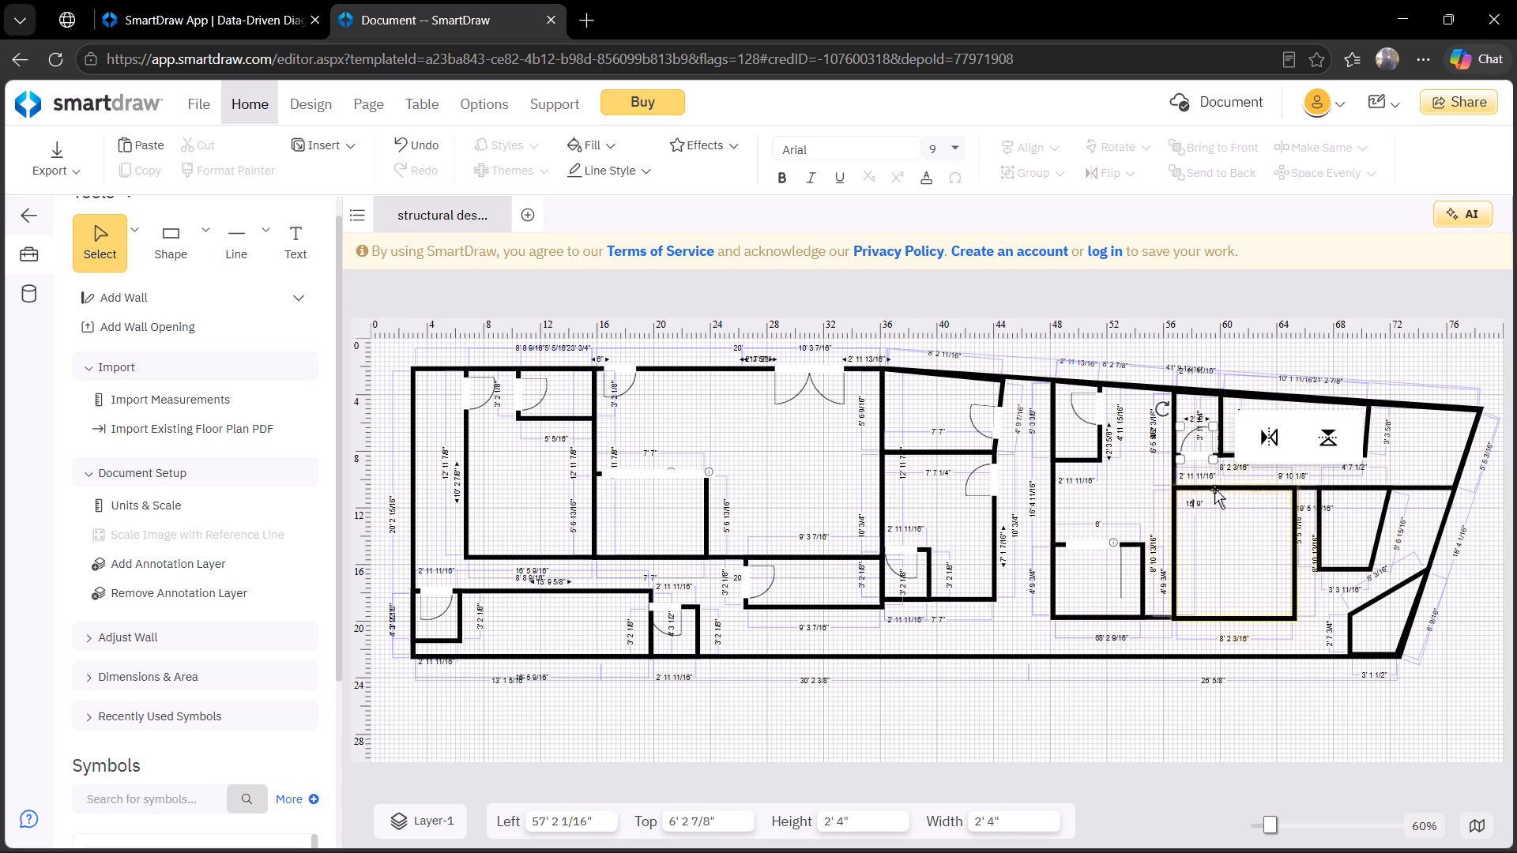
click(1276, 584)
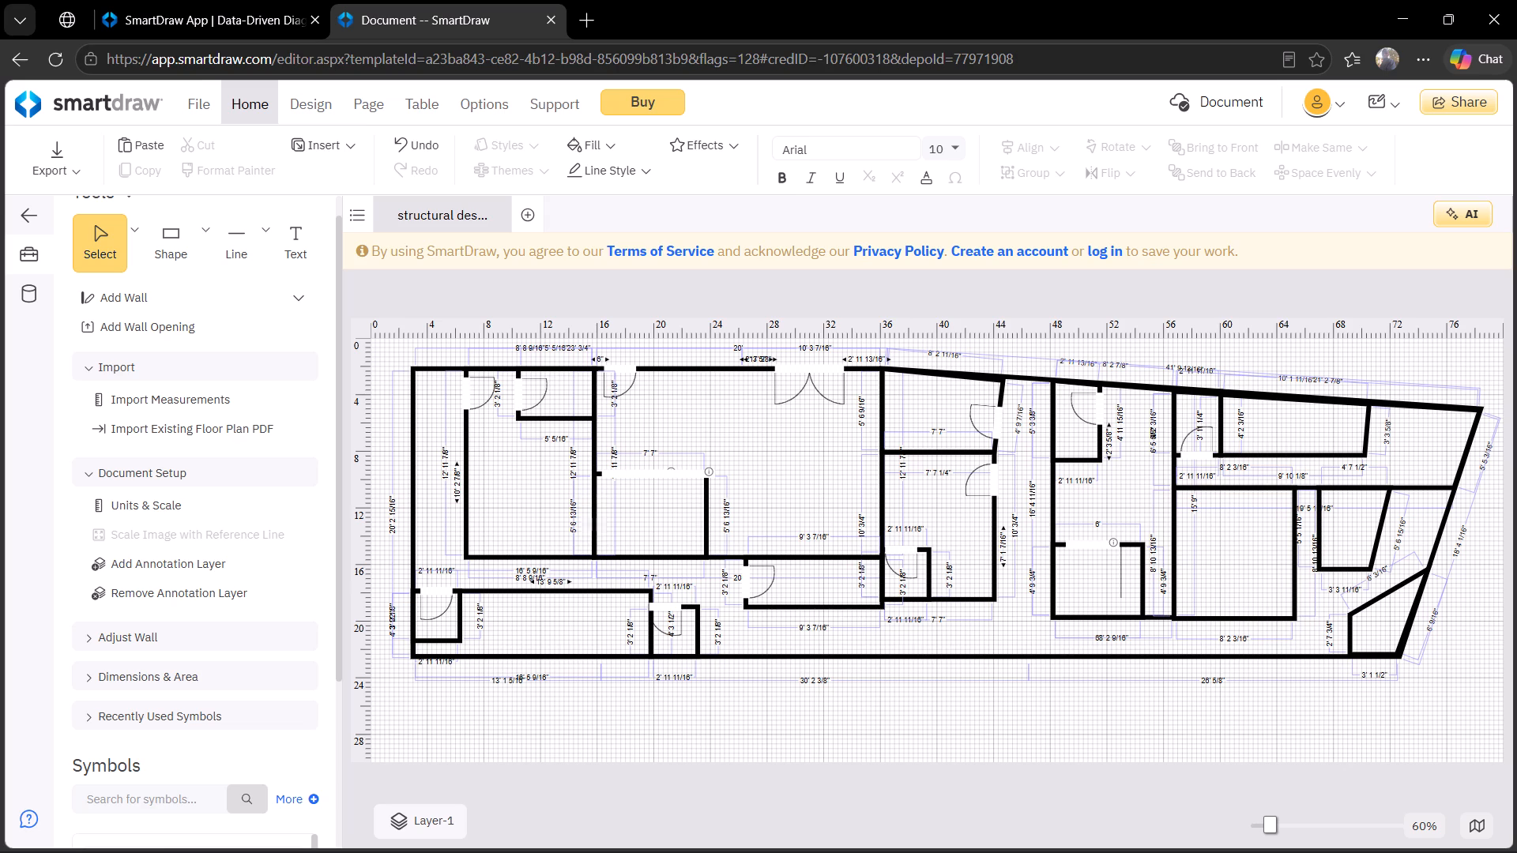
Paste a door onto the right wall of the large lower room at the 56' mark, near its bottom corner, swinging inward.
key(ctrl+v)
drag(499, 458, 1284, 577)
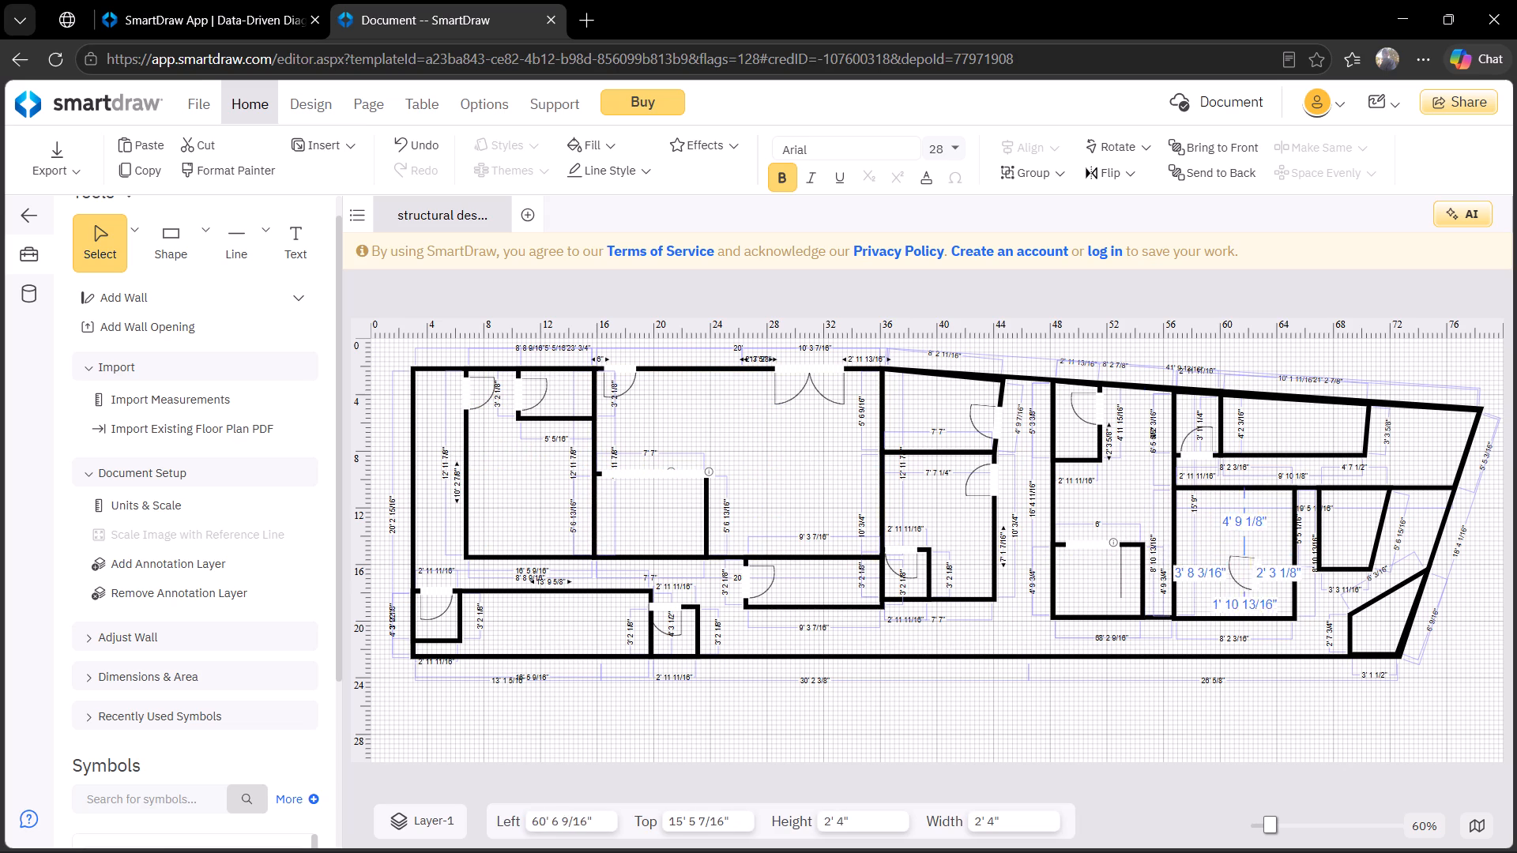
drag(1284, 577, 1293, 577)
click(1313, 611)
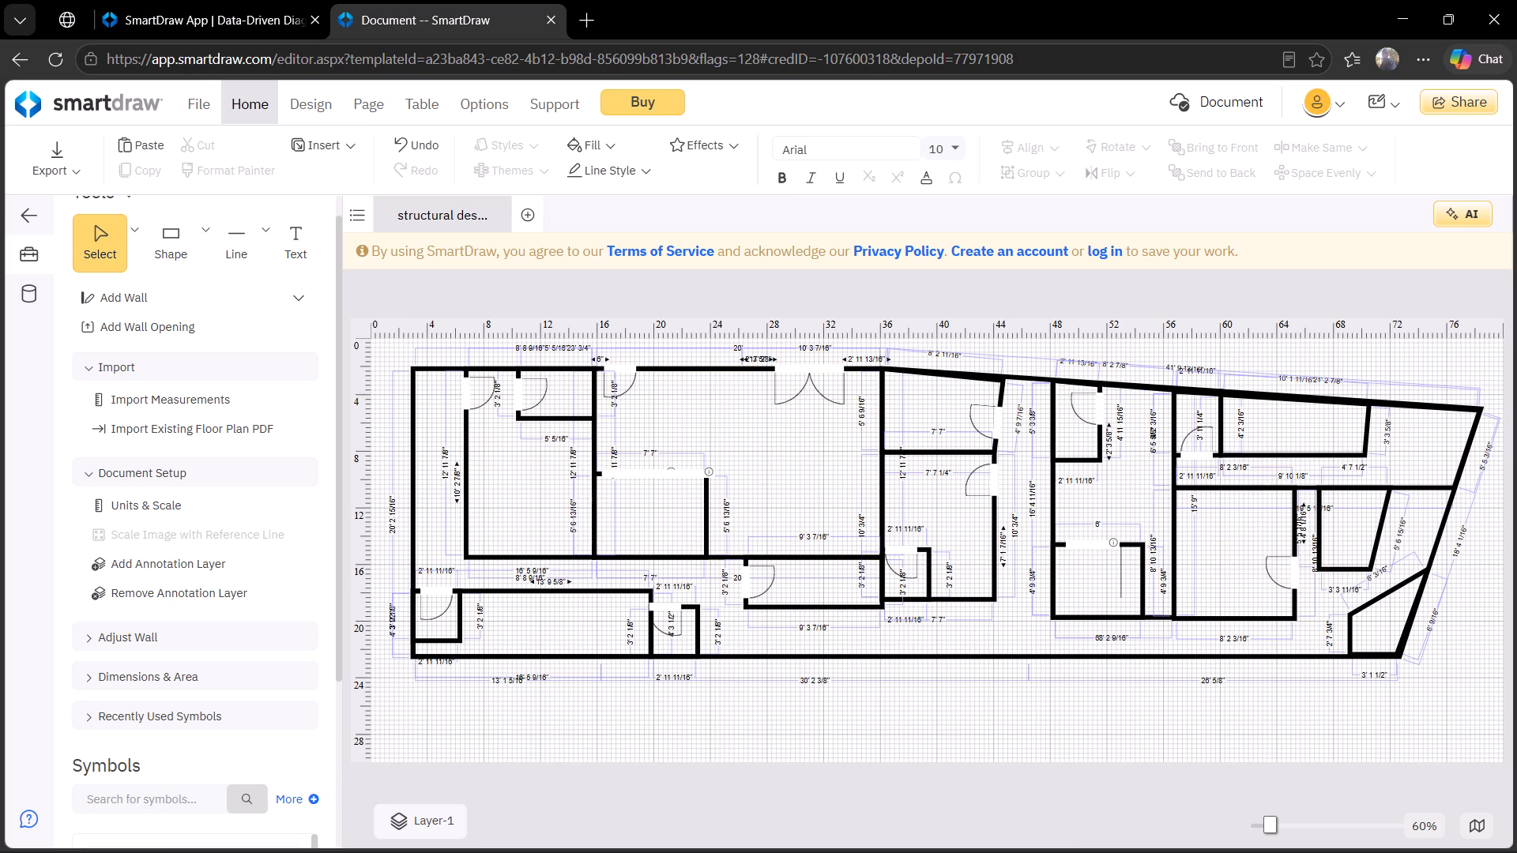
Paste a door onto the bottom wall of the small slanted room at the 67' mark, swinging inward, about 67' 3 9/16" left, 14' 3 1/2" top.
key(ctrl+v)
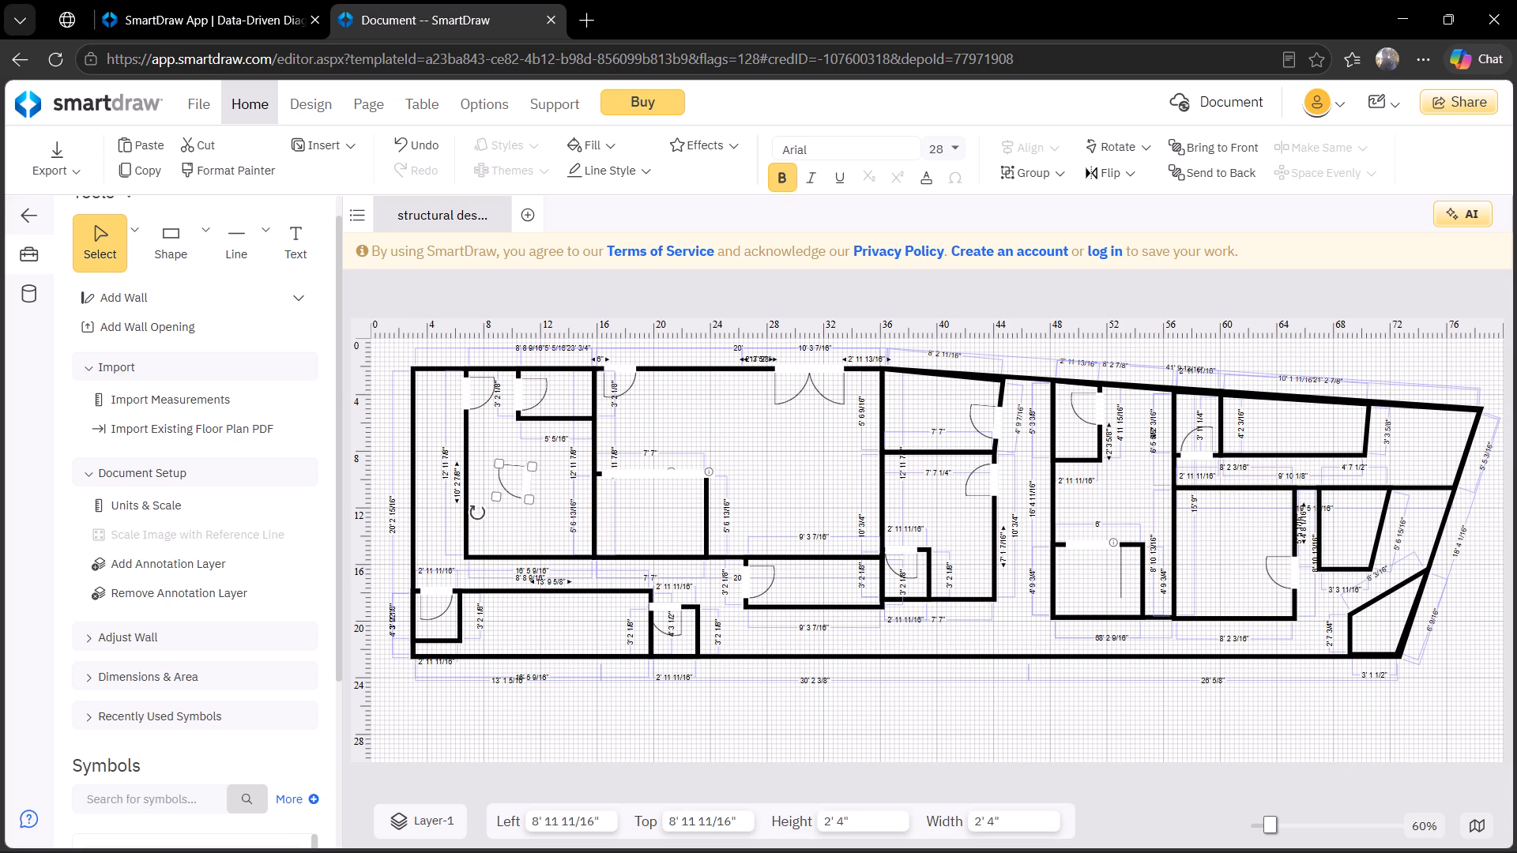
drag(525, 483, 1221, 560)
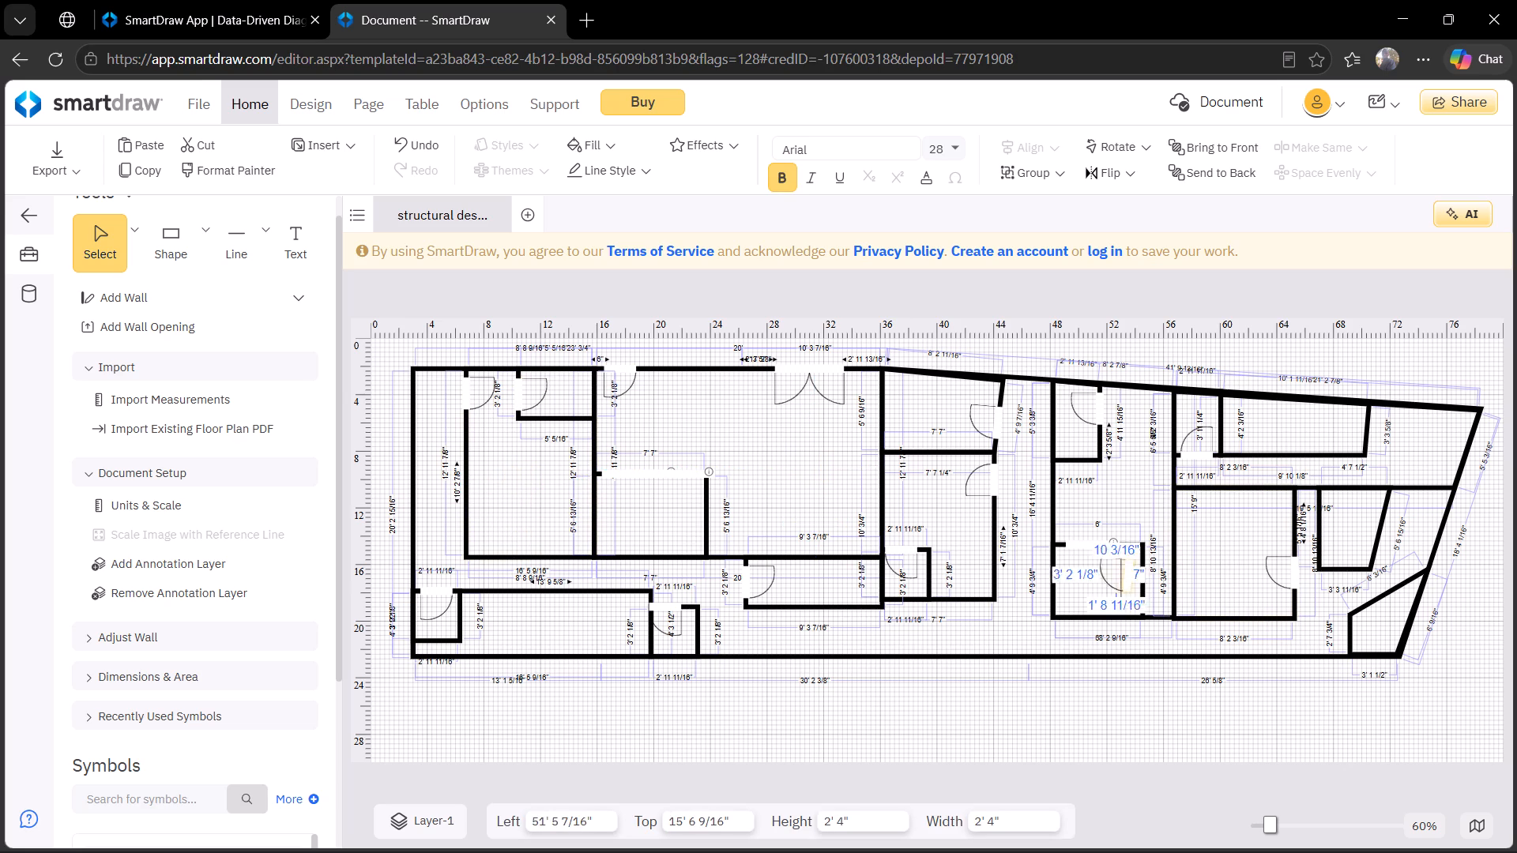
drag(1221, 560, 1351, 563)
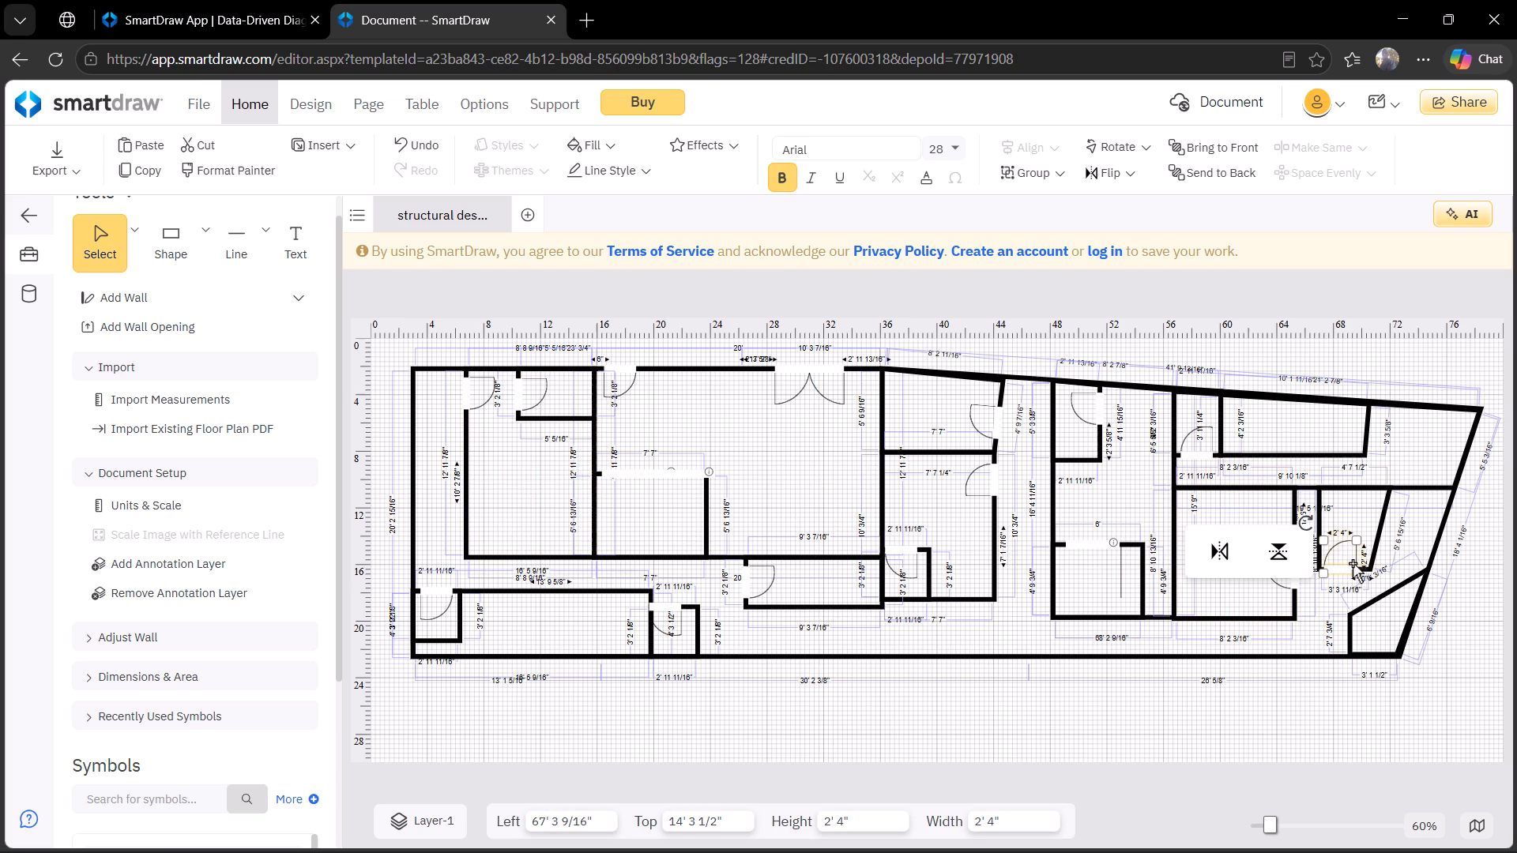
click(1308, 658)
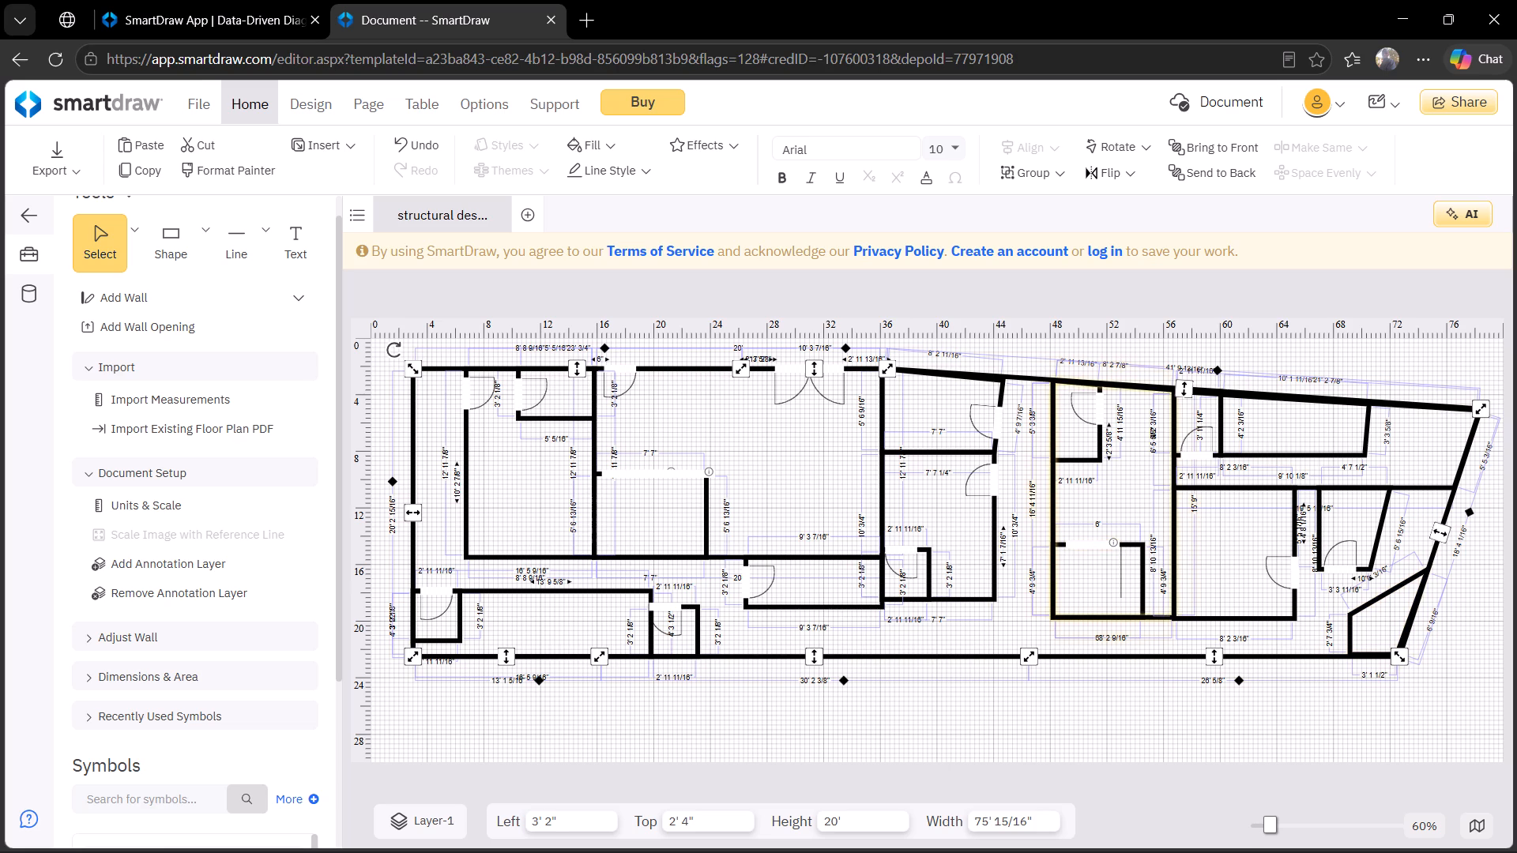
Paste a door onto the left wall of the angled room in the building's lower-right corner, swinging inward, about 68' 10 1/2" left, 19' 9" top.
key(ctrl+v)
drag(554, 508, 665, 524)
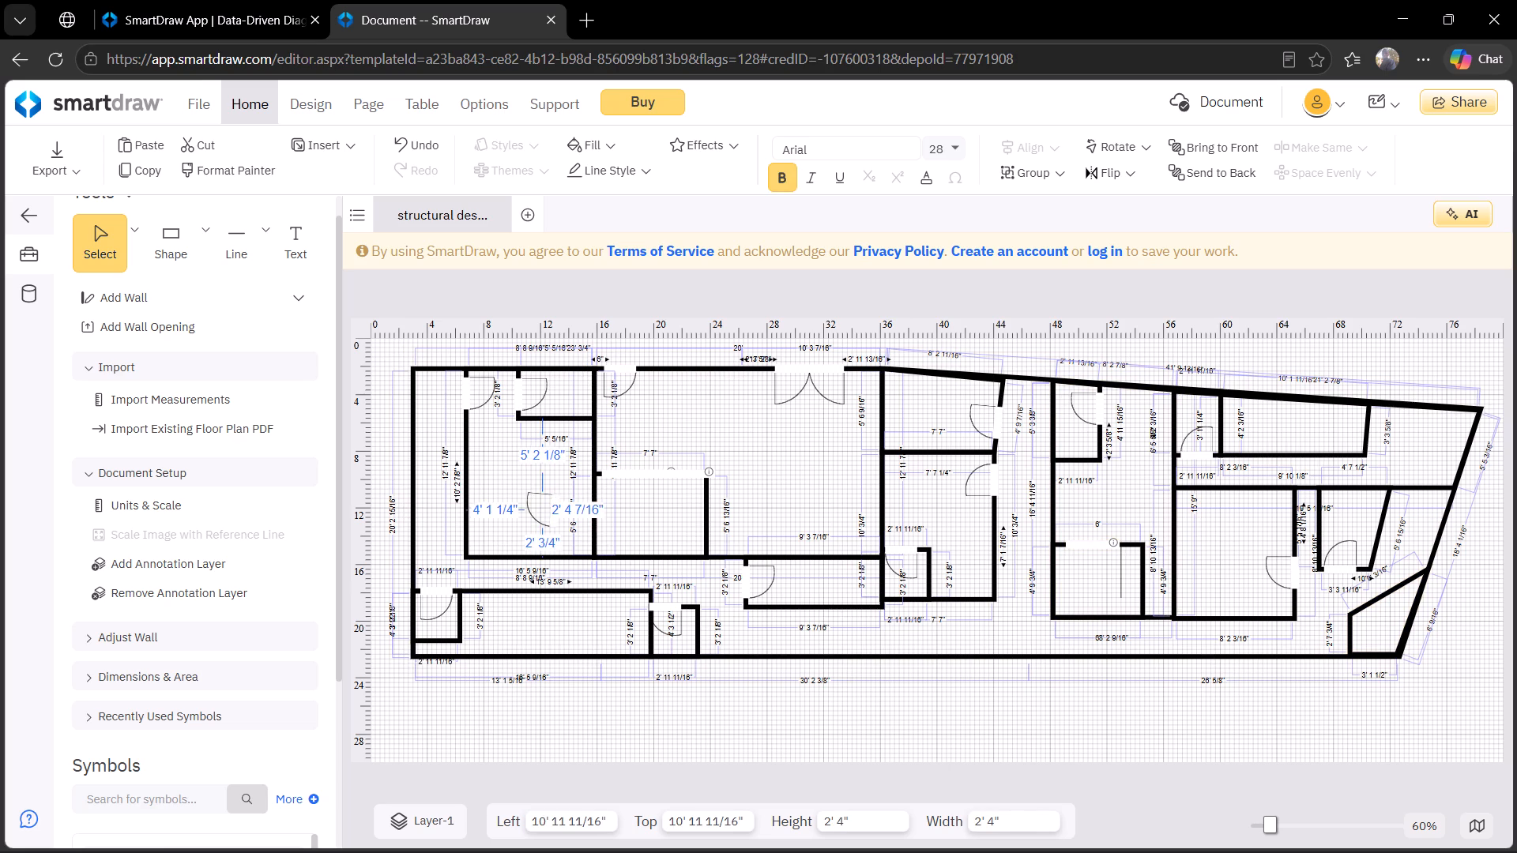
drag(665, 524, 1346, 631)
click(1395, 619)
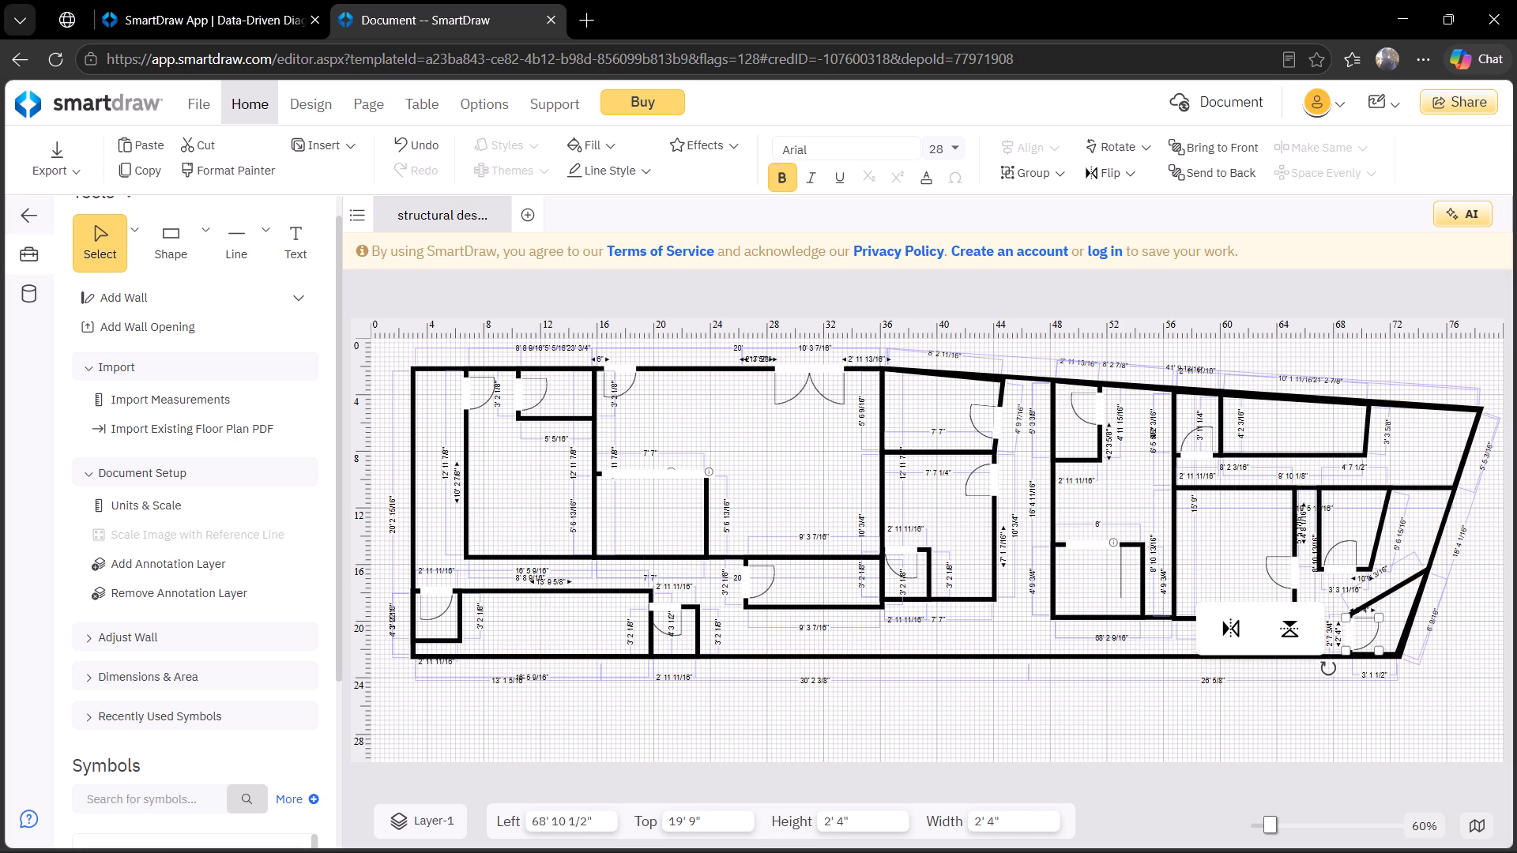
click(1323, 705)
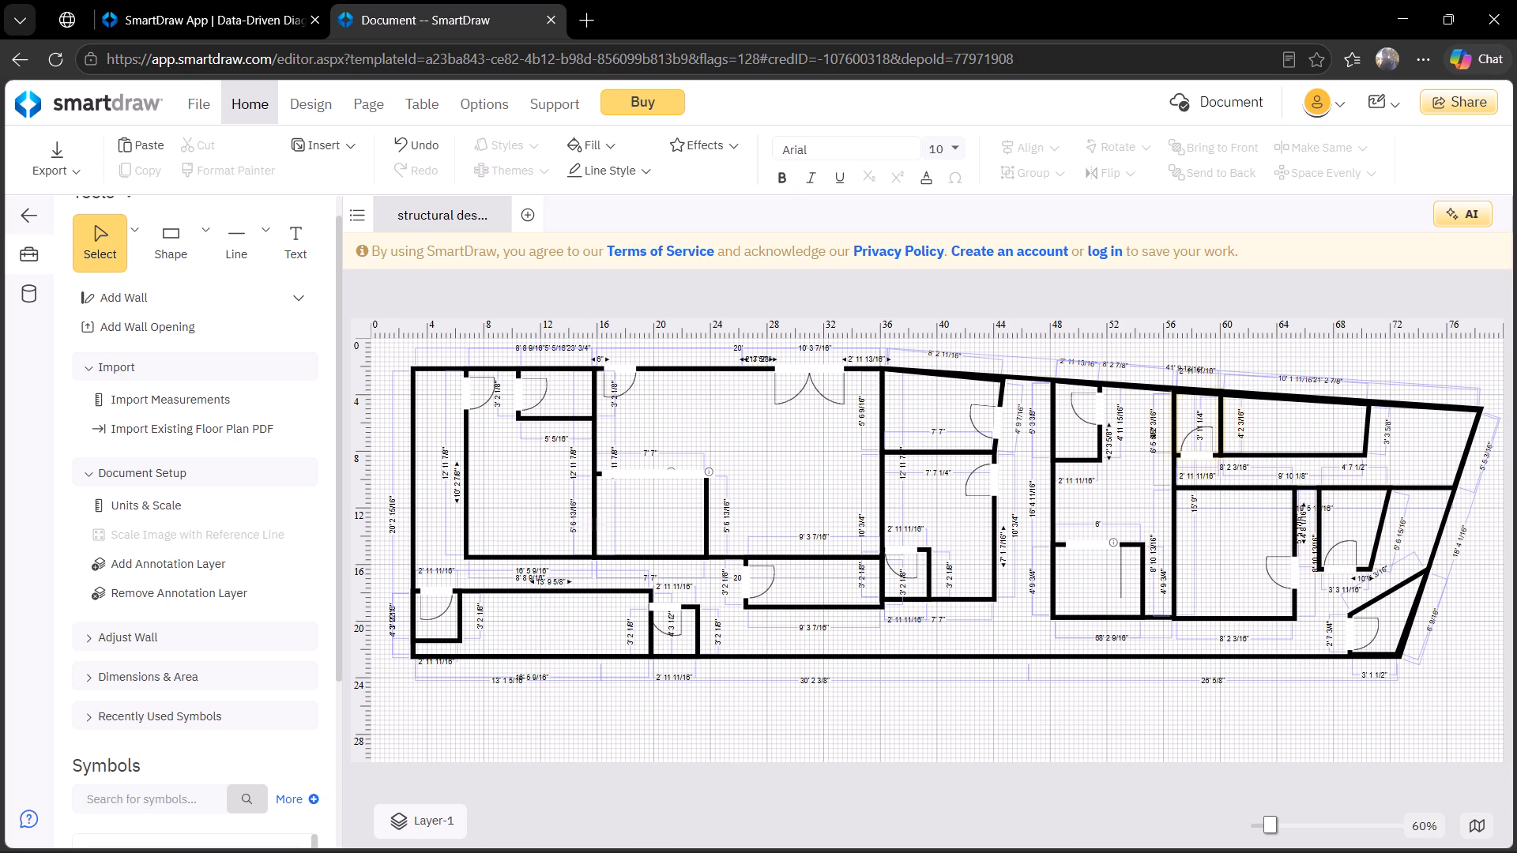
Paste a door onto the bottom wall of the upper-right corner room at the 74' mark, swinging inward.
key(ctrl+v)
drag(585, 534, 1433, 484)
click(1416, 530)
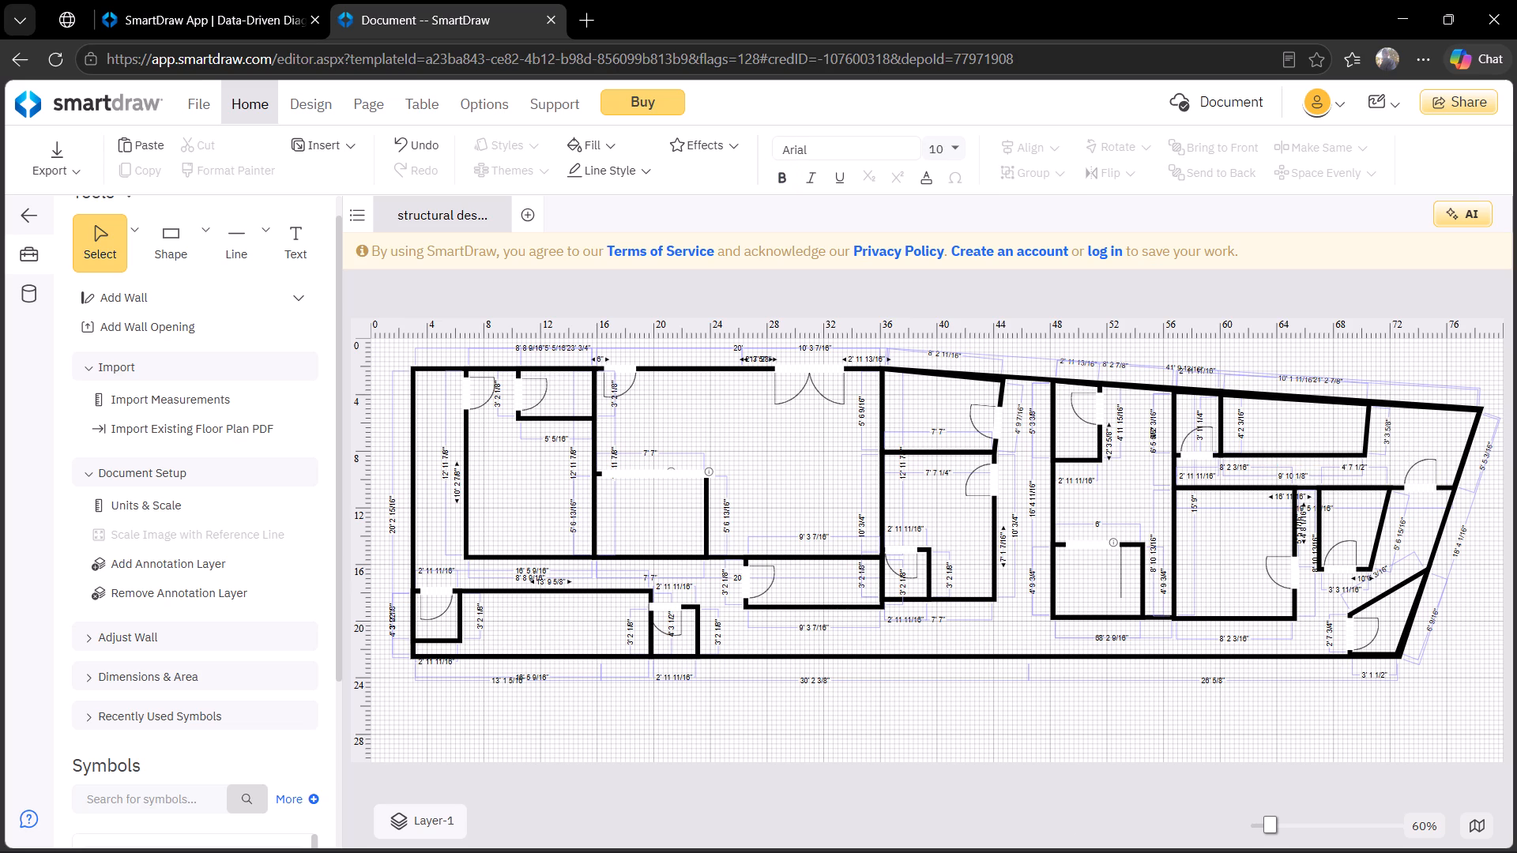
Add a 4' wall opening, rotated upright, on the long upper room's right wall at the 70' mark, about 68' 4 7/16" left, 6' 1/2" top.
click(194, 340)
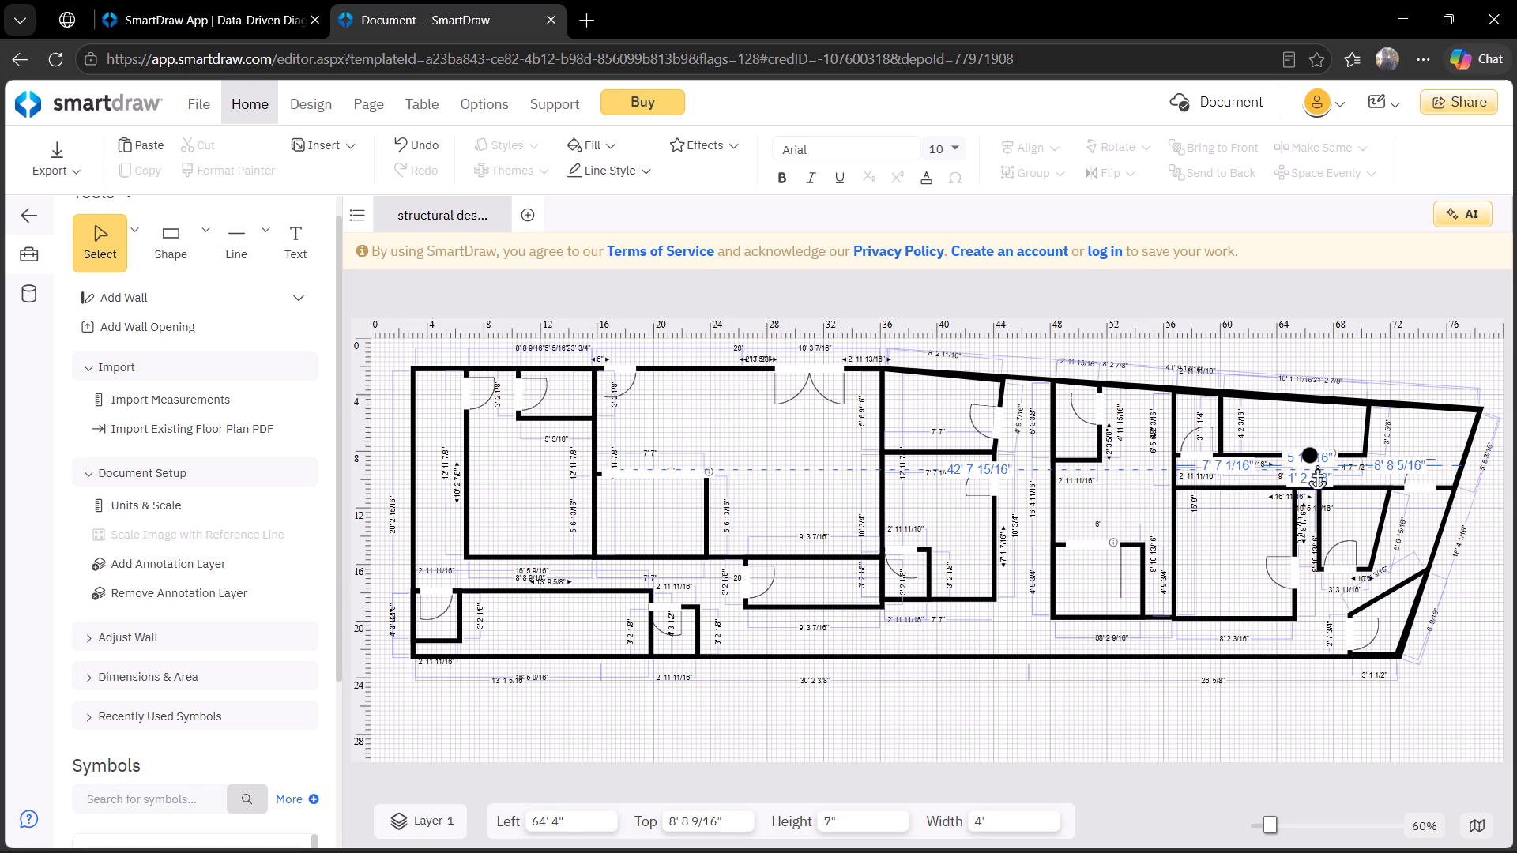
click(1332, 450)
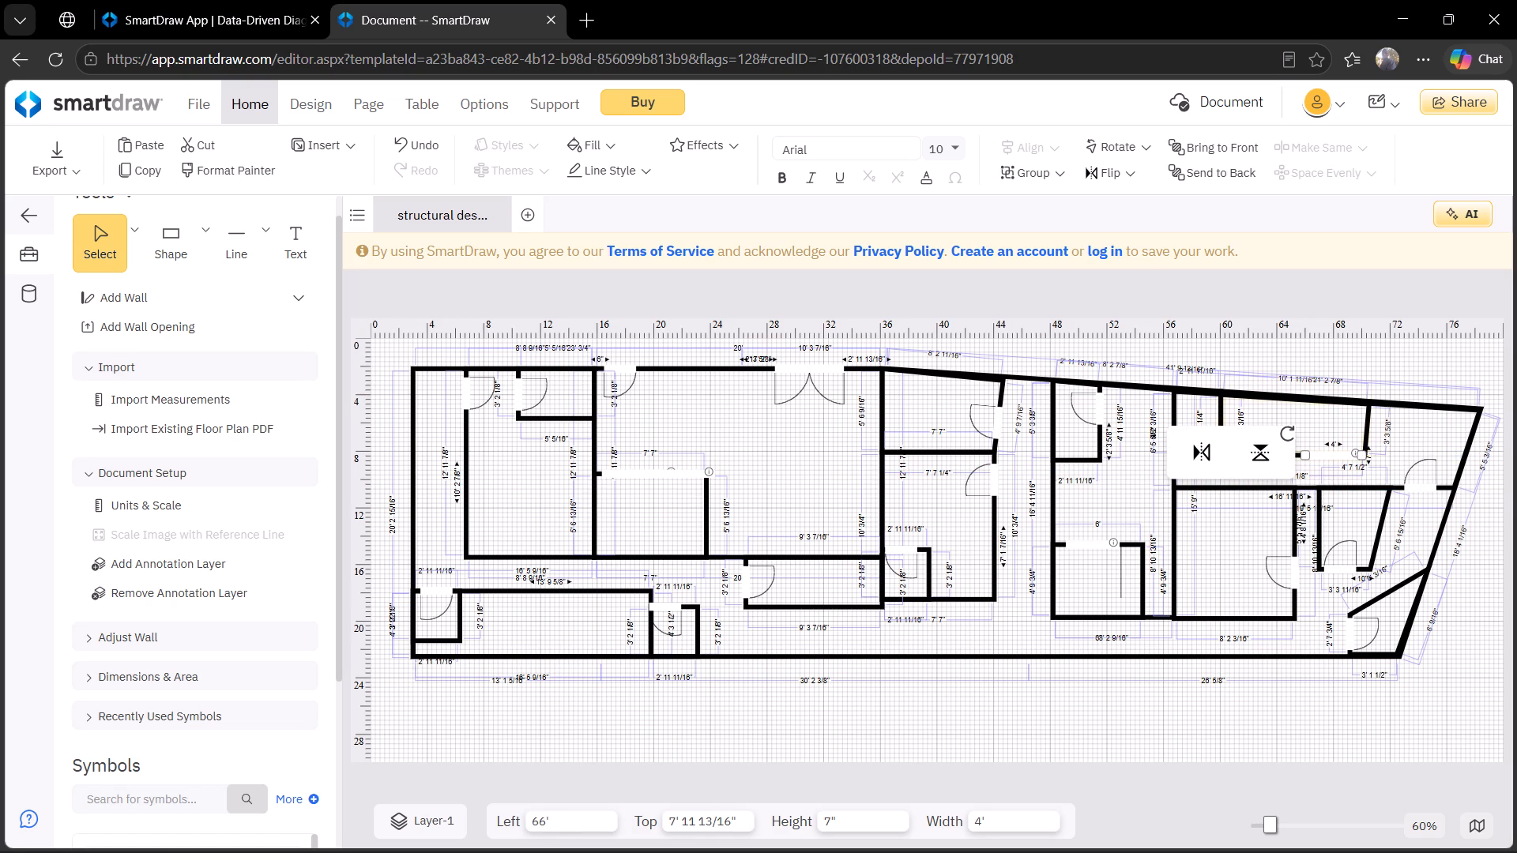
drag(1283, 431, 1290, 449)
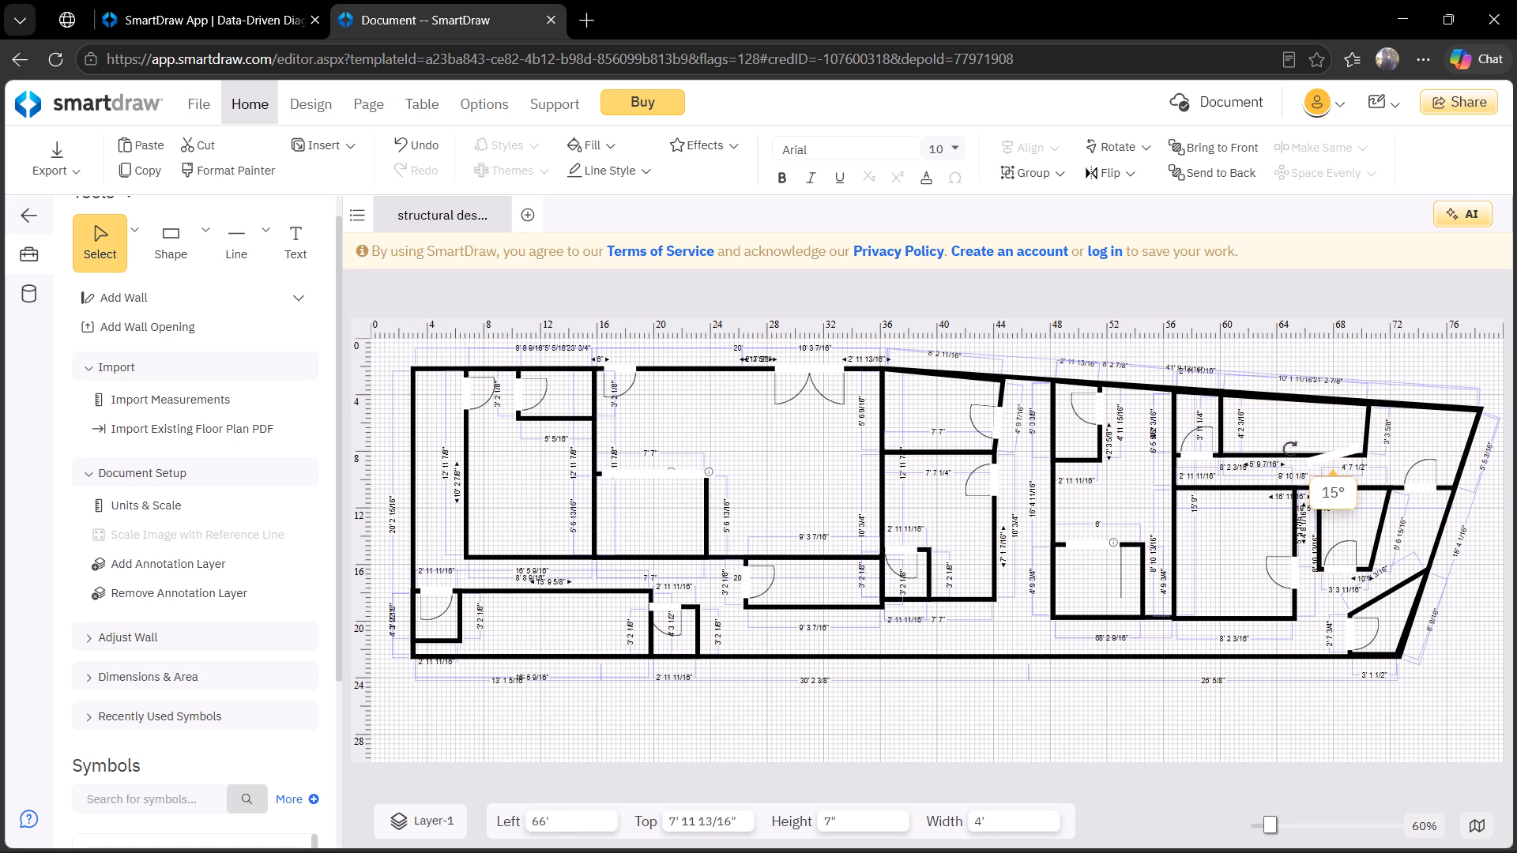
drag(1290, 449, 1323, 472)
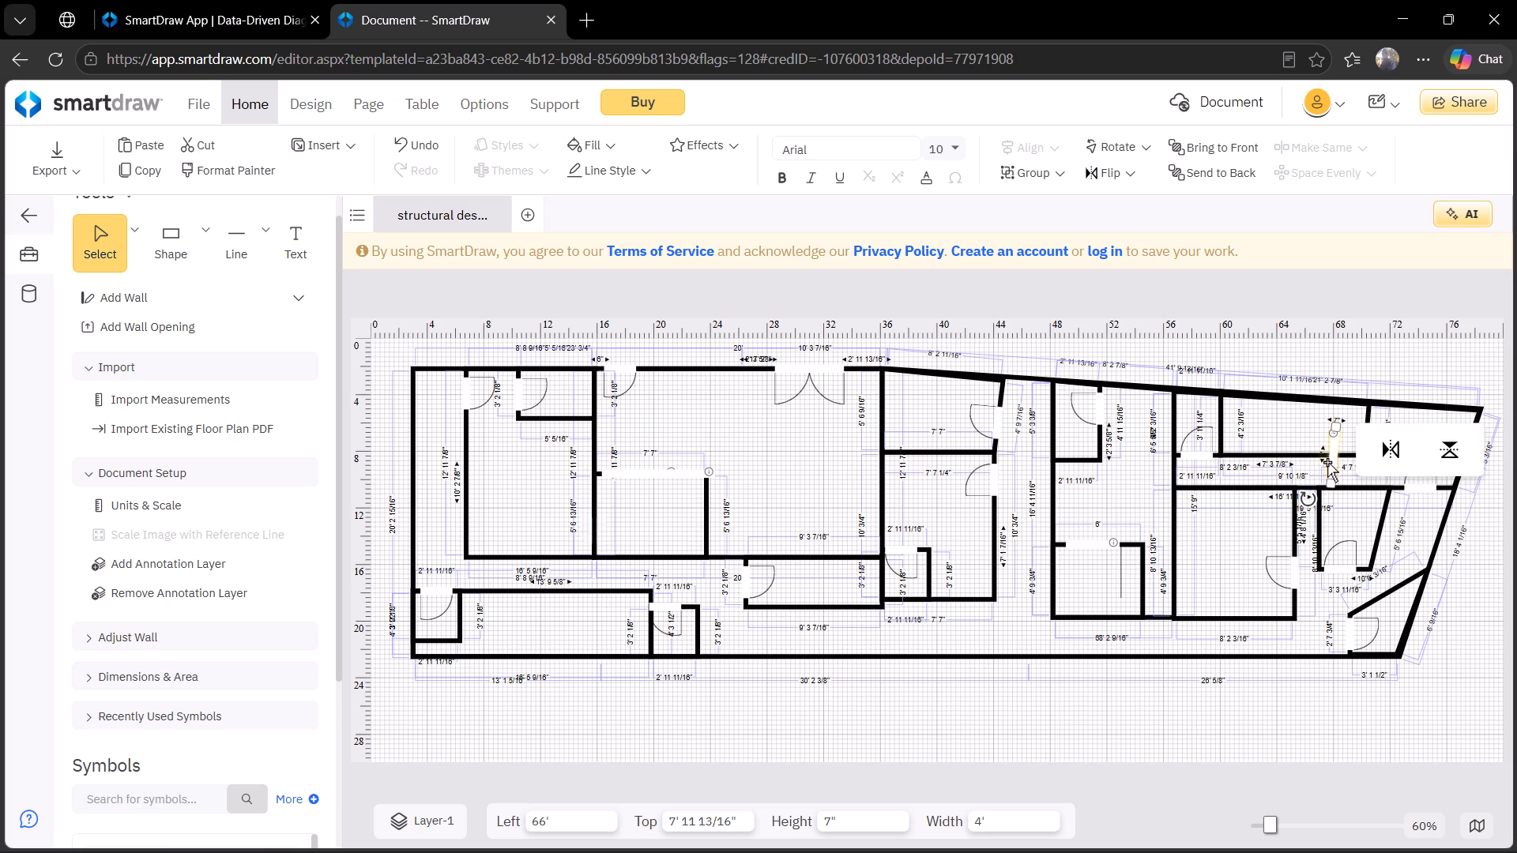
drag(1330, 460, 1358, 433)
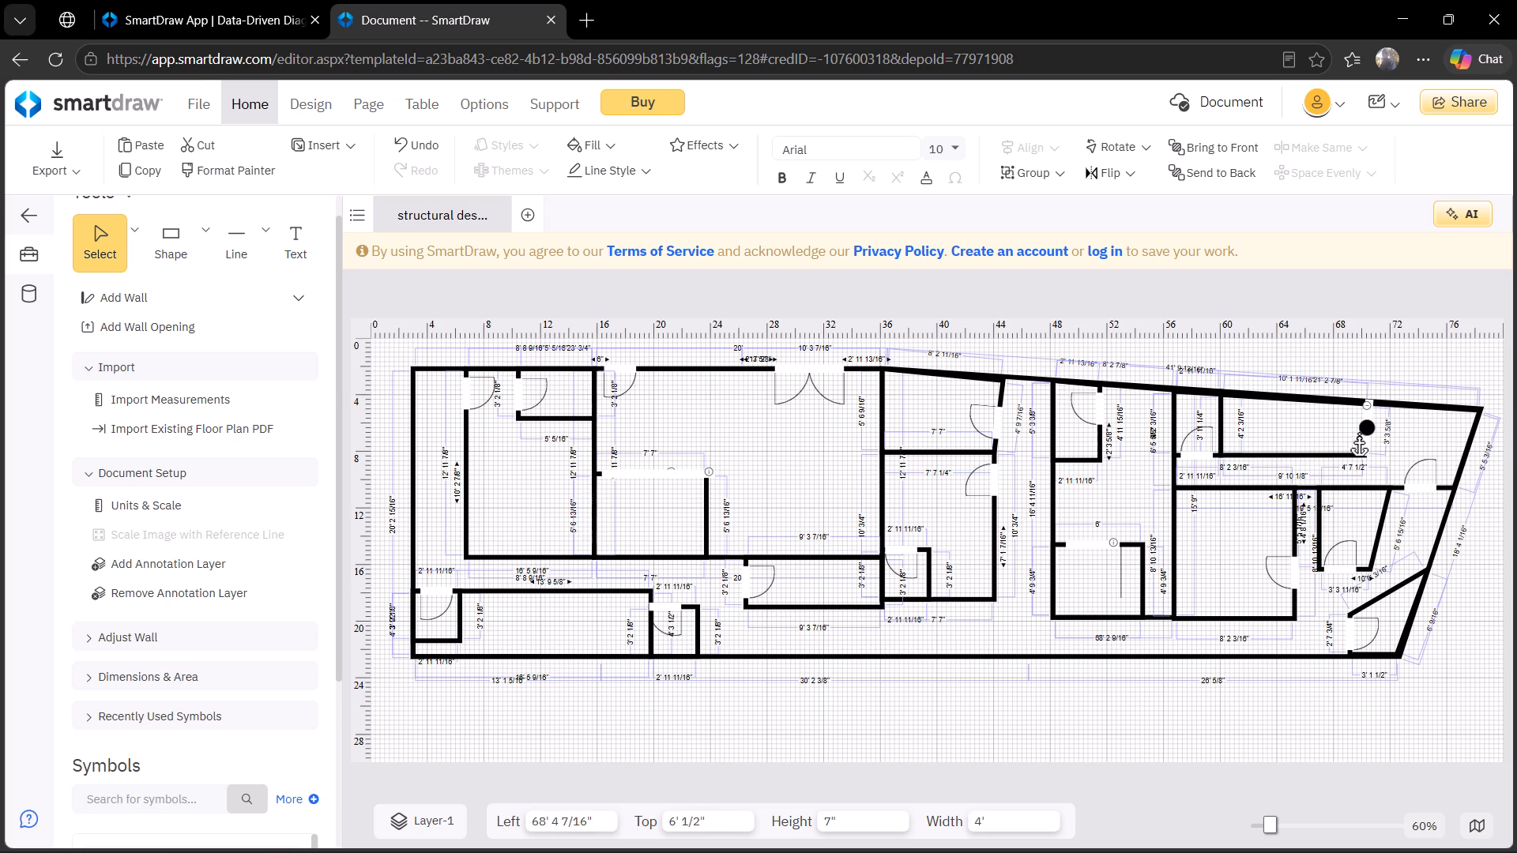
drag(1358, 433, 1358, 432)
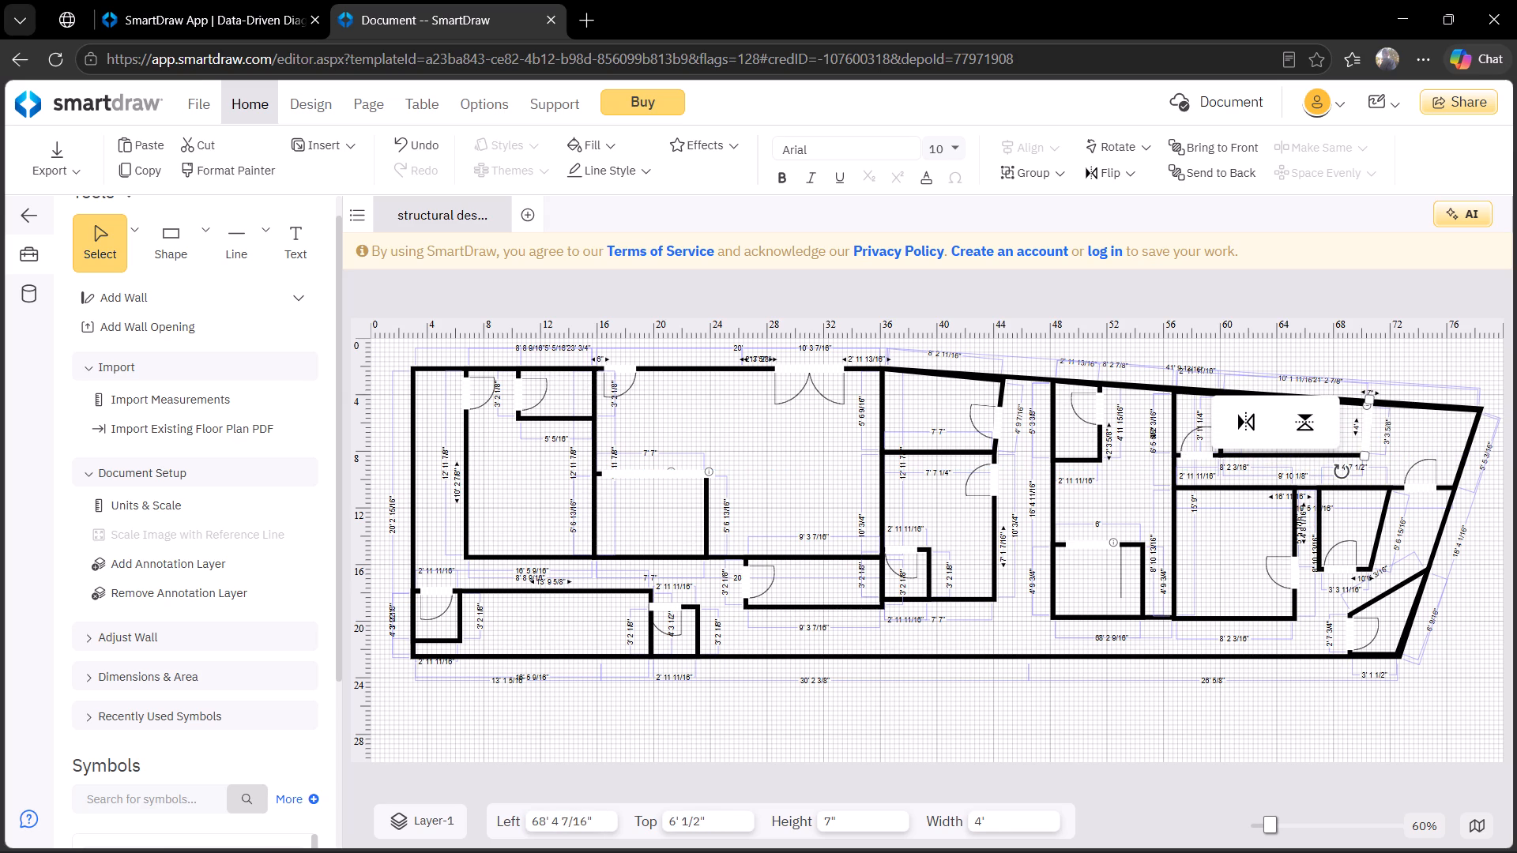
Shorten the new wall opening at the 70' mark to about 3' 2 1/4" wide so it fits the wall.
drag(1366, 400, 1367, 407)
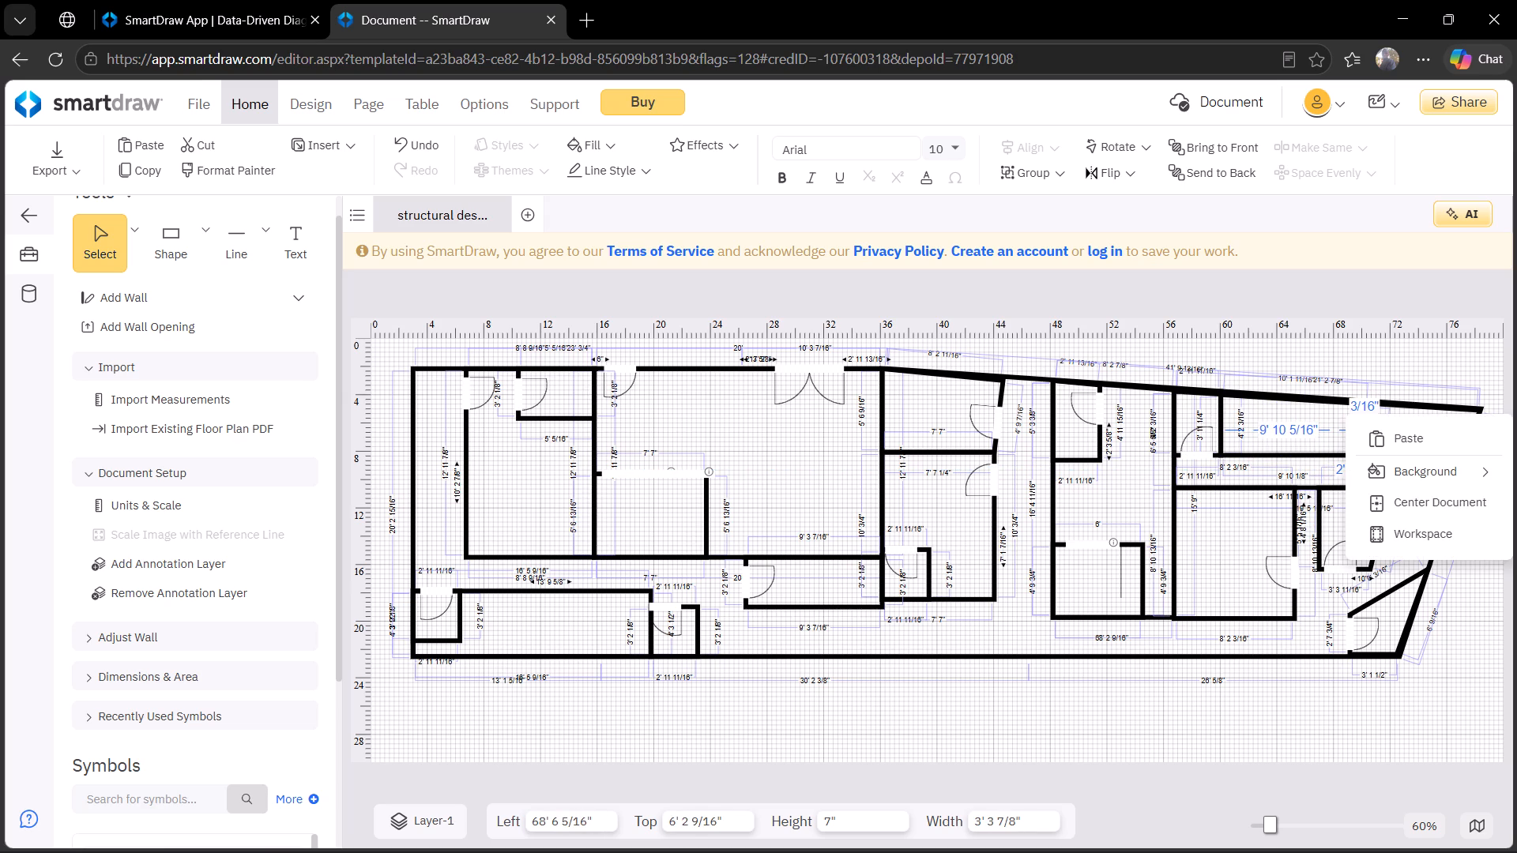
click(1383, 639)
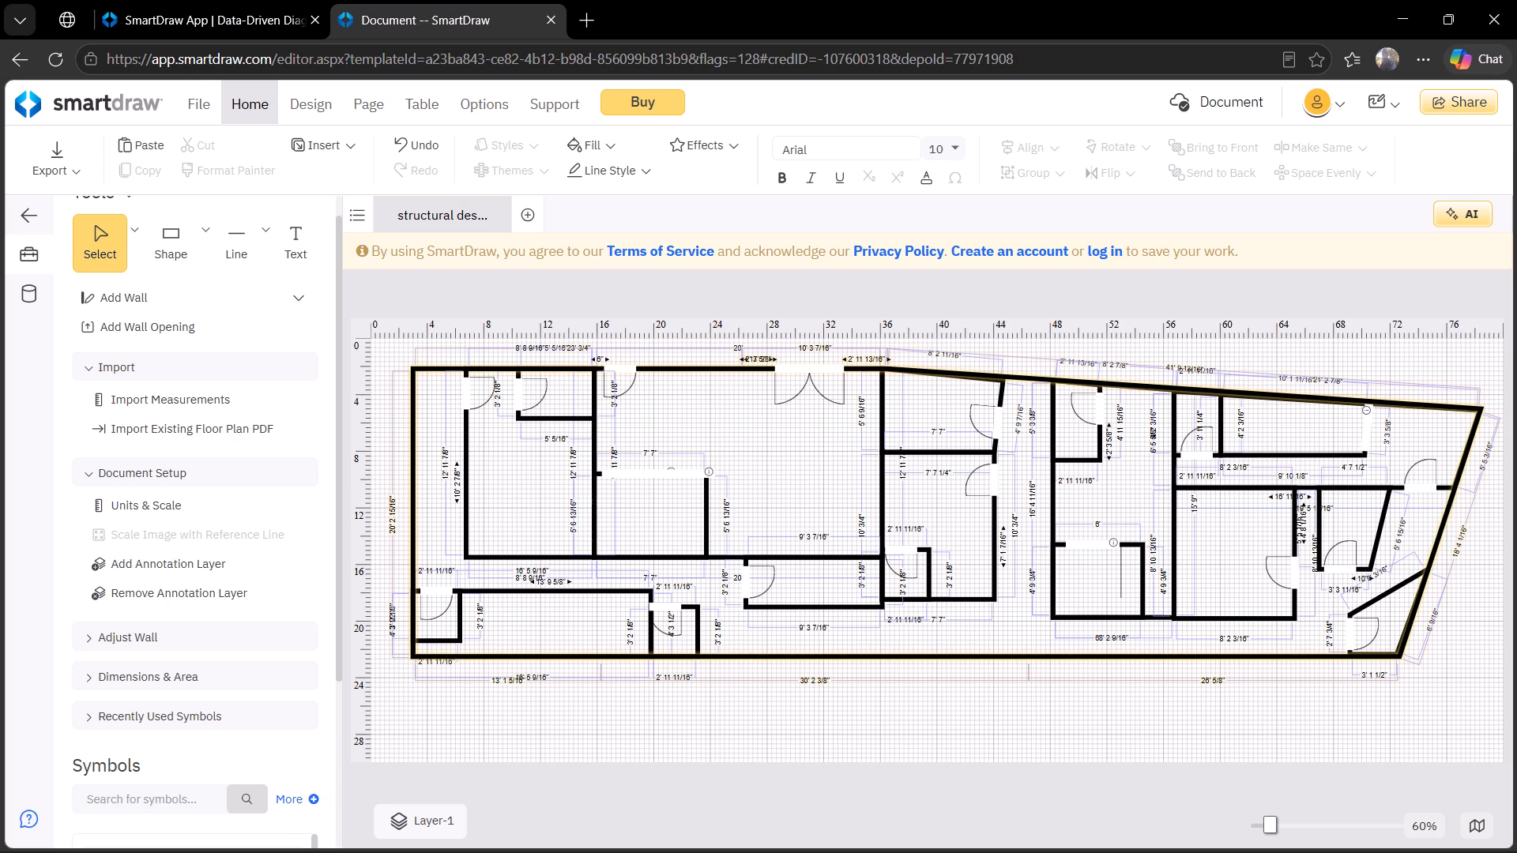
click(1373, 432)
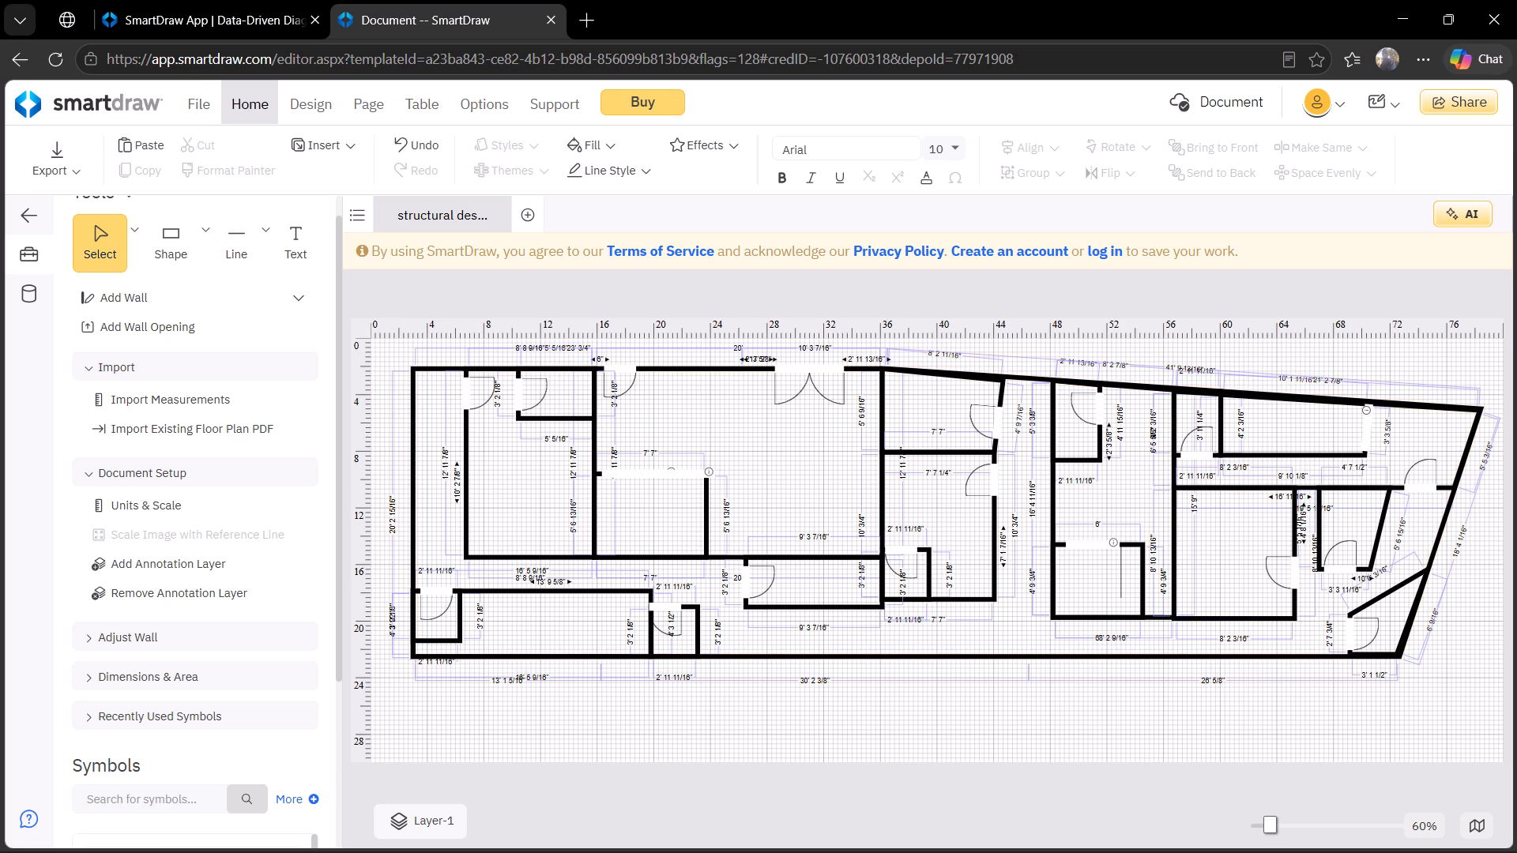
click(1369, 432)
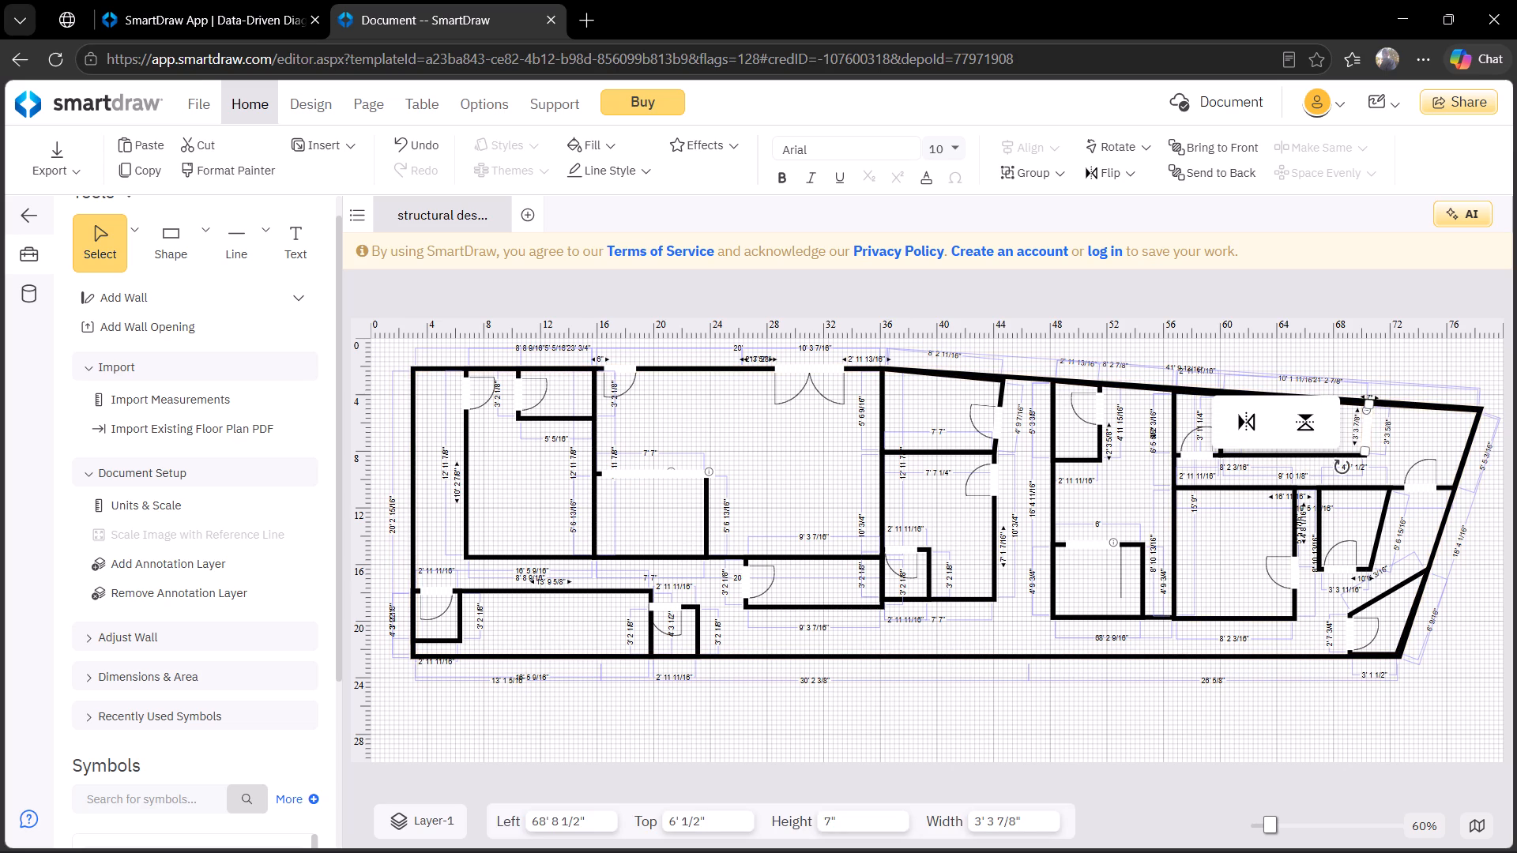
click(1368, 407)
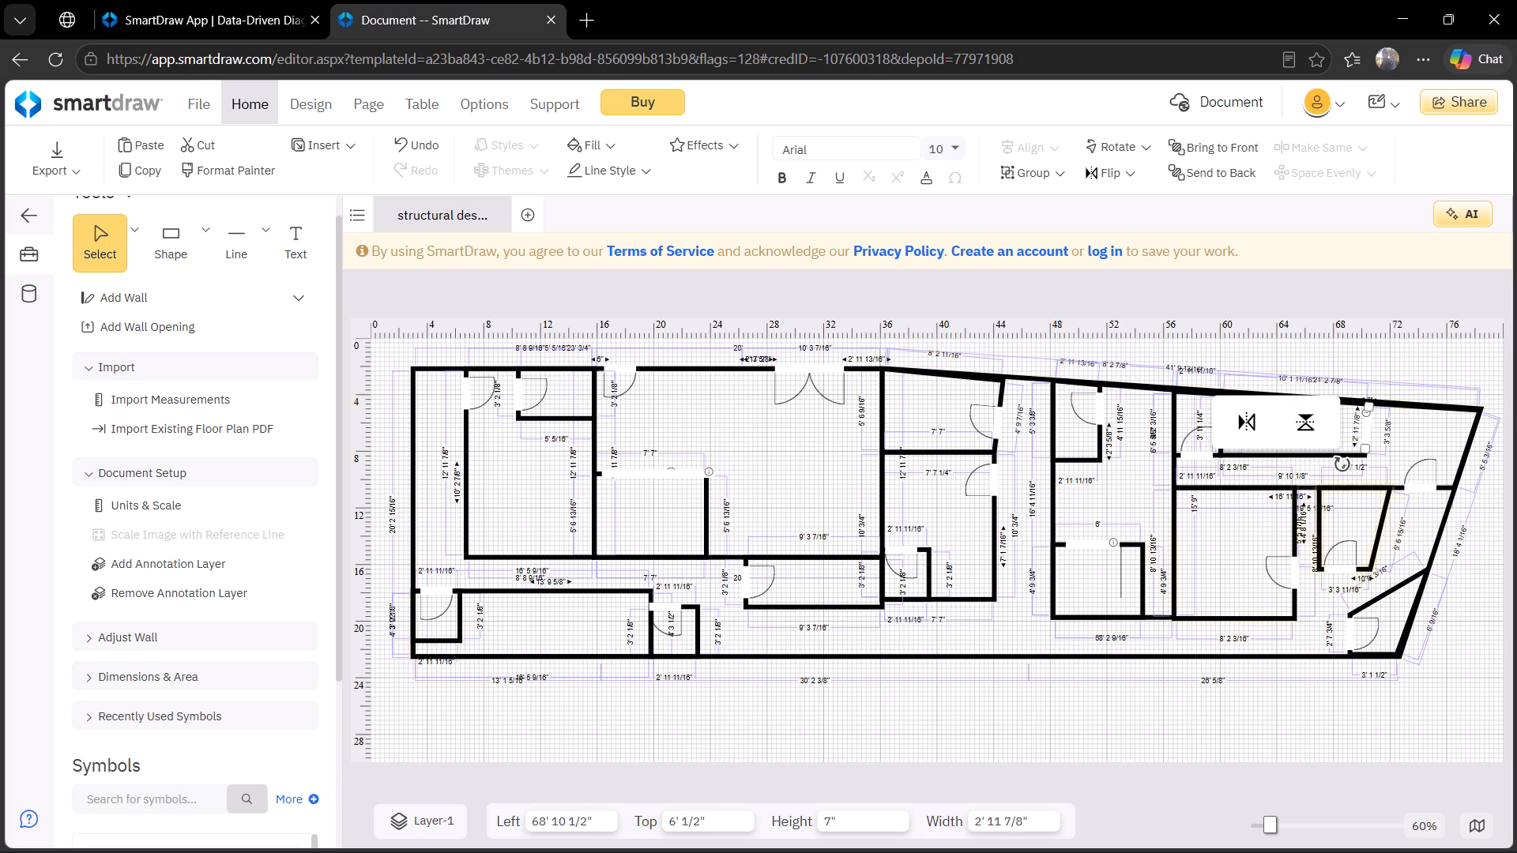
click(1318, 552)
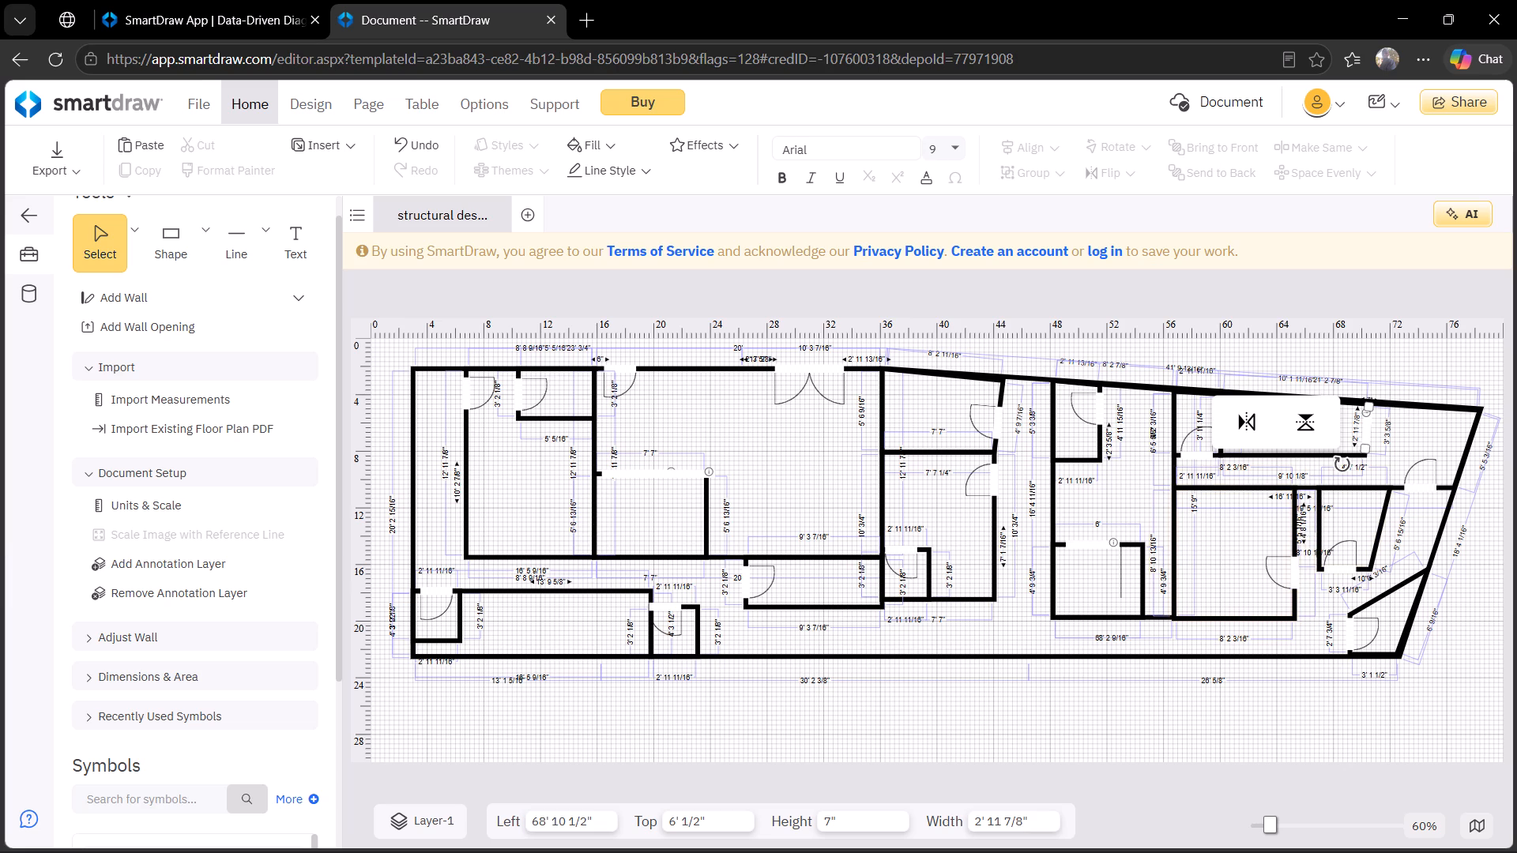
click(1229, 518)
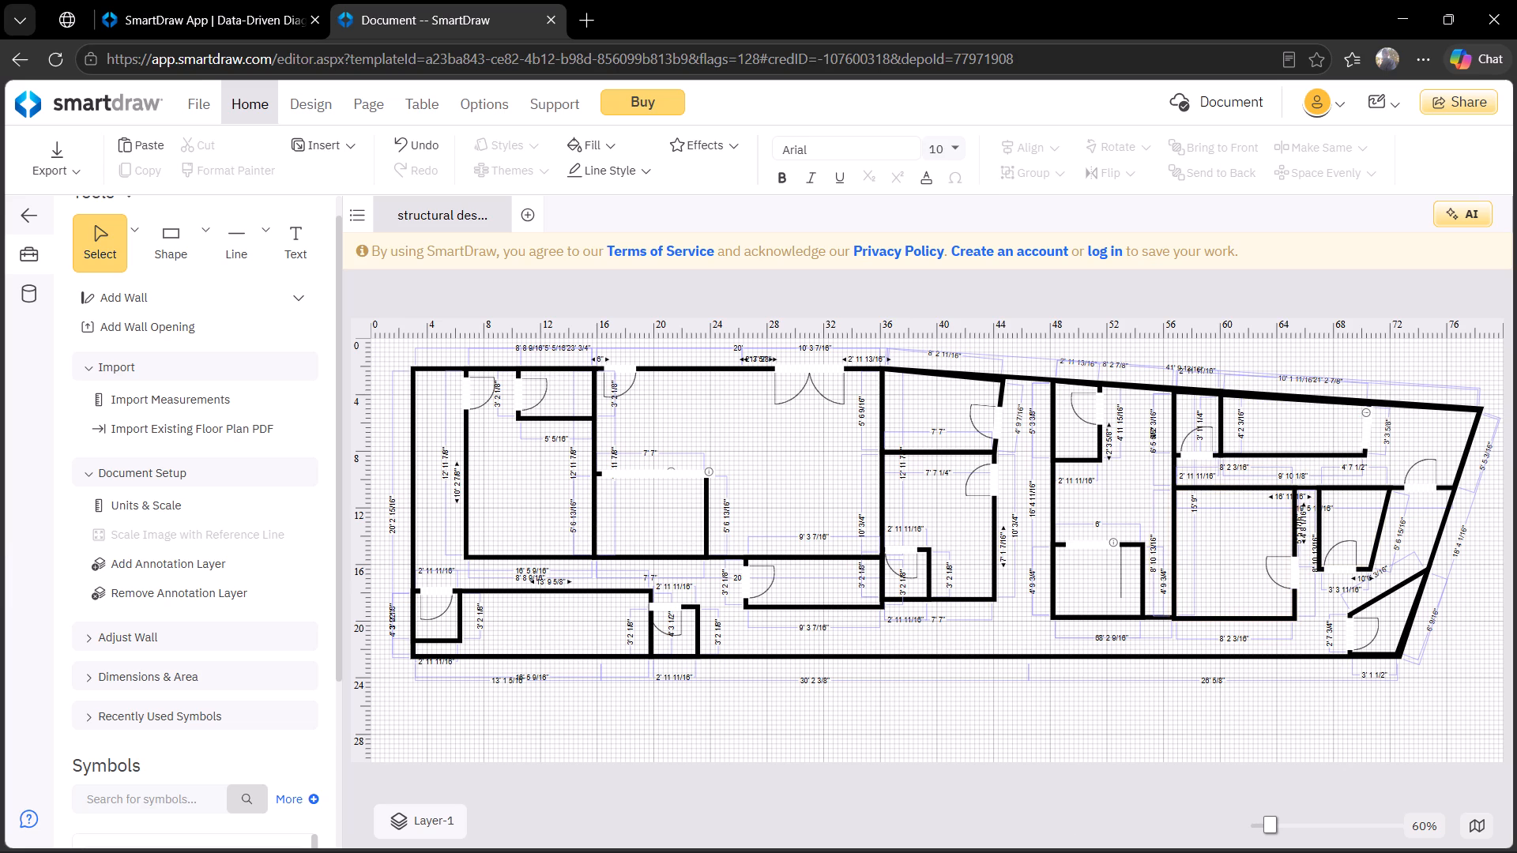
click(1372, 434)
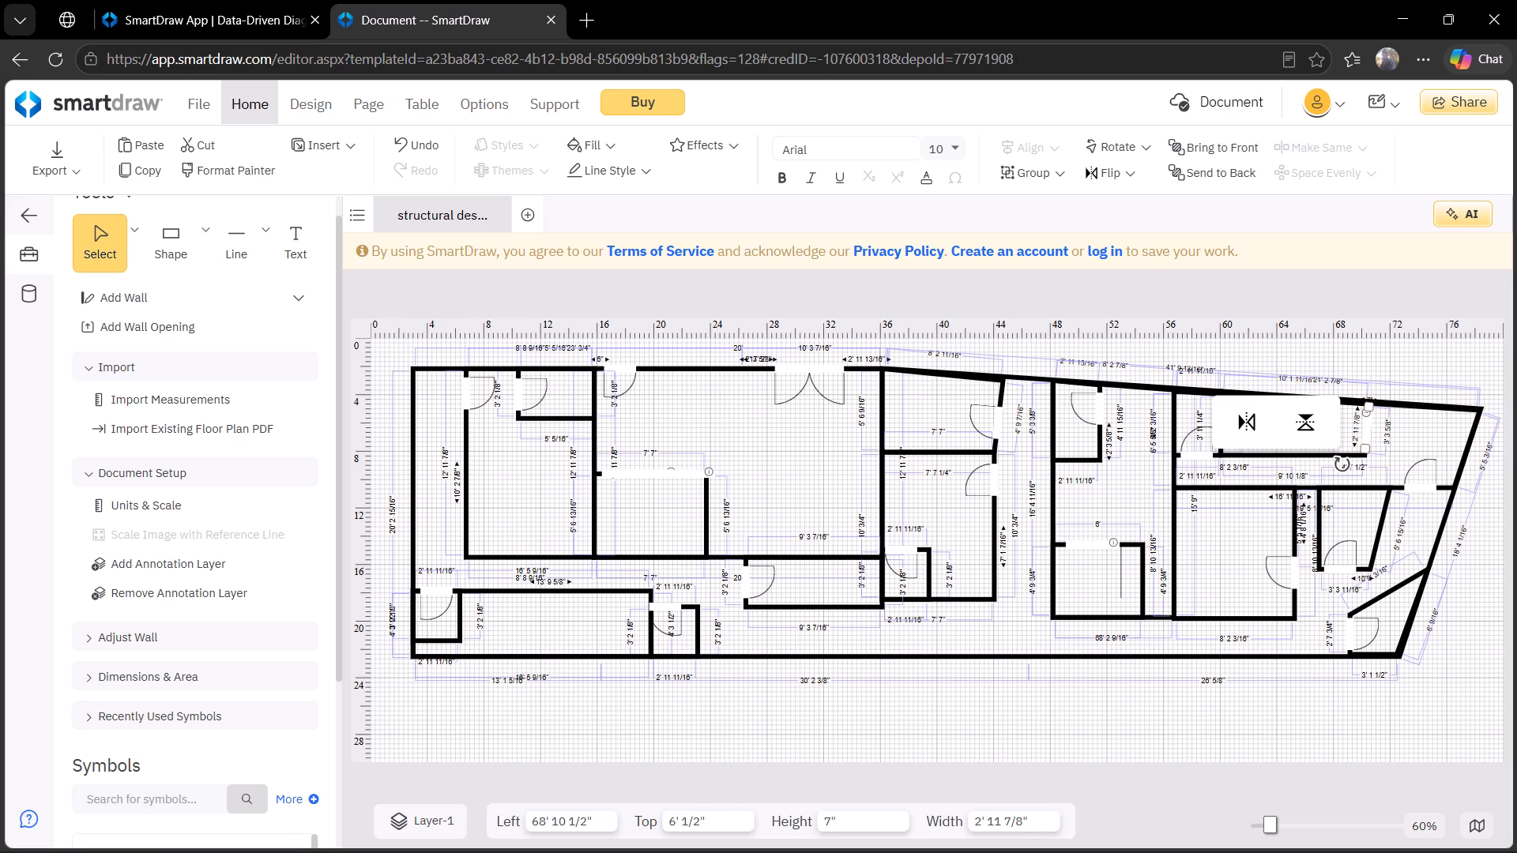
click(1366, 446)
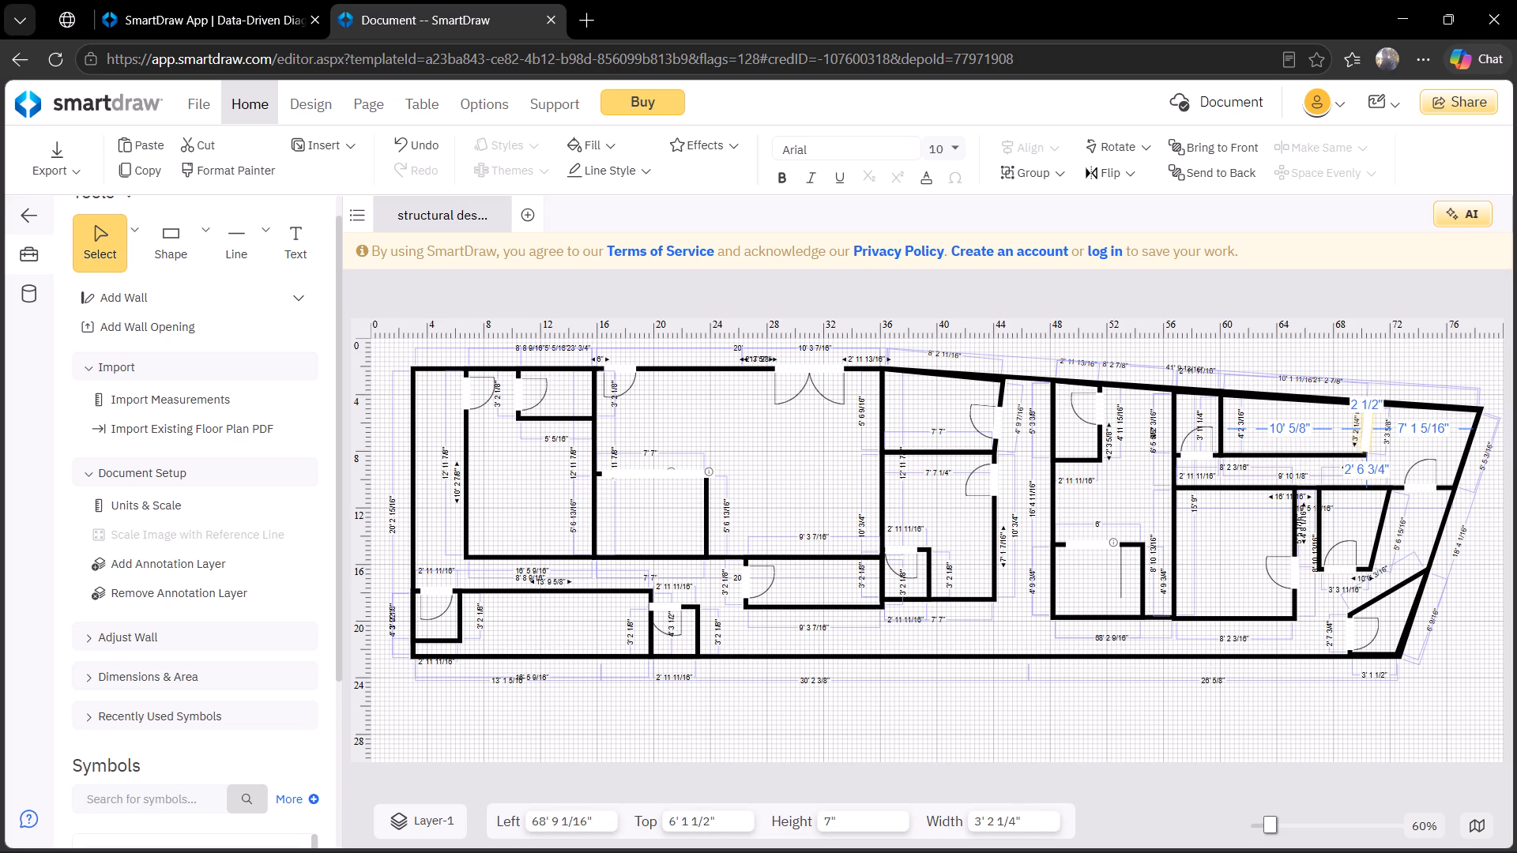
click(1366, 496)
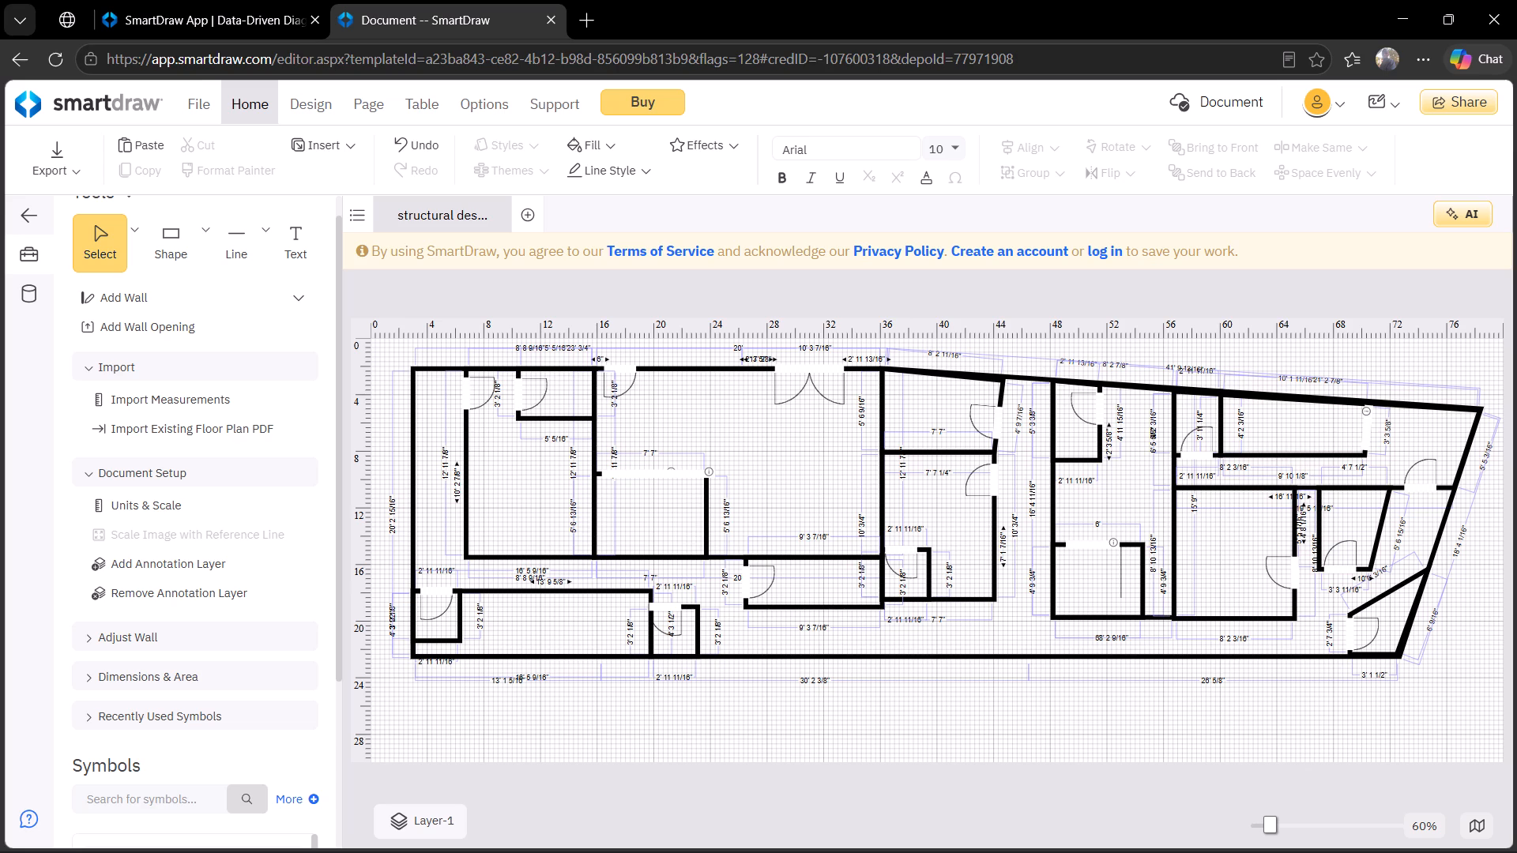
Paste a door onto the sloped outer wall at about the 65' mark and flip it to swing inward, about 64' 7" left.
key(ctrl+v)
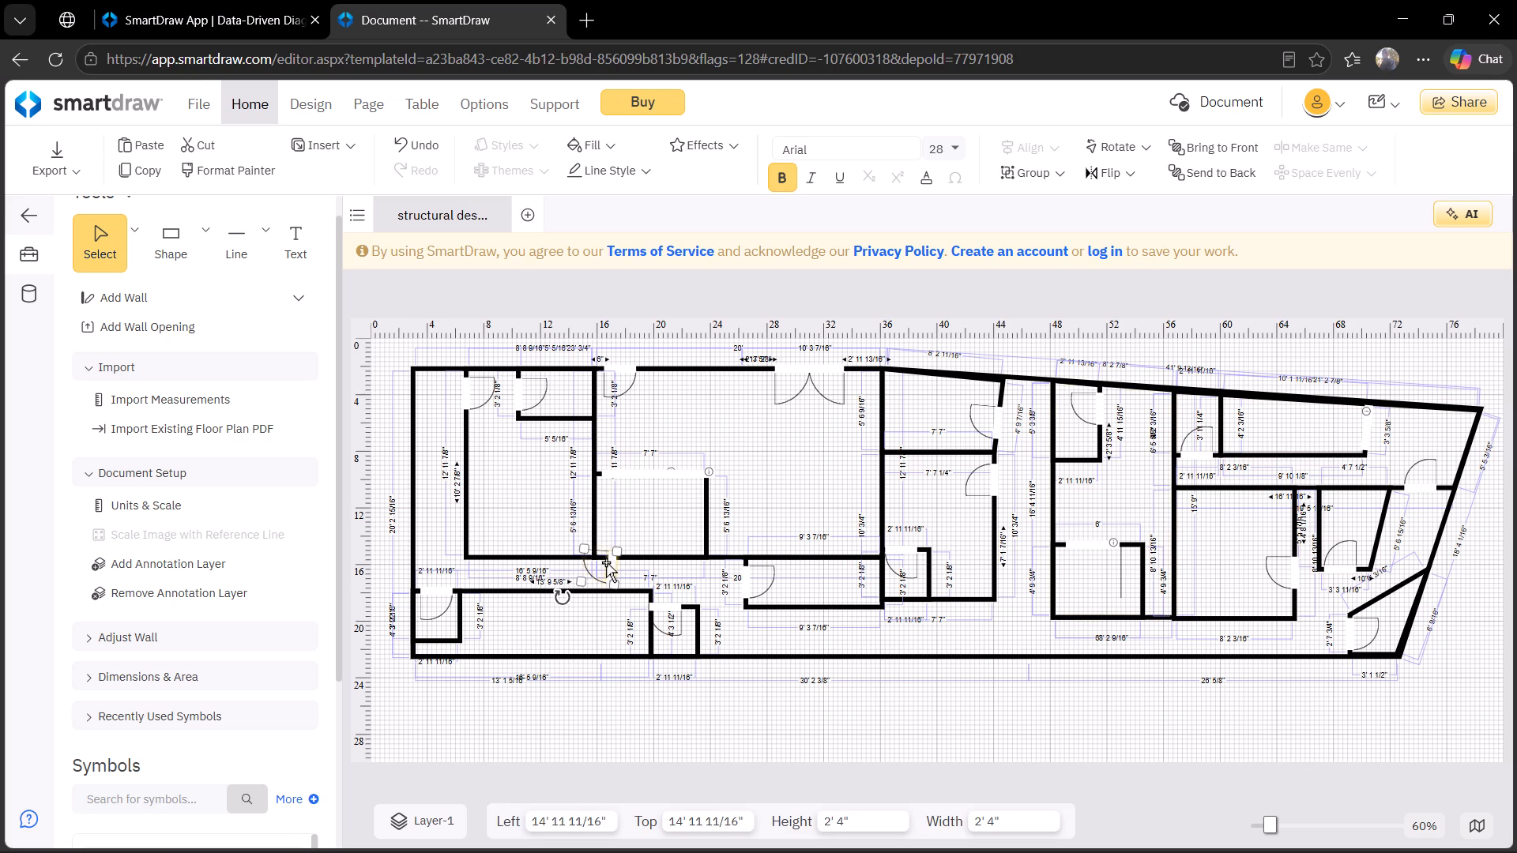
drag(606, 562, 1236, 409)
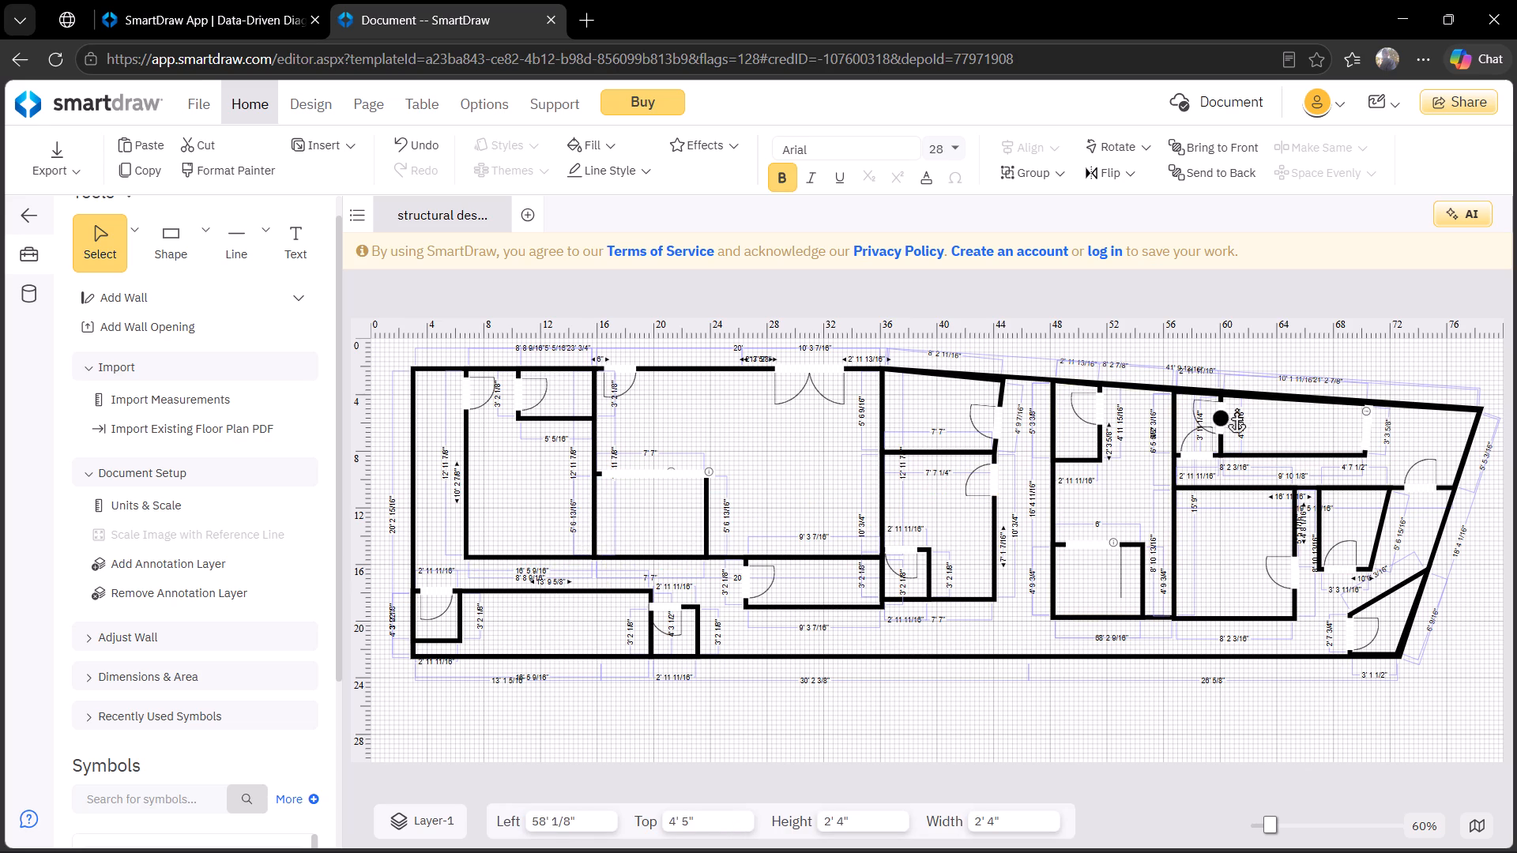
drag(1236, 409, 1310, 388)
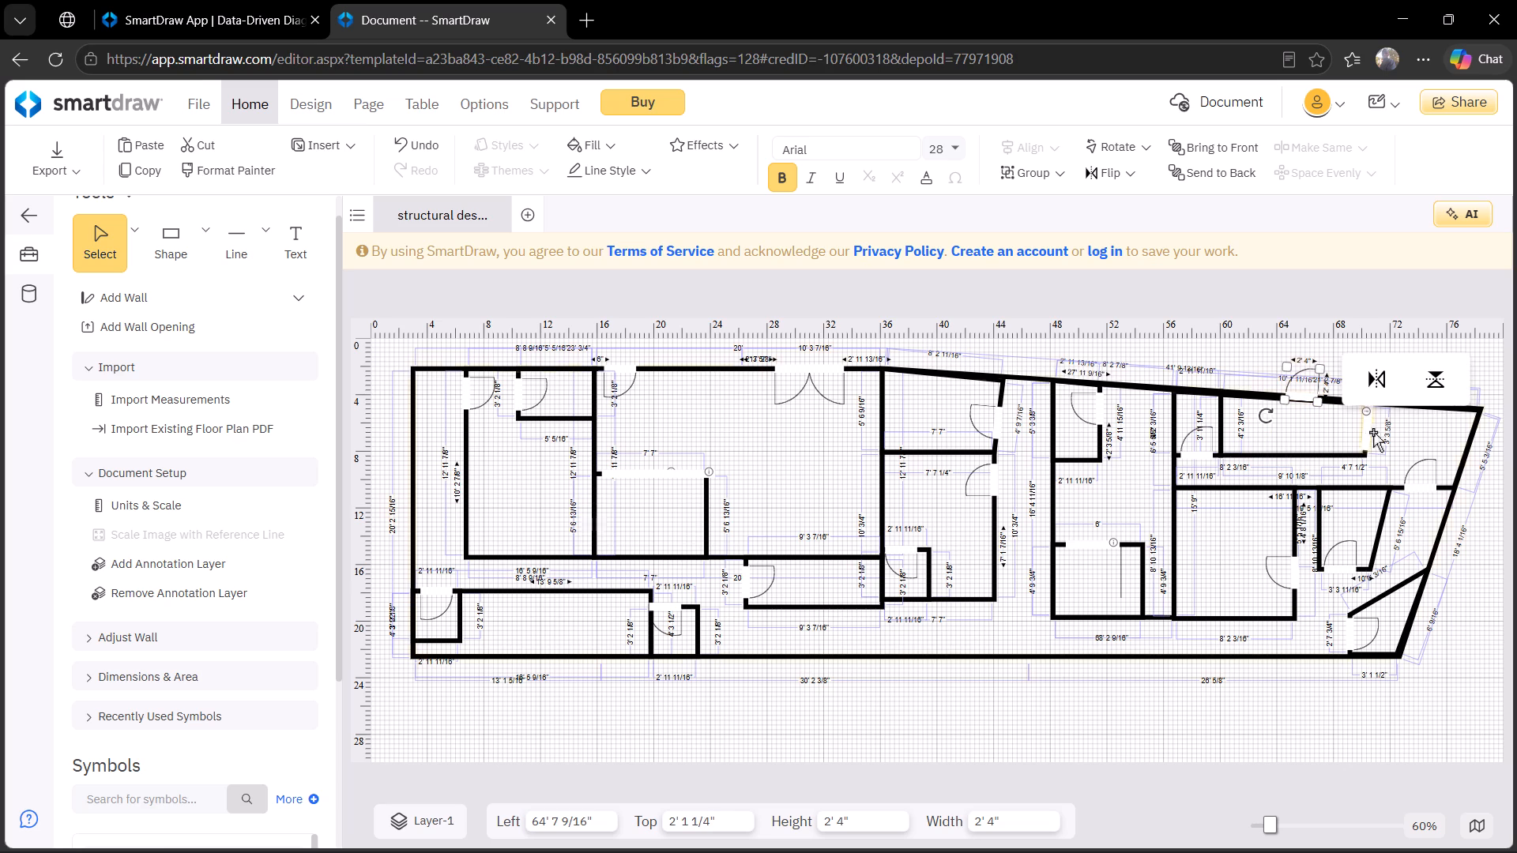
click(1392, 369)
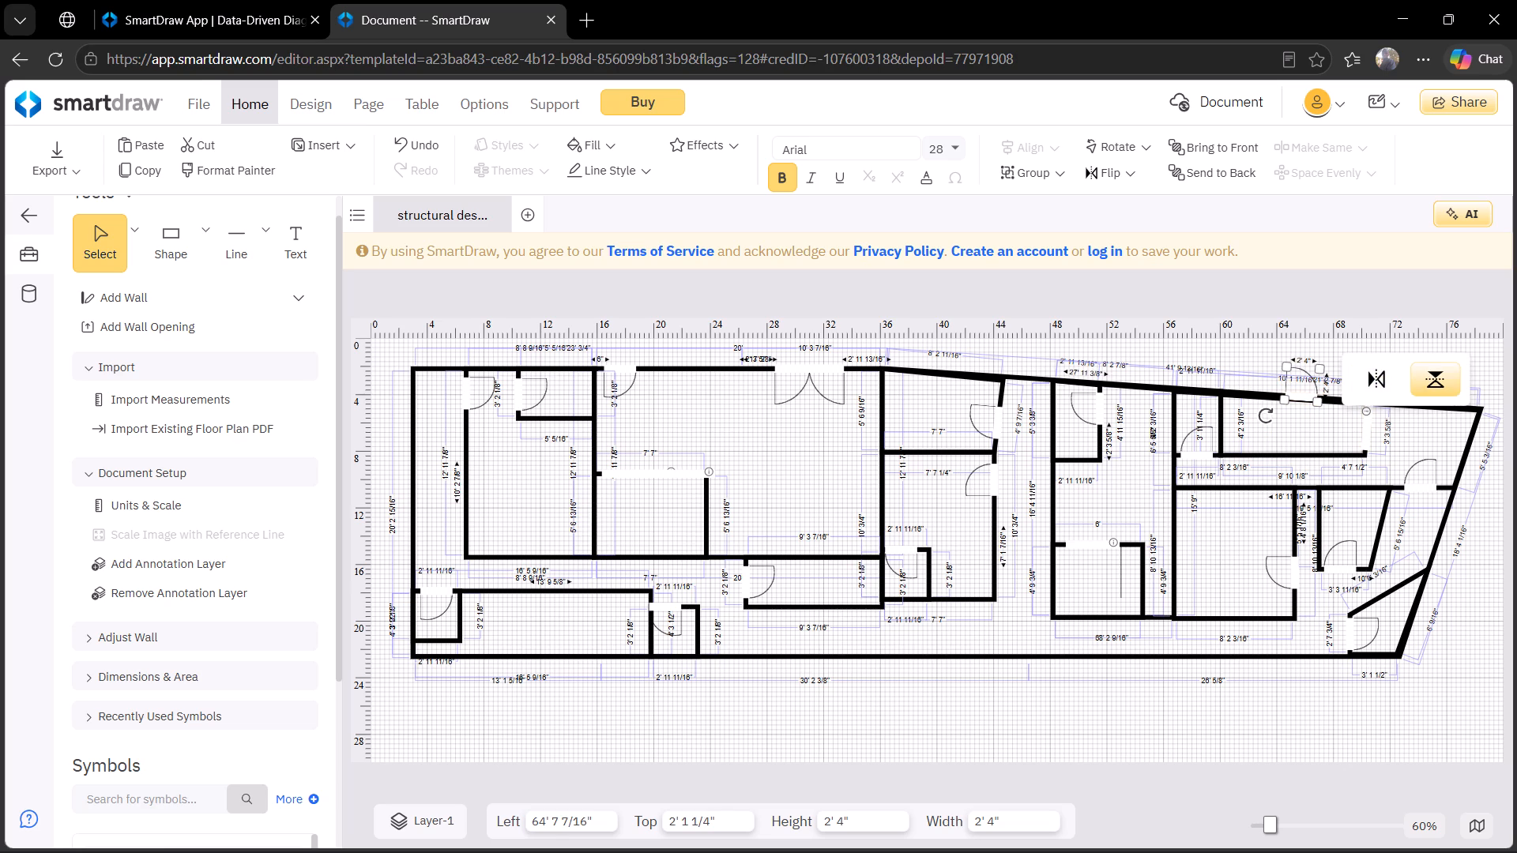
click(1425, 368)
click(1439, 467)
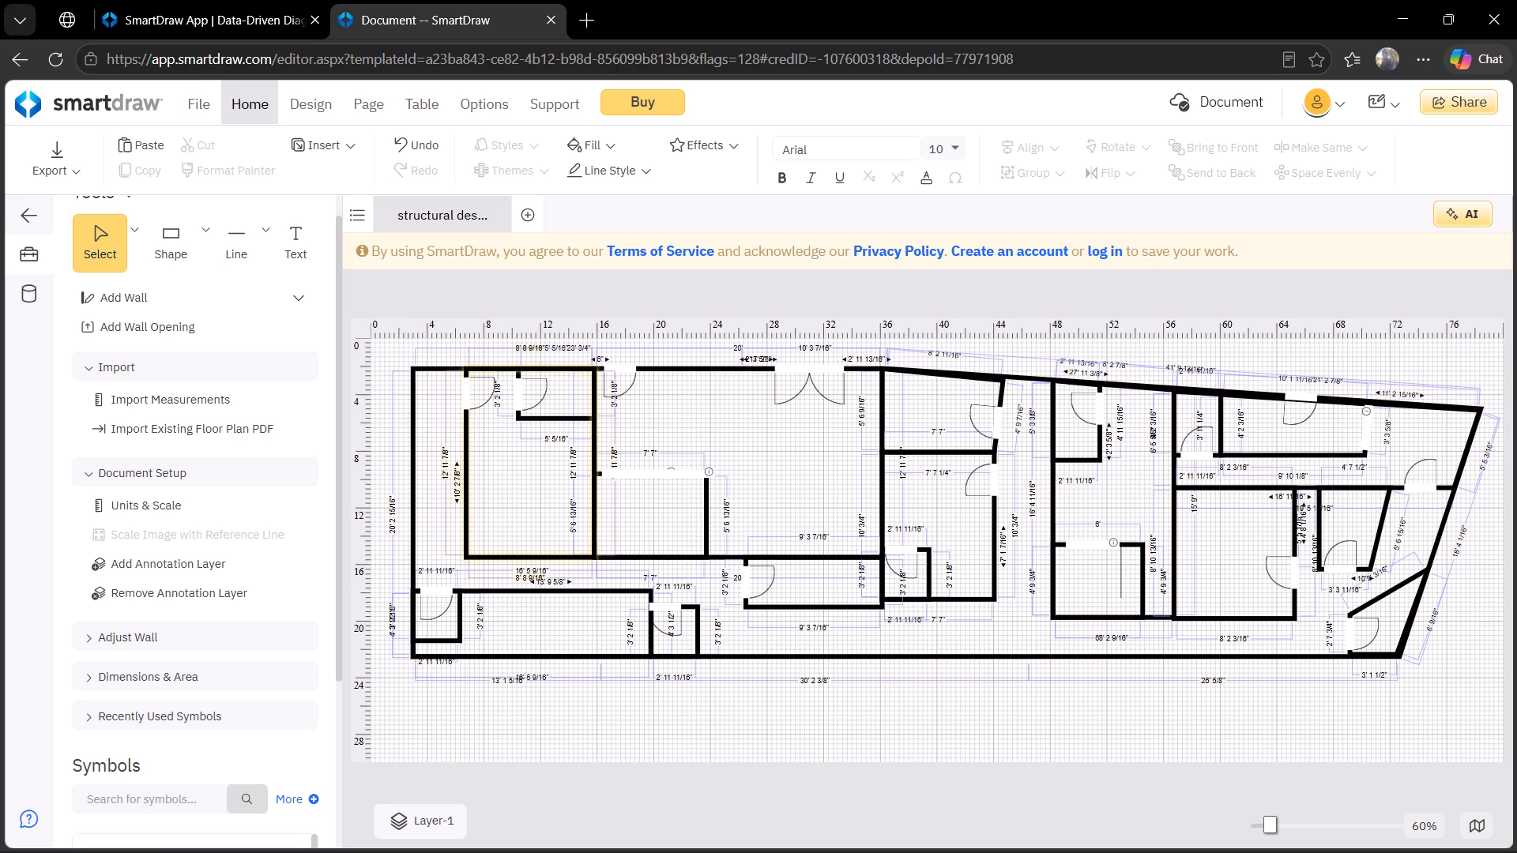
Delete the door on the building's top outer wall at the 17' mark.
right_click(621, 368)
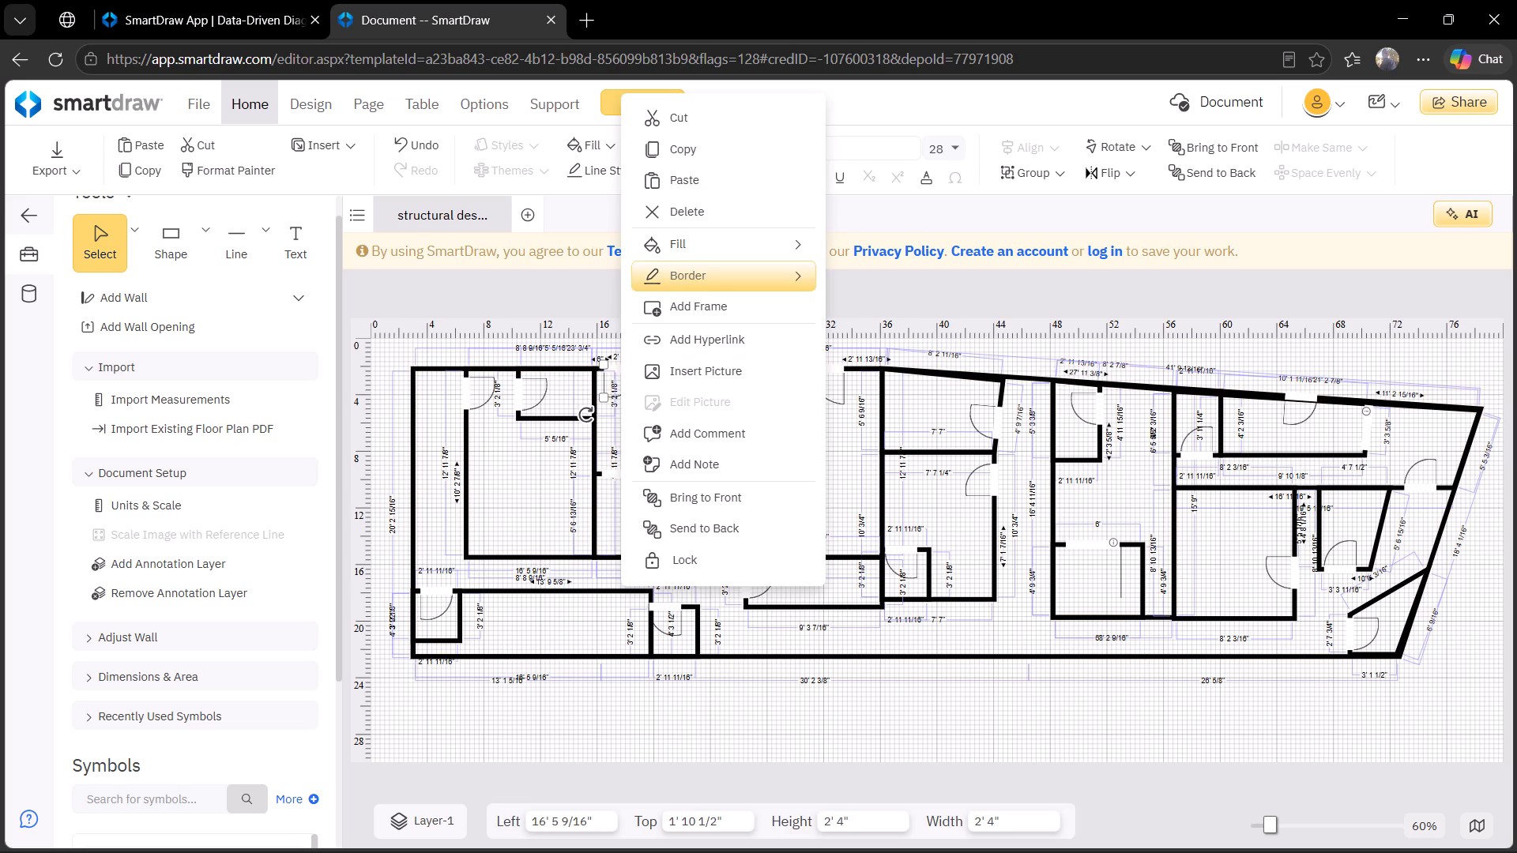
click(698, 209)
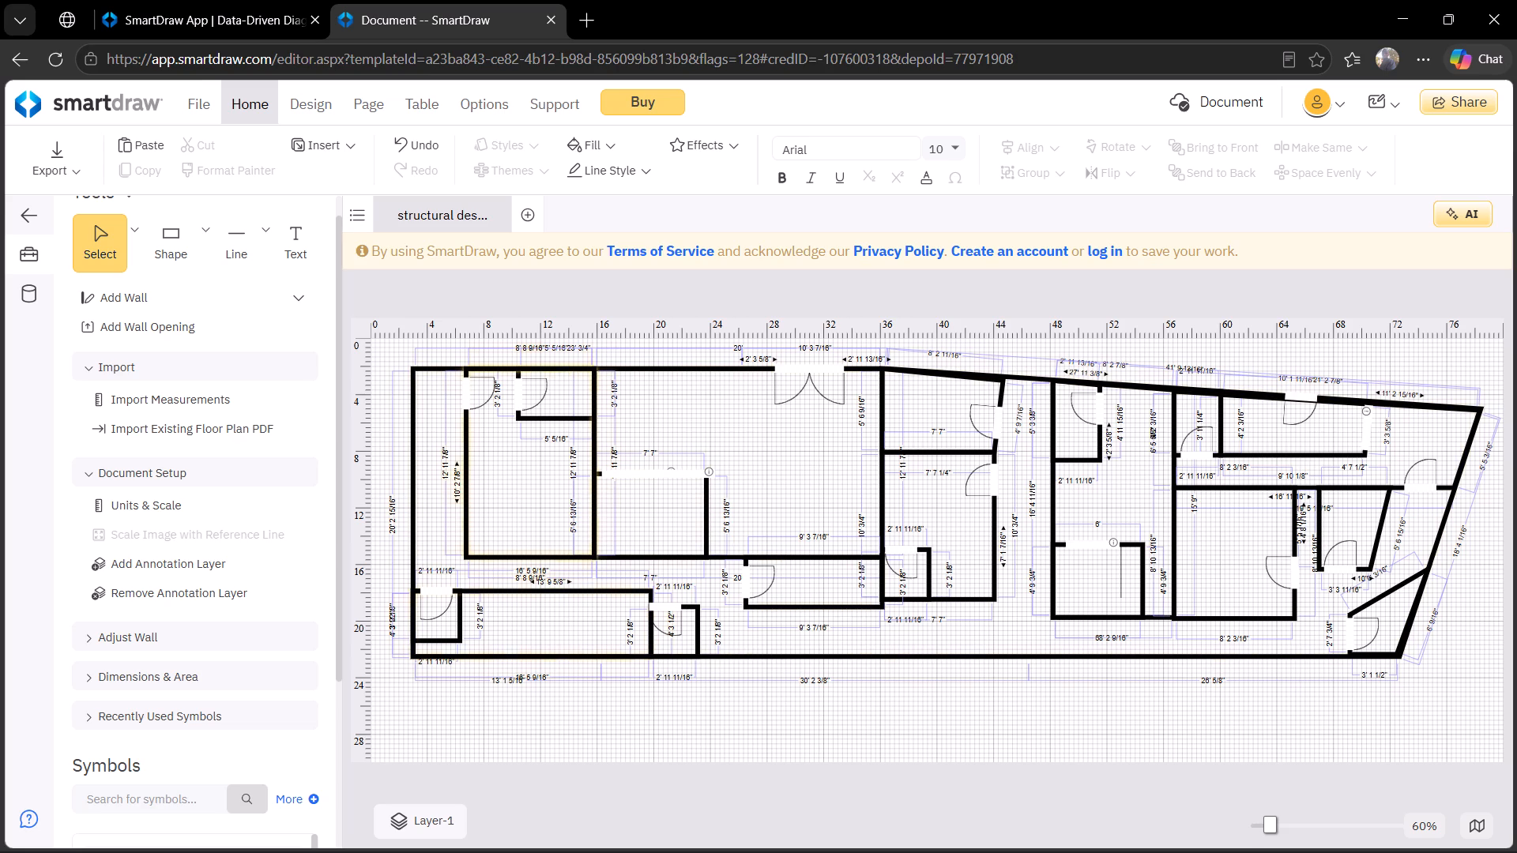
Paste a door onto the lower-left room's top wall, flipped to swing inward, about 14' 7 7/16" left.
key(ctrl+v)
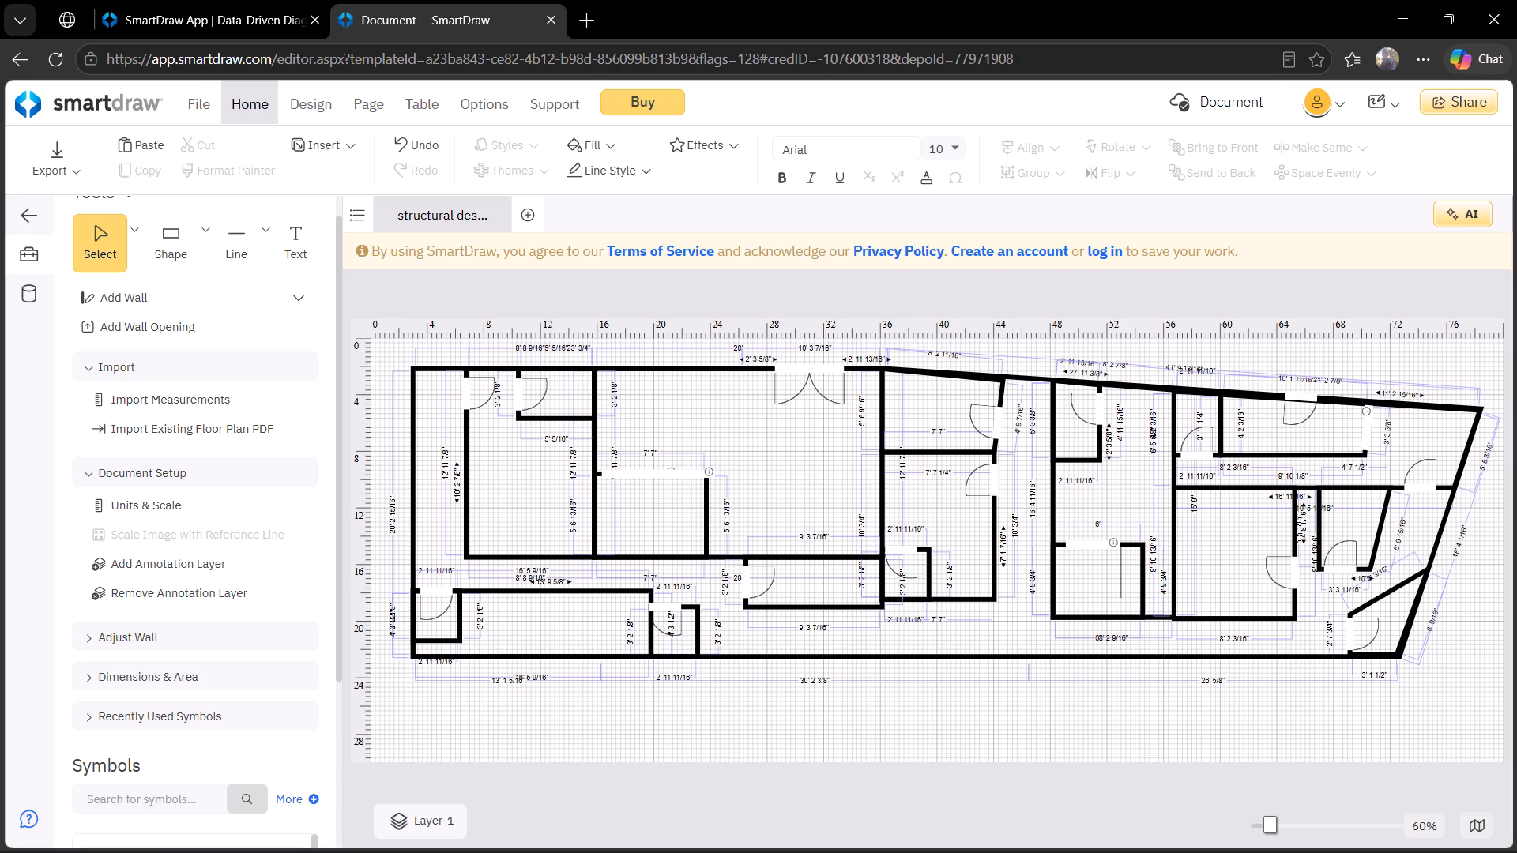
drag(638, 592, 605, 597)
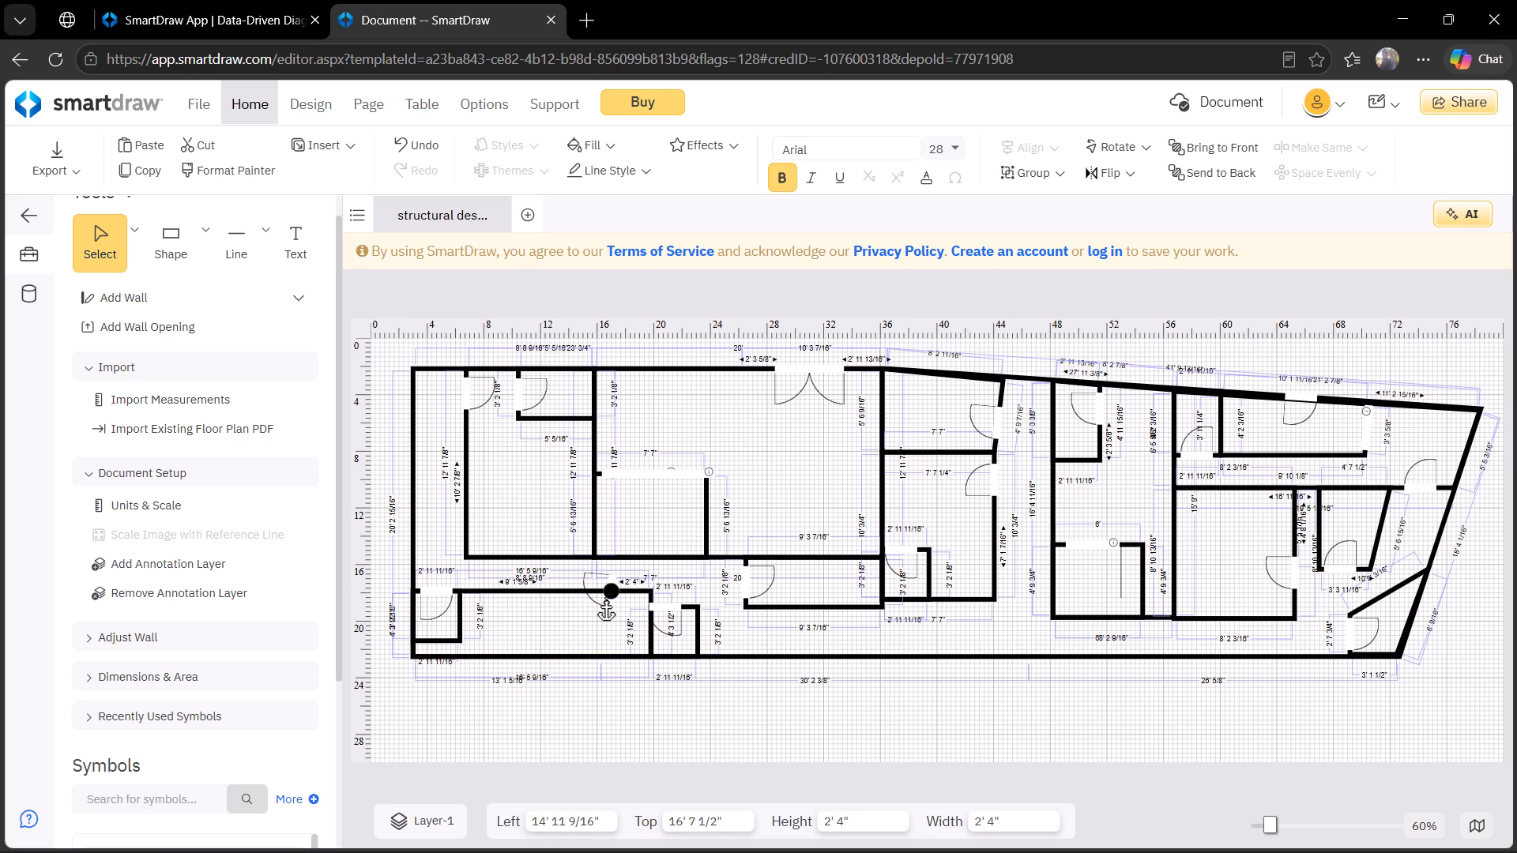
drag(605, 597, 603, 597)
click(659, 582)
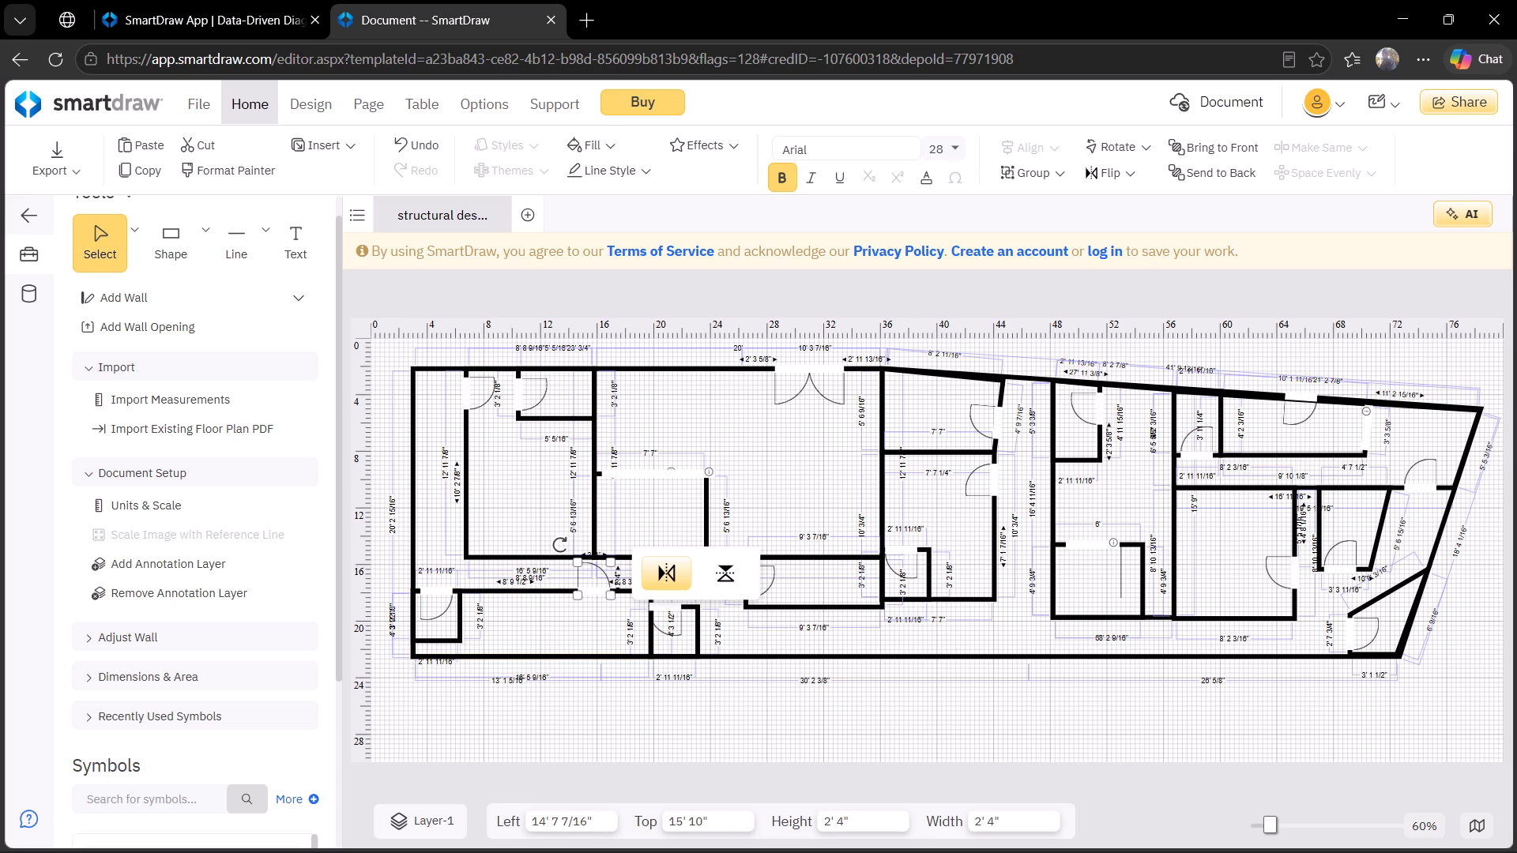
click(721, 569)
click(883, 684)
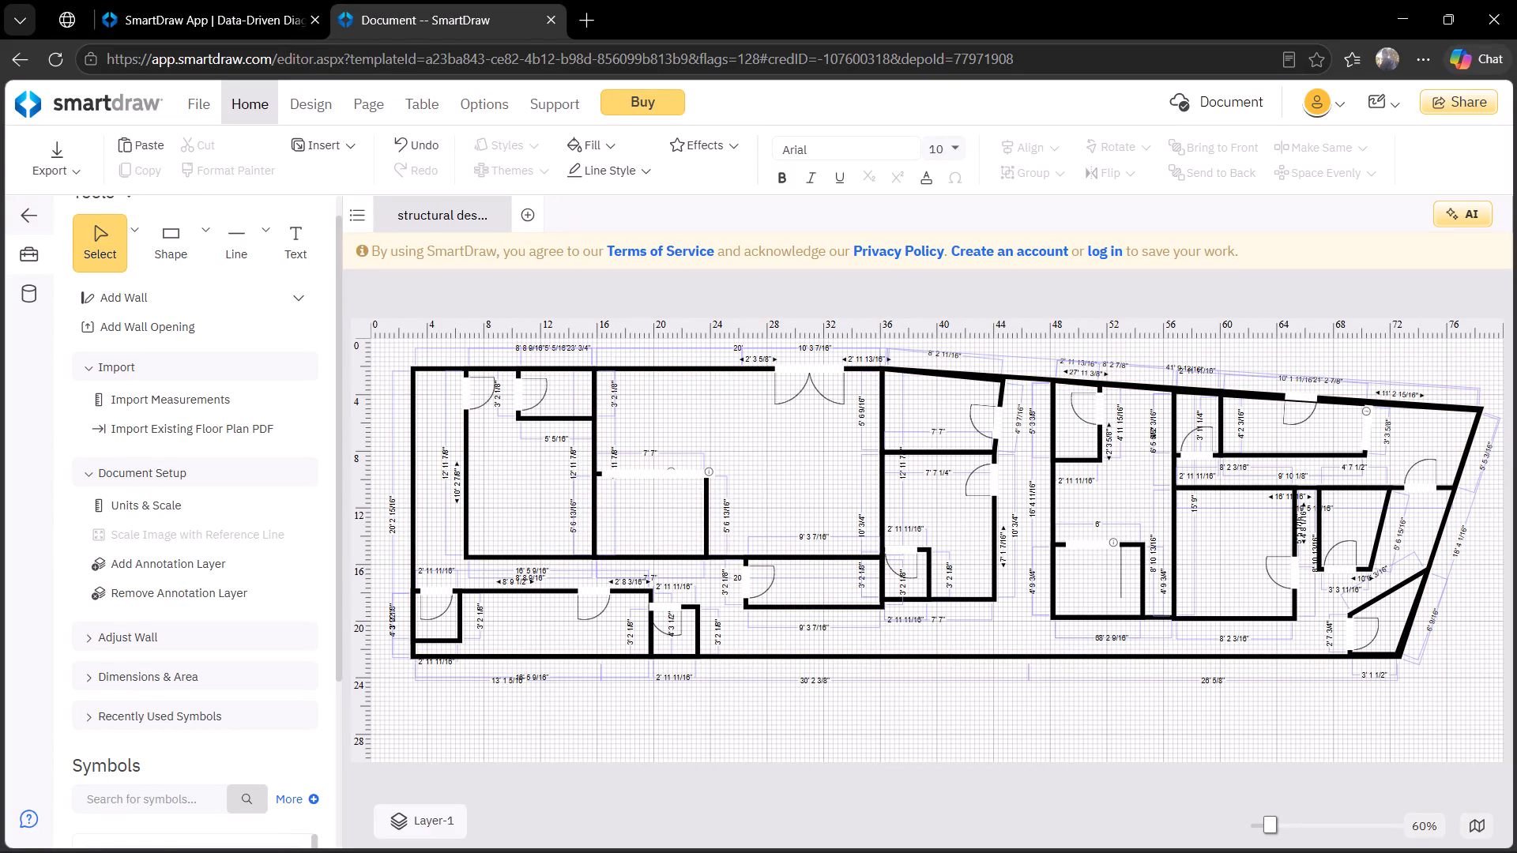
Copy the small room with its door at the 20' mark into the bottom-left corner of the room at the 16' mark, about 15' 11 9/16" left.
key(space)
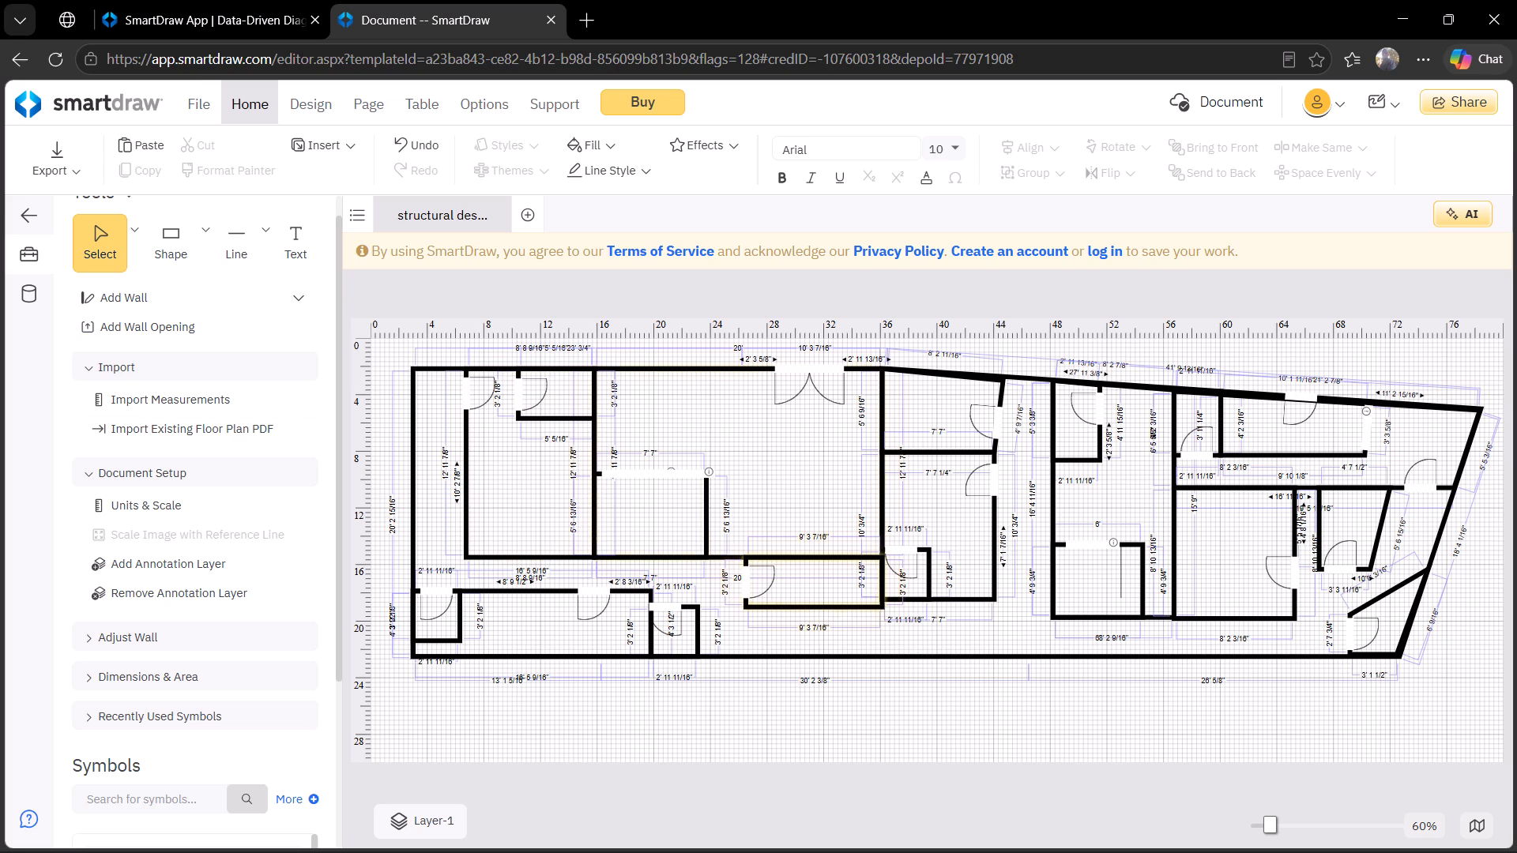
click(698, 641)
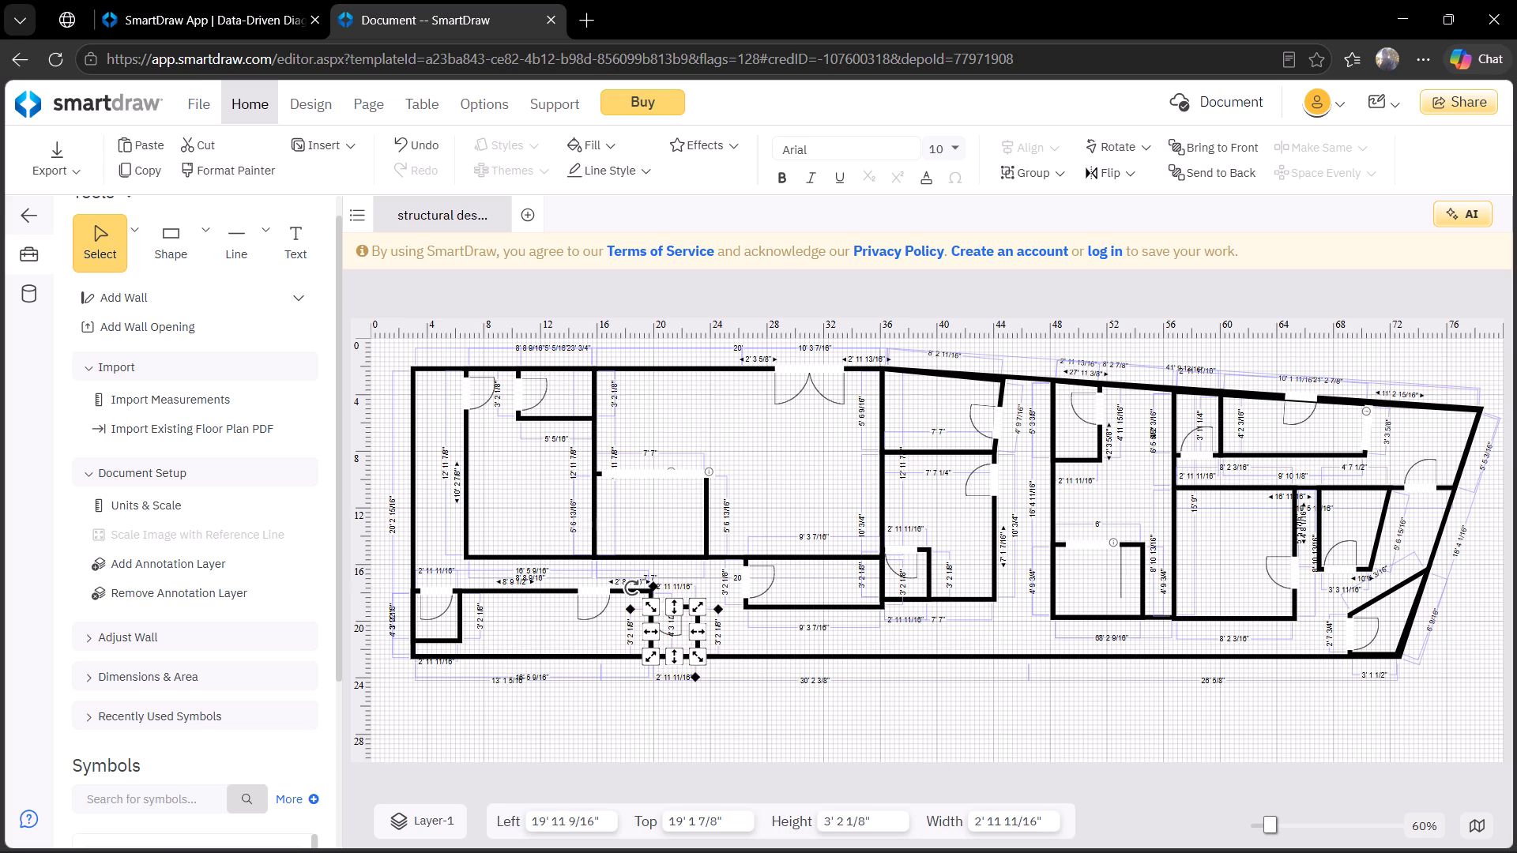
key(ctrl+c)
key(ctrl+v)
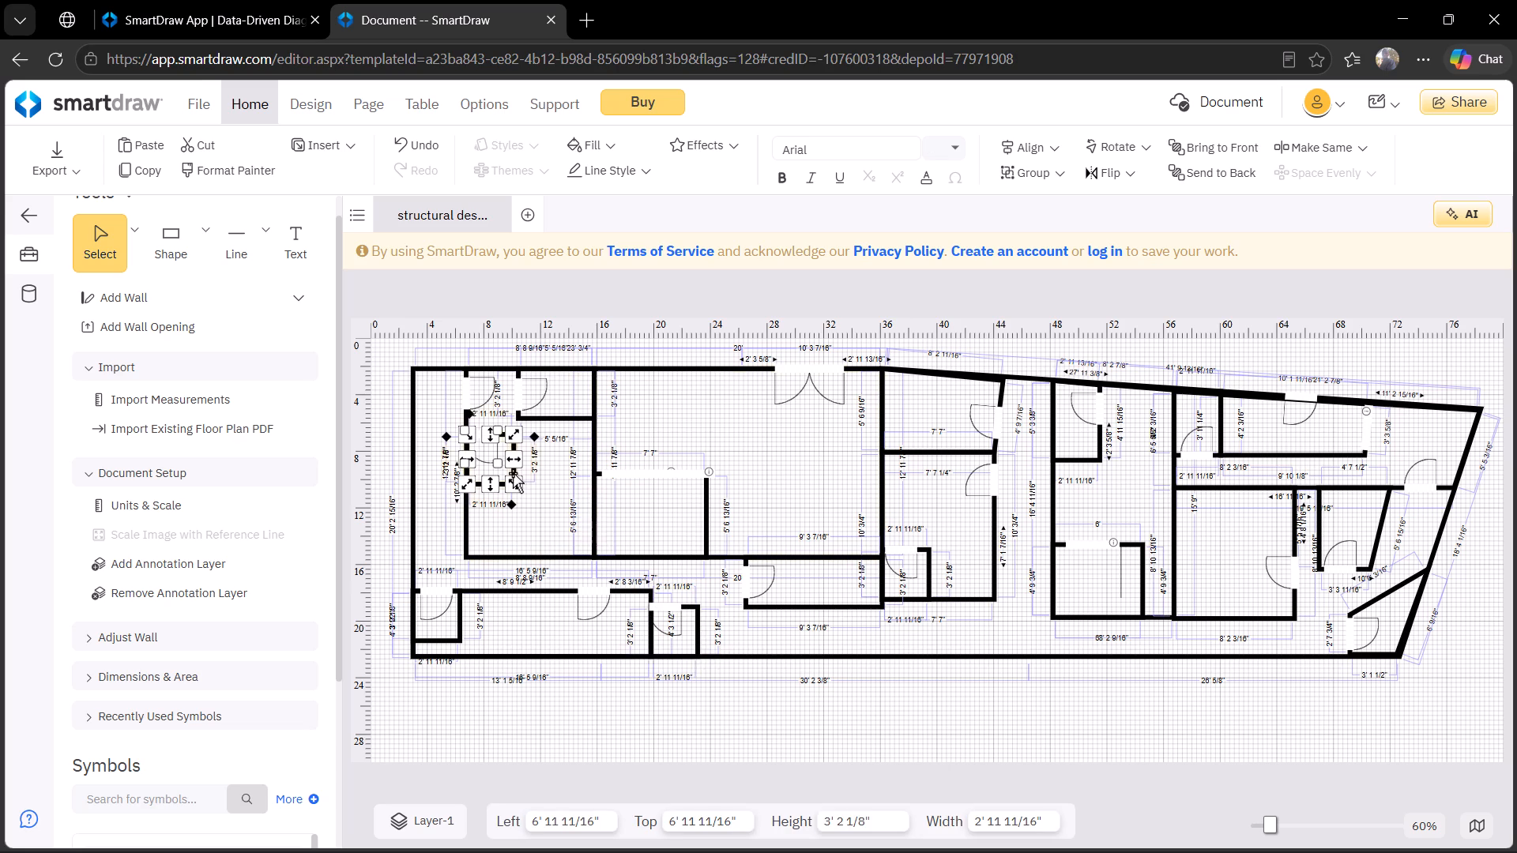
drag(513, 473, 648, 537)
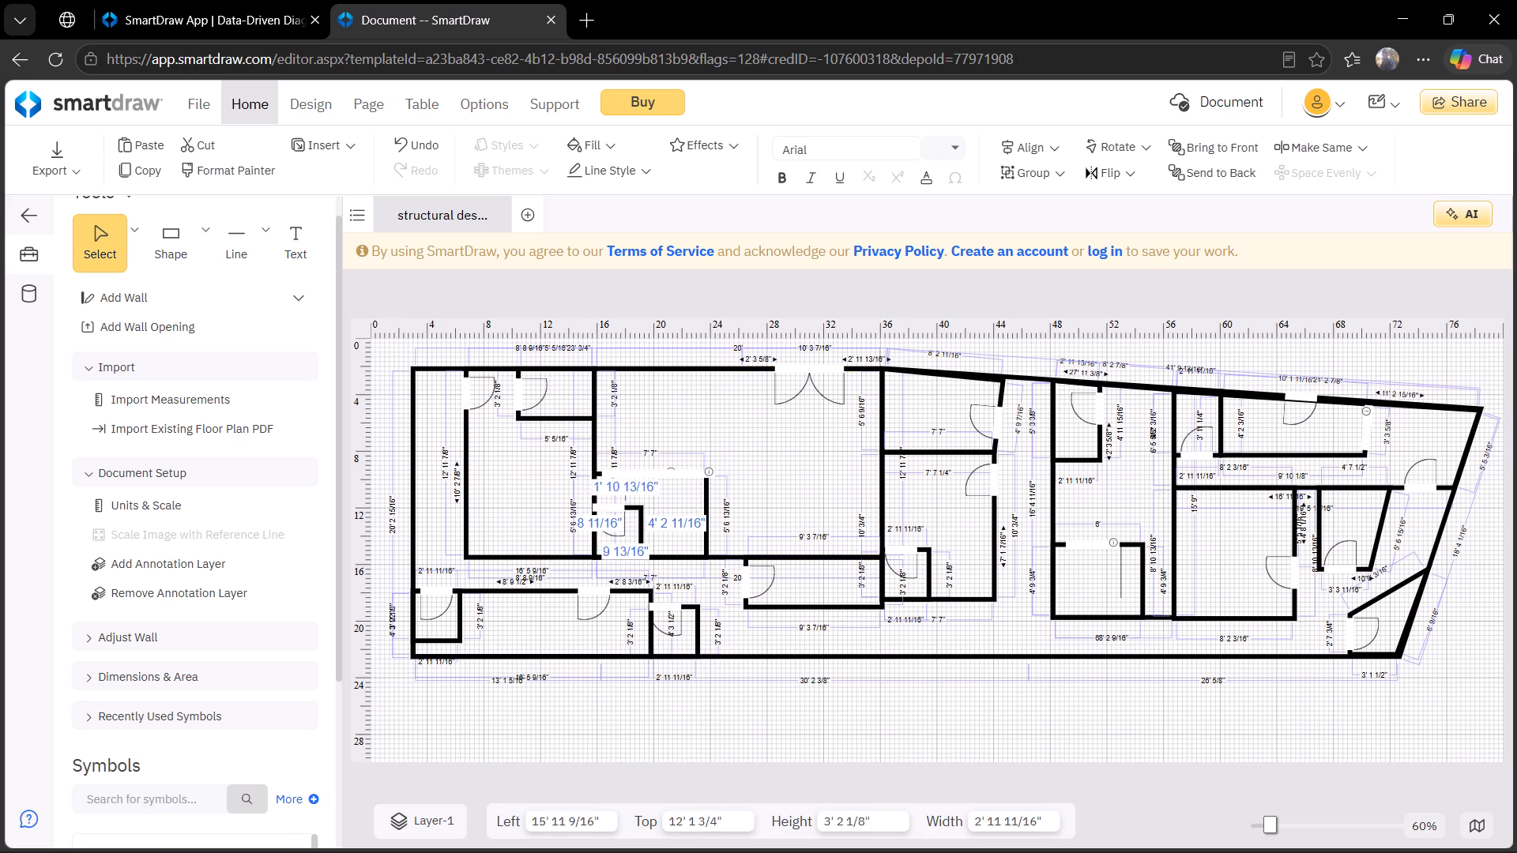
drag(648, 537, 648, 539)
click(828, 488)
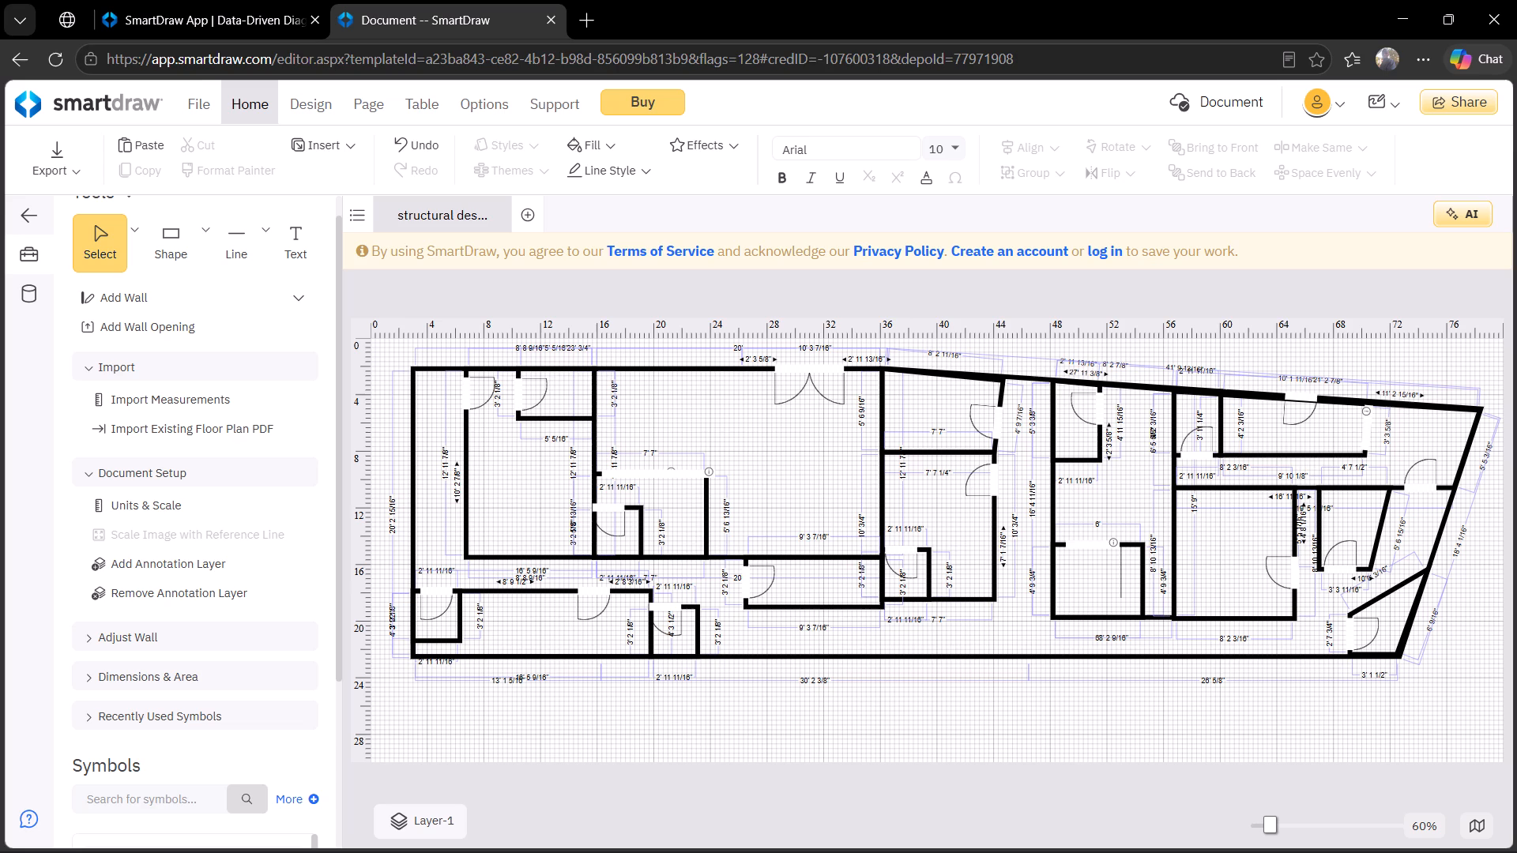
Add a 4' wall opening to the bottom wall beside the newly copied small room, about 19' 8" left, 15' top.
click(183, 333)
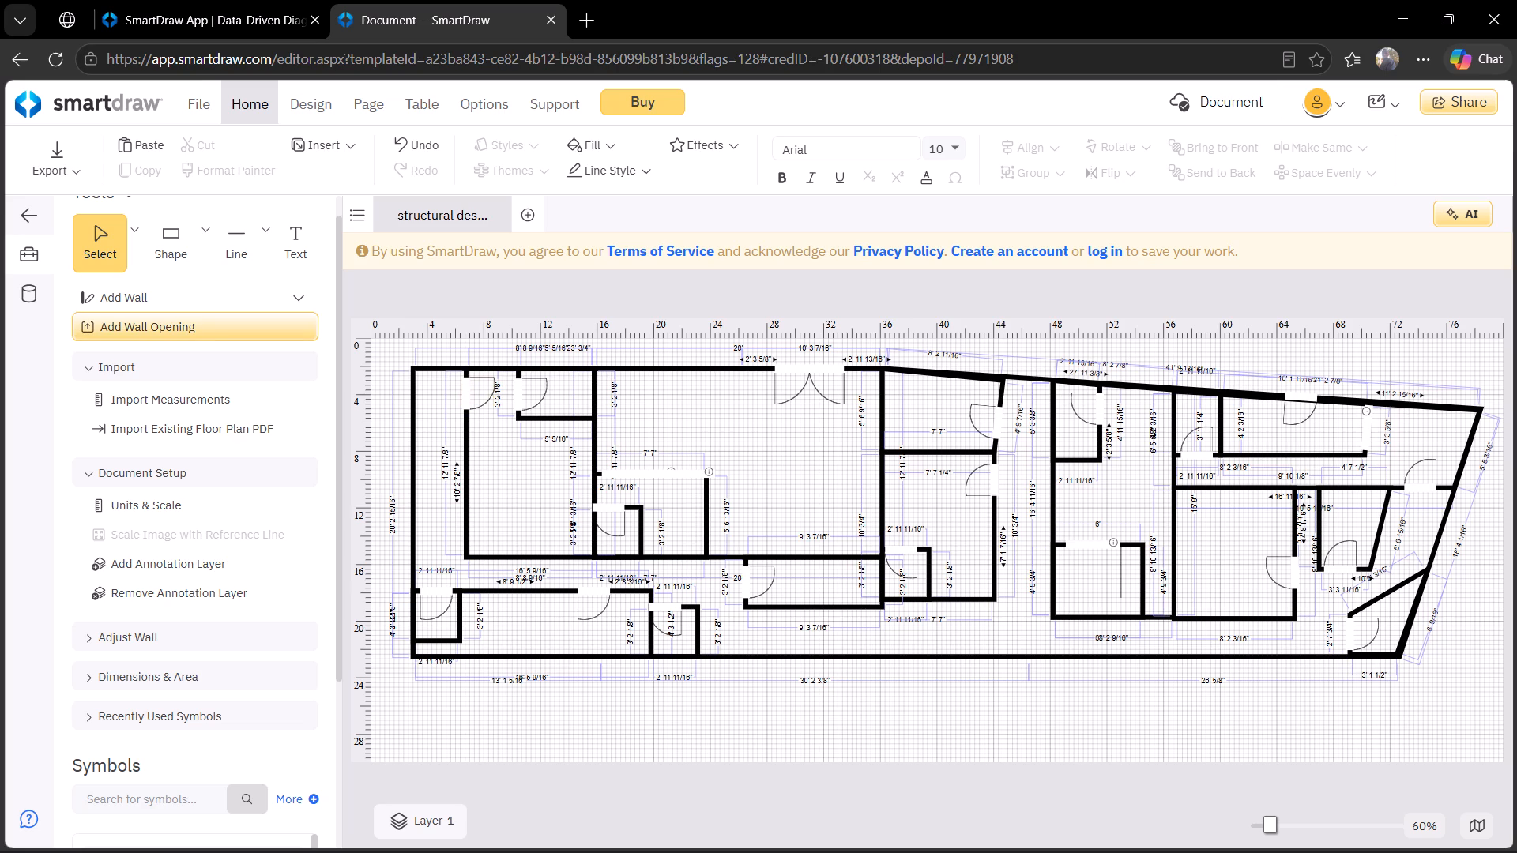
click(677, 553)
click(744, 616)
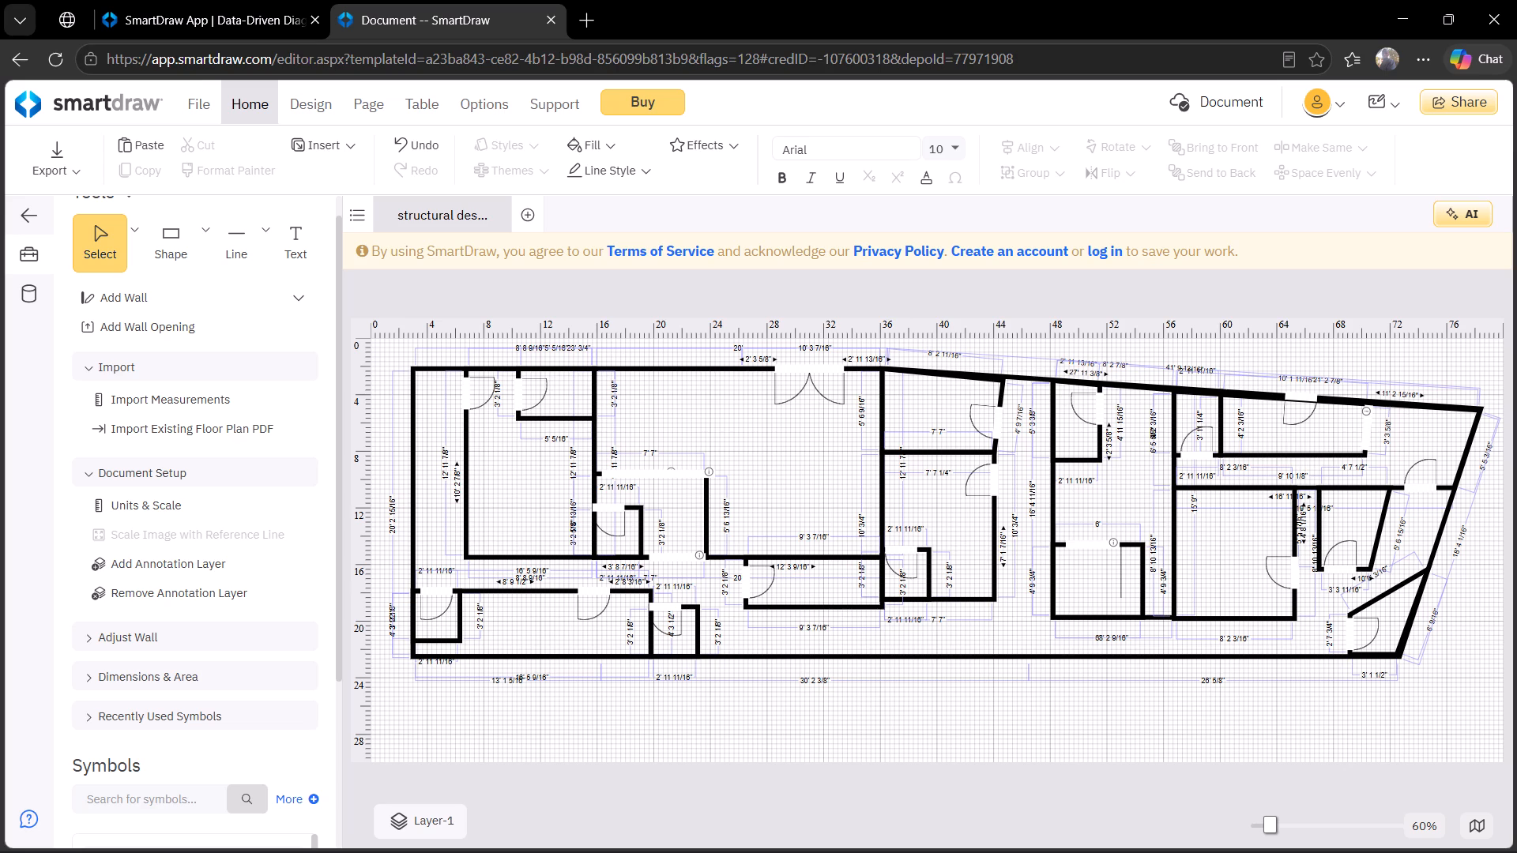
Delete the door from the top wall of the small room in the lower corner of the room at the 16' mark.
click(616, 522)
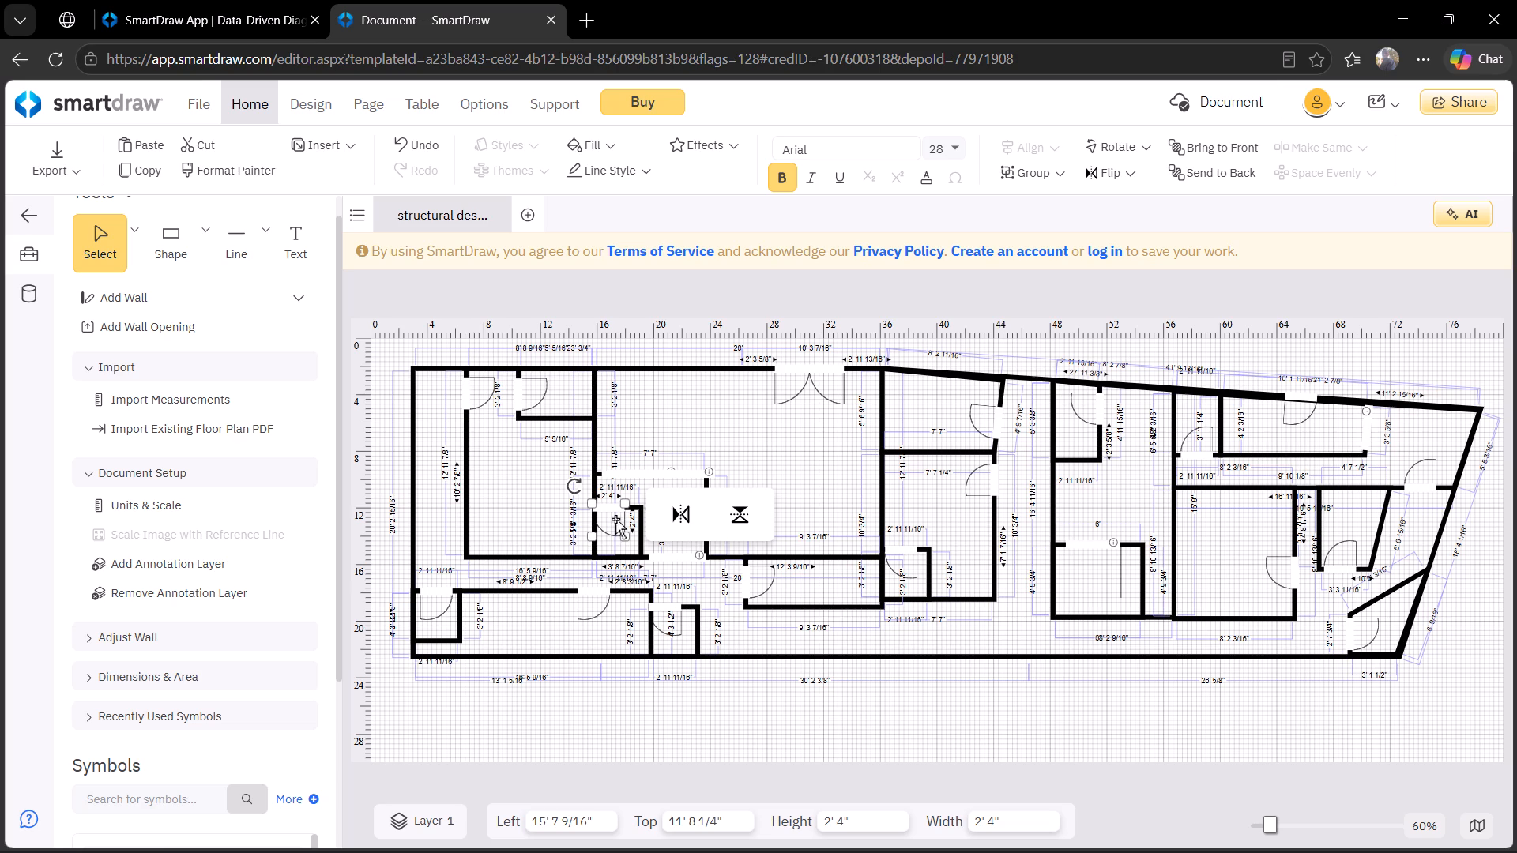
right_click(615, 519)
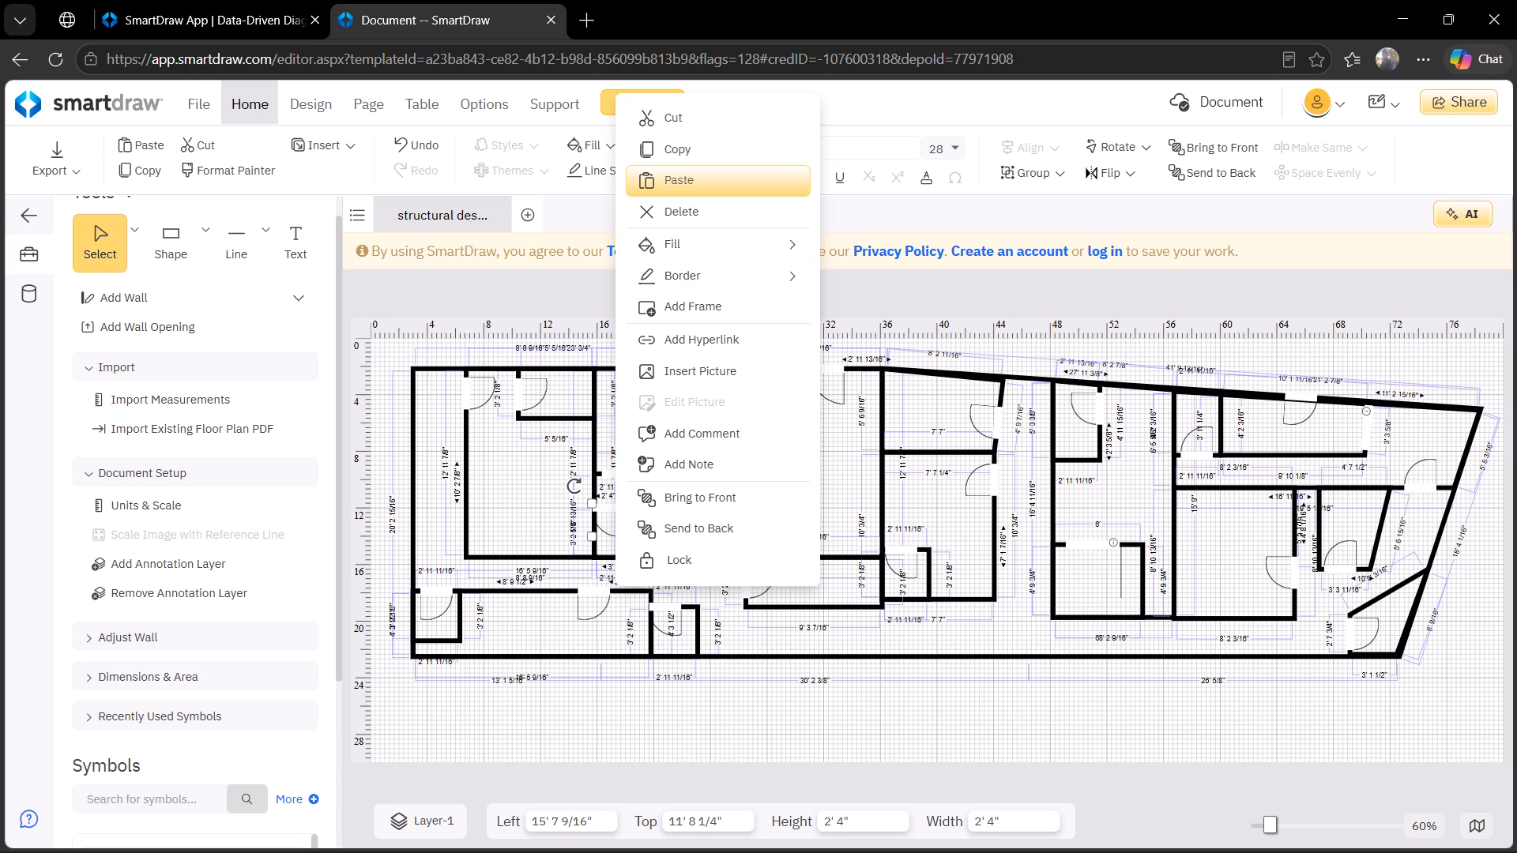
click(728, 207)
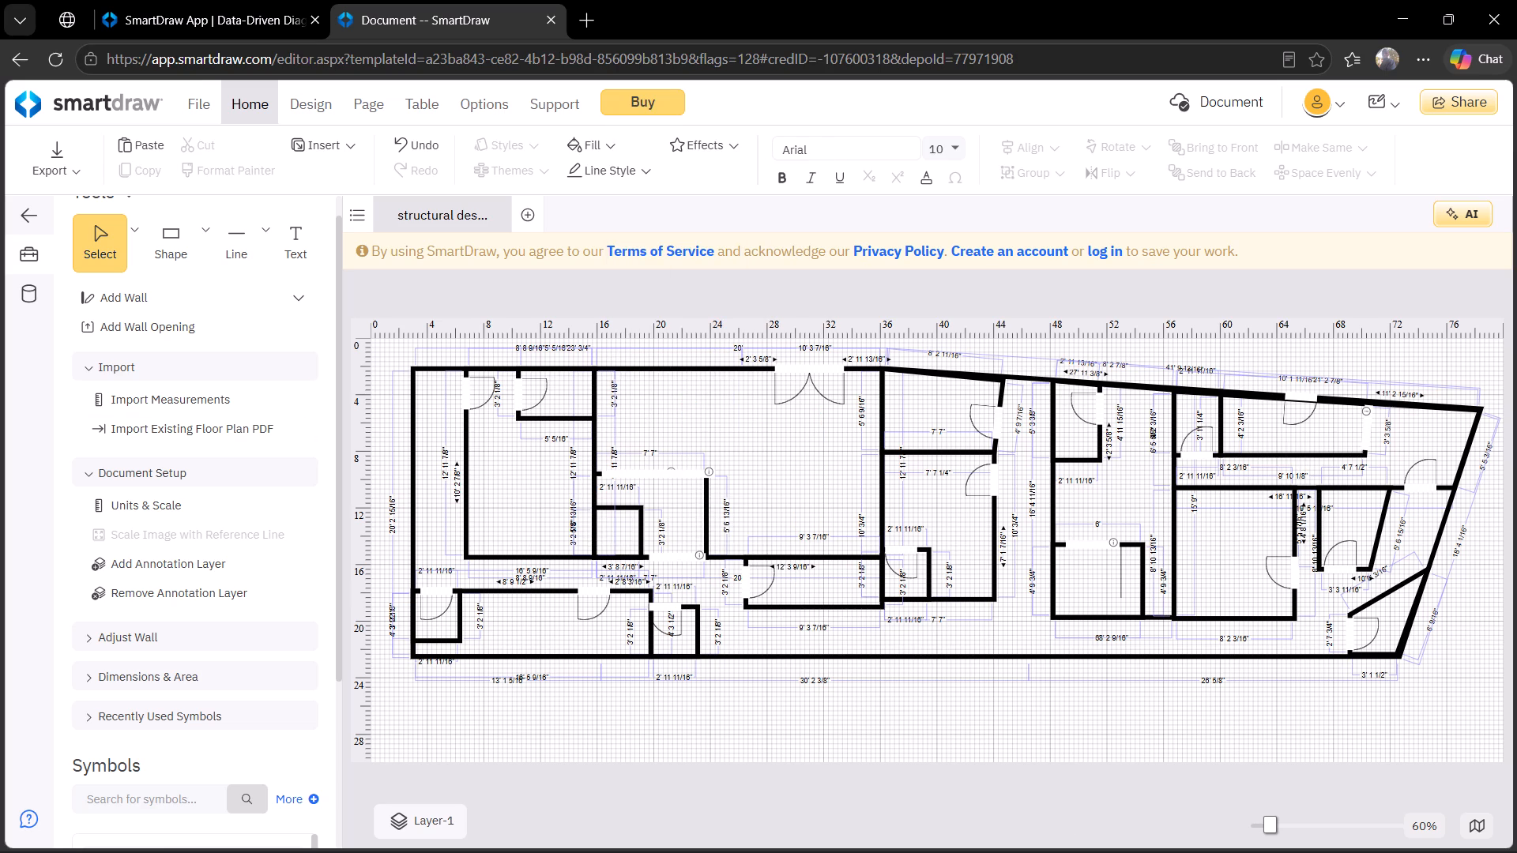
Add a 2' wide wall opening to that small room's top wall, about 16' 8" left, 11' 8 3/16" top.
click(203, 340)
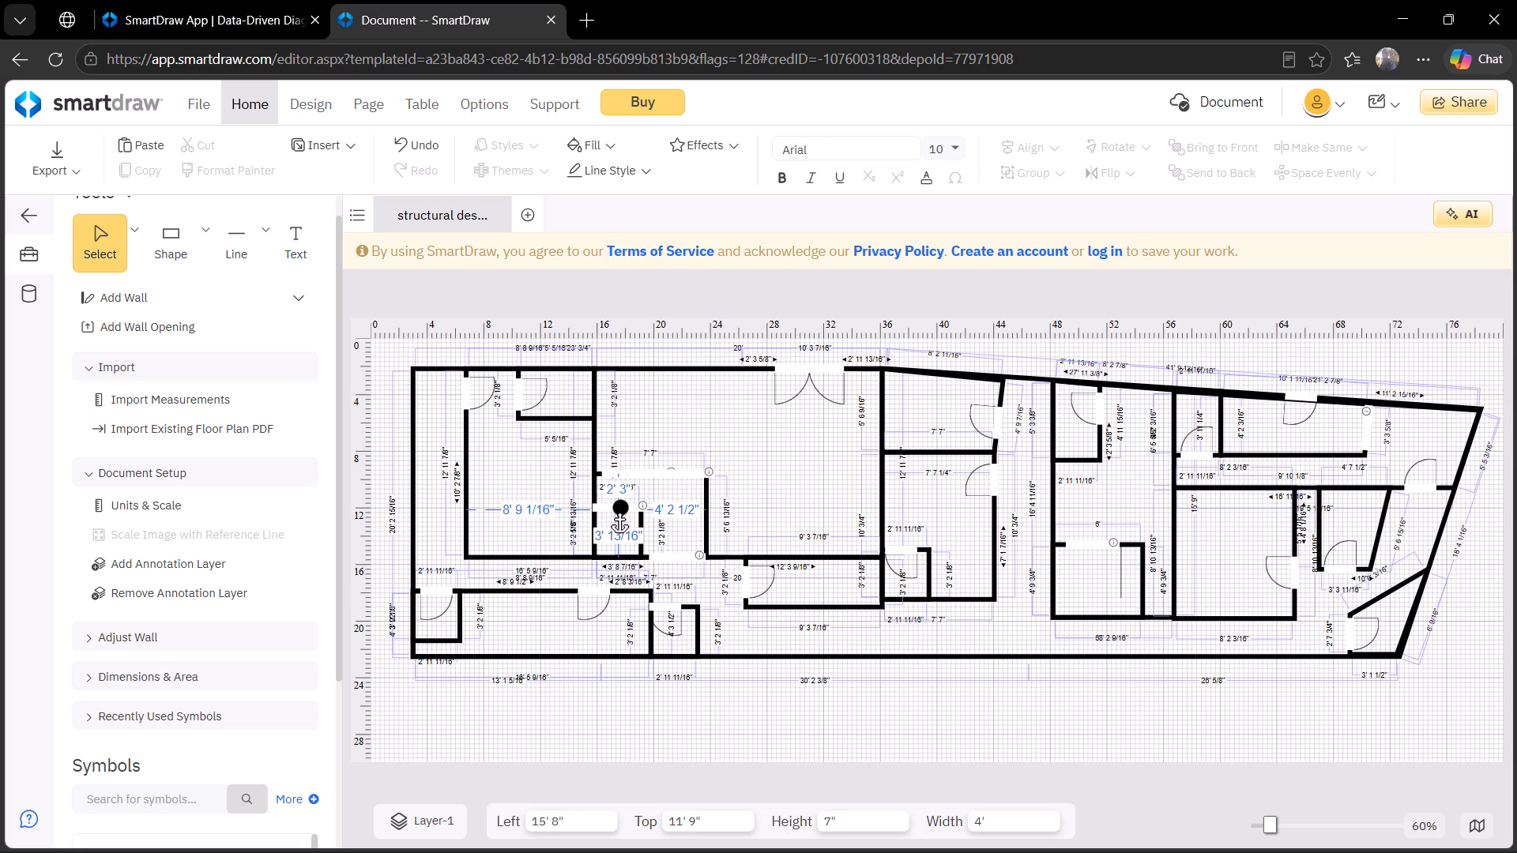
click(619, 509)
drag(649, 505, 633, 505)
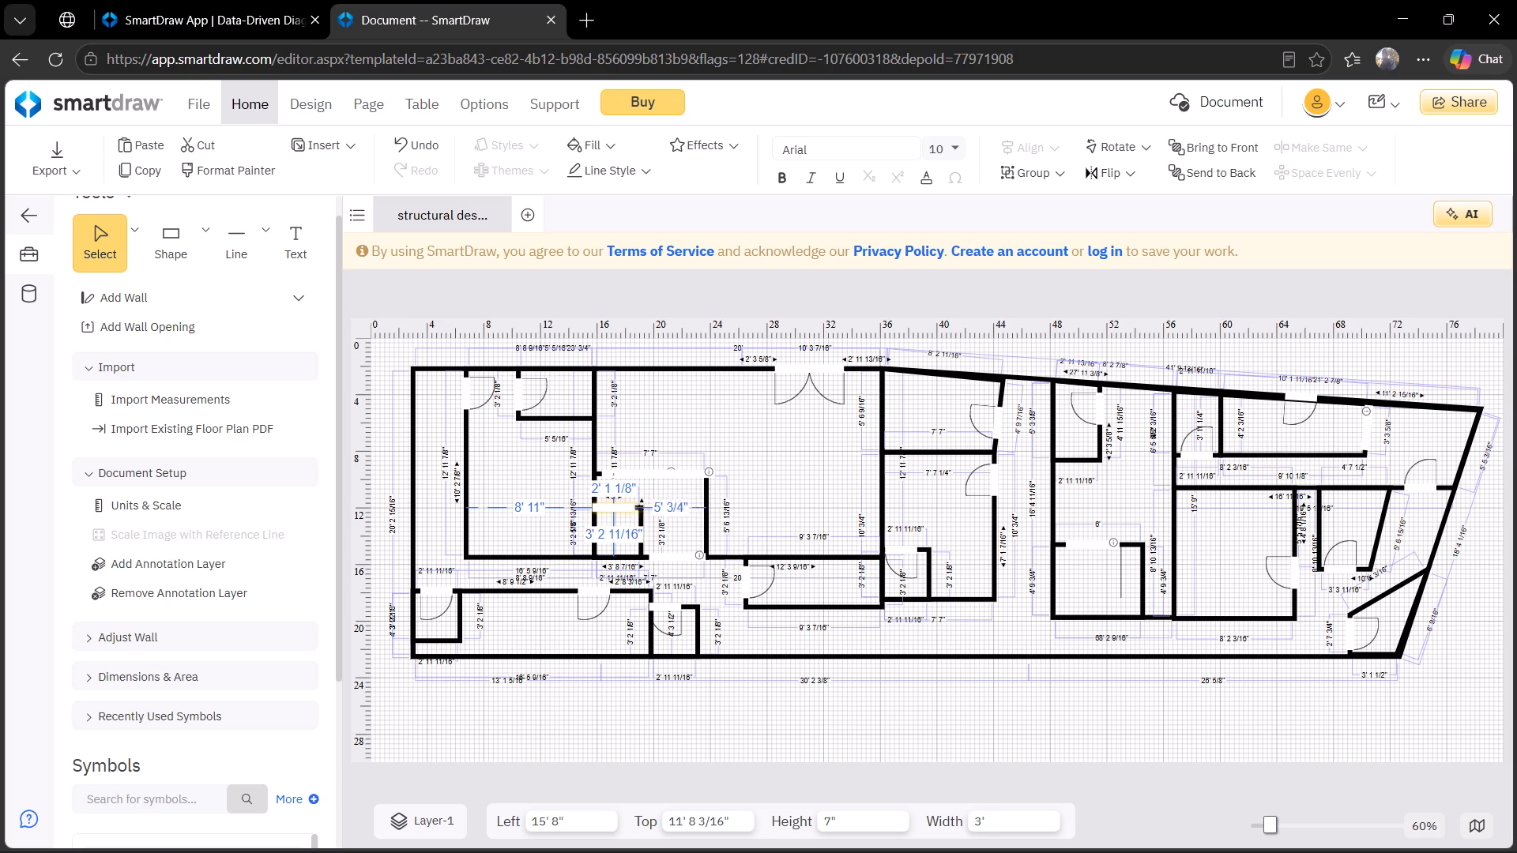
drag(633, 505, 621, 507)
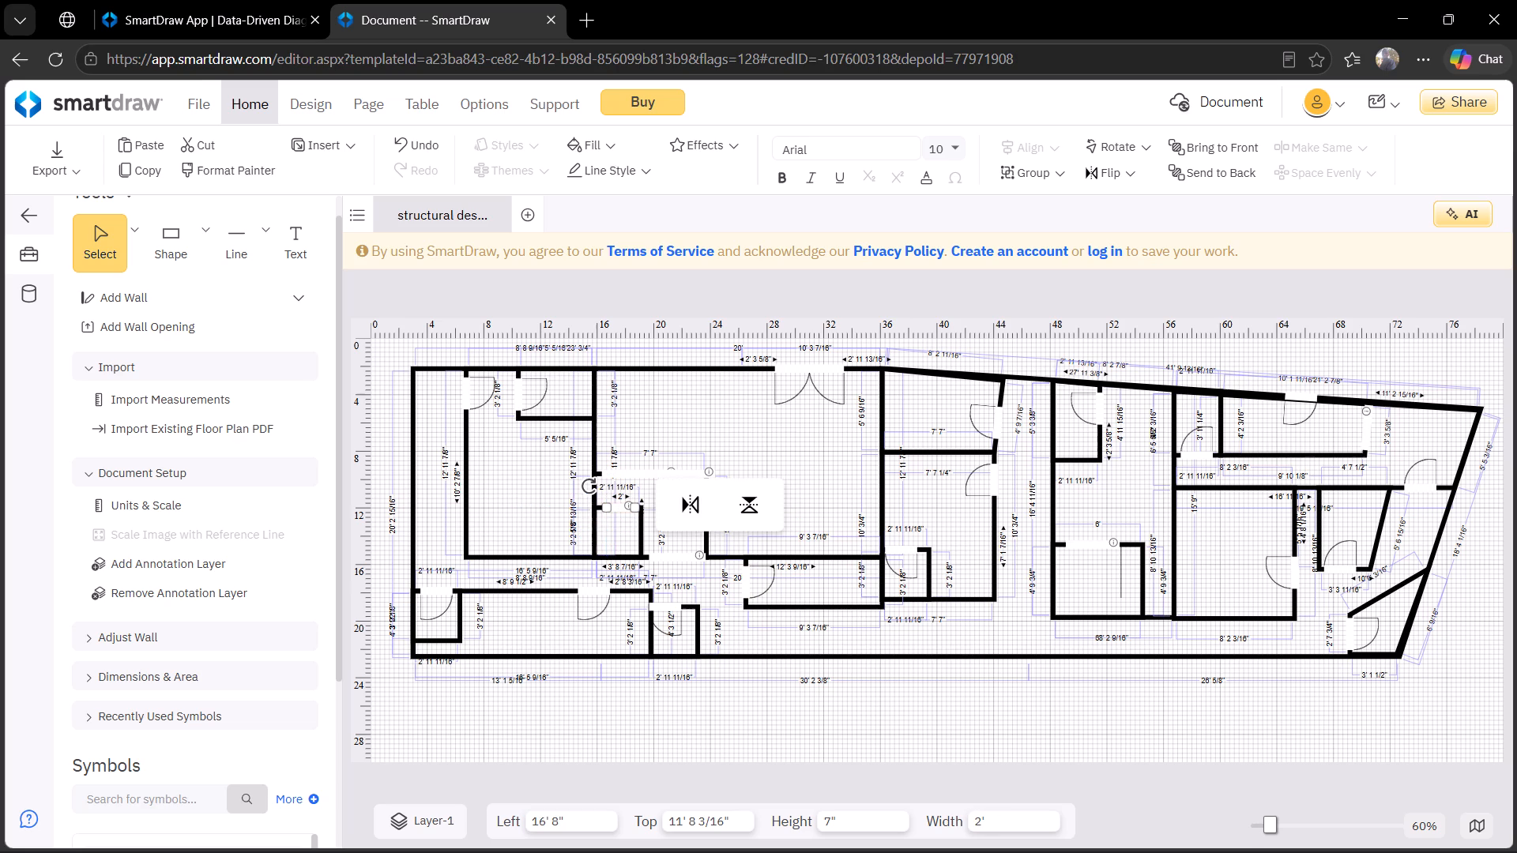
click(777, 632)
click(951, 678)
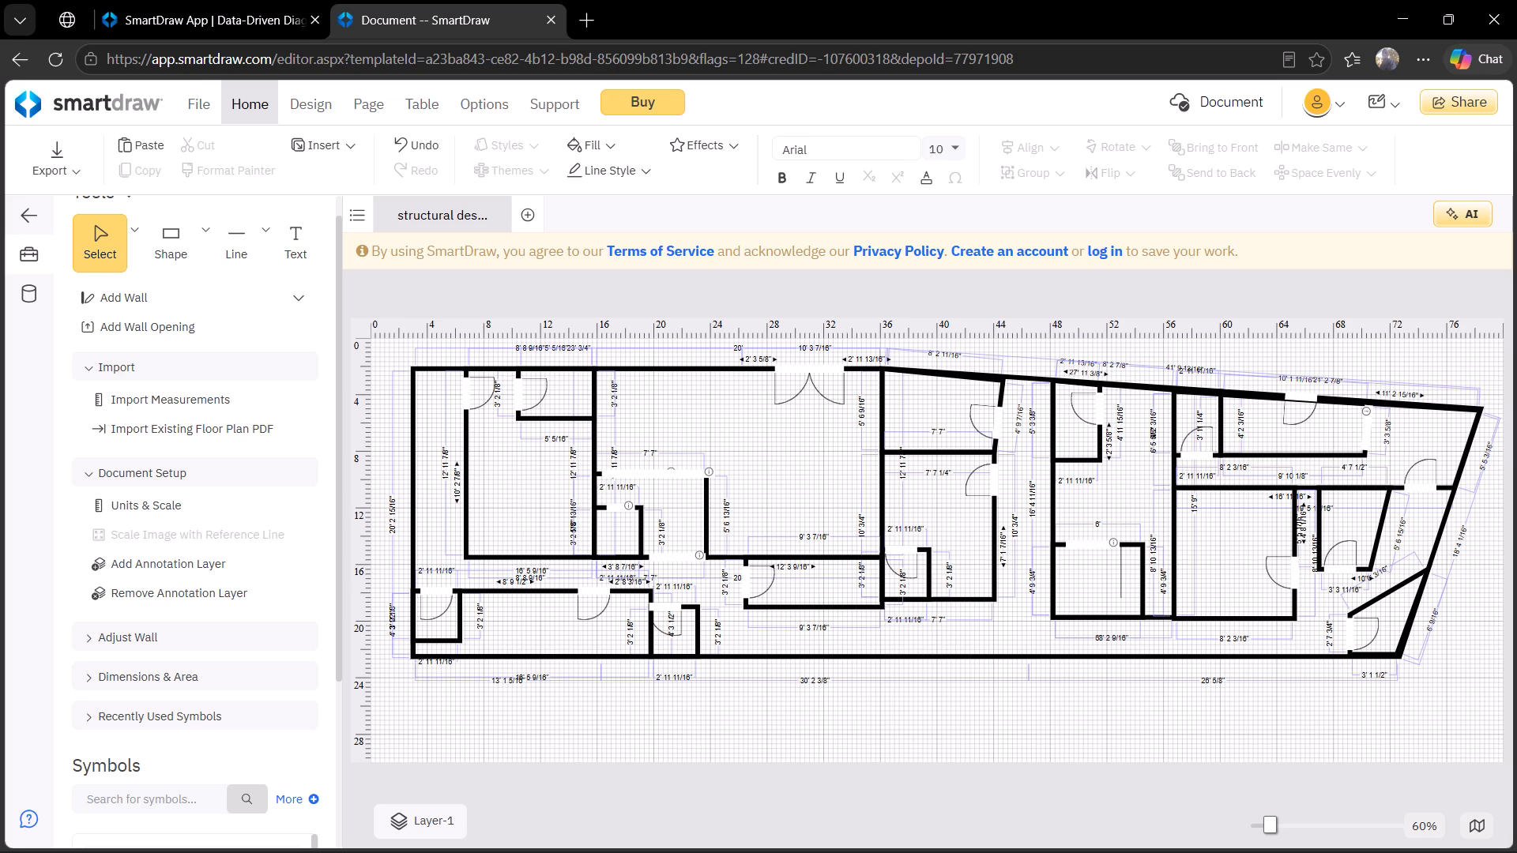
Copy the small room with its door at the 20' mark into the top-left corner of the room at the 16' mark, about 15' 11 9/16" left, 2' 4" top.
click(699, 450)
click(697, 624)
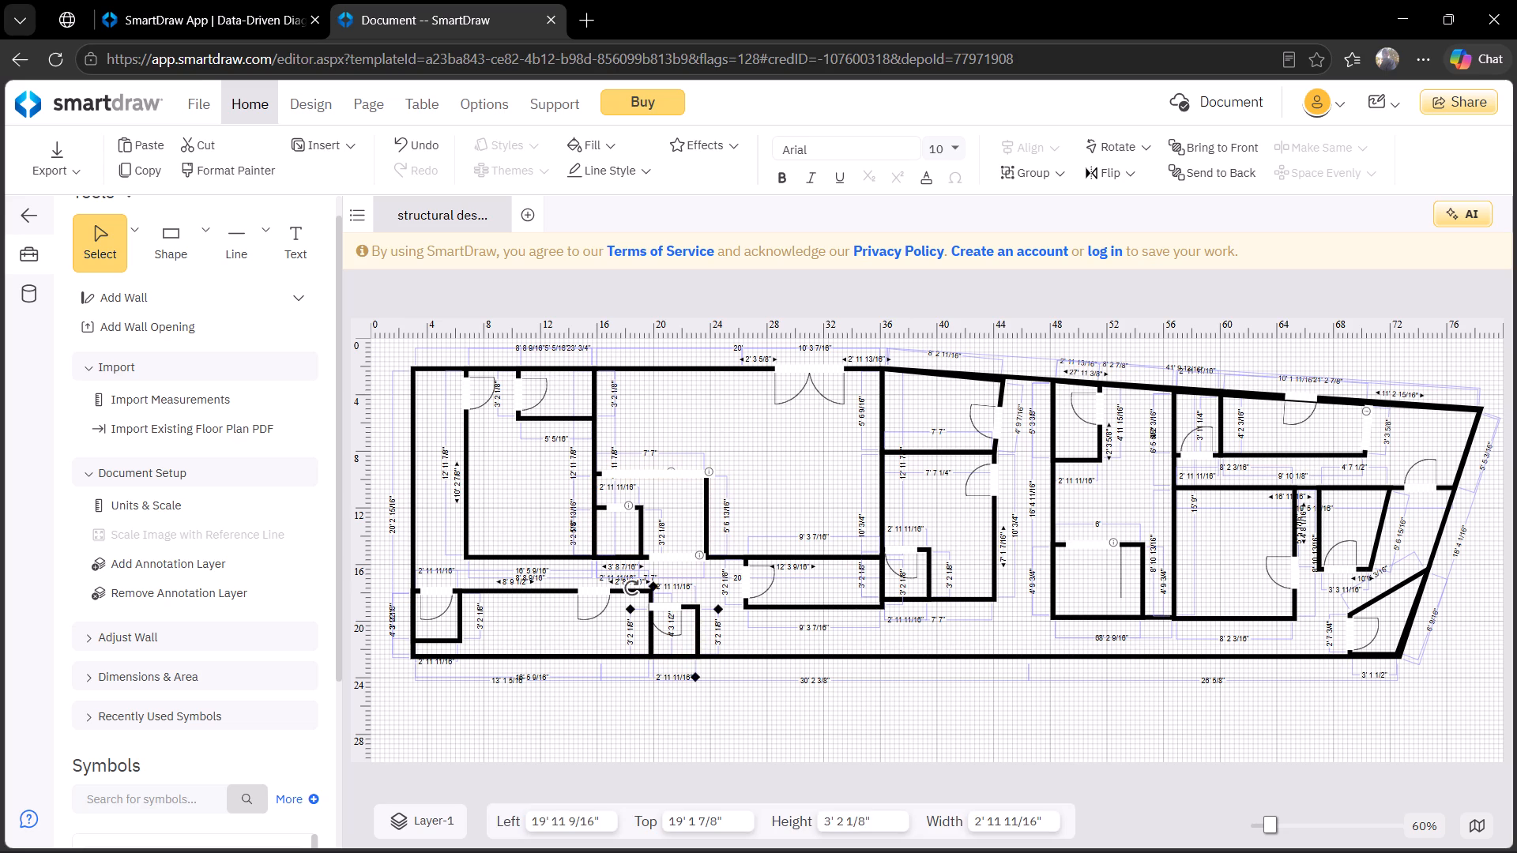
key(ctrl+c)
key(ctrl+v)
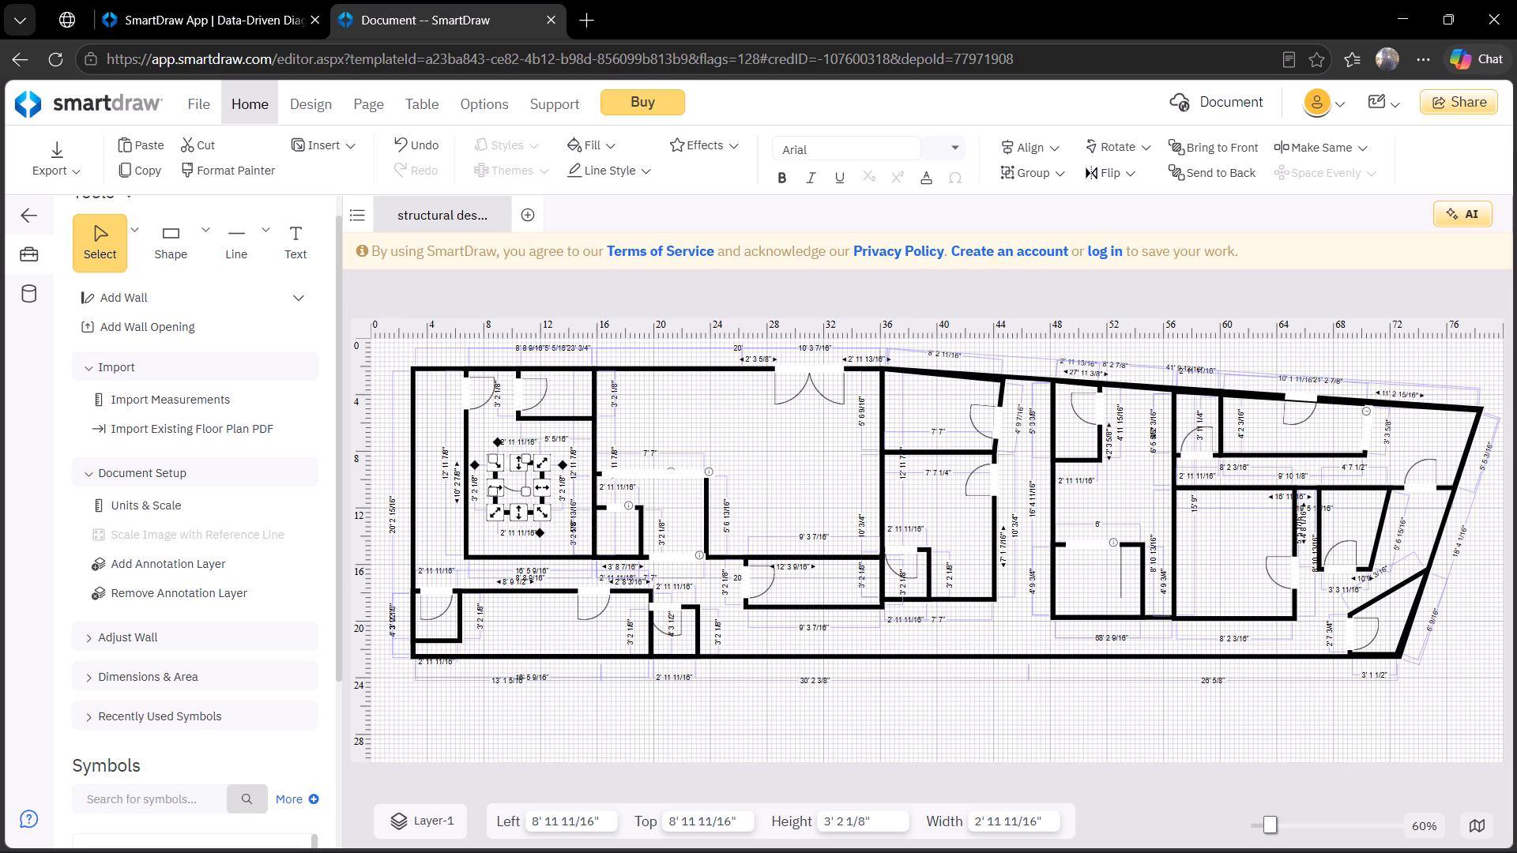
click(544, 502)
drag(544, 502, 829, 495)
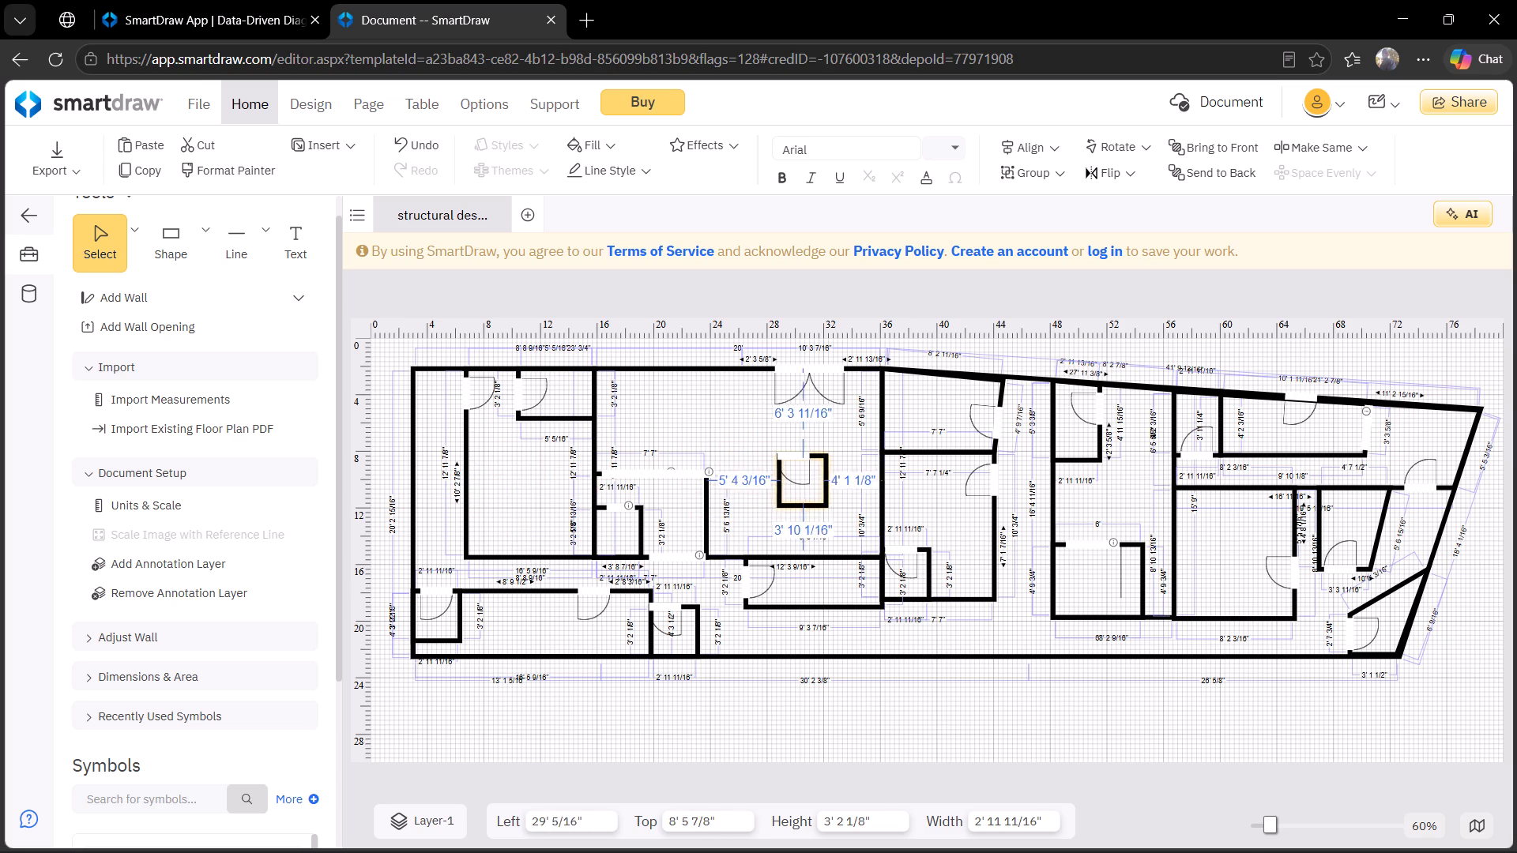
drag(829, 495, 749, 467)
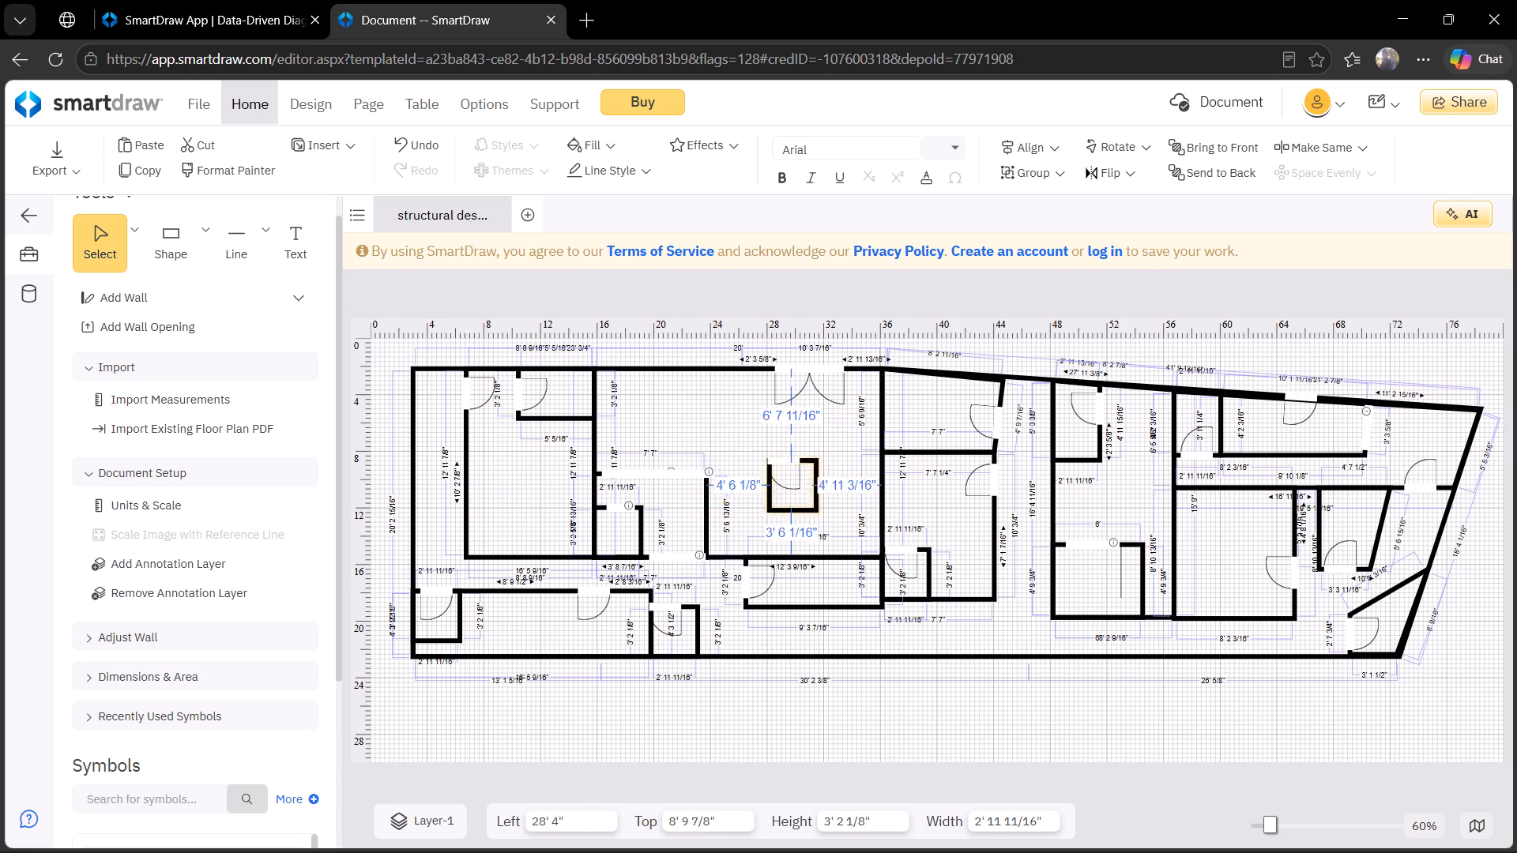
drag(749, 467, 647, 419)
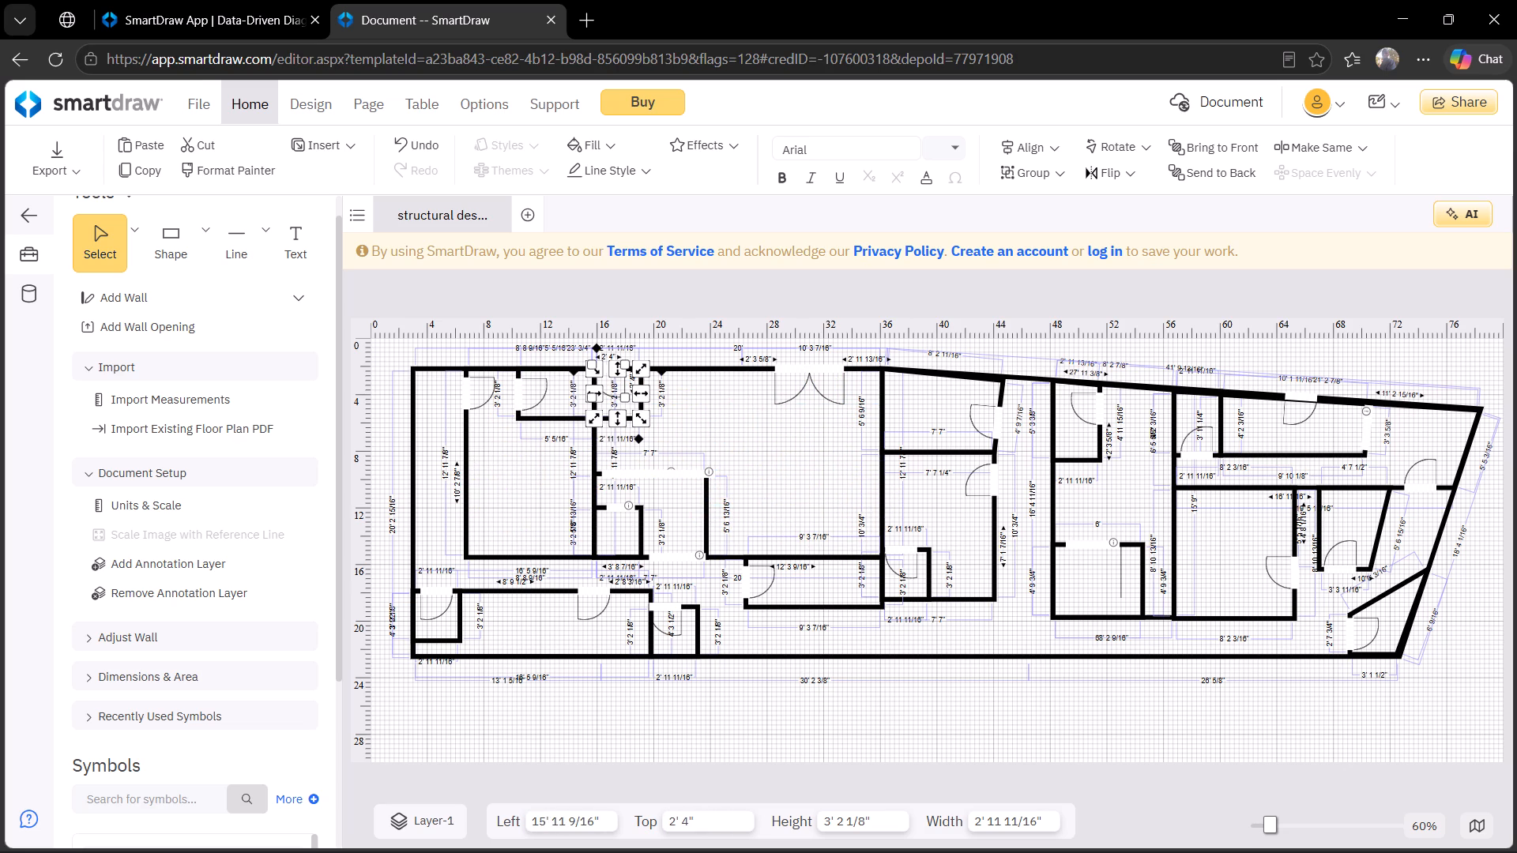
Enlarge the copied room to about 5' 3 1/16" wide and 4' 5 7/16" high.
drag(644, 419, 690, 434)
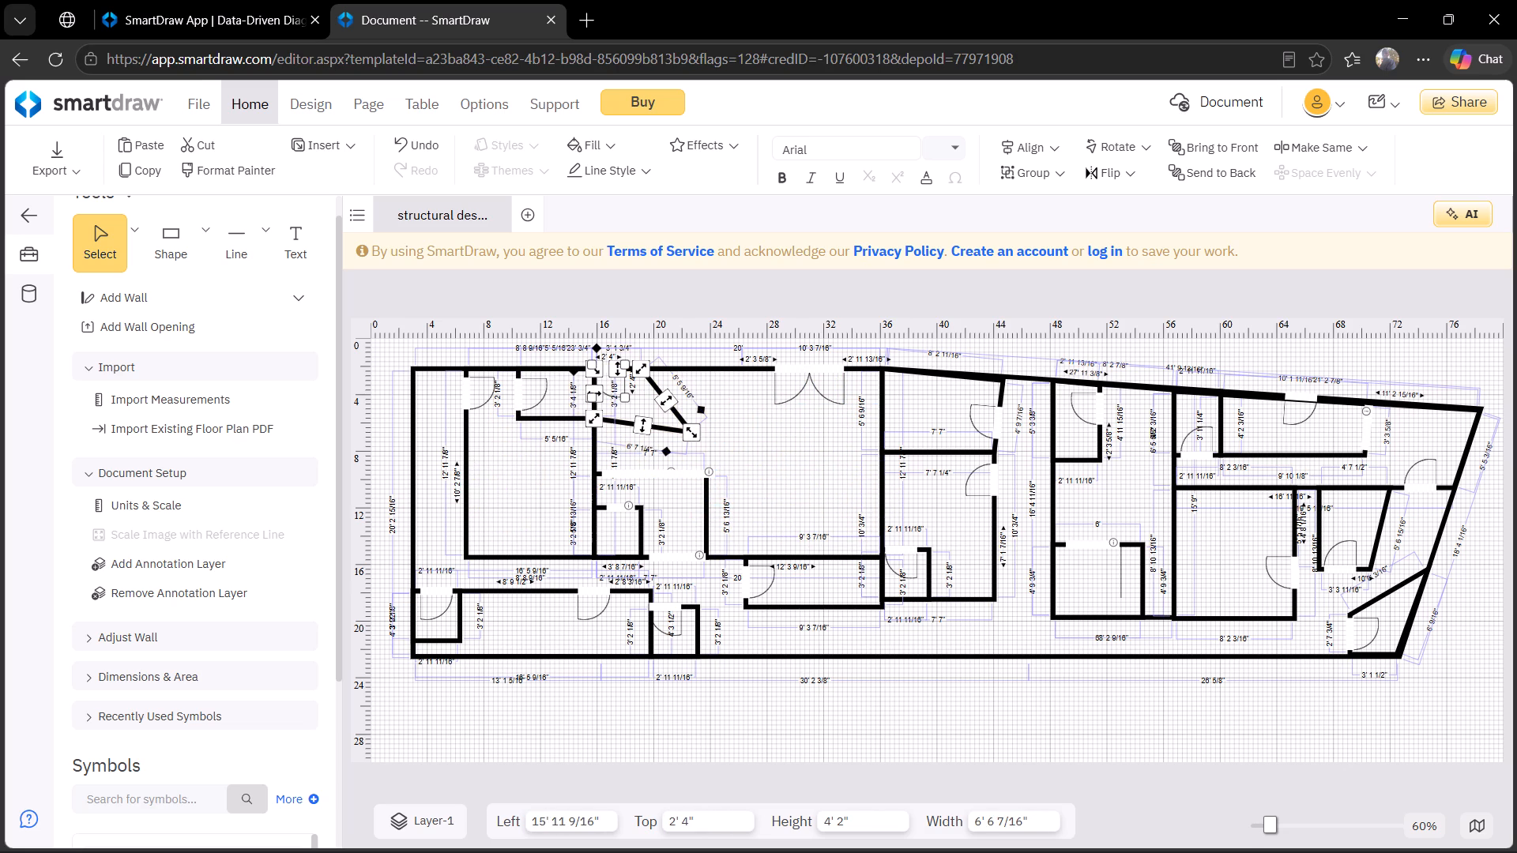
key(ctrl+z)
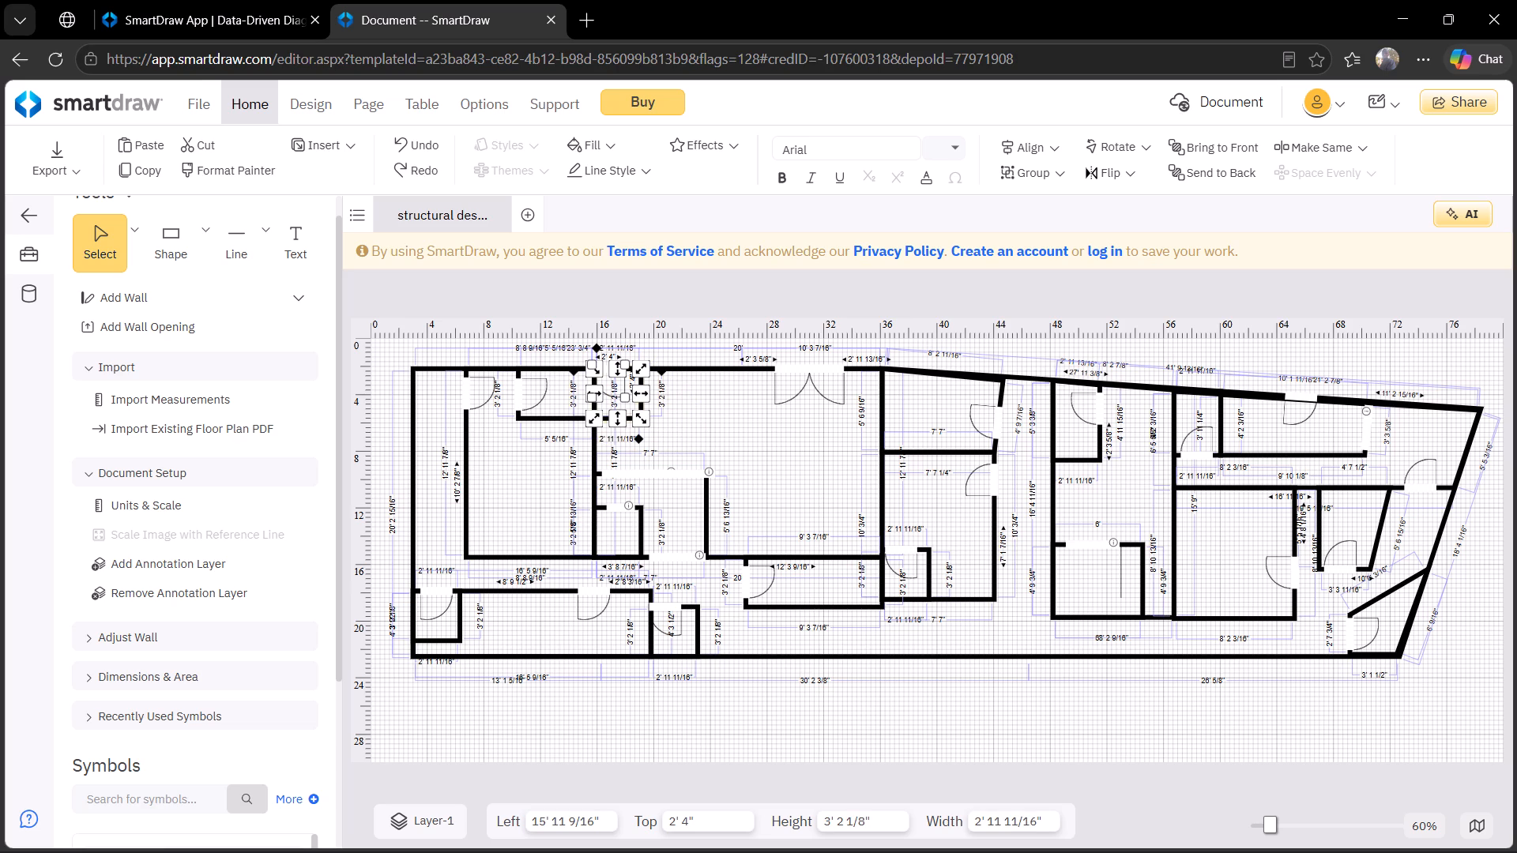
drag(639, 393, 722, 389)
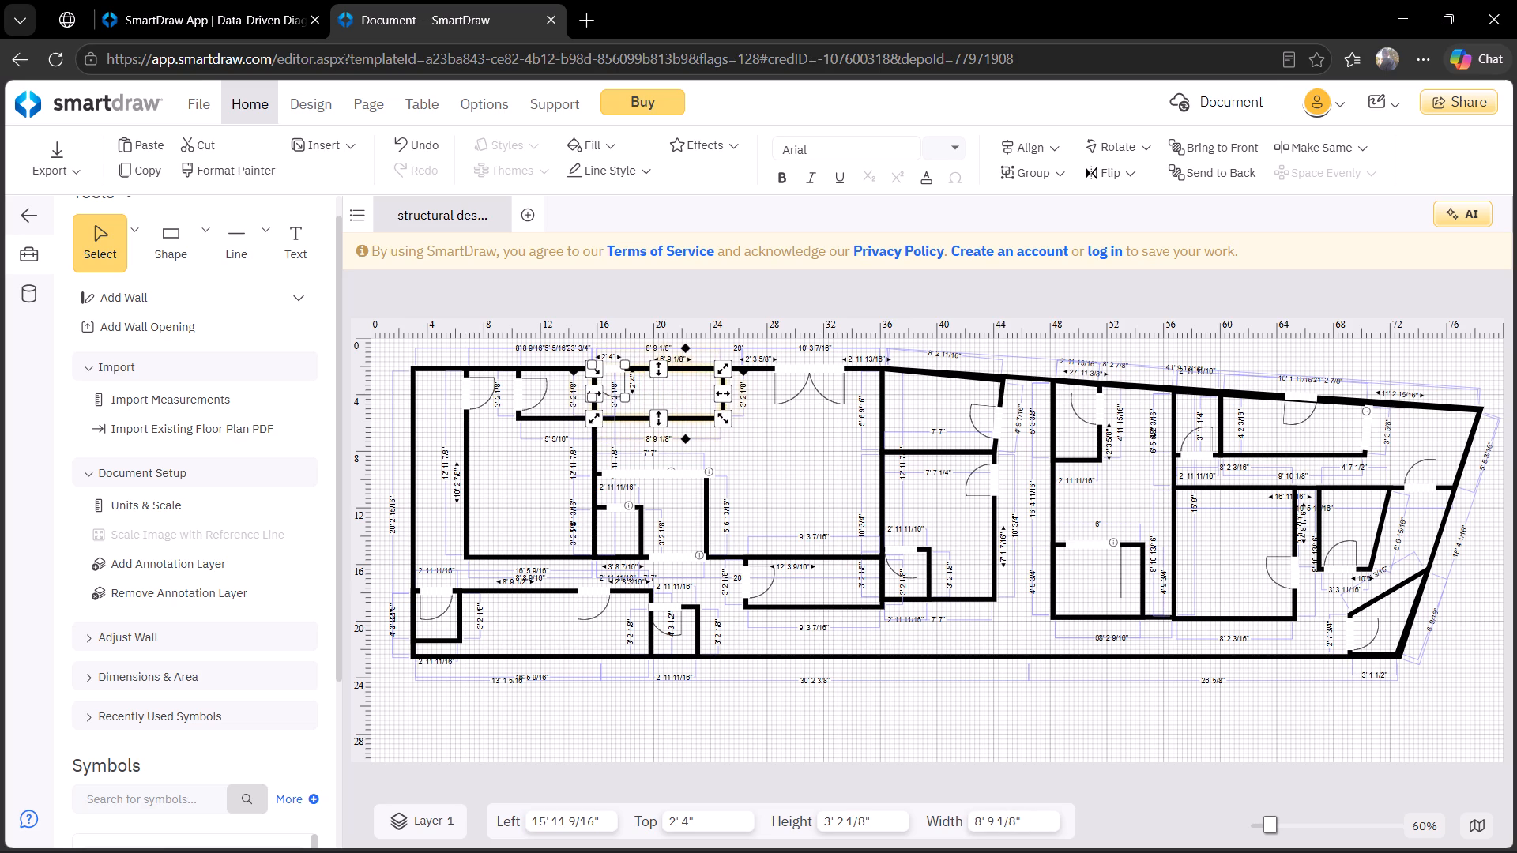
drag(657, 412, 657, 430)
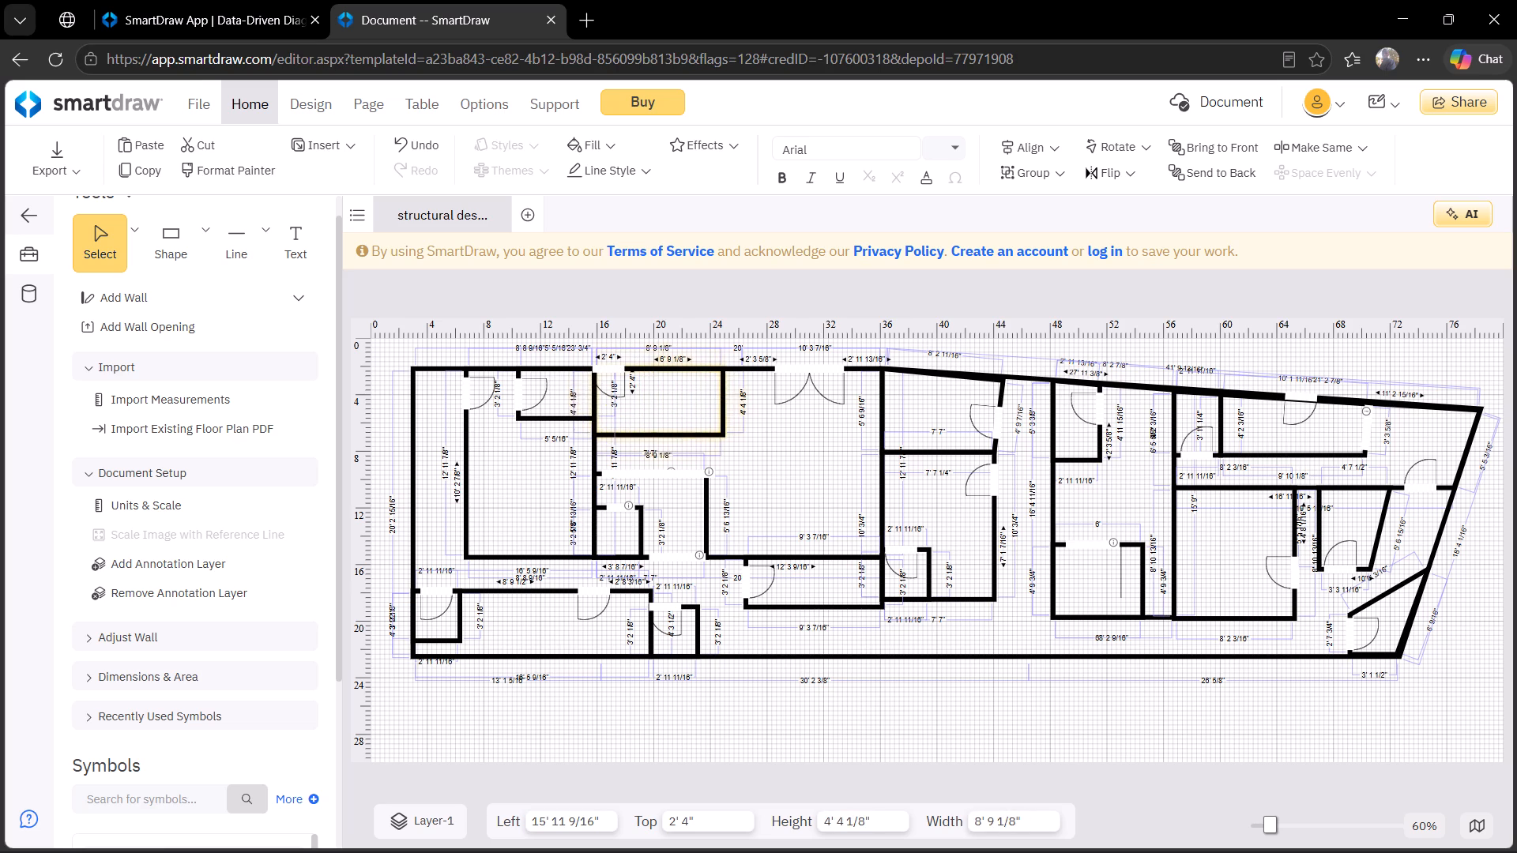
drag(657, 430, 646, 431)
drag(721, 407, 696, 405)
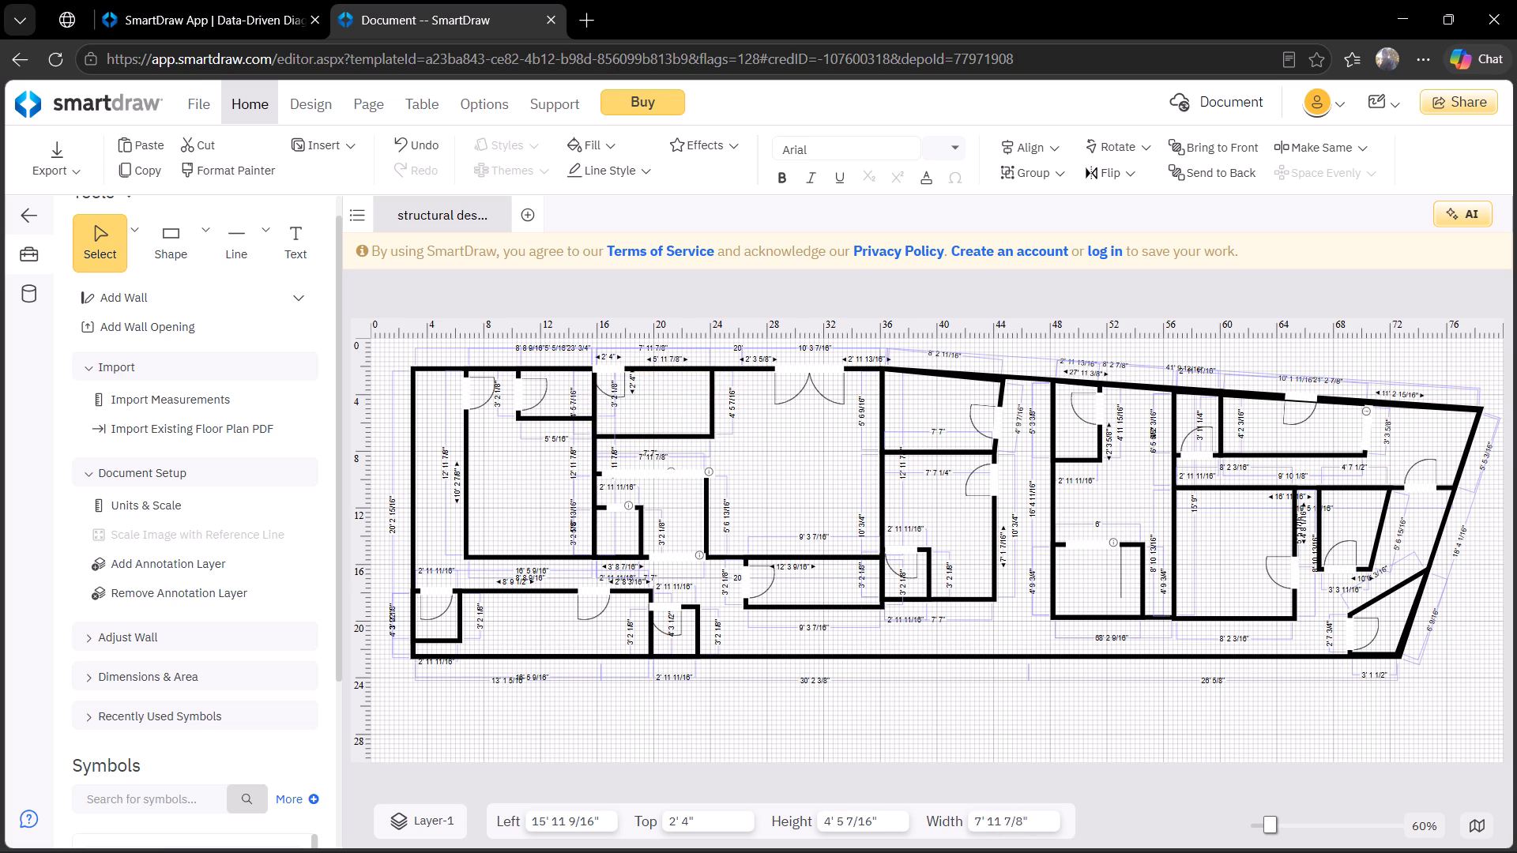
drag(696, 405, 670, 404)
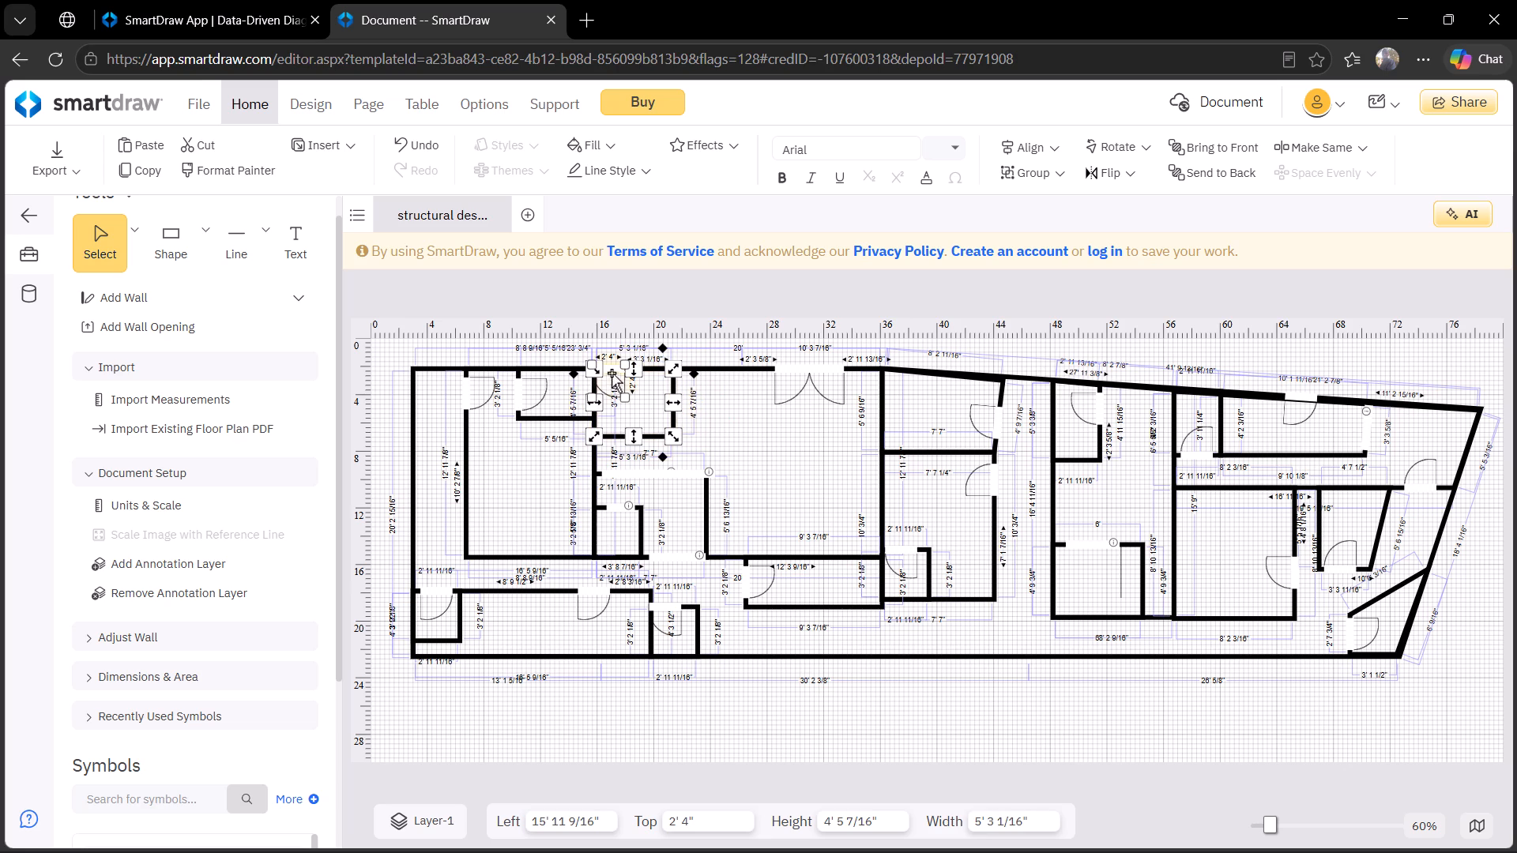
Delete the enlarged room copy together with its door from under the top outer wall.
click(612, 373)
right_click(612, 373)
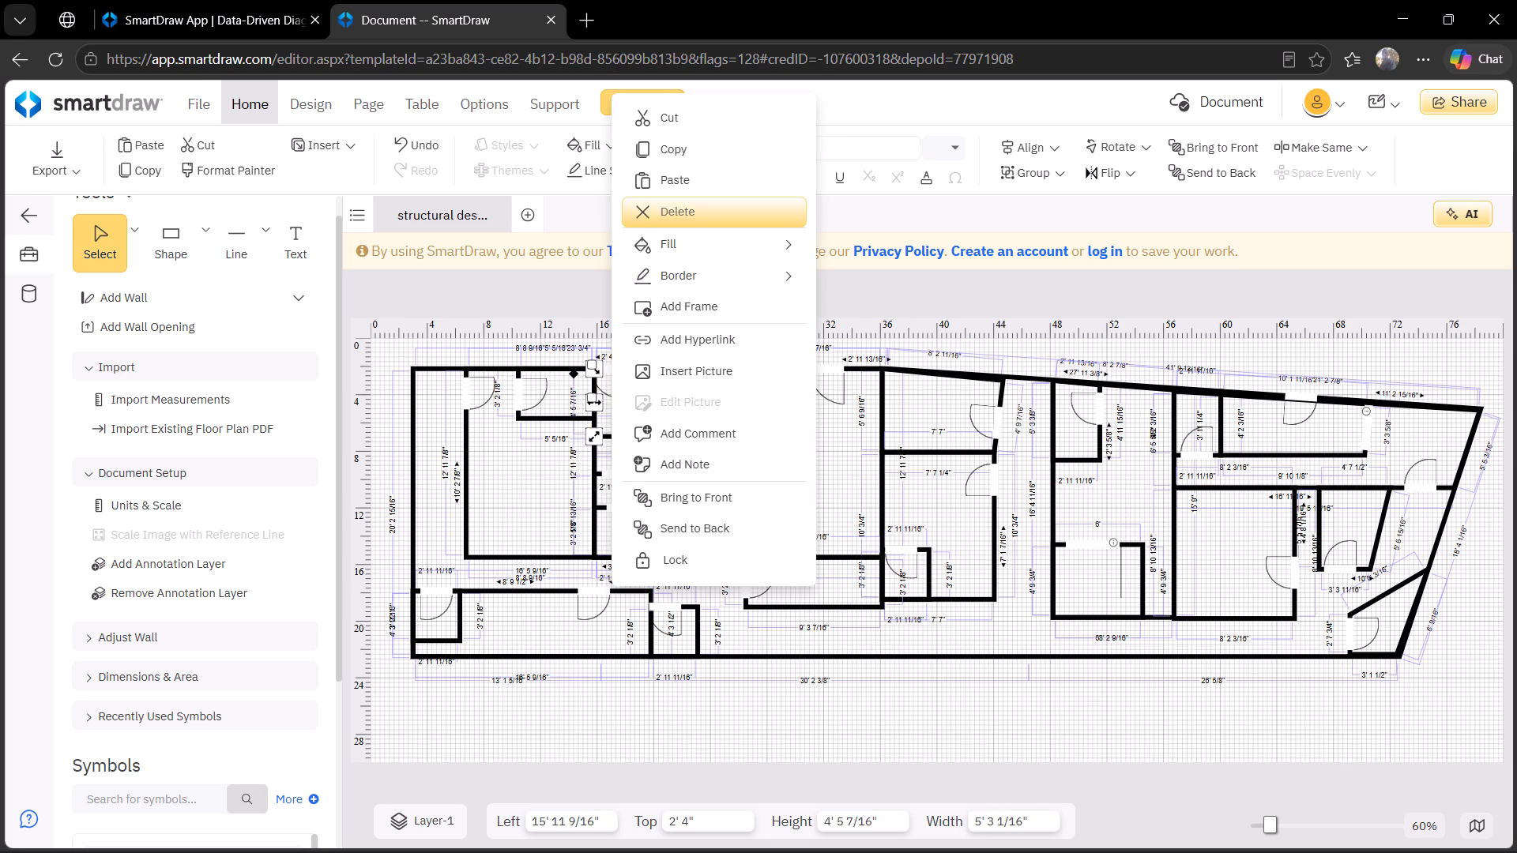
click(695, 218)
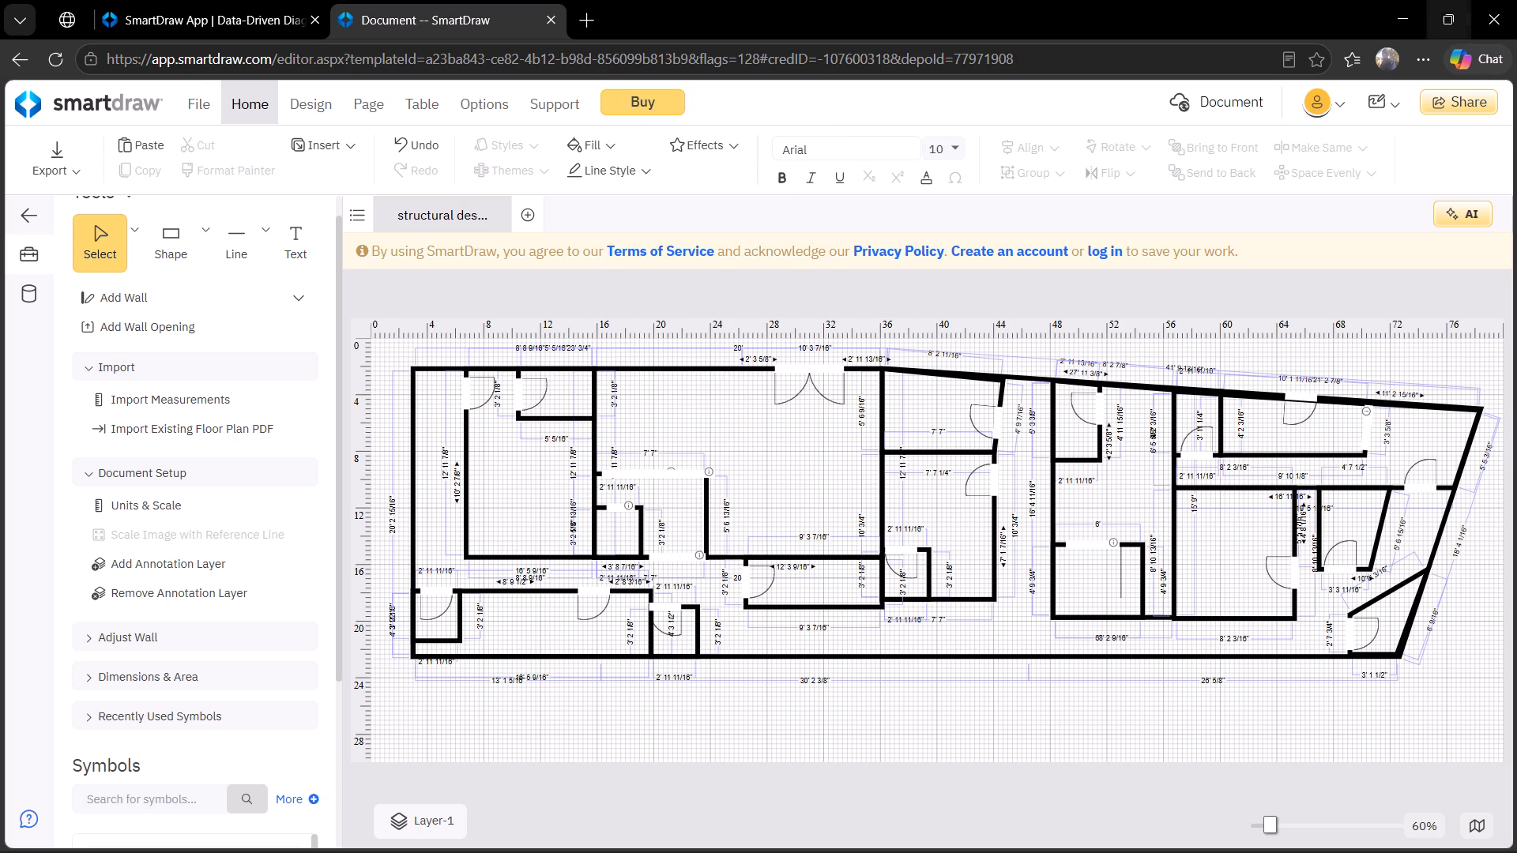
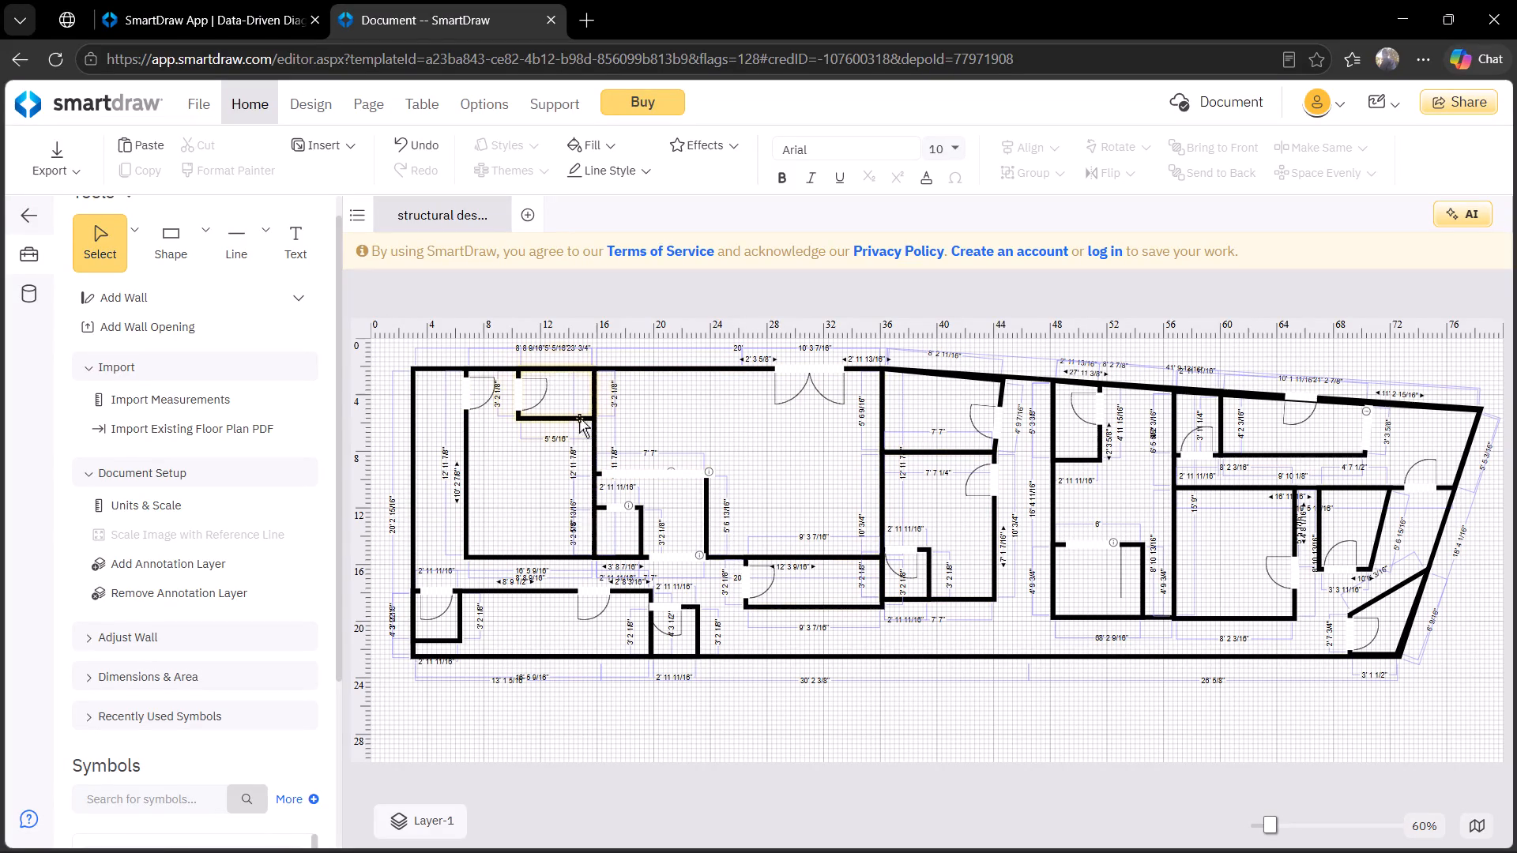
Move the door from the small top room's side wall into its bottom wall, about 12' 4 1/2" left, 3' 7 11/16" top.
click(536, 388)
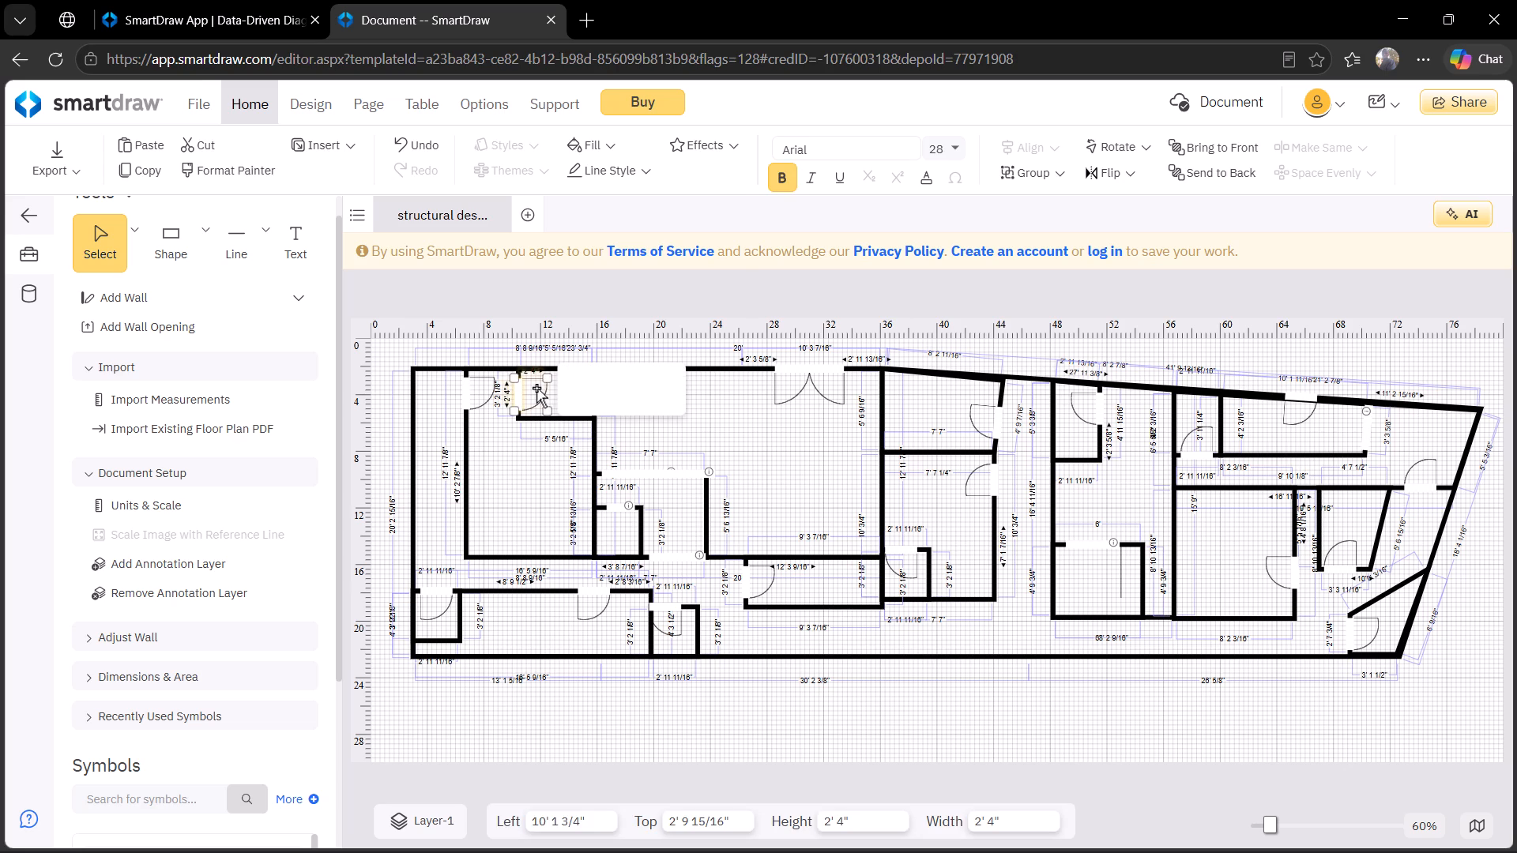
right_click(536, 388)
click(608, 123)
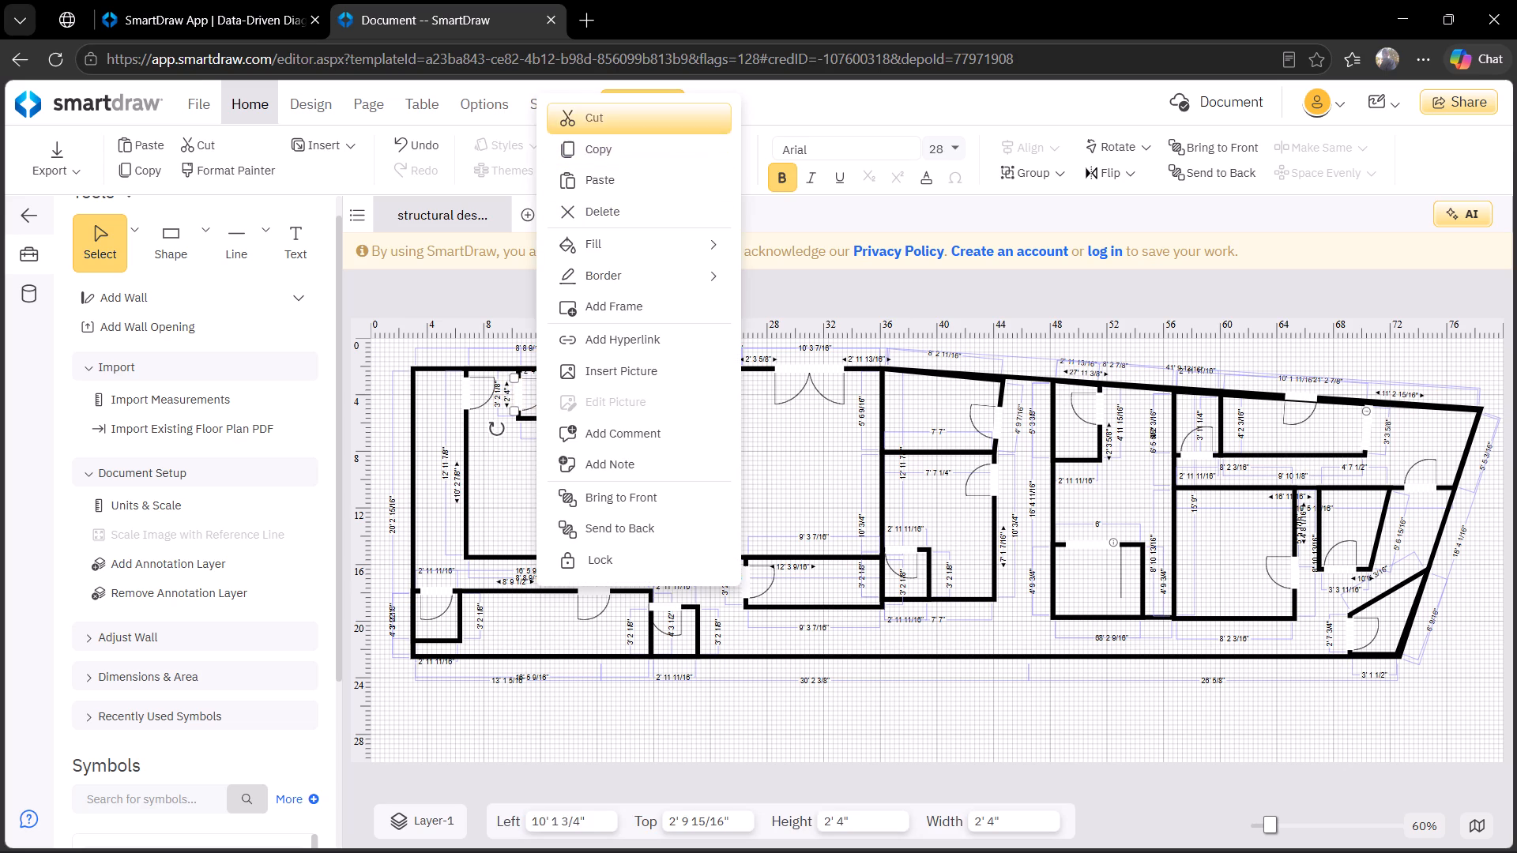
click(548, 430)
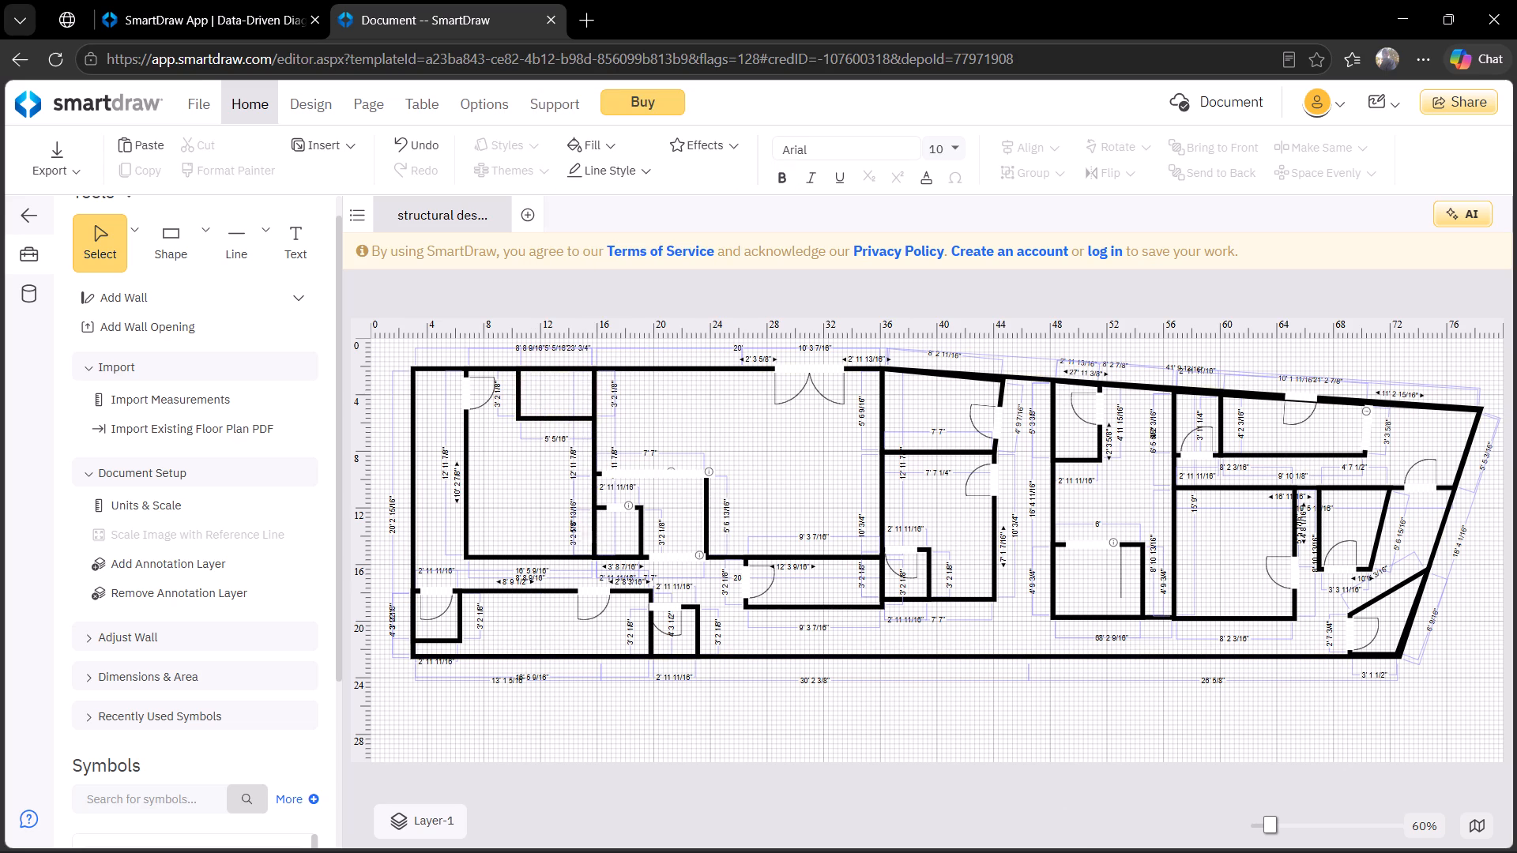
click(544, 418)
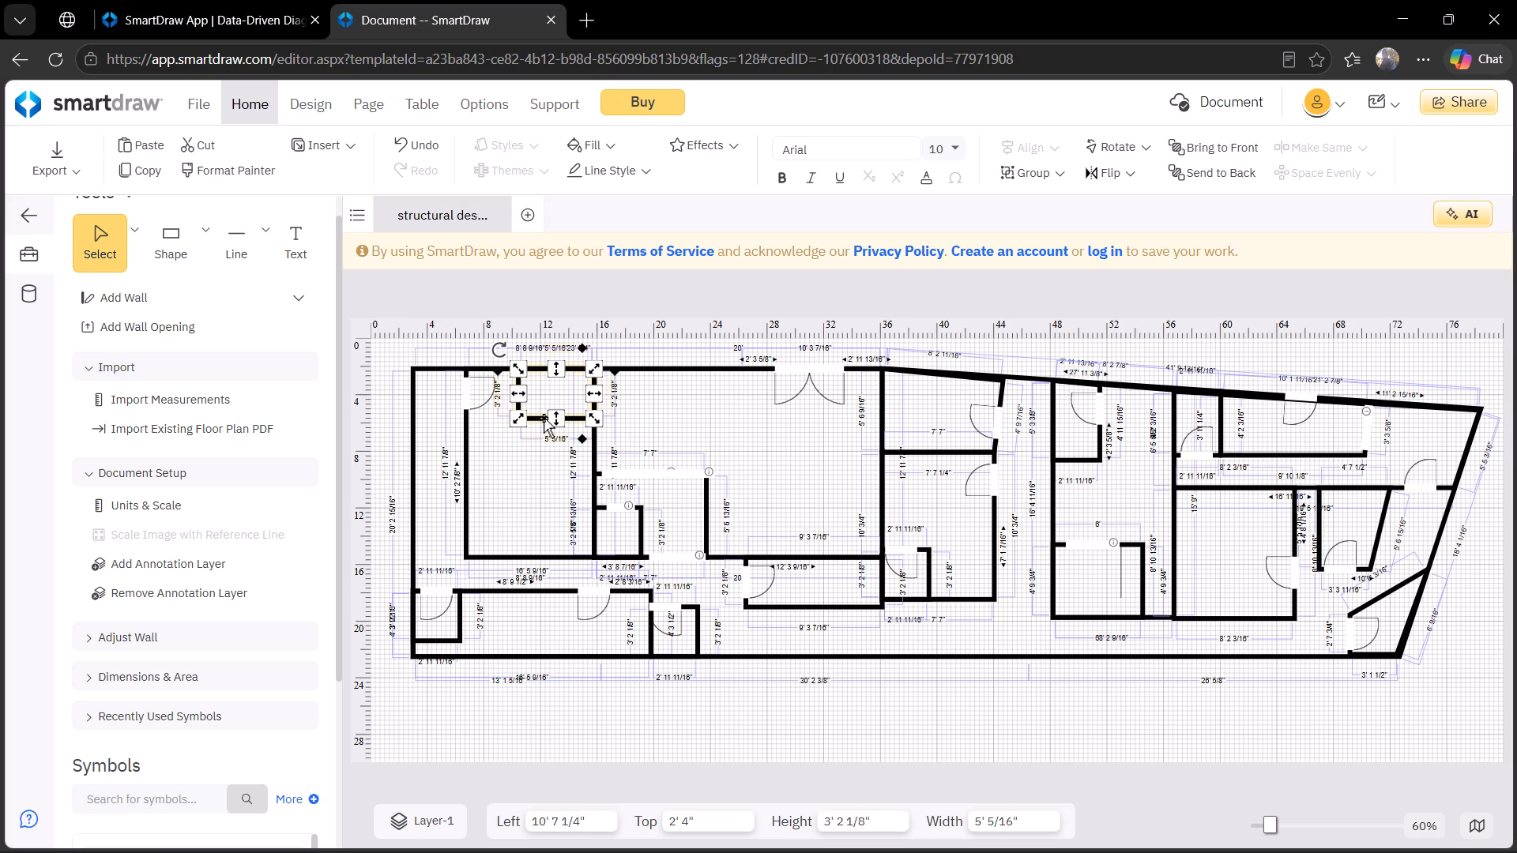
key(ctrl+v)
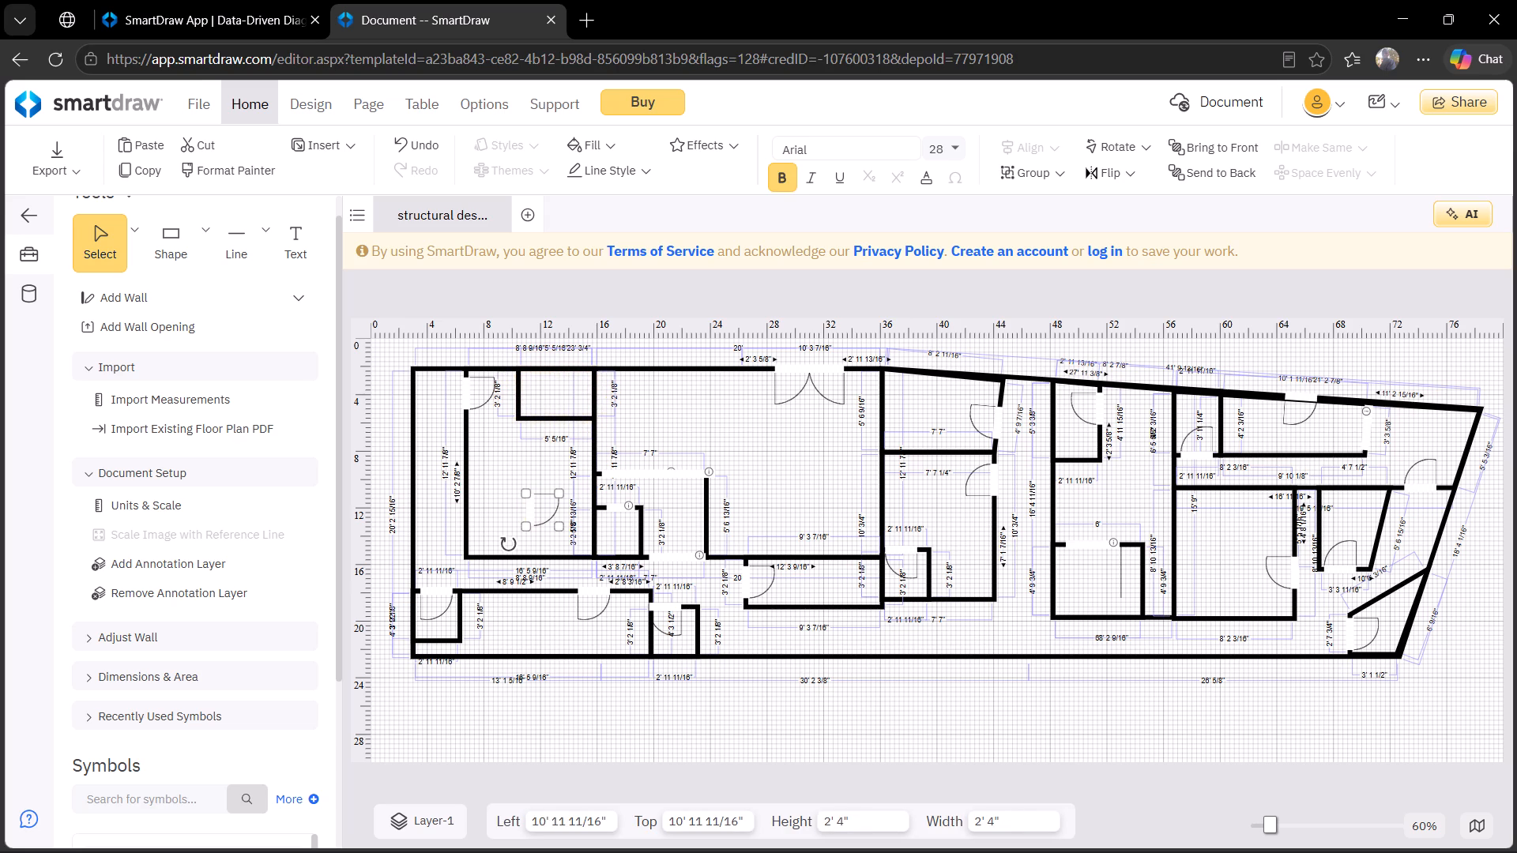
drag(531, 504, 527, 504)
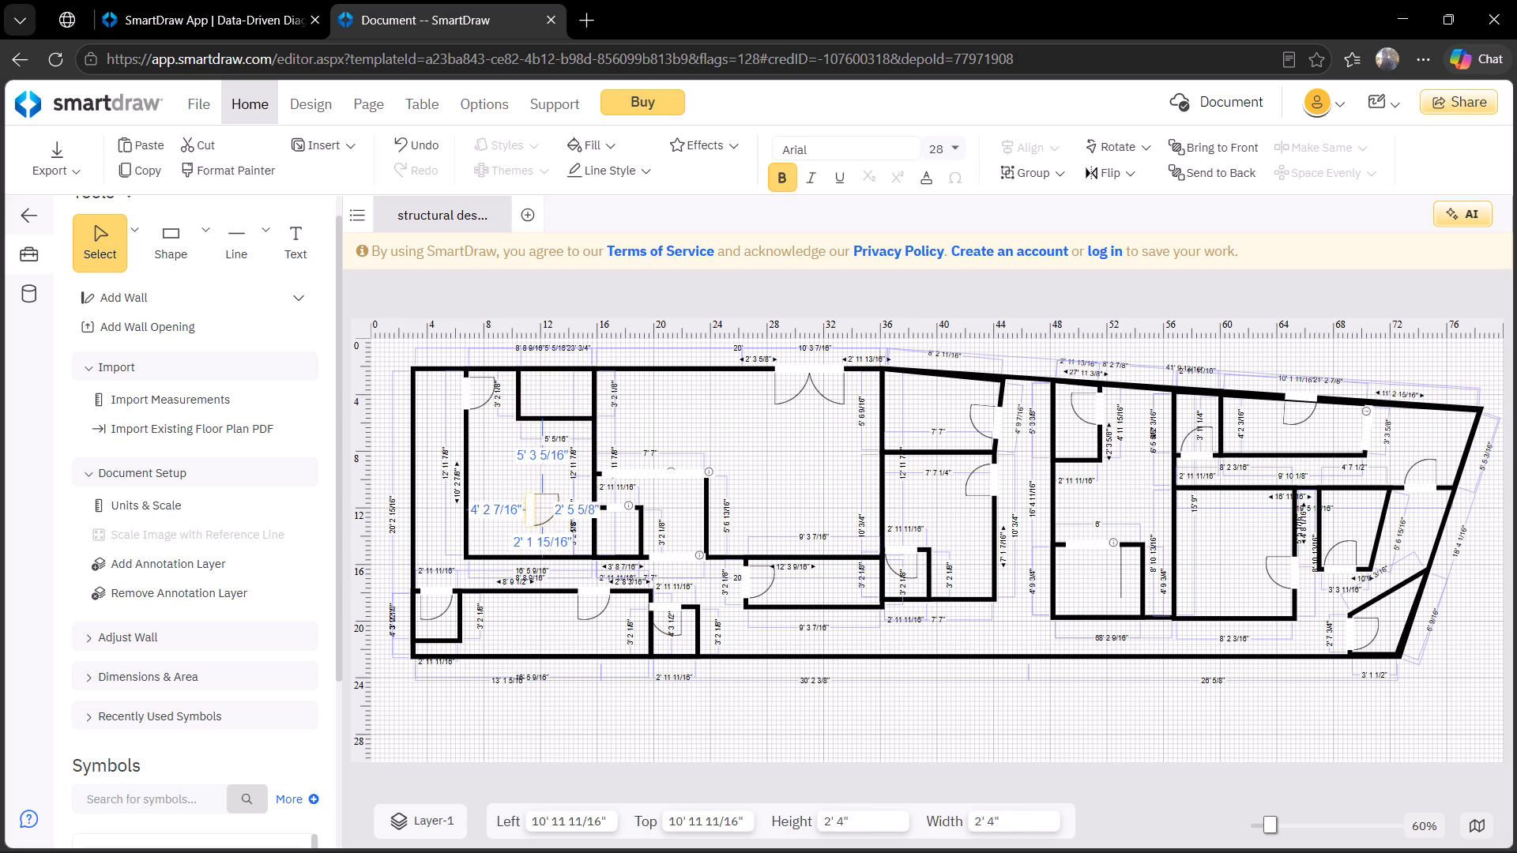
drag(527, 504, 549, 423)
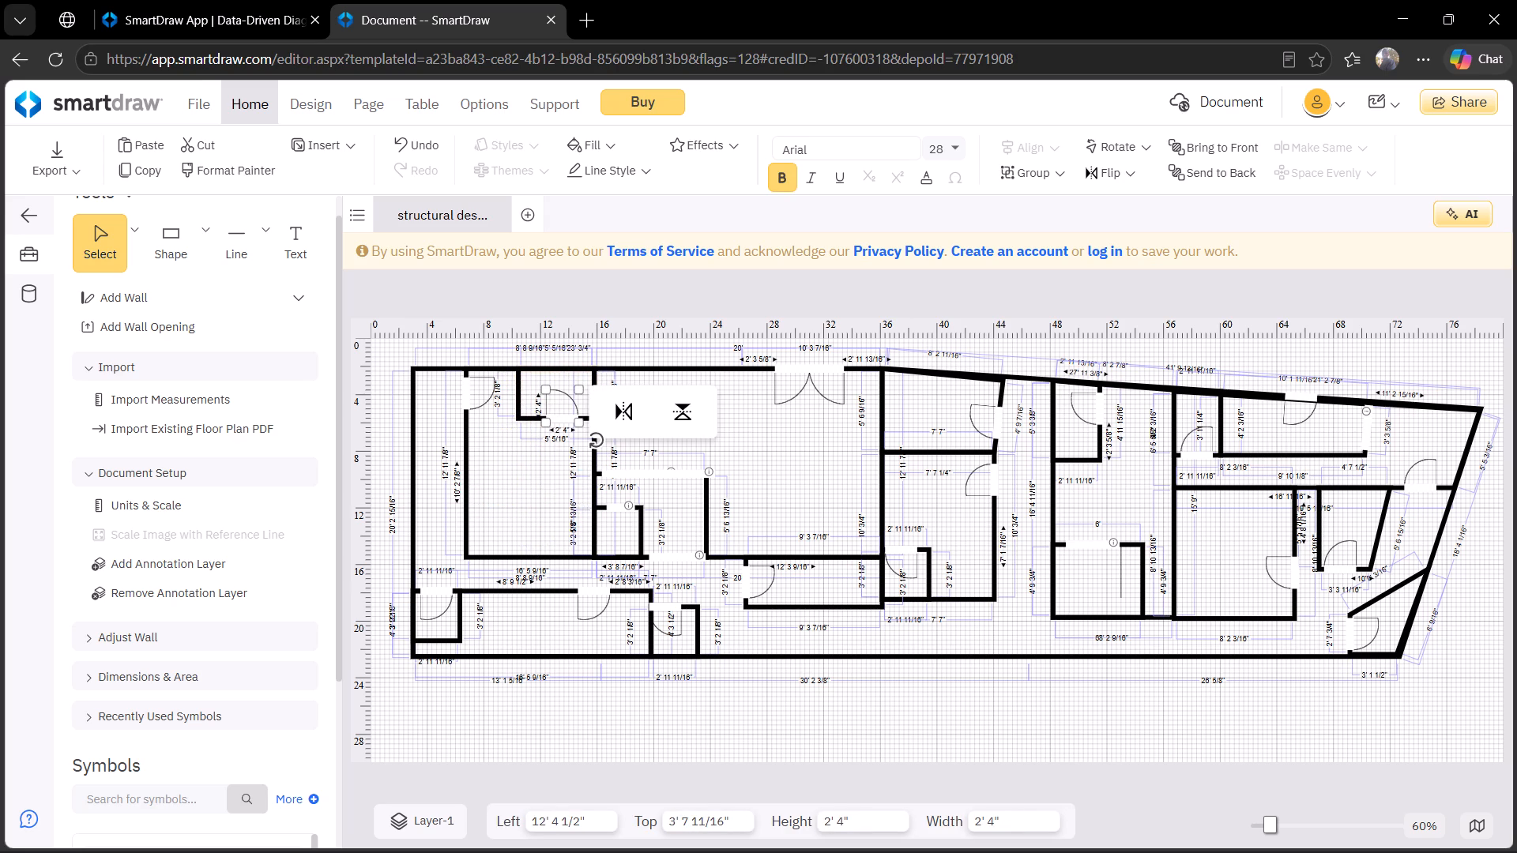
click(555, 486)
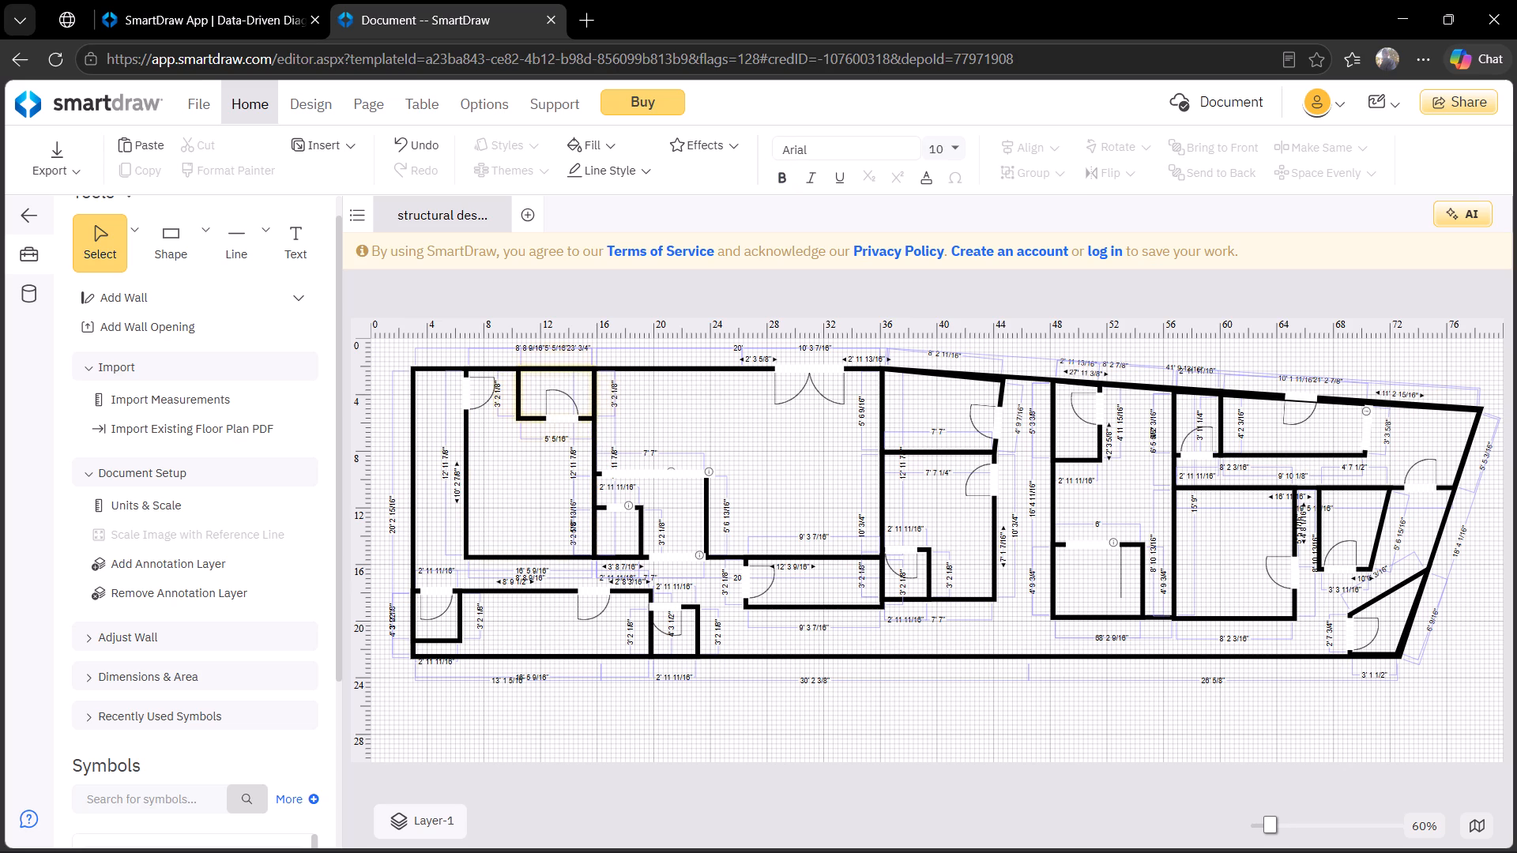
Add a Residential Toilet - 2 symbol below the small top room and rotate it sideways, with its tank toward the 16' wall.
drag(341, 410, 328, 688)
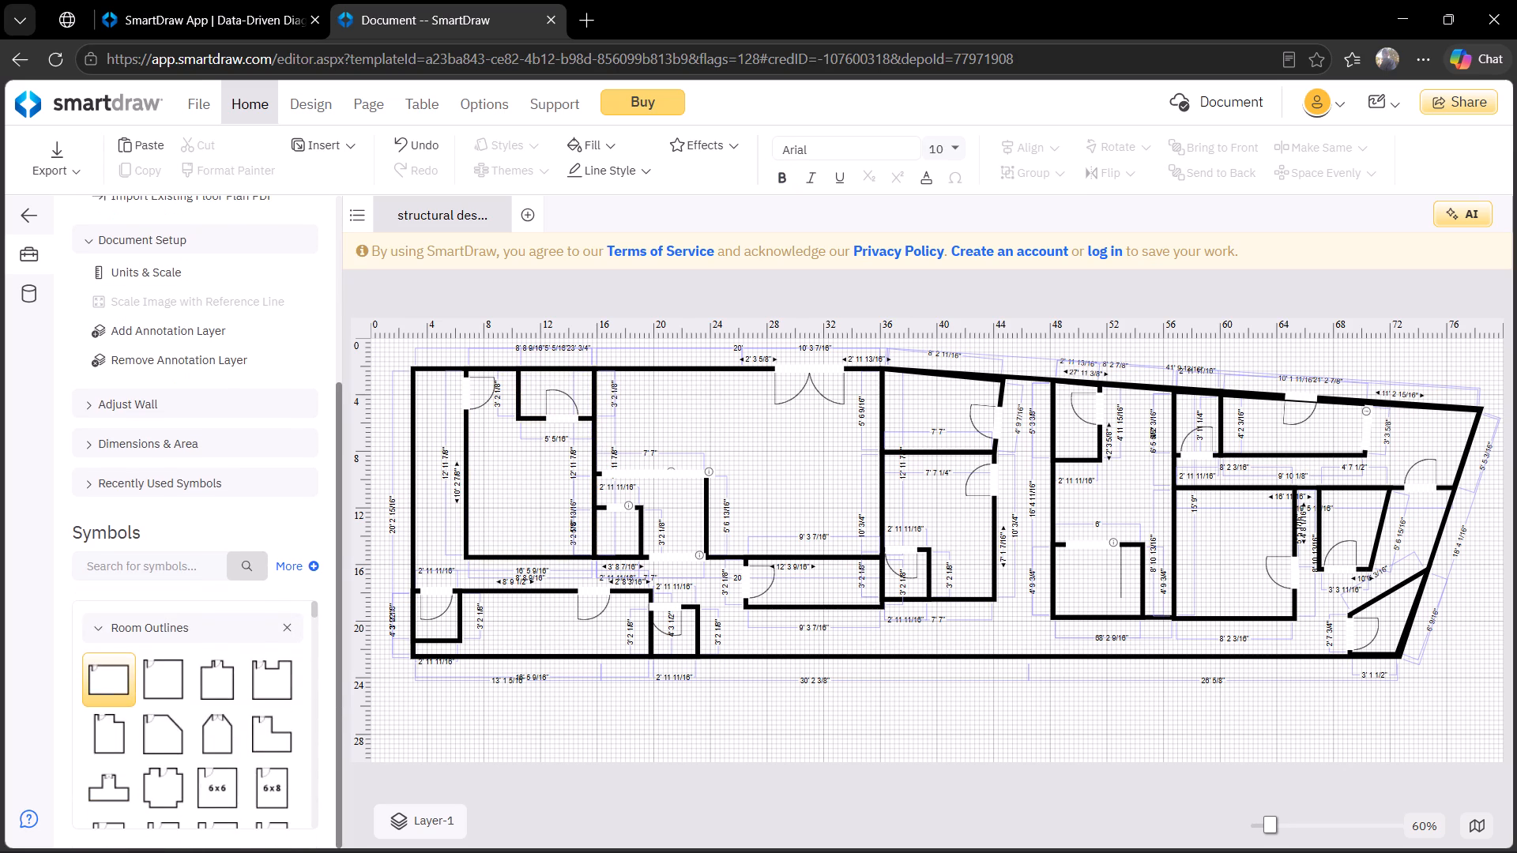
drag(328, 688, 328, 689)
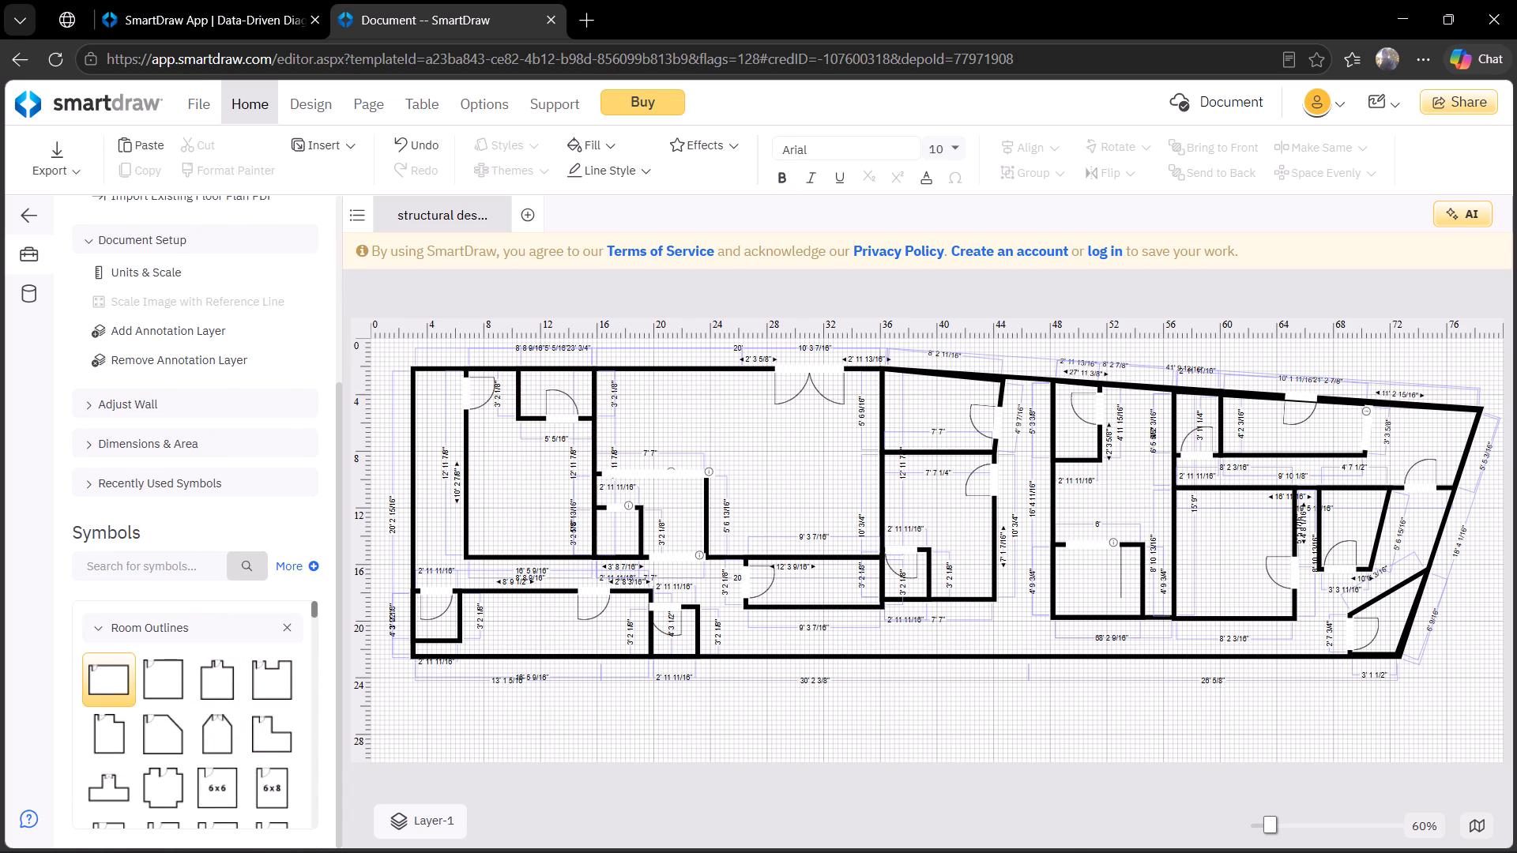
drag(314, 612, 318, 696)
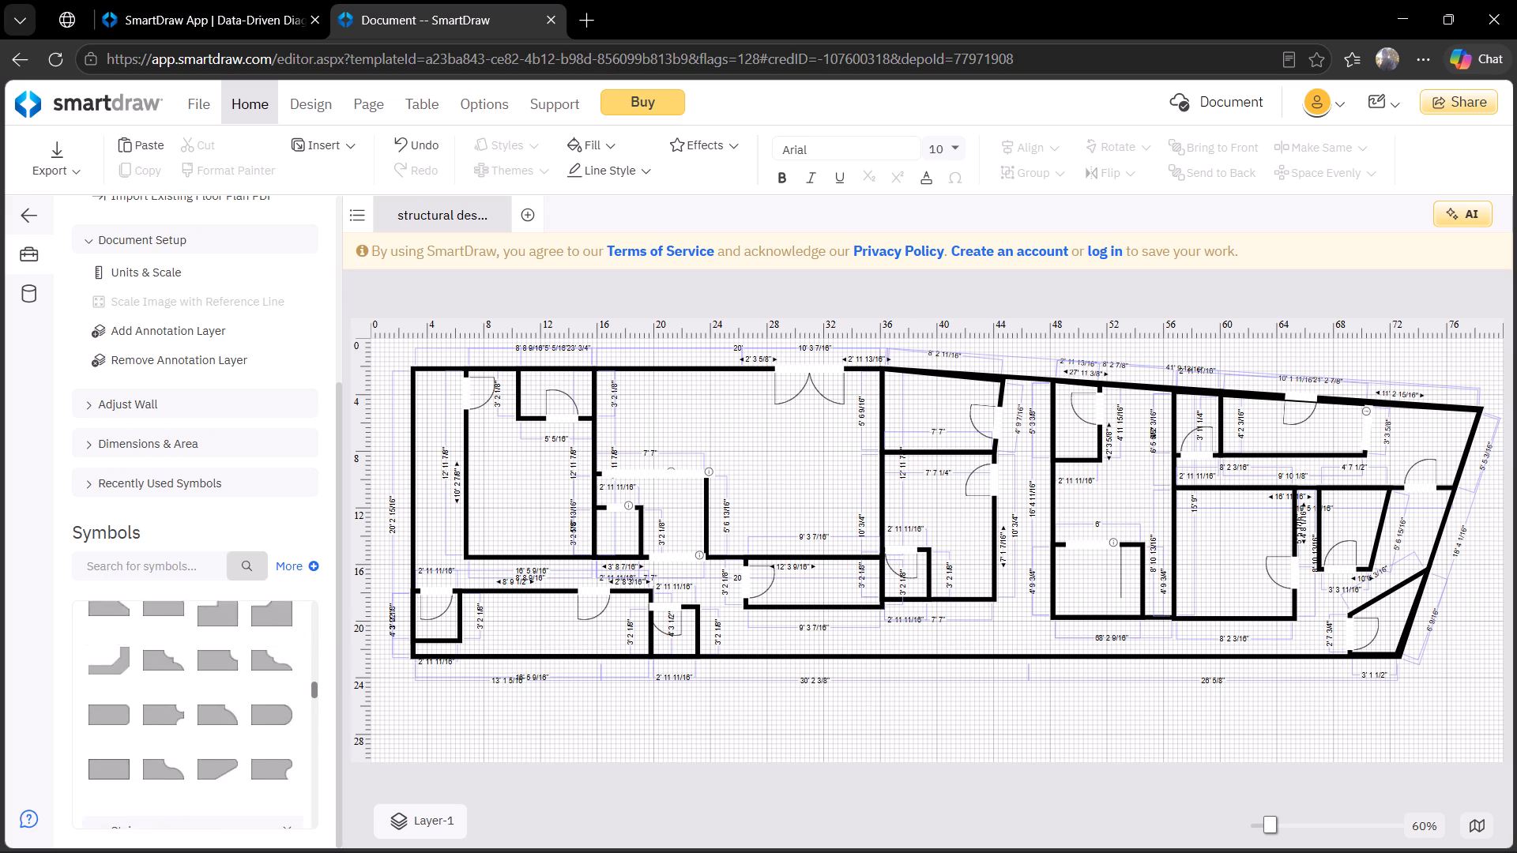
drag(318, 696, 325, 745)
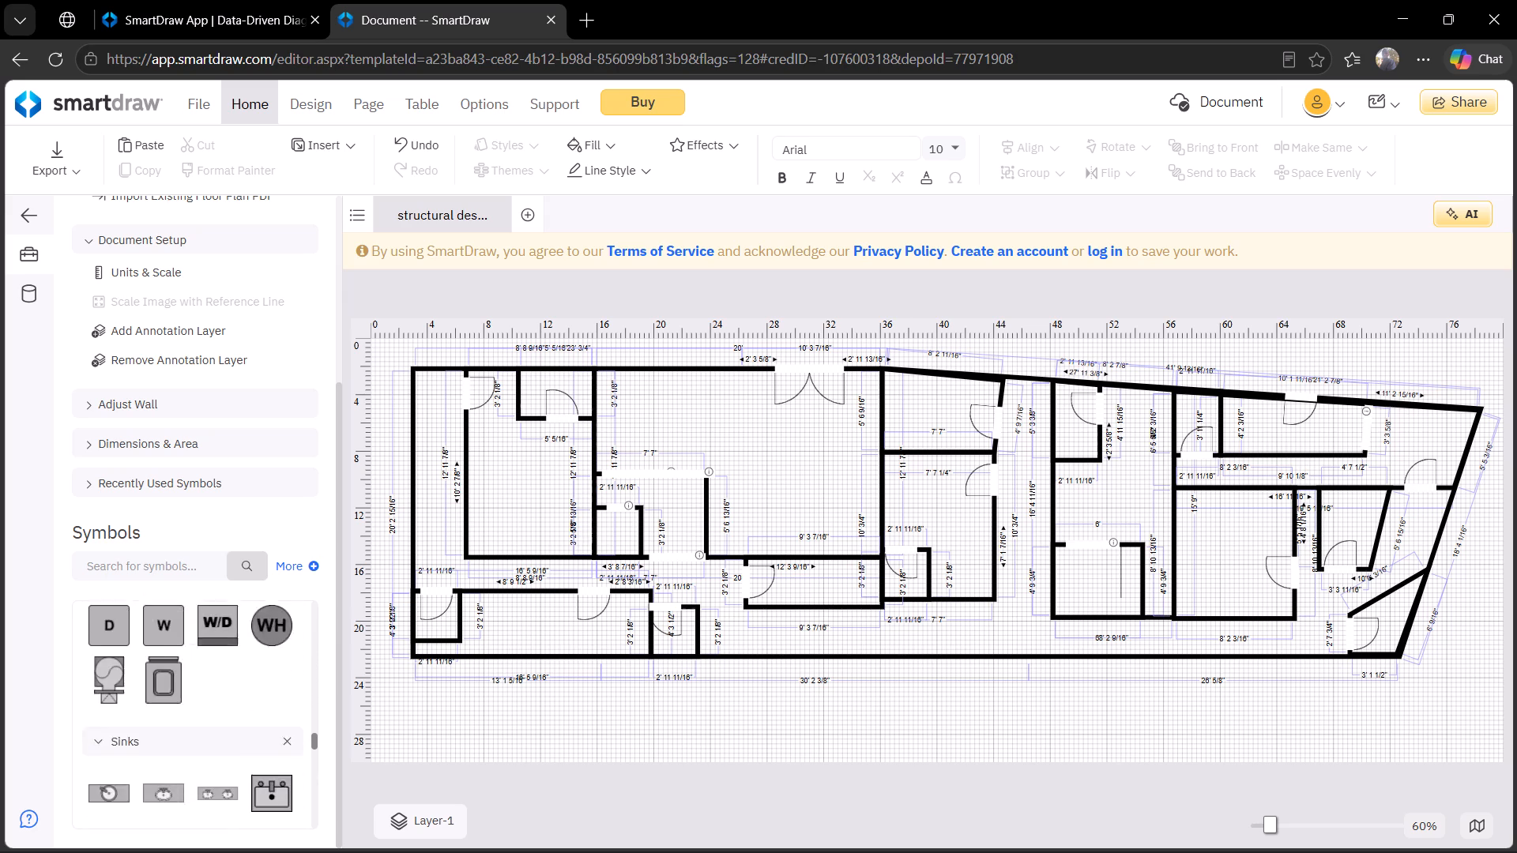
drag(325, 745, 335, 802)
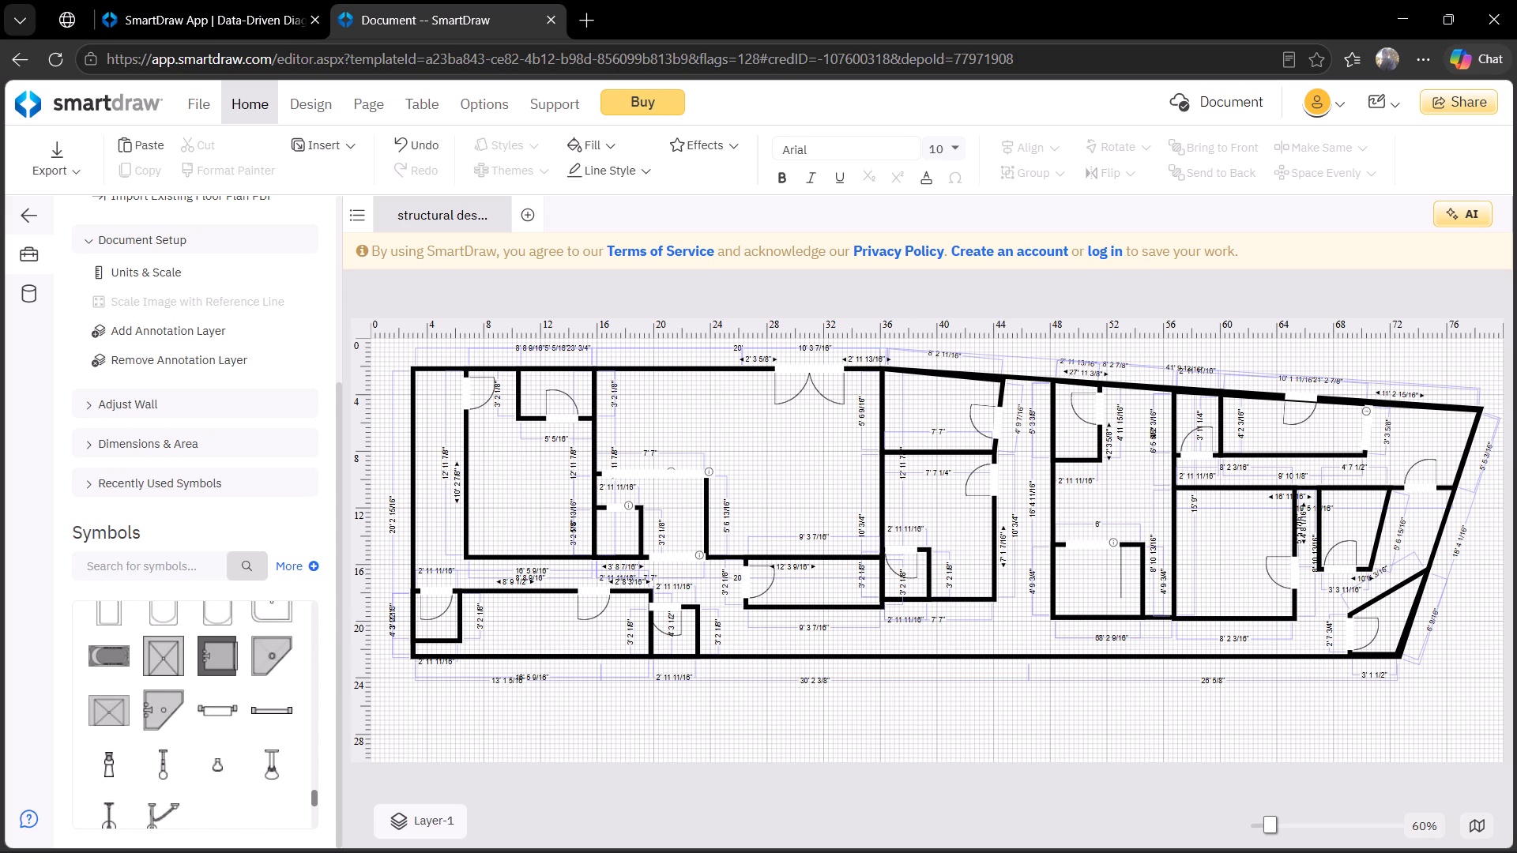
drag(335, 802, 344, 839)
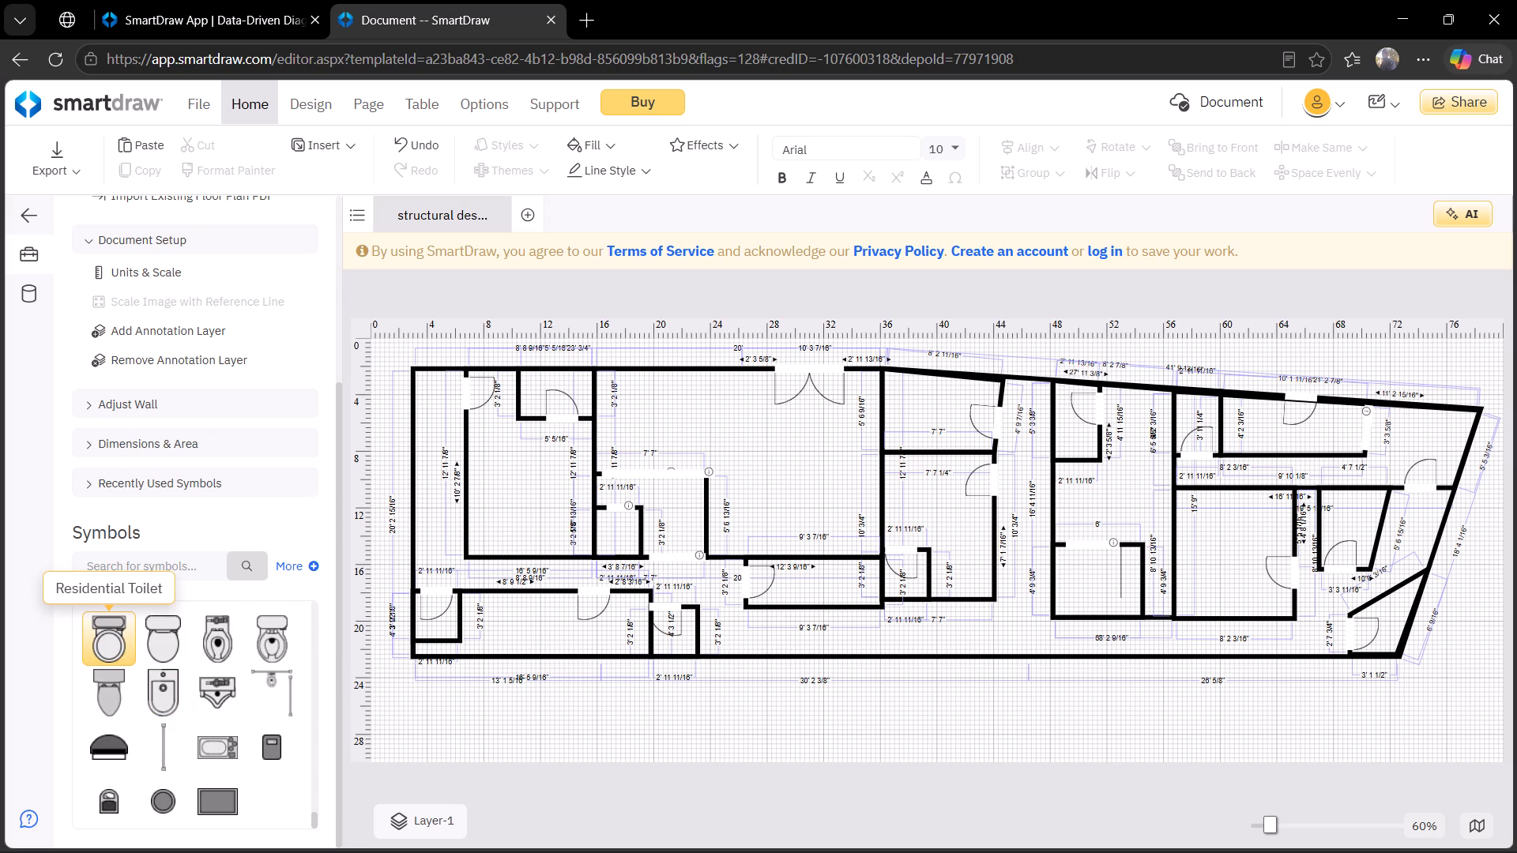
click(109, 632)
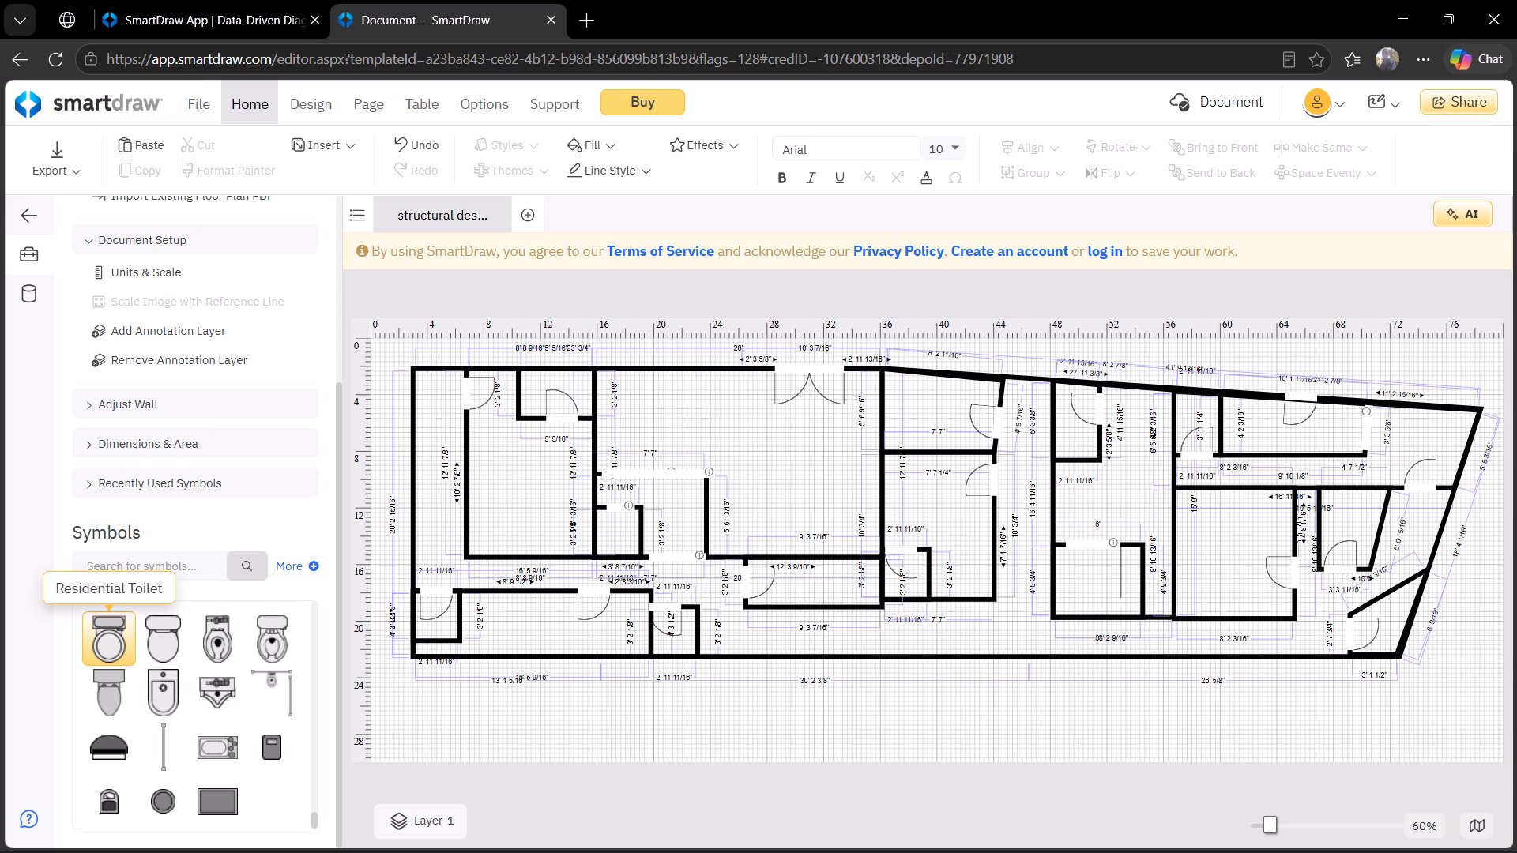
click(161, 641)
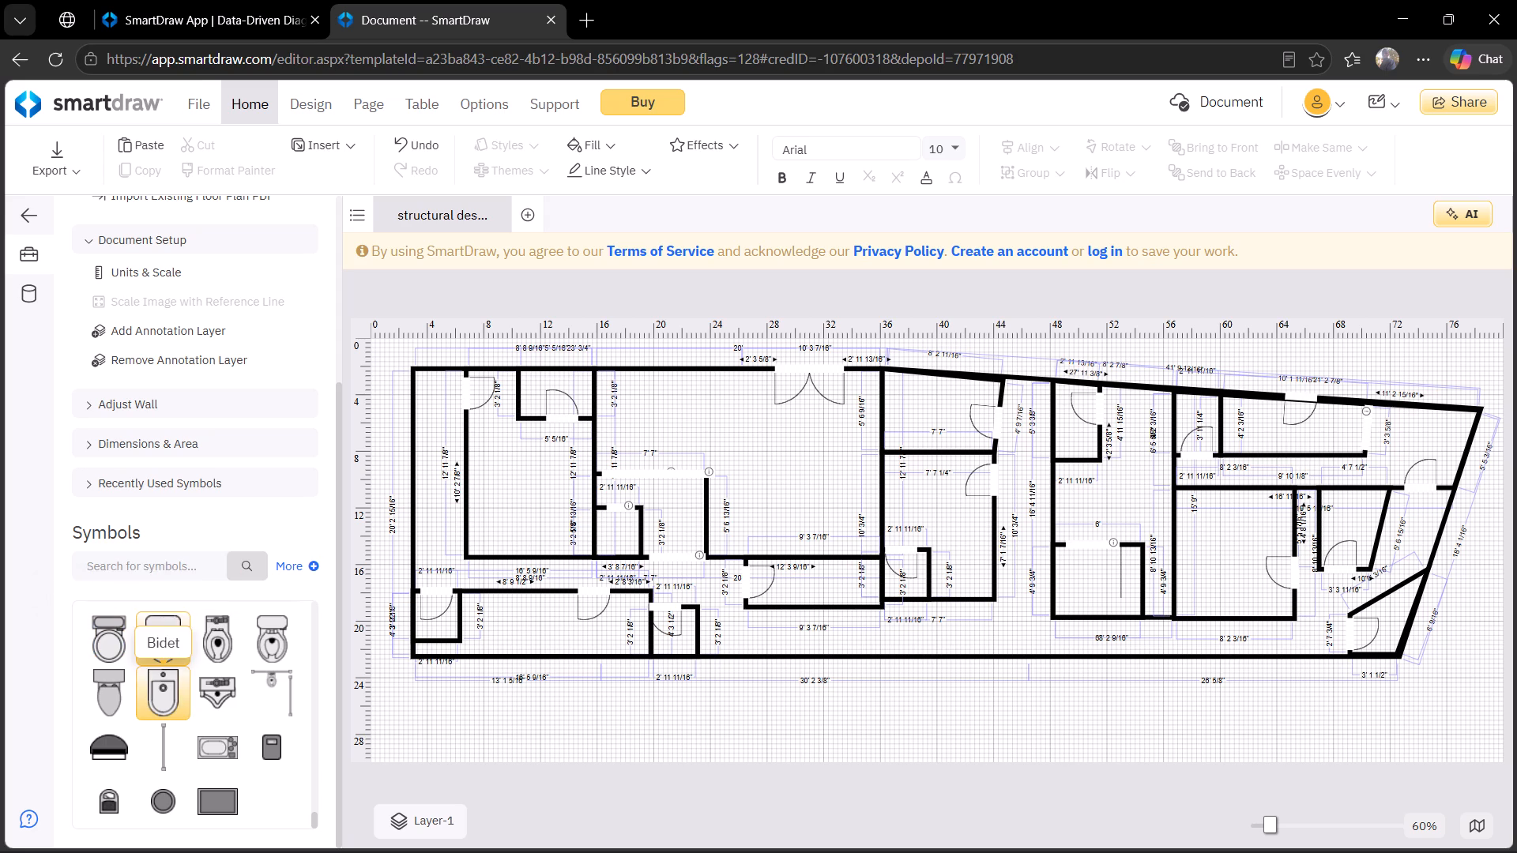
click(164, 636)
drag(164, 636, 239, 566)
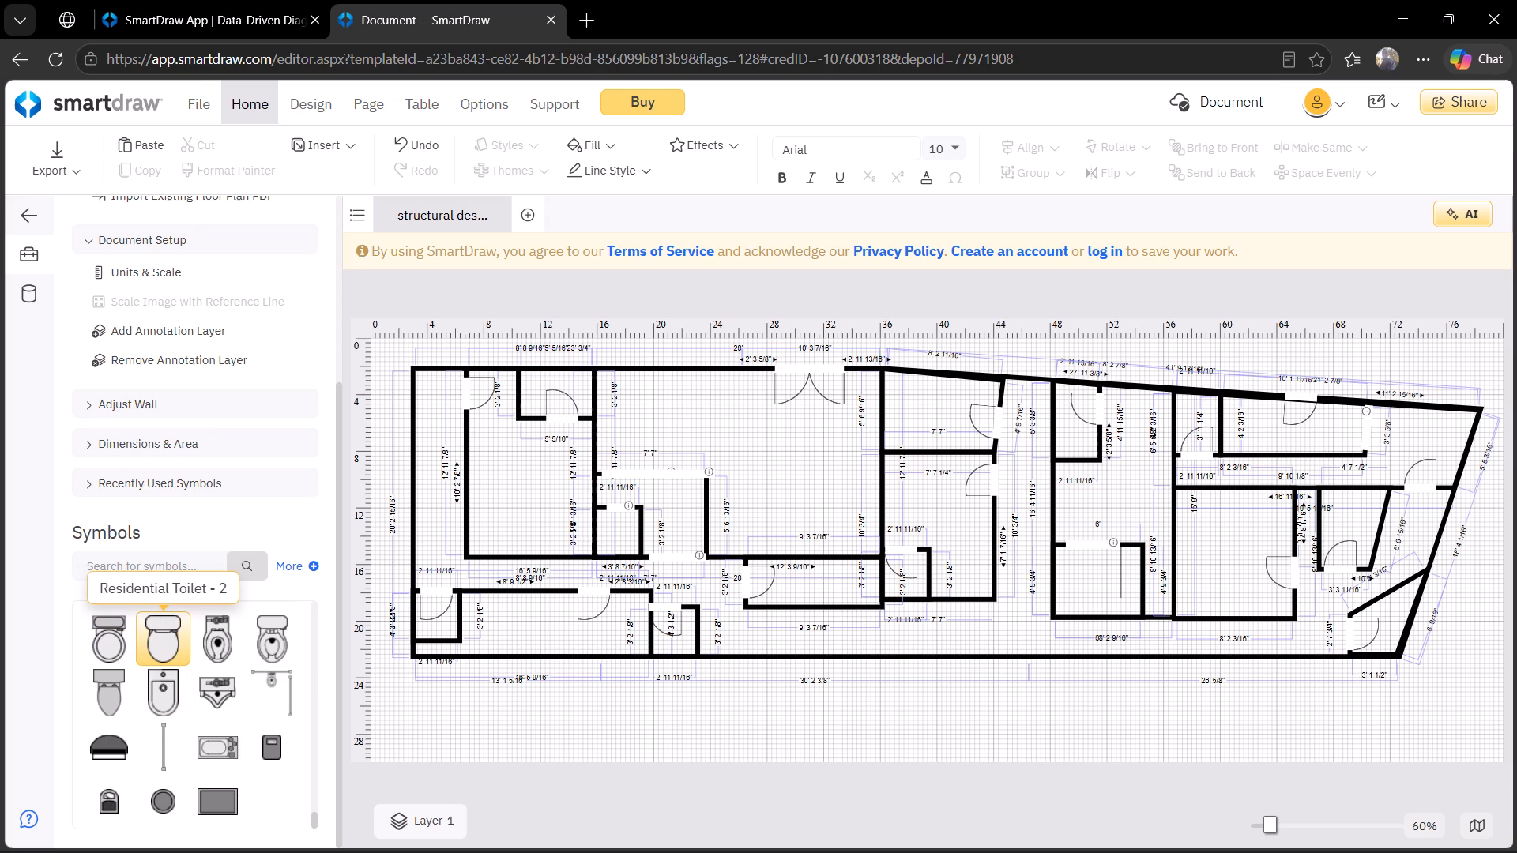
drag(239, 566, 529, 493)
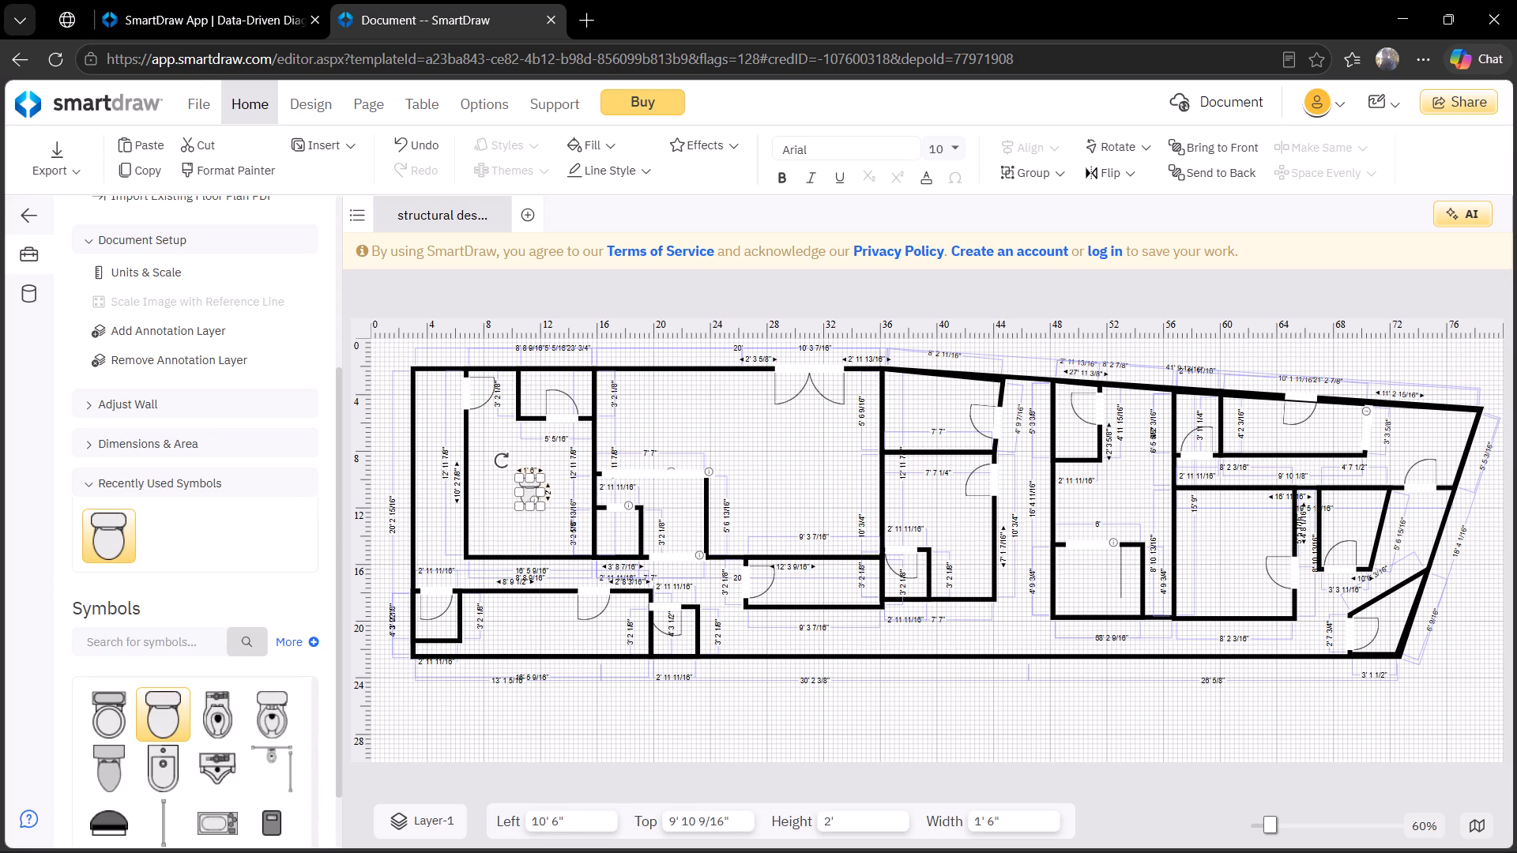
drag(501, 461, 565, 472)
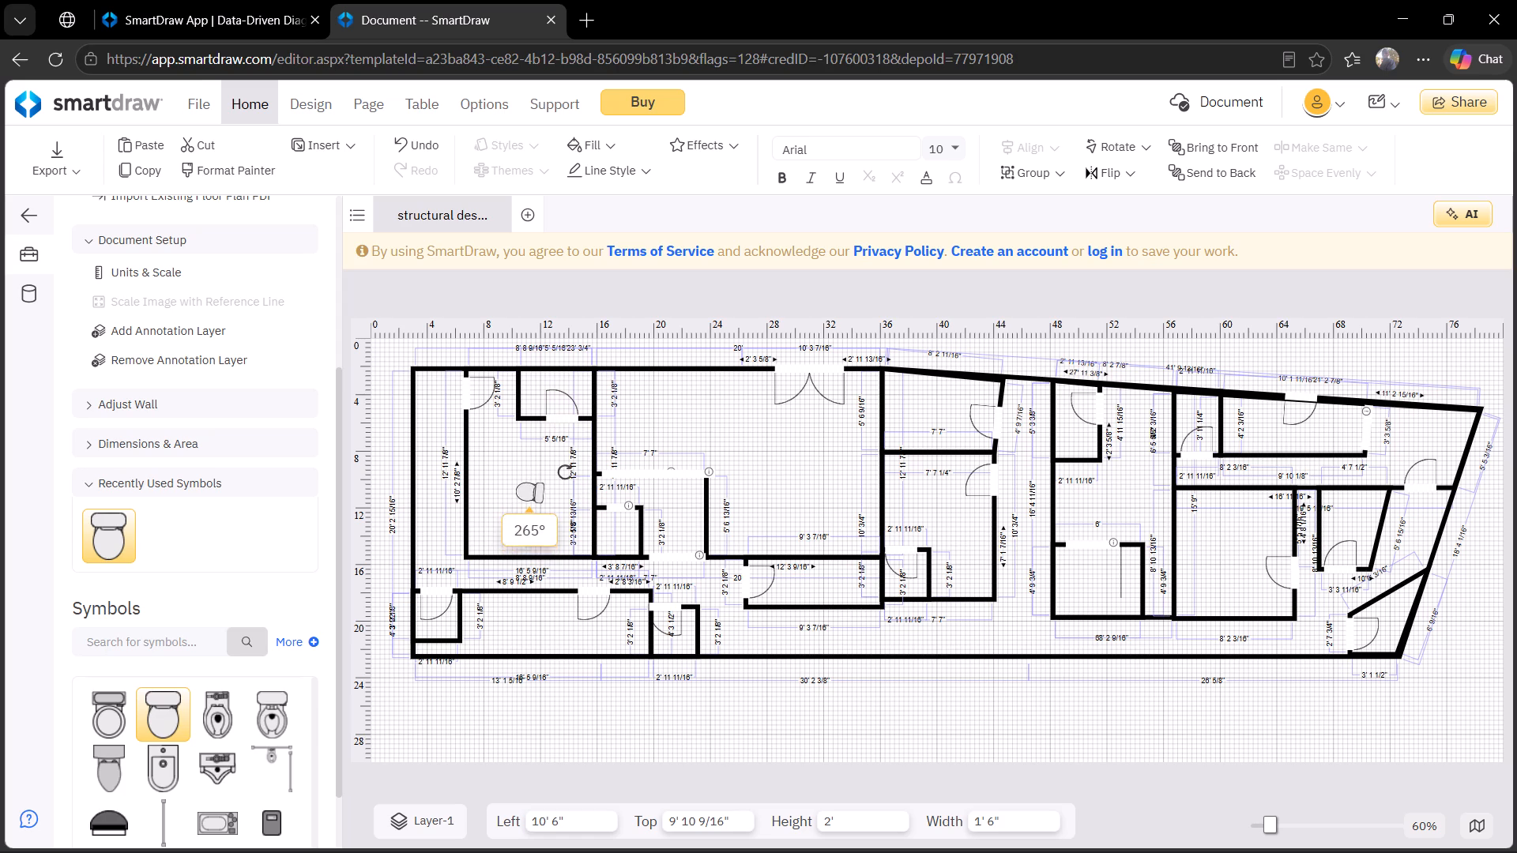
drag(565, 472, 561, 462)
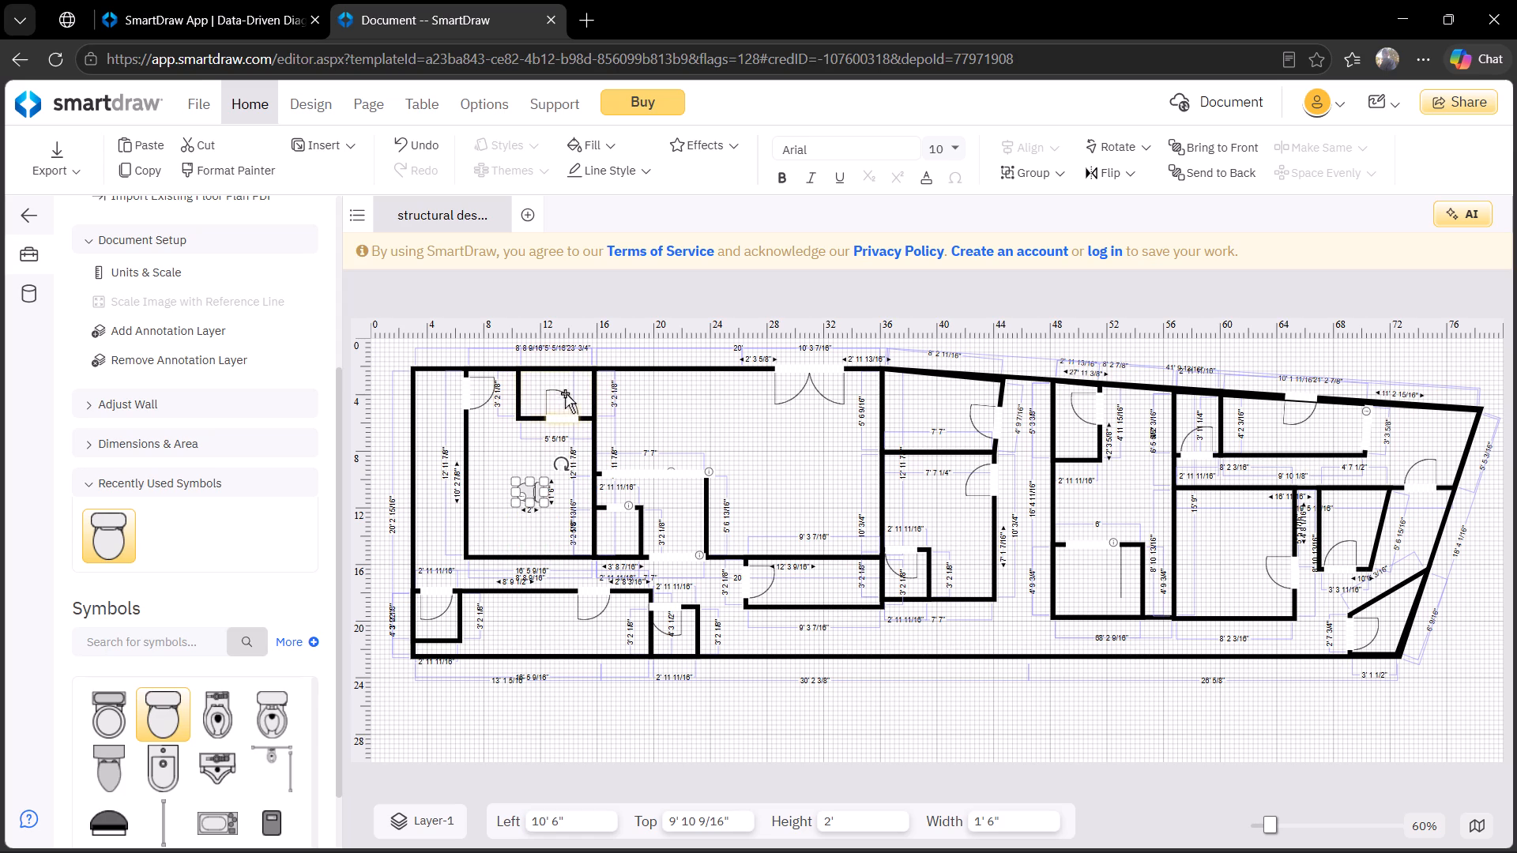
Shrink the door in the small top room's bottom wall to about 2' 1/2" wide and high.
click(565, 400)
click(545, 385)
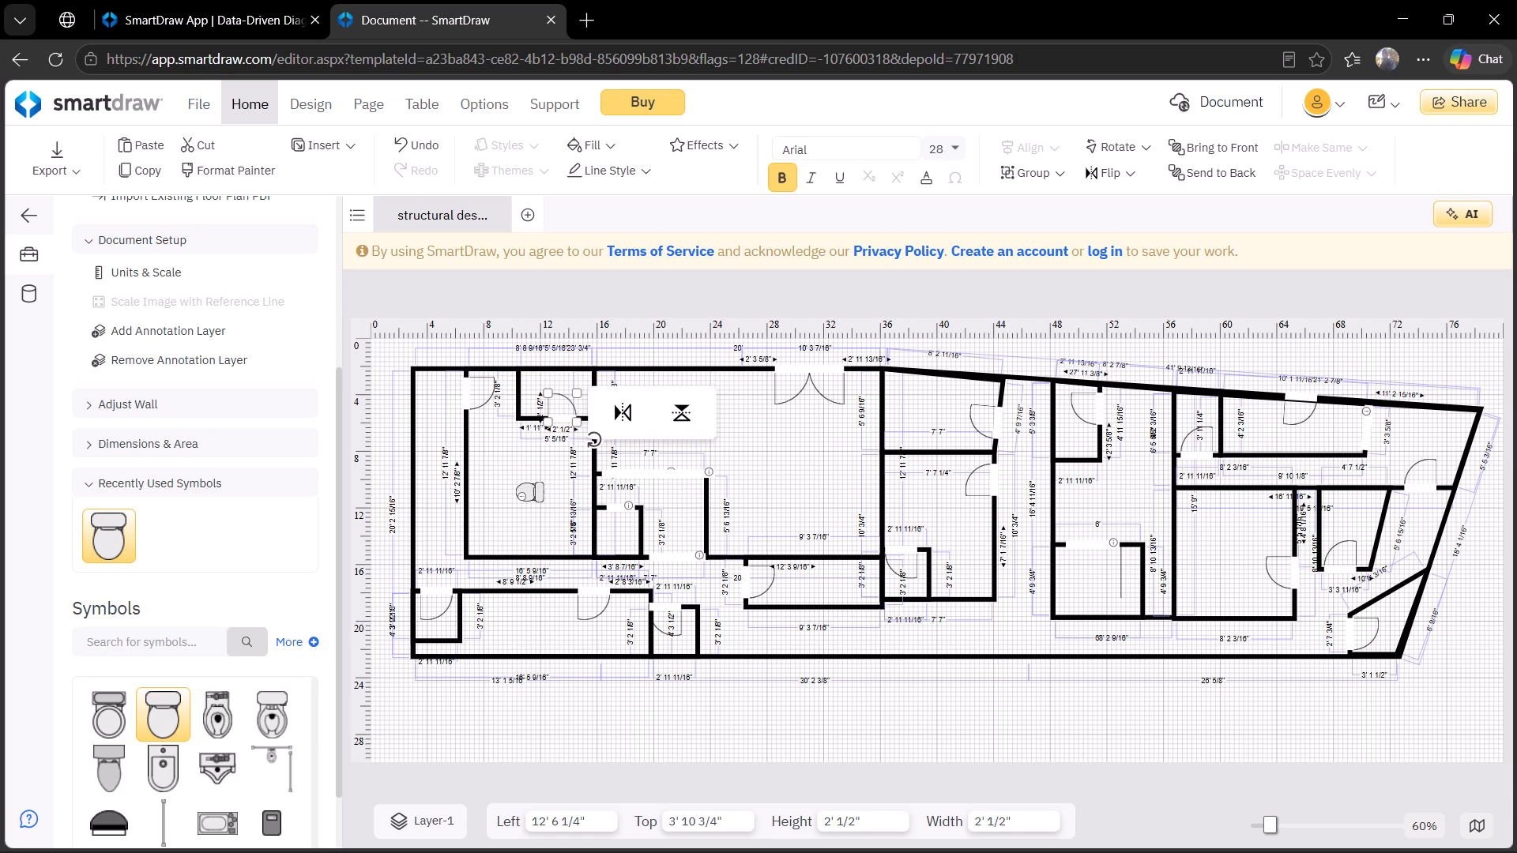
Move the toilet into the small top room's upper-right corner, about 13' 7 1/4" left, 2' 5 1/4" top.
drag(534, 488, 572, 382)
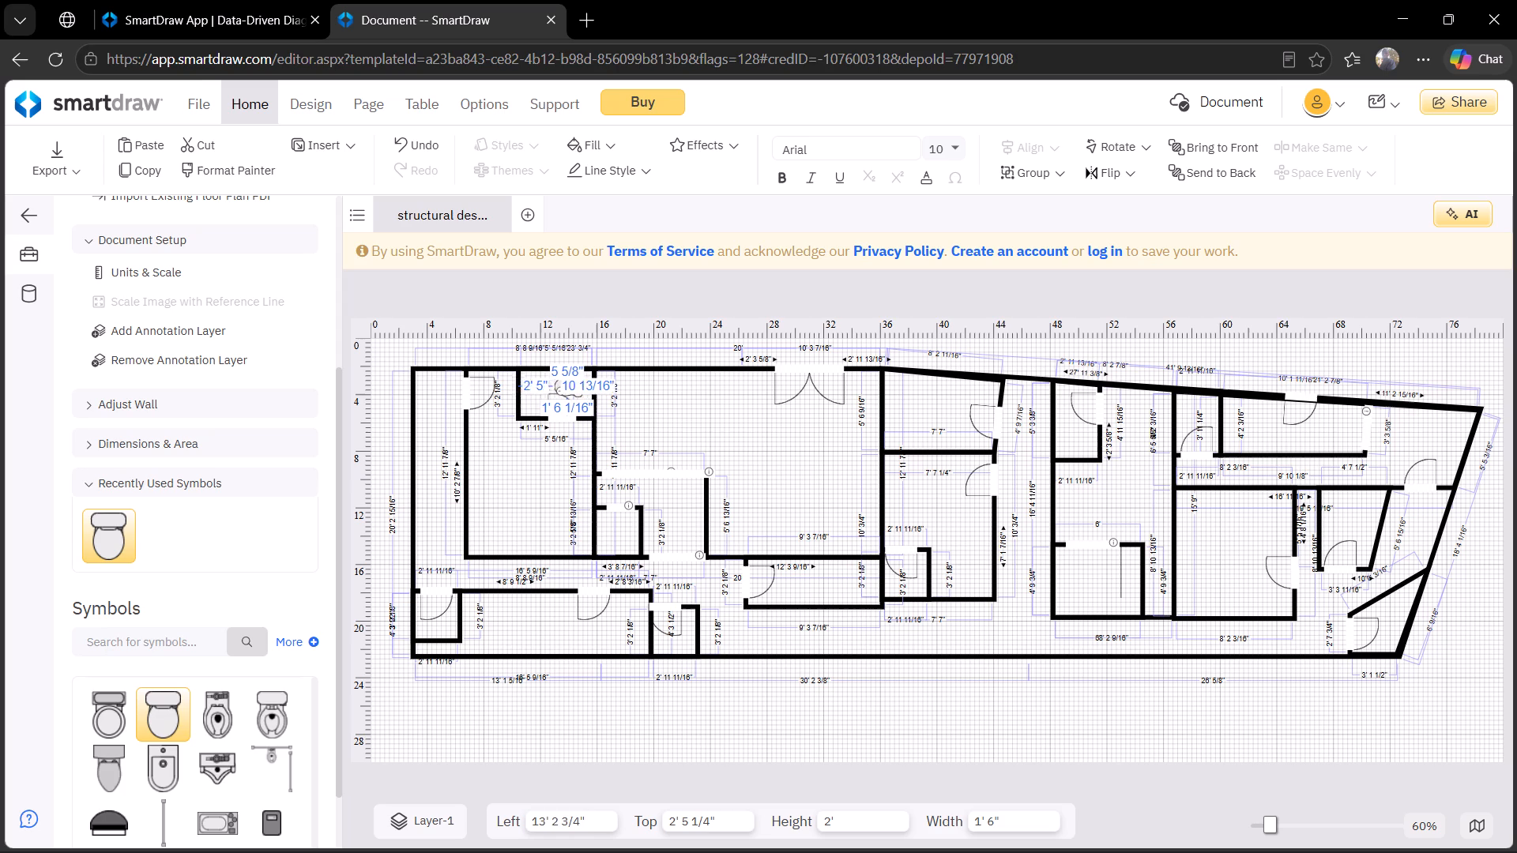
drag(572, 382, 578, 382)
click(745, 411)
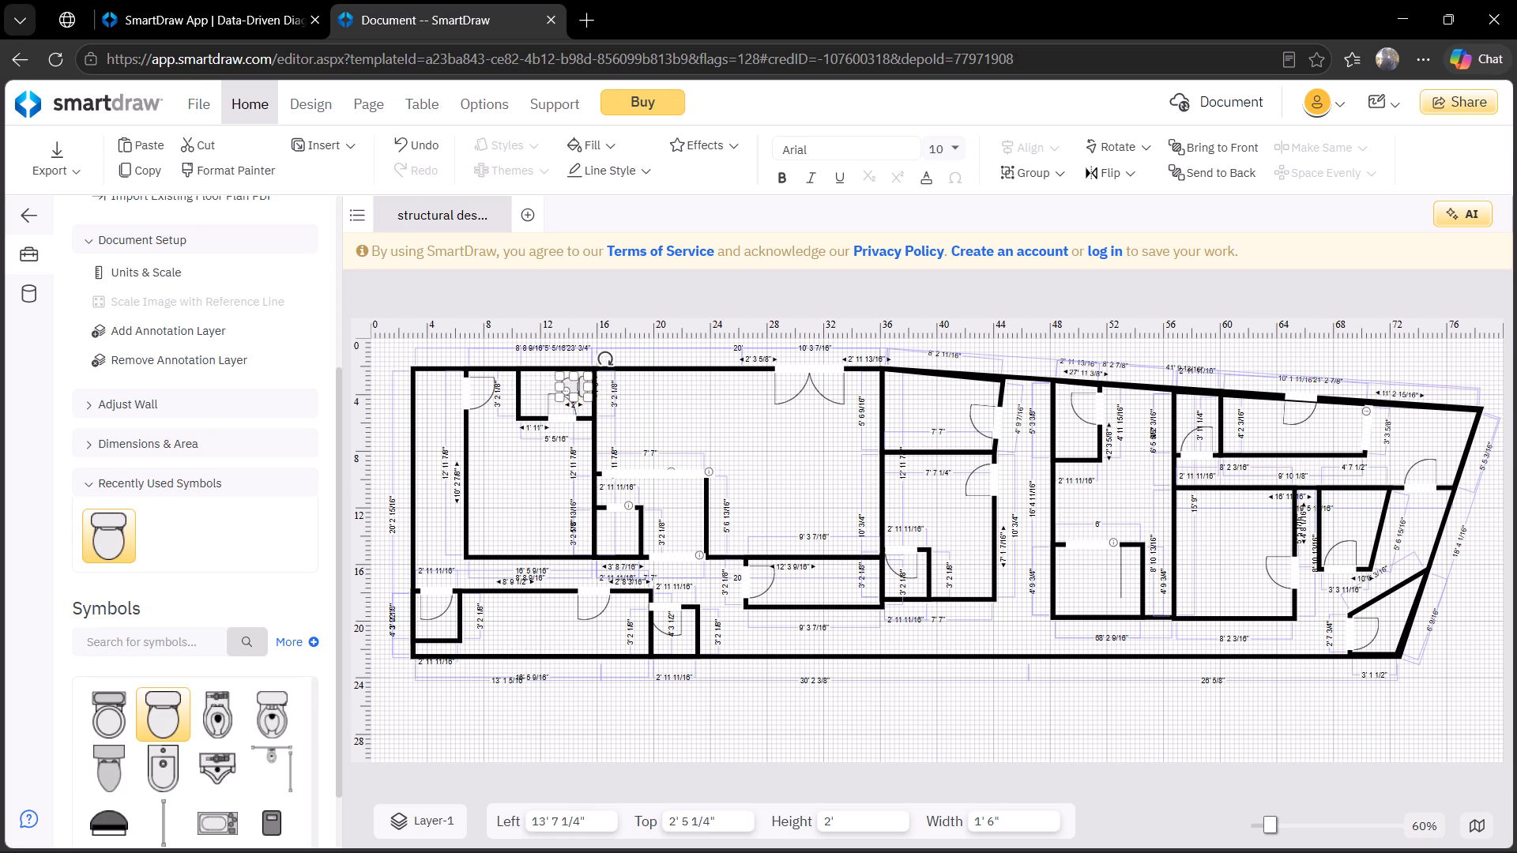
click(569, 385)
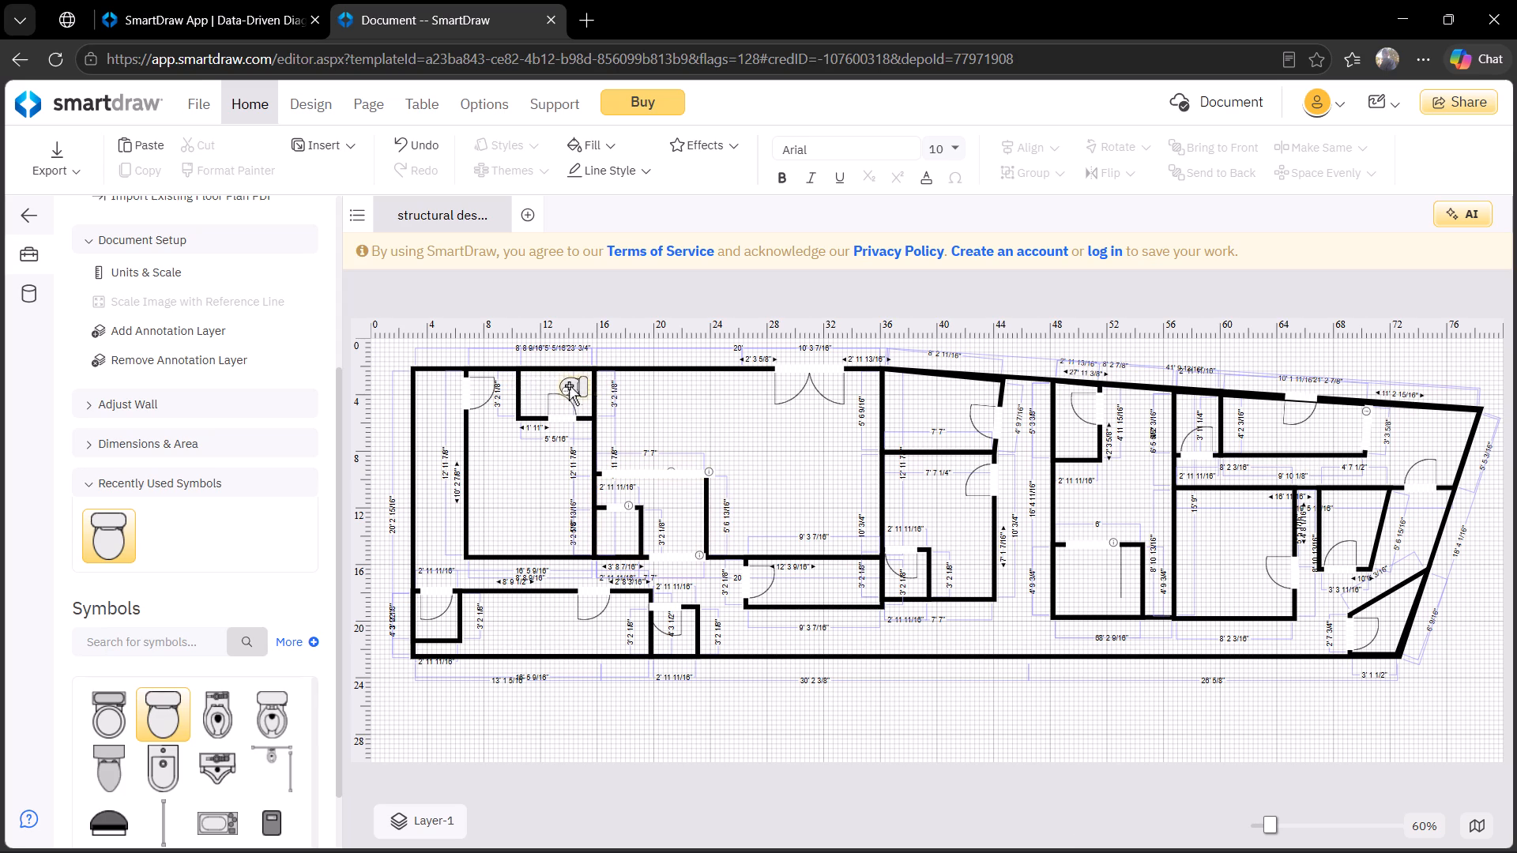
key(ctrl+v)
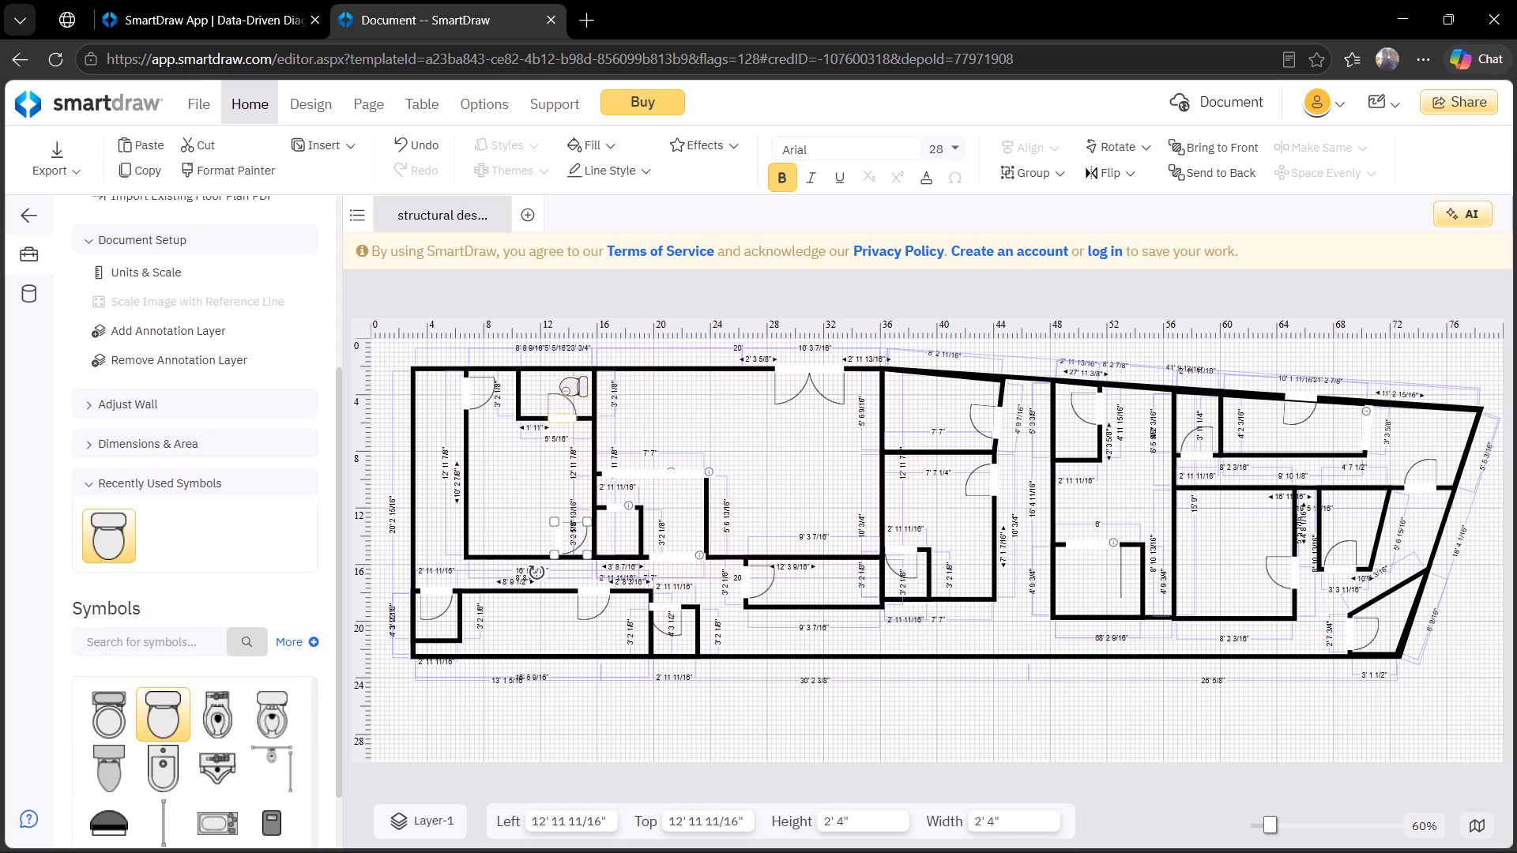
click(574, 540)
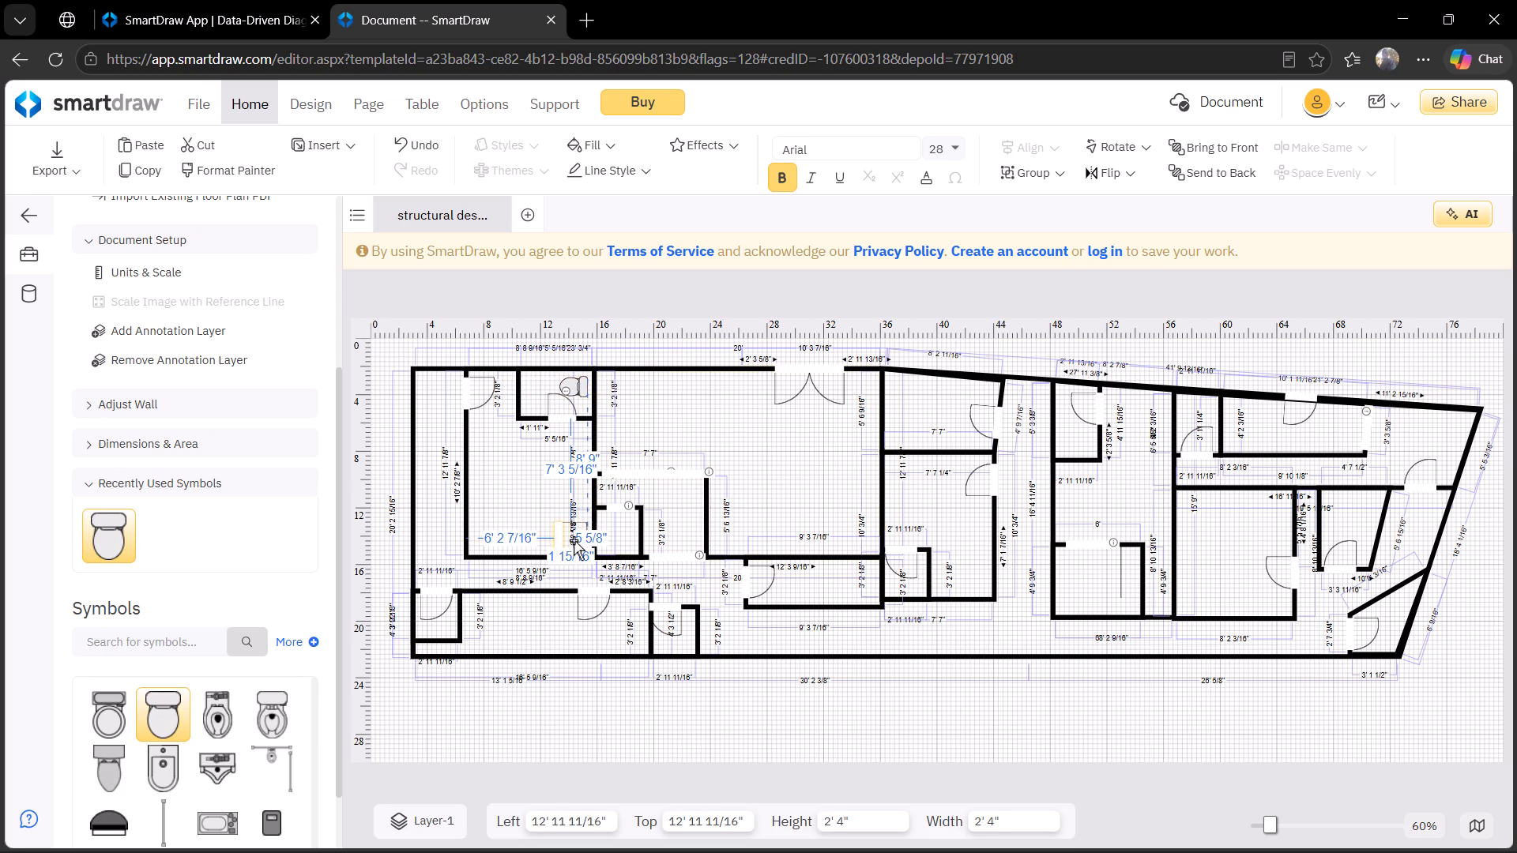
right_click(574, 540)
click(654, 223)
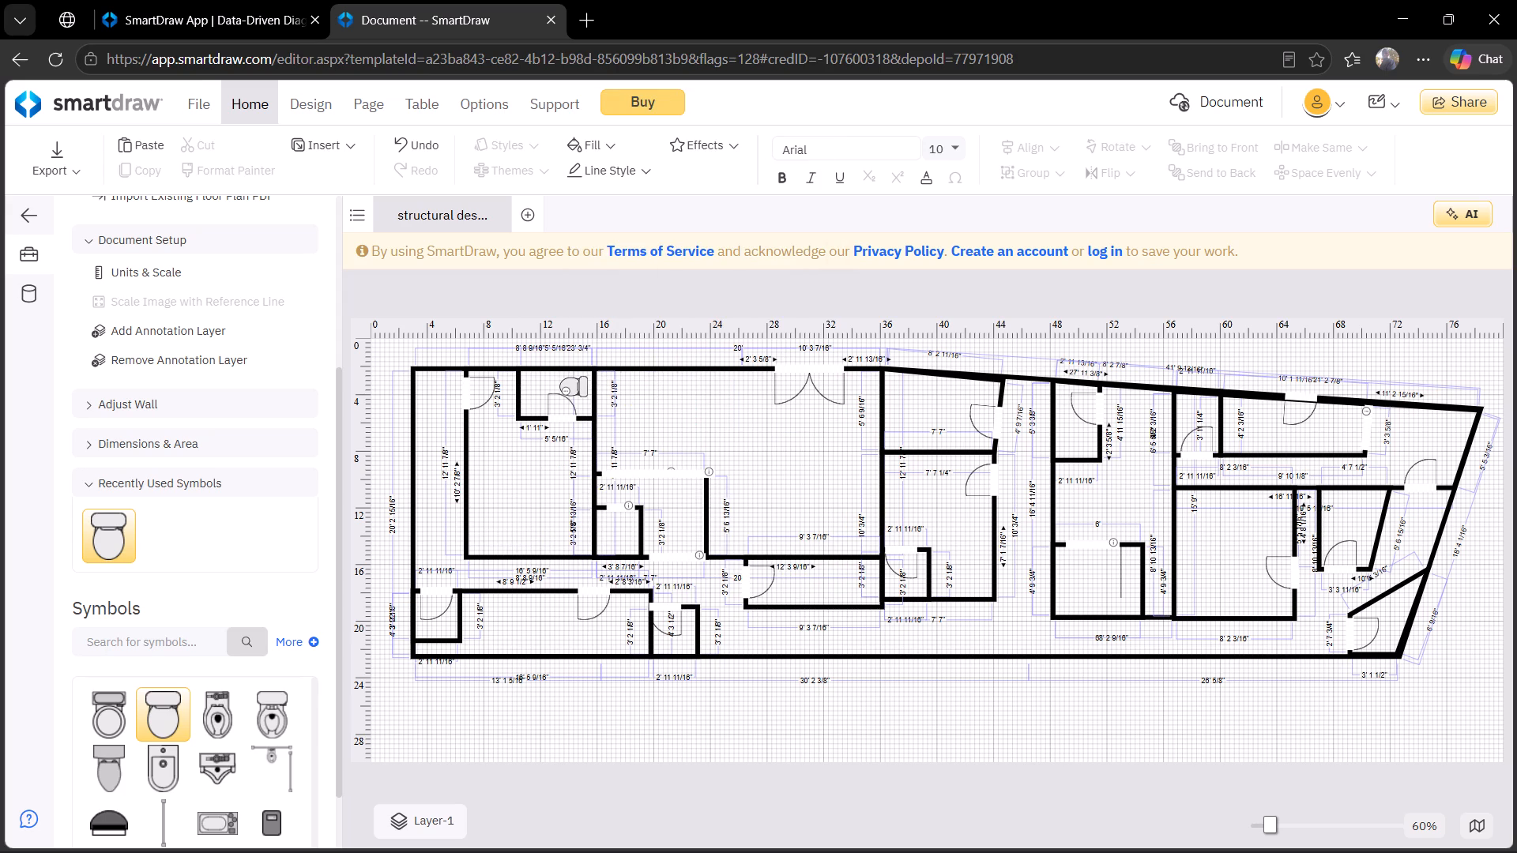
Copy the toilet into the small room in the building's bottom-left corner, about 3' 11 1/4" left, 18' 9 1/4" top.
click(576, 387)
key(ctrl+c)
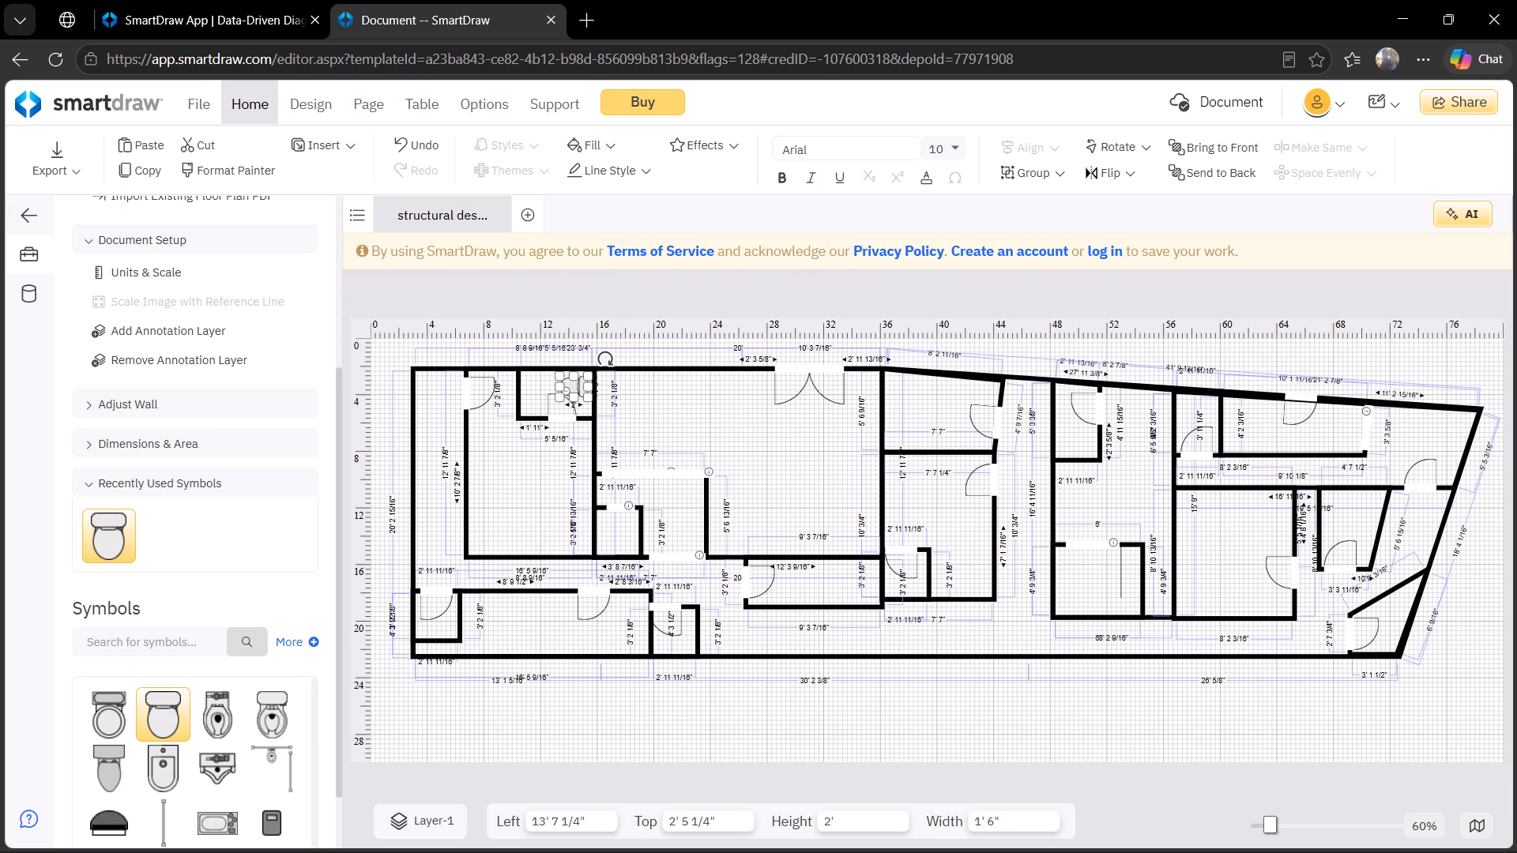
key(ctrl+v)
drag(595, 568, 581, 591)
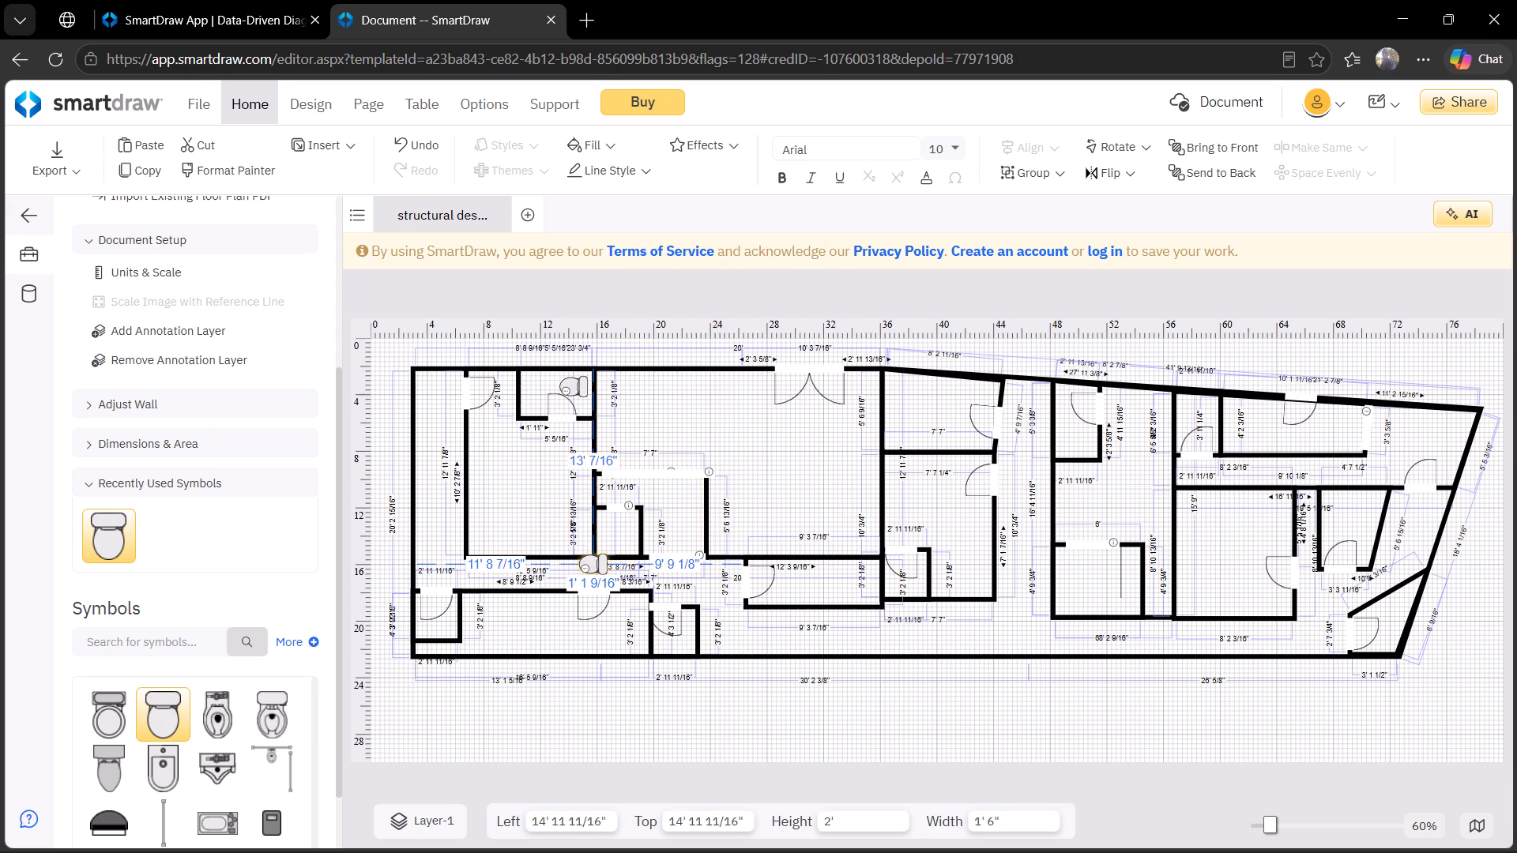
drag(581, 591, 439, 621)
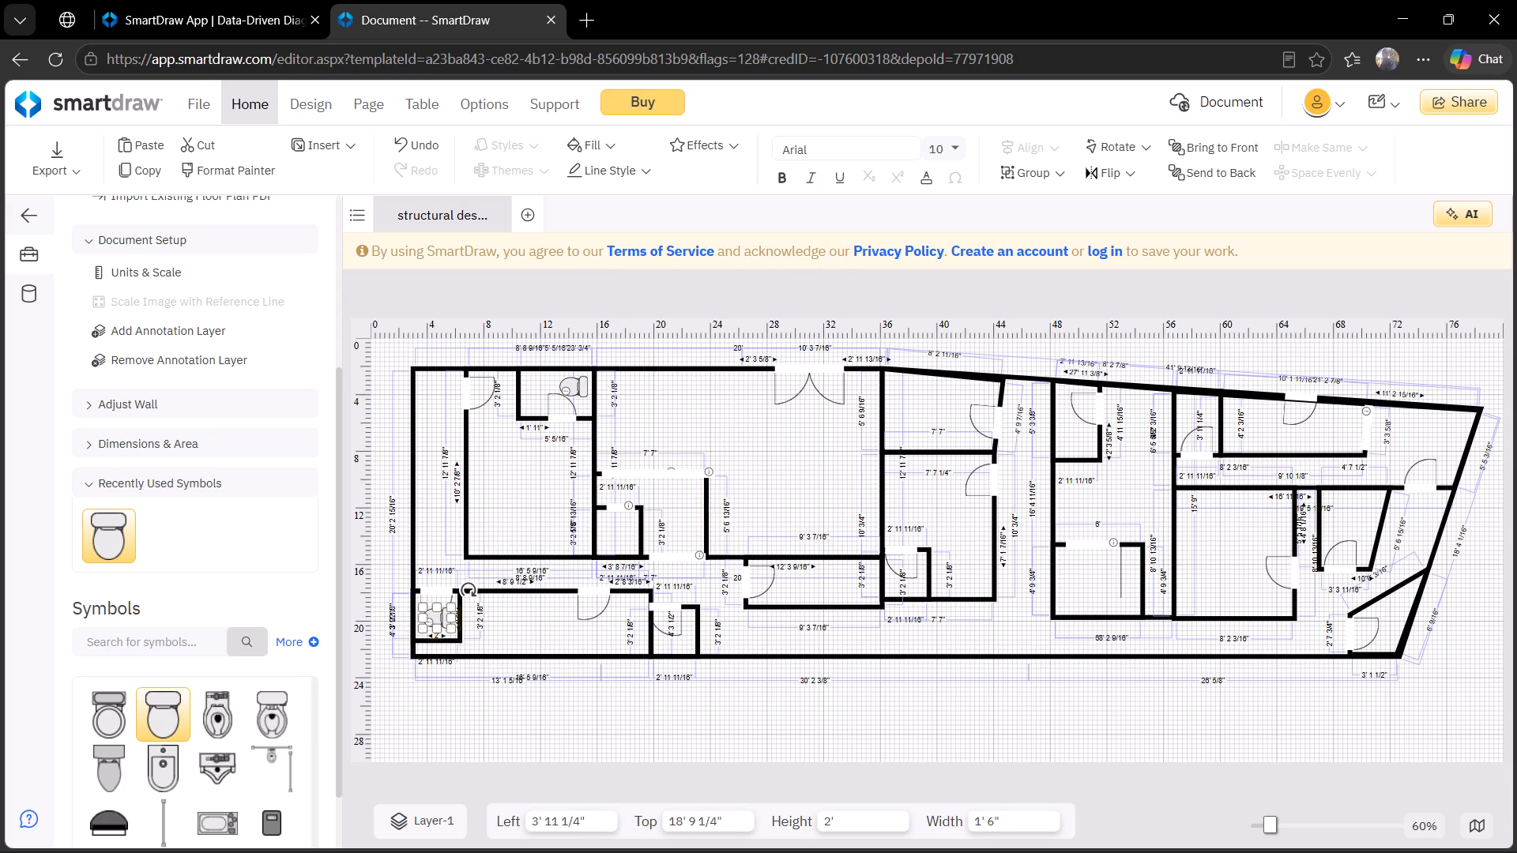
Rotate the copied toilet to about 180° so its tank faces the room's lower wall.
drag(472, 588, 448, 643)
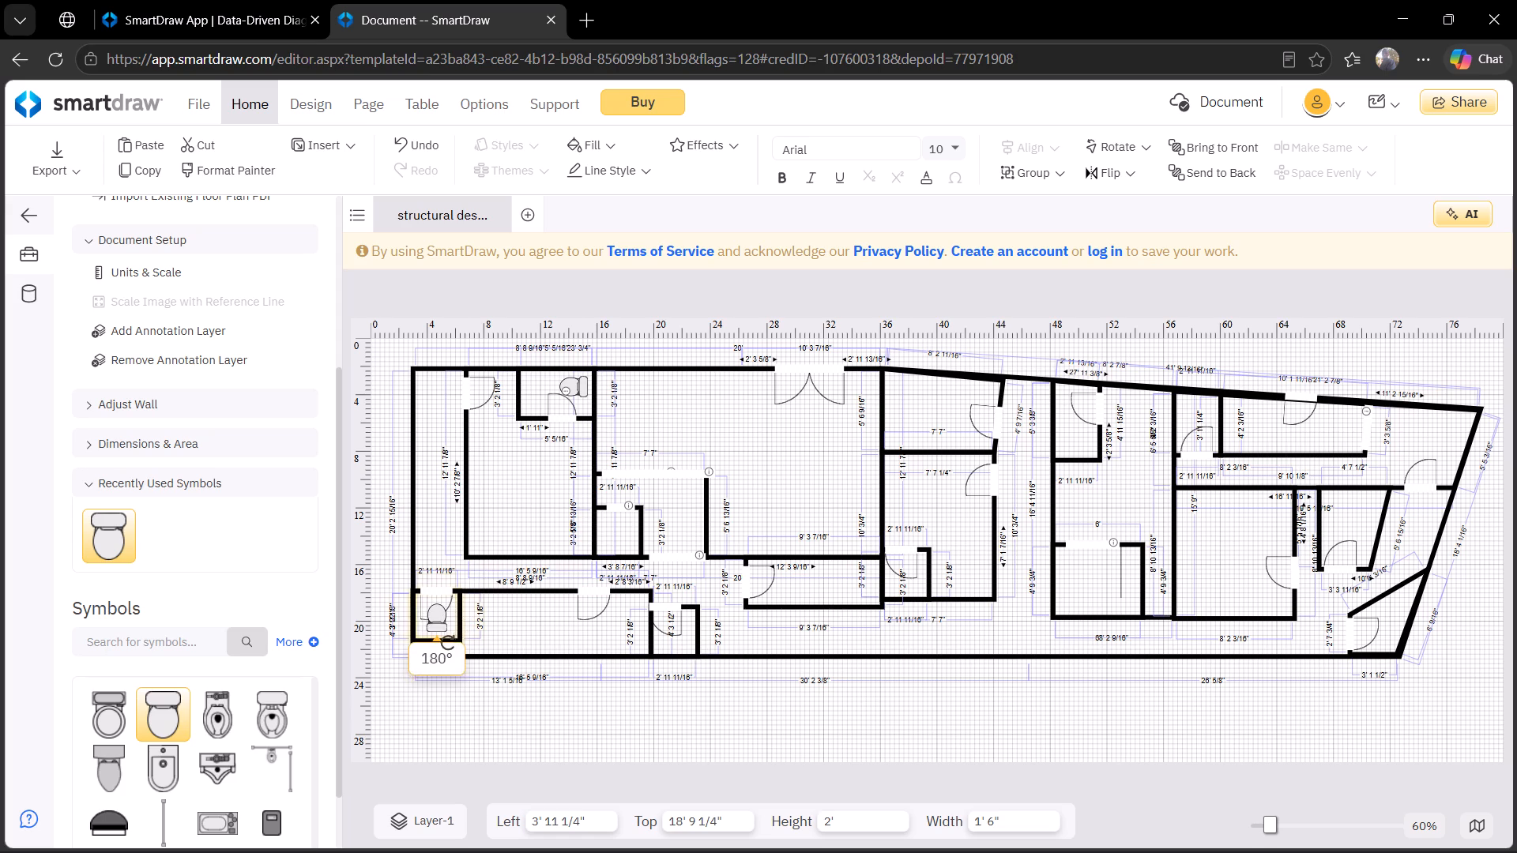
drag(448, 643, 462, 639)
drag(462, 639, 458, 642)
Shorten the copied toilet to about 1' 10 3/4" and move it down to the lower wall, about 3' 9 3/4" left, 19' 8 1/4" top.
click(441, 632)
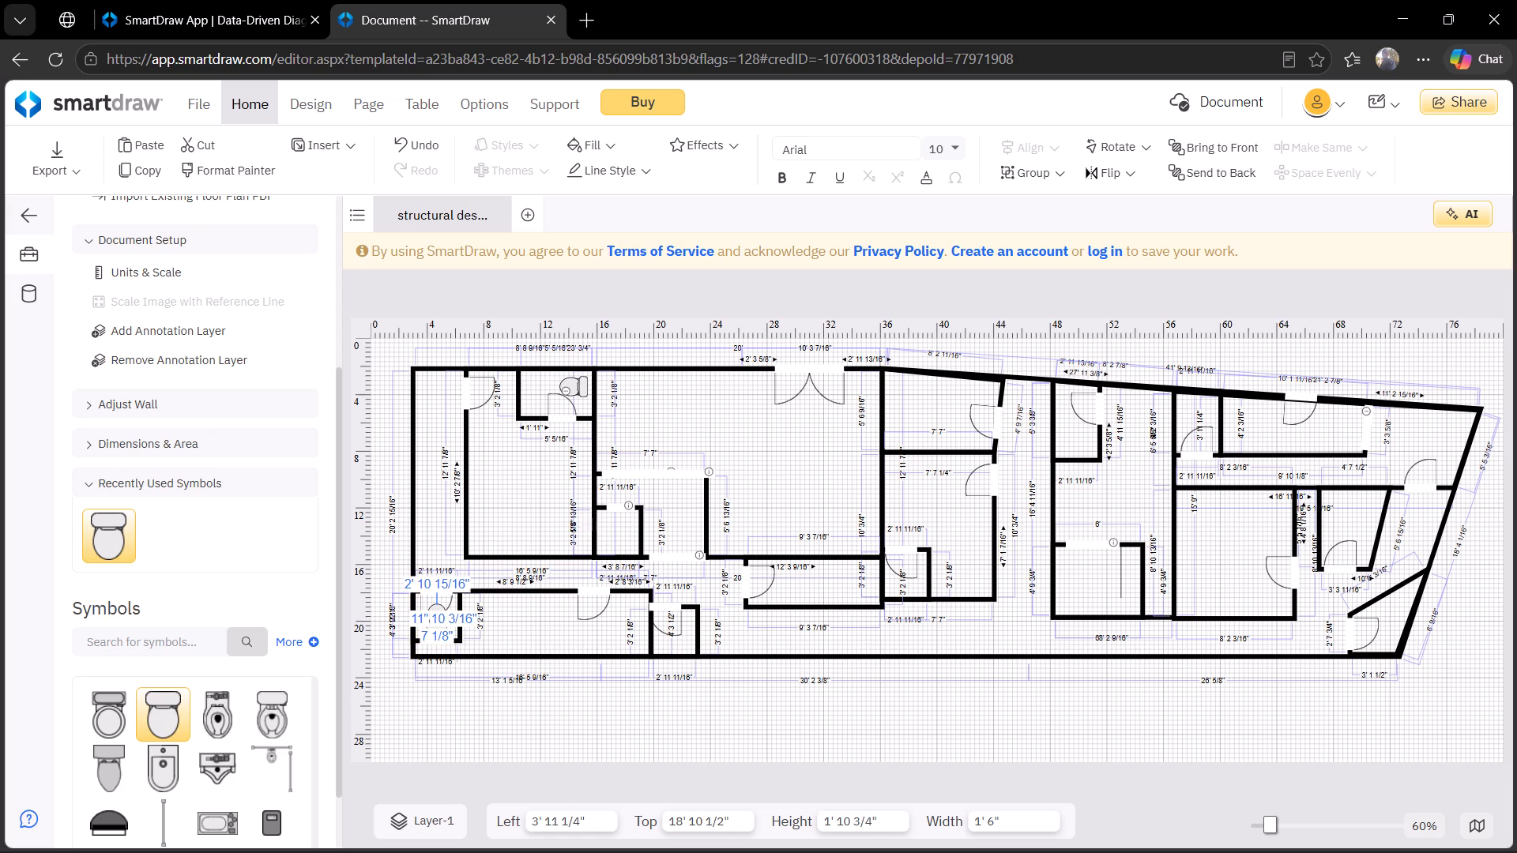
drag(439, 622, 439, 637)
click(535, 640)
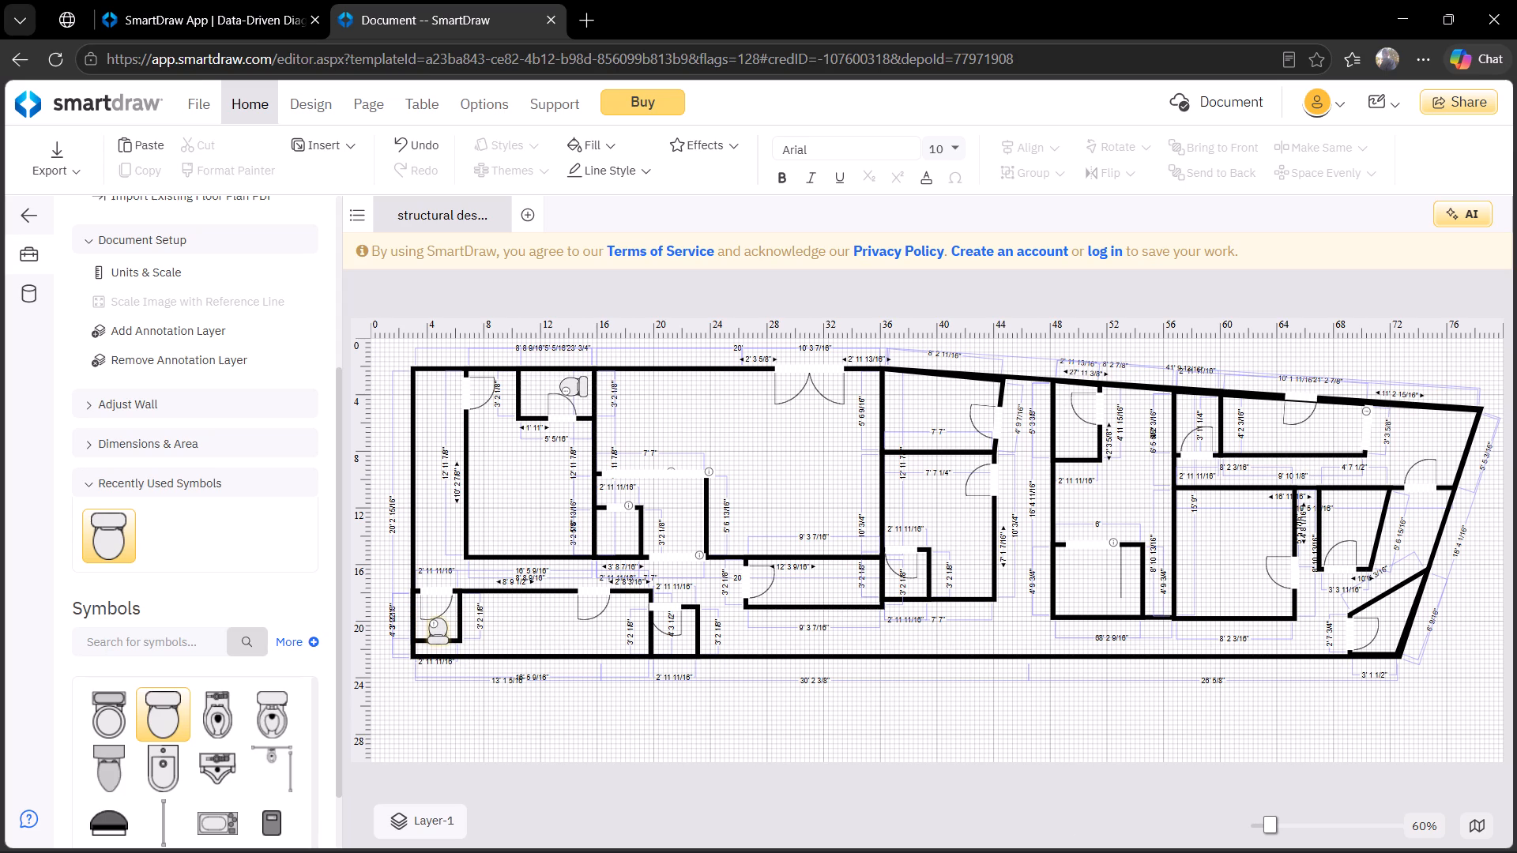
click(439, 635)
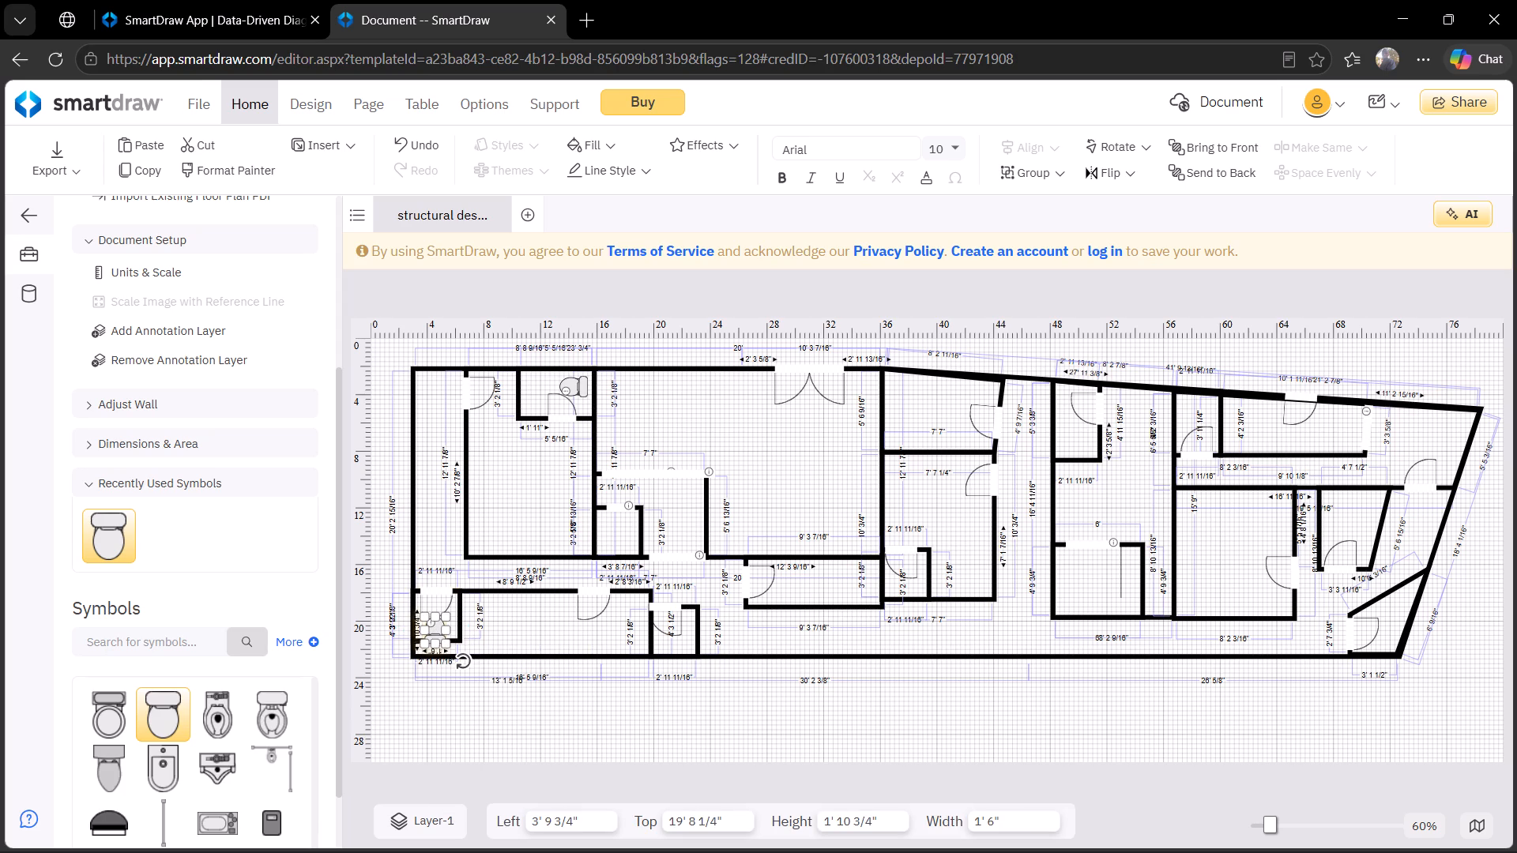
Shrink the door of the small bottom-left corner room to about 1' 8 1/8" so it clears the toilet.
click(512, 637)
click(432, 601)
drag(421, 619, 424, 611)
click(556, 633)
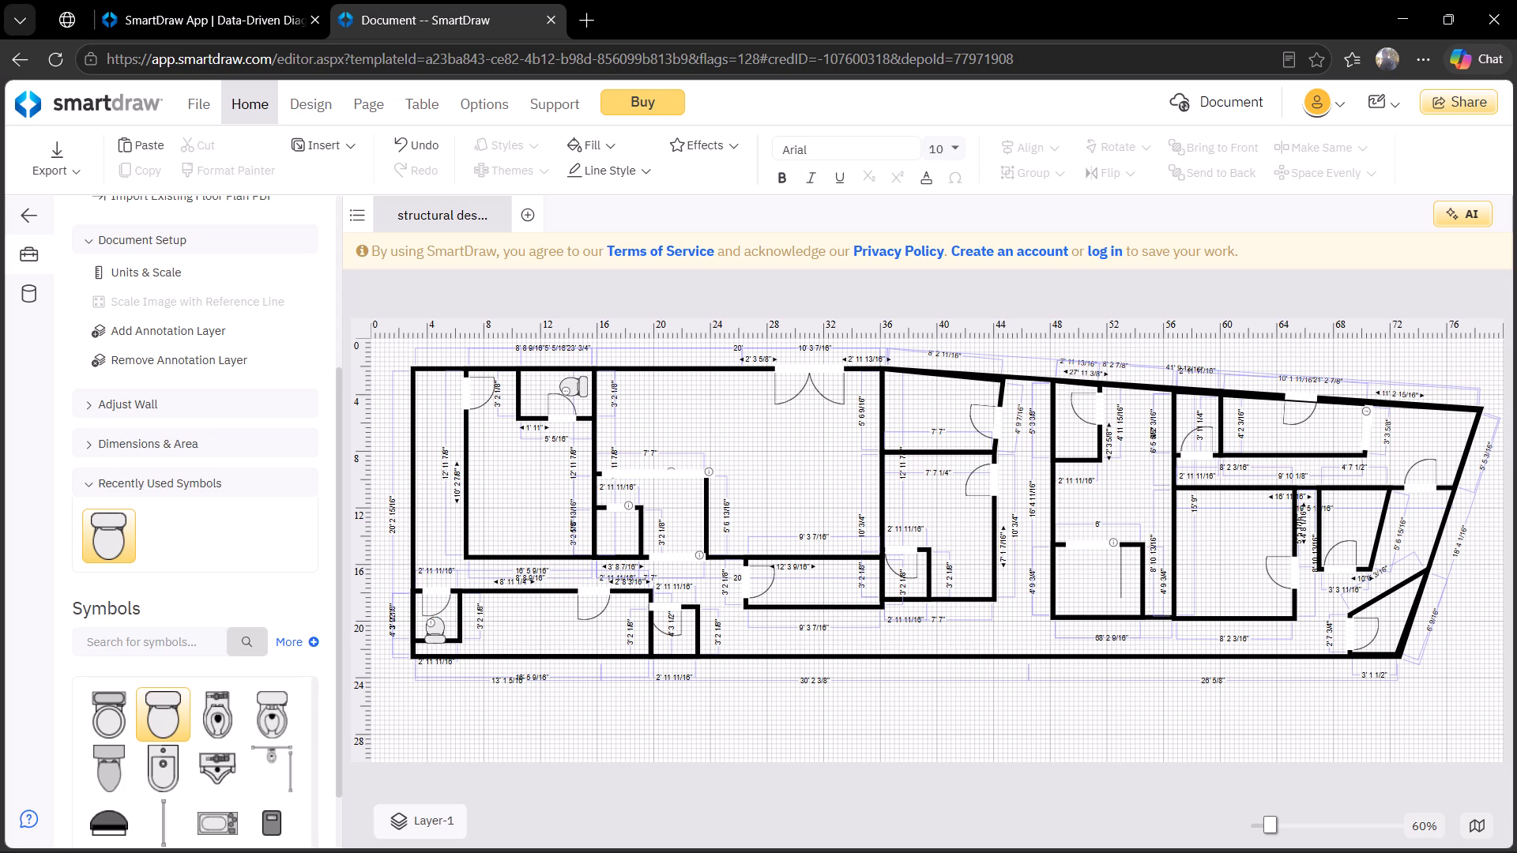
click(428, 611)
drag(427, 619, 428, 619)
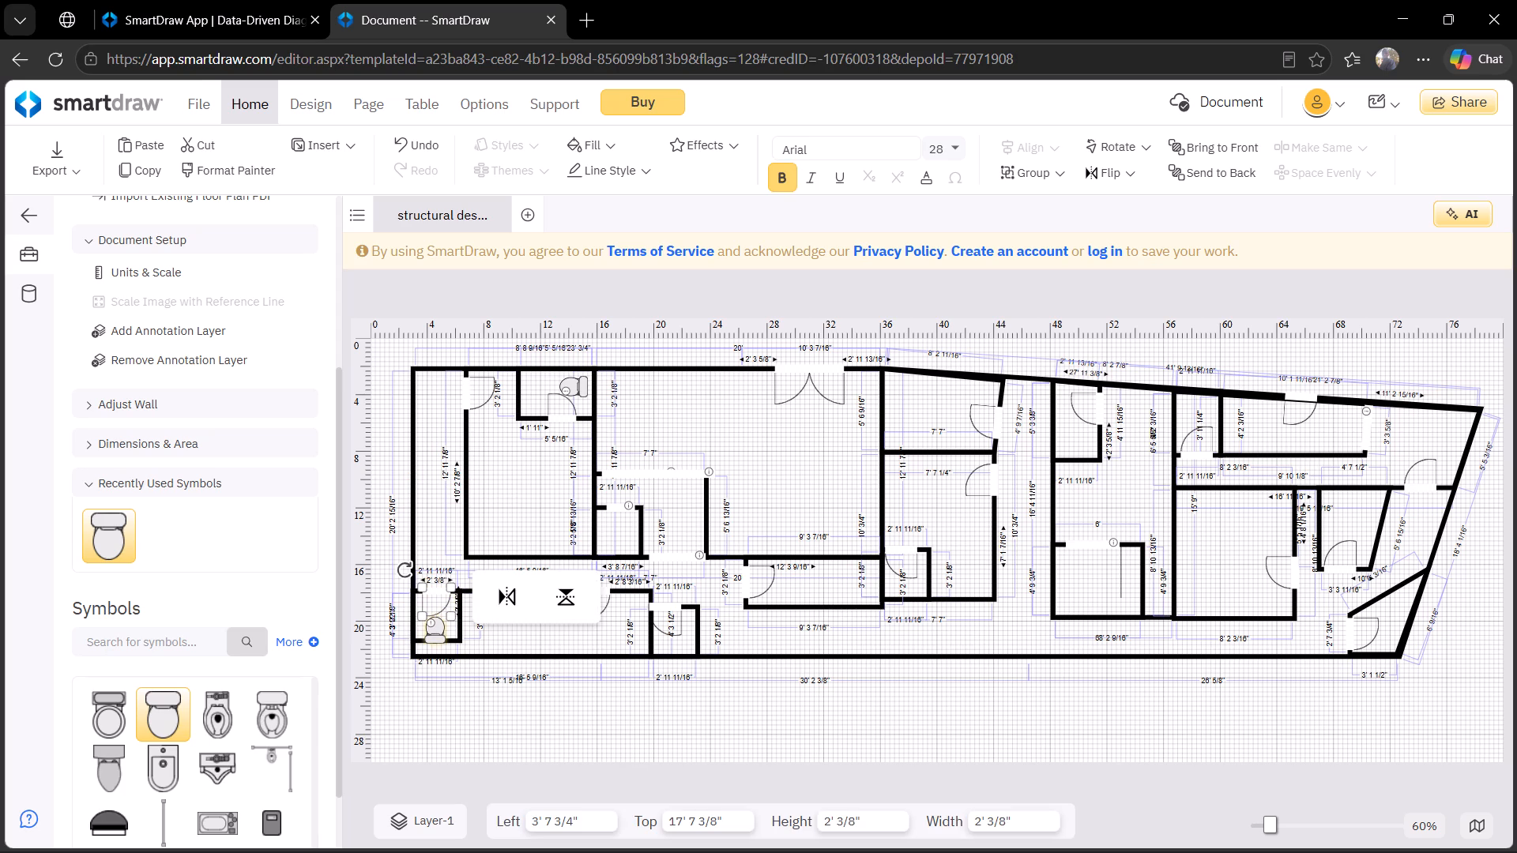
drag(428, 619, 435, 612)
click(422, 614)
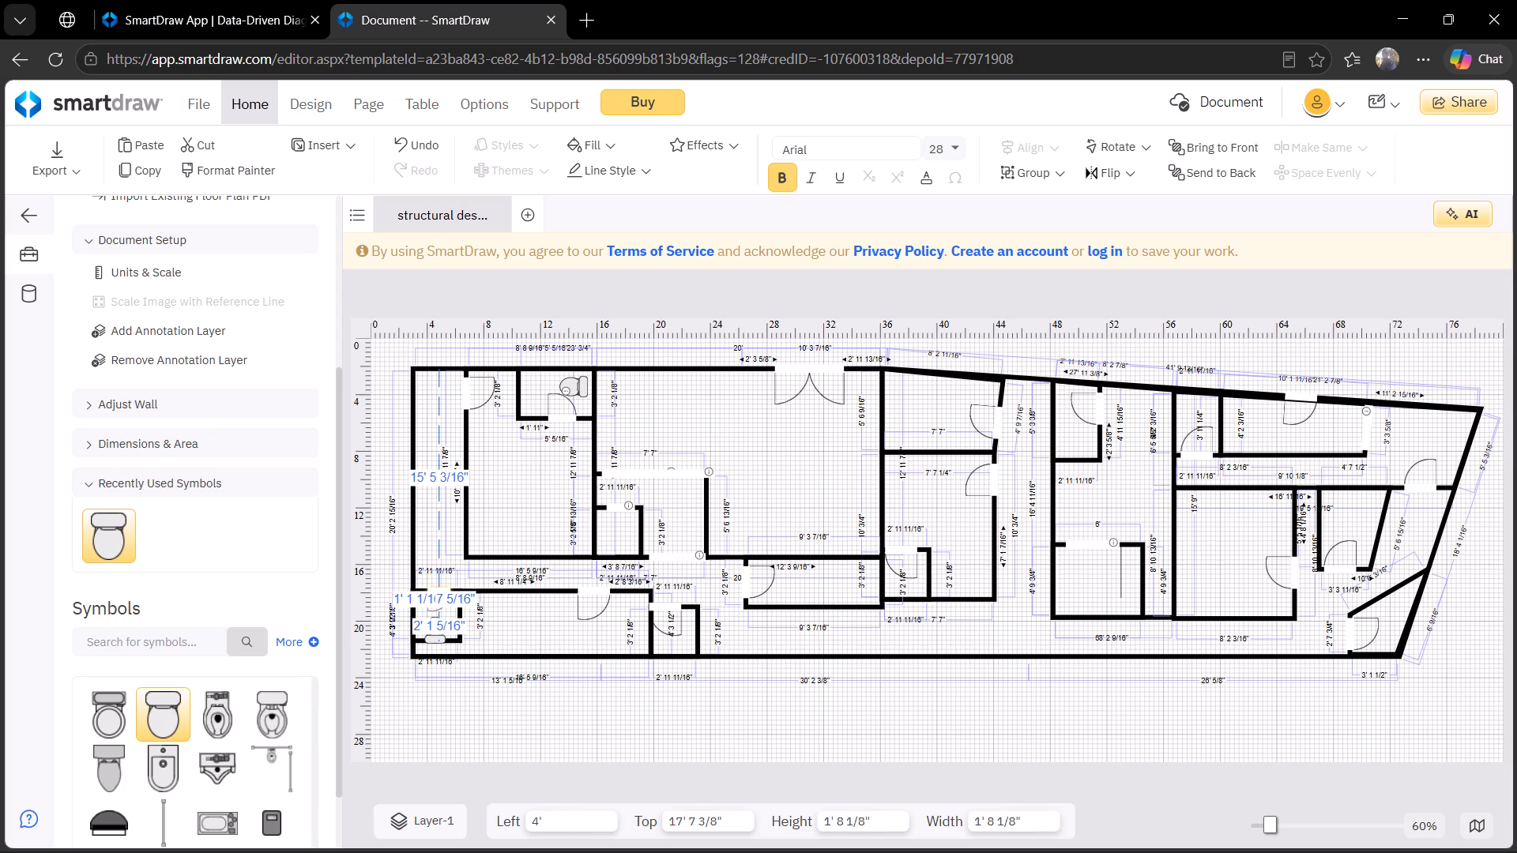
click(514, 618)
click(517, 623)
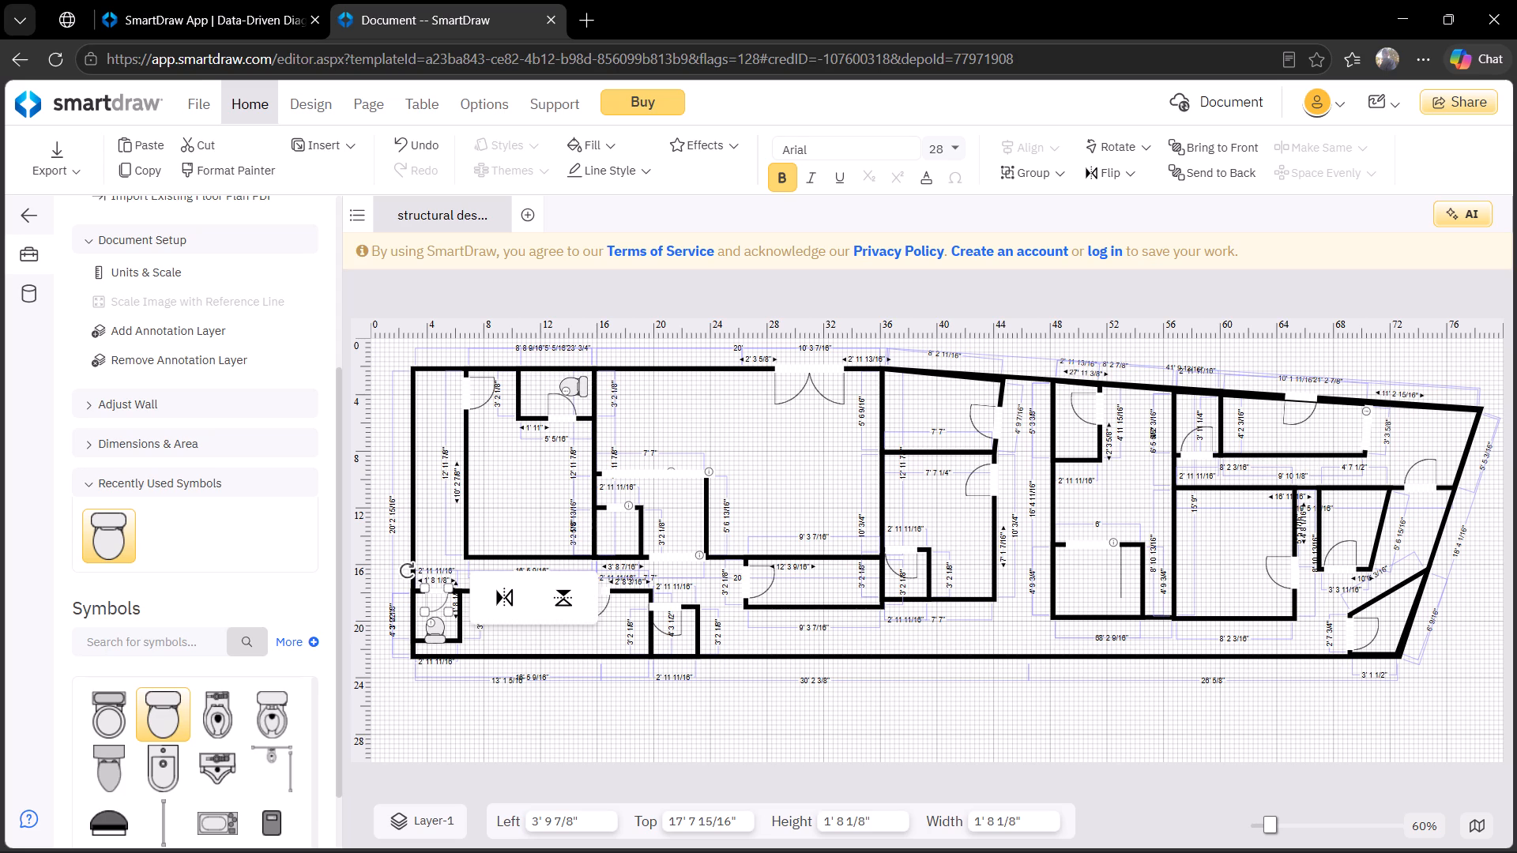
click(538, 635)
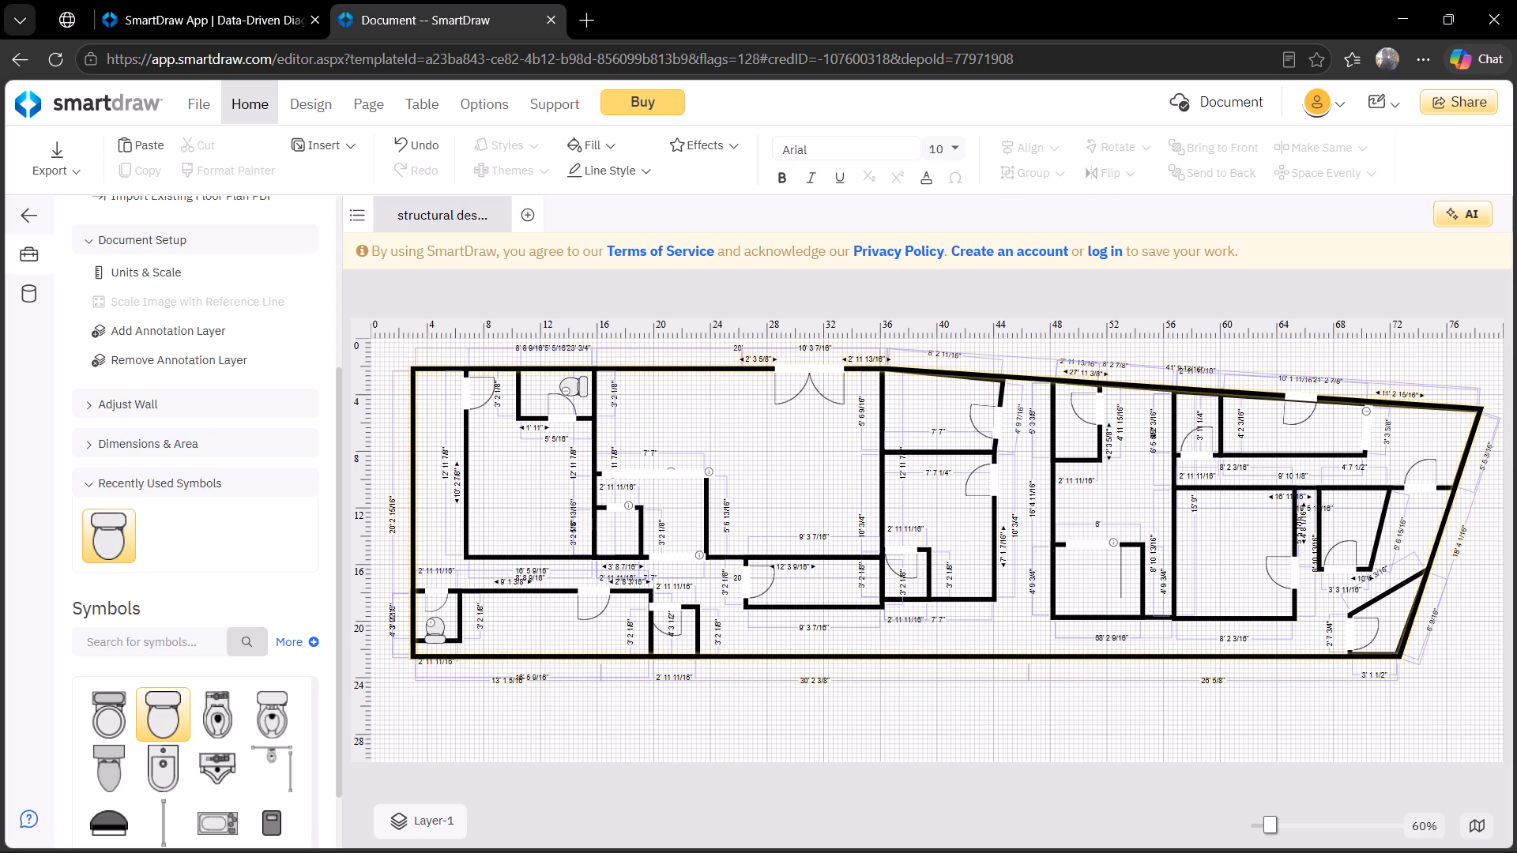
Shrink the door of the small top room that holds the toilet.
click(556, 398)
drag(547, 392, 554, 402)
click(570, 495)
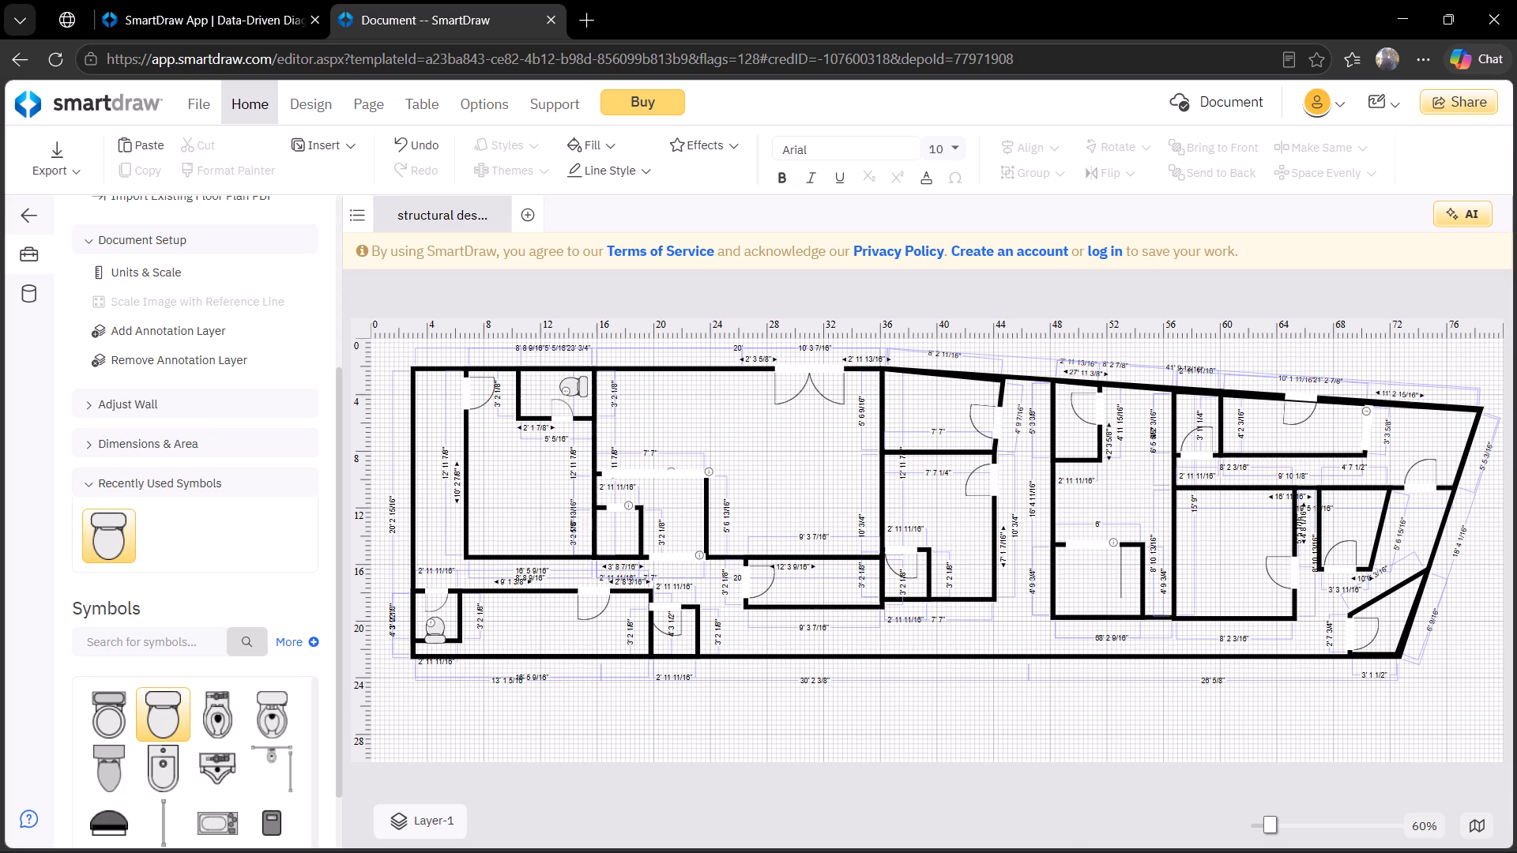
Paste a toilet into the small room along the bottom wall, rotated to 180°, at about 21' 1 3/4" left, 20' 4 1/4" top.
key(ctrl+v)
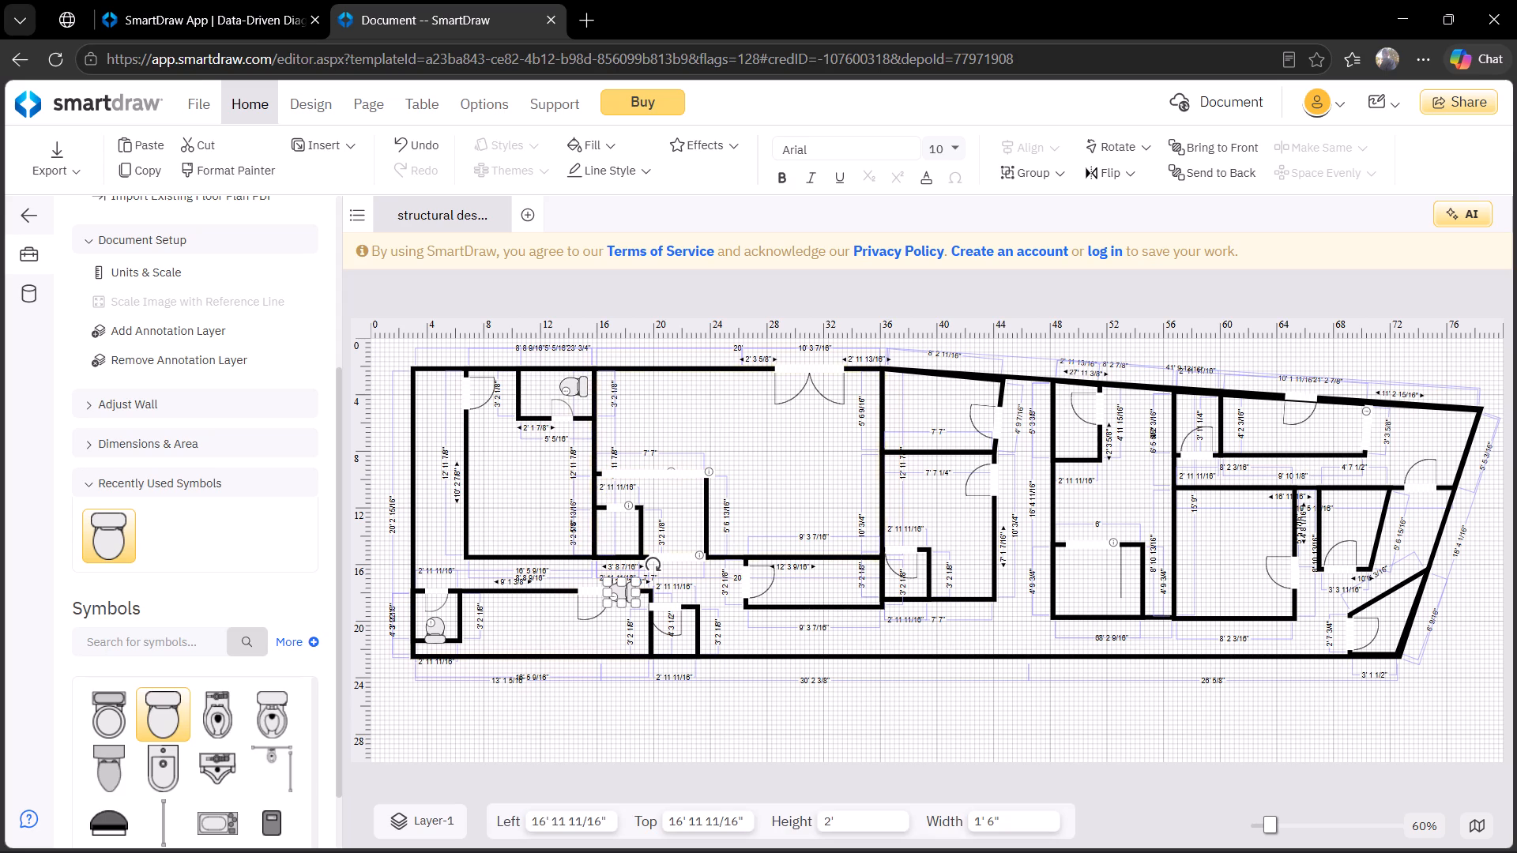
drag(623, 587, 683, 643)
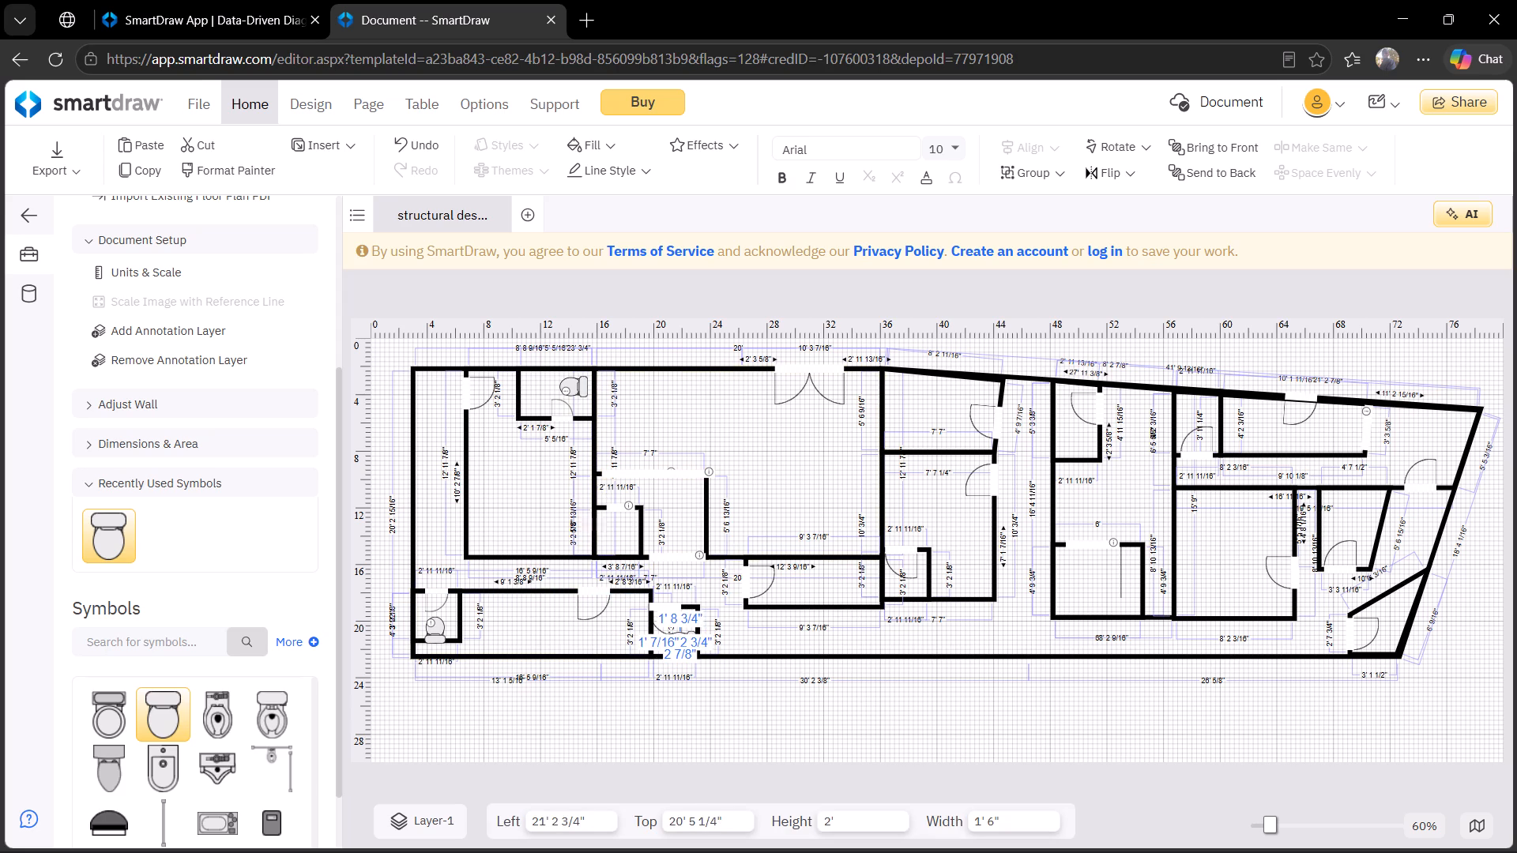
drag(683, 643, 683, 644)
drag(715, 618, 725, 689)
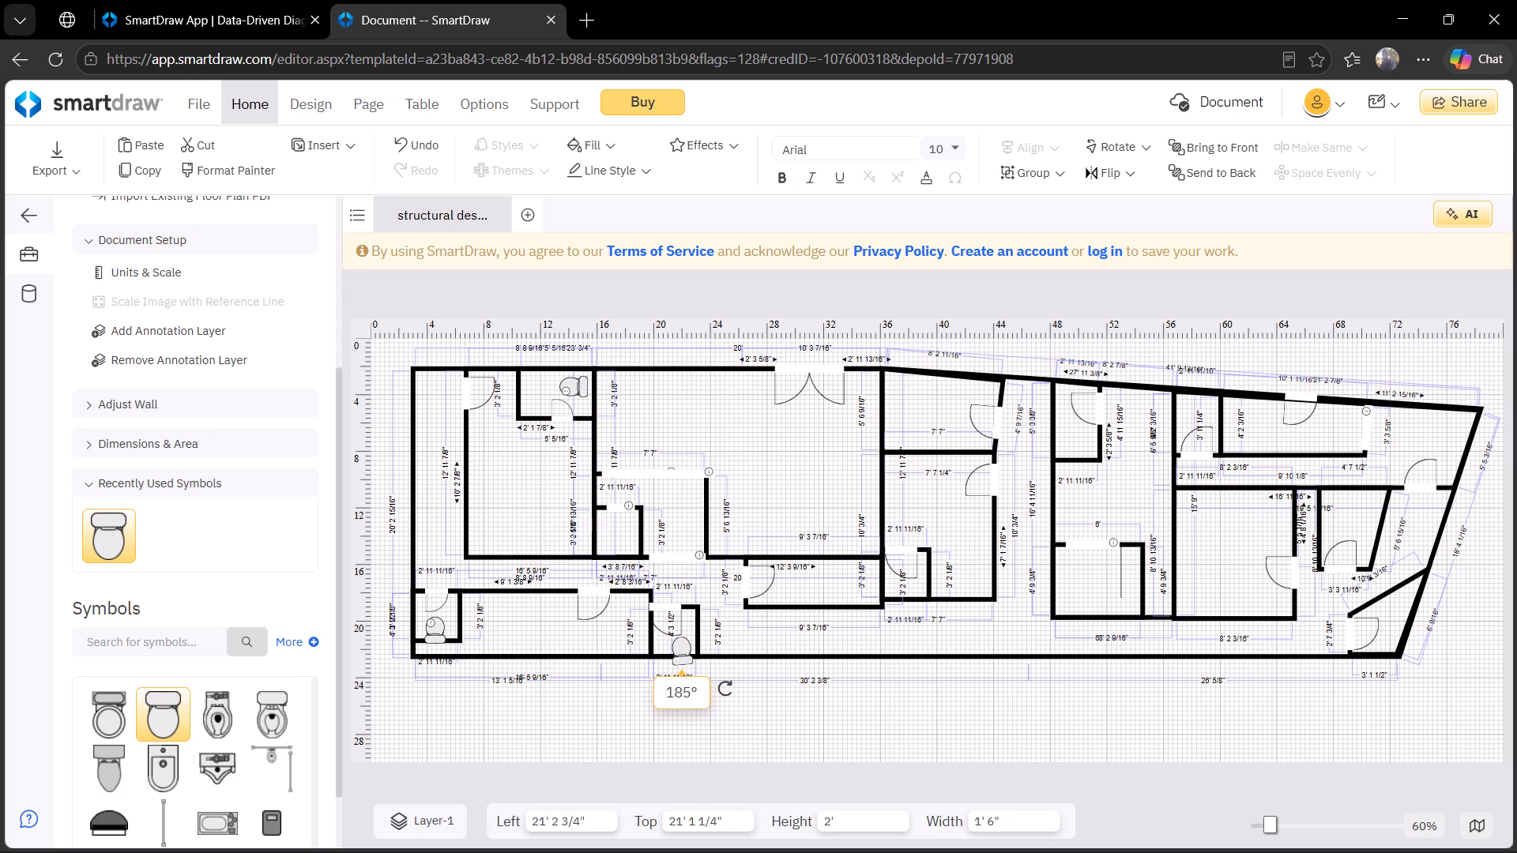
drag(725, 689, 718, 689)
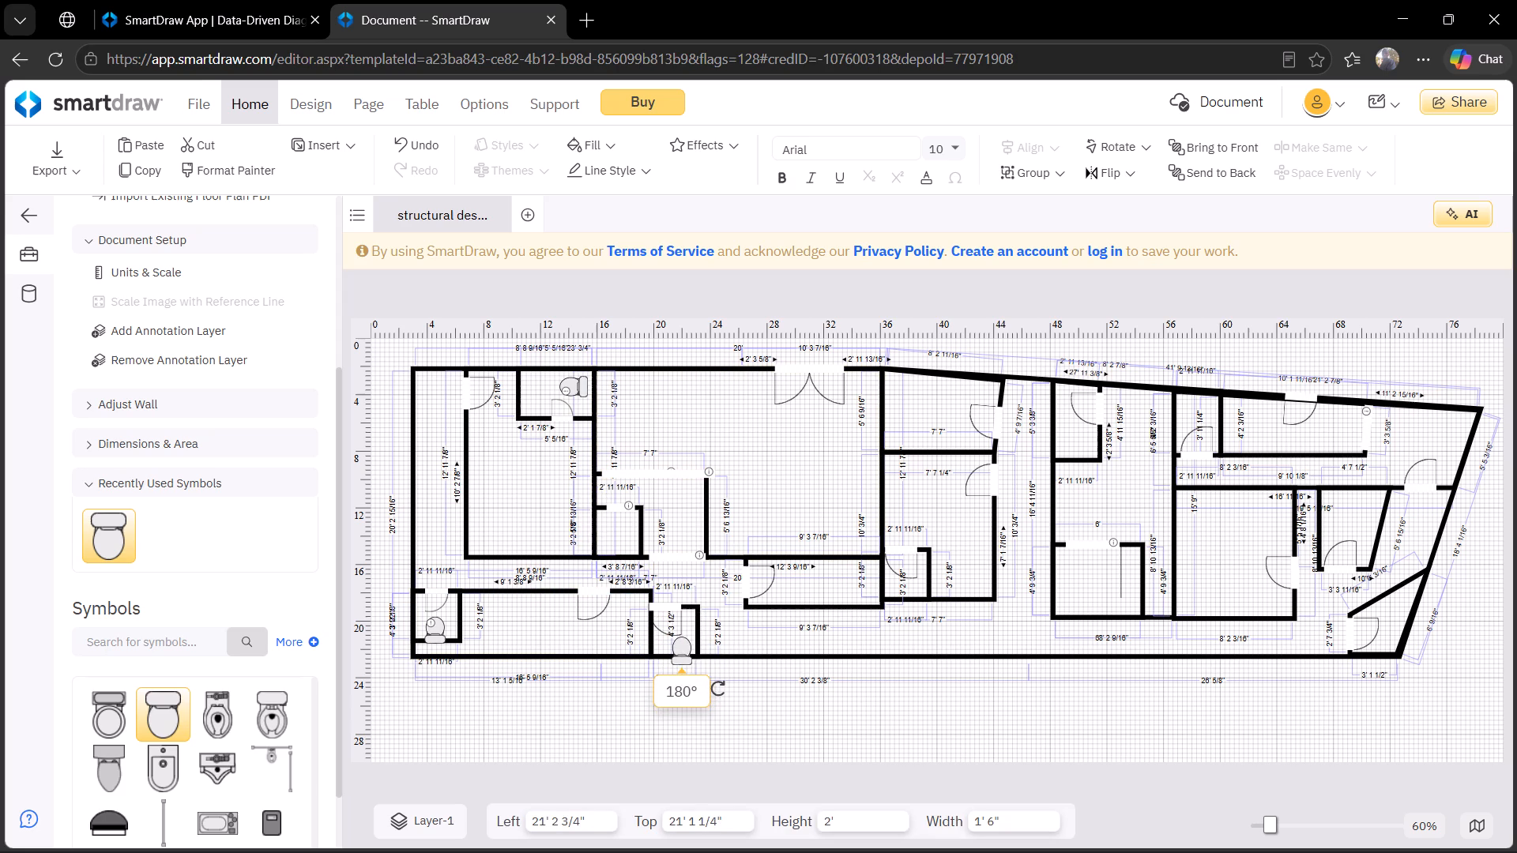
drag(685, 659, 683, 648)
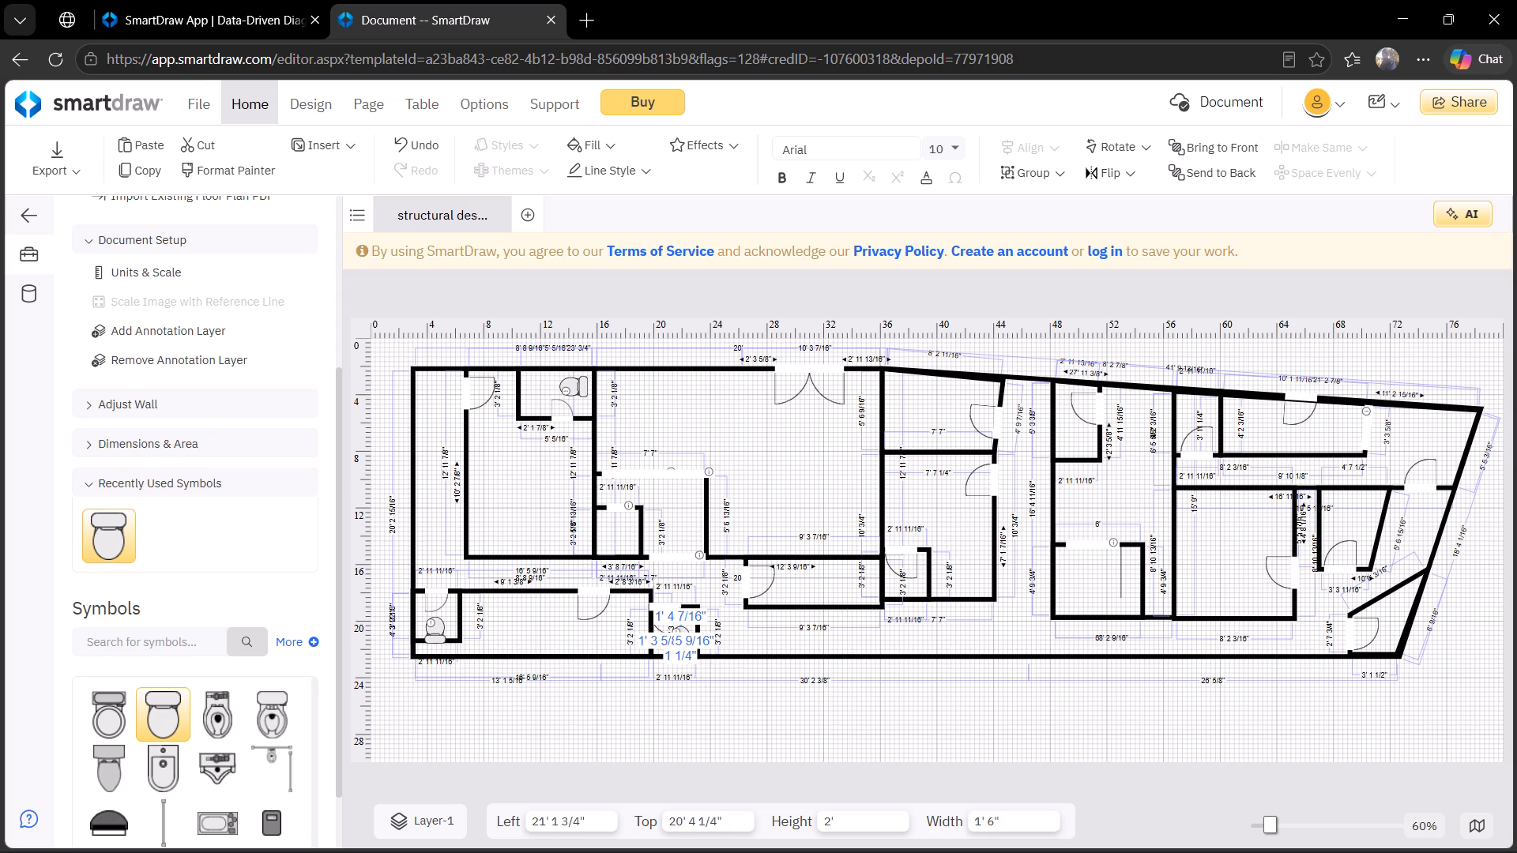
Shrink the door of that small bottom-wall room to about 1' 2 3/16" so it clears the new toilet.
click(653, 627)
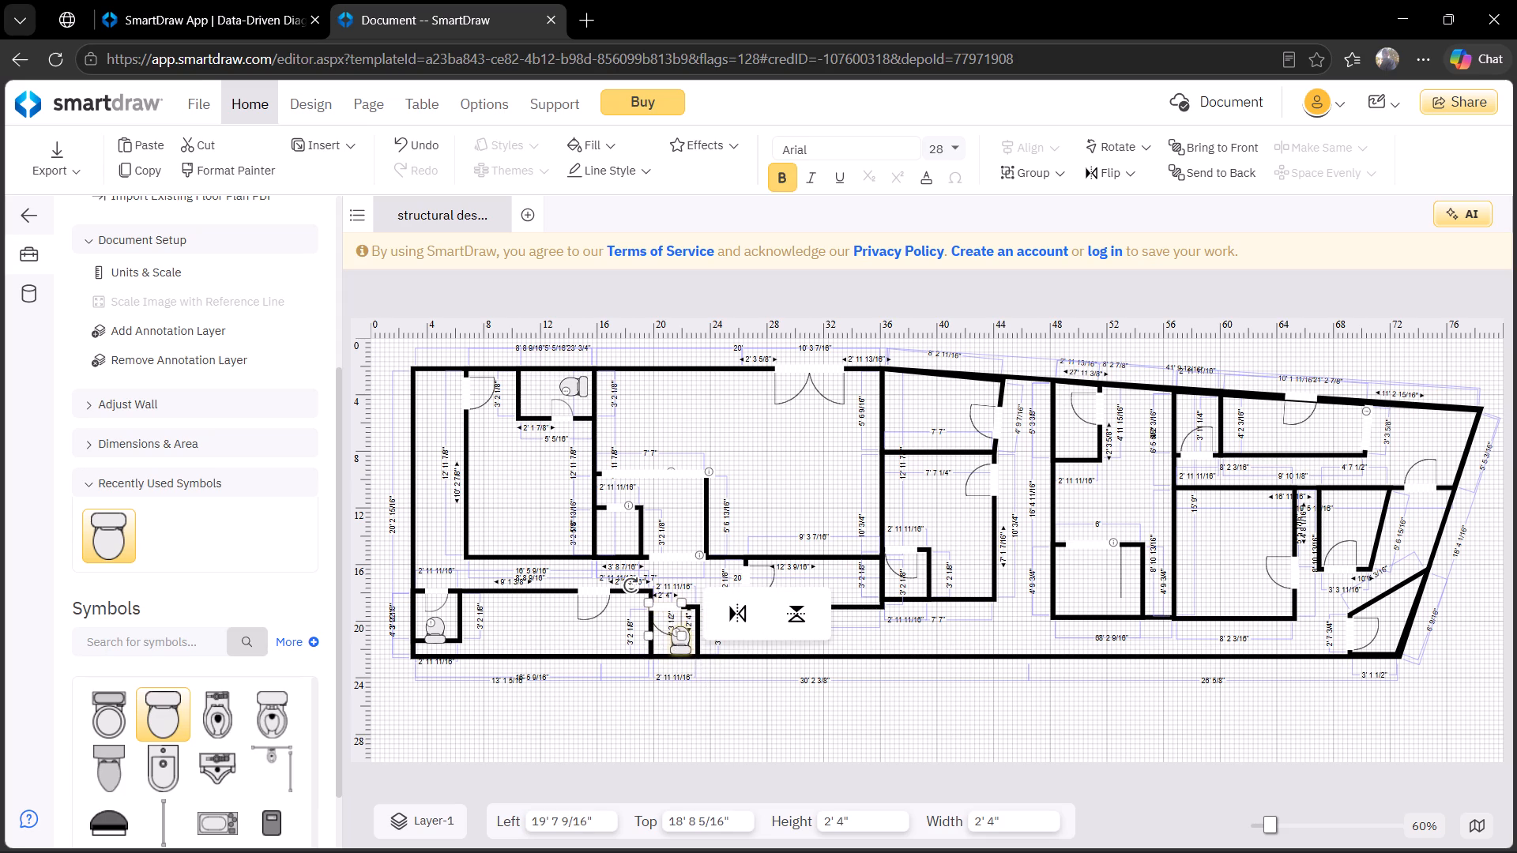
drag(681, 632, 670, 619)
click(792, 640)
click(816, 743)
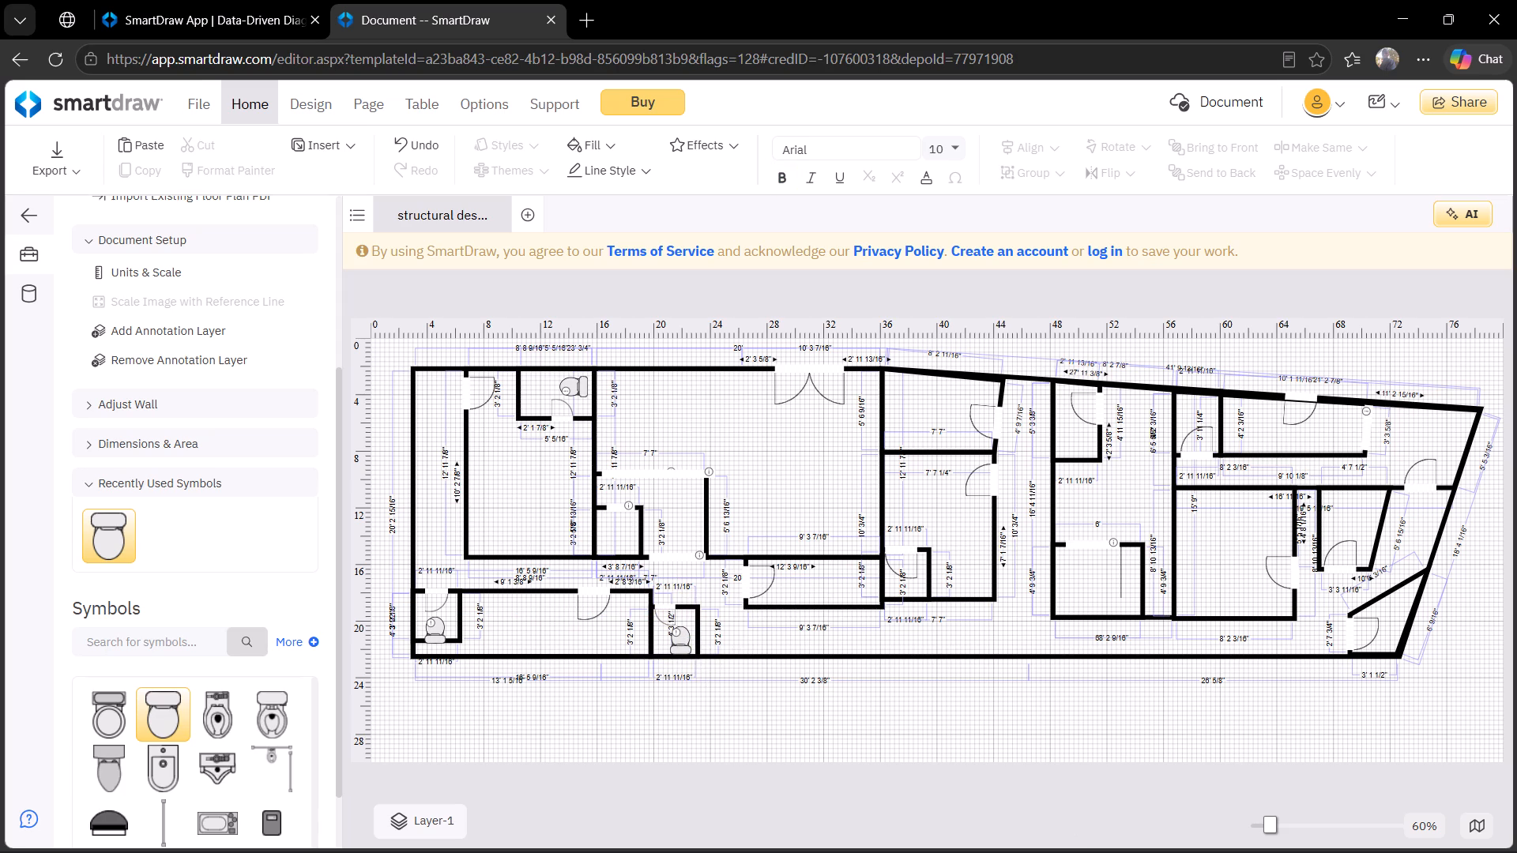
click(672, 627)
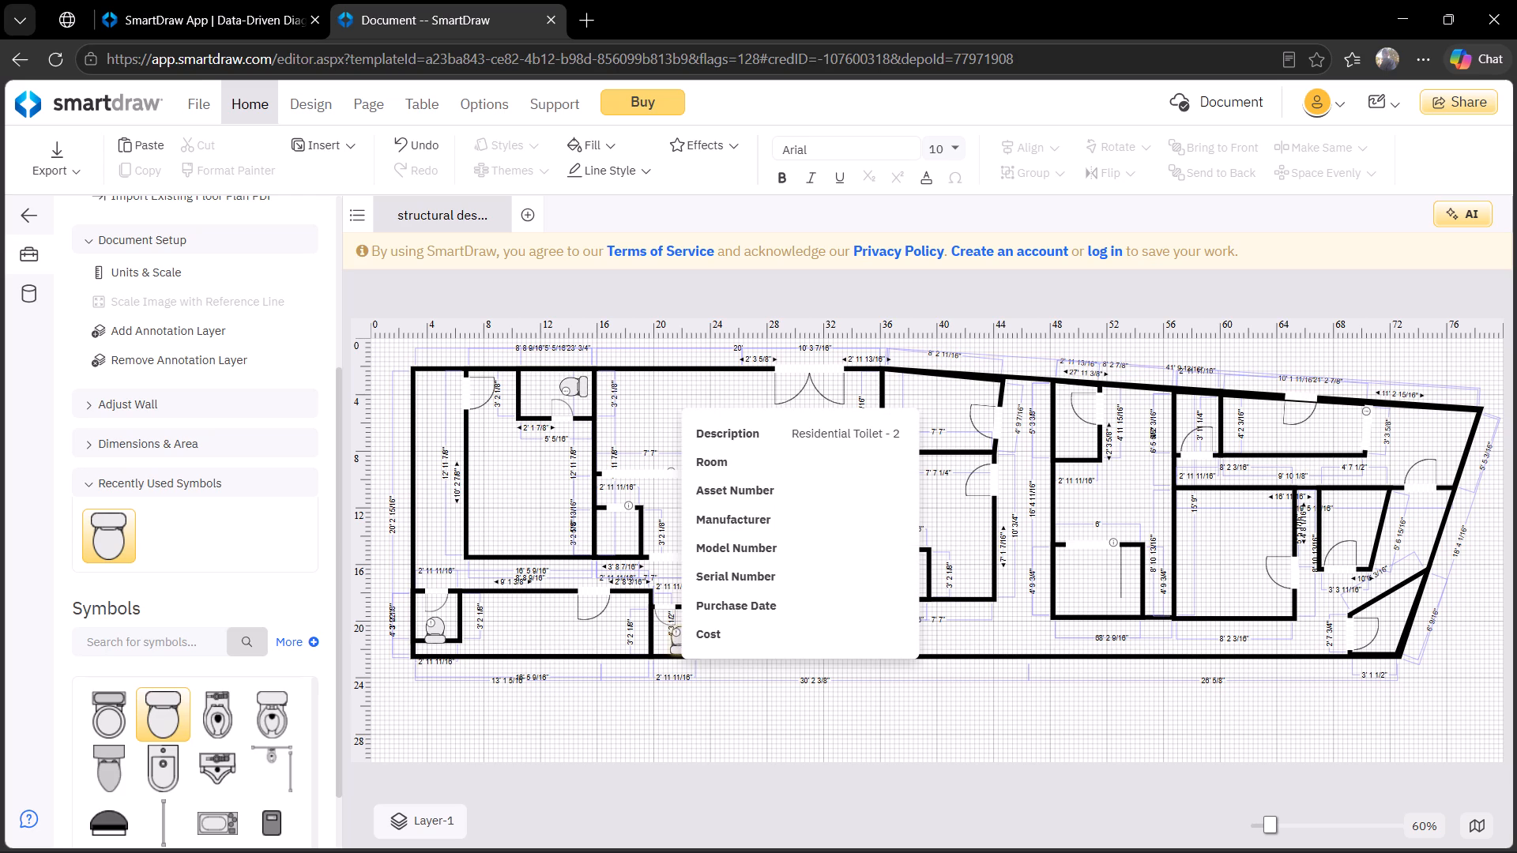
click(668, 623)
click(676, 628)
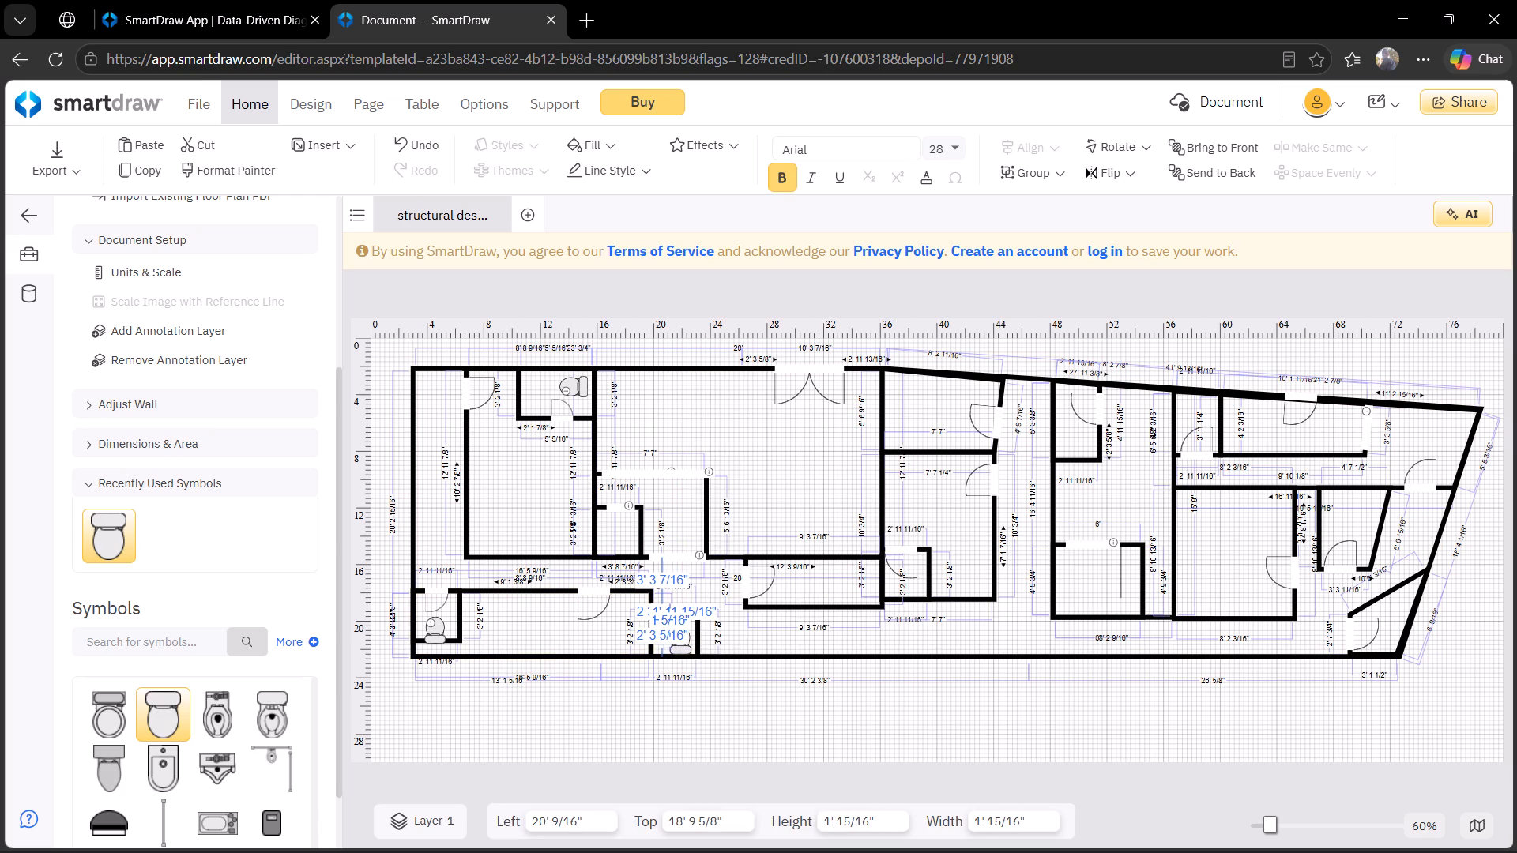
click(765, 699)
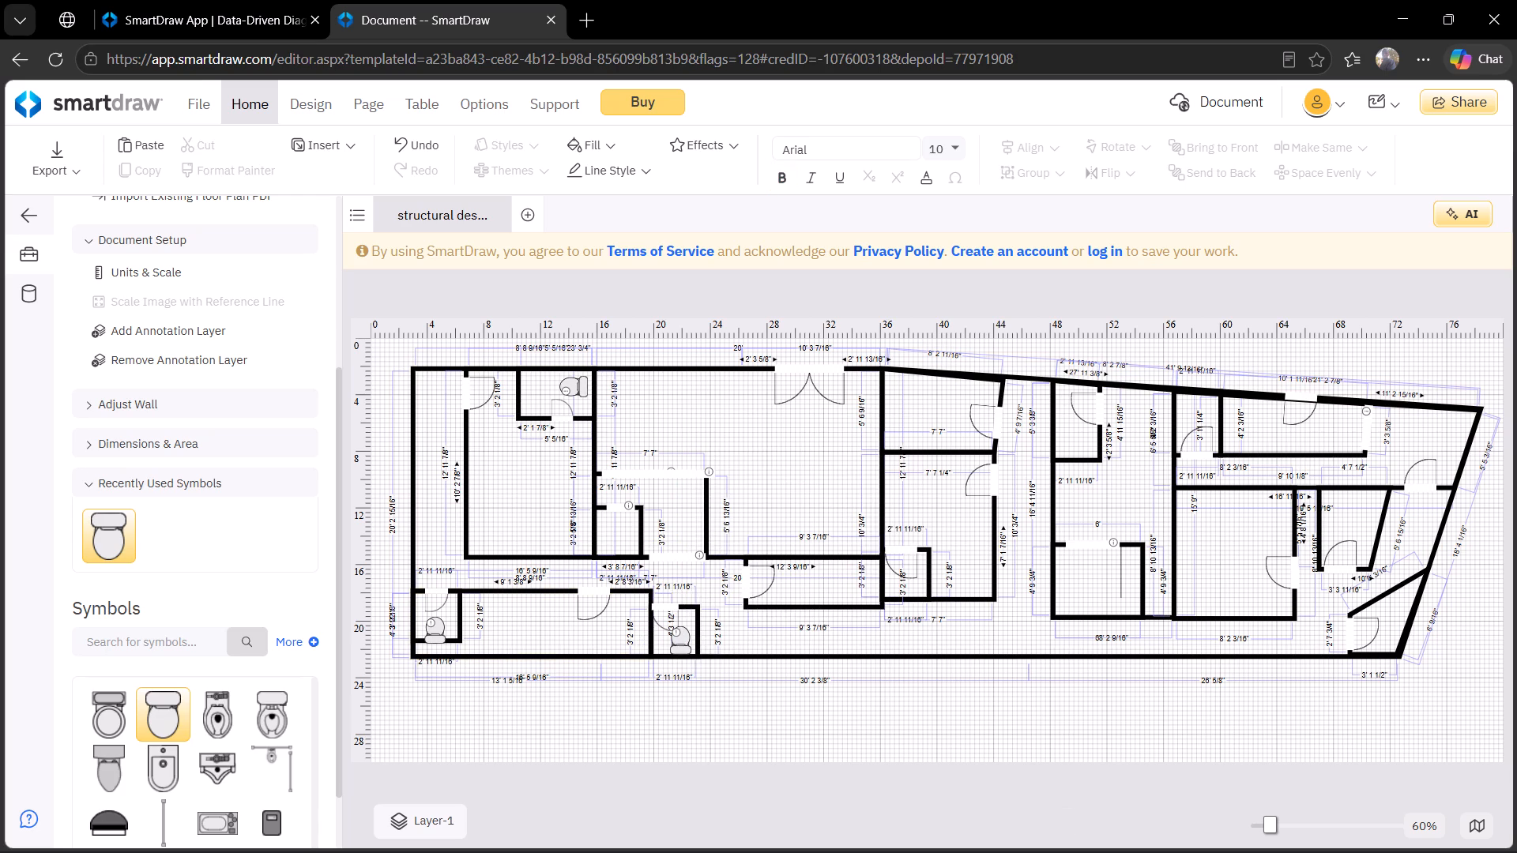
click(677, 617)
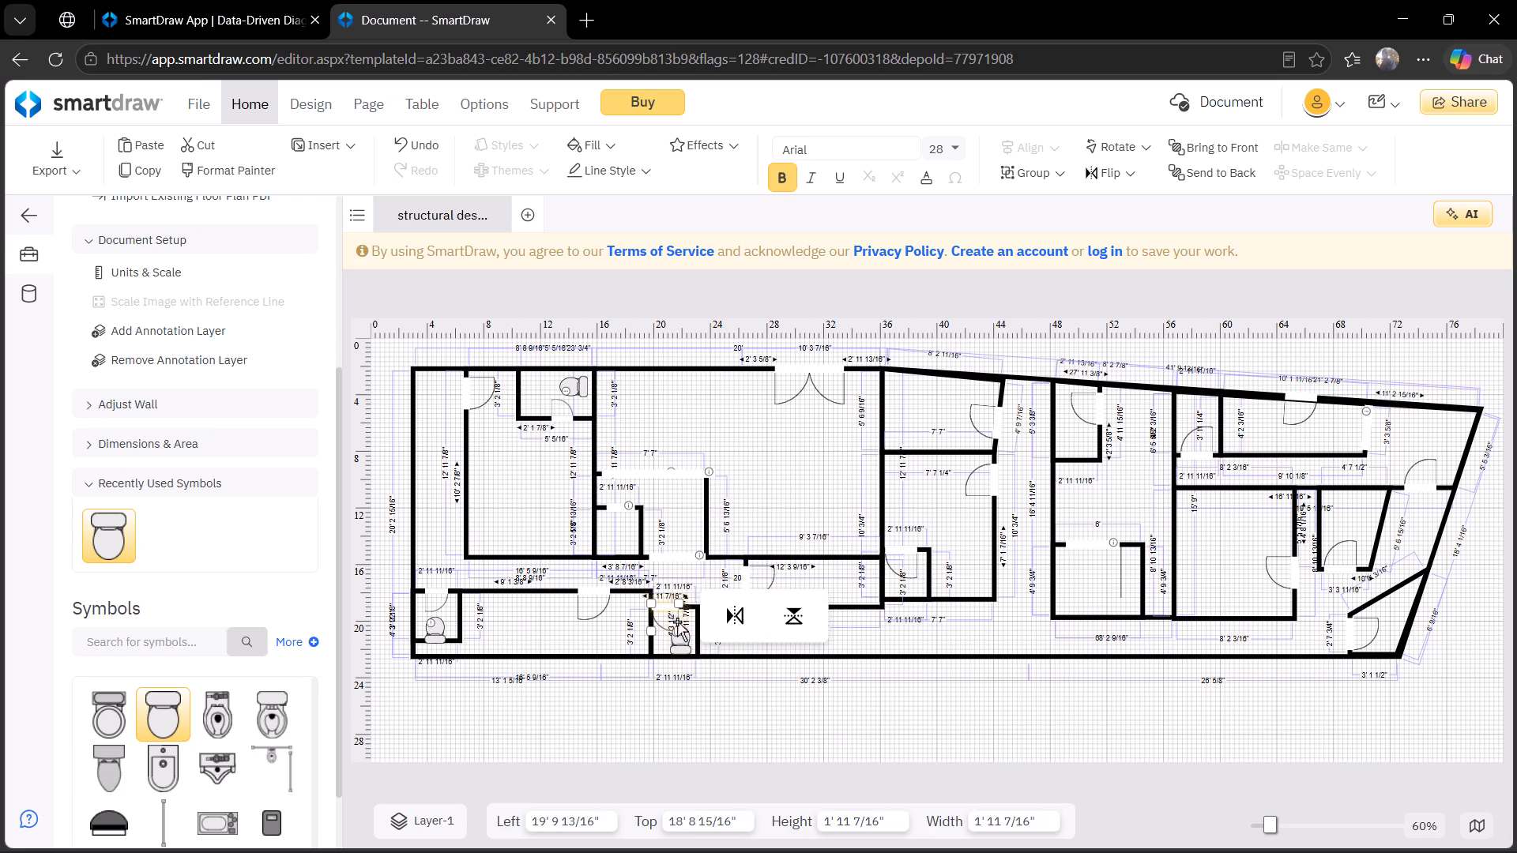
drag(676, 634, 669, 630)
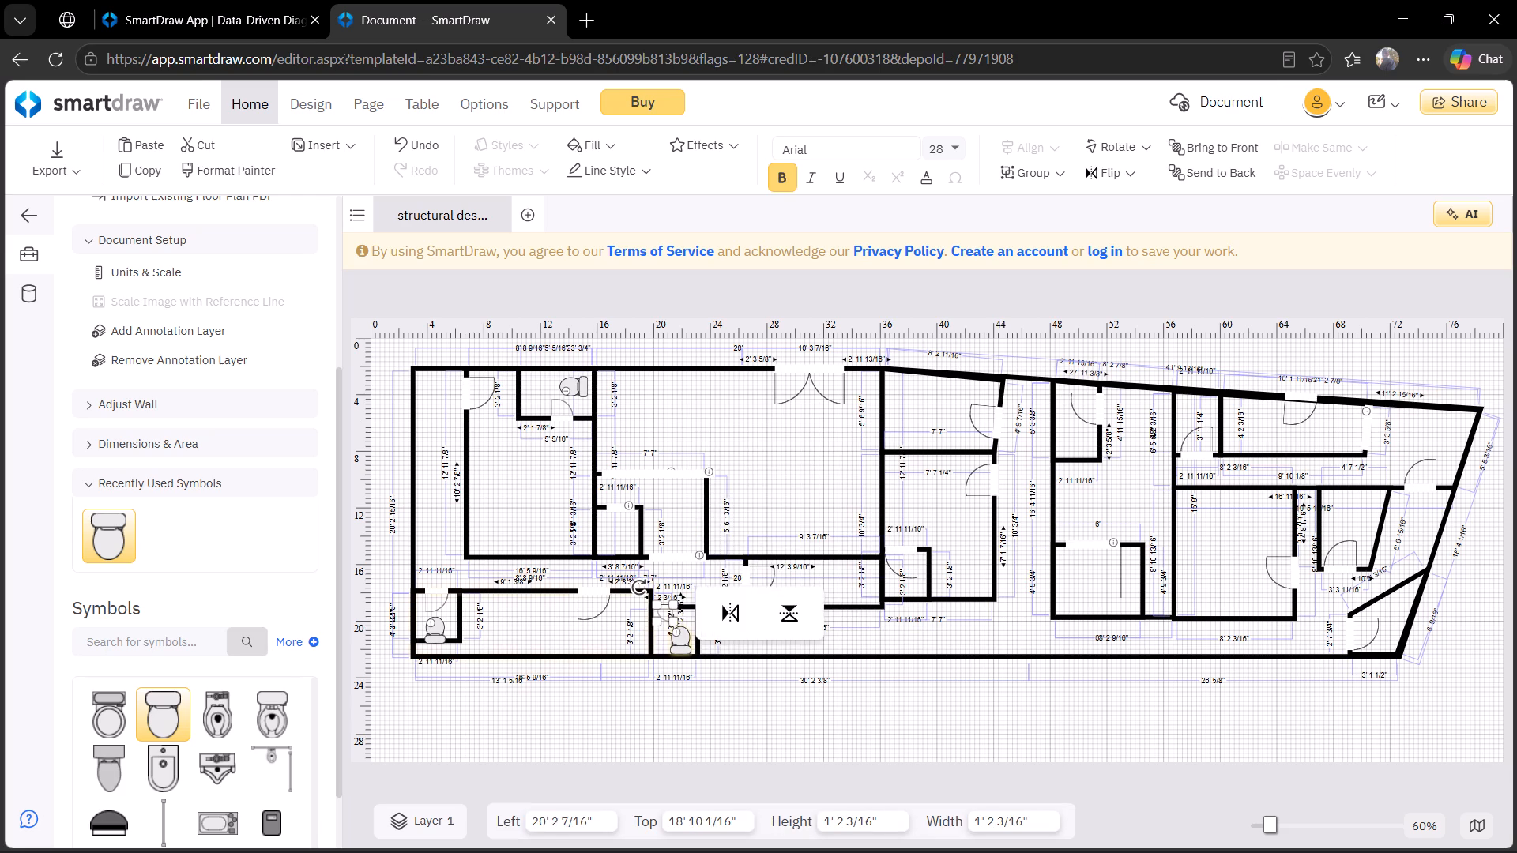
click(751, 667)
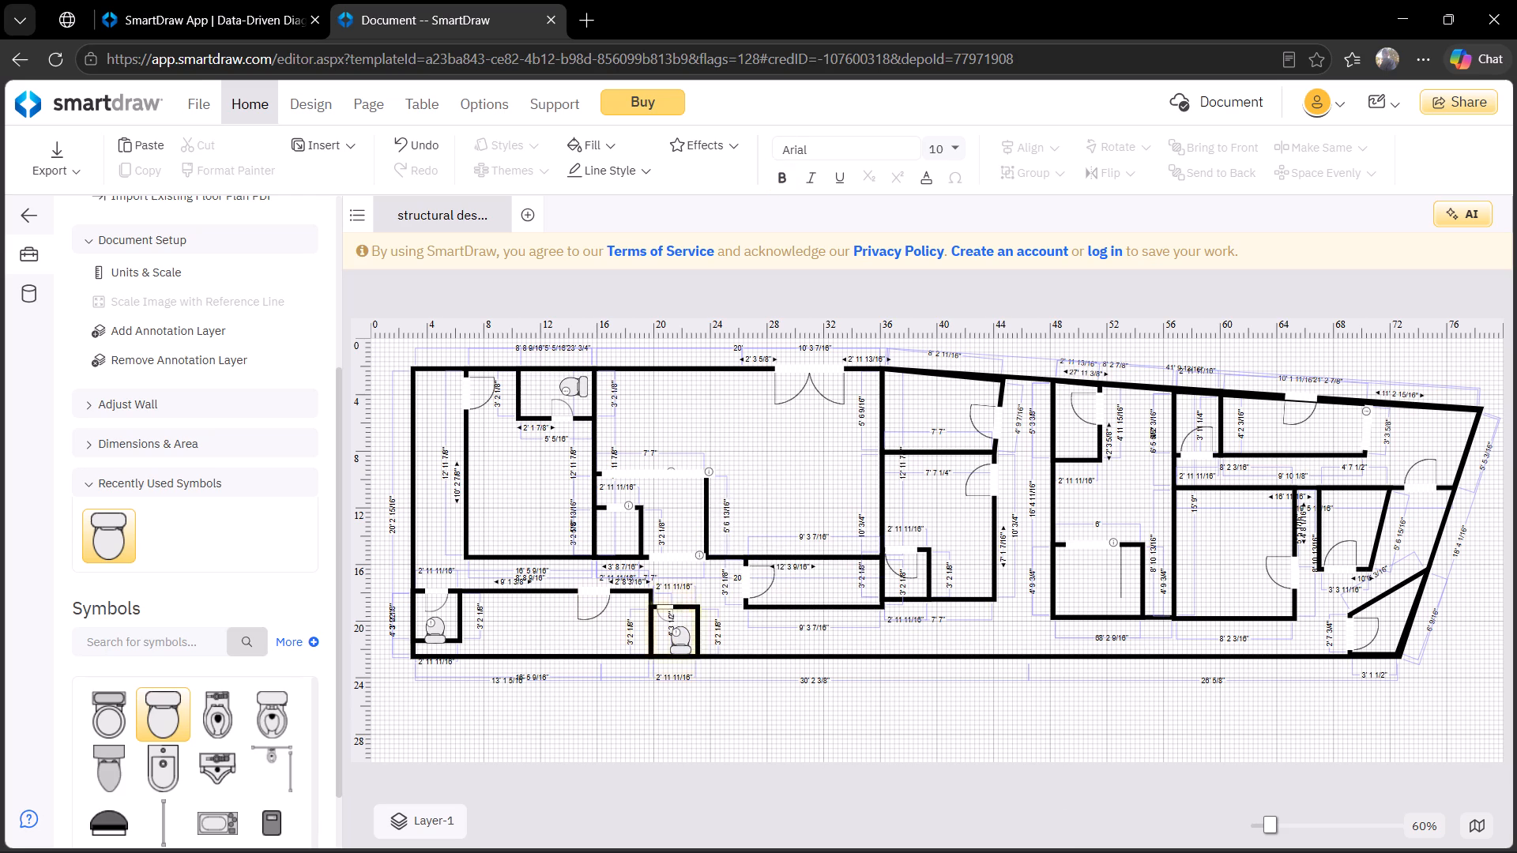
Move the toilet in the small bottom-wall room to about 20' 8 1/4" left, 20' 4 1/4" top.
click(685, 634)
drag(685, 634, 677, 635)
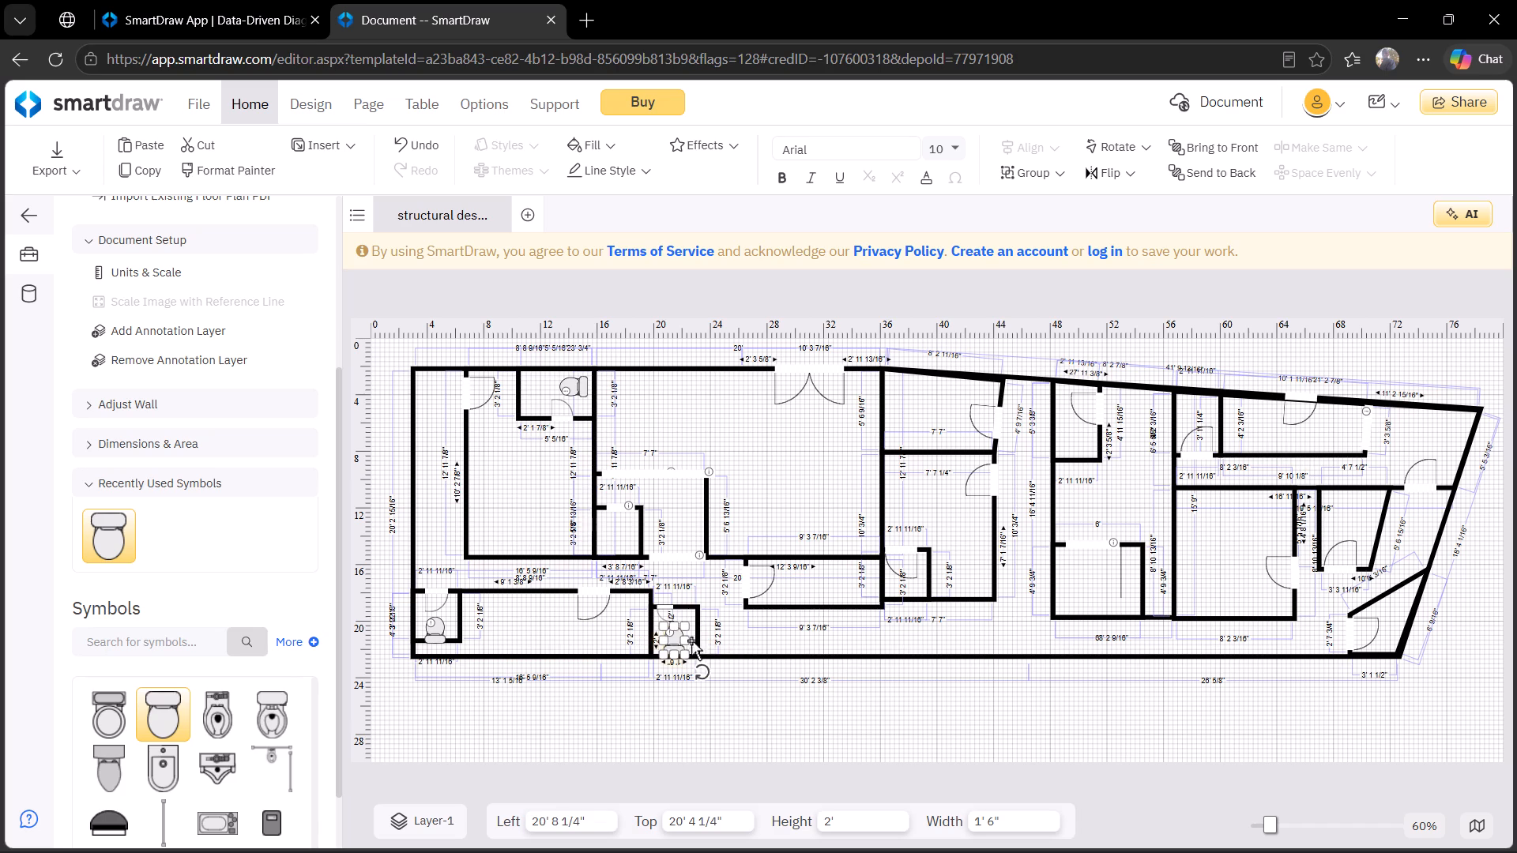
click(742, 663)
Paste another toilet and place it below the central rooms by the bottom outer wall, about 39' 7 1/4" left, 20' 4 1/4" top.
key(ctrl+v)
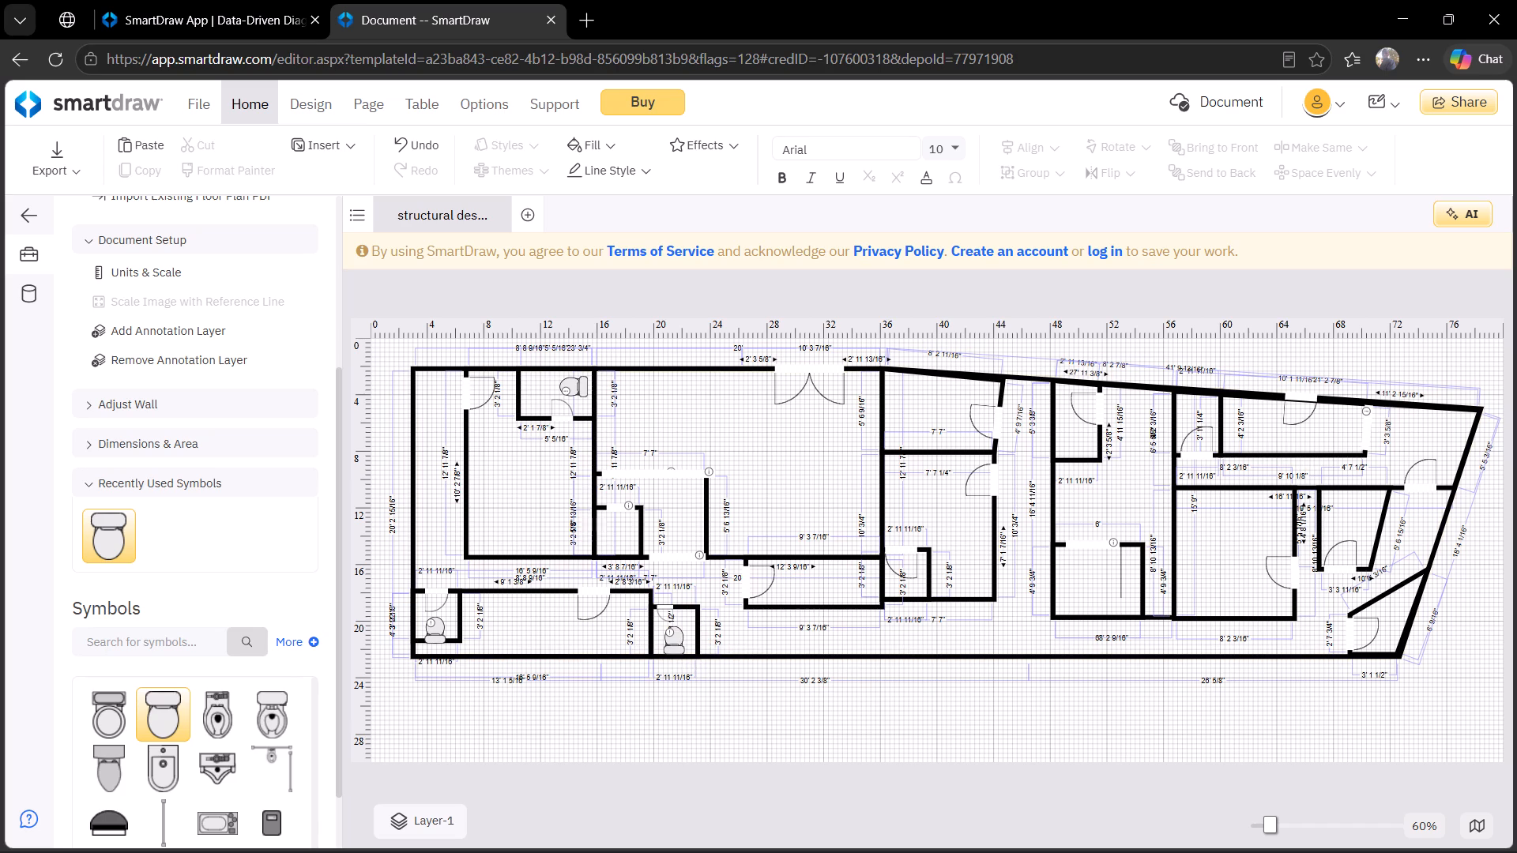
drag(480, 449, 622, 446)
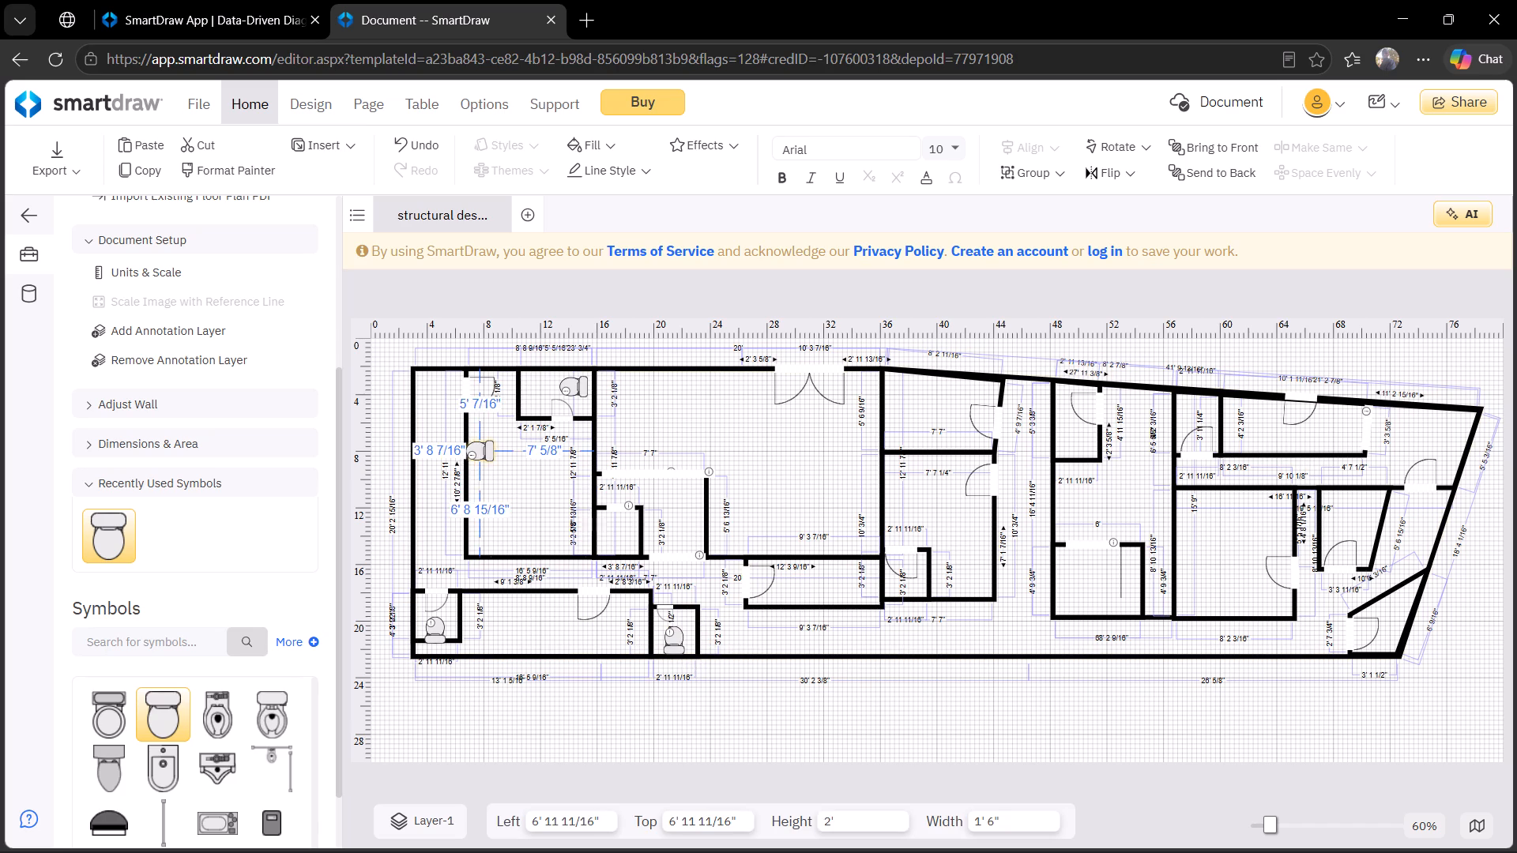
drag(622, 446, 941, 637)
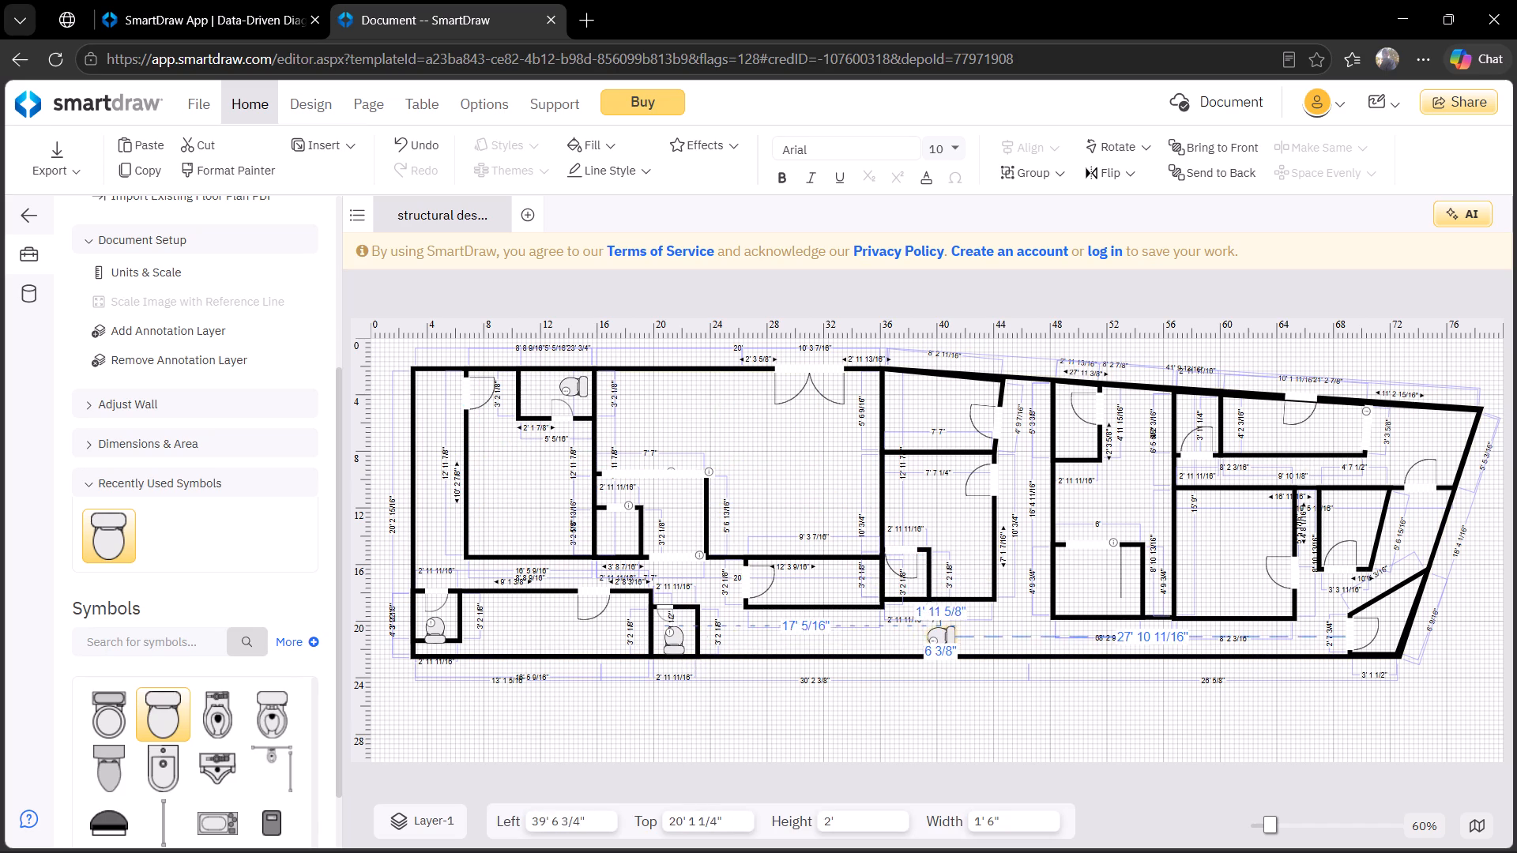
drag(941, 637, 943, 638)
Extend the small room in the central block's lower-left corner upward to a height of about 4' 11 1/8".
click(903, 555)
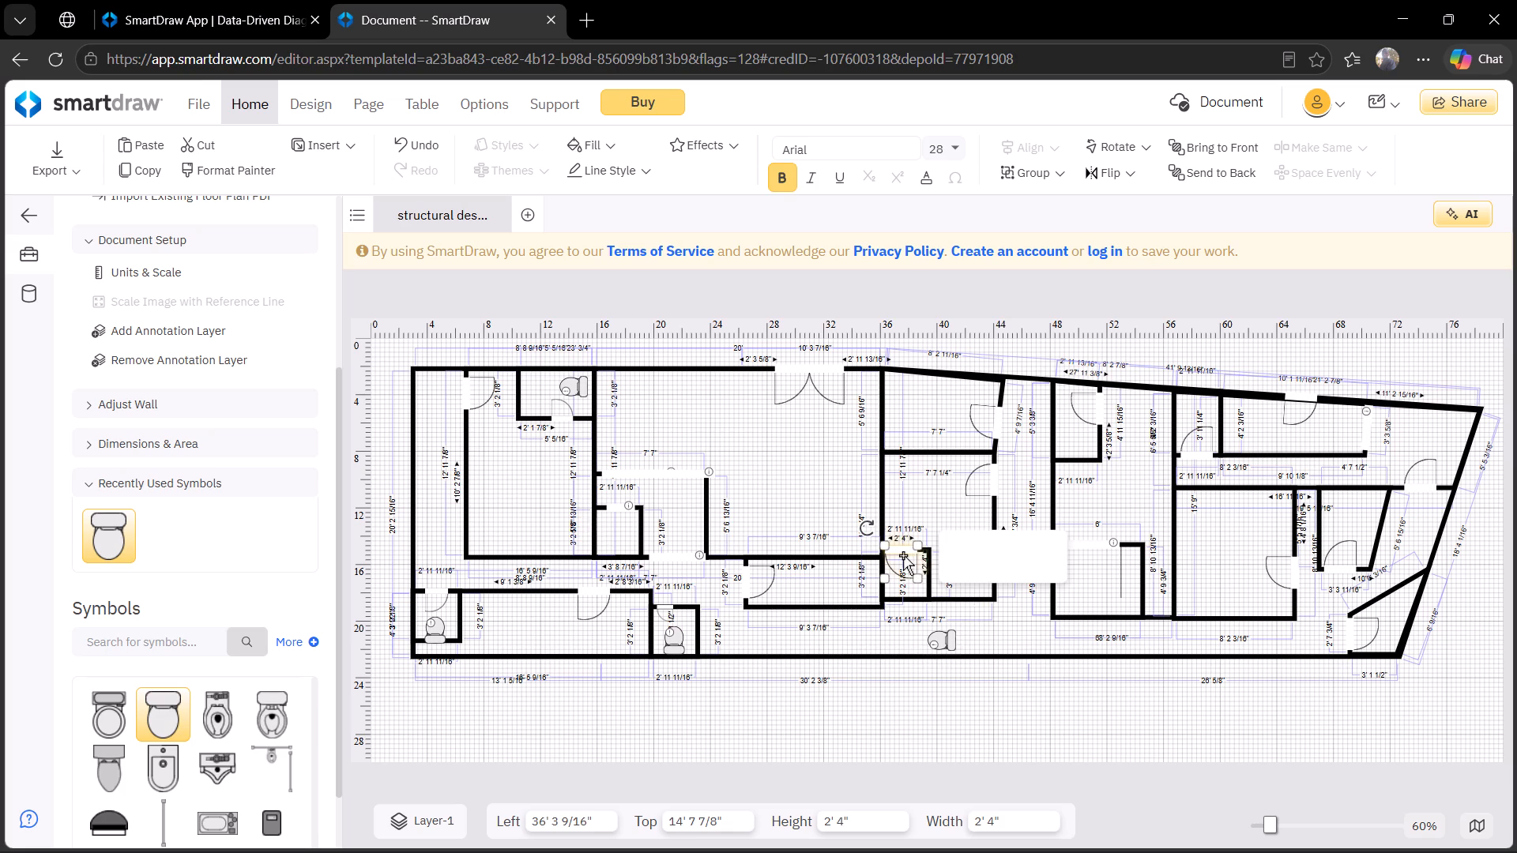
click(928, 563)
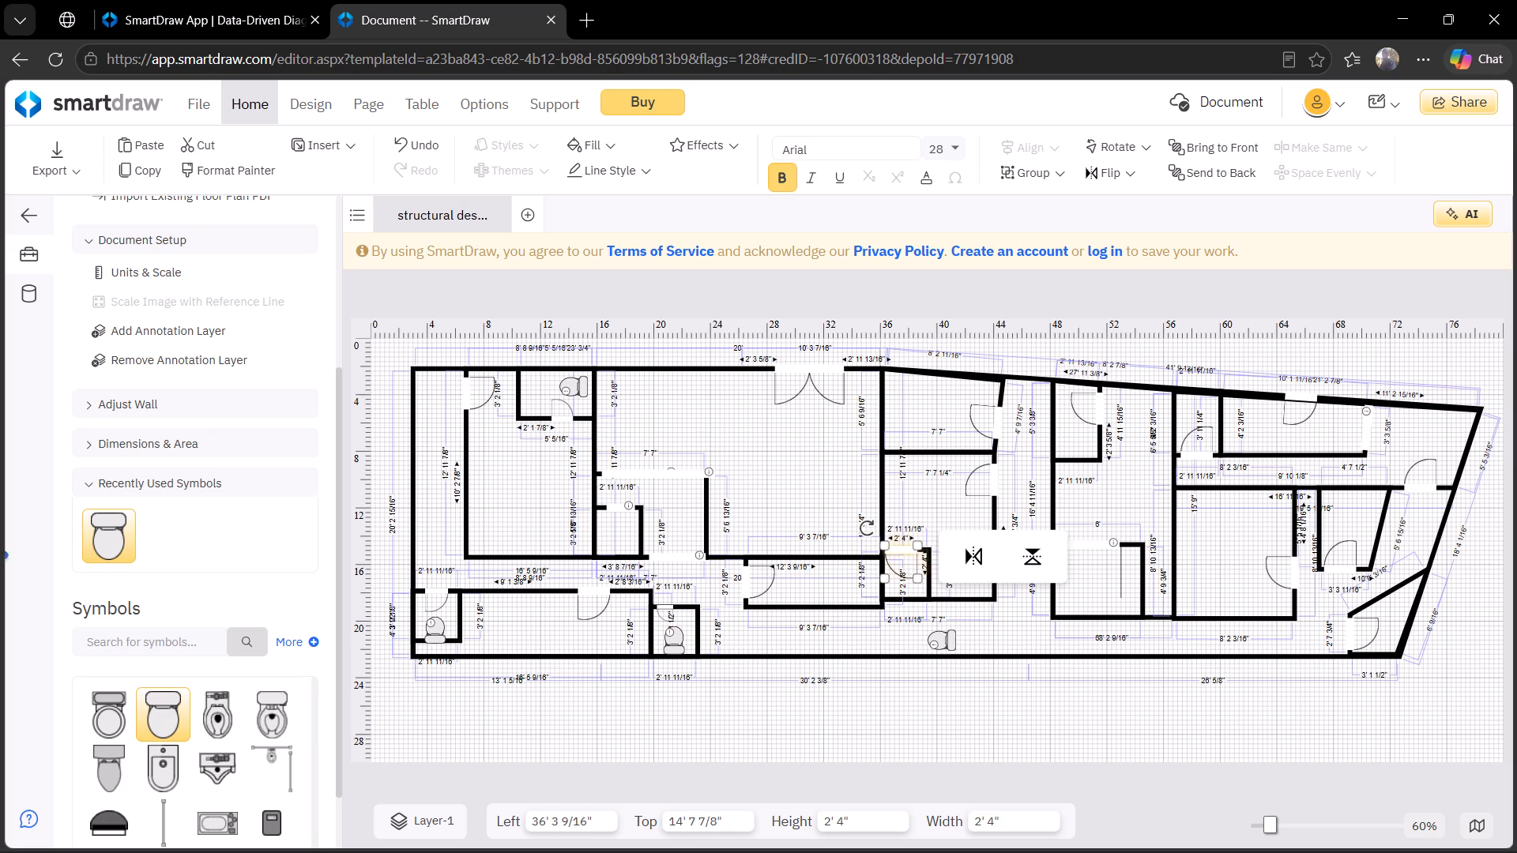
click(934, 573)
click(932, 569)
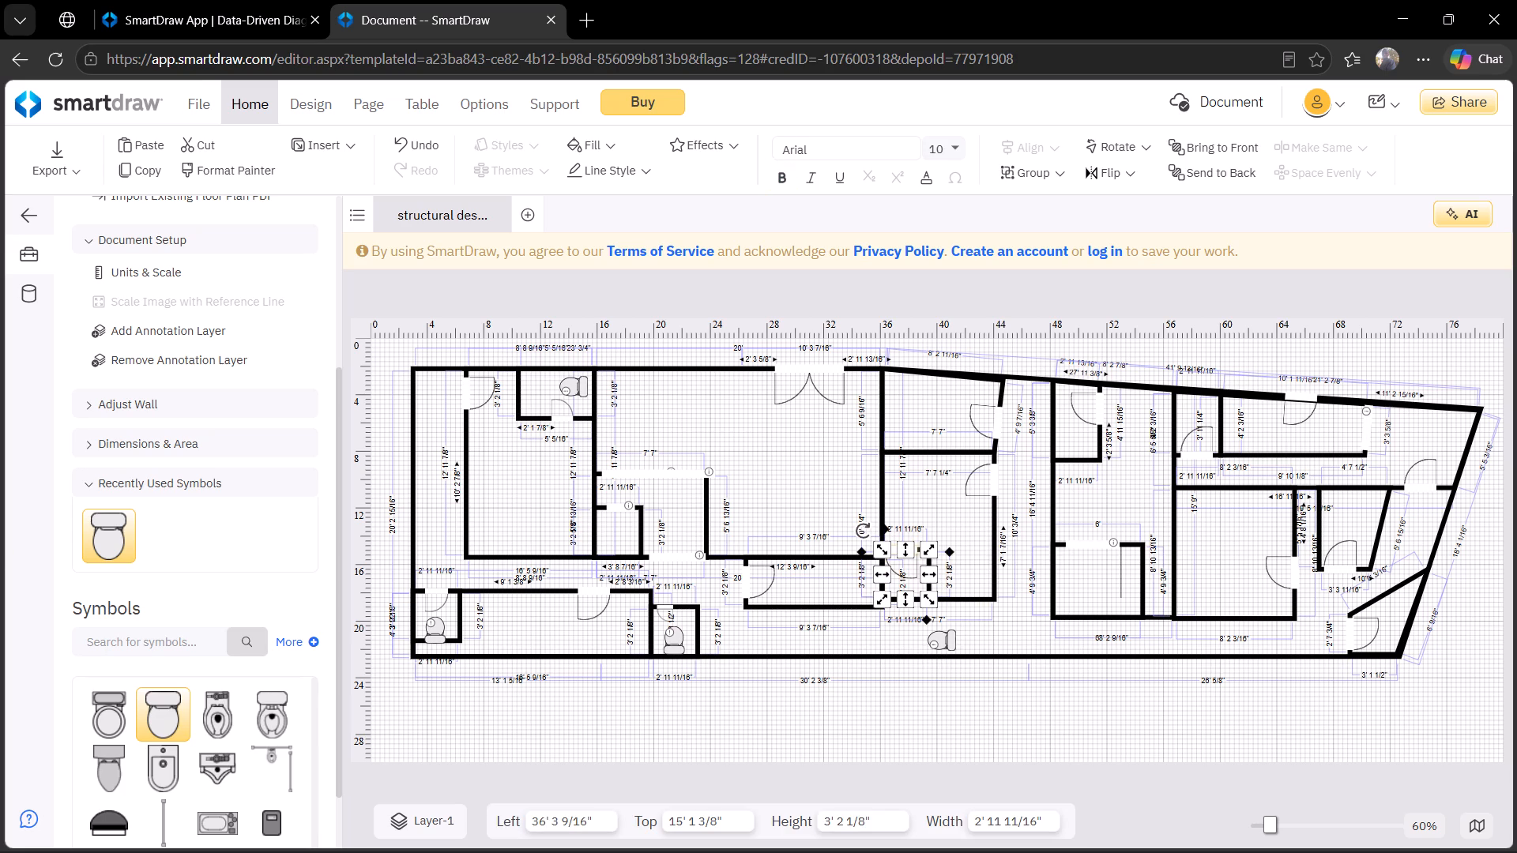
drag(907, 548, 899, 524)
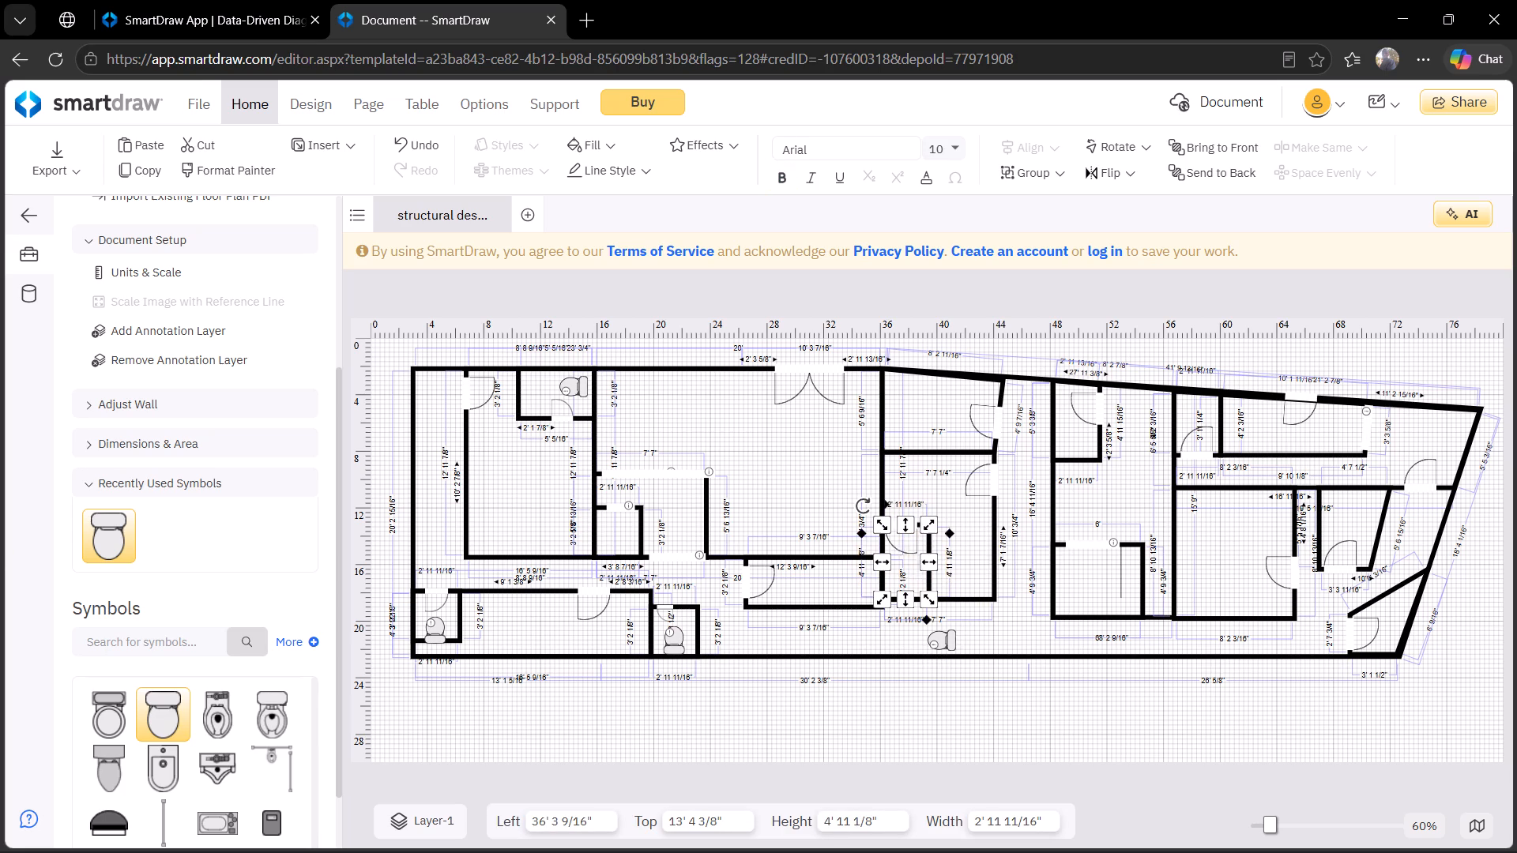
Rotate the toilet below the central rooms to 180° so its tank faces down.
click(939, 640)
drag(966, 614, 978, 638)
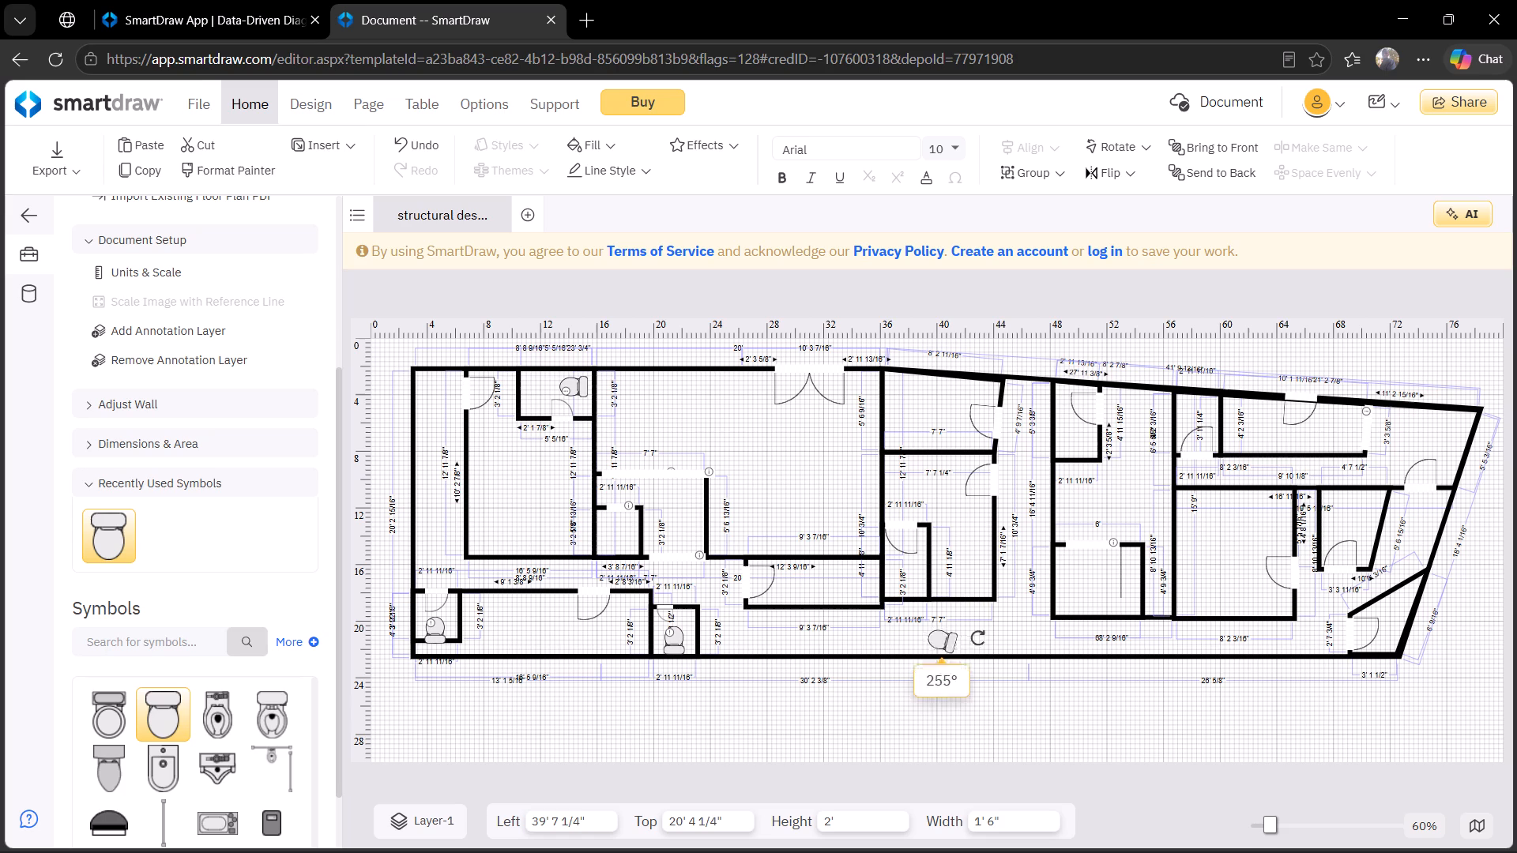
drag(978, 638, 964, 658)
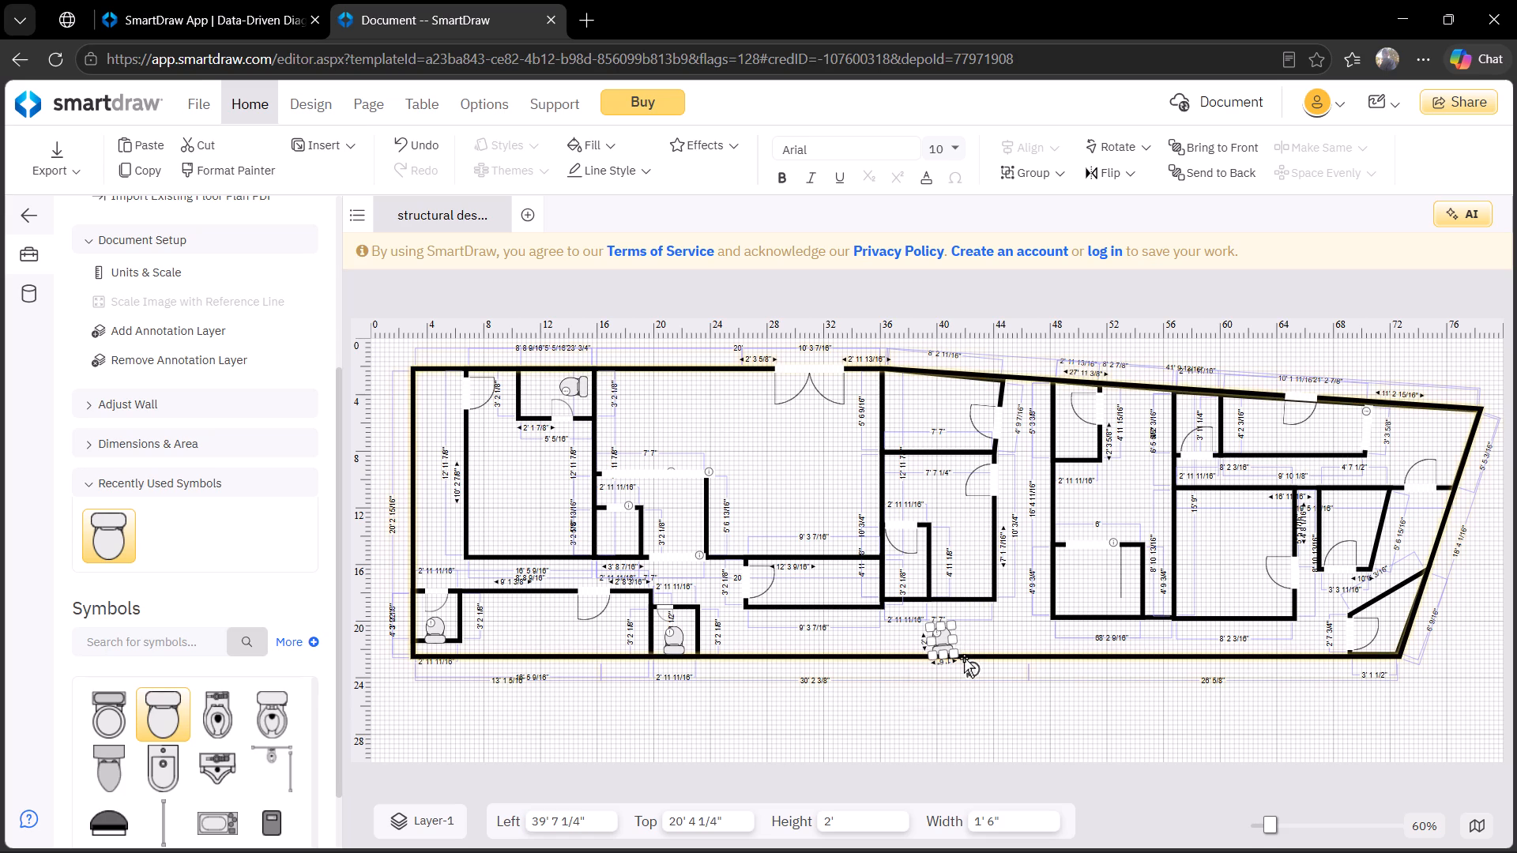
click(971, 664)
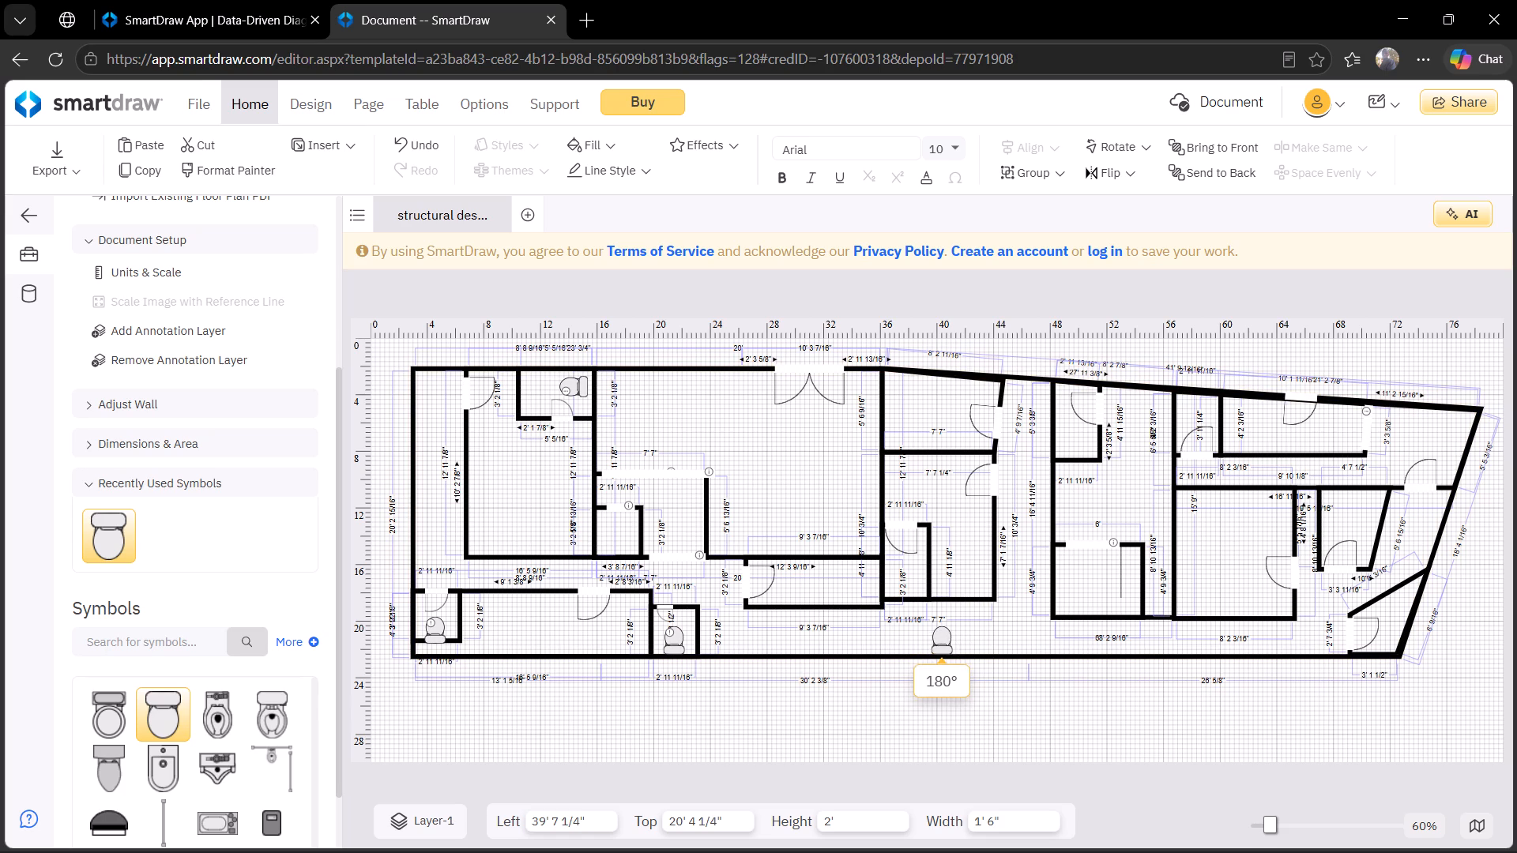
click(967, 667)
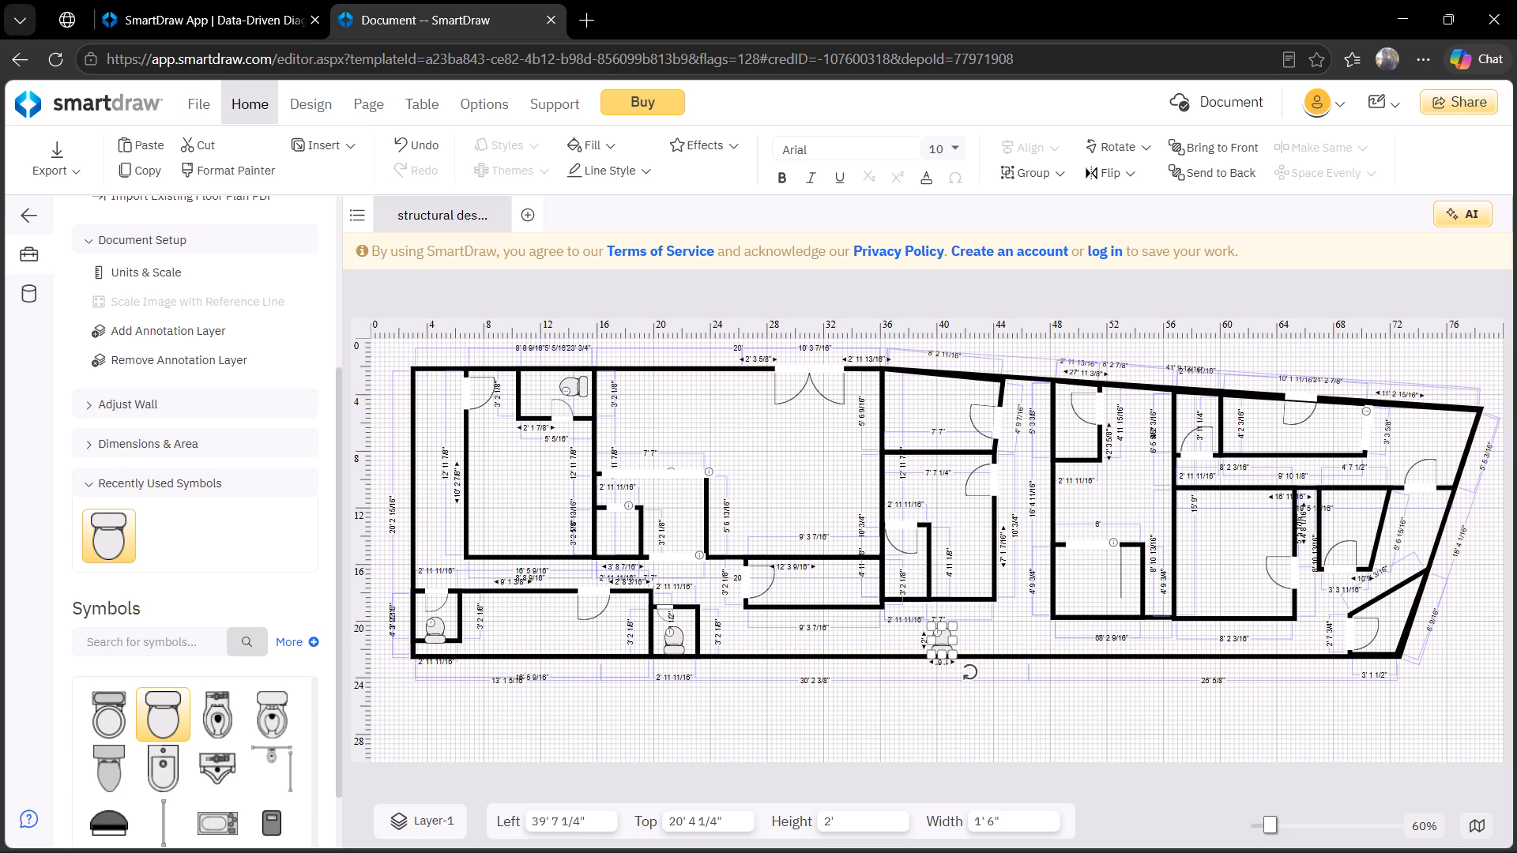
Move the rotated toilet into the enlarged small central room, against its lower wall, about 37' 4 1/4" left, 16' 4 1/4" top.
click(946, 656)
click(935, 697)
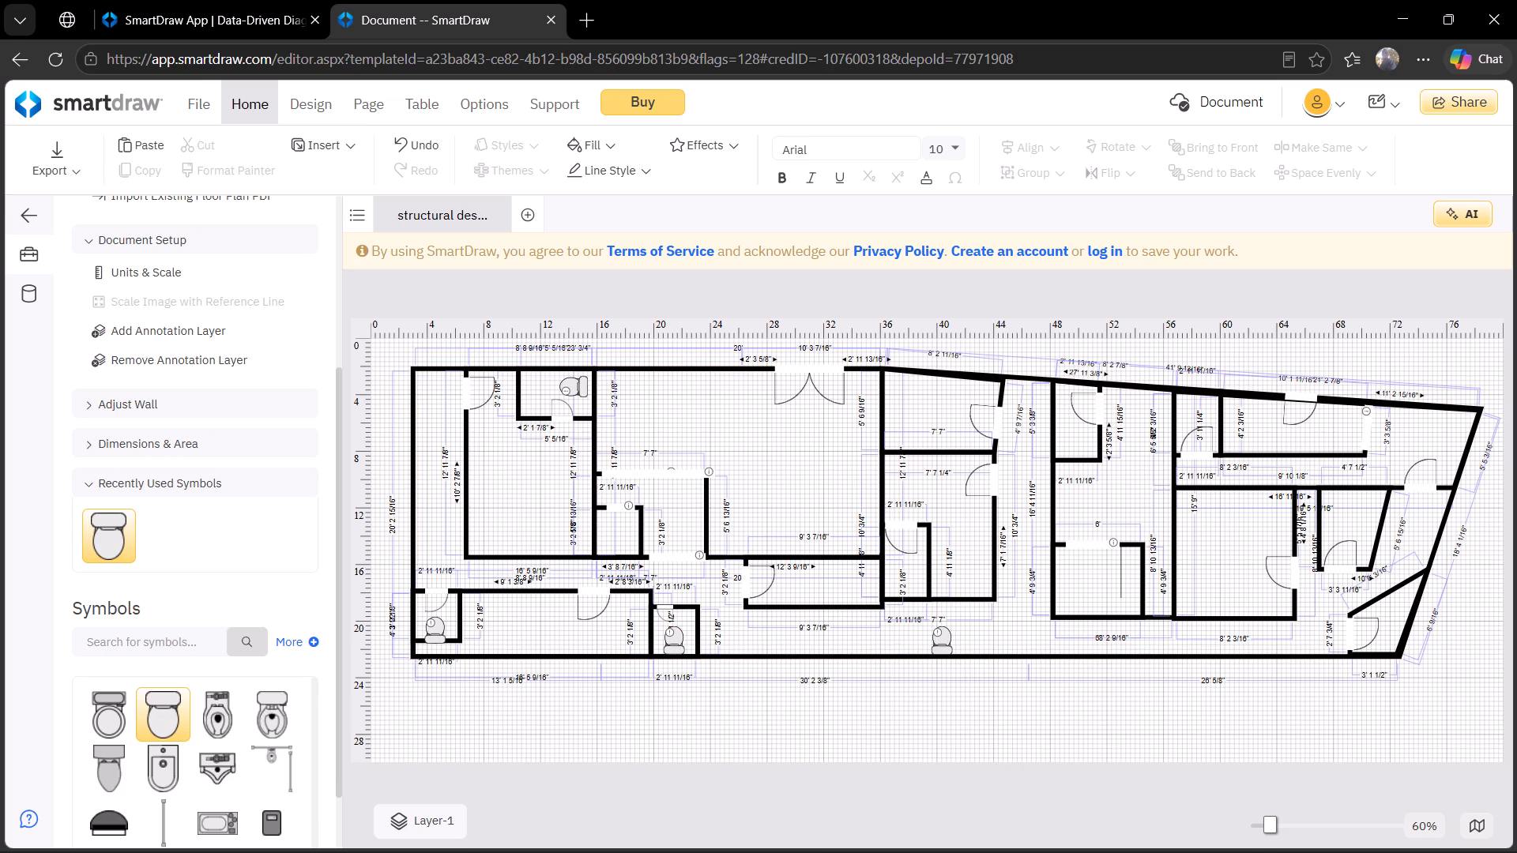
click(941, 653)
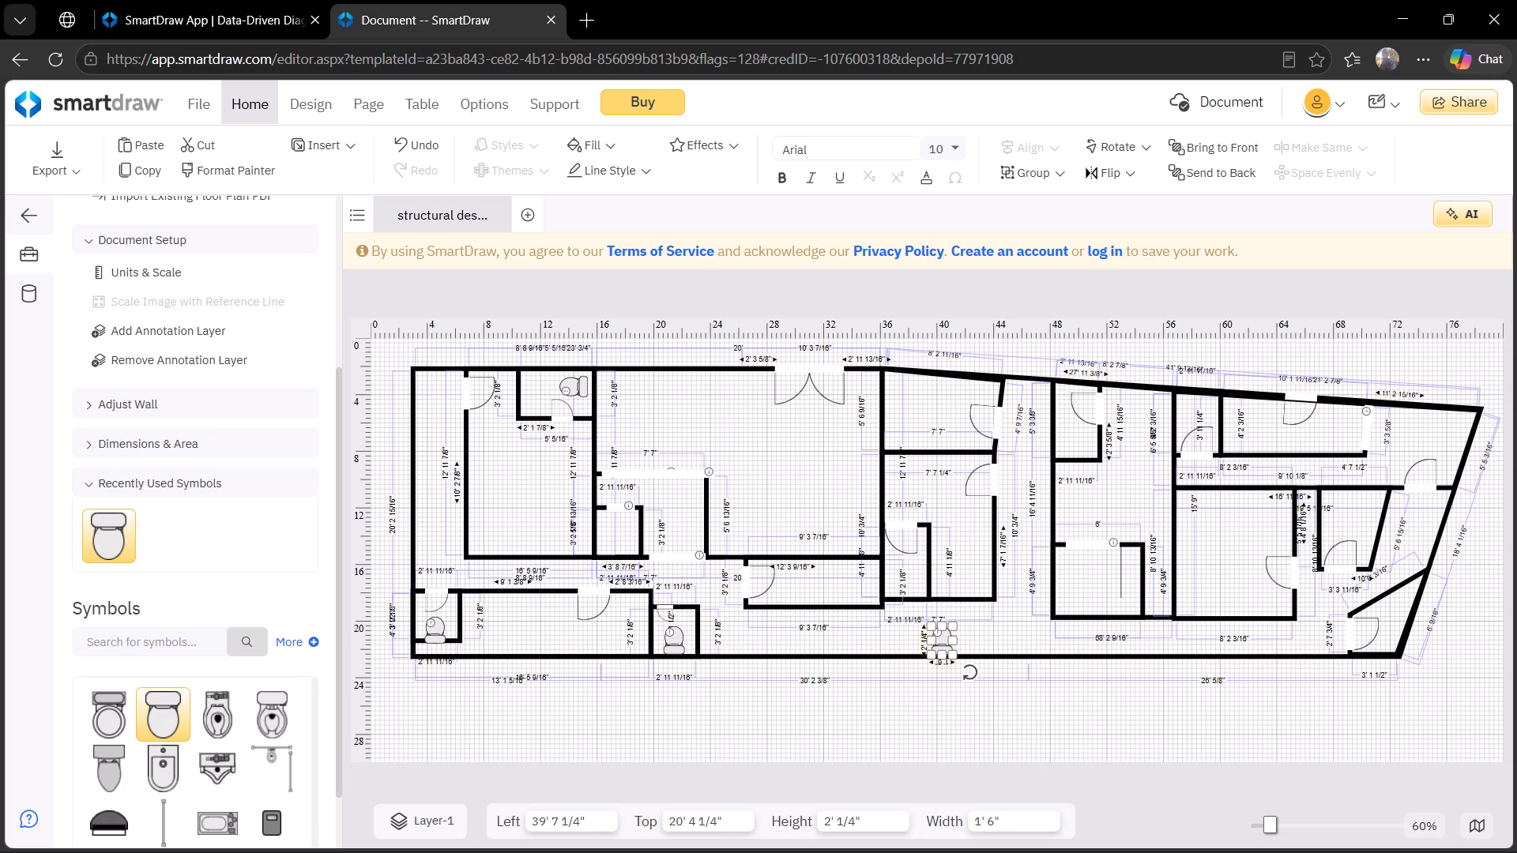
drag(943, 639, 915, 598)
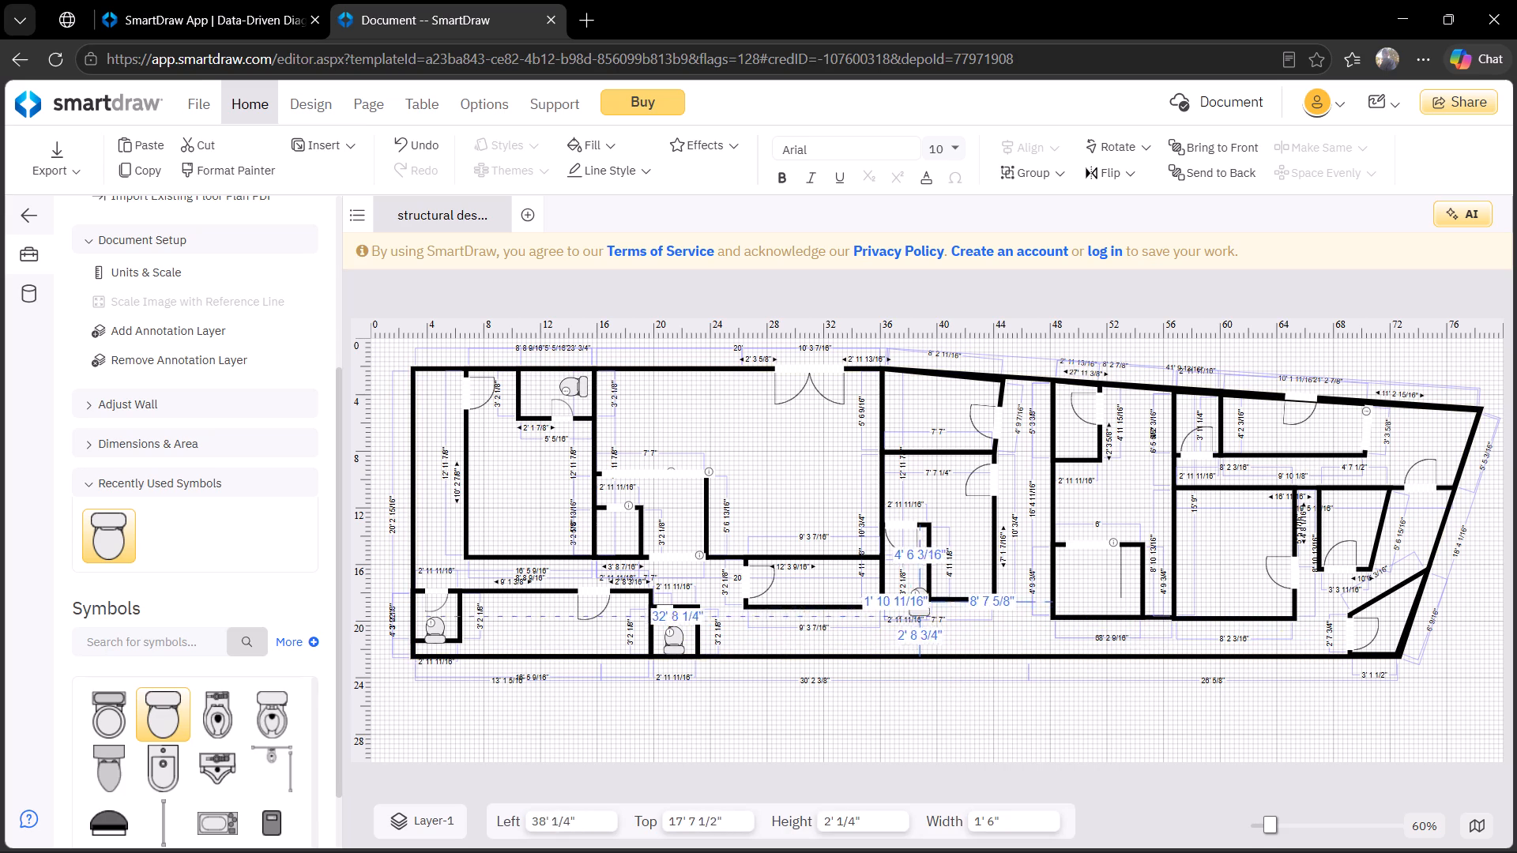
drag(915, 598, 910, 582)
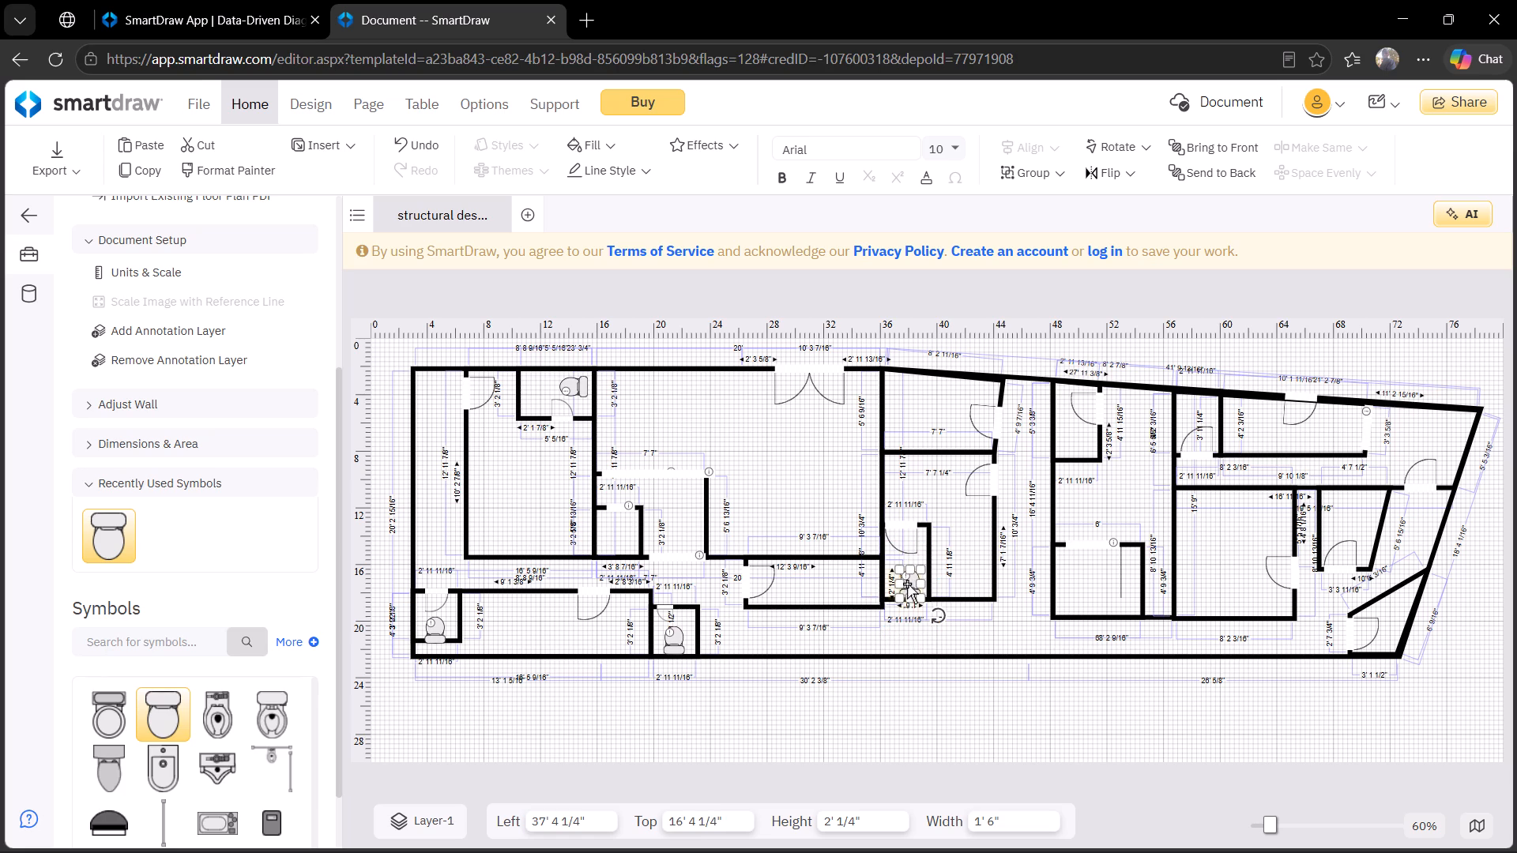
Nudge the toilet in the enlarged small central room toward the room's left wall, to about 37' 1/4" left, 16' 4 1/4" top.
click(907, 584)
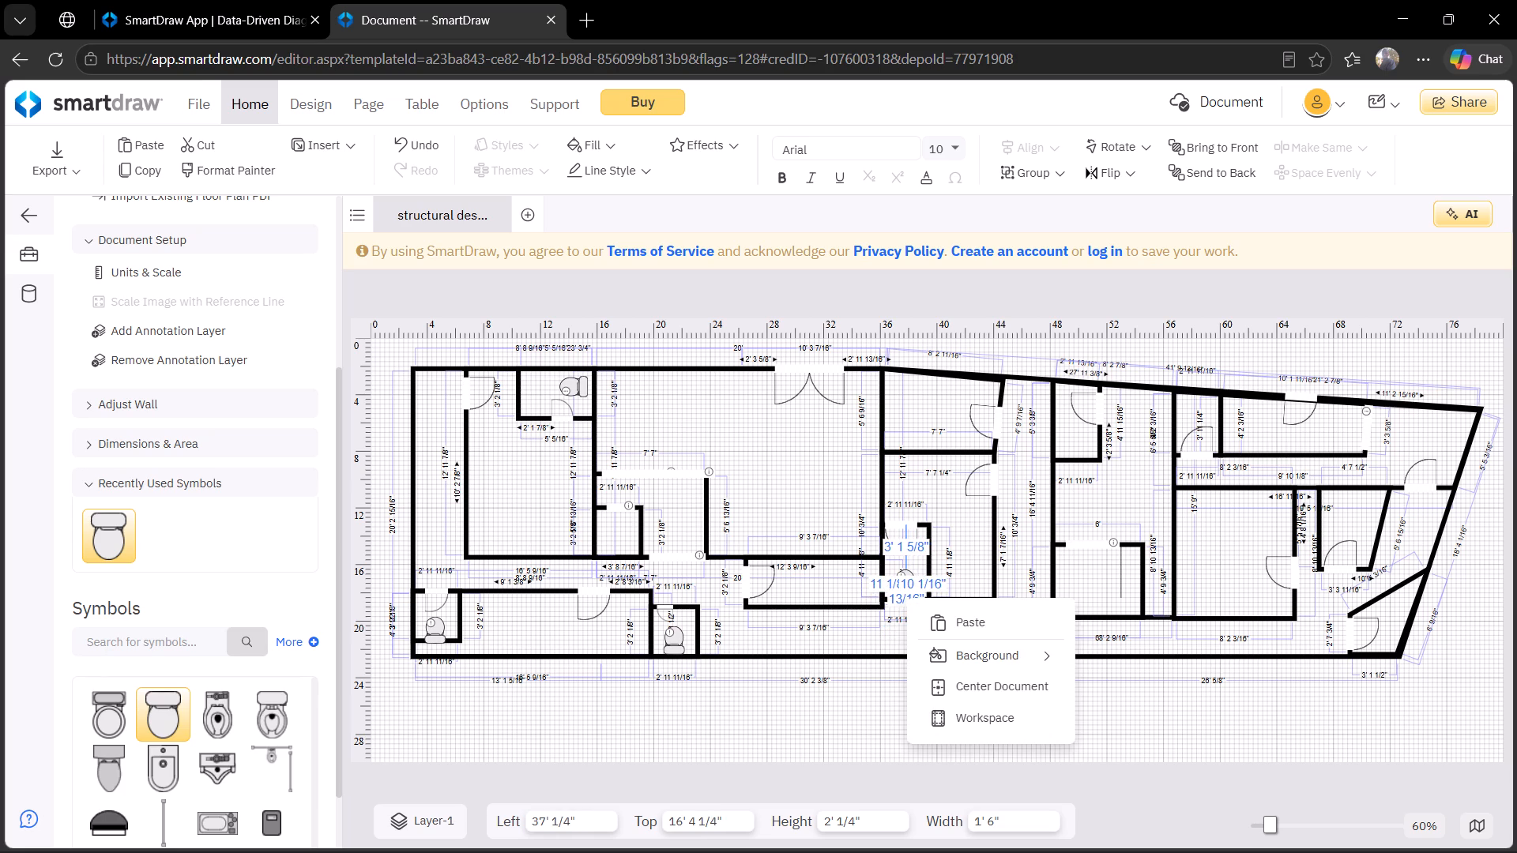
click(1021, 663)
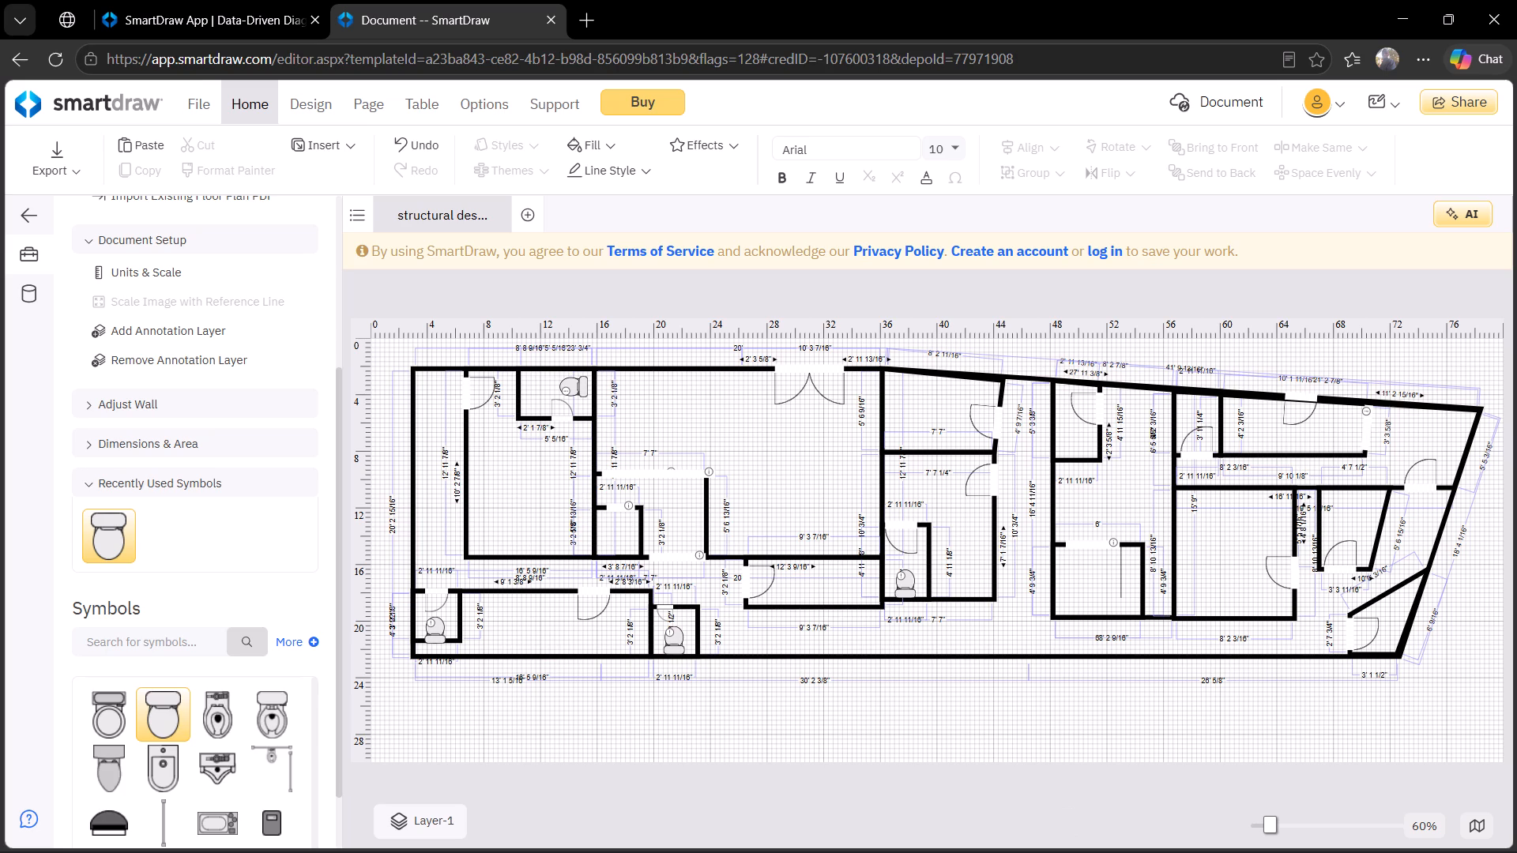
Paste another toilet and place it in the narrow room below the sloping top wall, about 58' 3 1/4" left, 3' 11 3/4" top.
key(ctrl+v)
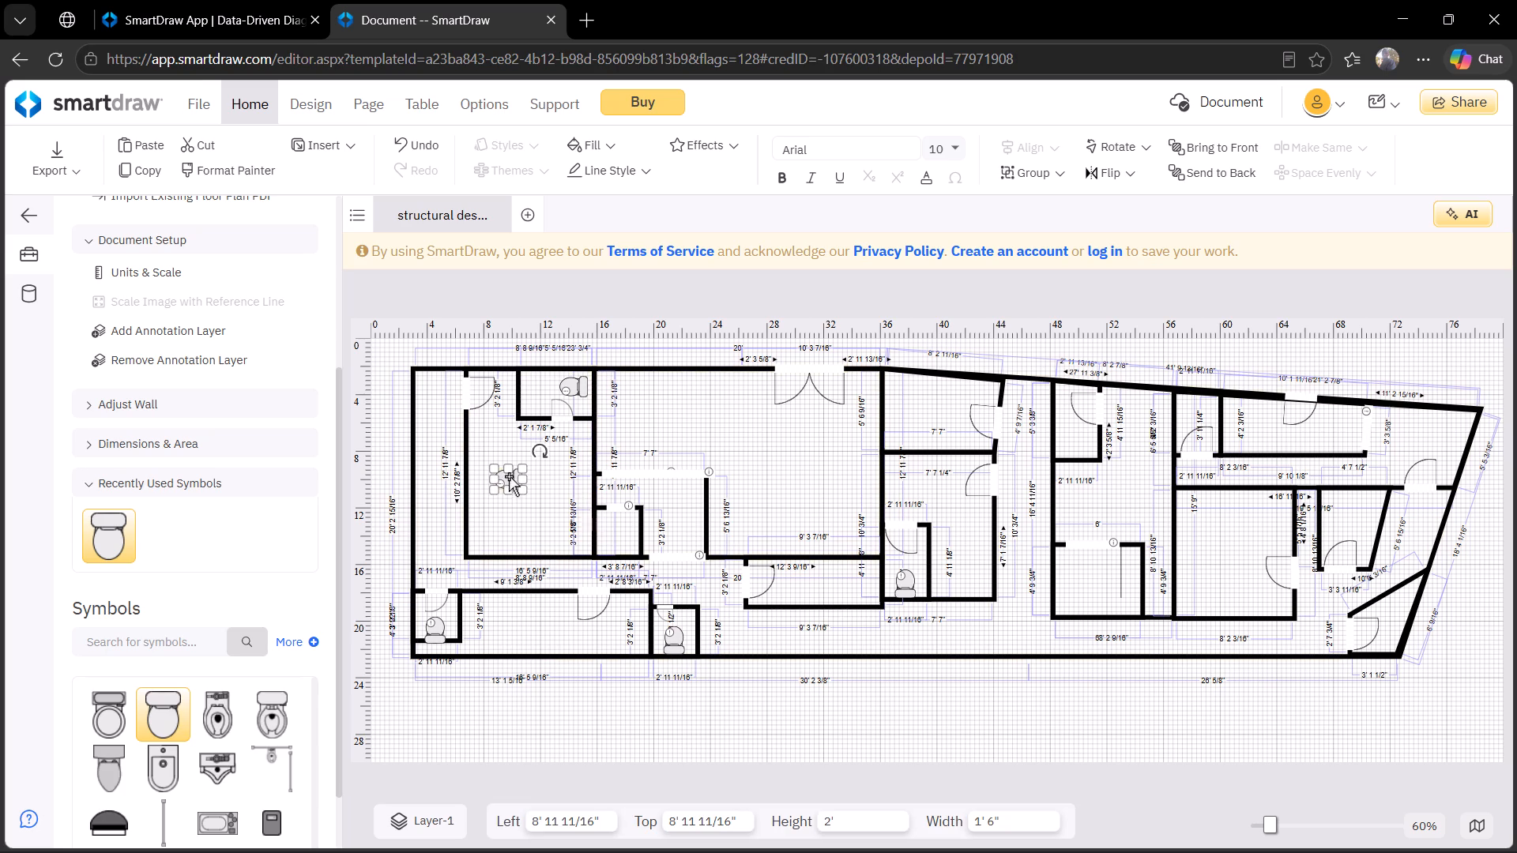
drag(509, 477, 1391, 468)
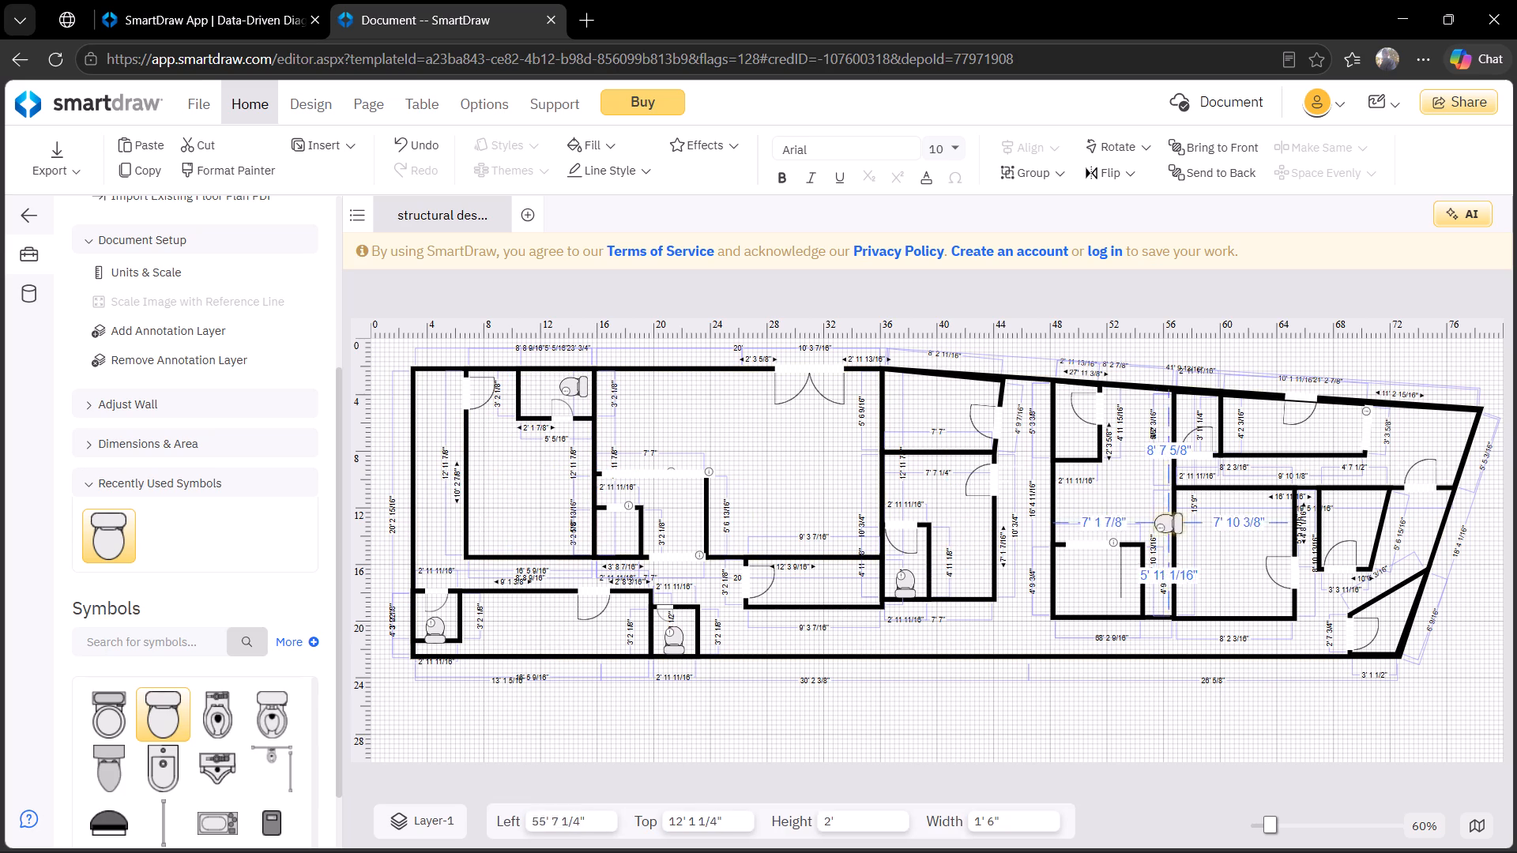
drag(1391, 468, 1371, 499)
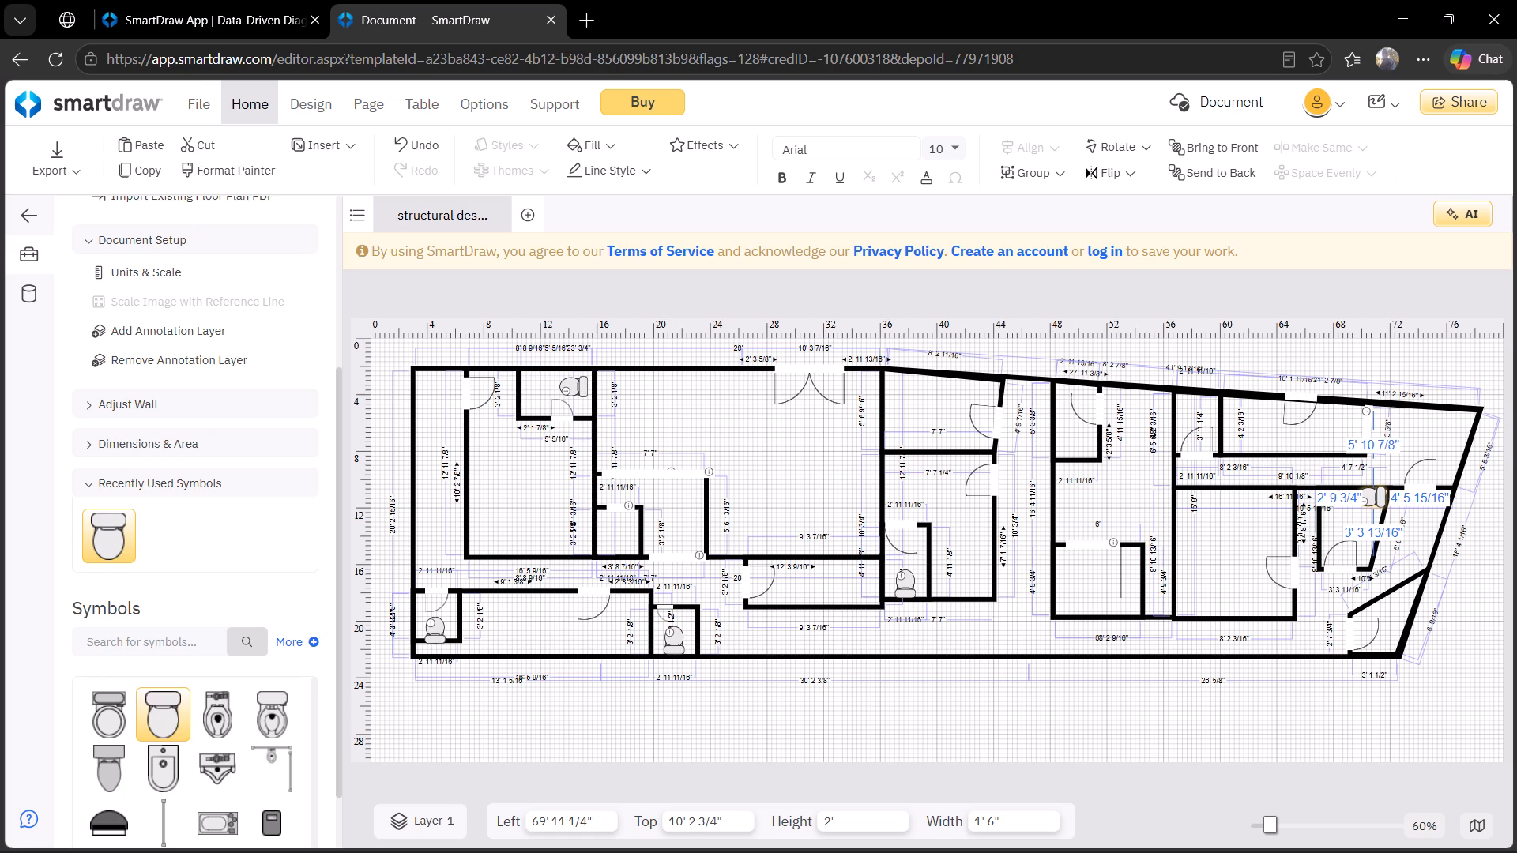
drag(1371, 499, 1354, 465)
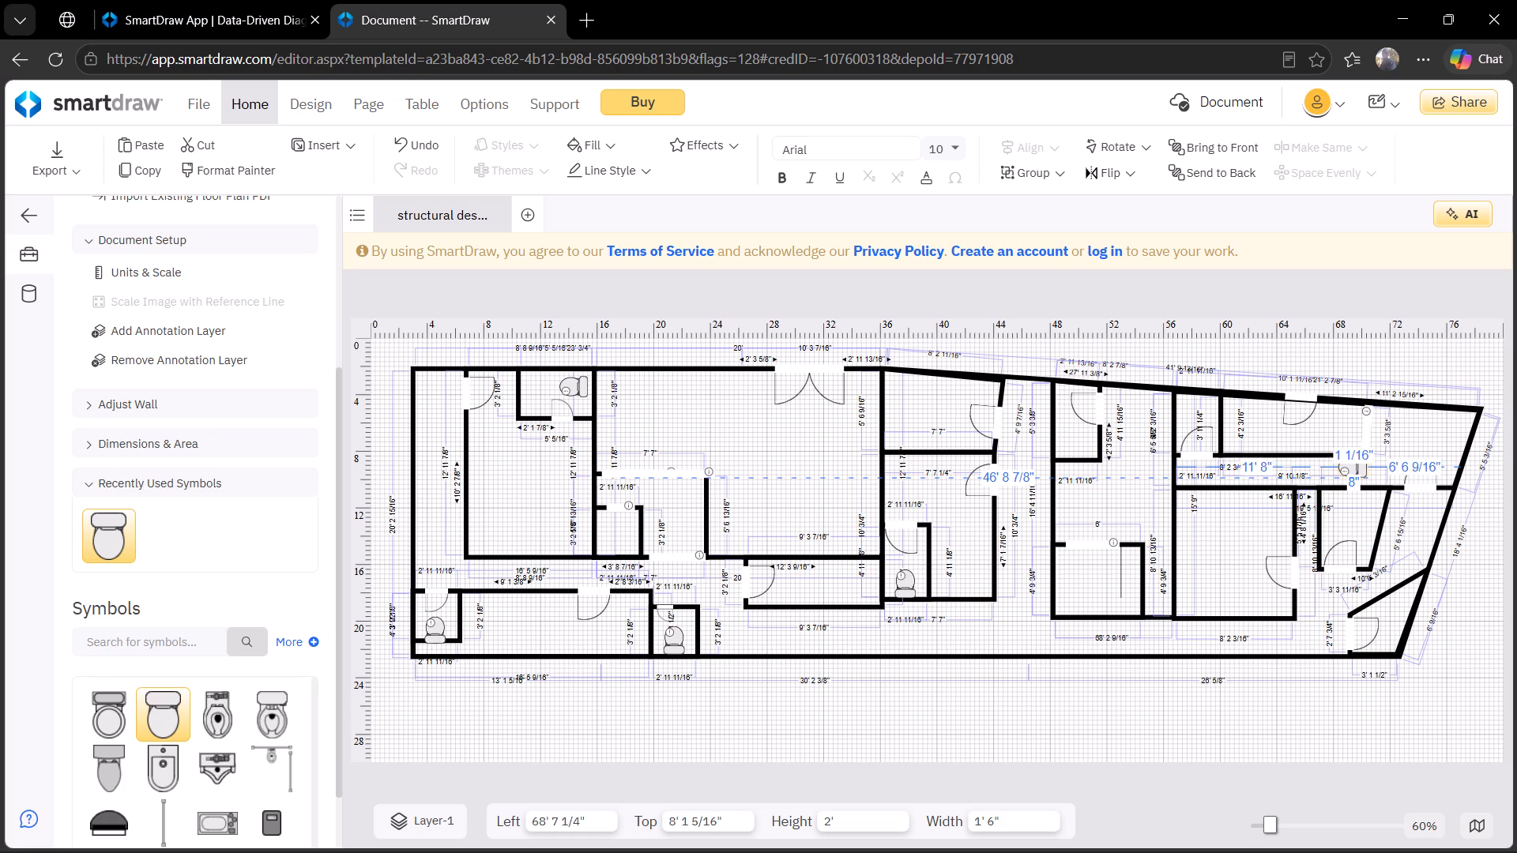
drag(1354, 465, 1208, 410)
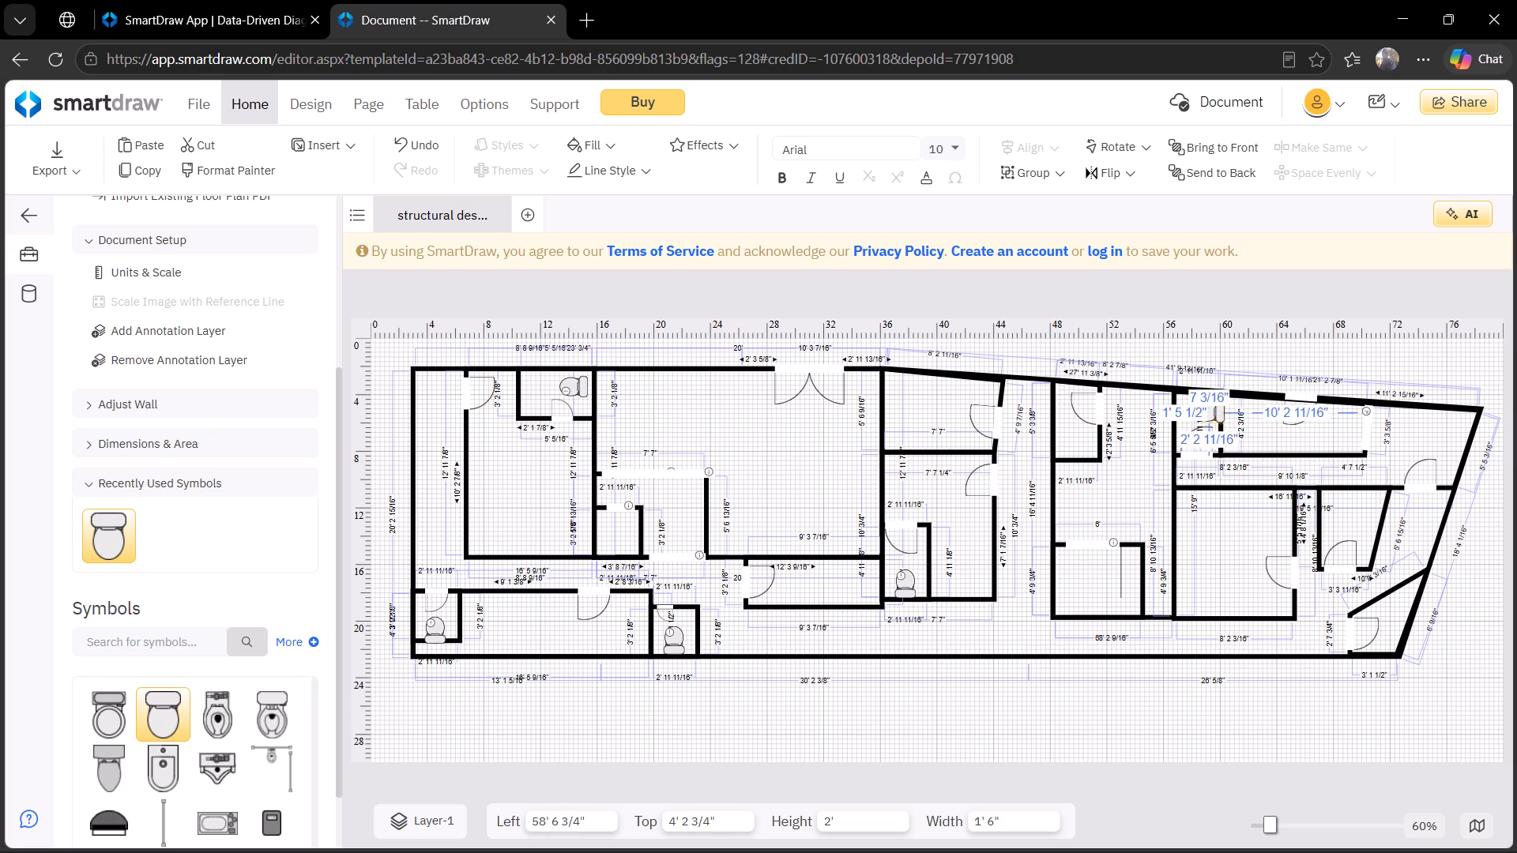
drag(1208, 410, 1208, 409)
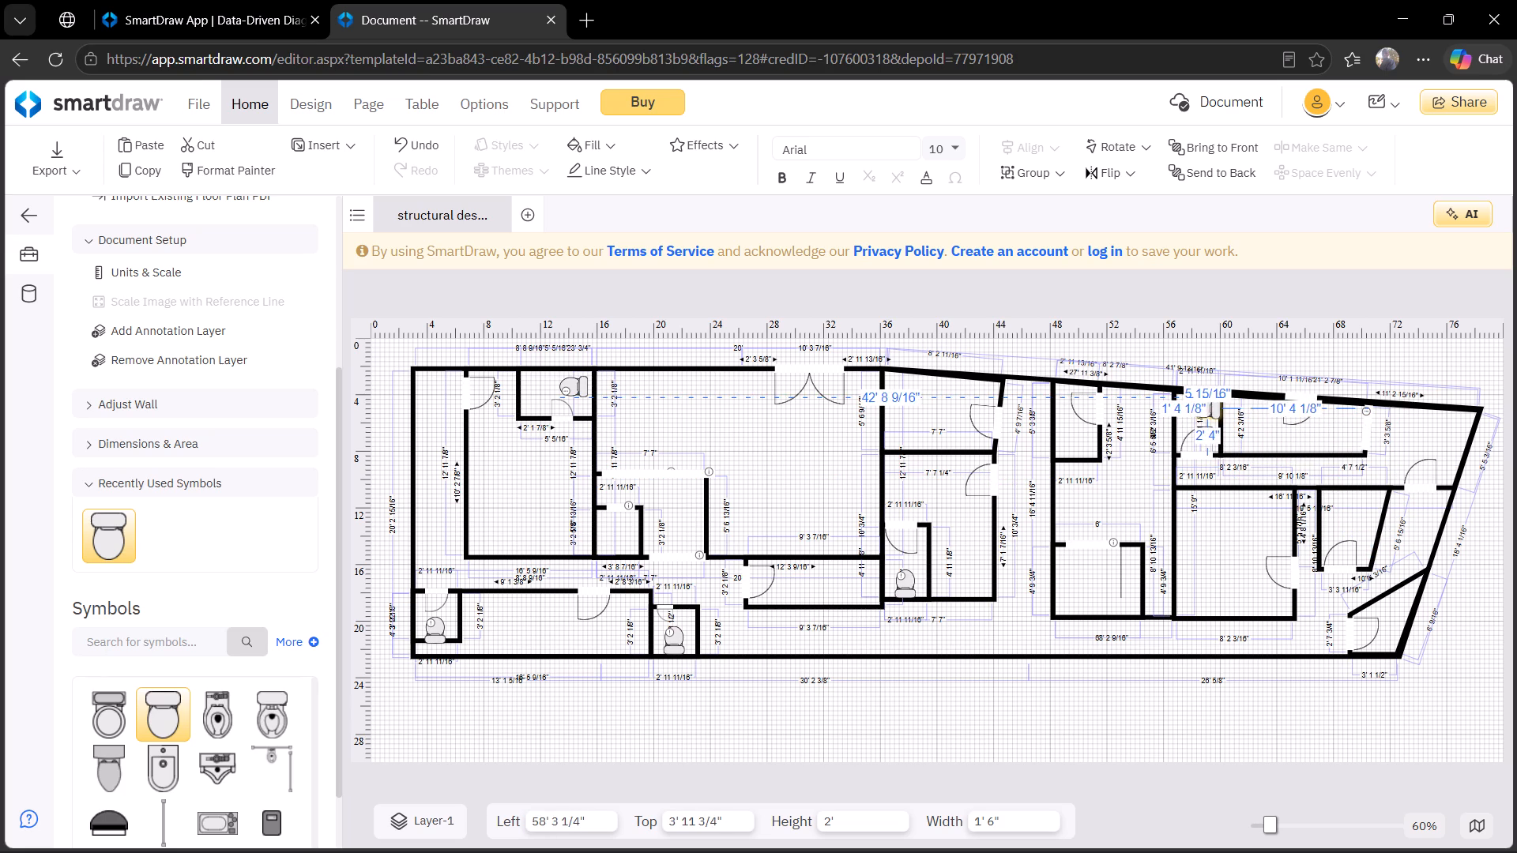
drag(1208, 409, 1206, 409)
click(1226, 562)
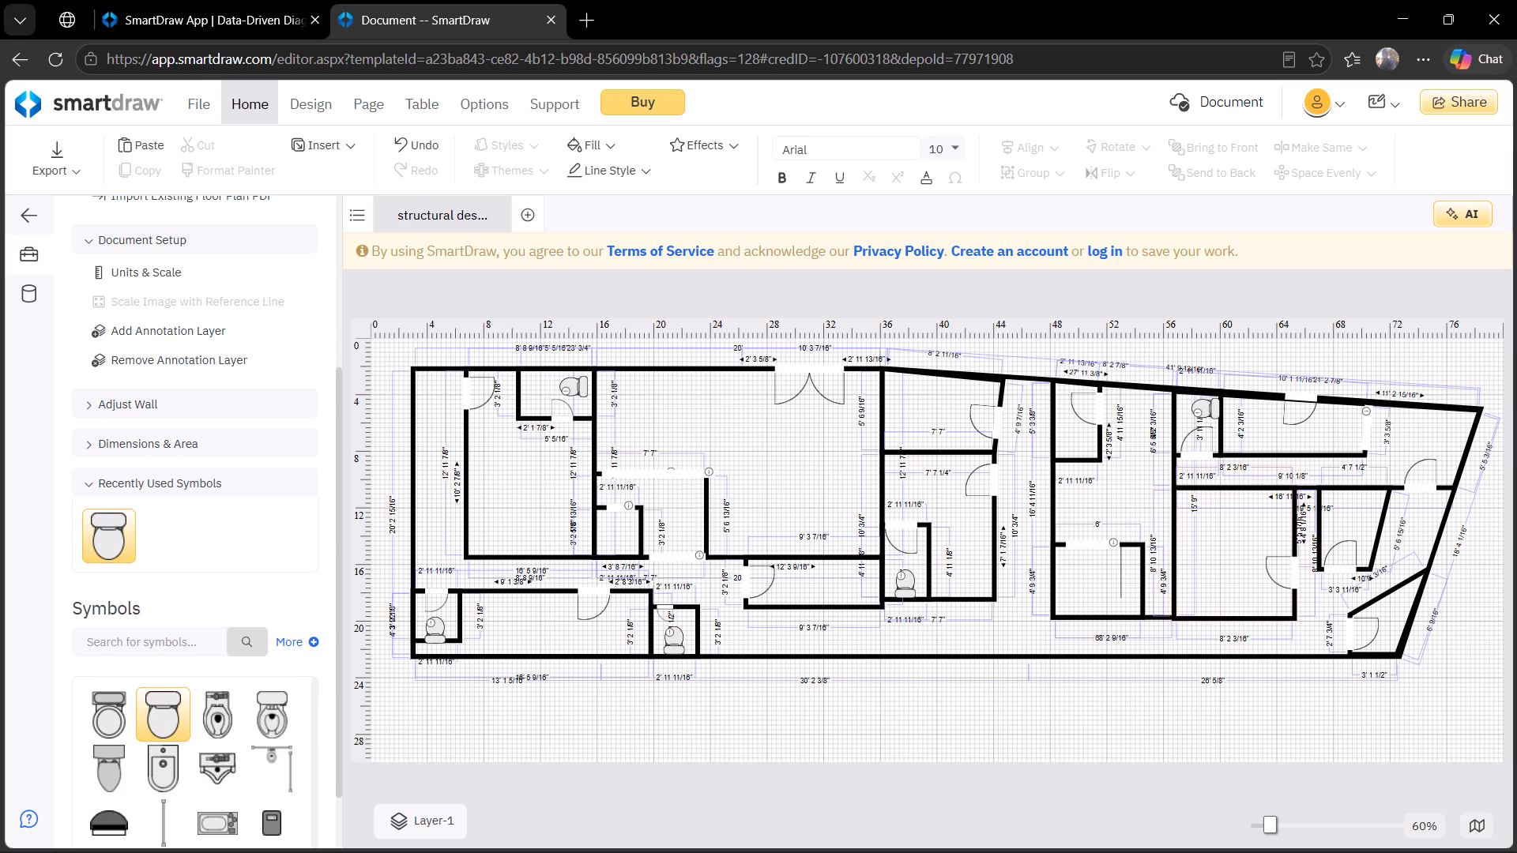
Duplicate the 2' 4" door of the small room by the sloping wall onto the larger room's left wall below, about 47' 10 13/16" left, 10' 9 15/16" top.
click(1097, 413)
key(ctrl+c)
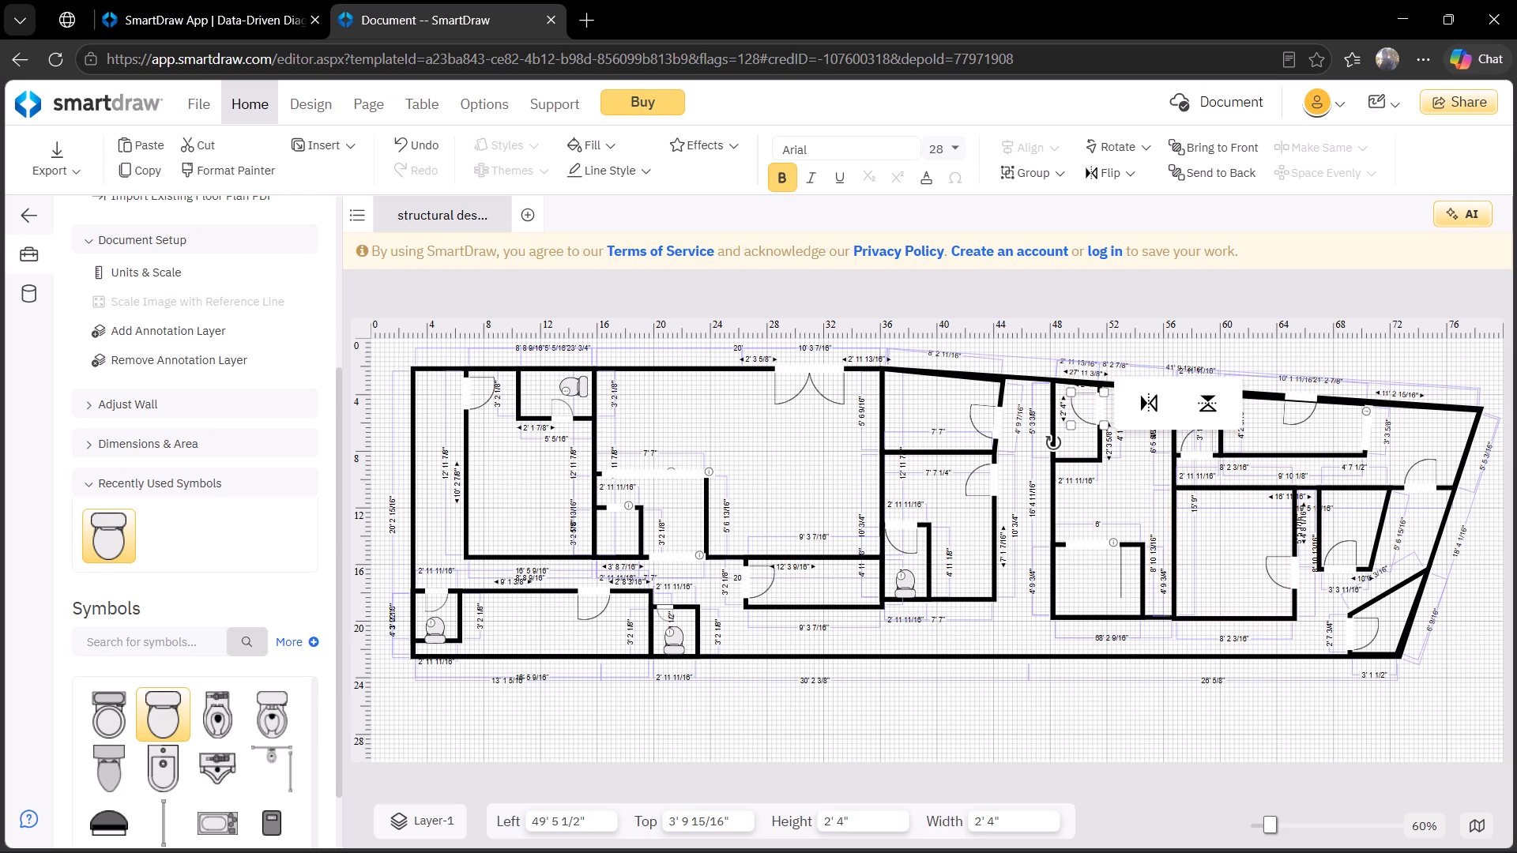
key(ctrl+b)
key(ctrl+v)
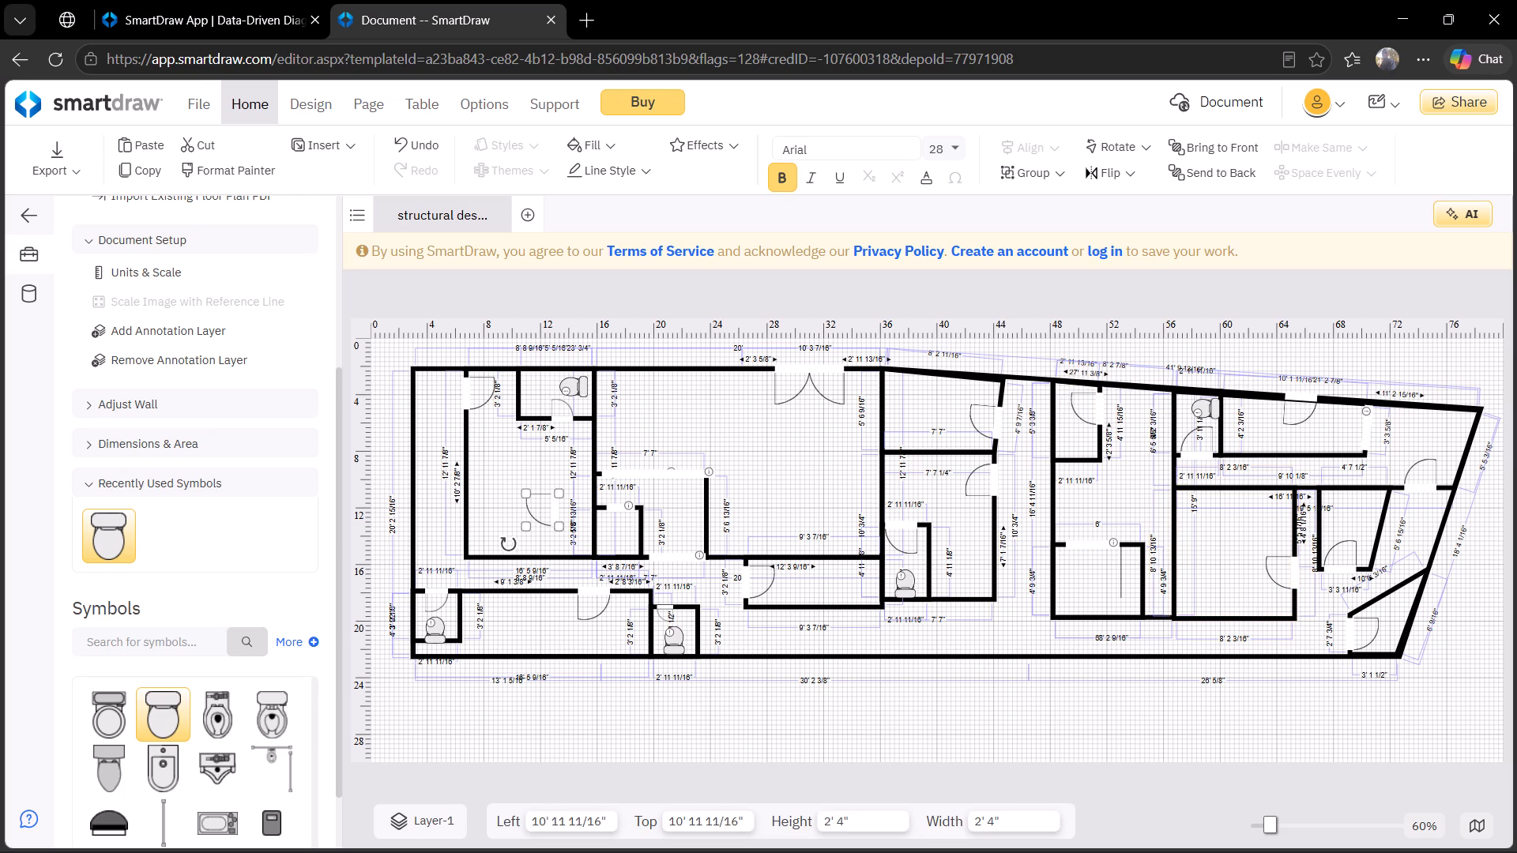
drag(555, 502, 1057, 498)
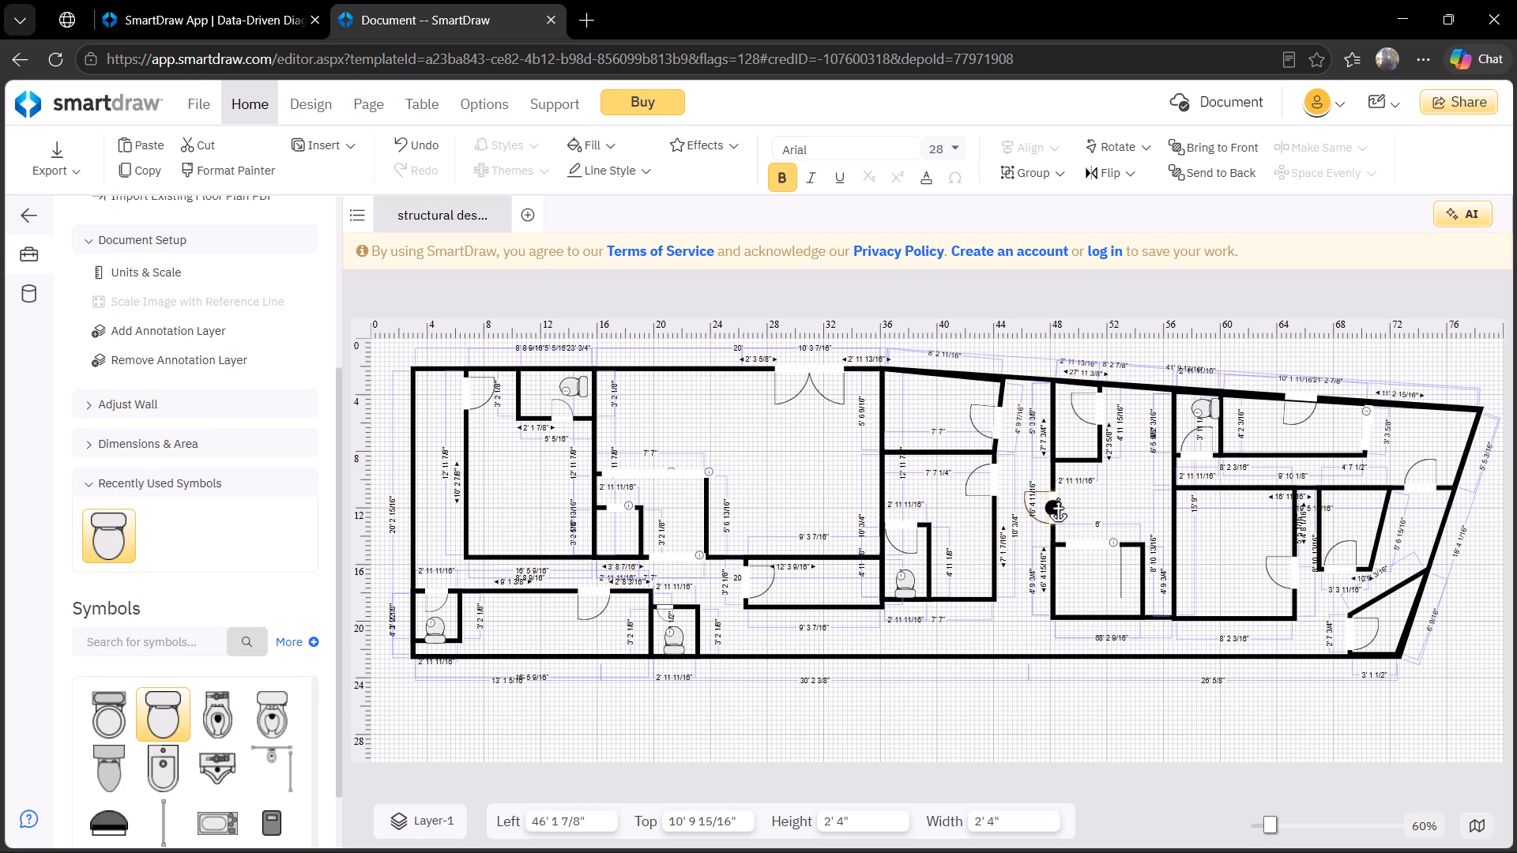
drag(1057, 498, 1059, 498)
click(1097, 495)
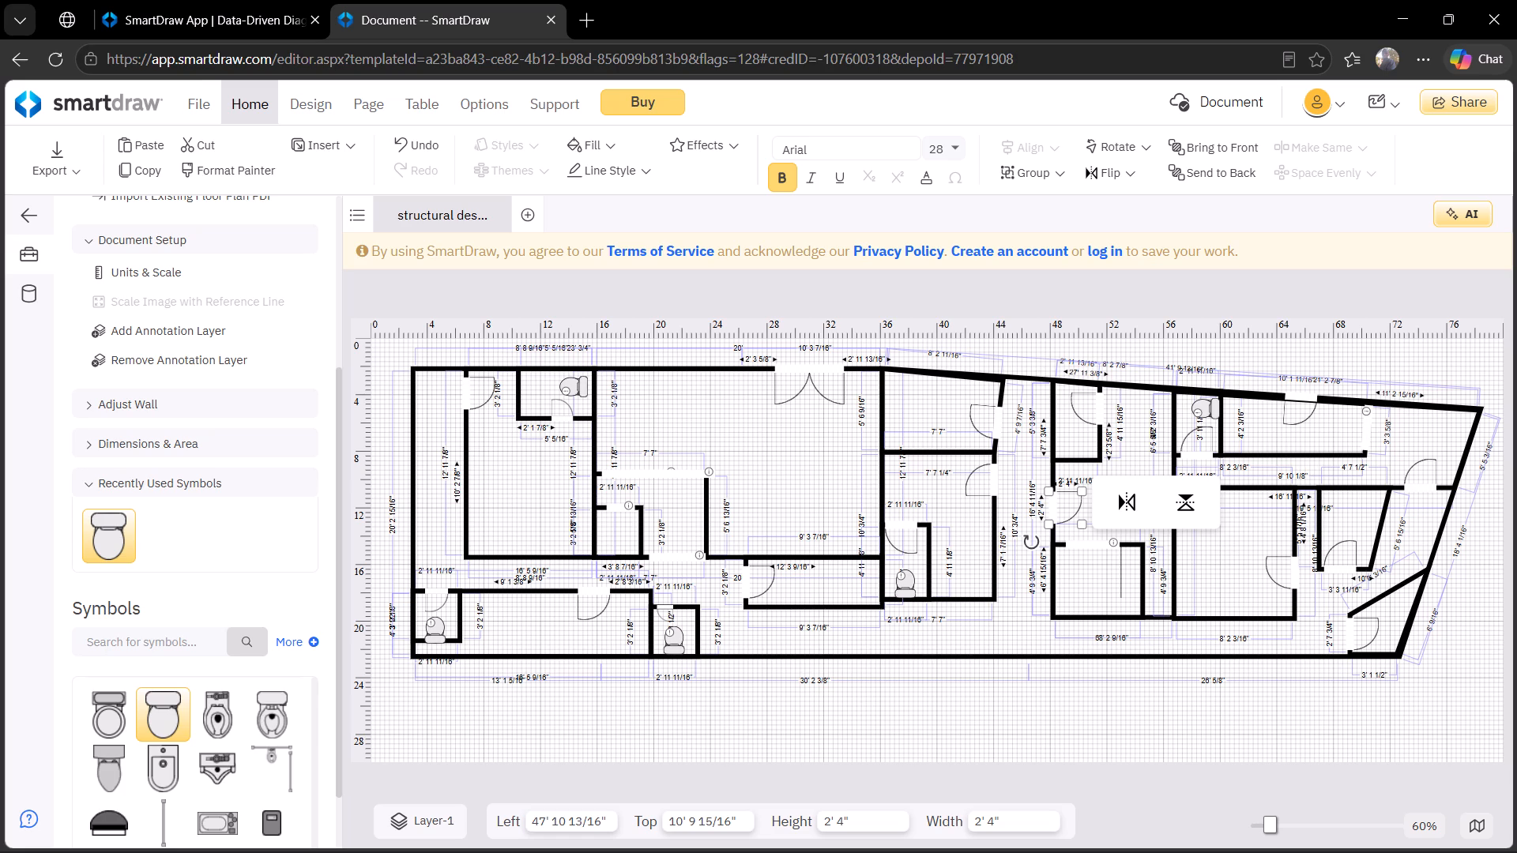
click(1103, 584)
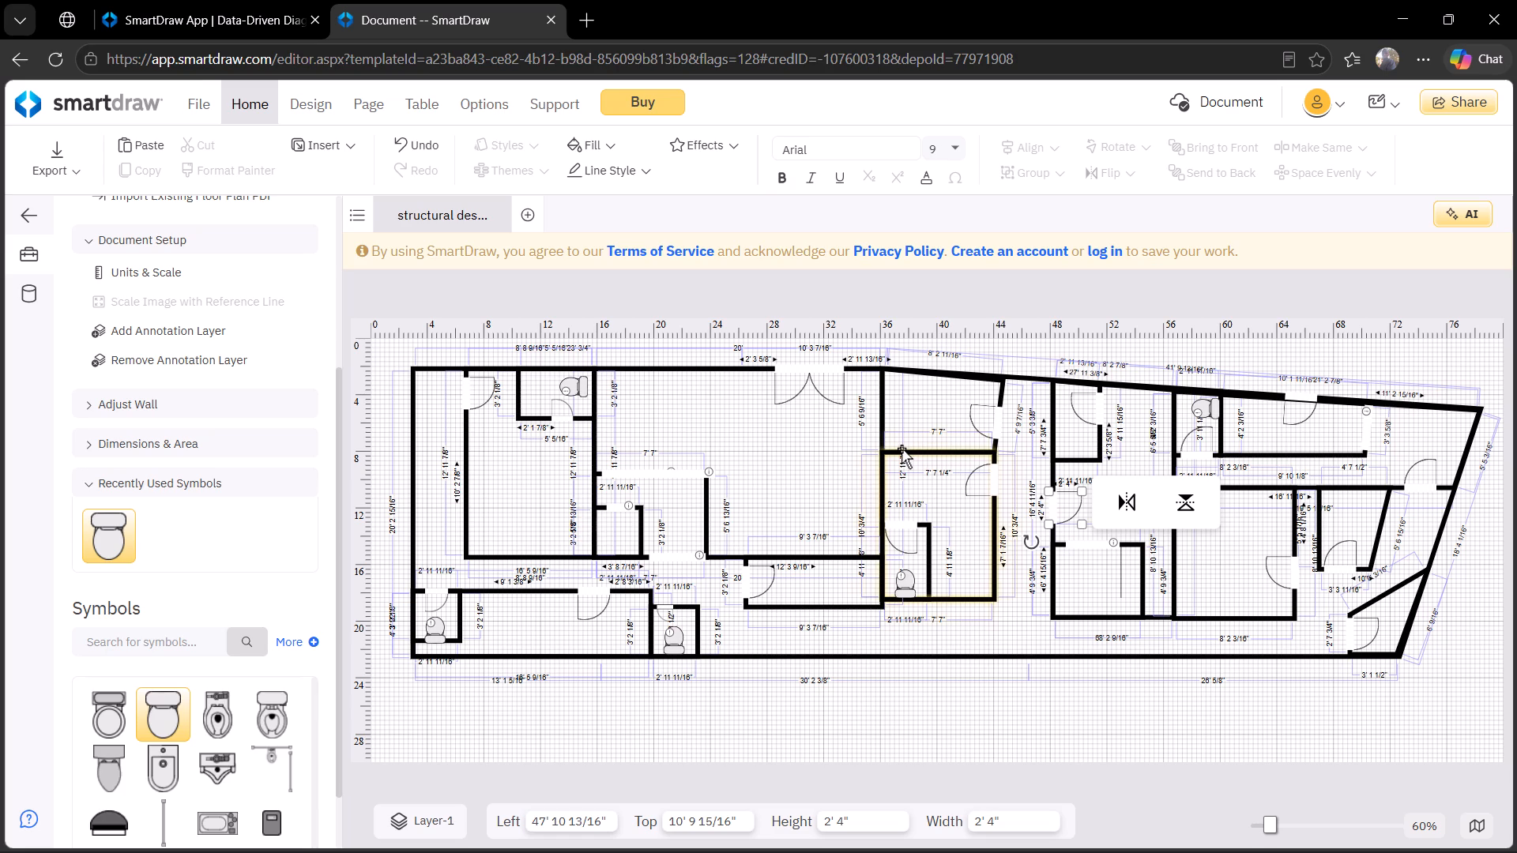
click(1010, 615)
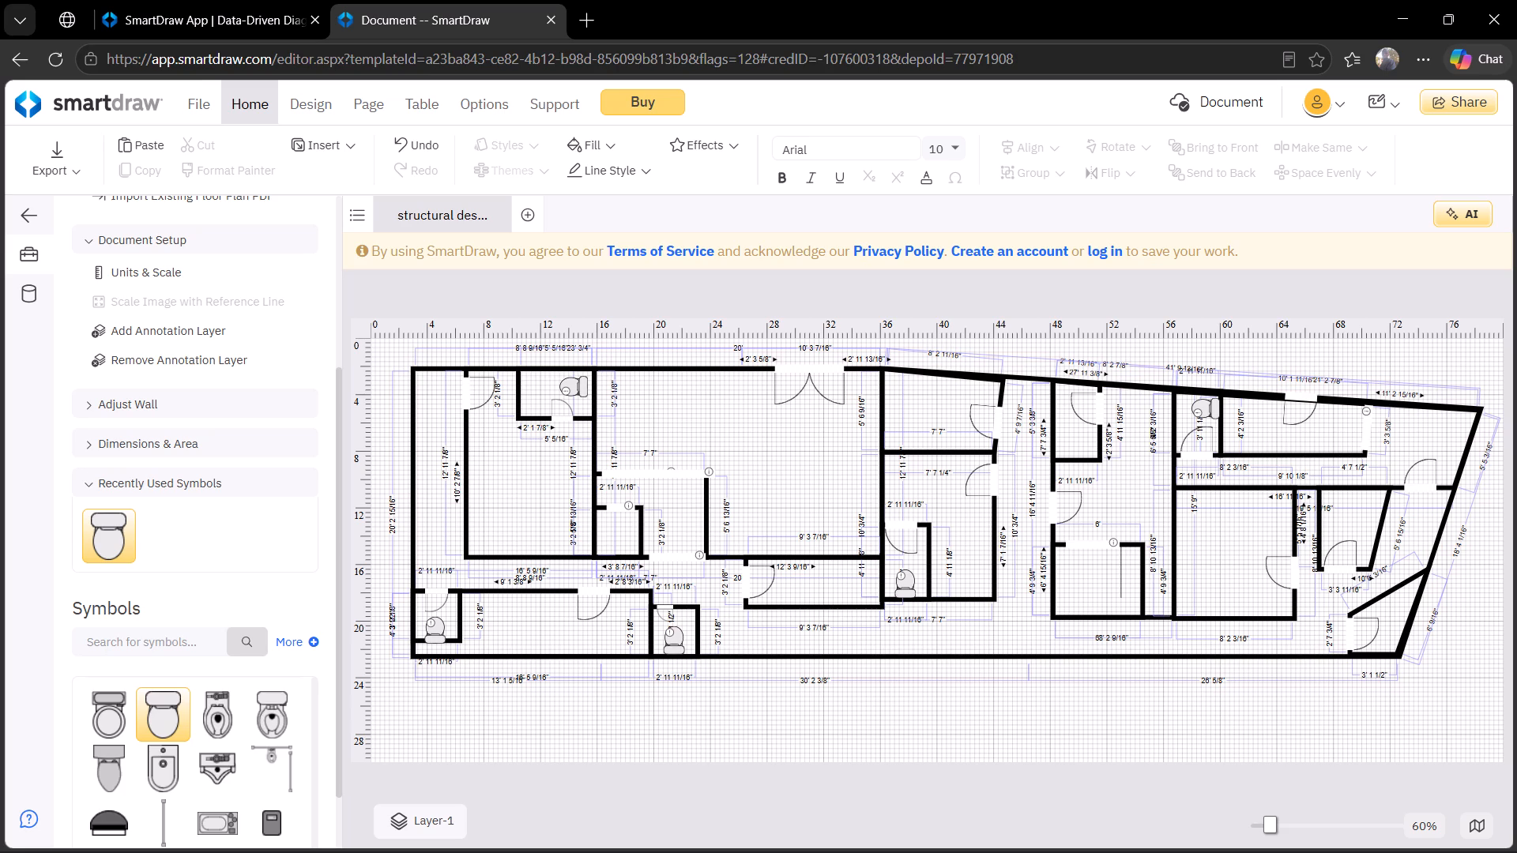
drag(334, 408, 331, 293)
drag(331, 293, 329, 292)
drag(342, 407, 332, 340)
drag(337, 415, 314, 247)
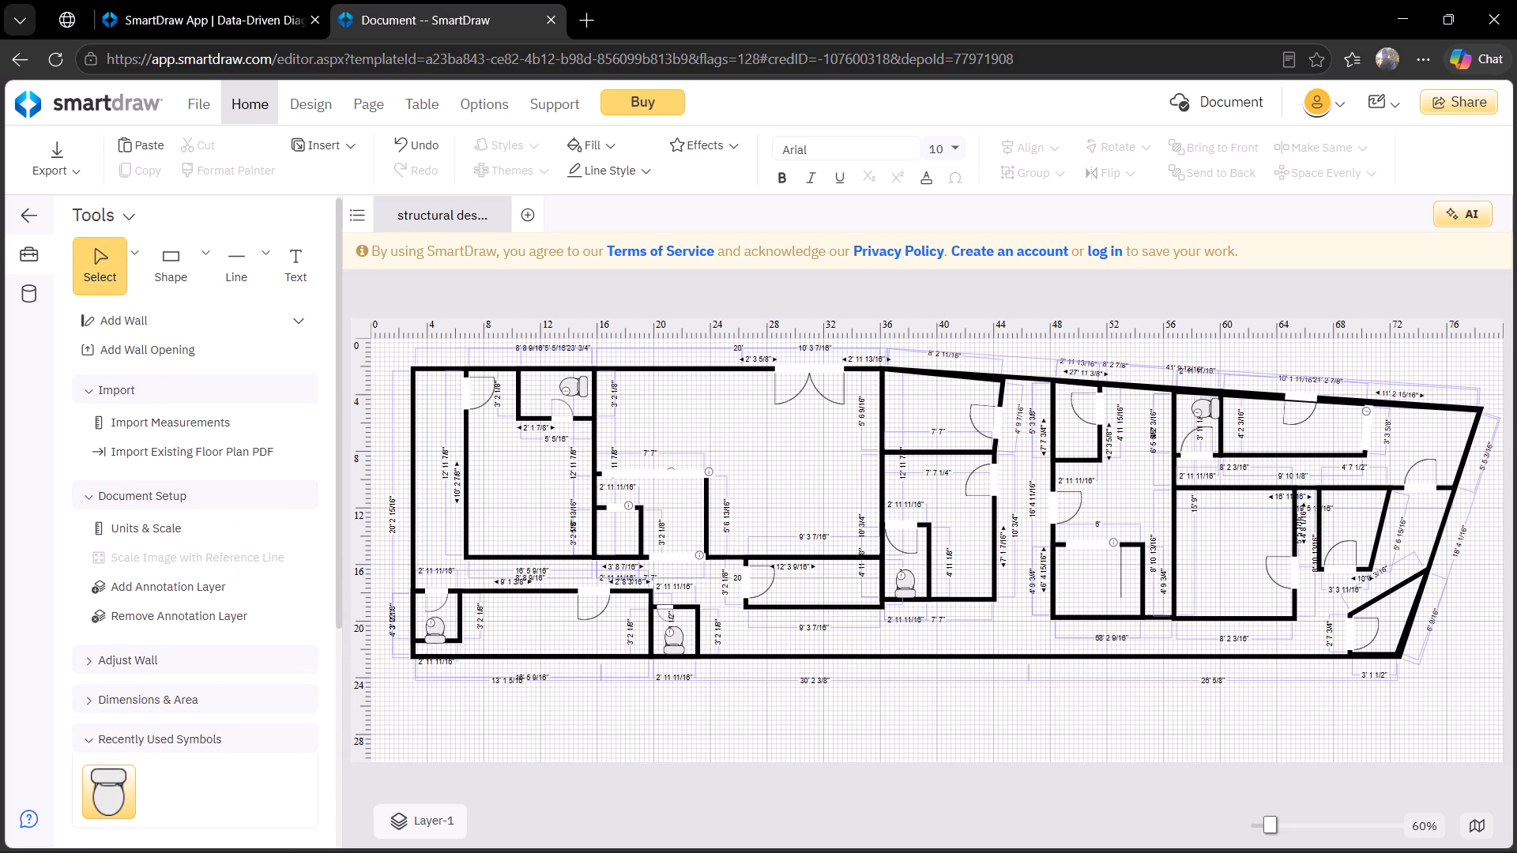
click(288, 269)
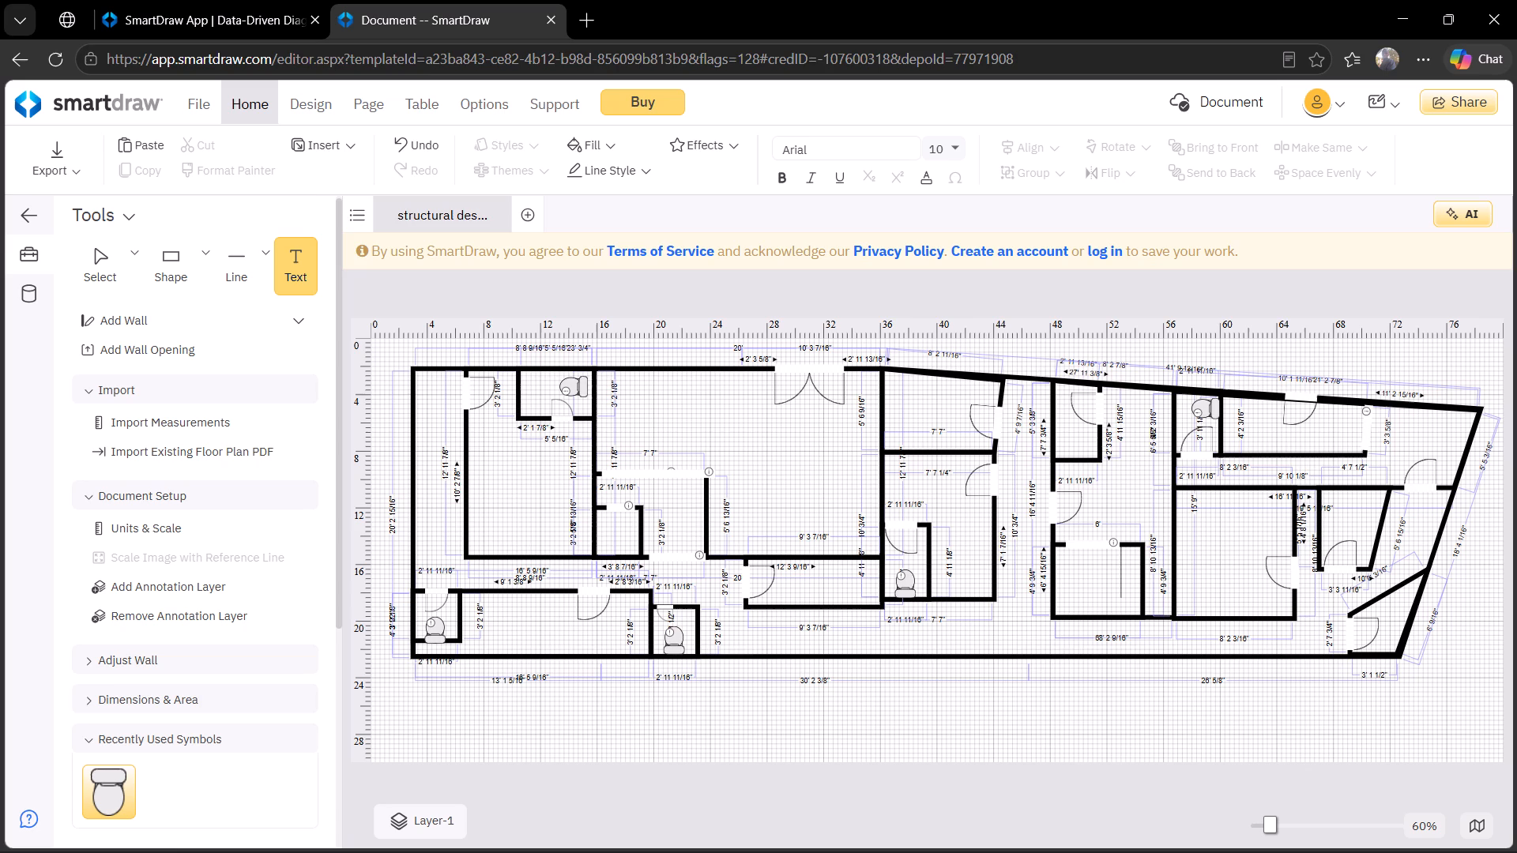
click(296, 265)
Search the symbol library for "windows".
drag(340, 508, 341, 761)
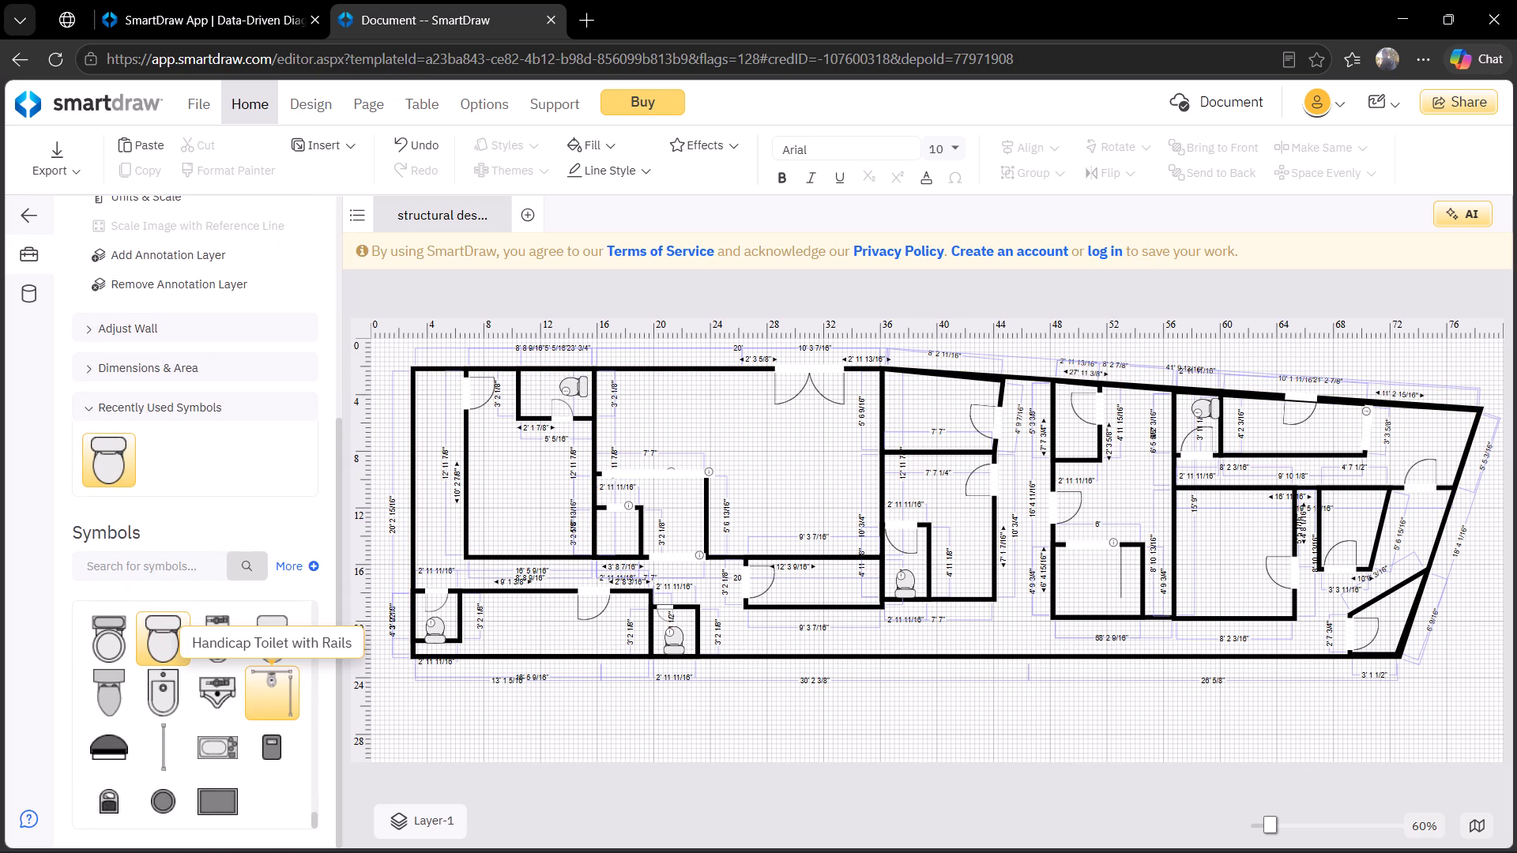
click(109, 566)
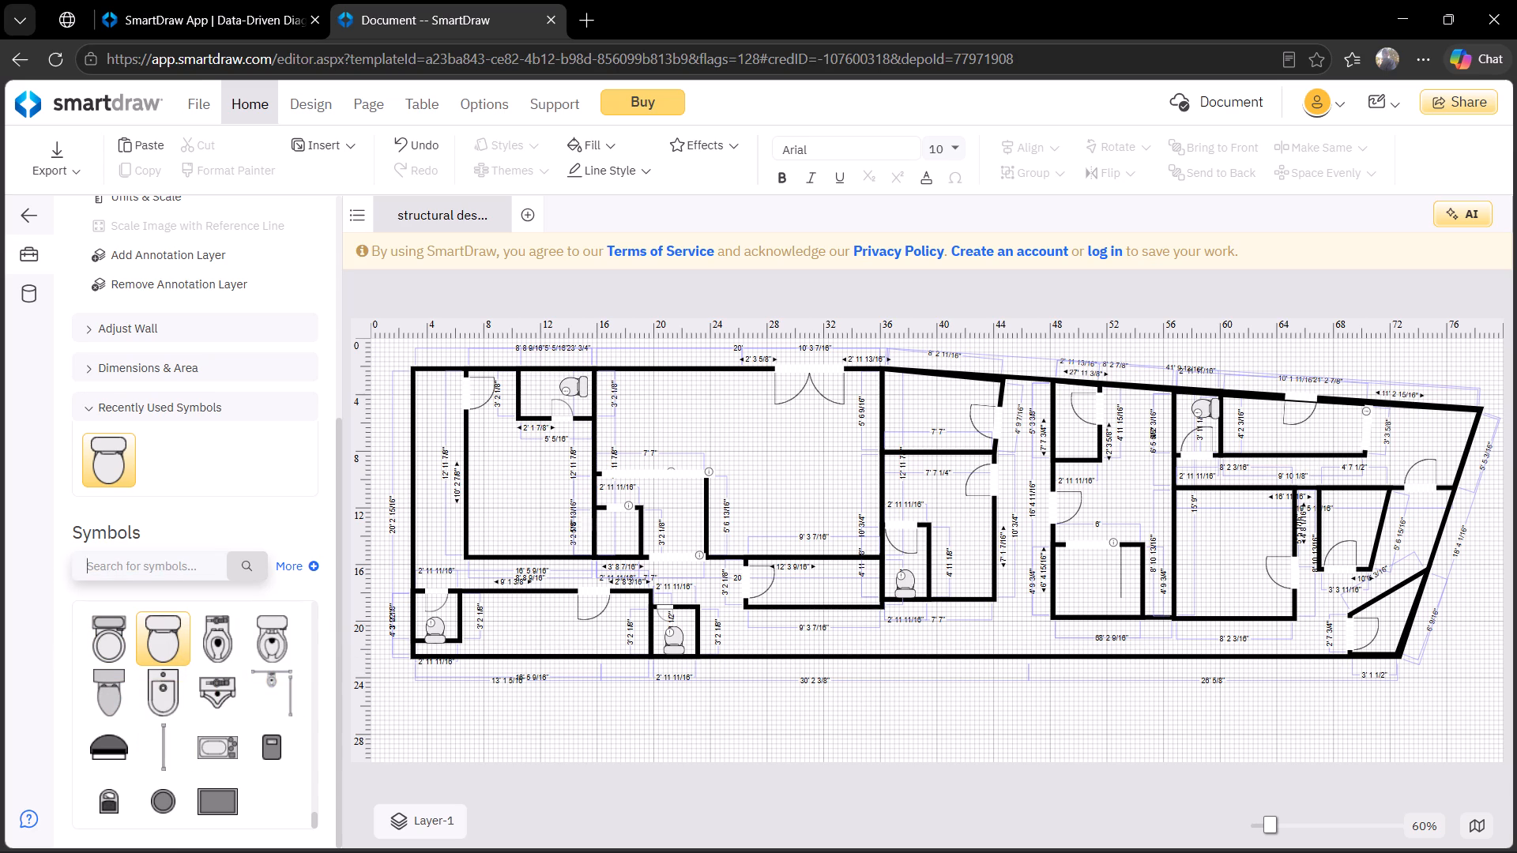
text(windows)
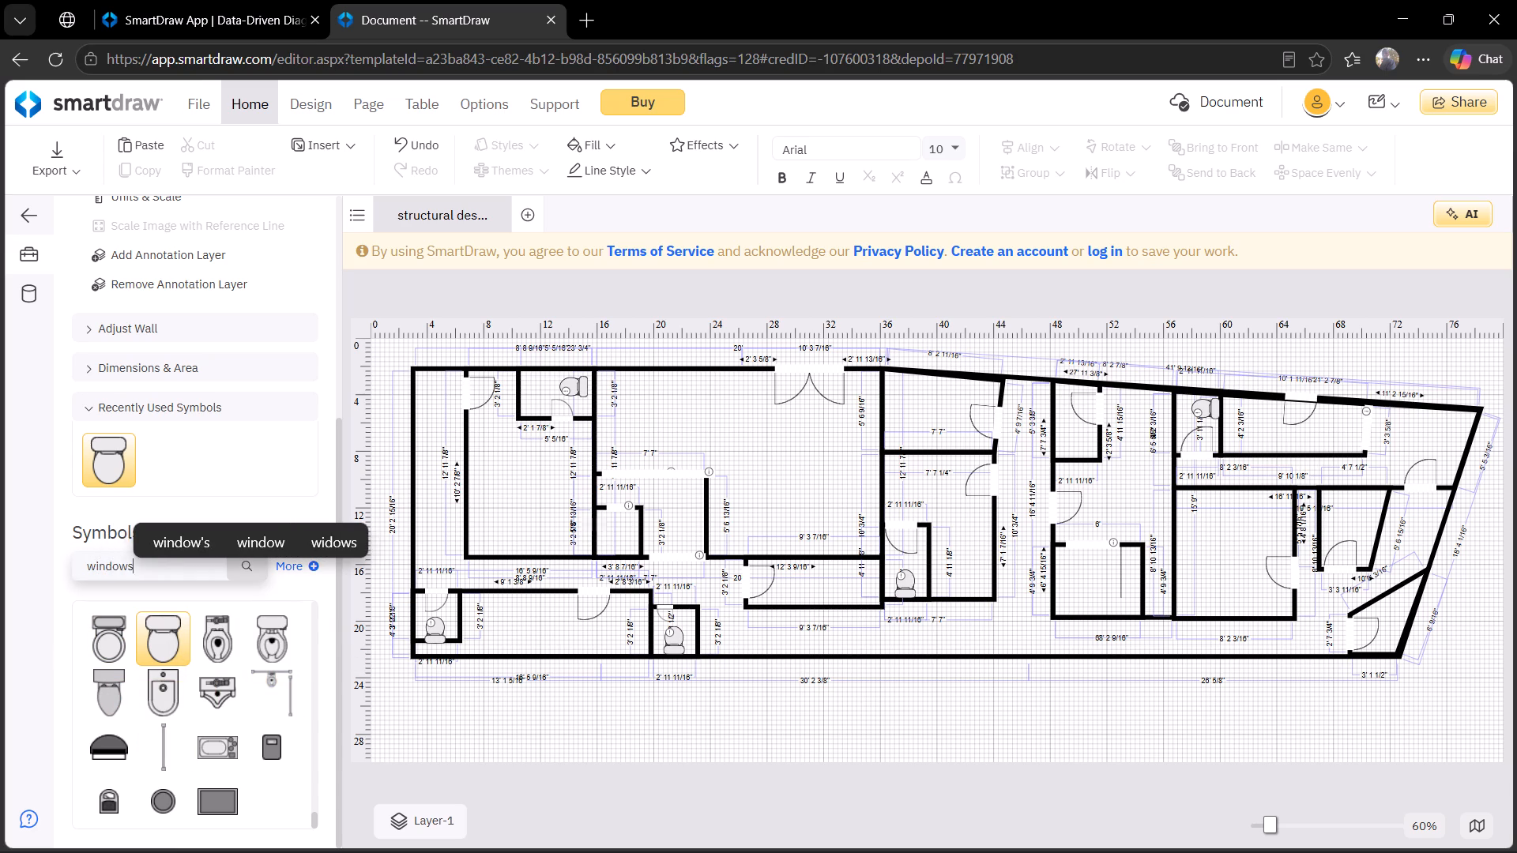
key(Return)
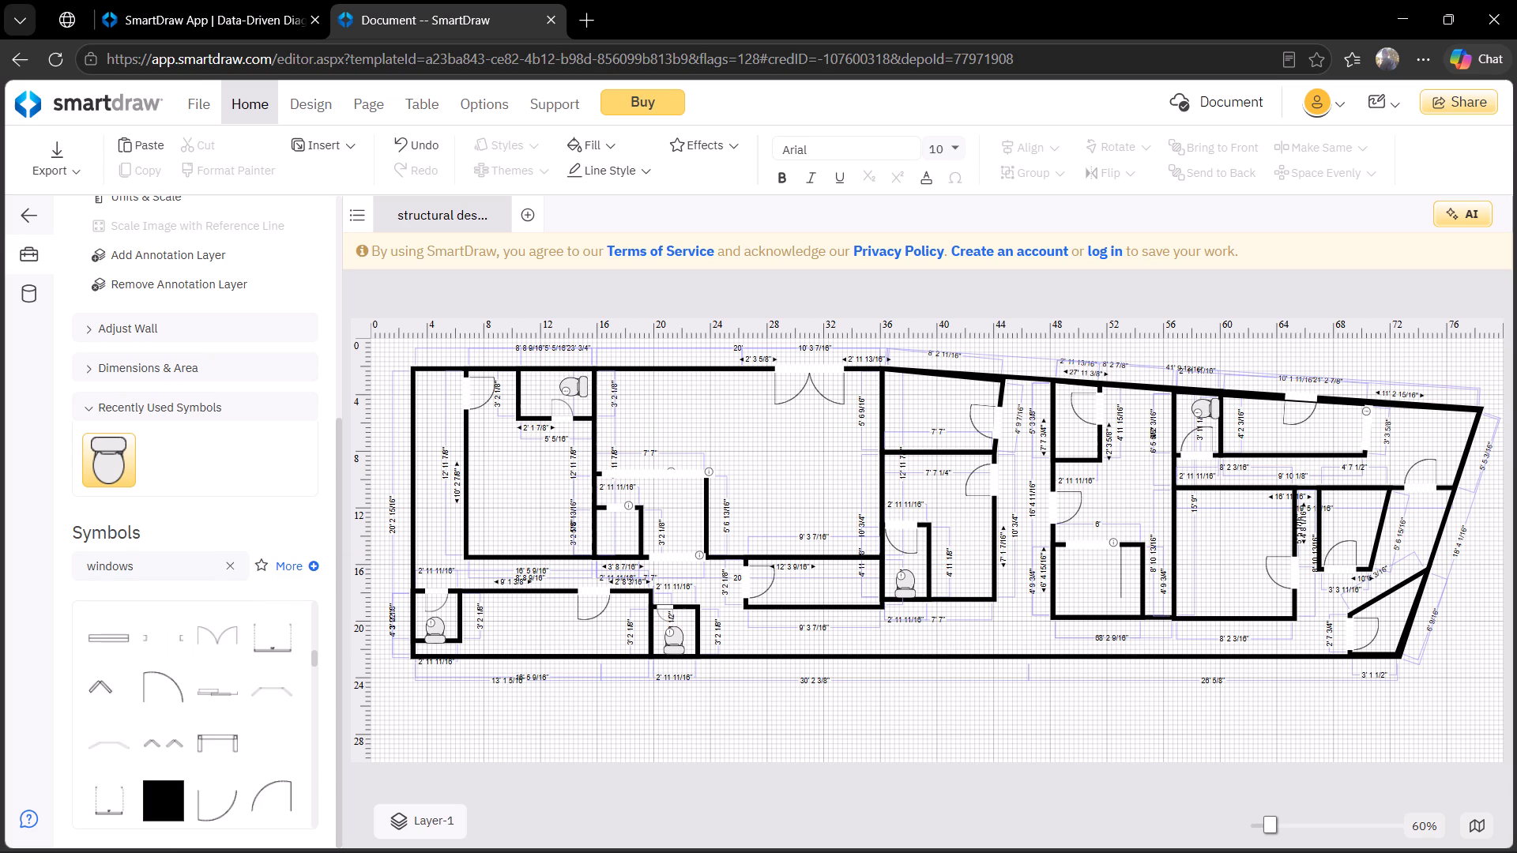
Place a Window (36") symbol in the bottom outer wall of the lower-left room, about 5' 8" from the plan's lower-left corner.
click(115, 627)
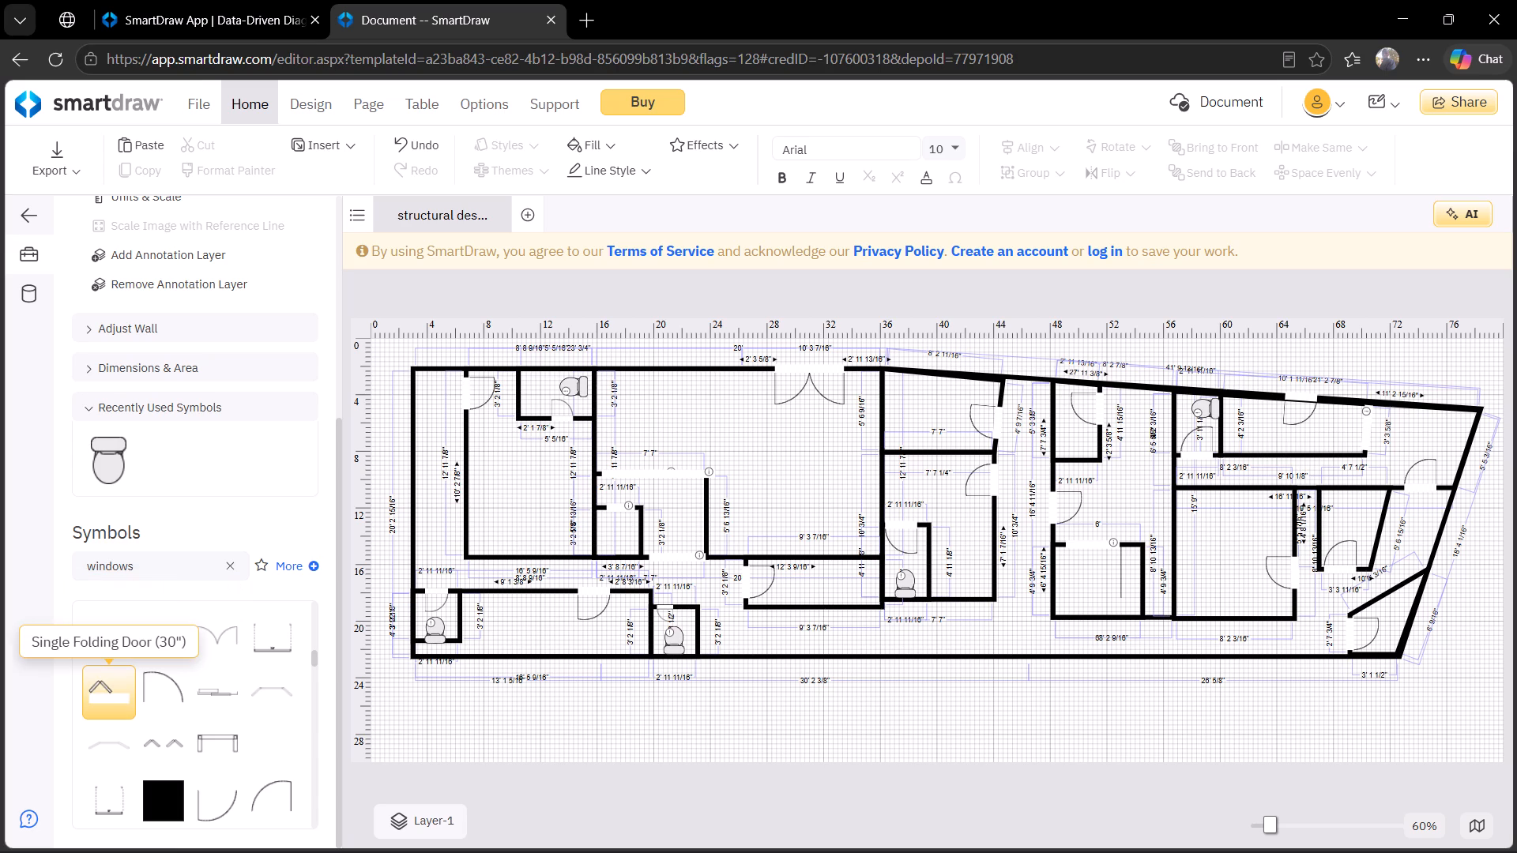
click(120, 643)
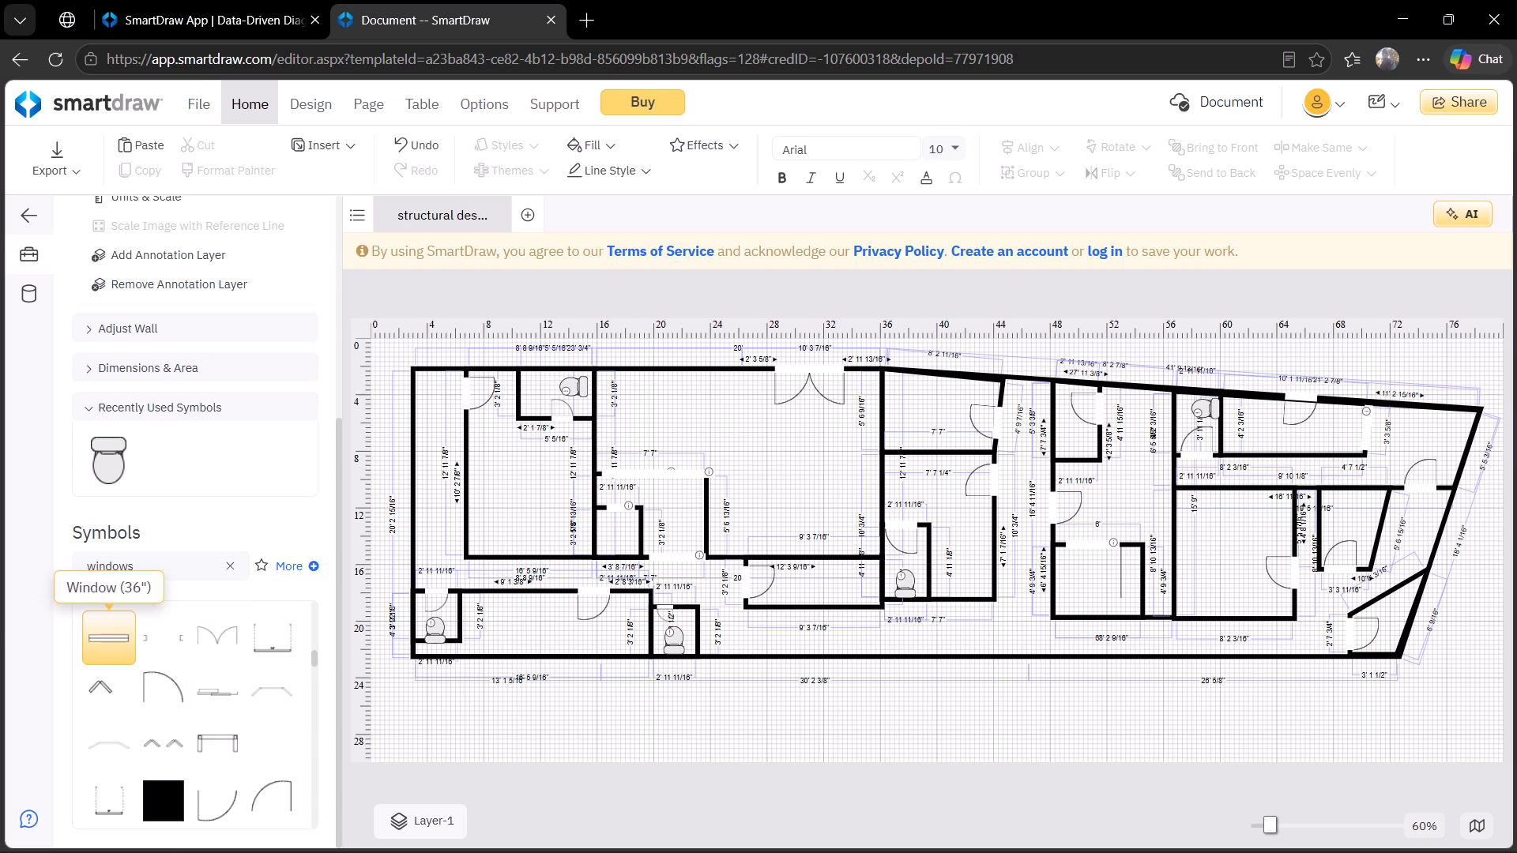
drag(120, 643, 499, 531)
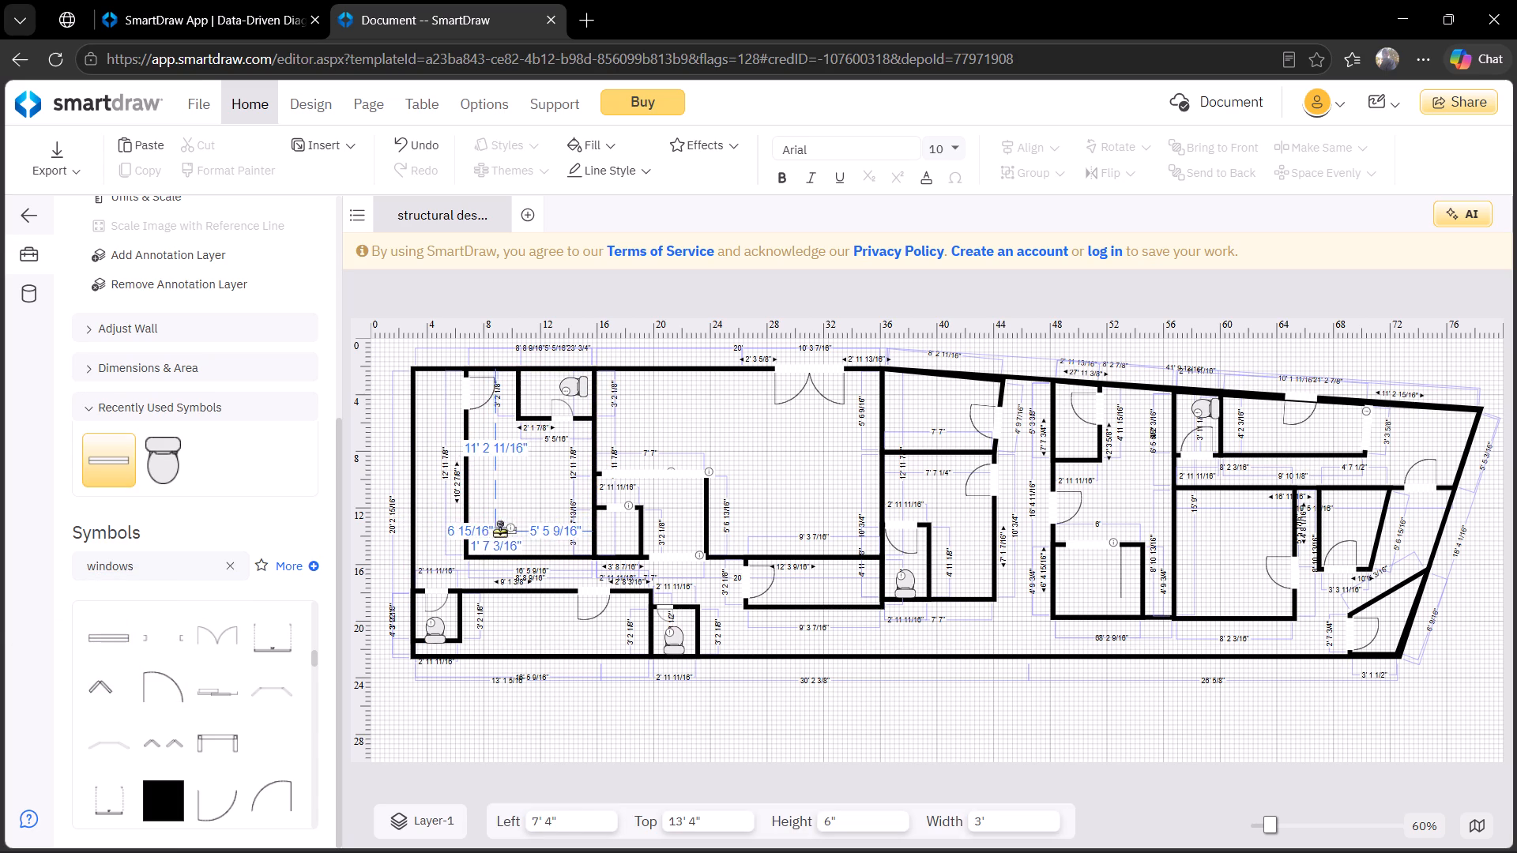
drag(499, 531, 476, 505)
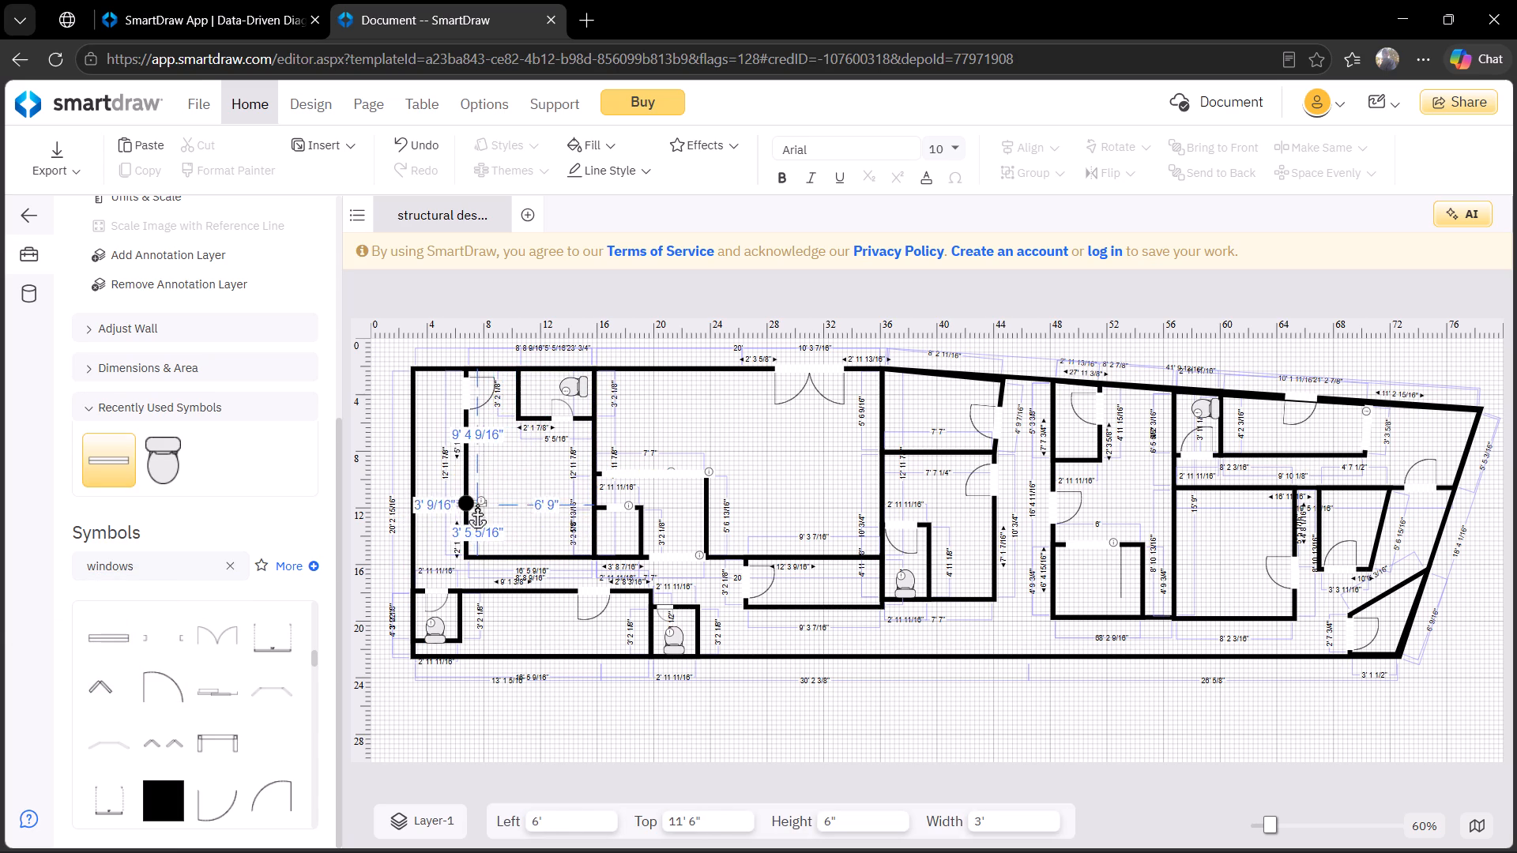
drag(476, 505, 537, 374)
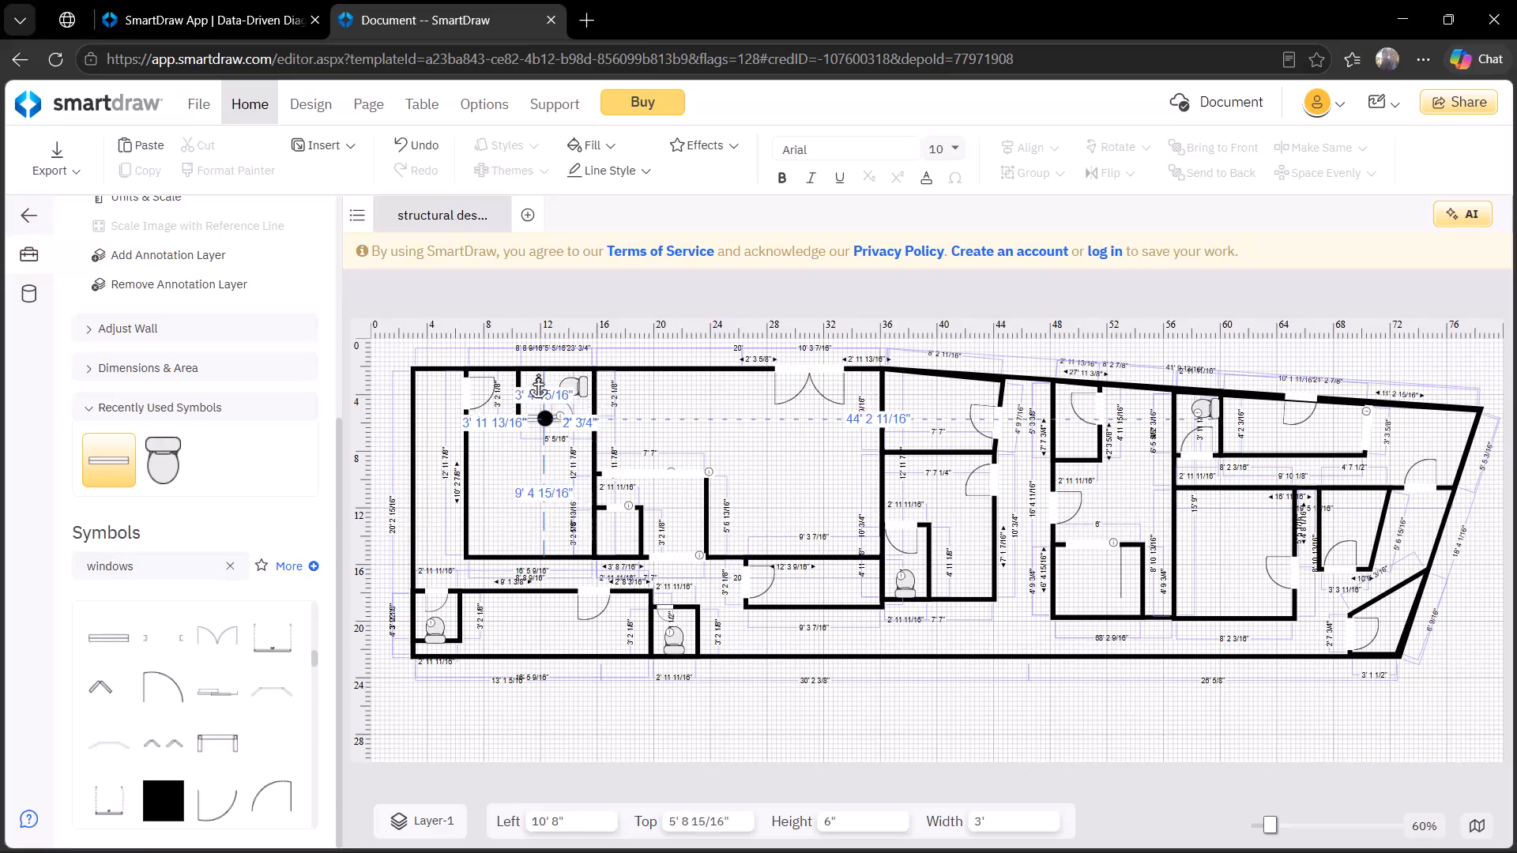
drag(537, 374, 541, 370)
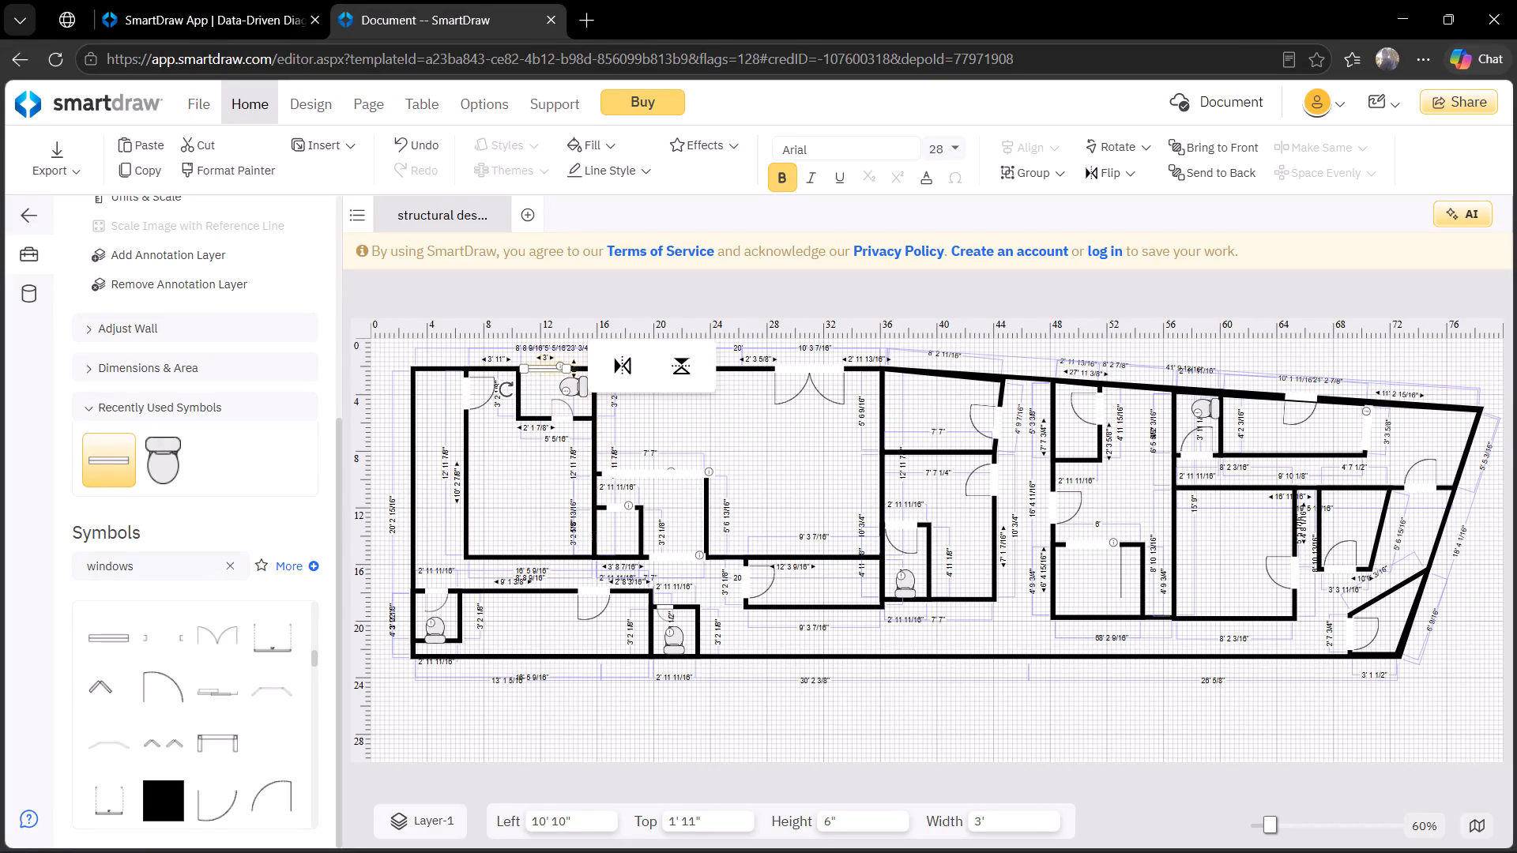
drag(547, 370, 545, 444)
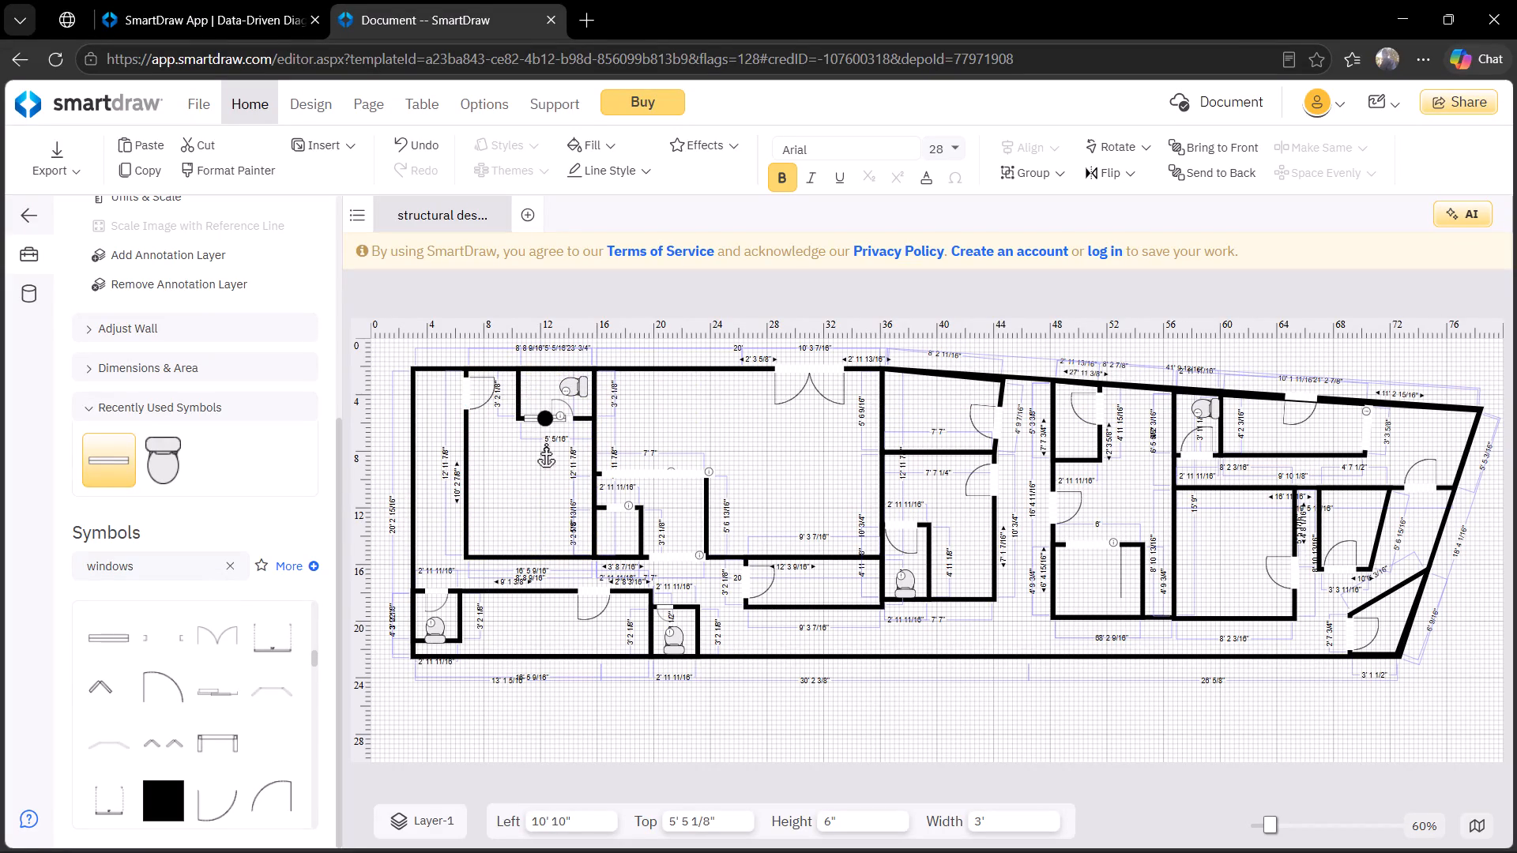
drag(545, 444, 472, 498)
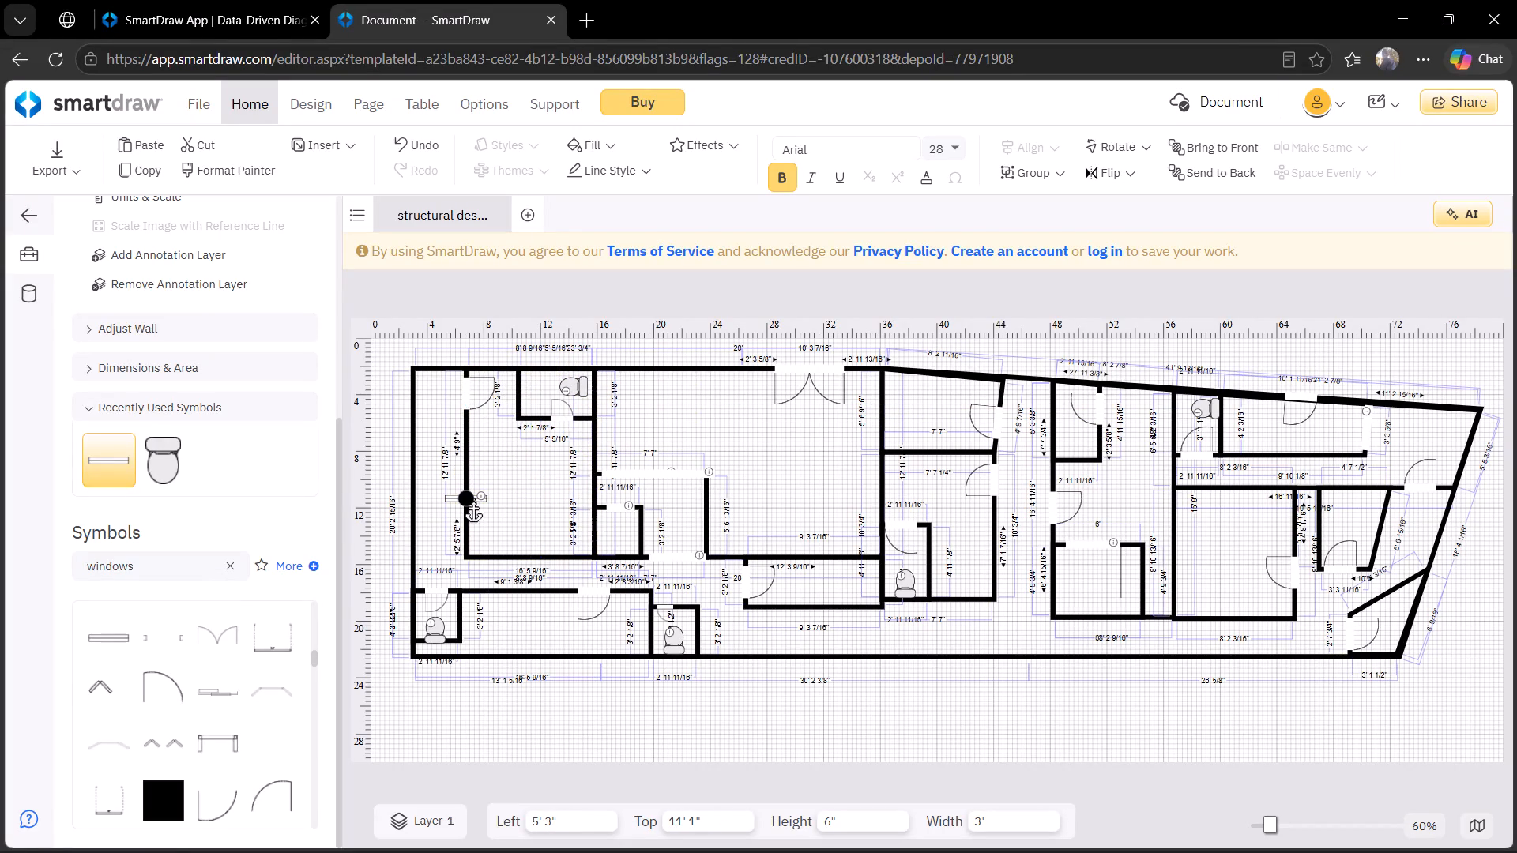
drag(472, 498, 503, 483)
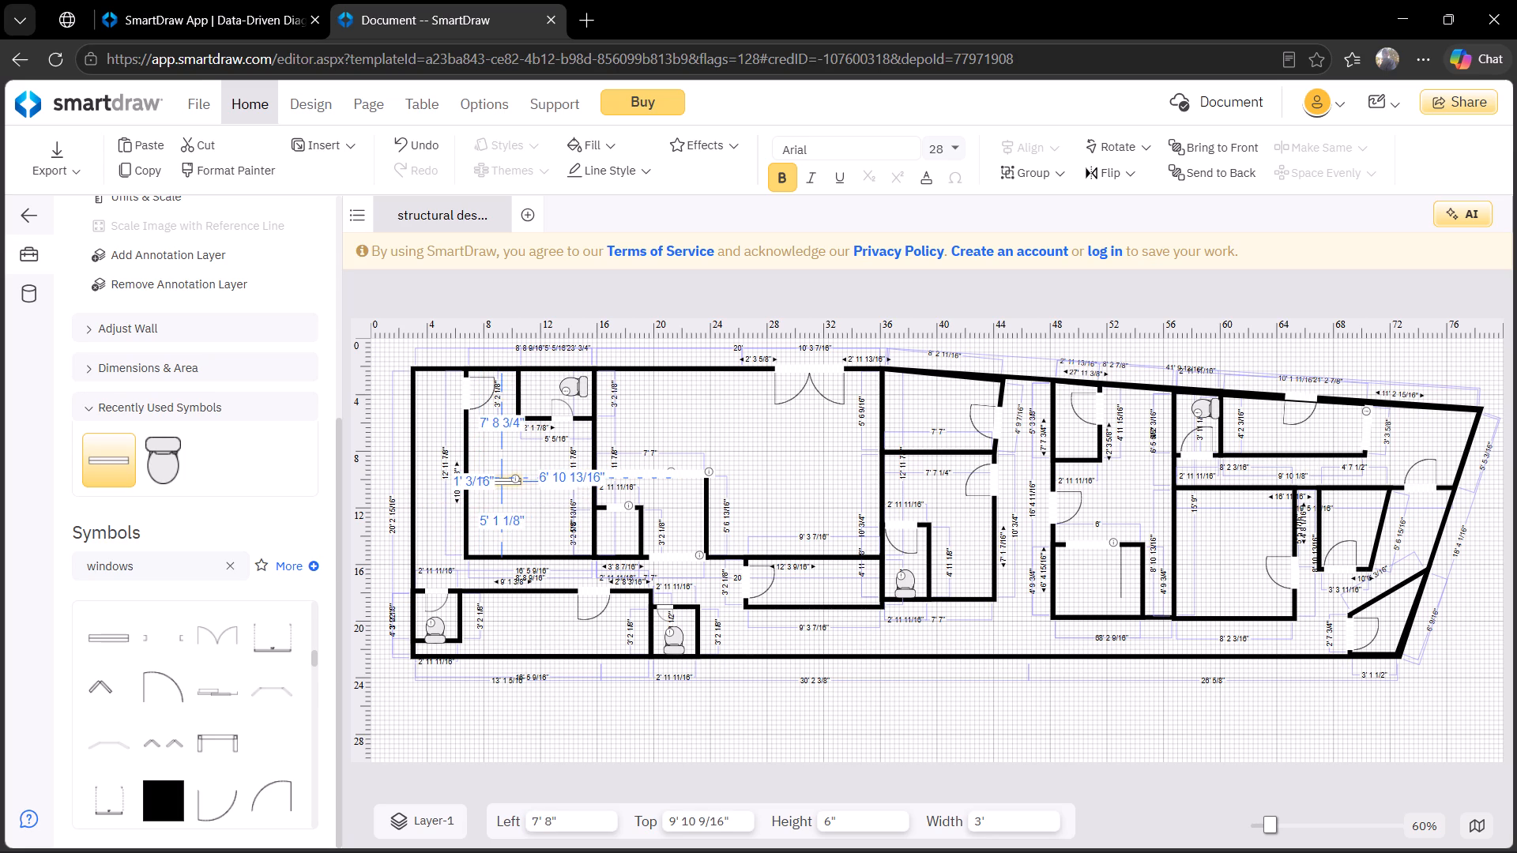
drag(503, 483, 507, 571)
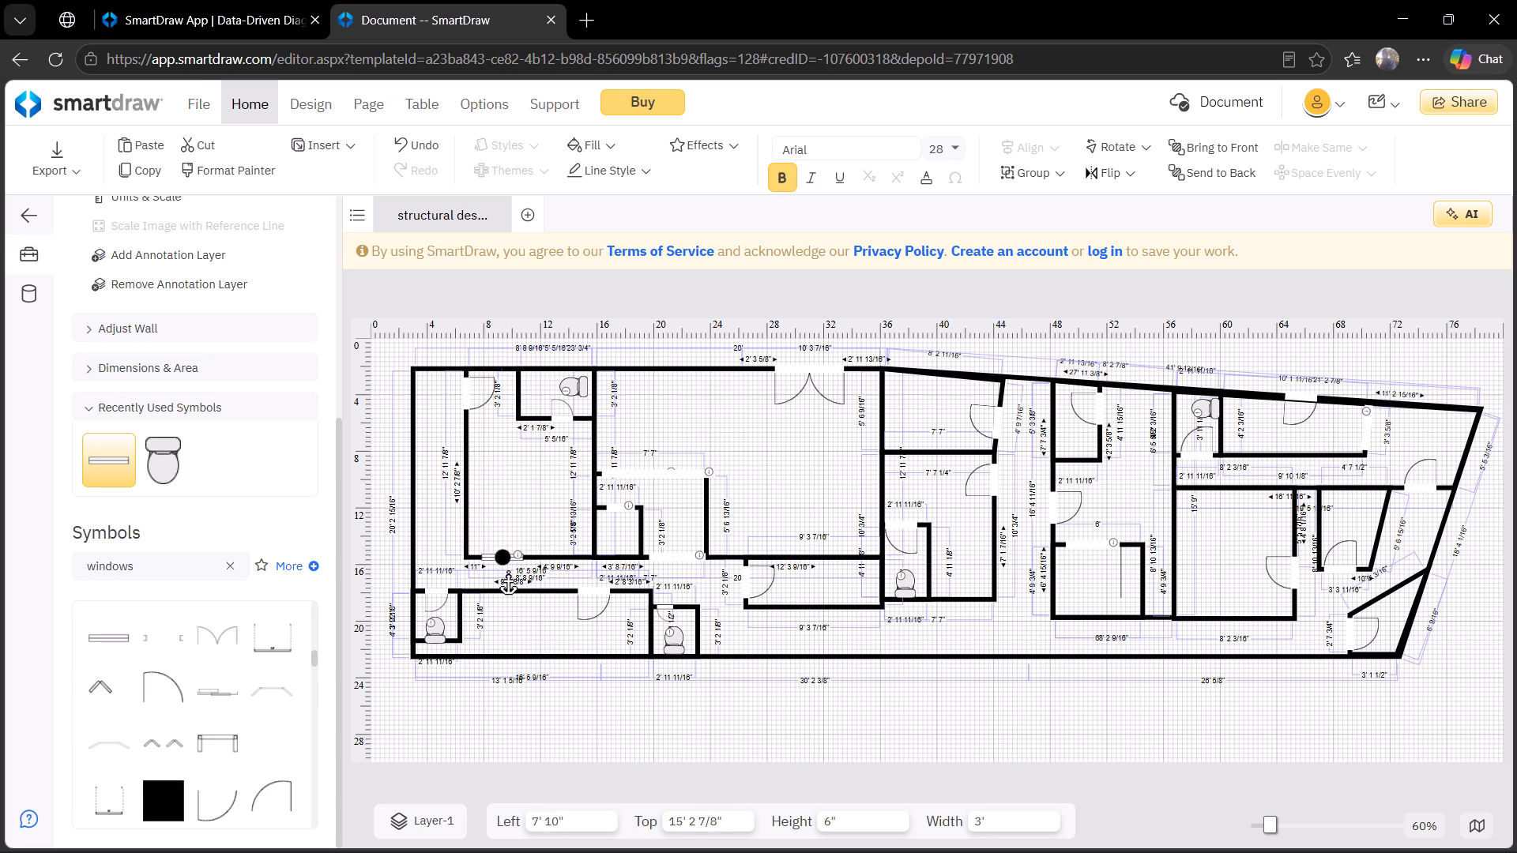
drag(507, 571, 518, 653)
click(580, 687)
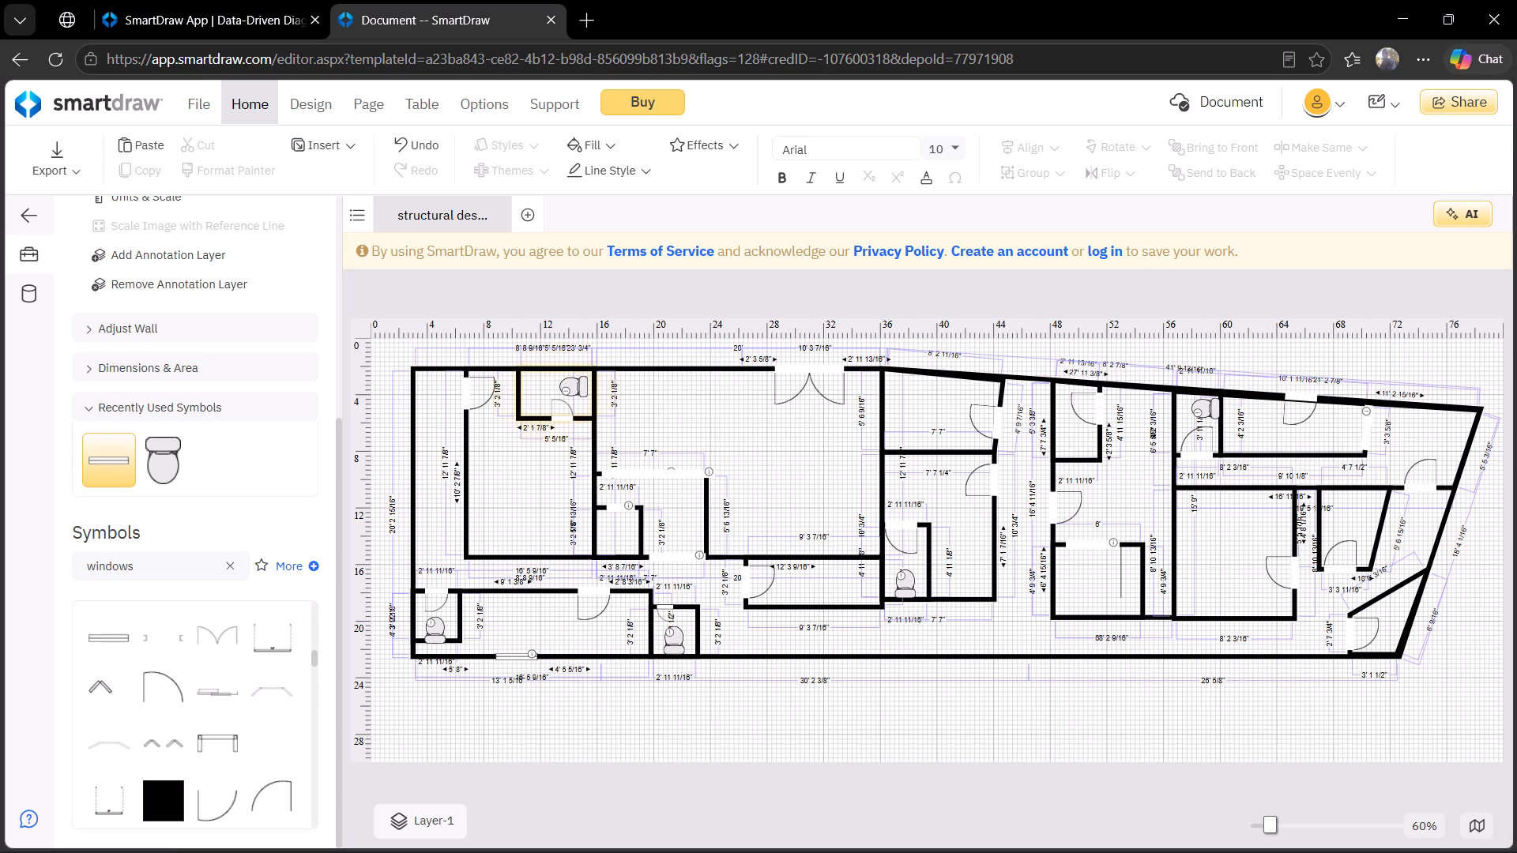
Move the small toilet room to the lower-left corner of its enclosing room, at 6' 11" left, 12' 1 3/4" top.
click(535, 411)
click(536, 415)
drag(536, 415, 491, 550)
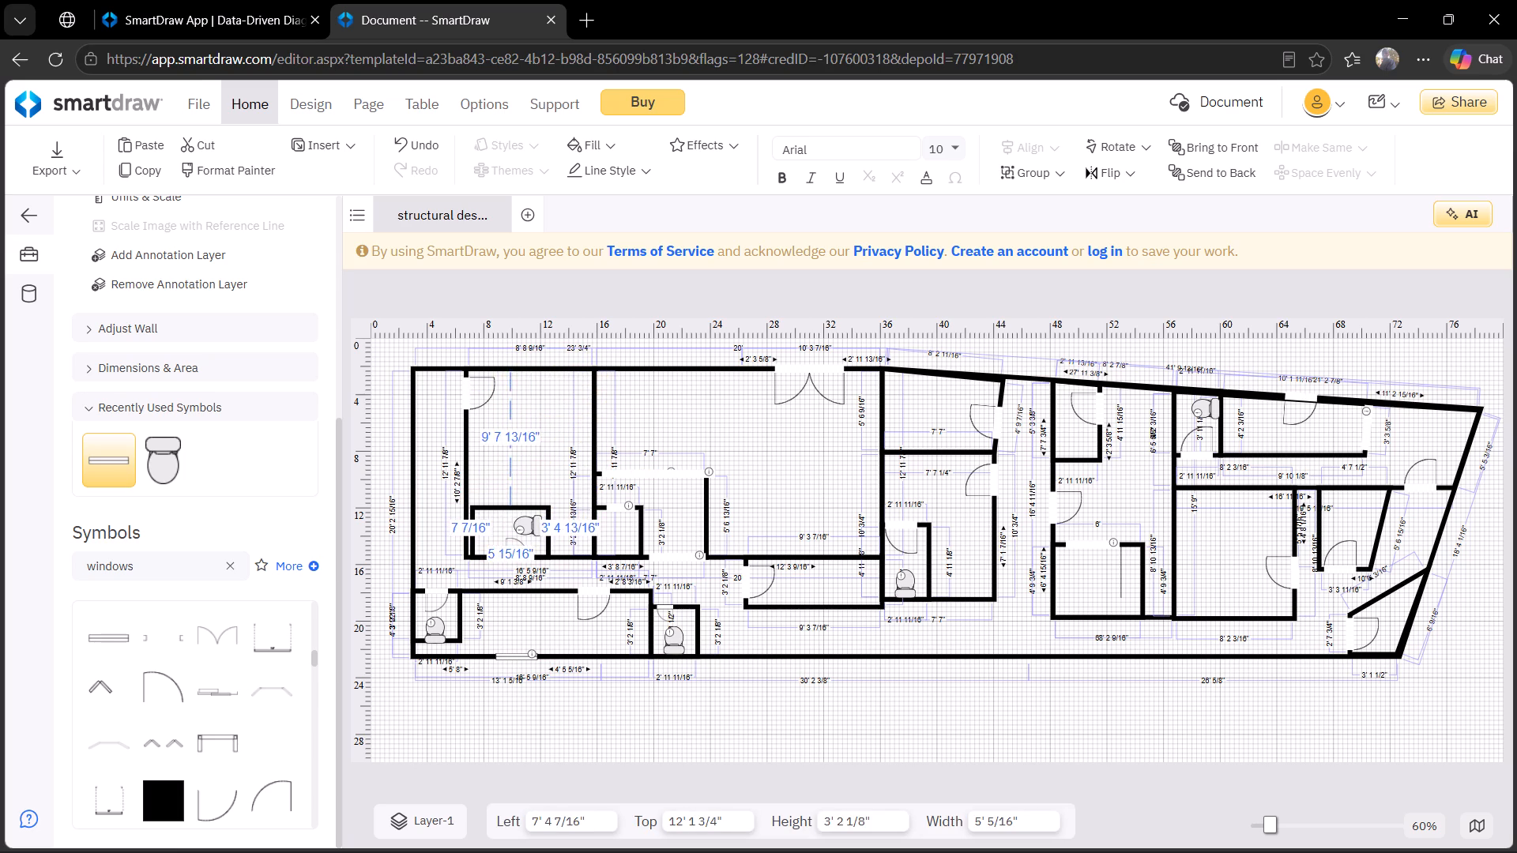
drag(491, 550, 481, 551)
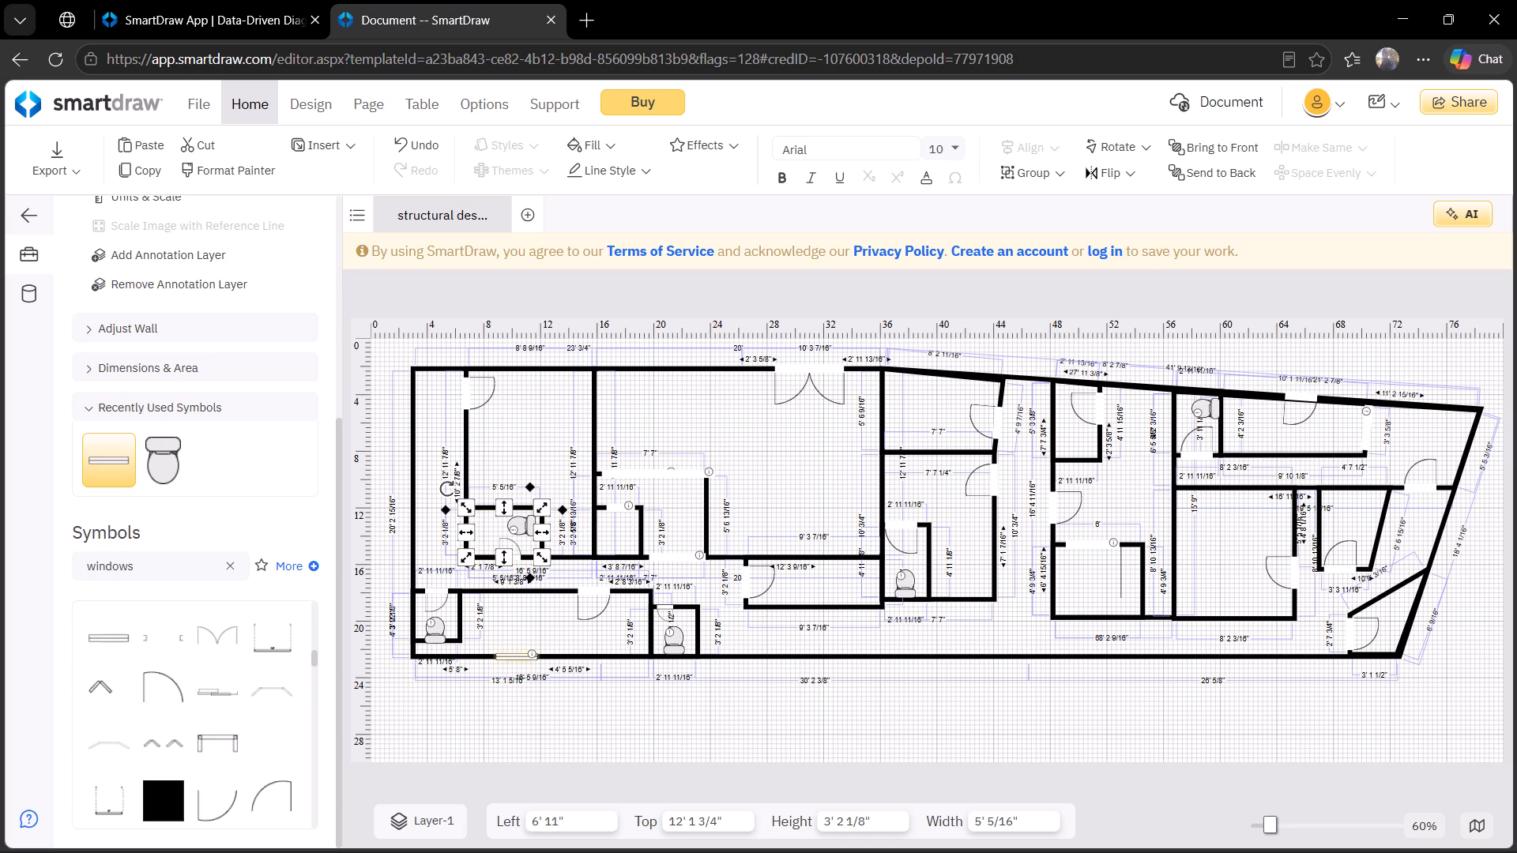
click(582, 703)
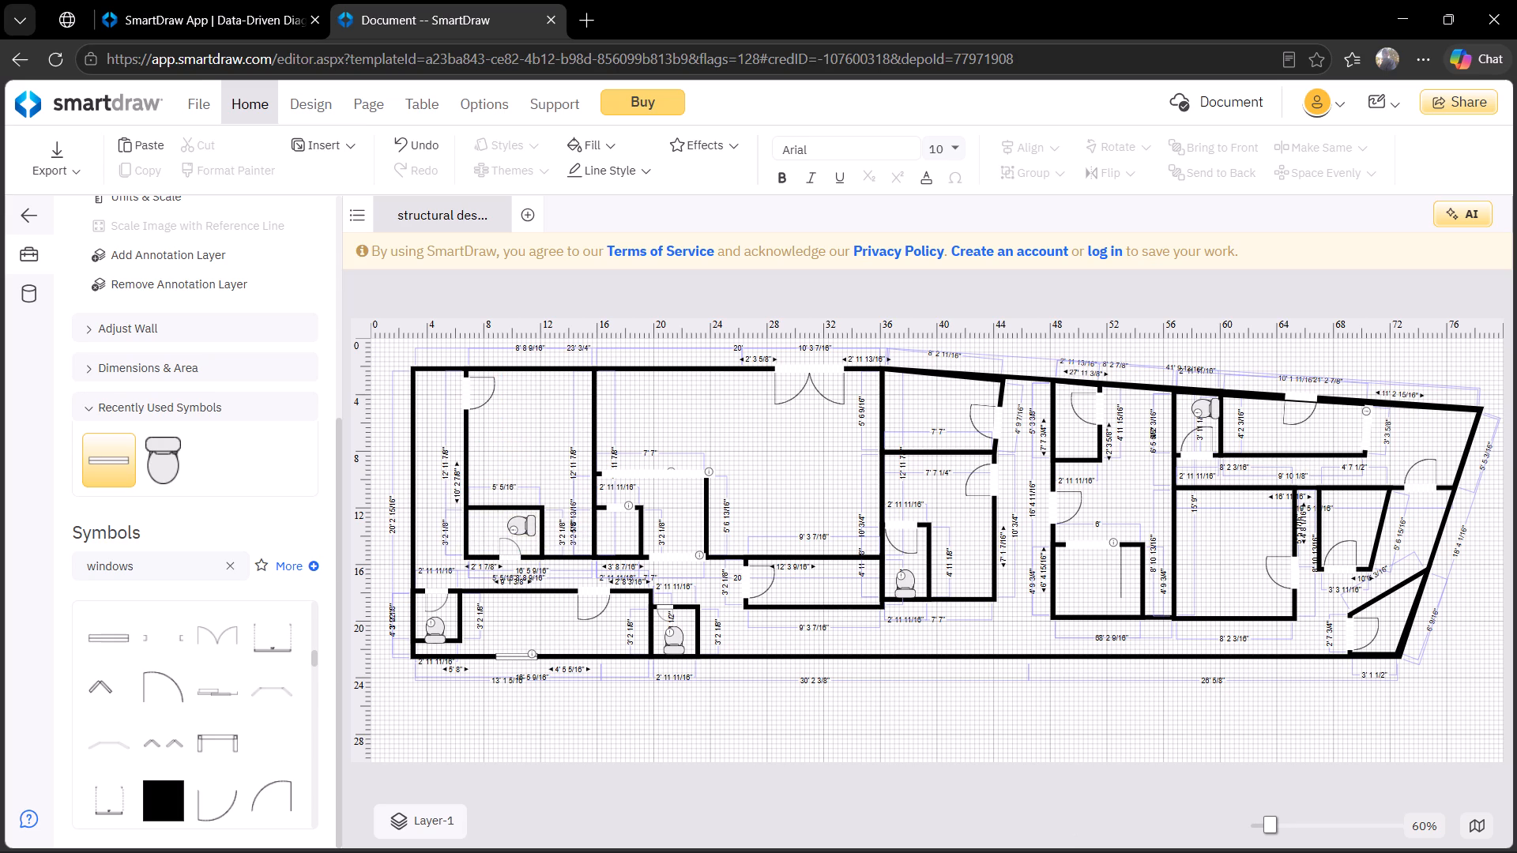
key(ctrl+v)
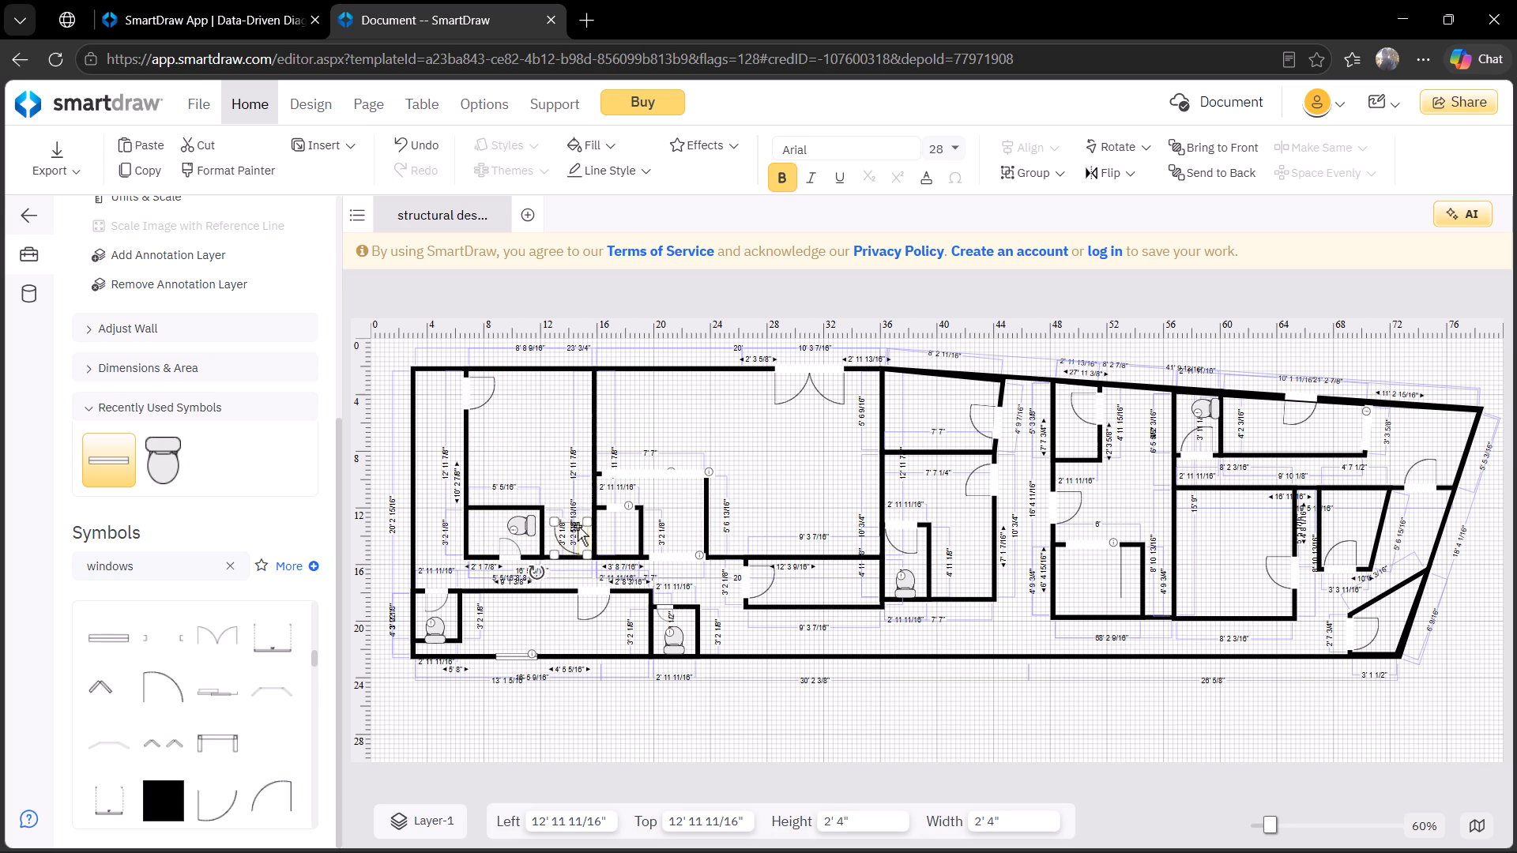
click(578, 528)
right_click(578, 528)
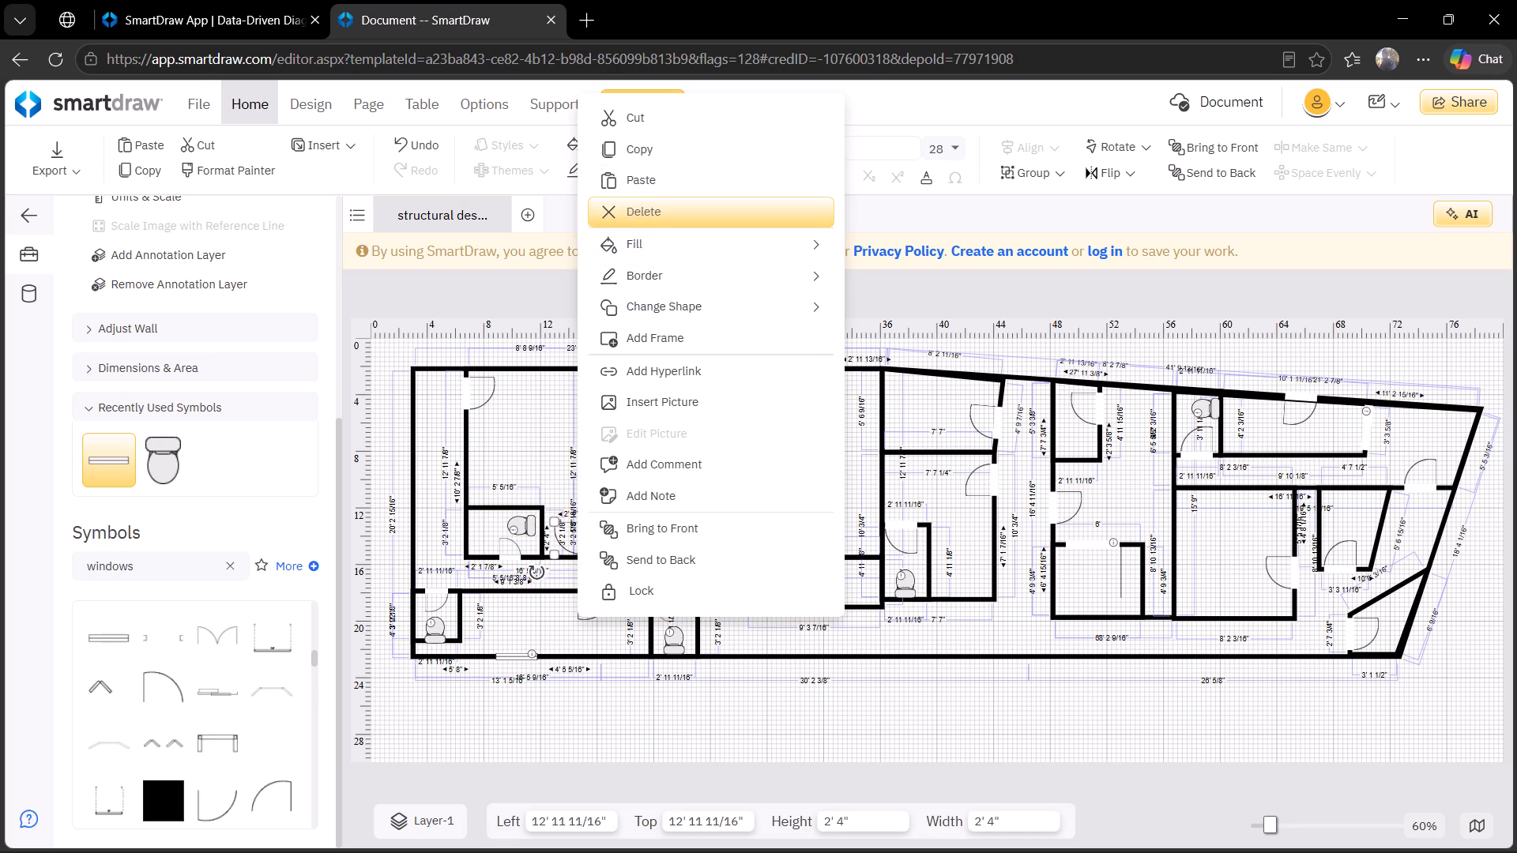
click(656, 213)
Copy the 3' window in the bottom outer wall into the top outer wall above the toilet room, at 11' 2" left, 1' 11" top.
click(521, 656)
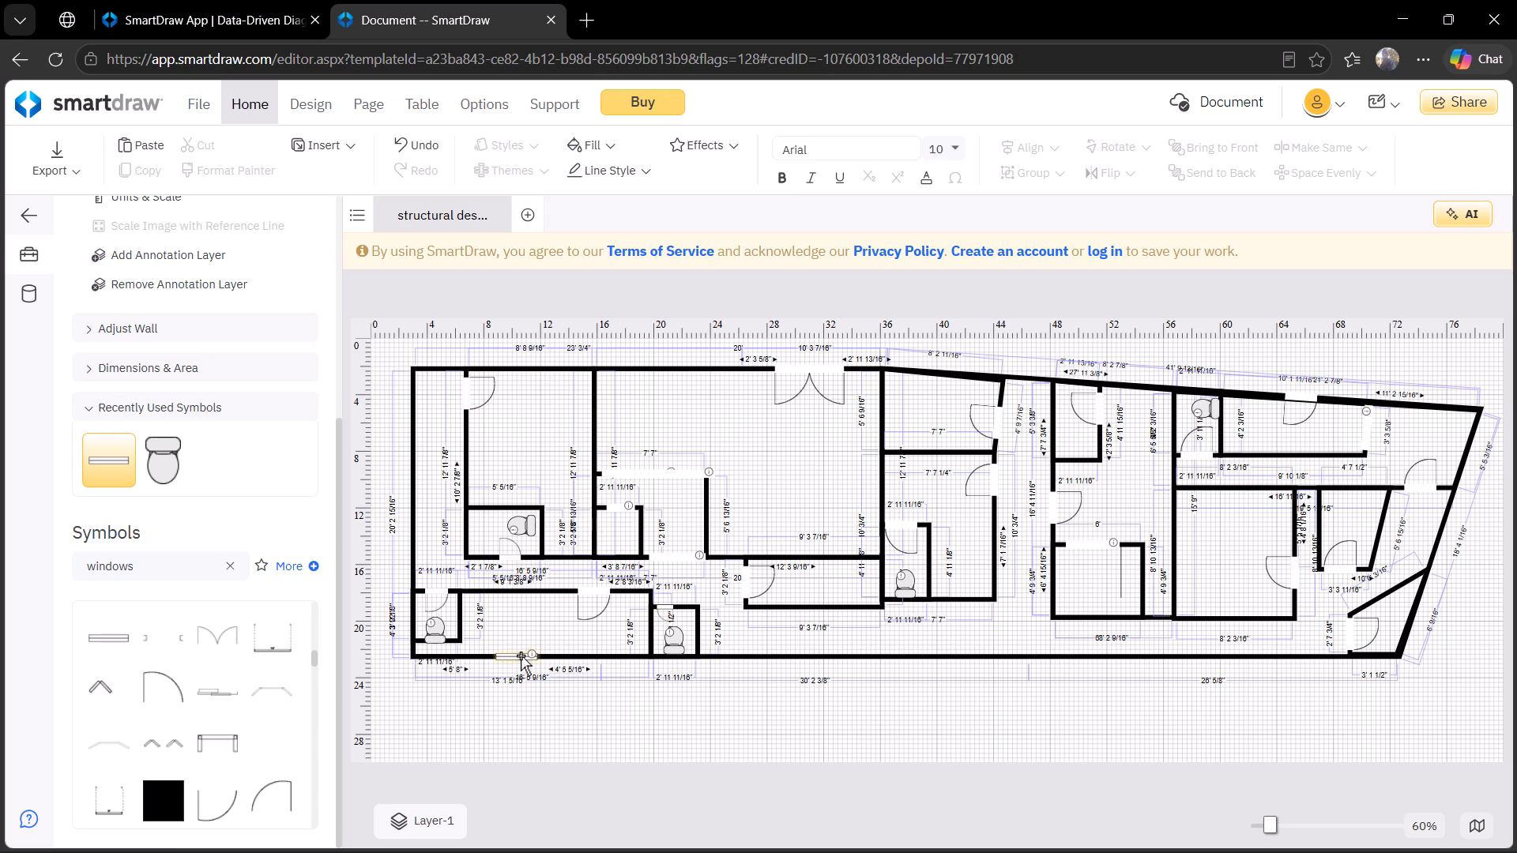
key(ctrl+c)
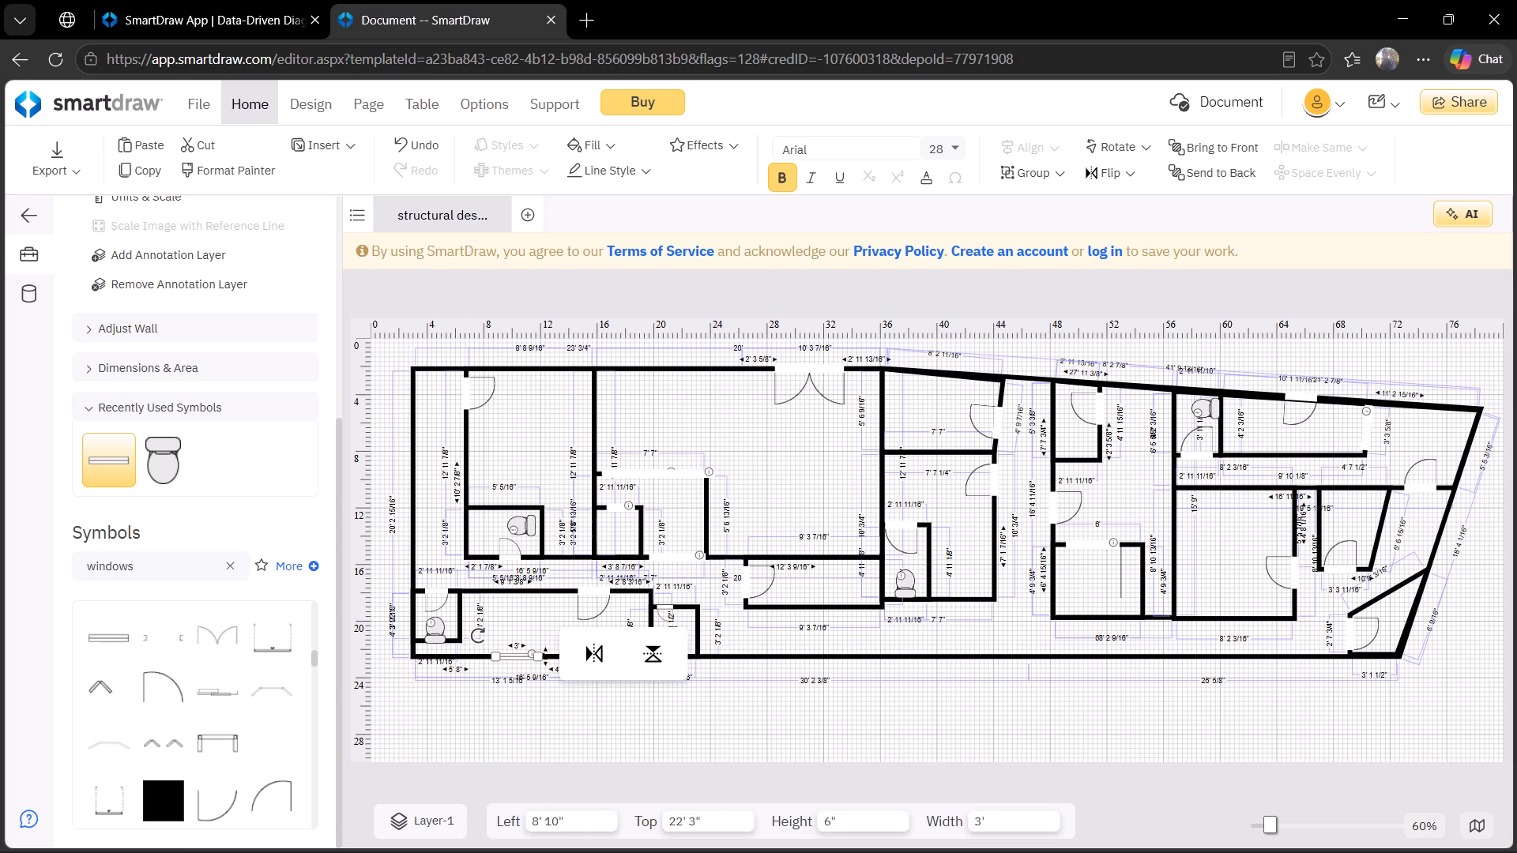
key(ctrl+v)
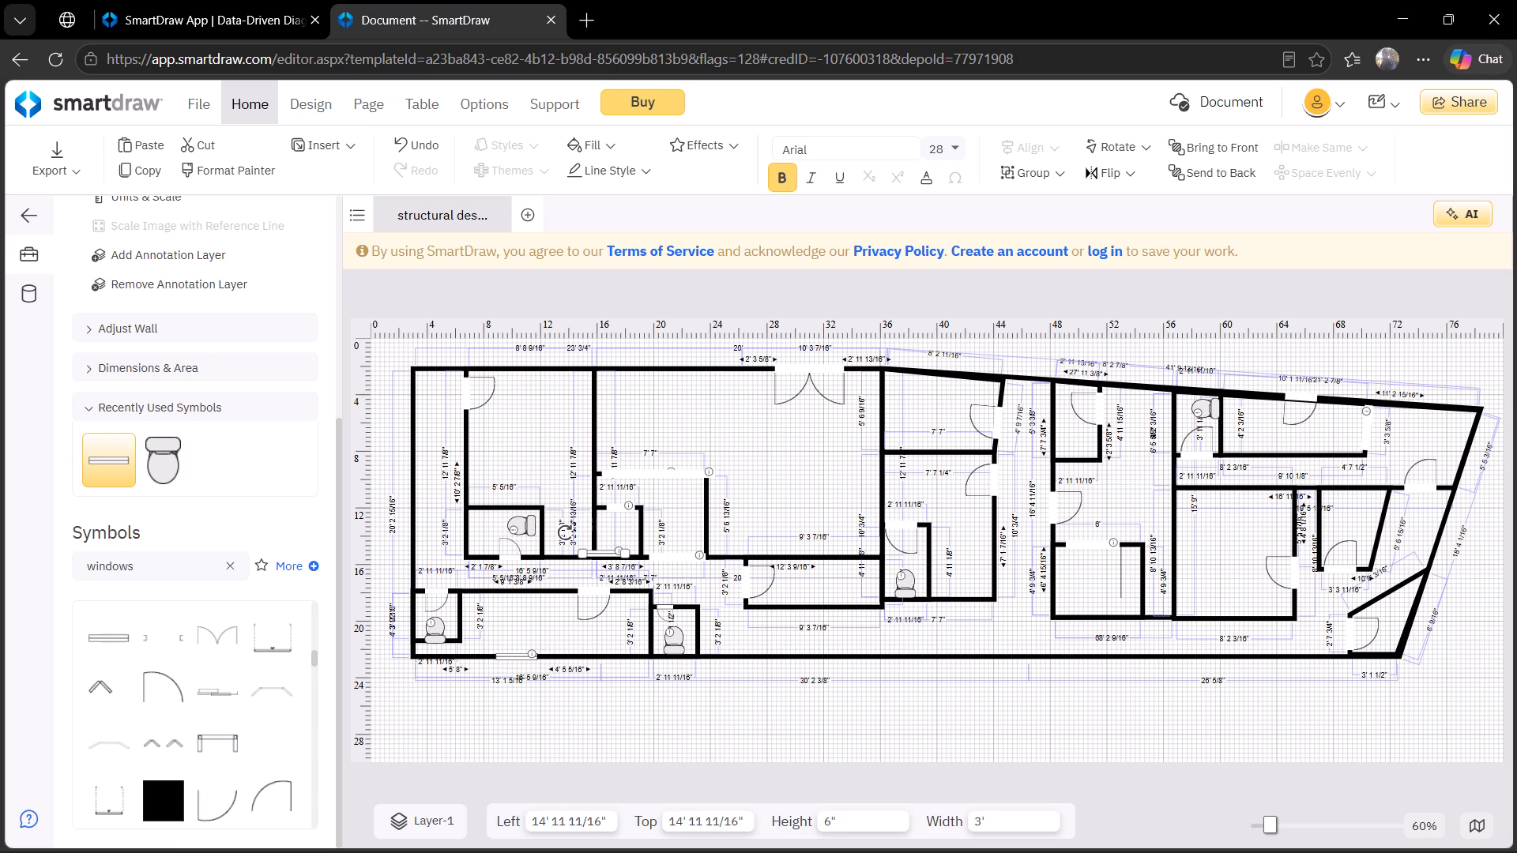
click(600, 549)
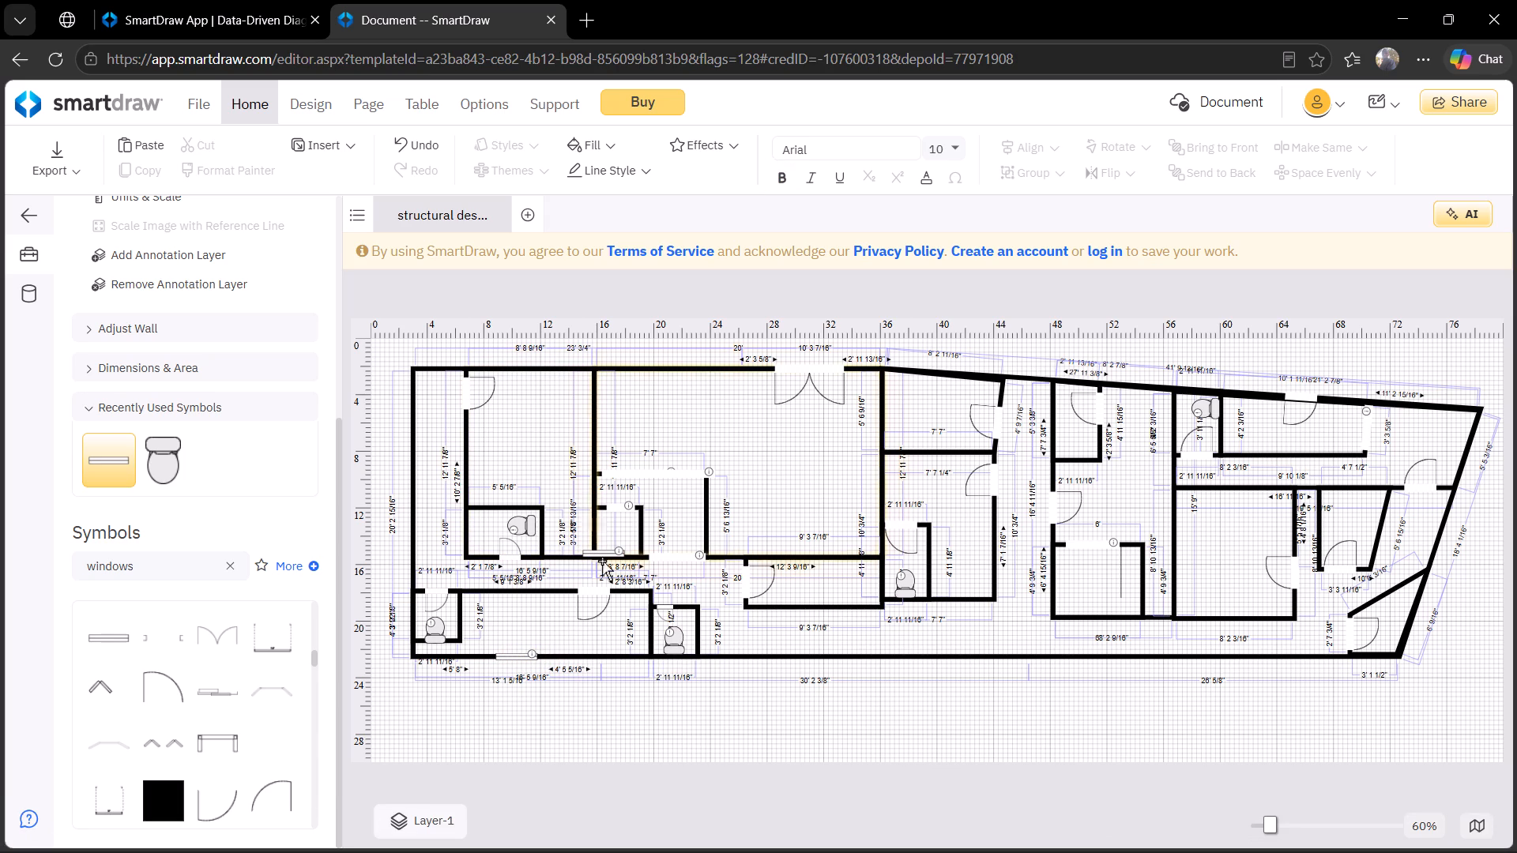
click(597, 552)
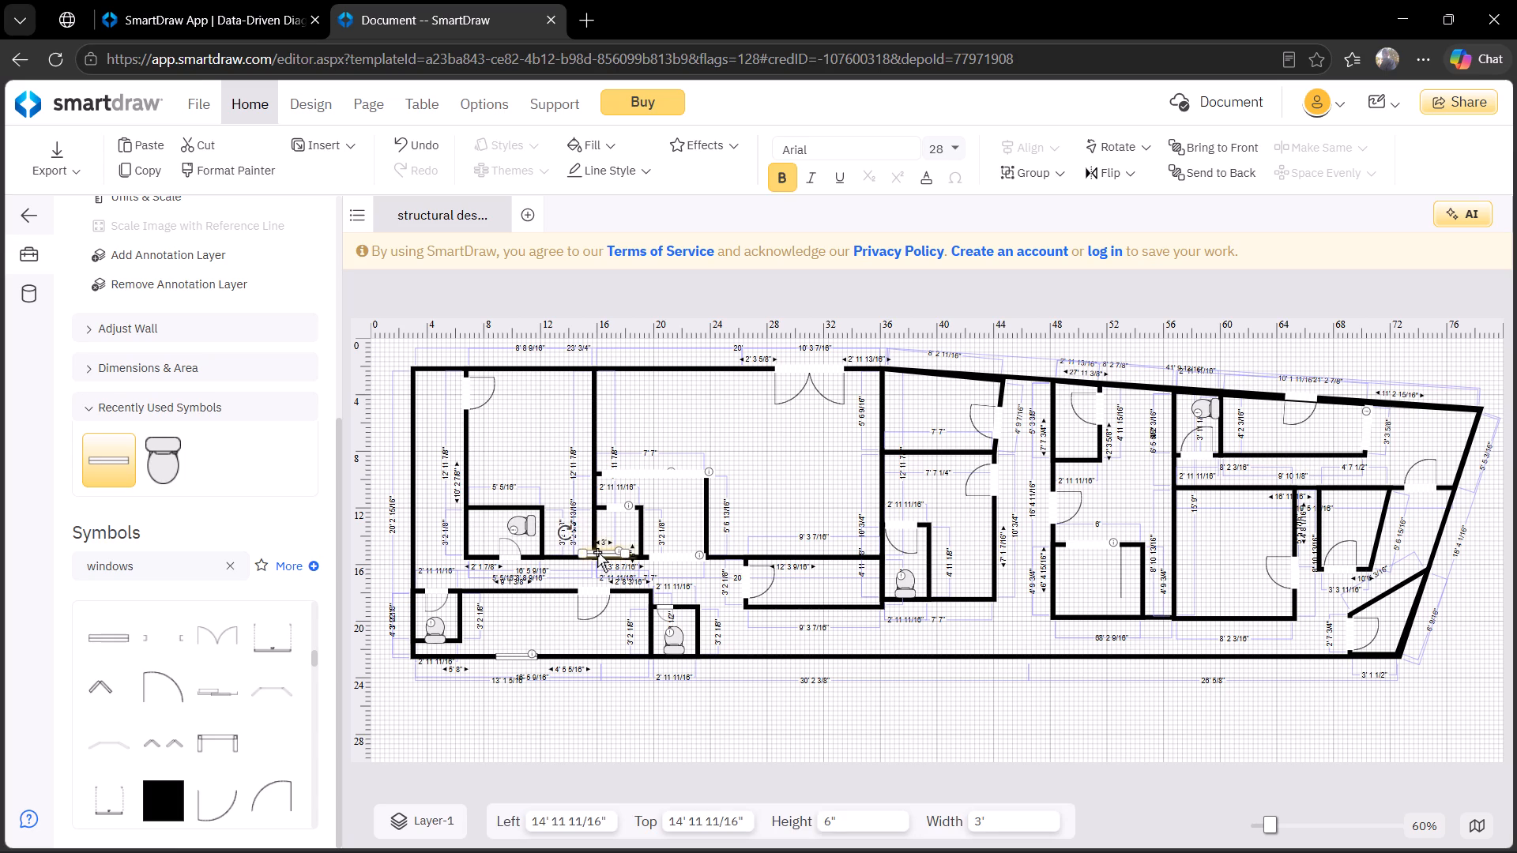
drag(597, 552, 542, 363)
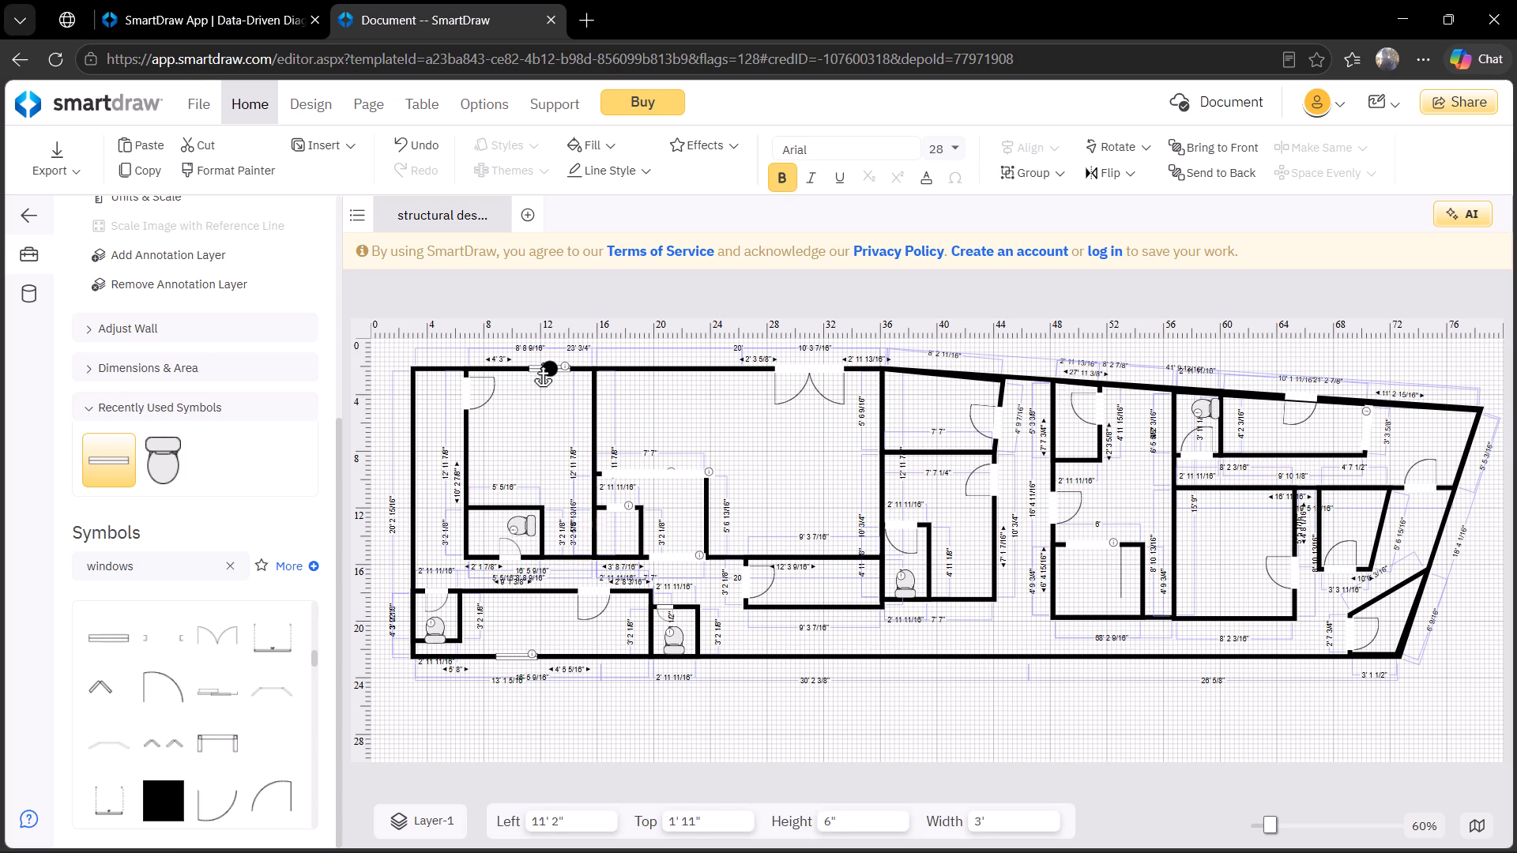
click(544, 393)
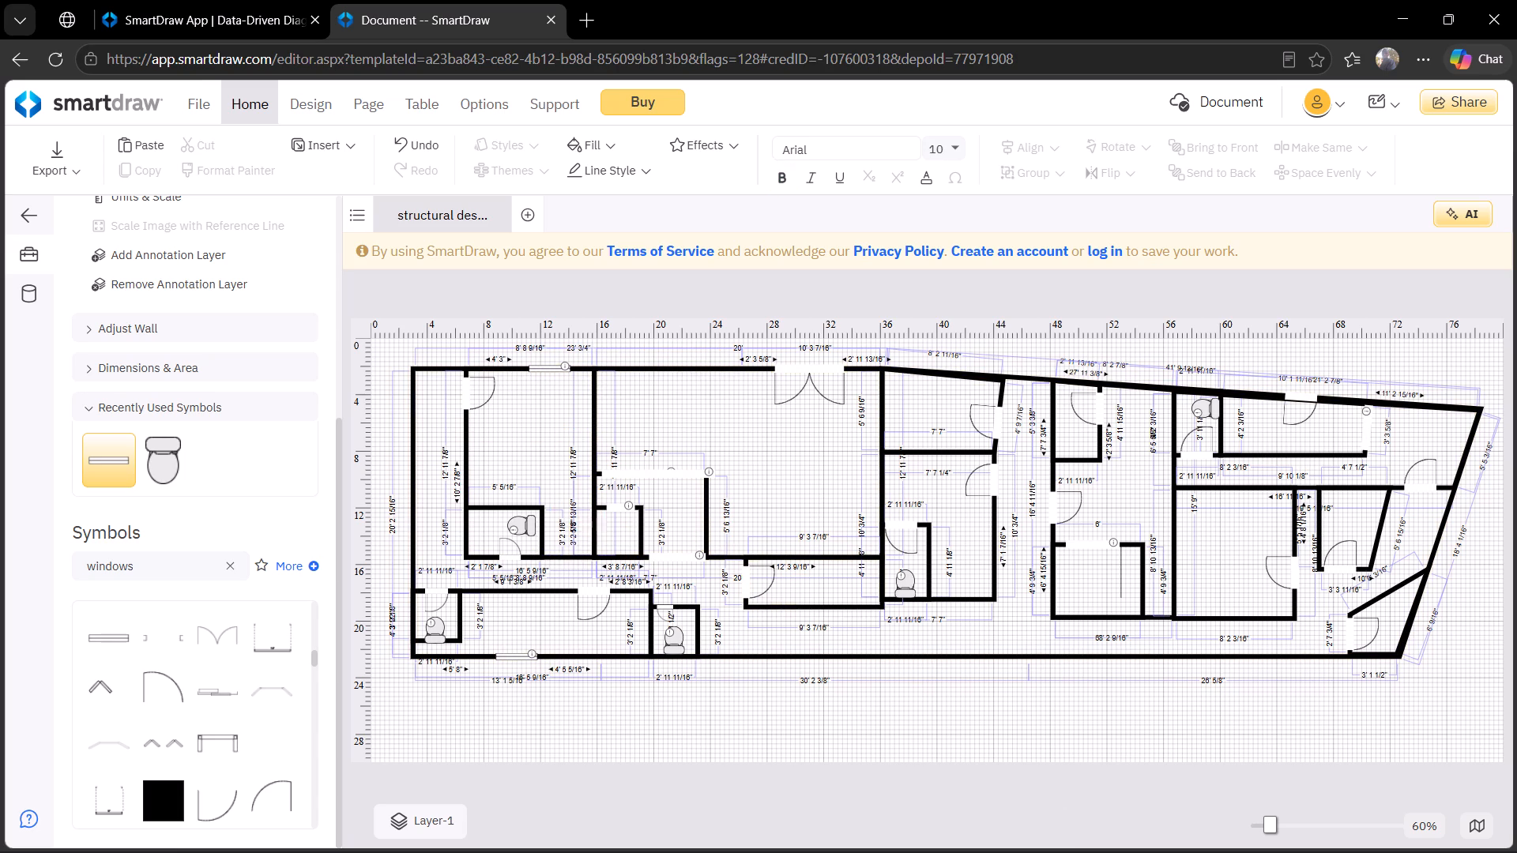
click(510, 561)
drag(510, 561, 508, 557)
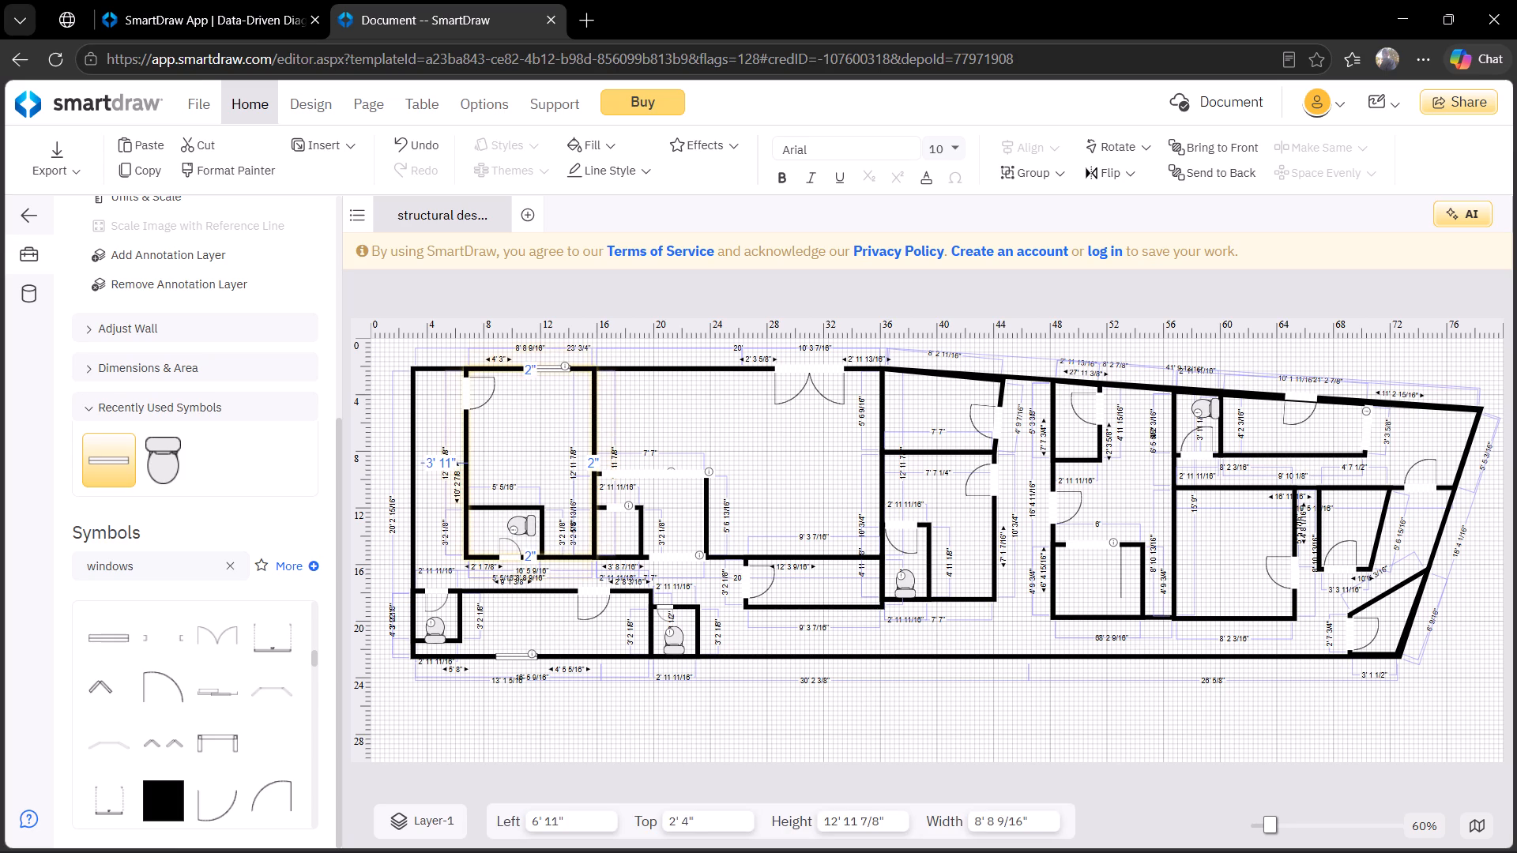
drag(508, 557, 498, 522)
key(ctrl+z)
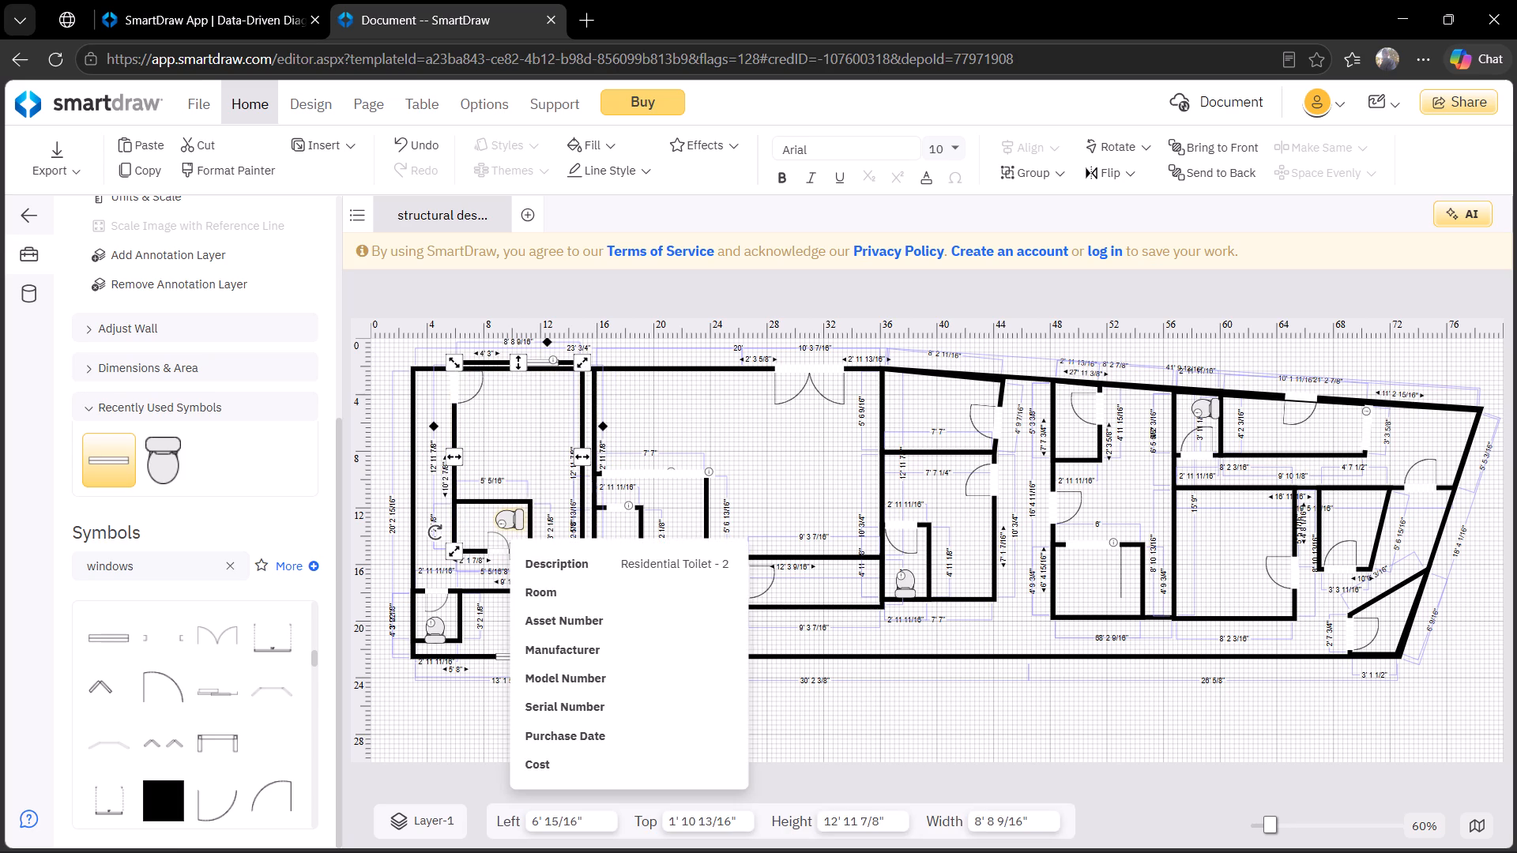
Move the relocated toilet room's door from its bottom wall to its right wall, about 11' 10 15/16" left, 12' 11 5/8" top.
click(512, 548)
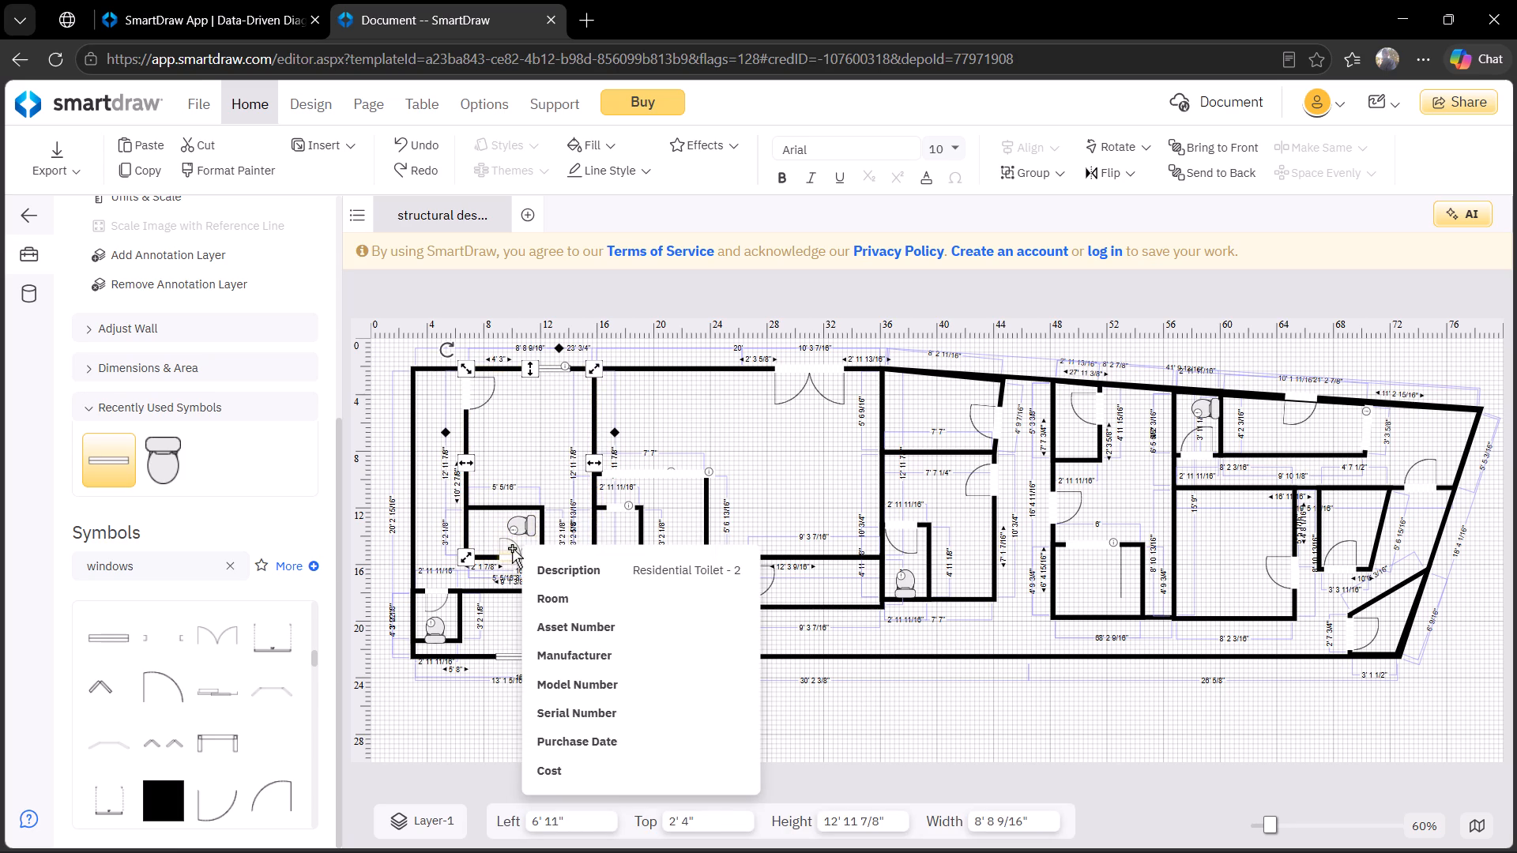
drag(512, 548, 541, 542)
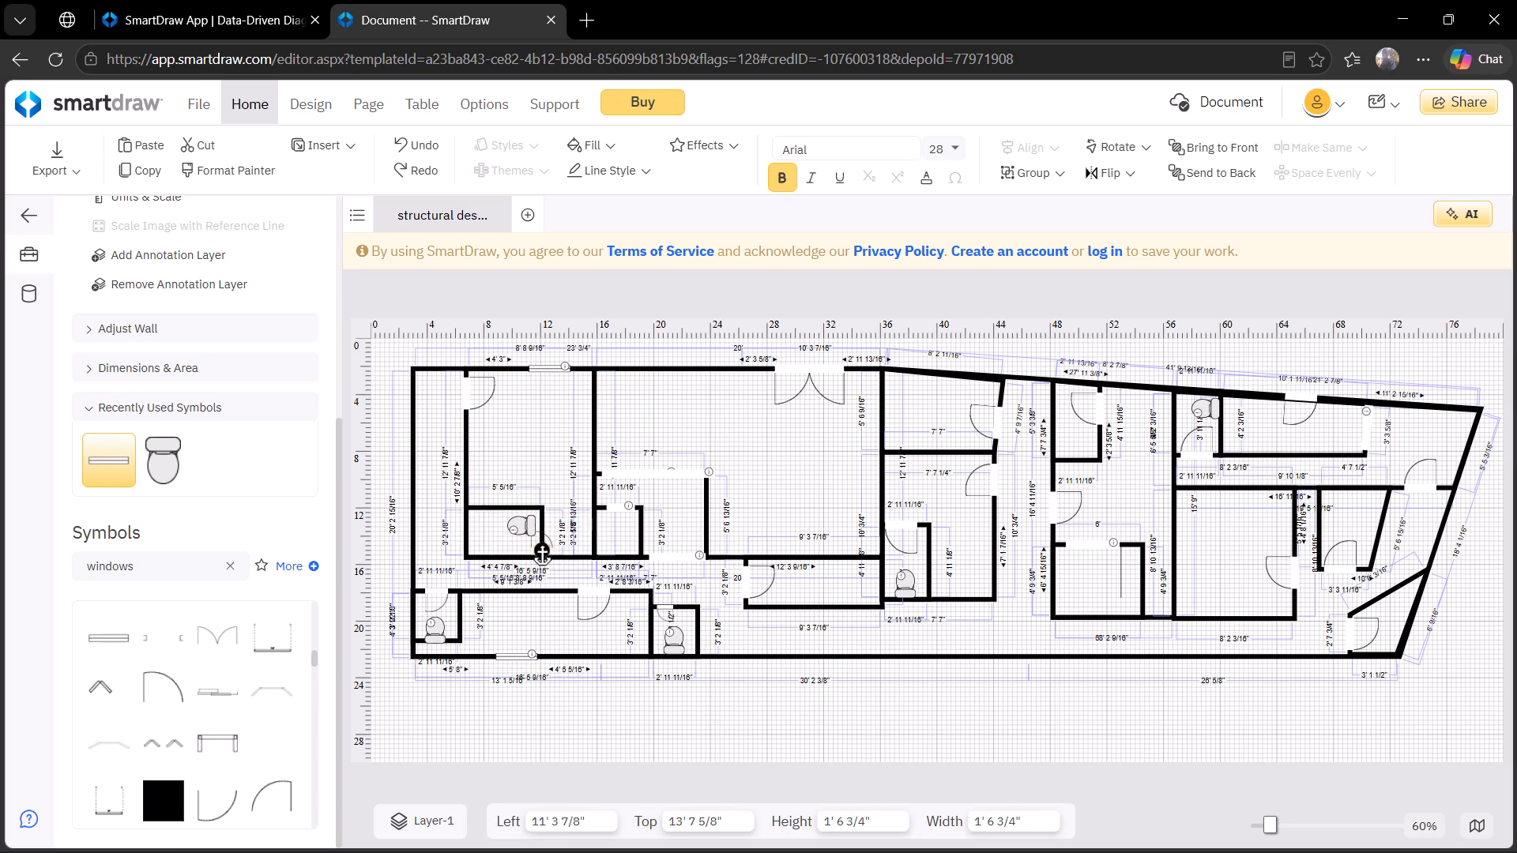
drag(541, 542, 547, 532)
Rotate the toilet in the relocated room to face its door and place it by the left wall, about 7' 2 3/4" left, 12' 6 3/4" top.
drag(524, 528, 490, 533)
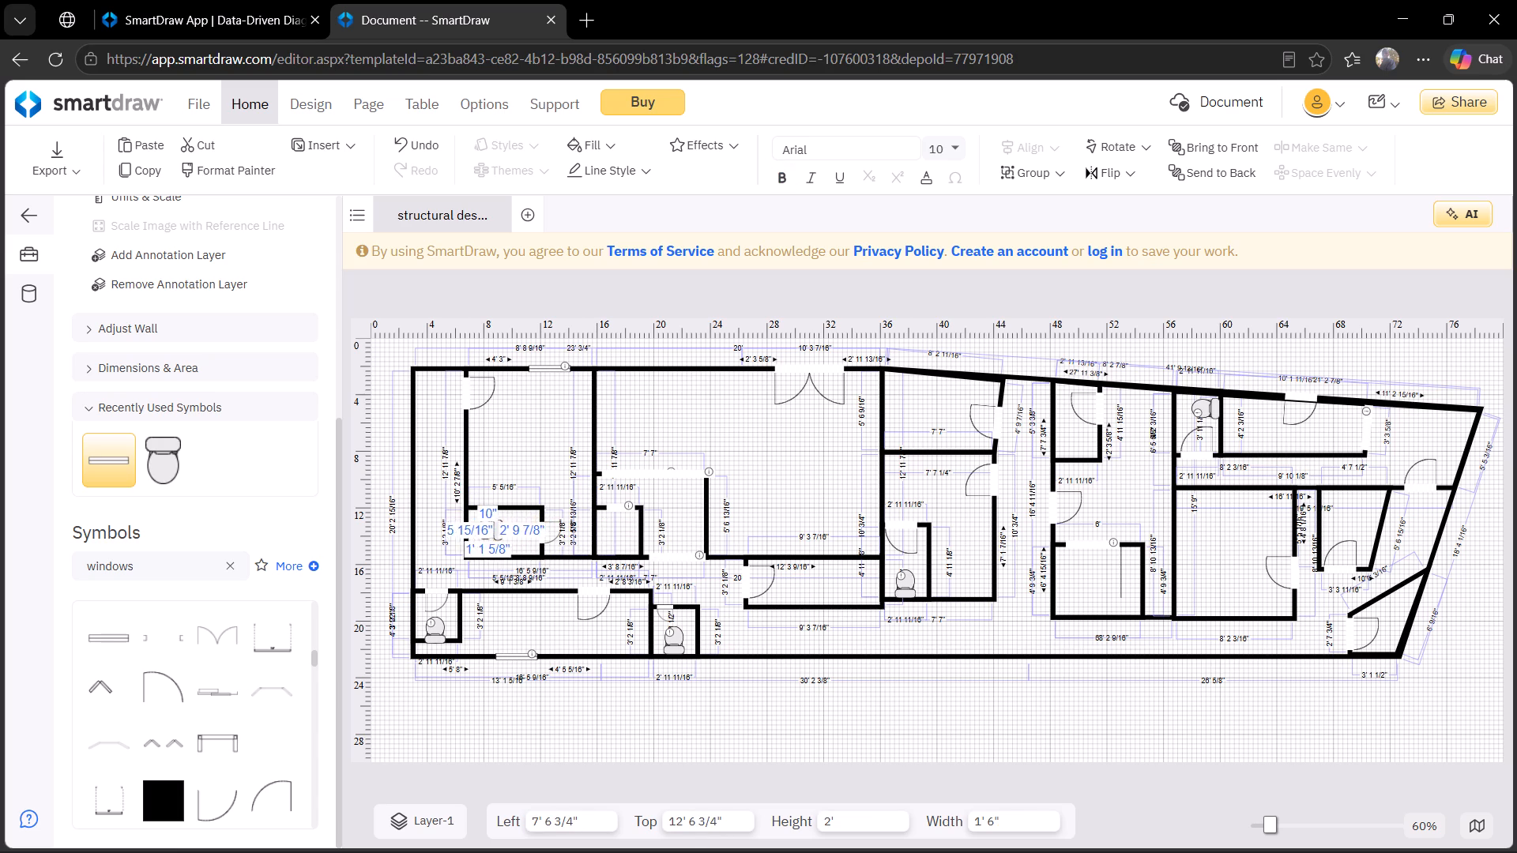
drag(490, 533, 491, 533)
drag(517, 504, 474, 499)
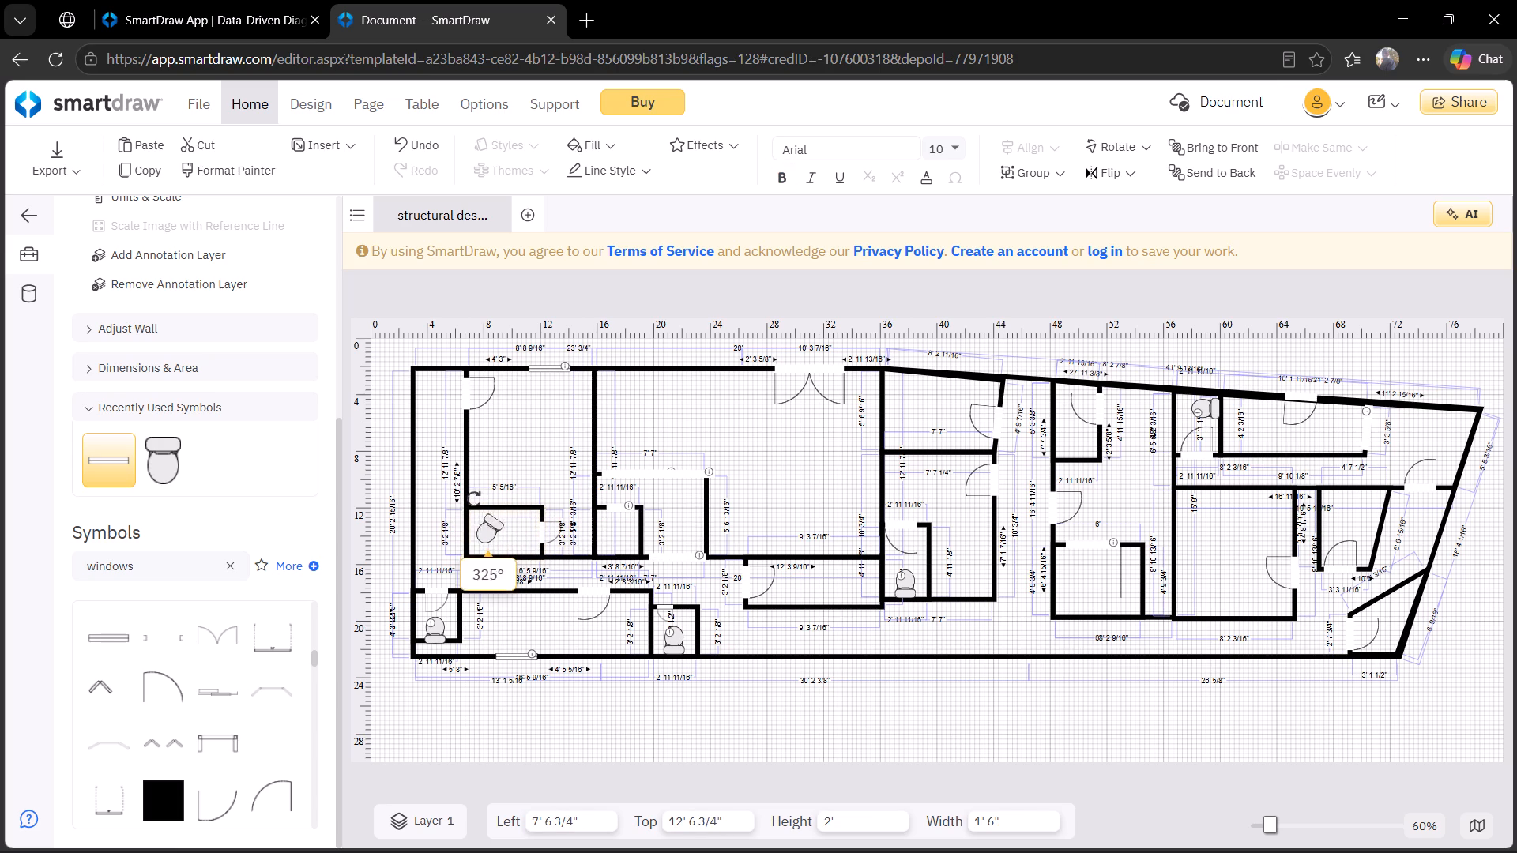
drag(474, 499, 459, 561)
drag(459, 561, 448, 558)
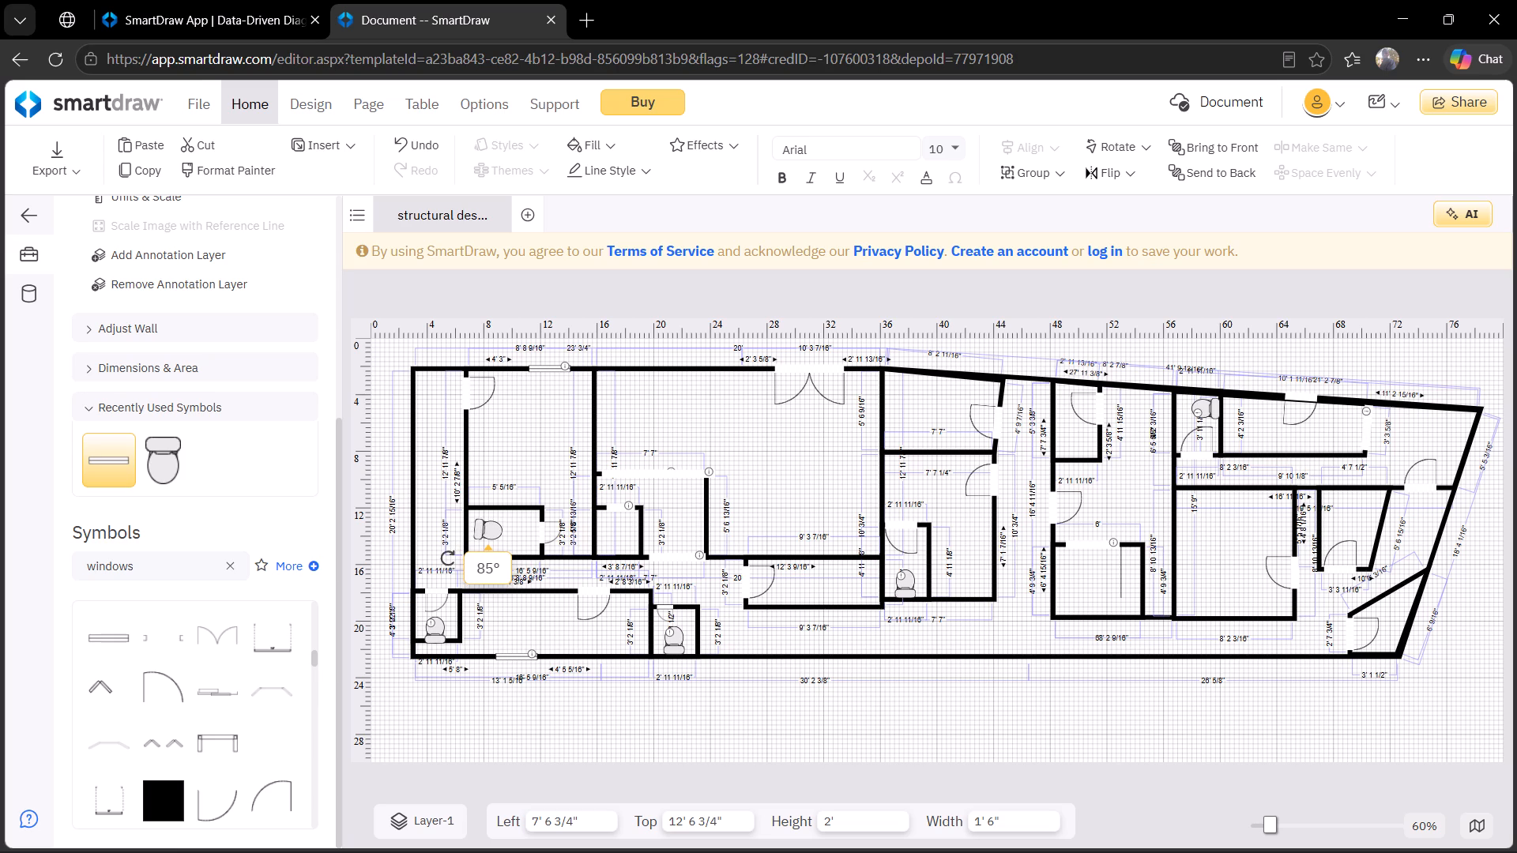
drag(448, 558, 448, 564)
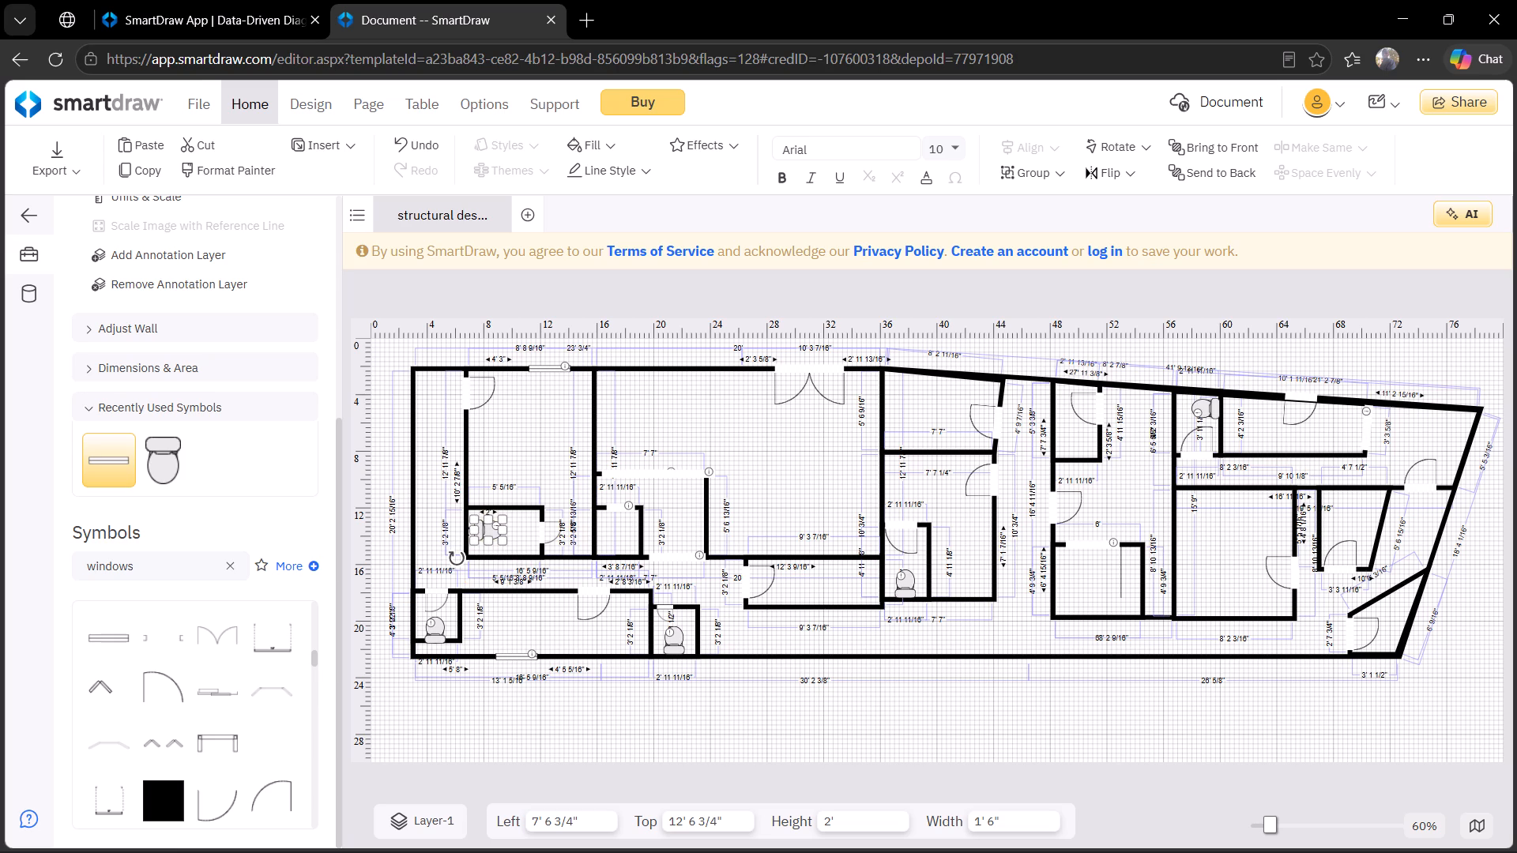
click(484, 535)
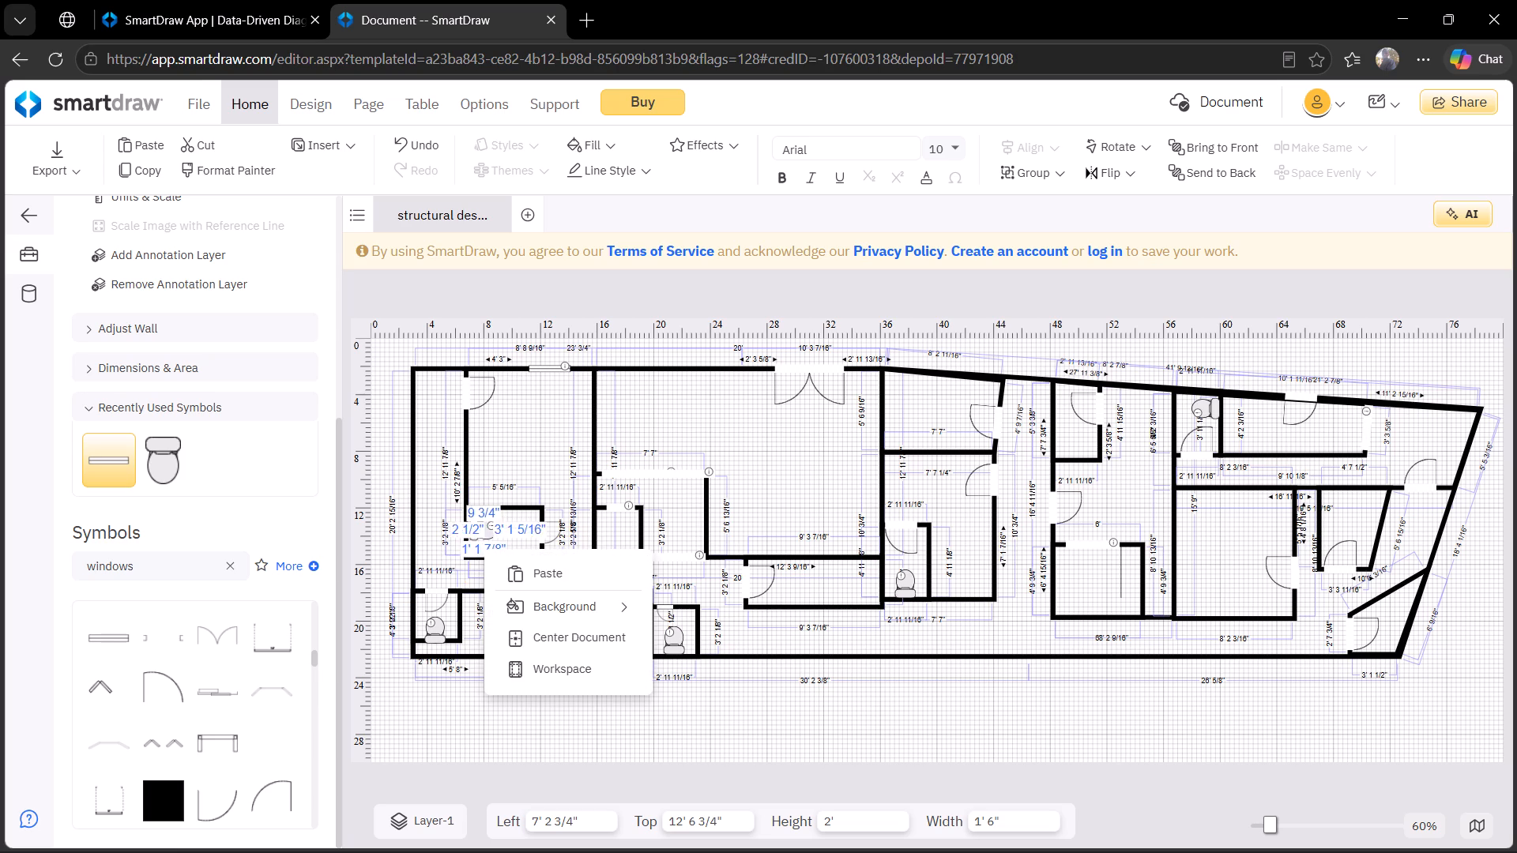
click(503, 433)
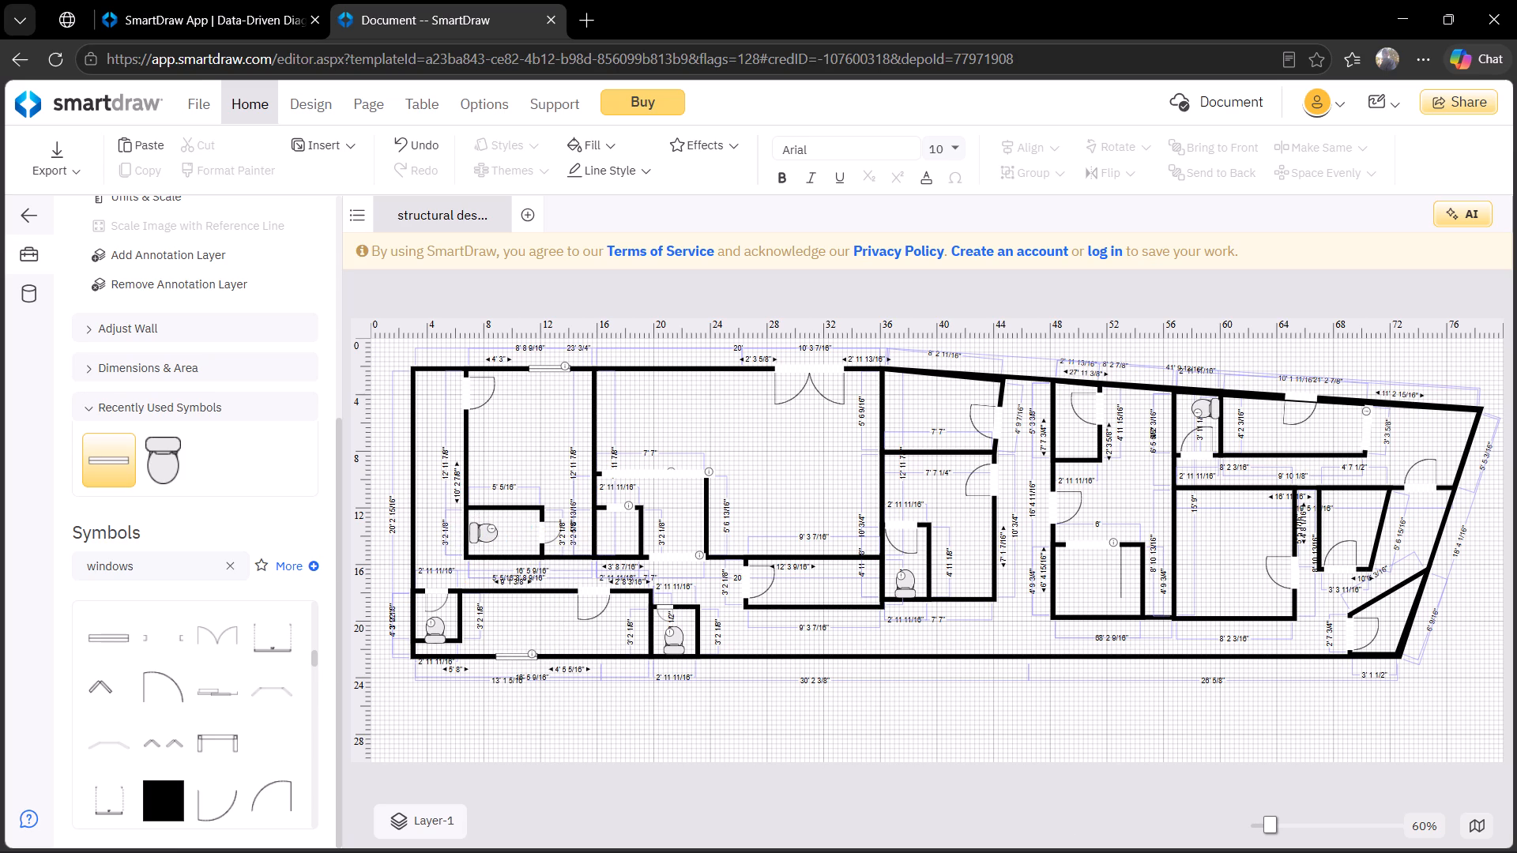
Flip the relocated toilet room's right-wall door horizontally so it swings into the room.
click(544, 535)
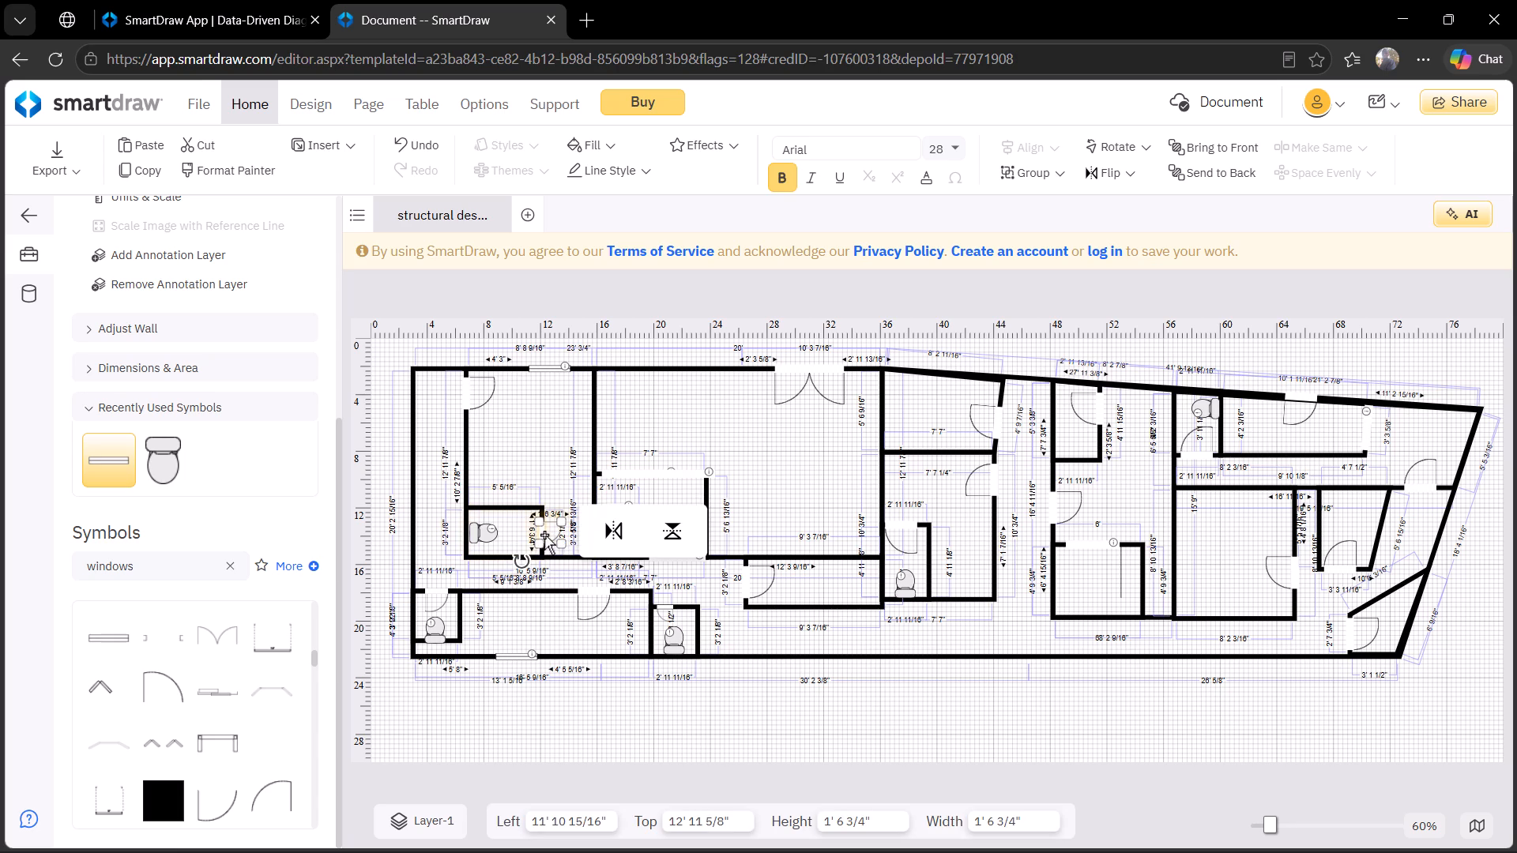
click(631, 534)
click(653, 621)
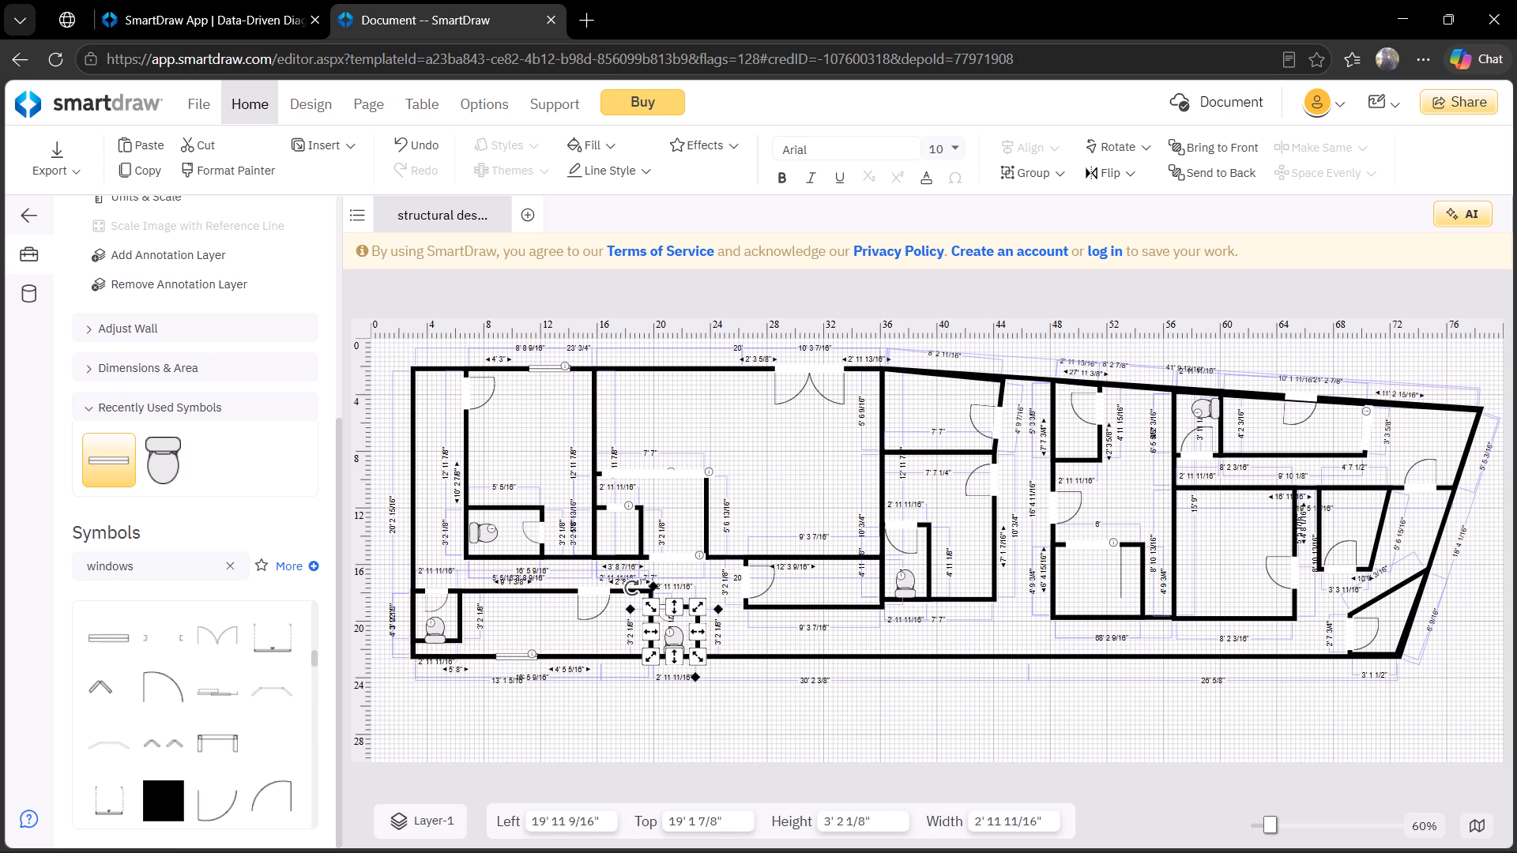
Paste another 3' window and place it in the top outer wall left of the double door, about 17' 6" left, 1' 11" top.
click(556, 369)
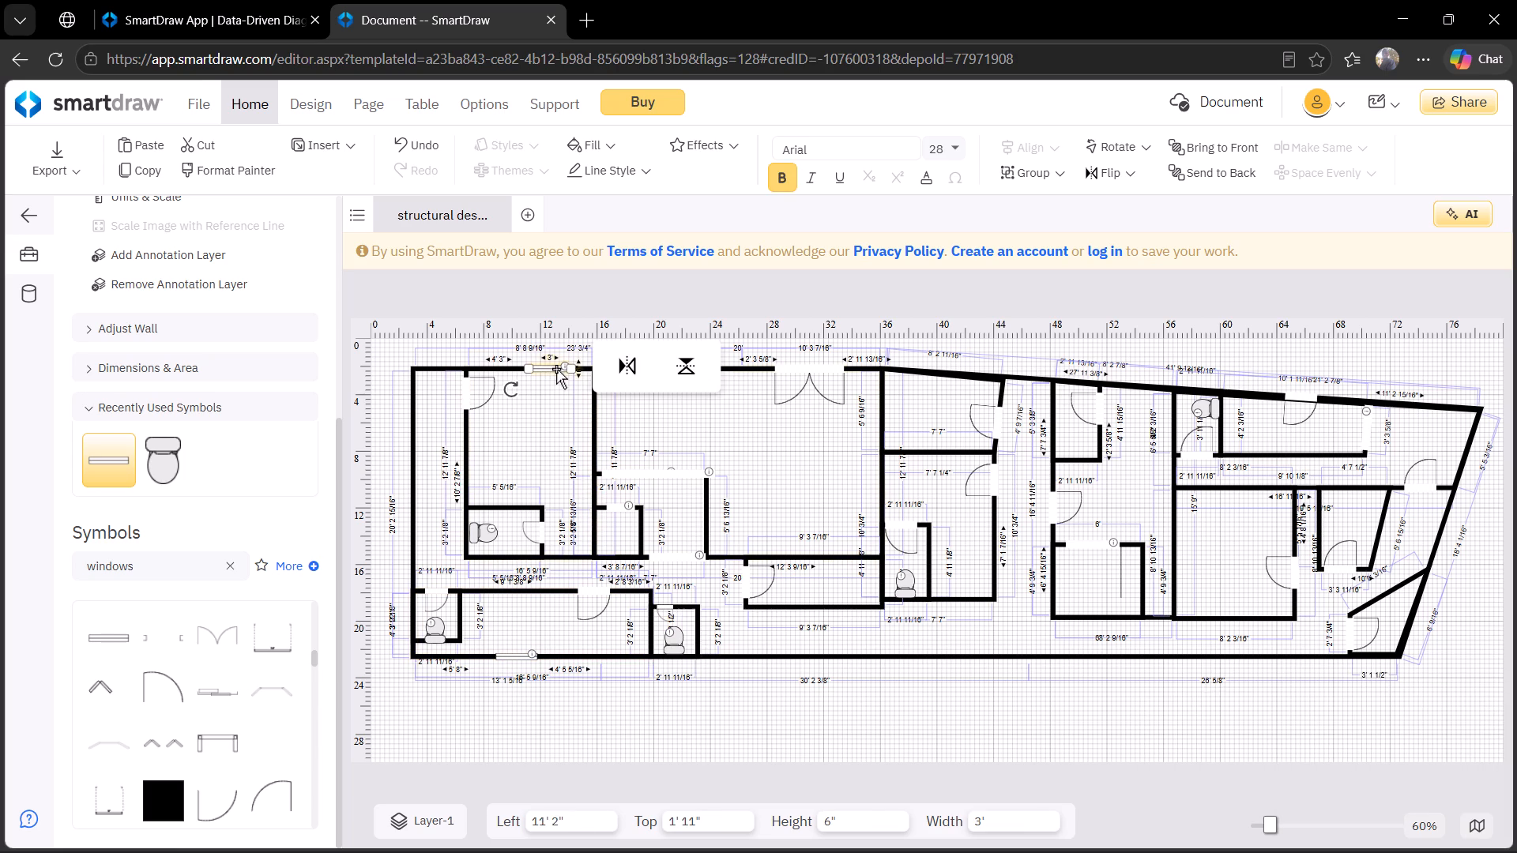
key(ctrl+v)
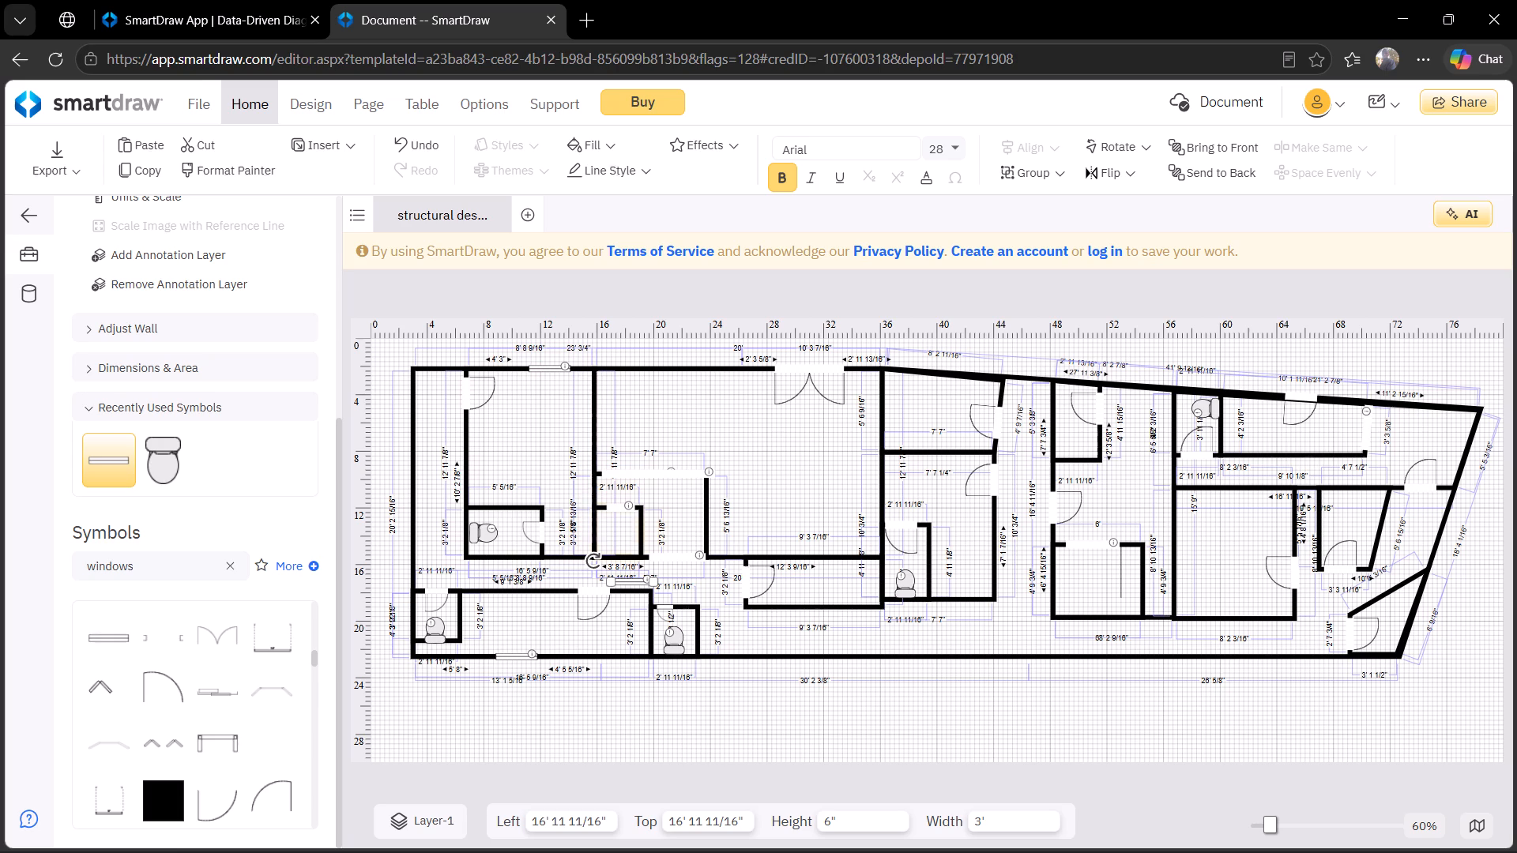
click(638, 579)
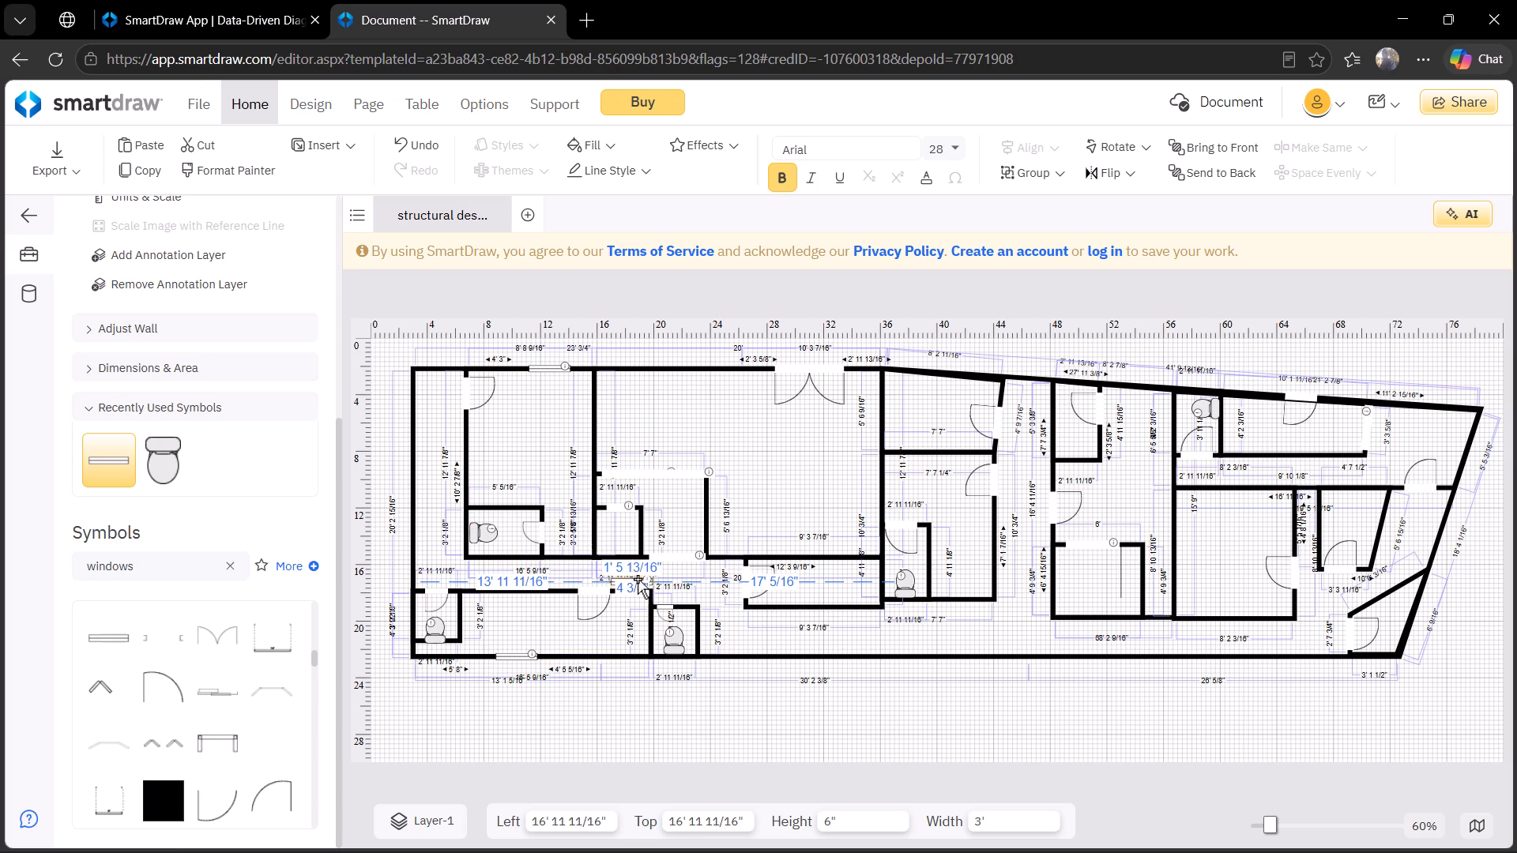
drag(638, 579, 642, 366)
click(642, 366)
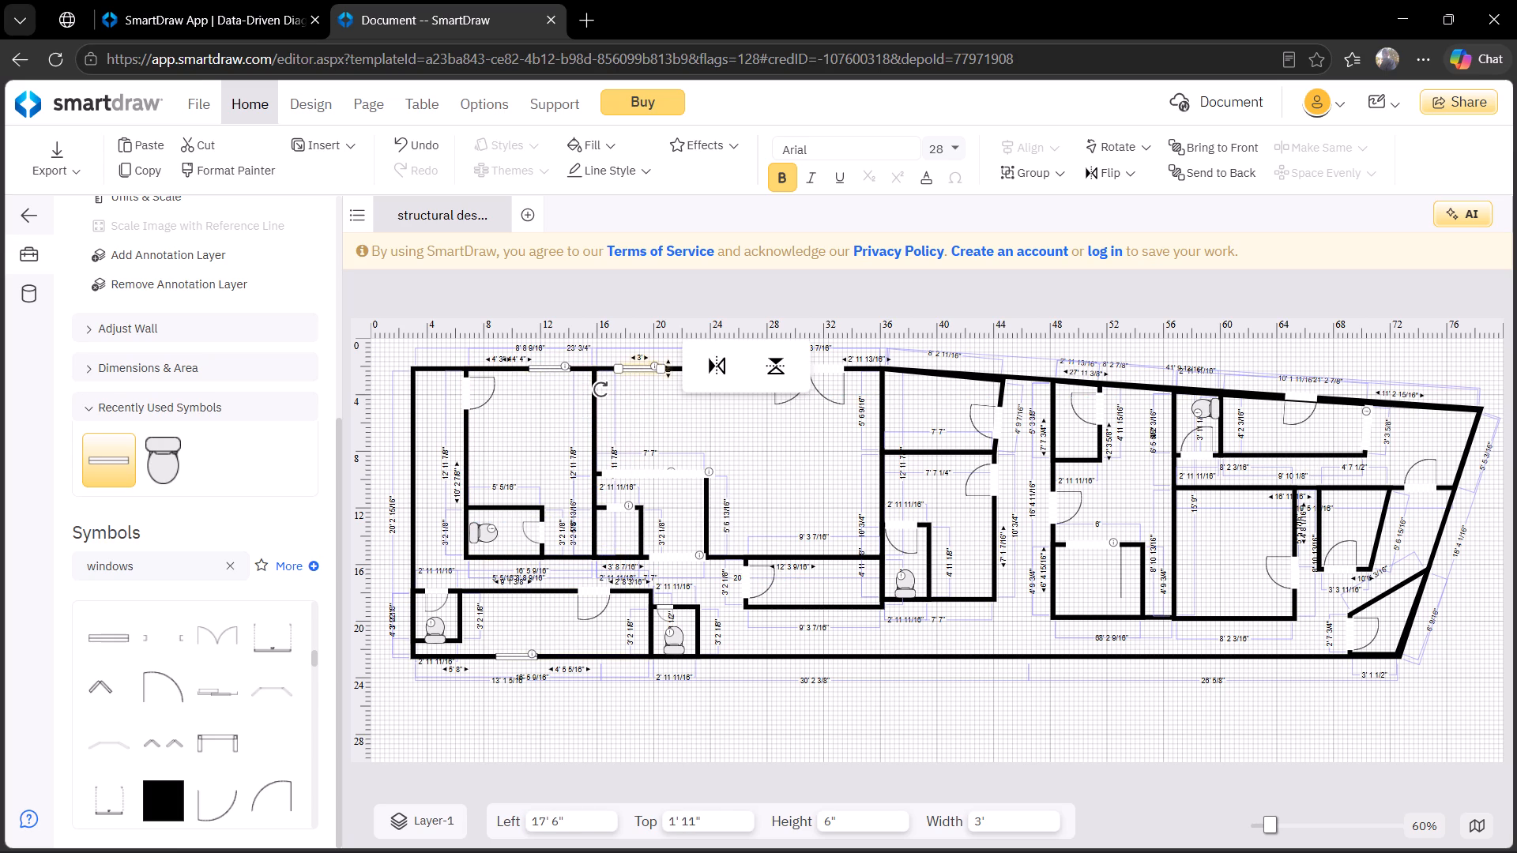
Stretch the new top-wall window beside the double door to 8' 6" wide.
drag(662, 369, 702, 369)
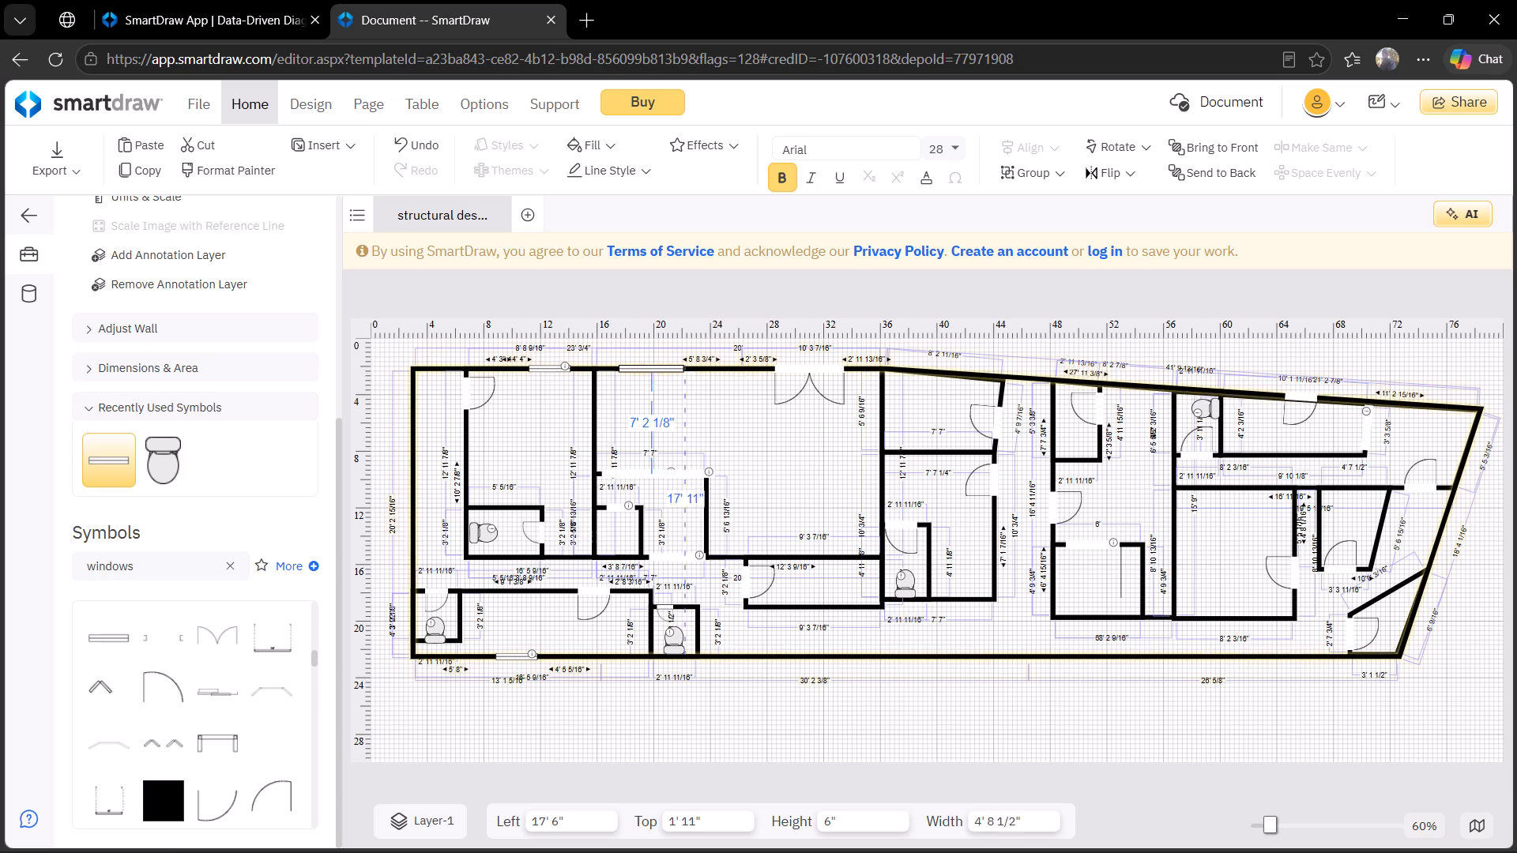
drag(702, 369, 740, 366)
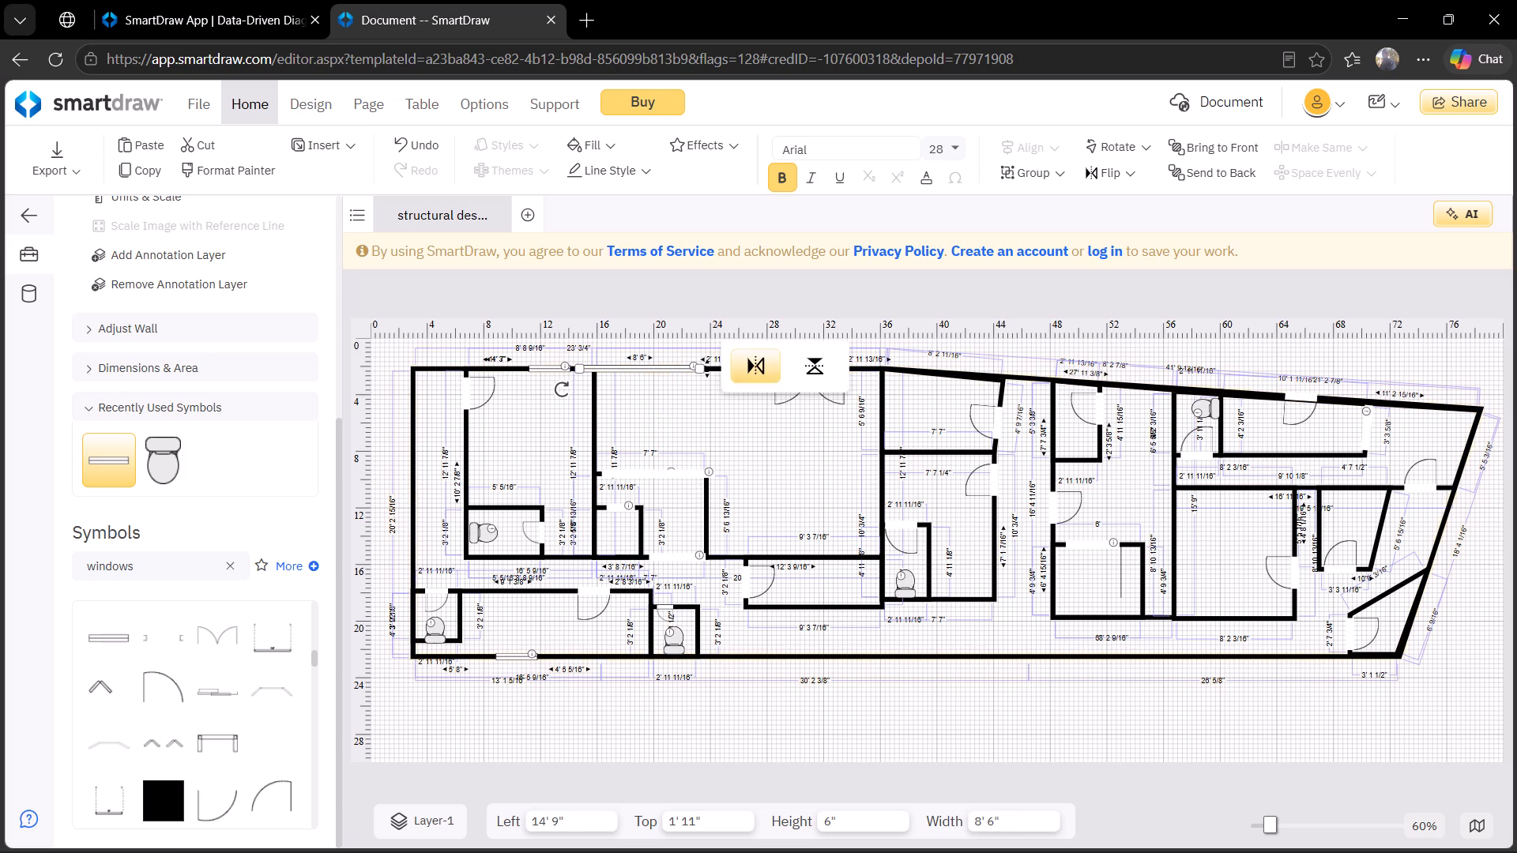
click(780, 455)
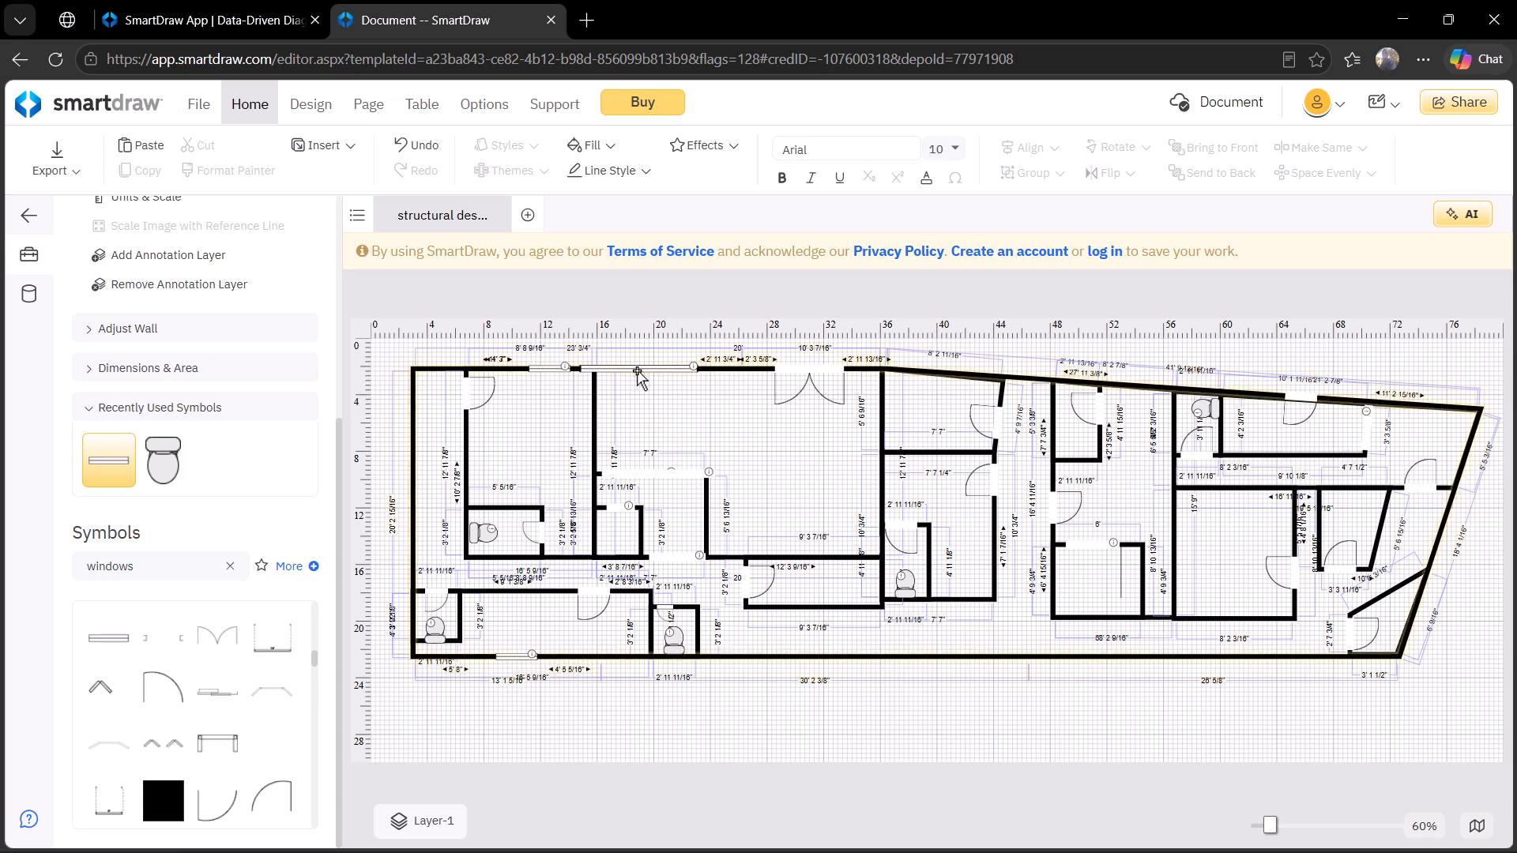
Shift the 8' 6" top-wall window to about 17' 9" left and extend its left end slightly toward the partition wall.
drag(637, 370, 667, 366)
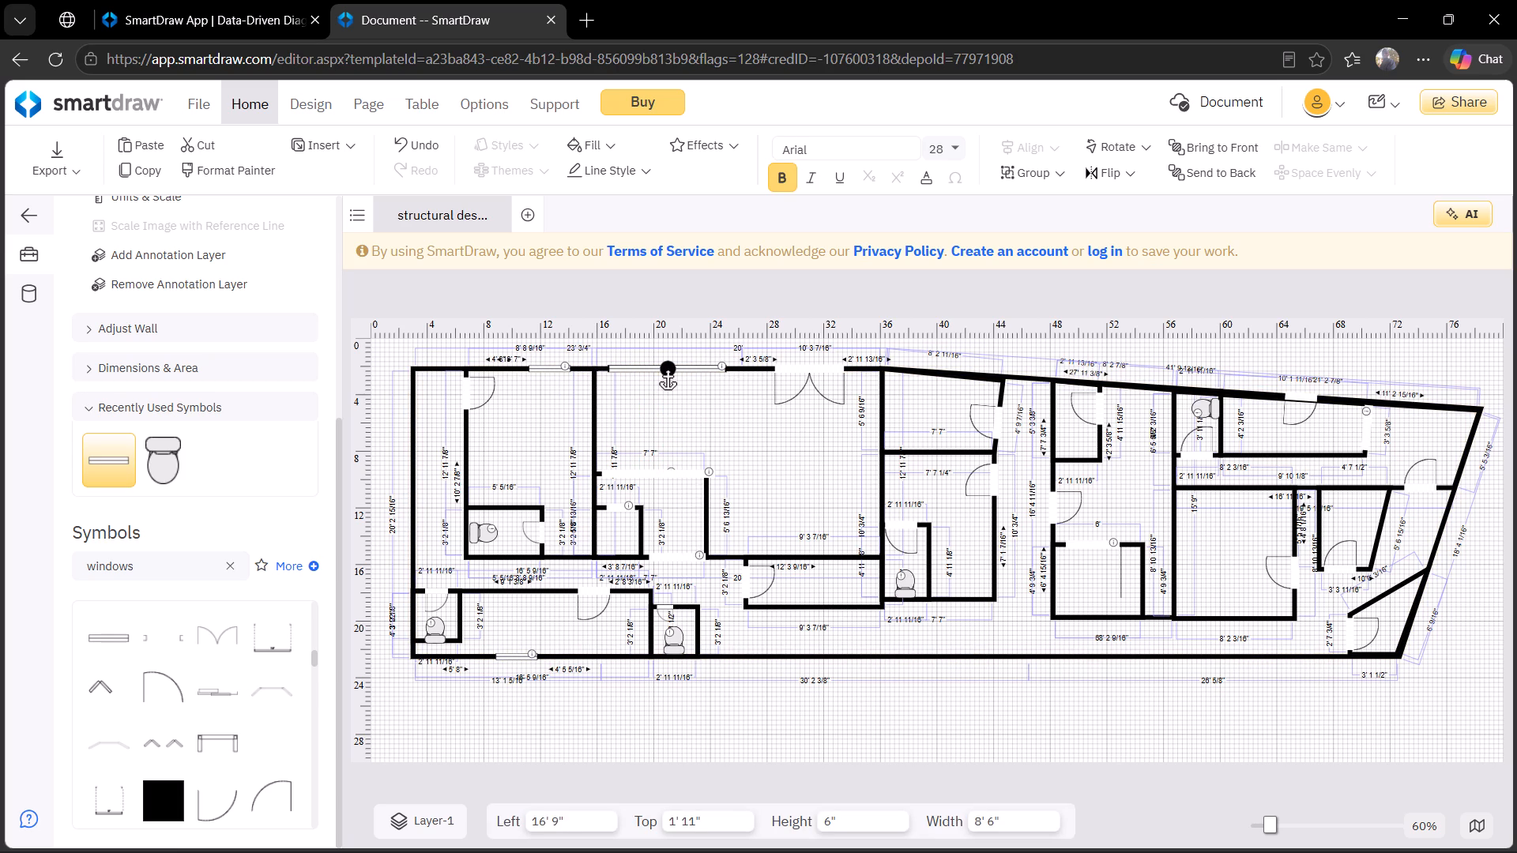
drag(667, 366, 679, 364)
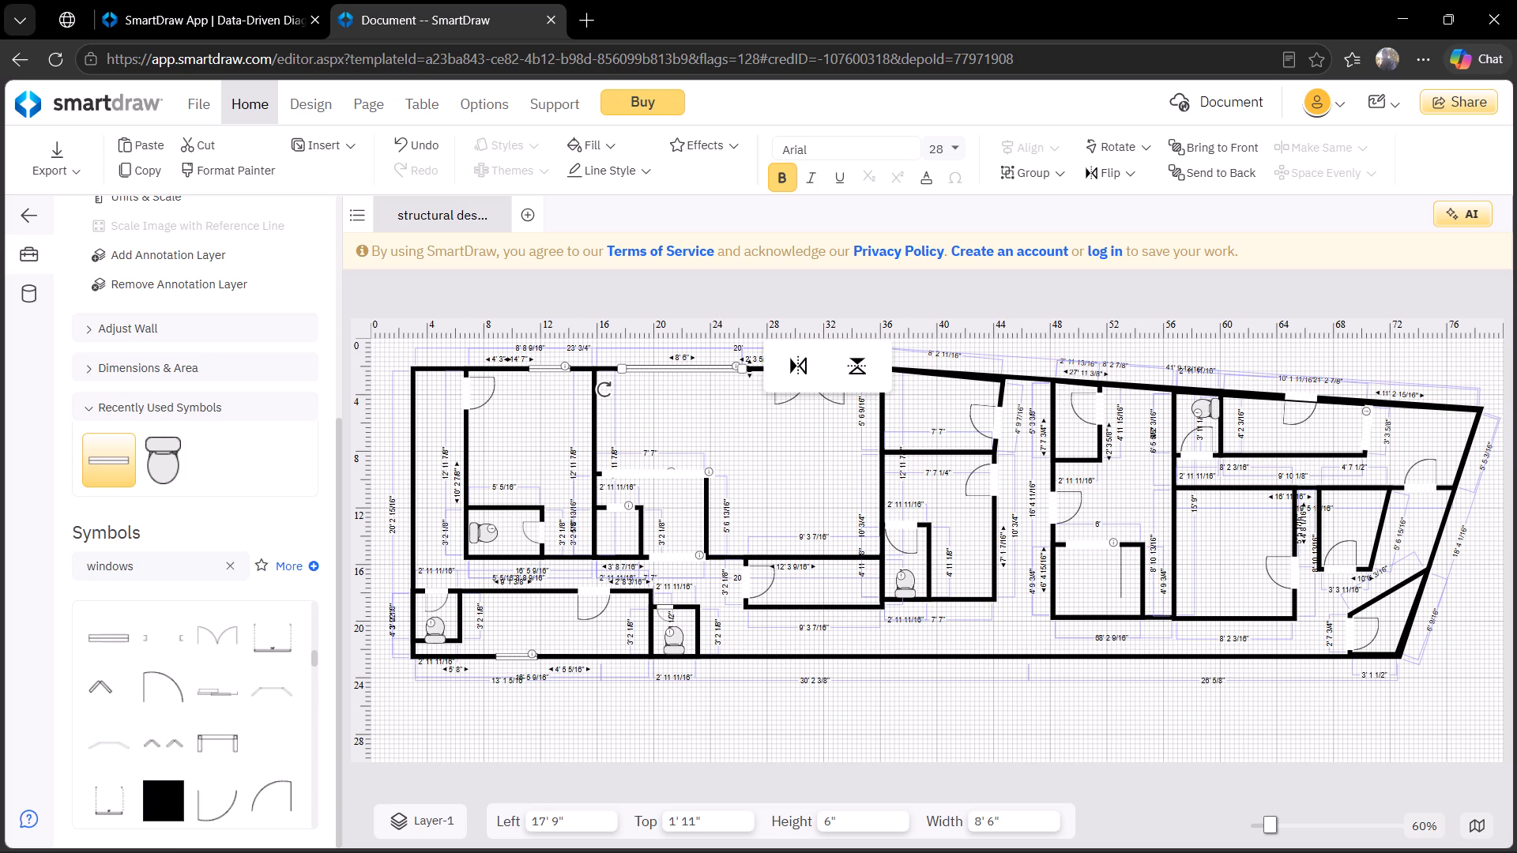
drag(622, 370, 611, 370)
key(7)
key(7)
click(728, 431)
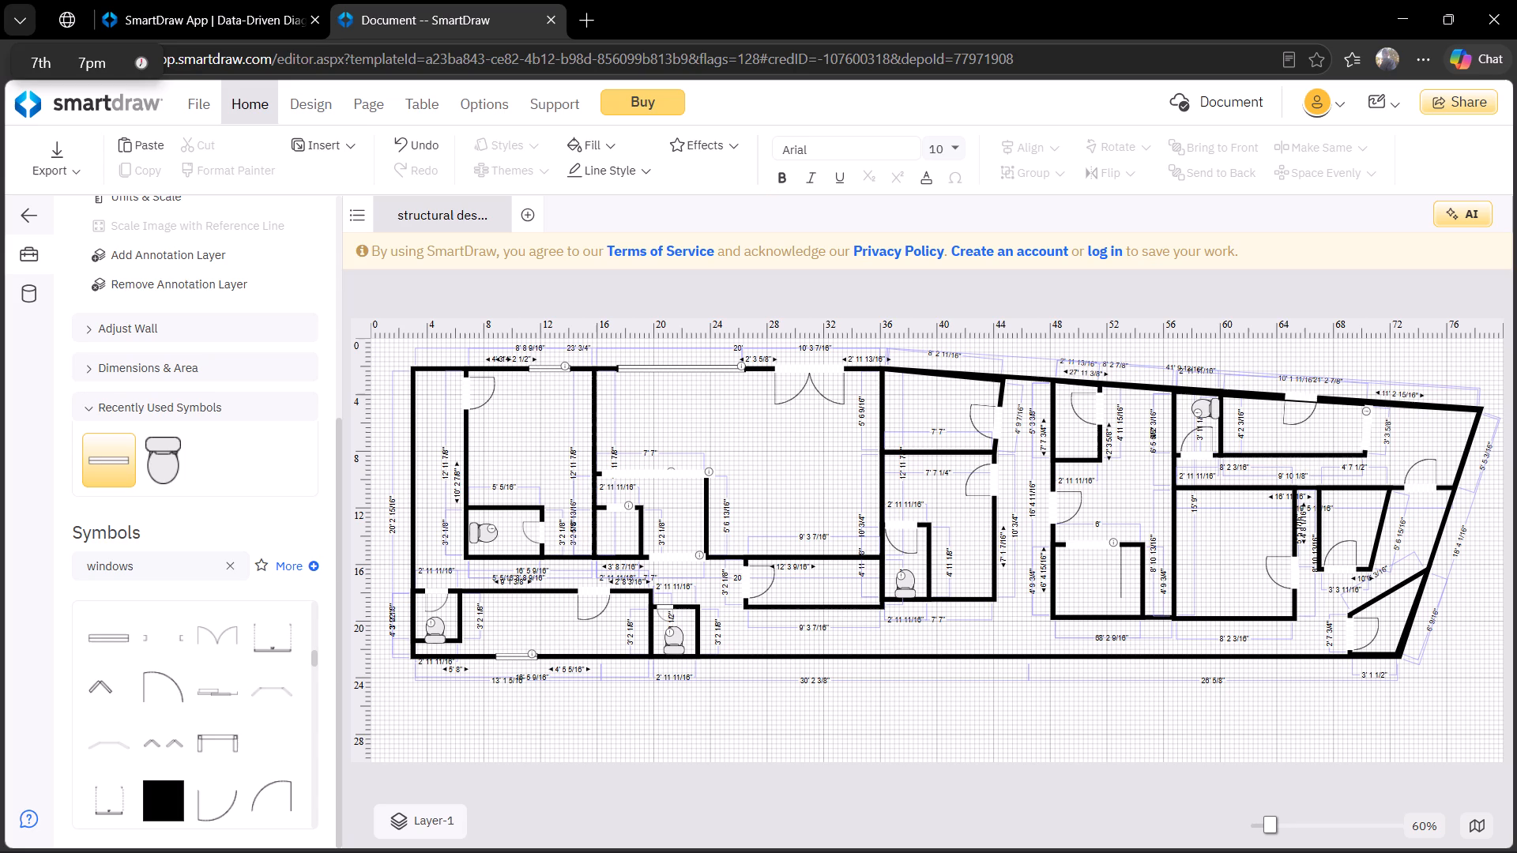
Paste another 3' window into the sloped top wall at about 52' 10" left, and extend its left end slightly.
key(ctrl+v)
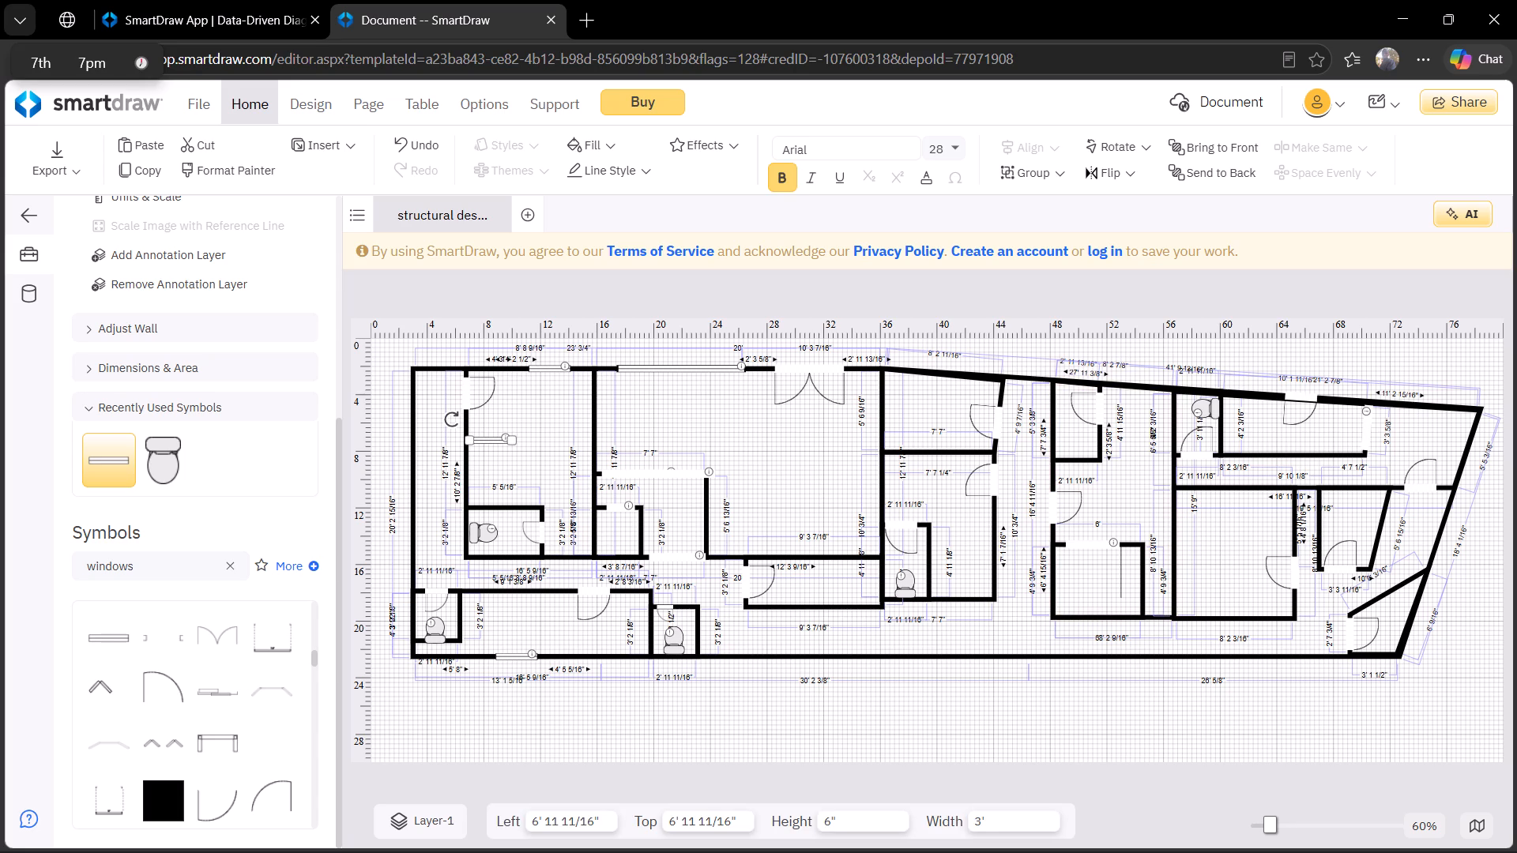
drag(492, 438, 822, 456)
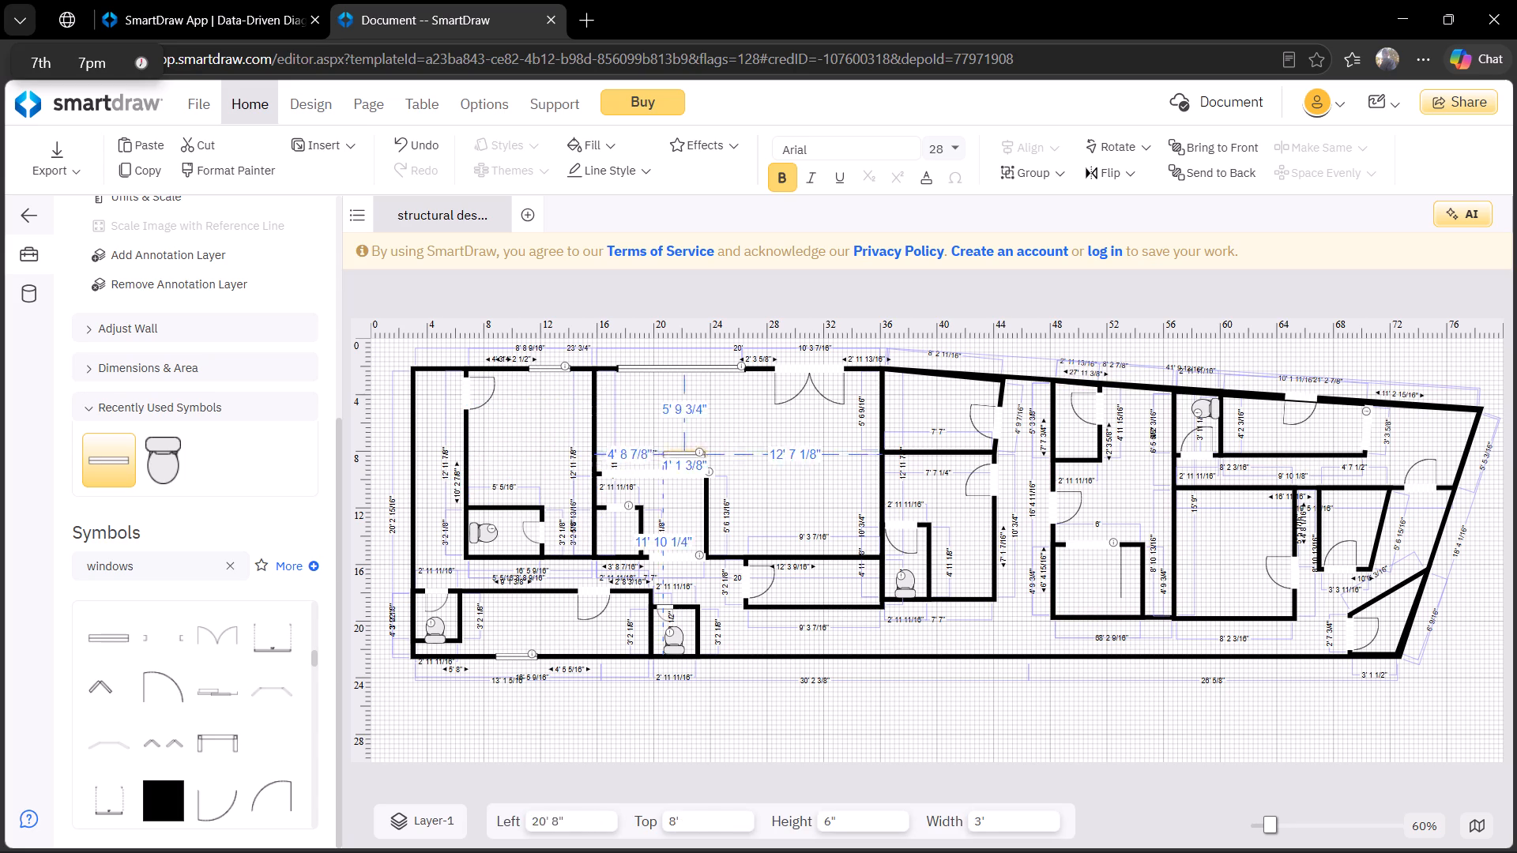
drag(822, 456, 1127, 421)
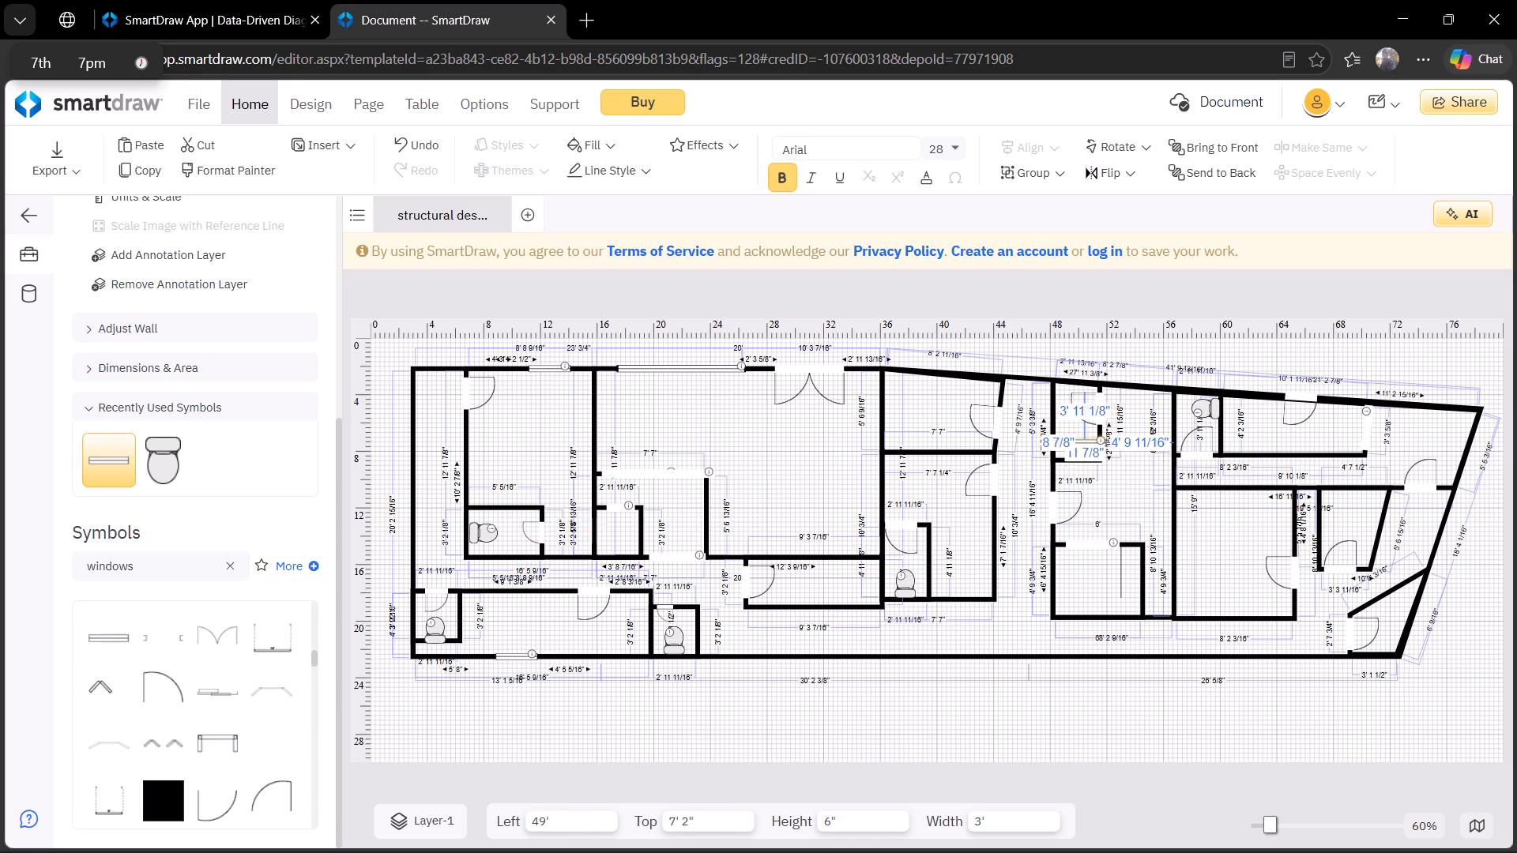
drag(1127, 421, 1140, 382)
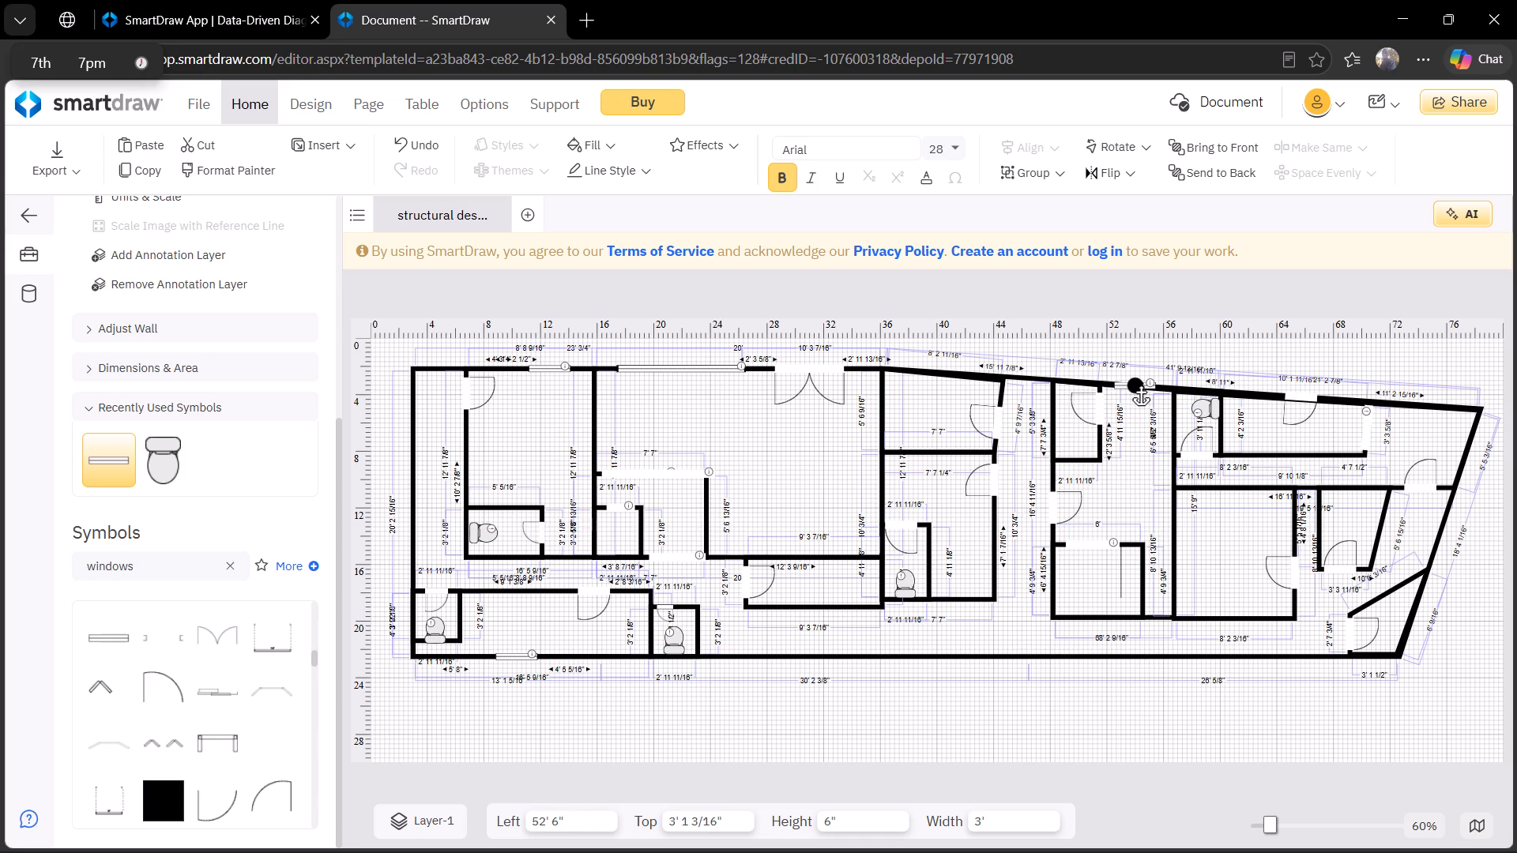
drag(1140, 382, 1141, 382)
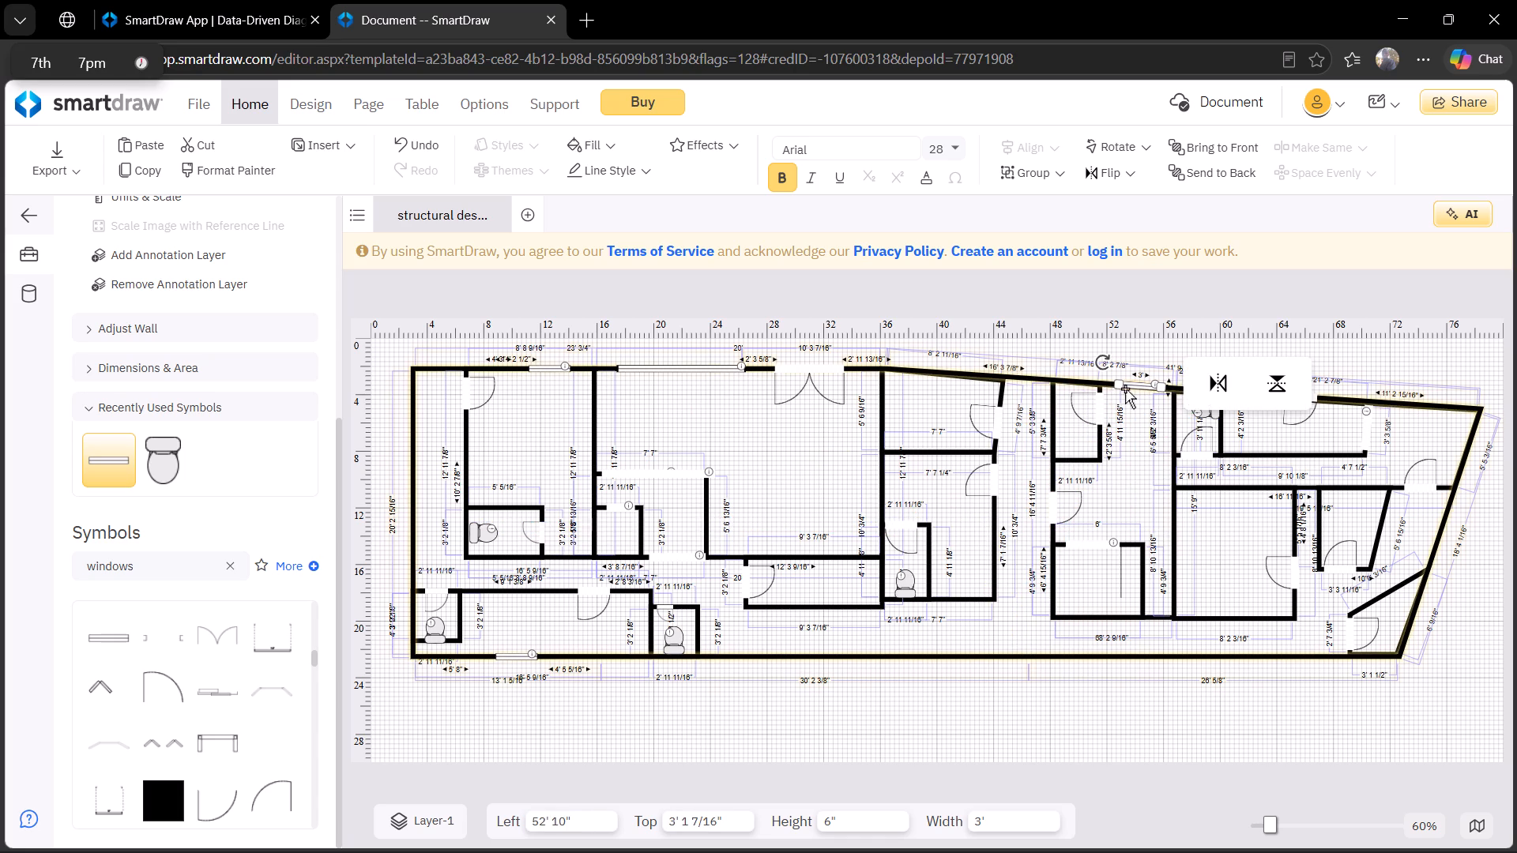
drag(1119, 385, 1111, 384)
click(1223, 582)
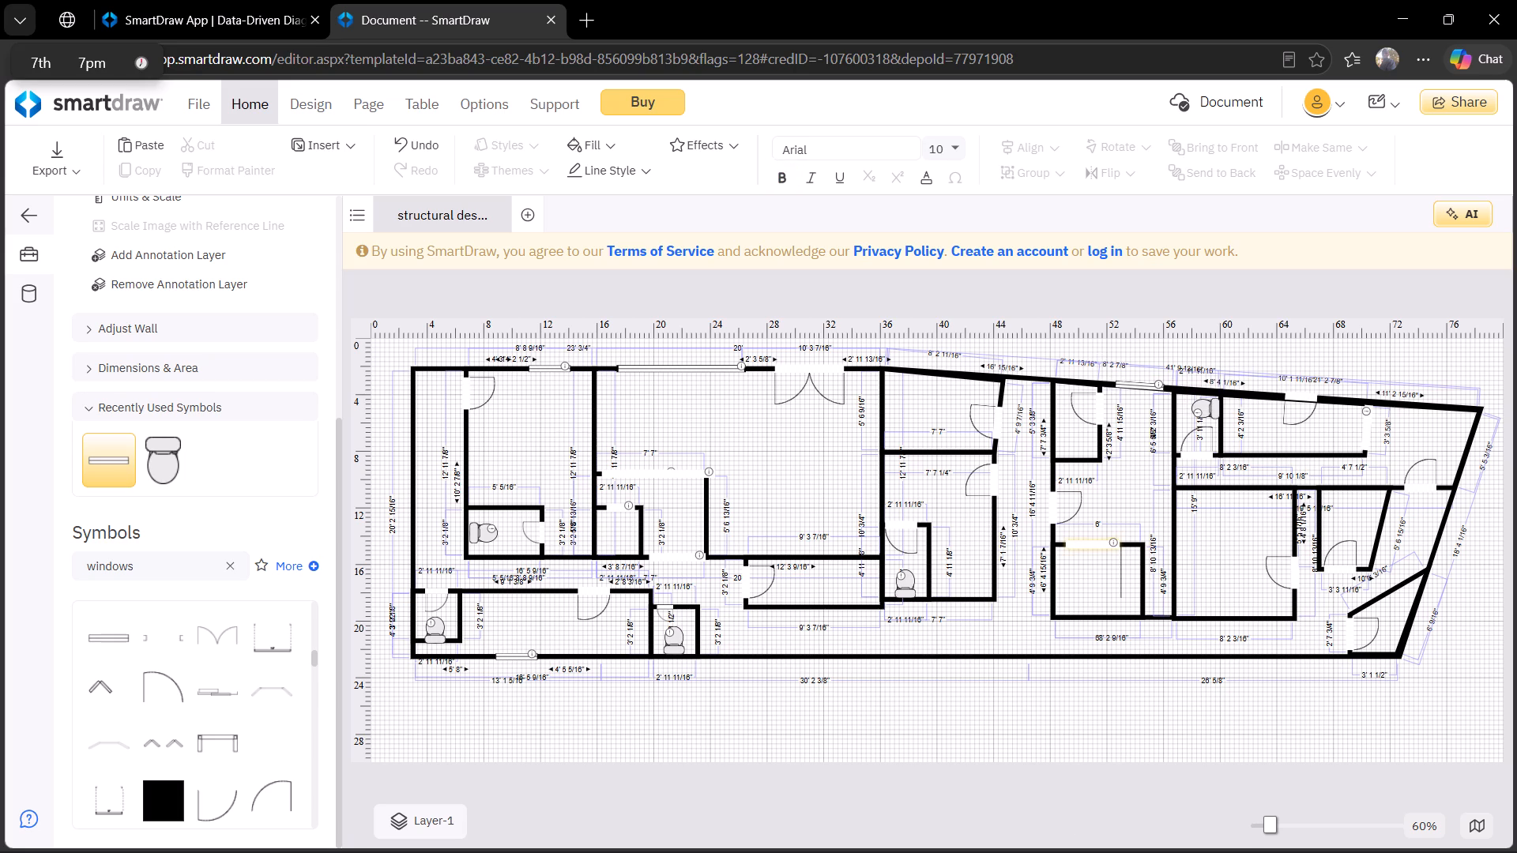
Paste another 3' window and place it in the sloped top wall near the far right corner, about 70' 6" left.
key(ctrl+v)
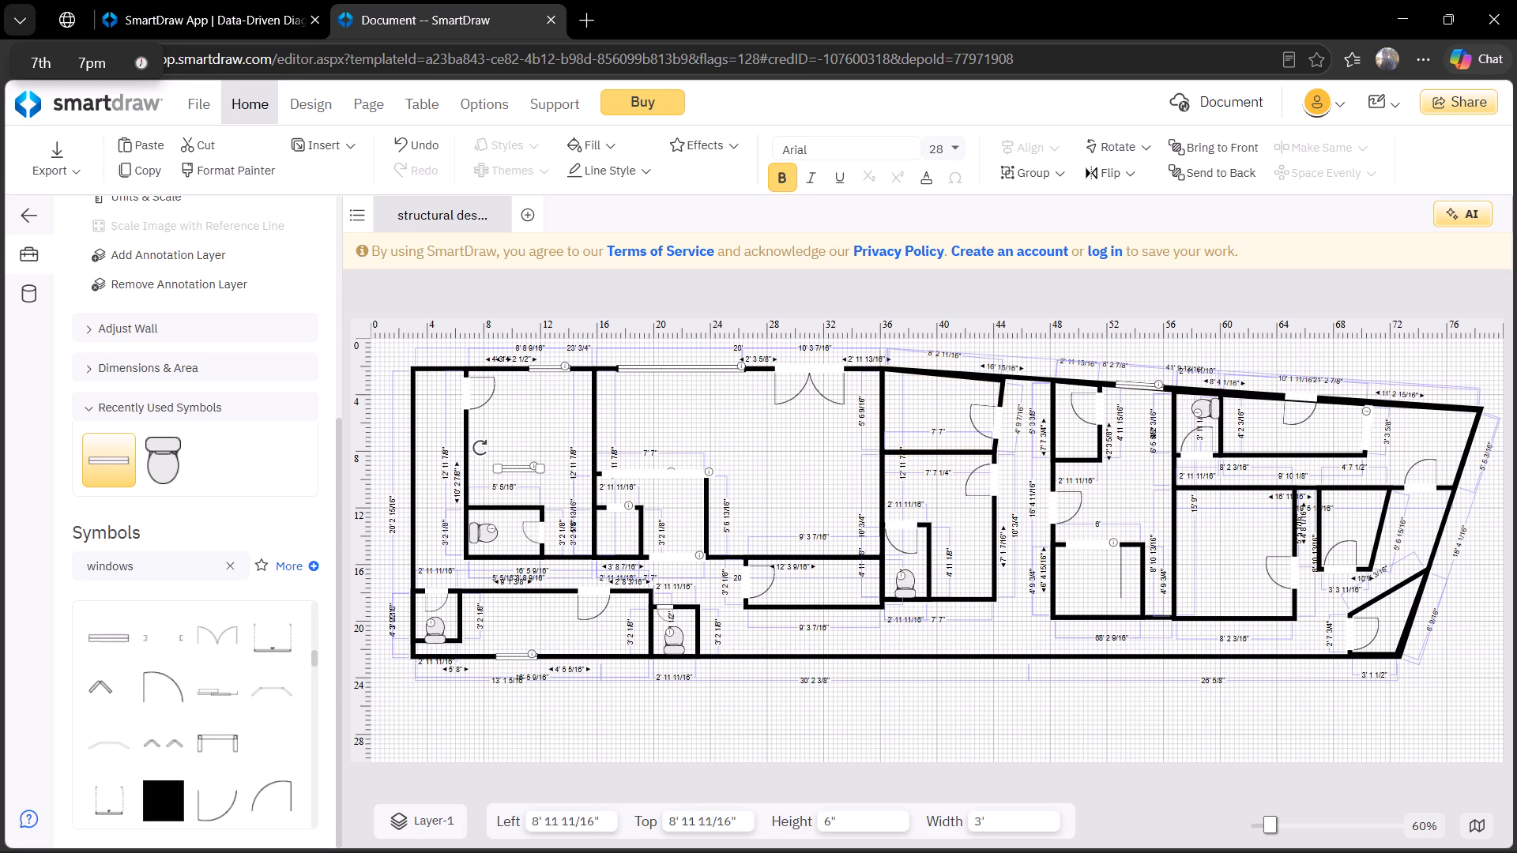
click(518, 466)
click(518, 466)
drag(518, 466, 1284, 401)
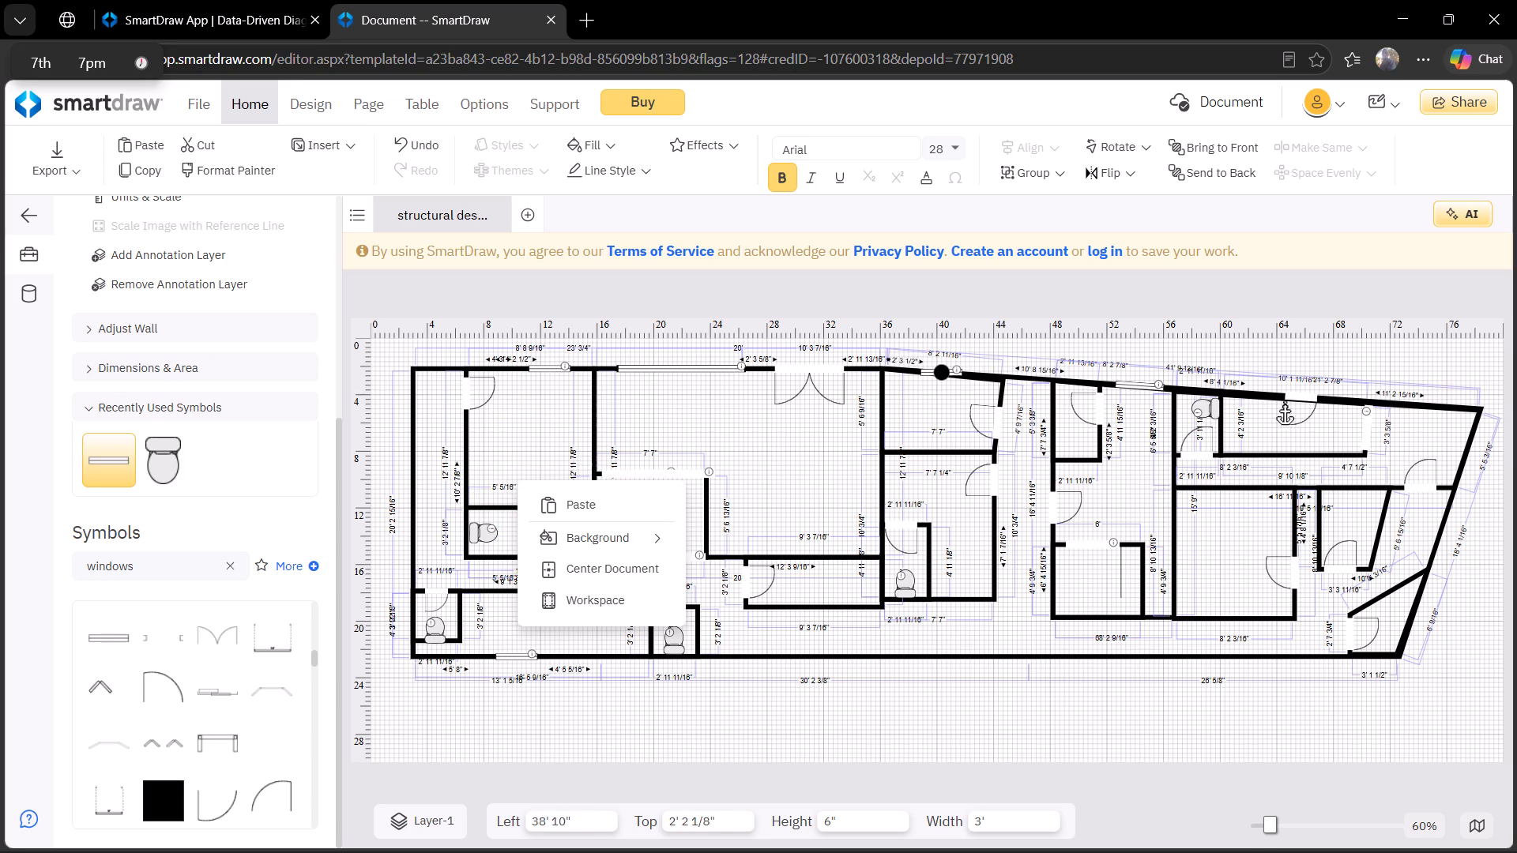
drag(1284, 401, 1410, 408)
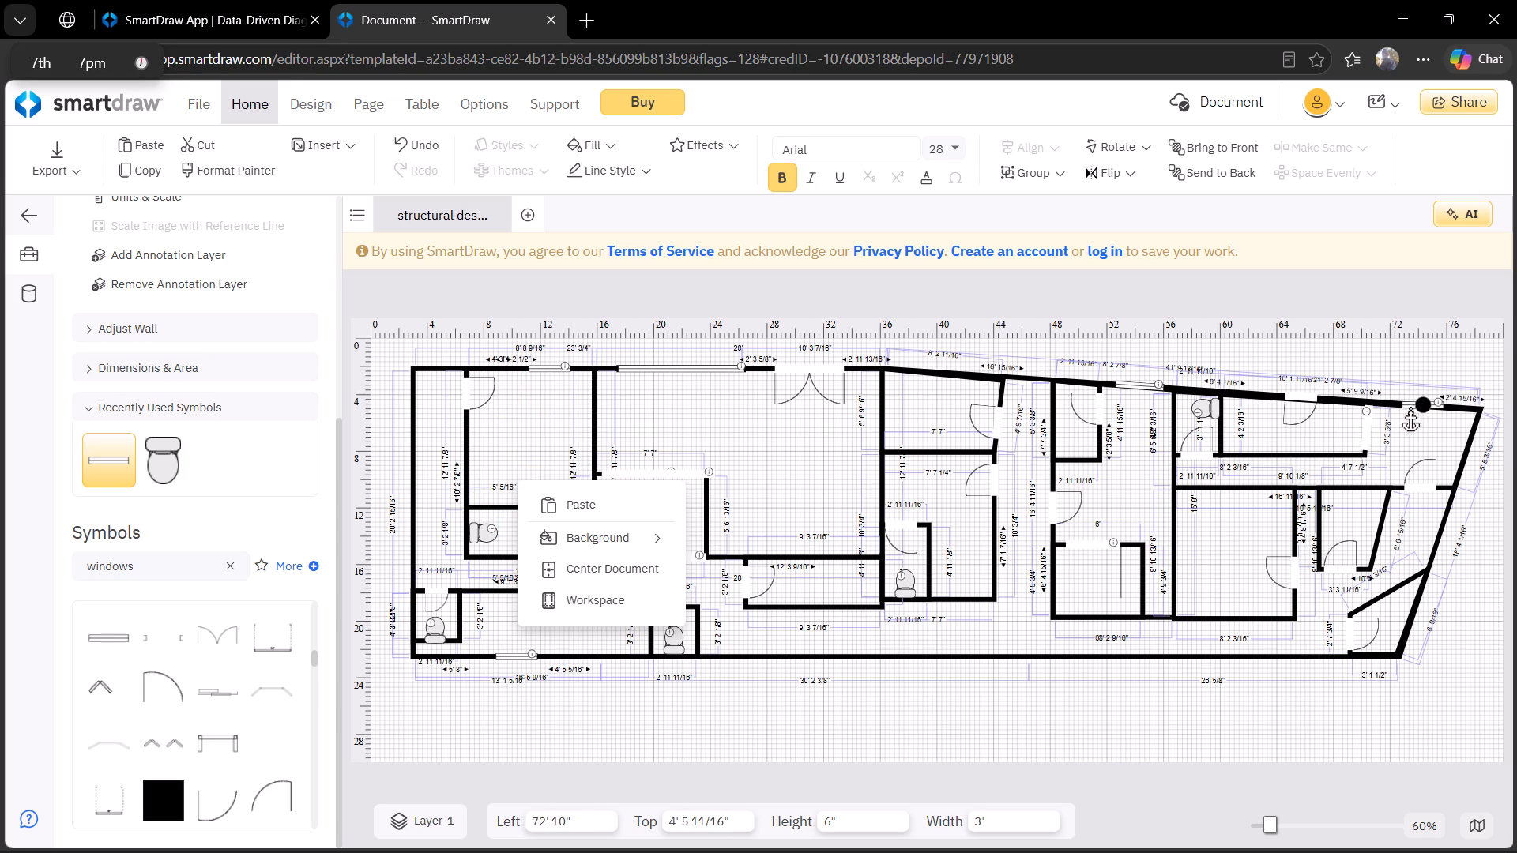
drag(1410, 408, 1387, 410)
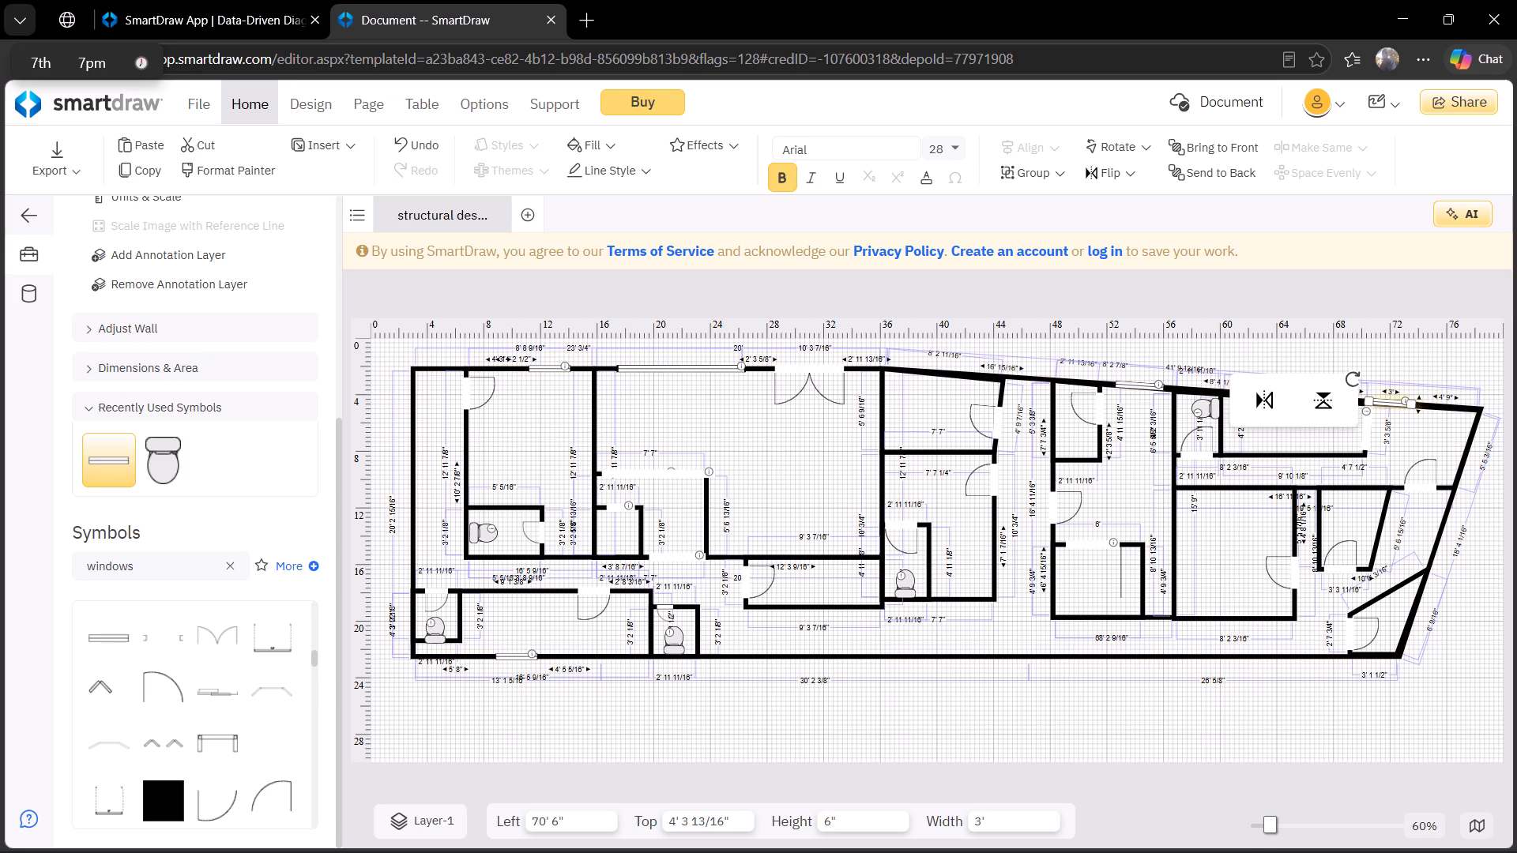
Stretch the far-right sloped-wall window to 5' 2" wide and shift it to about 69' 5" left.
drag(1408, 403, 1441, 405)
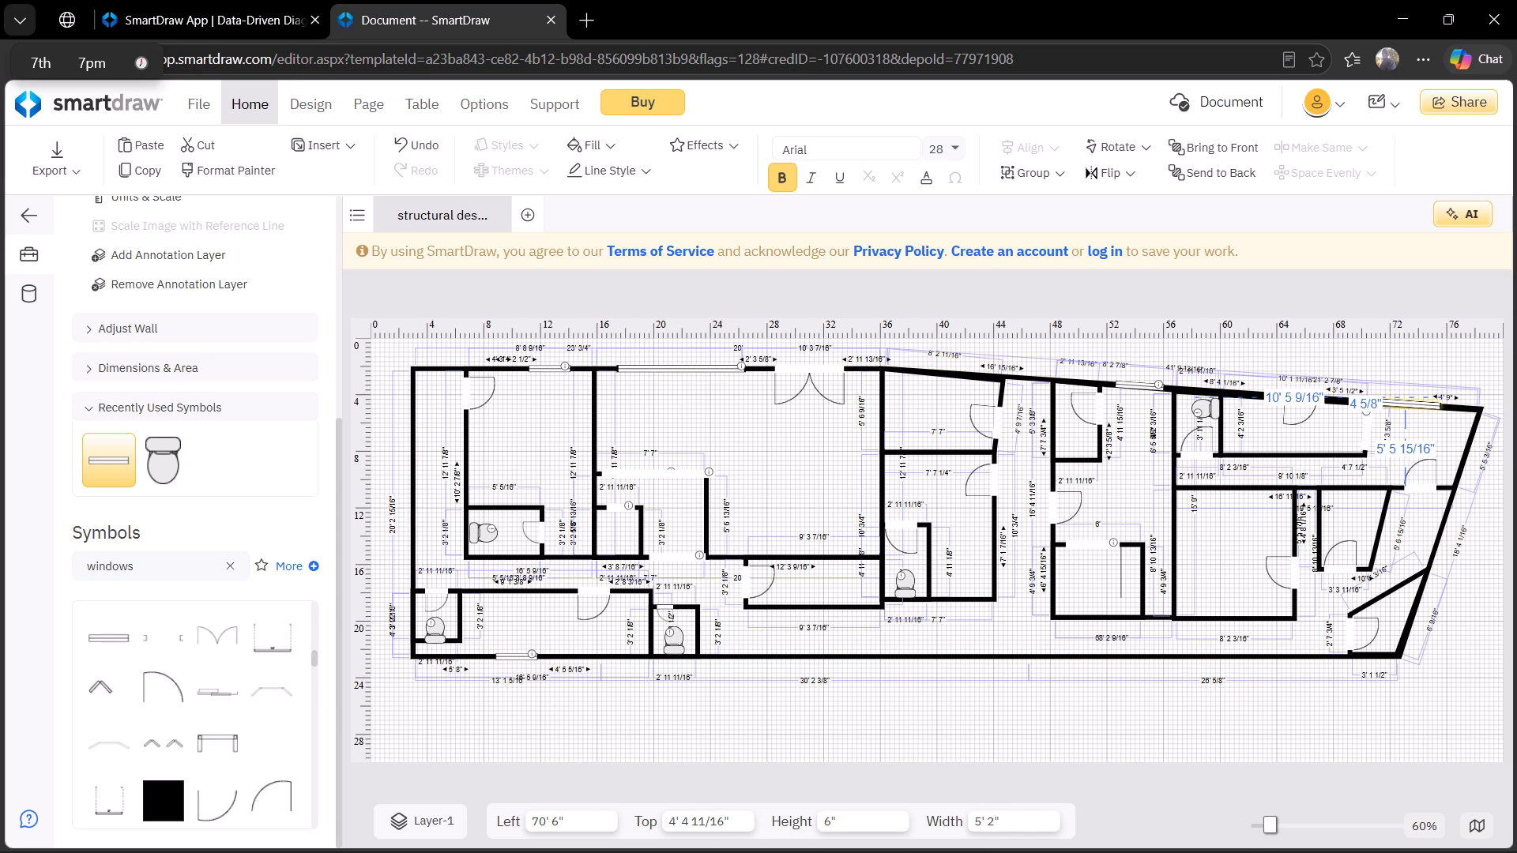
click(1384, 566)
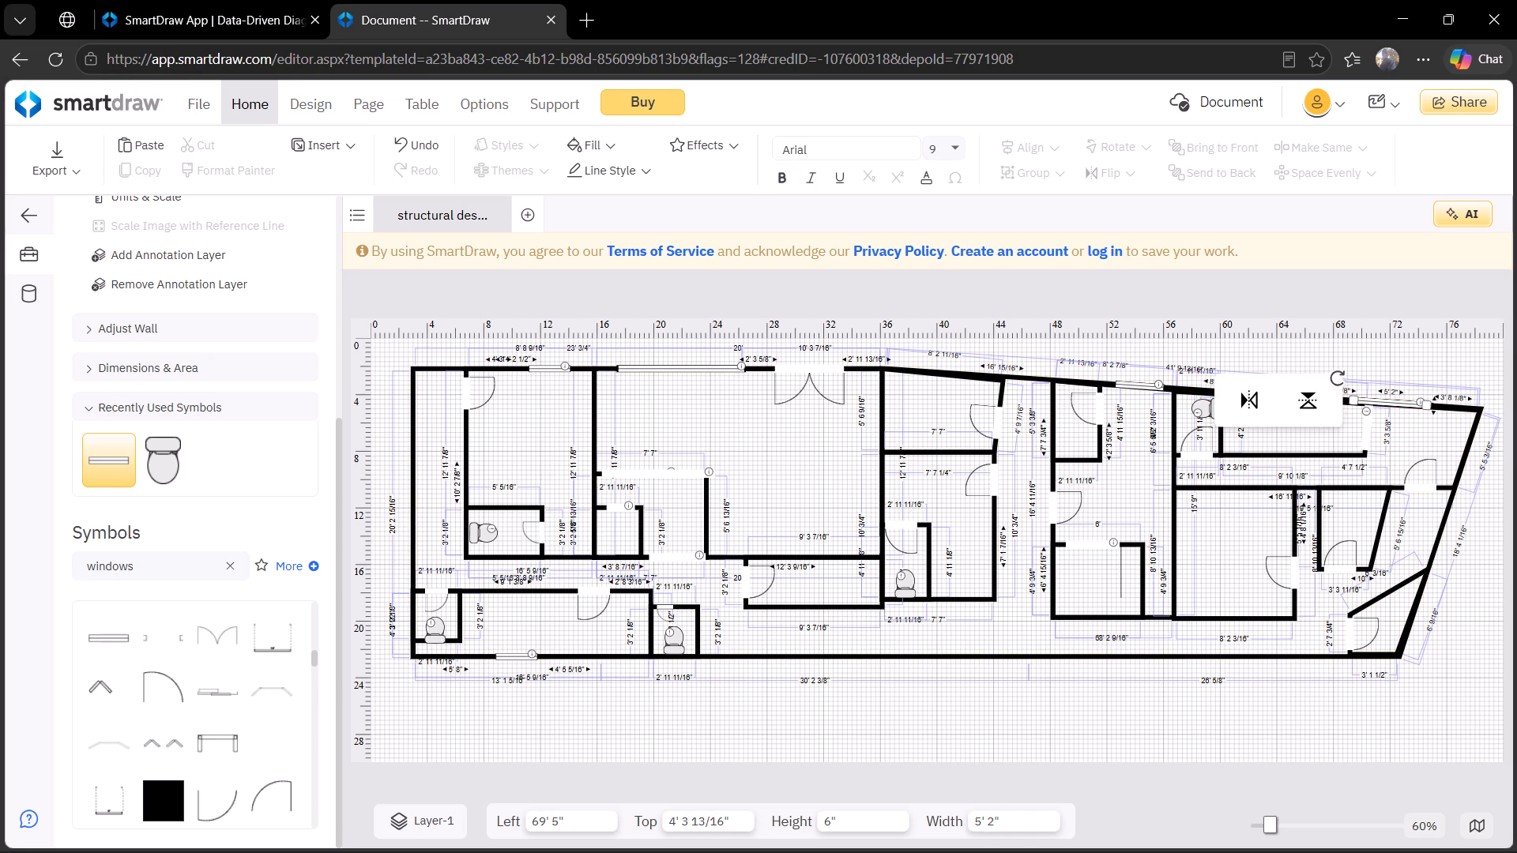
click(1331, 670)
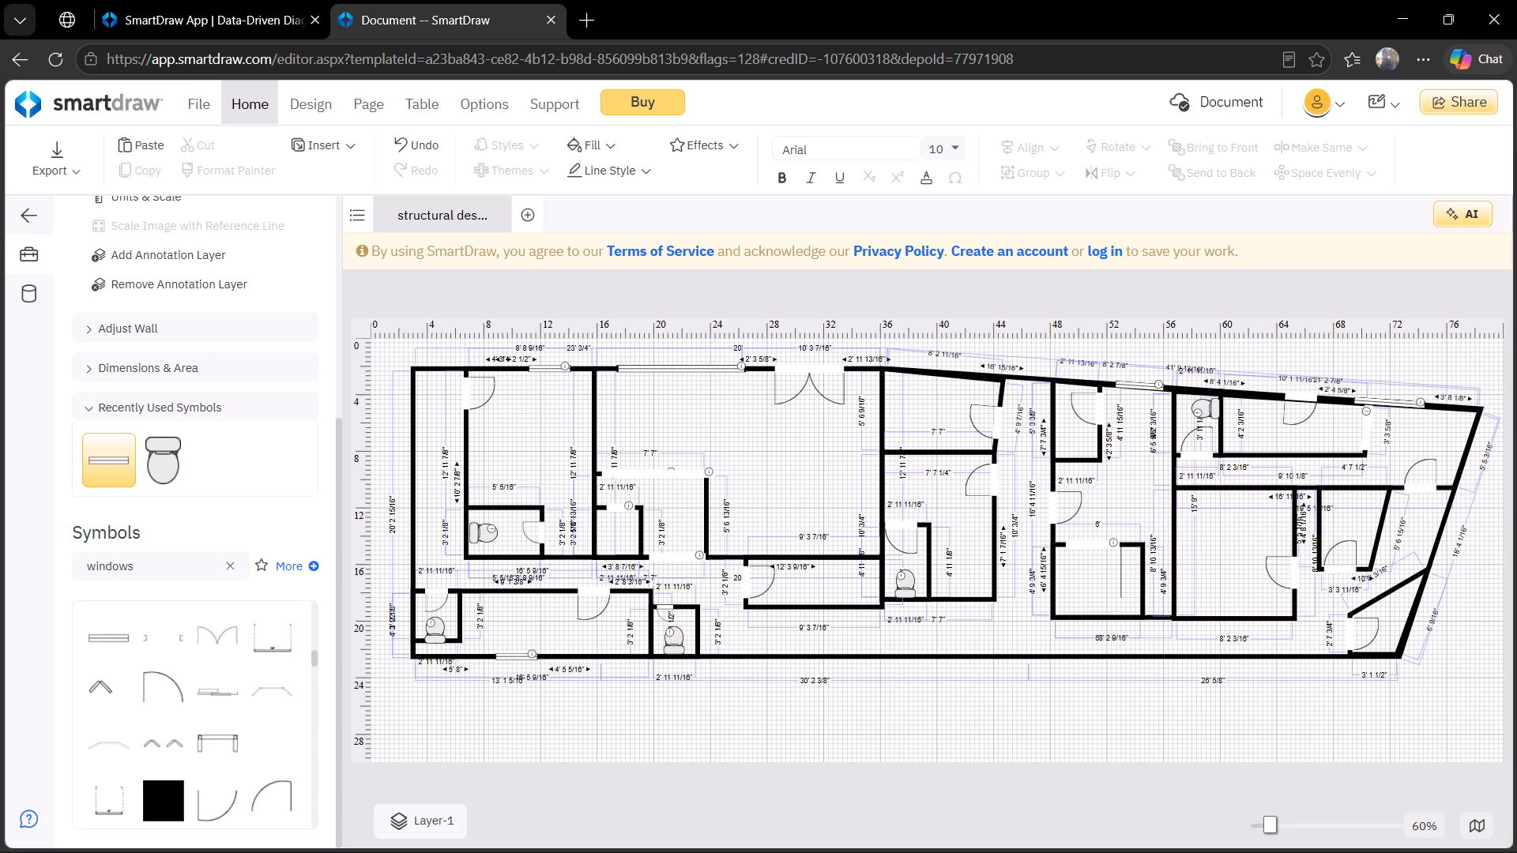
Add a Garden Window symbol inside the large room, just below the wide top-wall window, about 21' 8" left, 4' 2" top.
click(234, 737)
drag(234, 737, 408, 553)
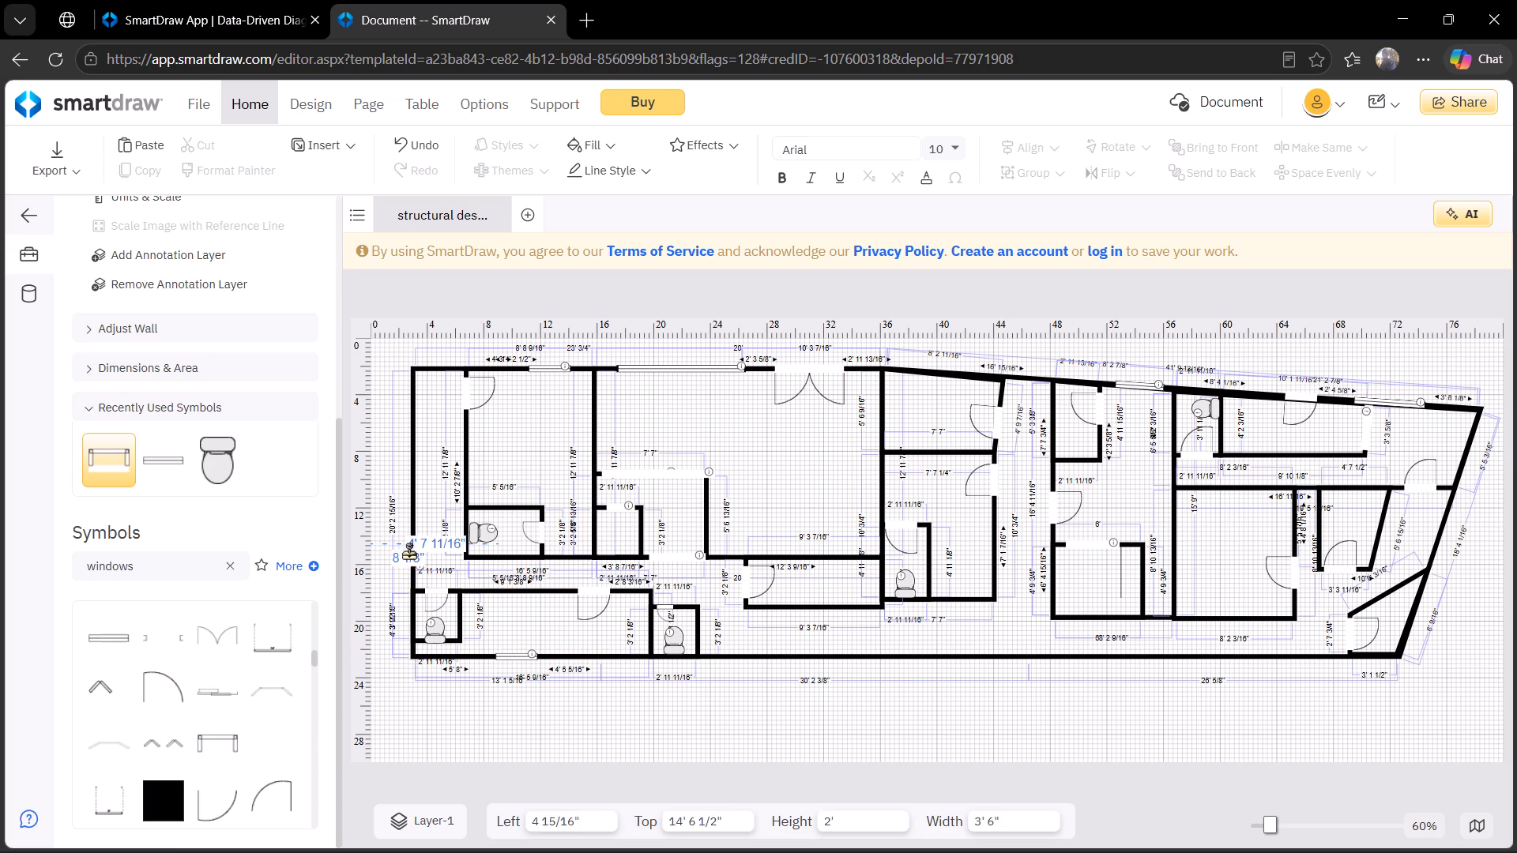
drag(408, 553, 932, 654)
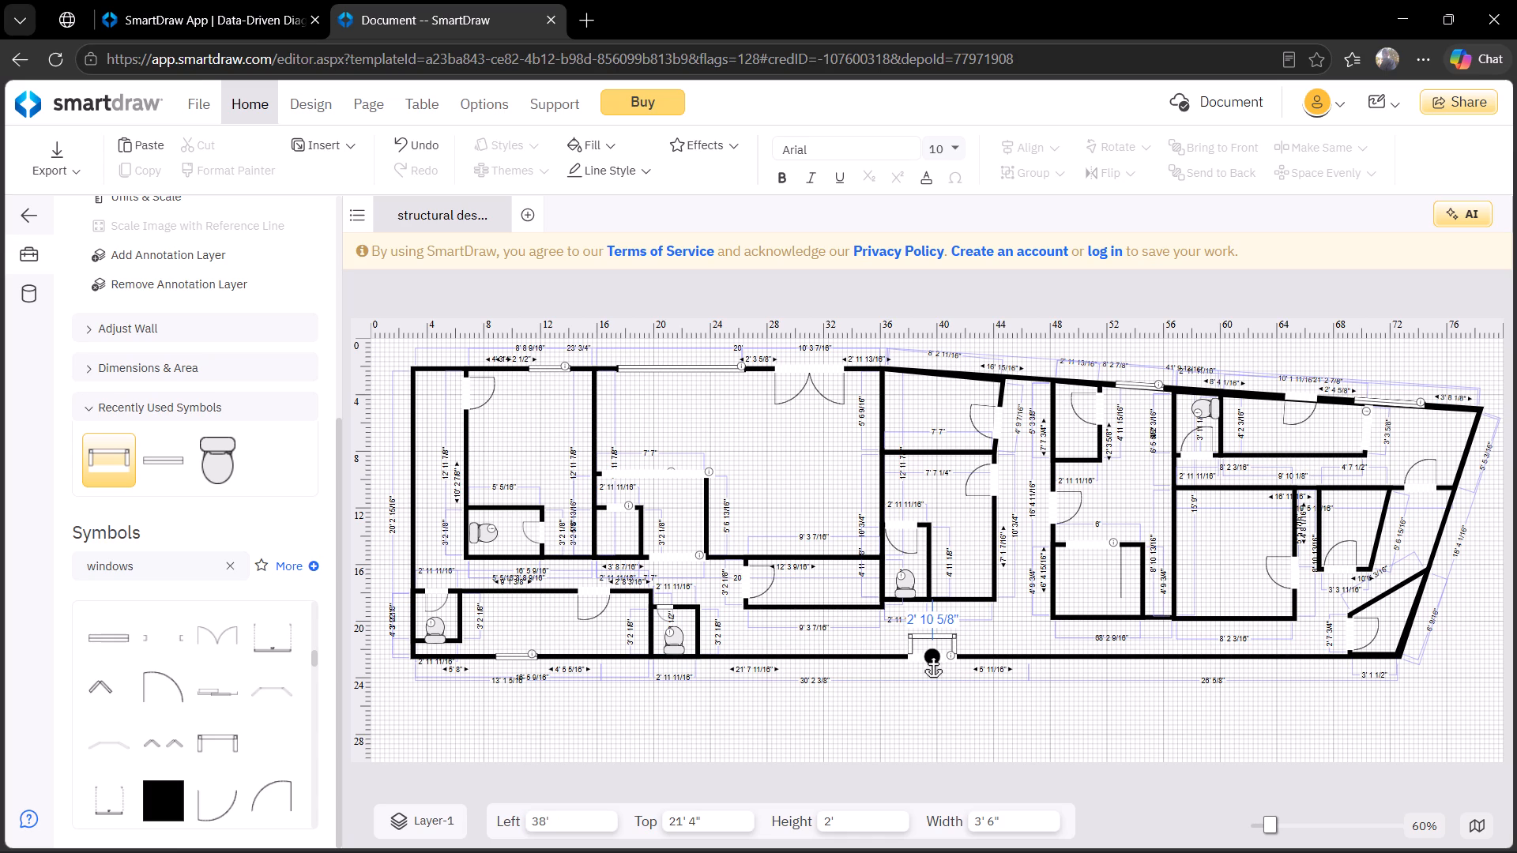
drag(932, 654, 700, 410)
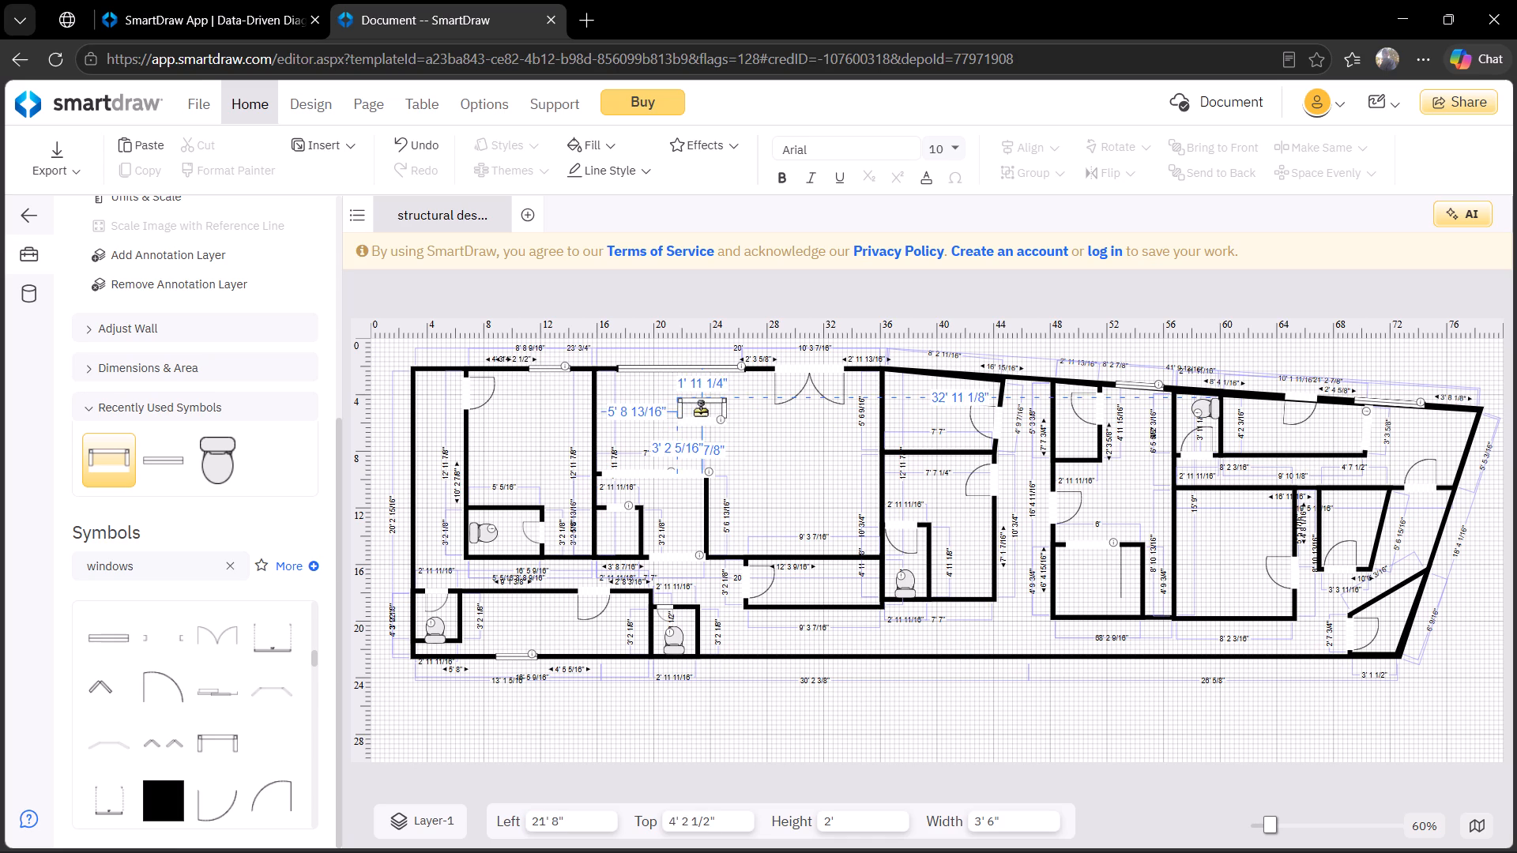
Delete the wide plain window in the top wall beside the double door.
click(677, 370)
right_click(677, 370)
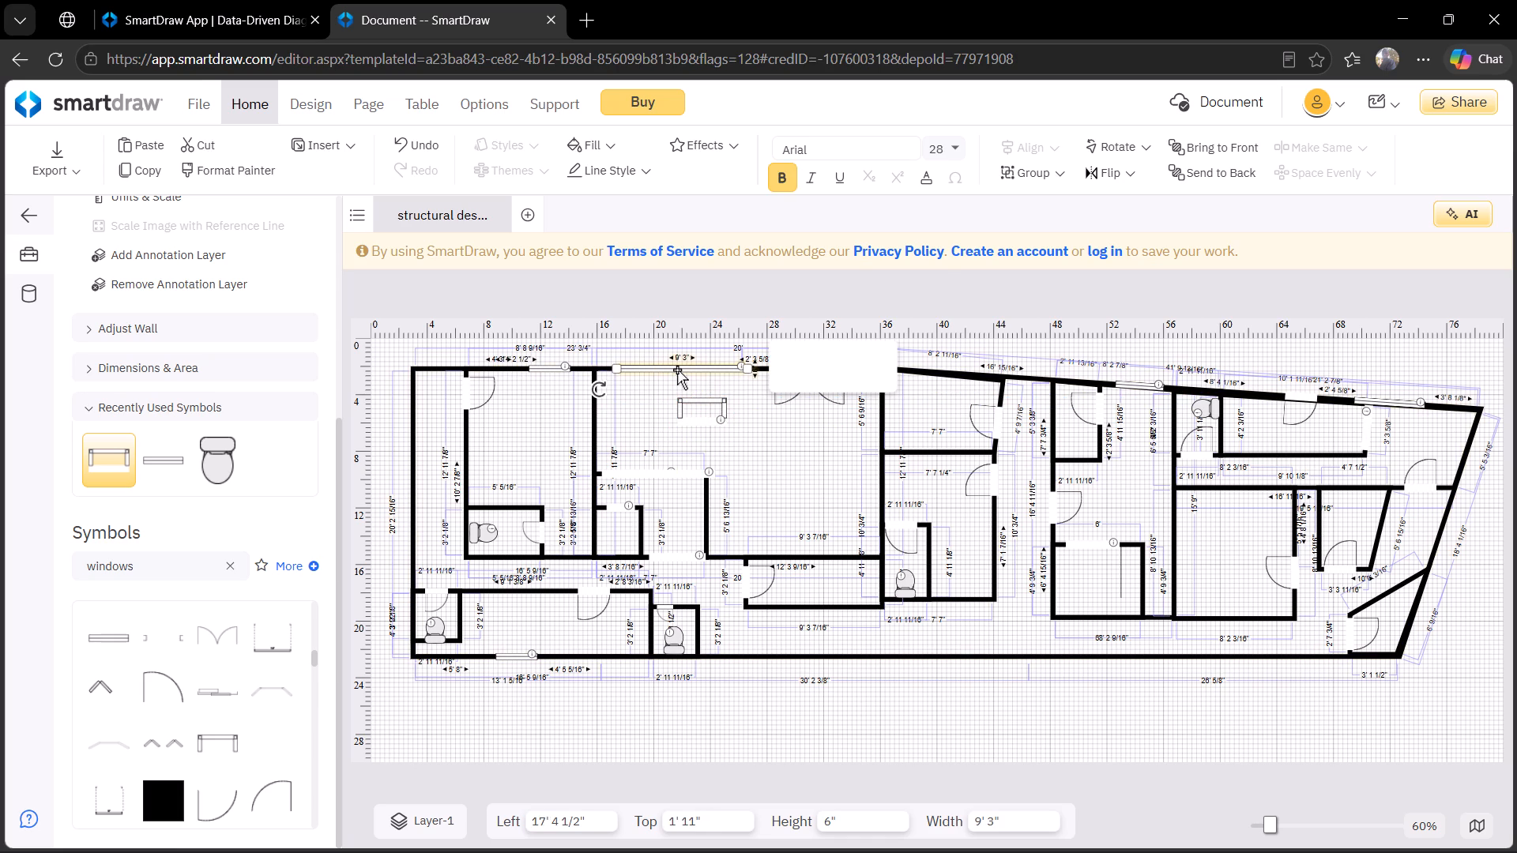
click(761, 214)
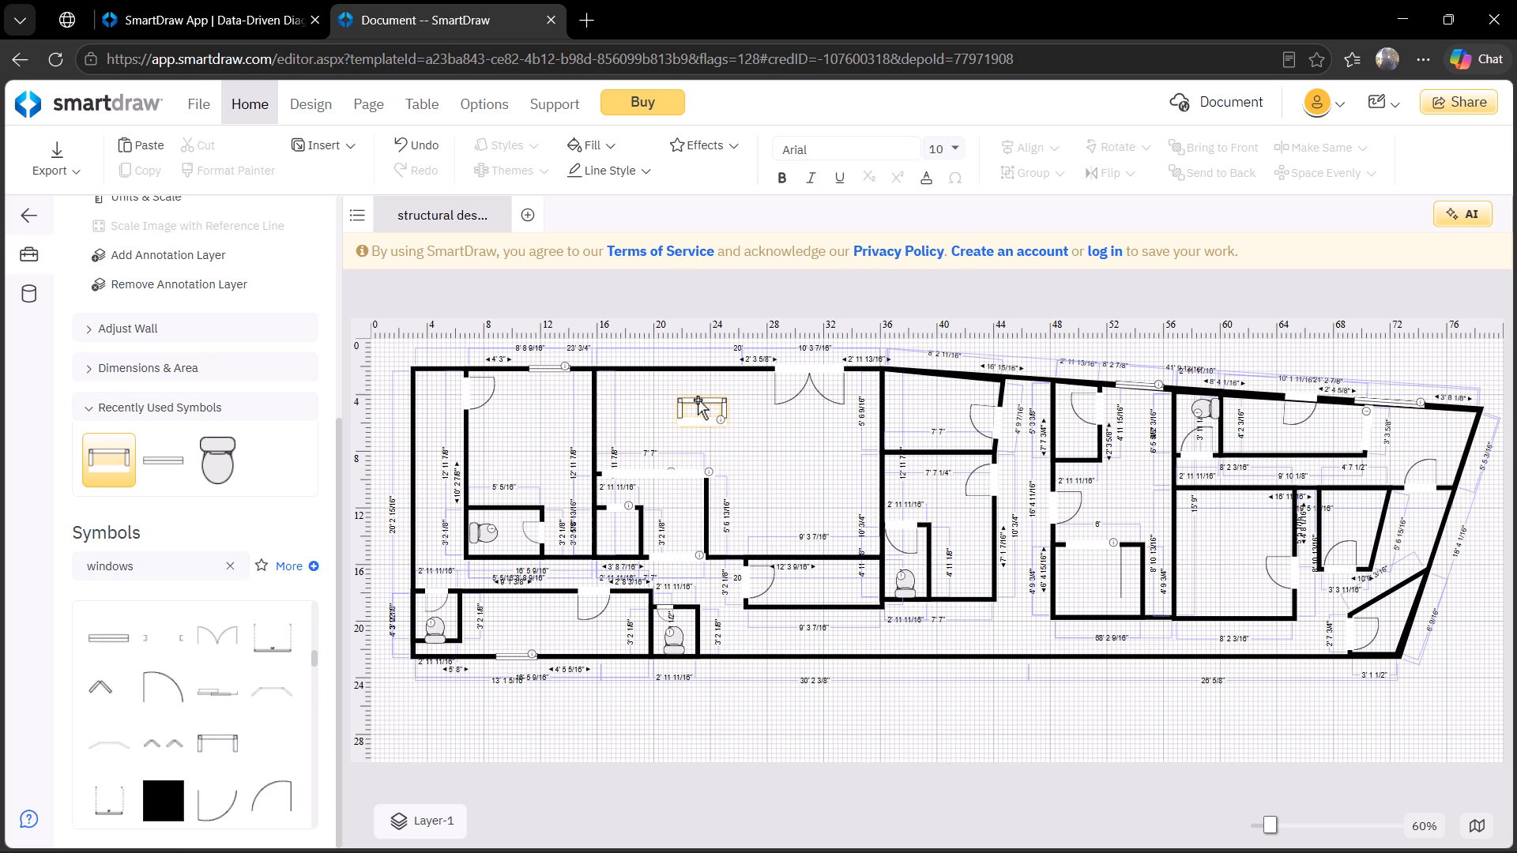
Place the garden window in the top wall left of the double door, about 18' 11" left.
drag(698, 402, 668, 354)
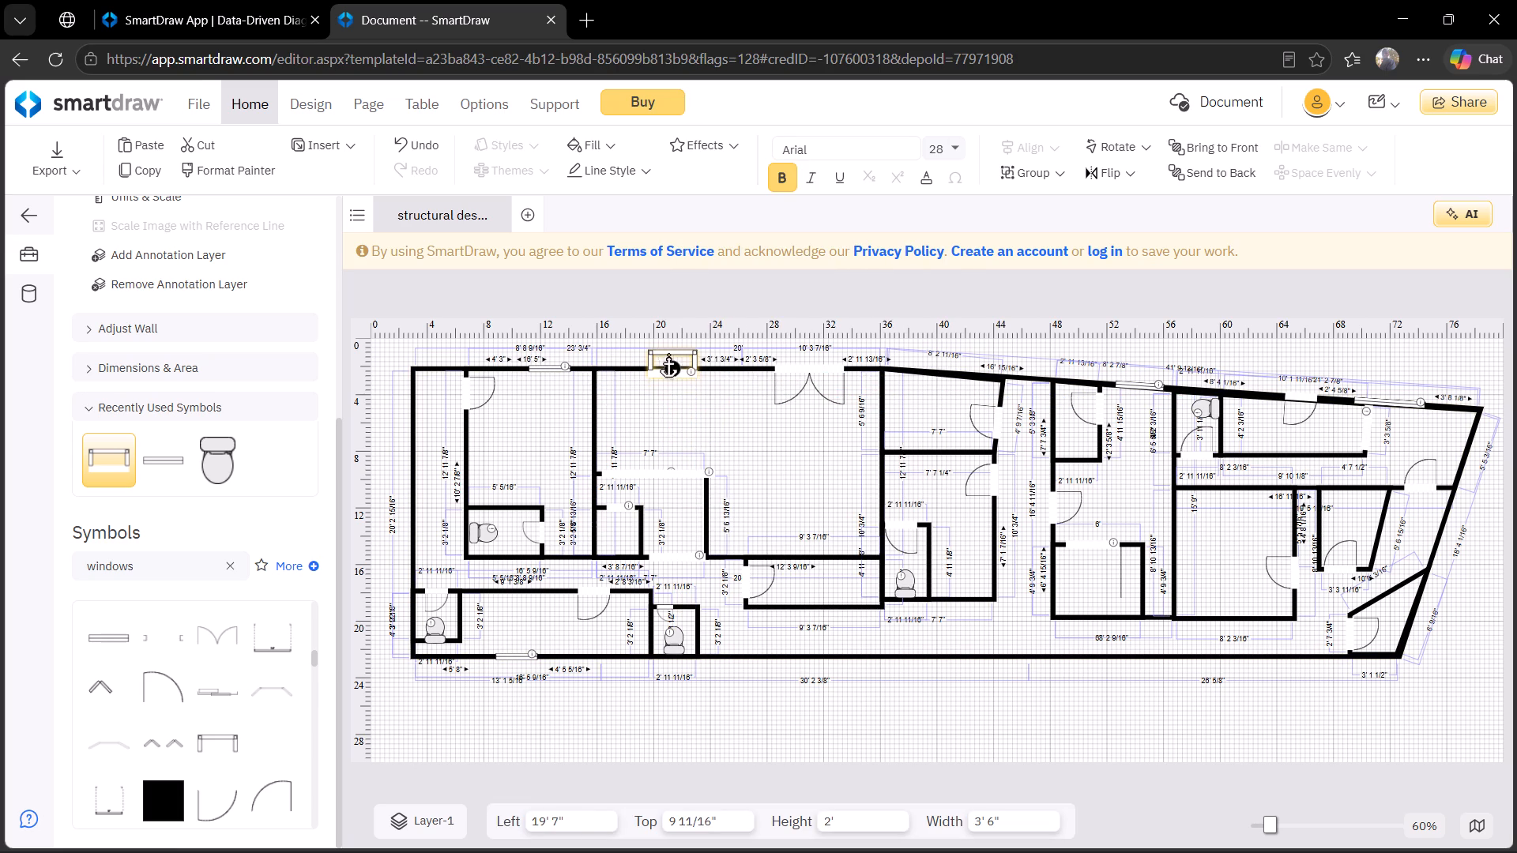
drag(668, 354, 658, 351)
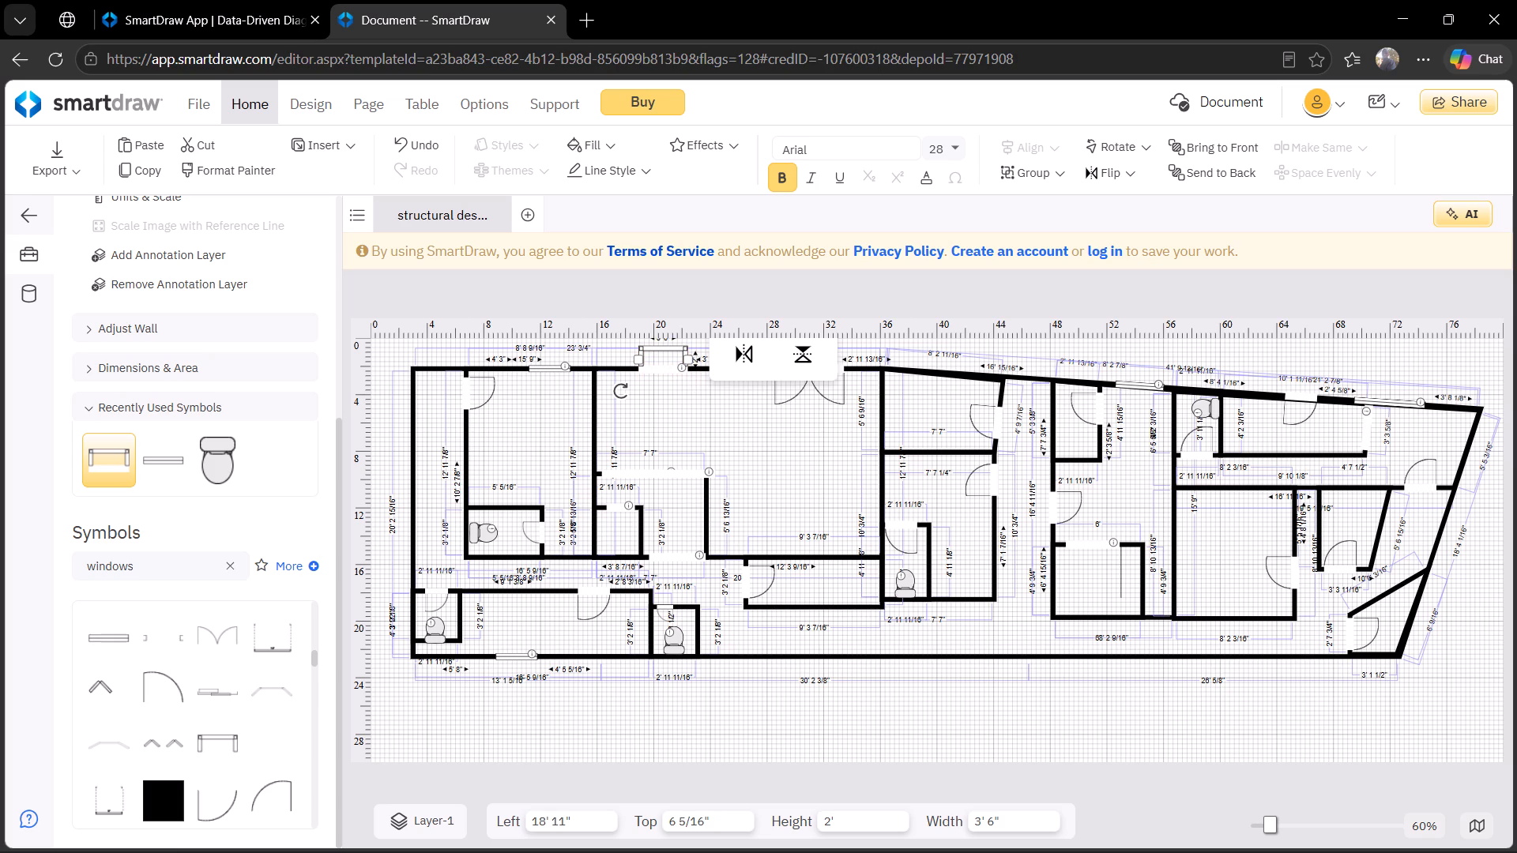
Stretch the garden window on both ends to about 8' 8 1/2" wide, and align its left end with the partition wall.
click(683, 404)
click(684, 368)
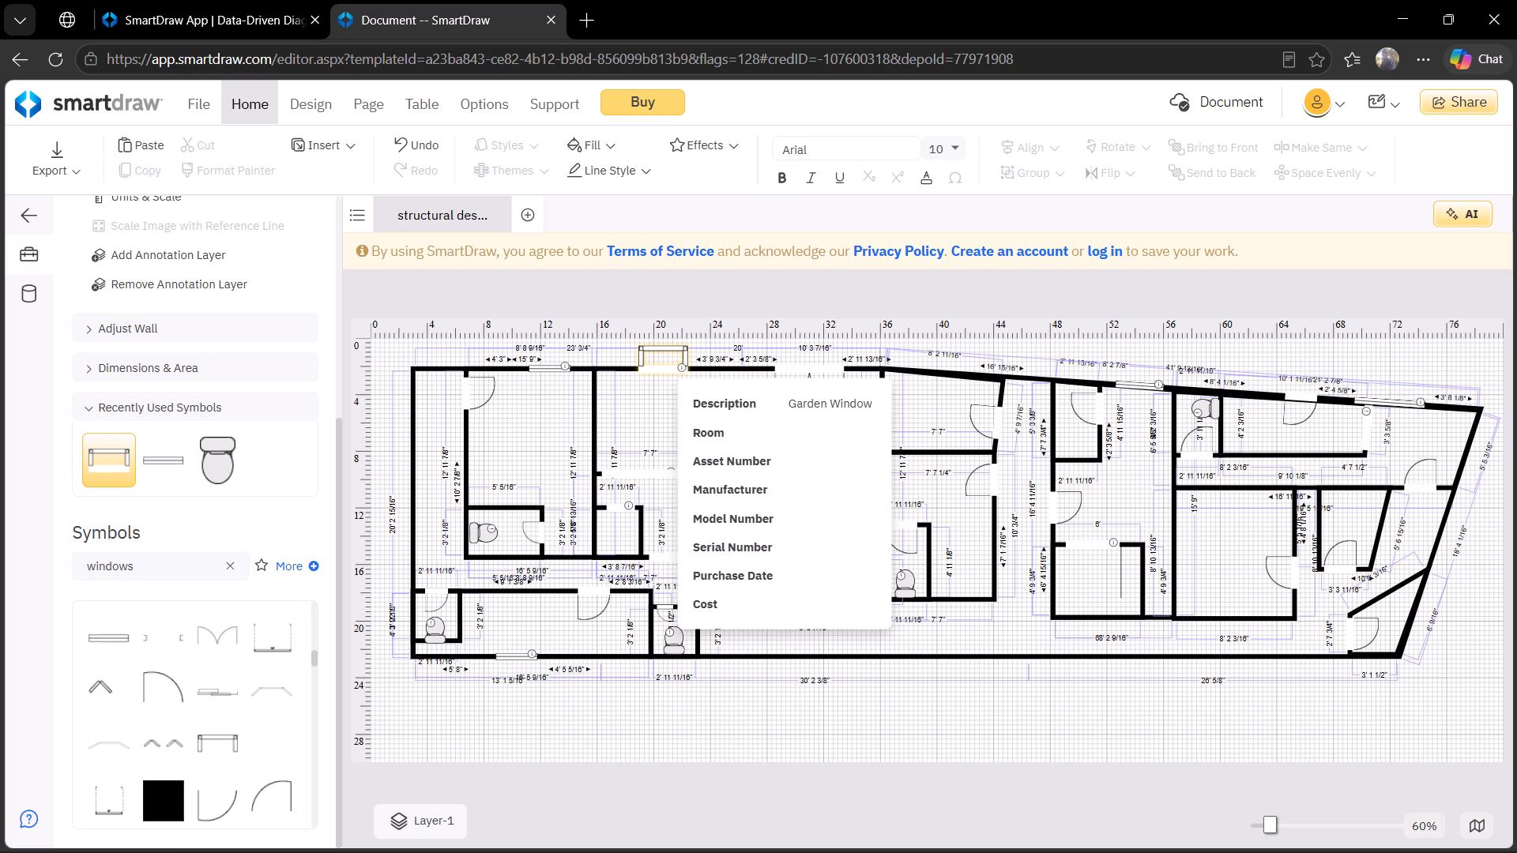
click(691, 366)
click(683, 363)
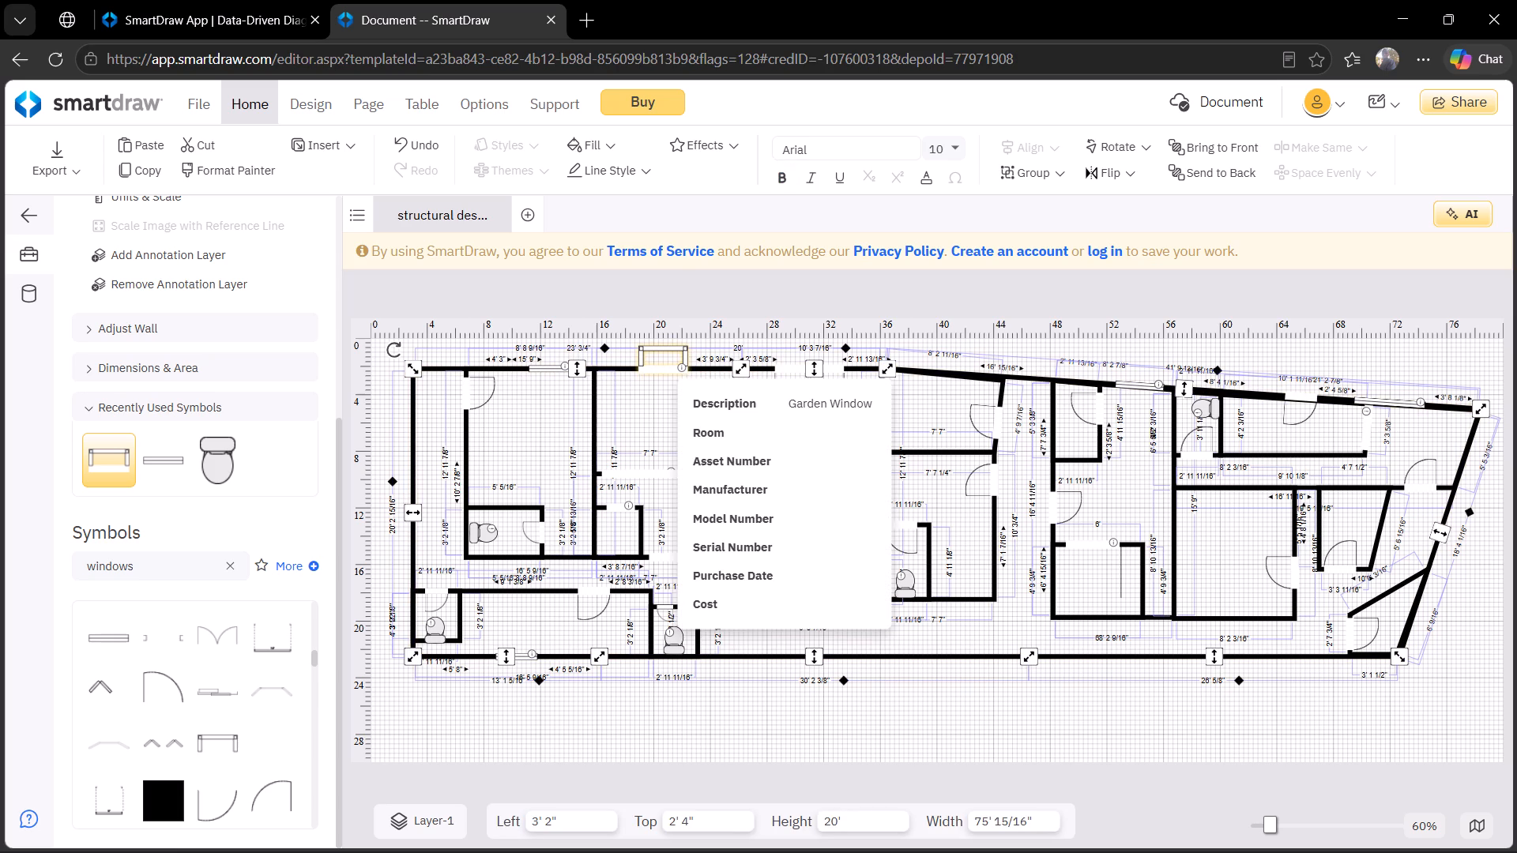
click(683, 363)
click(639, 362)
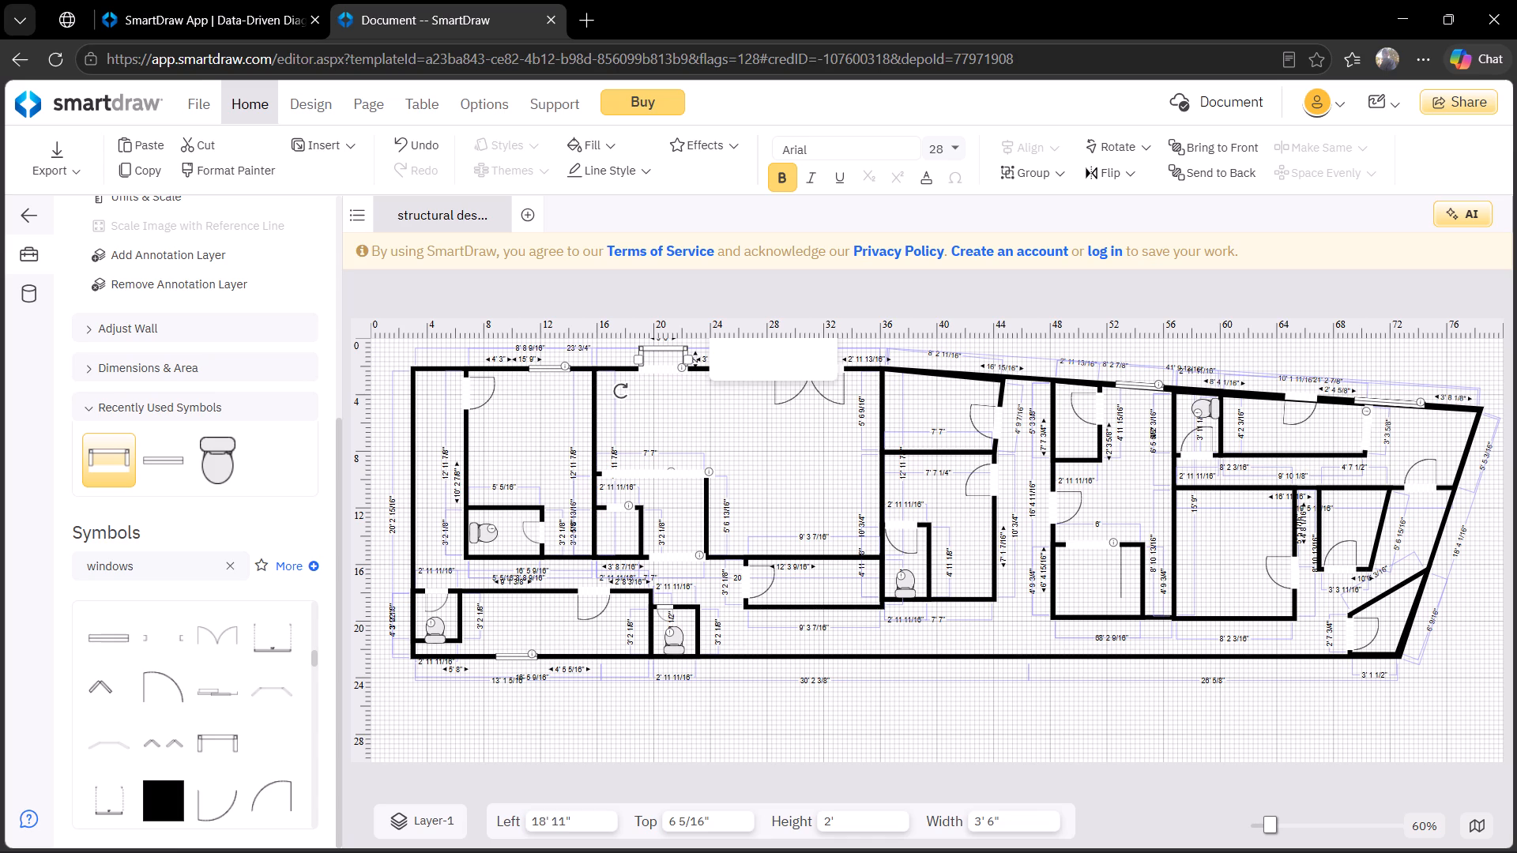
drag(640, 362, 600, 363)
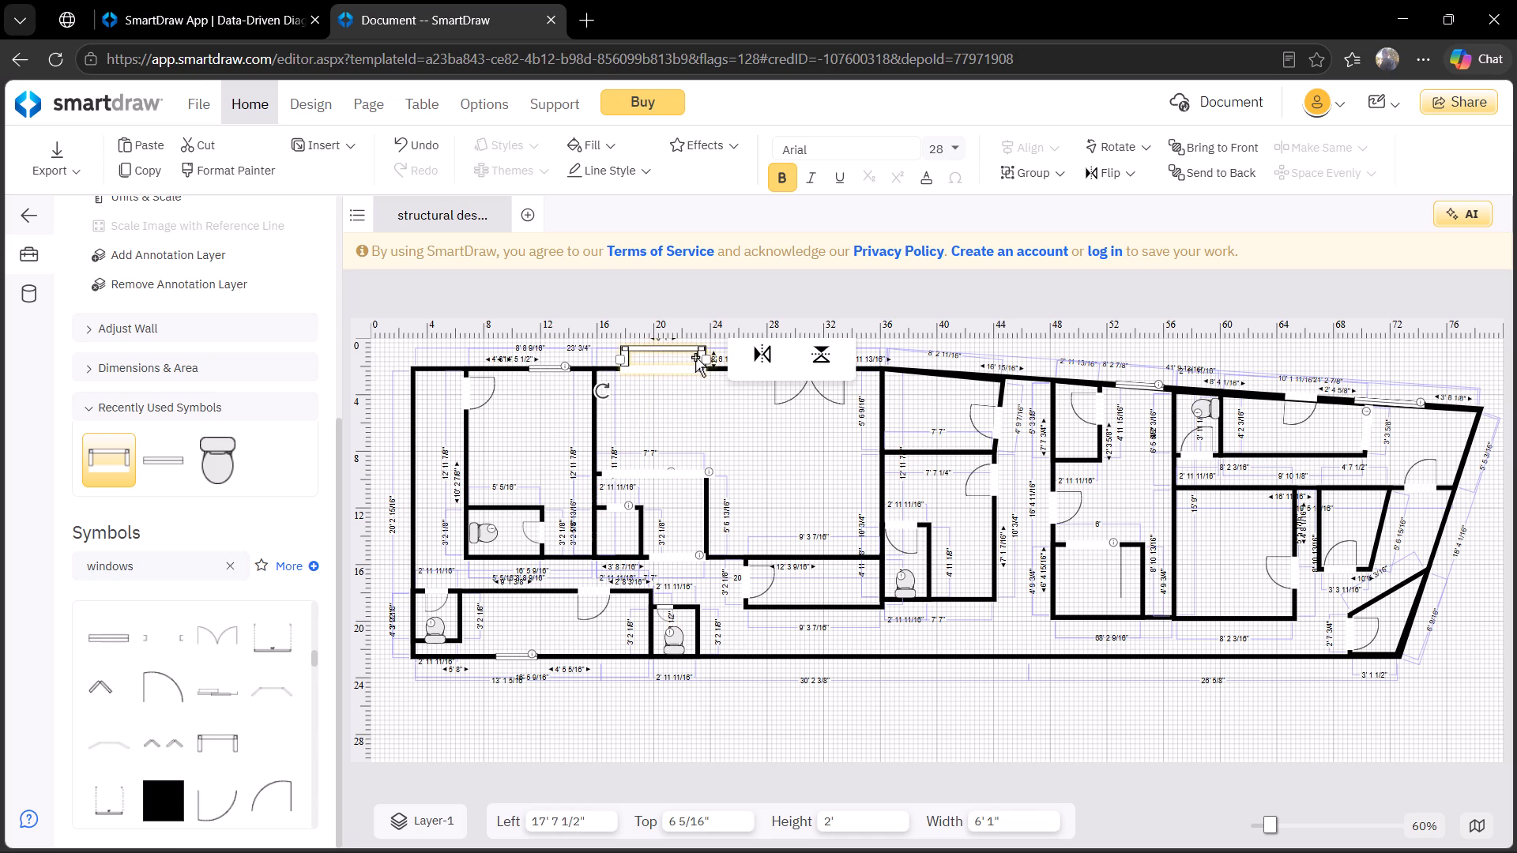
drag(707, 359, 748, 356)
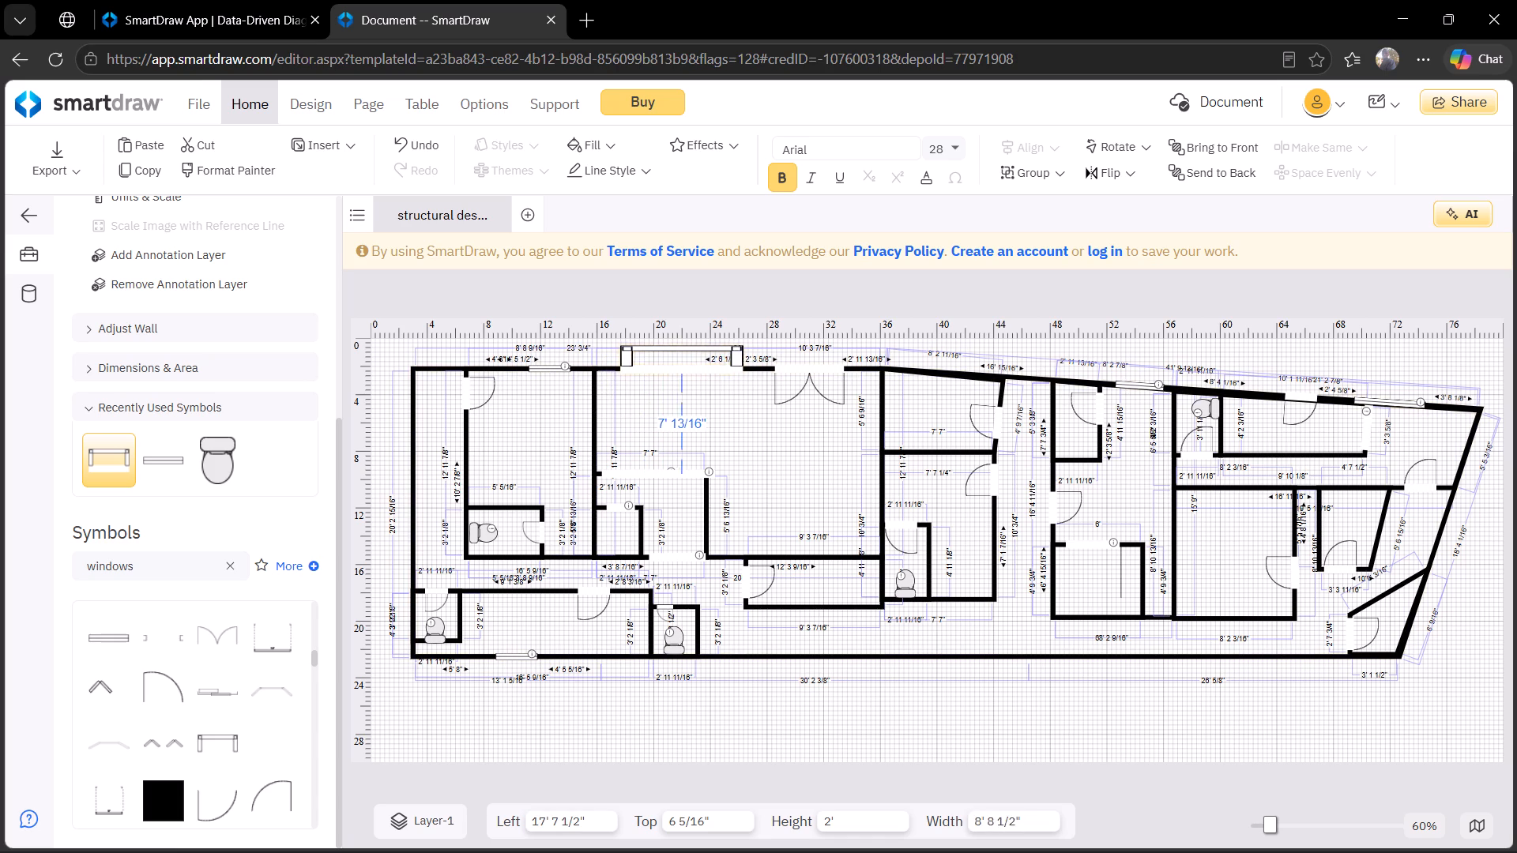
drag(748, 356, 751, 356)
click(694, 438)
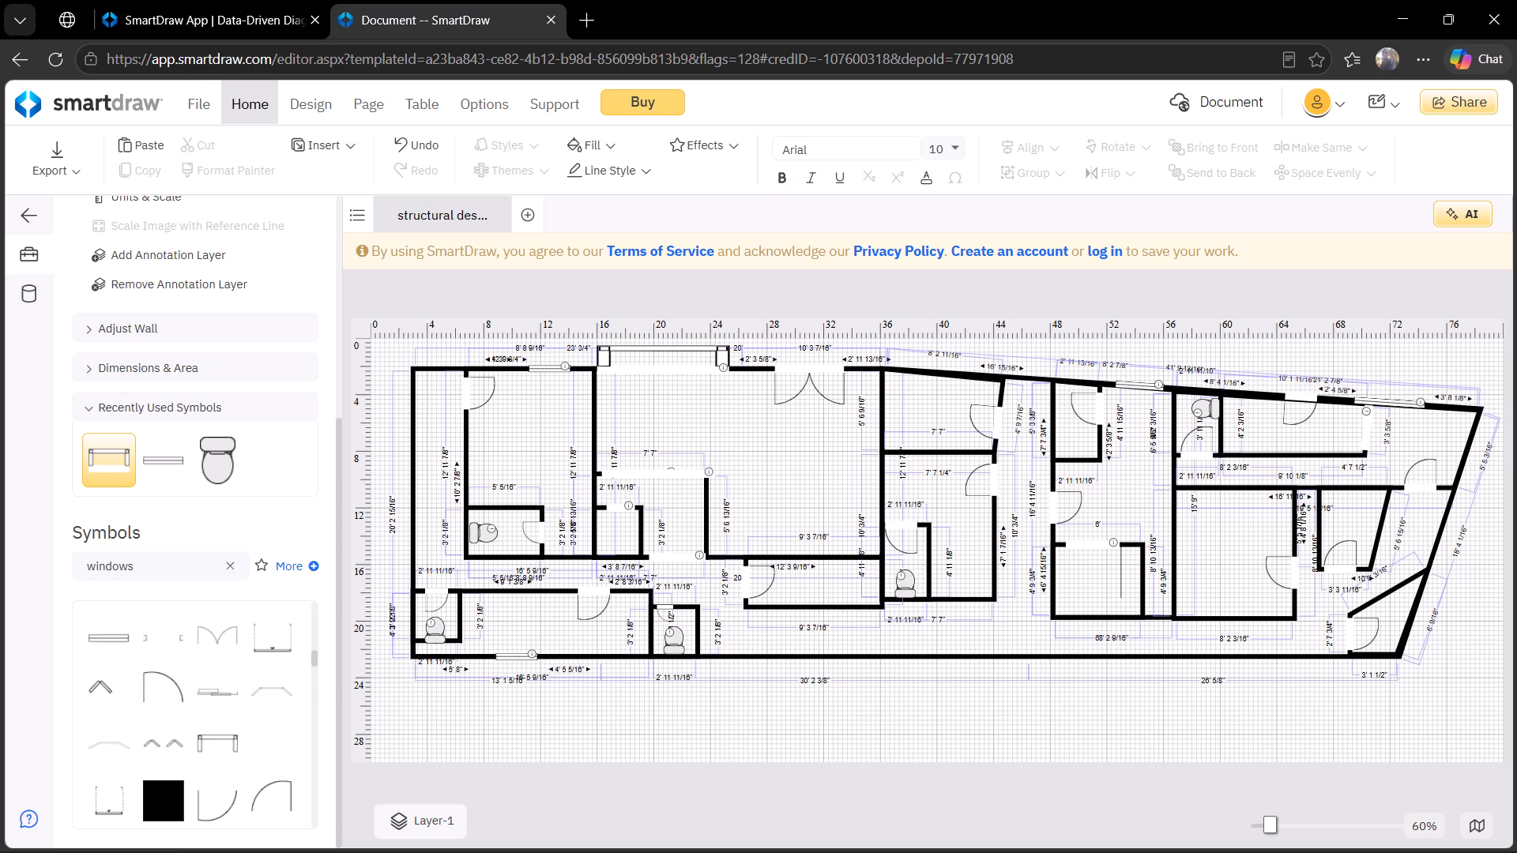
click(841, 433)
Add the text label "MAIN LIVING ROOM" in the large room below the garden window, about 18' 6" left, 3' 8" top.
drag(314, 659, 314, 646)
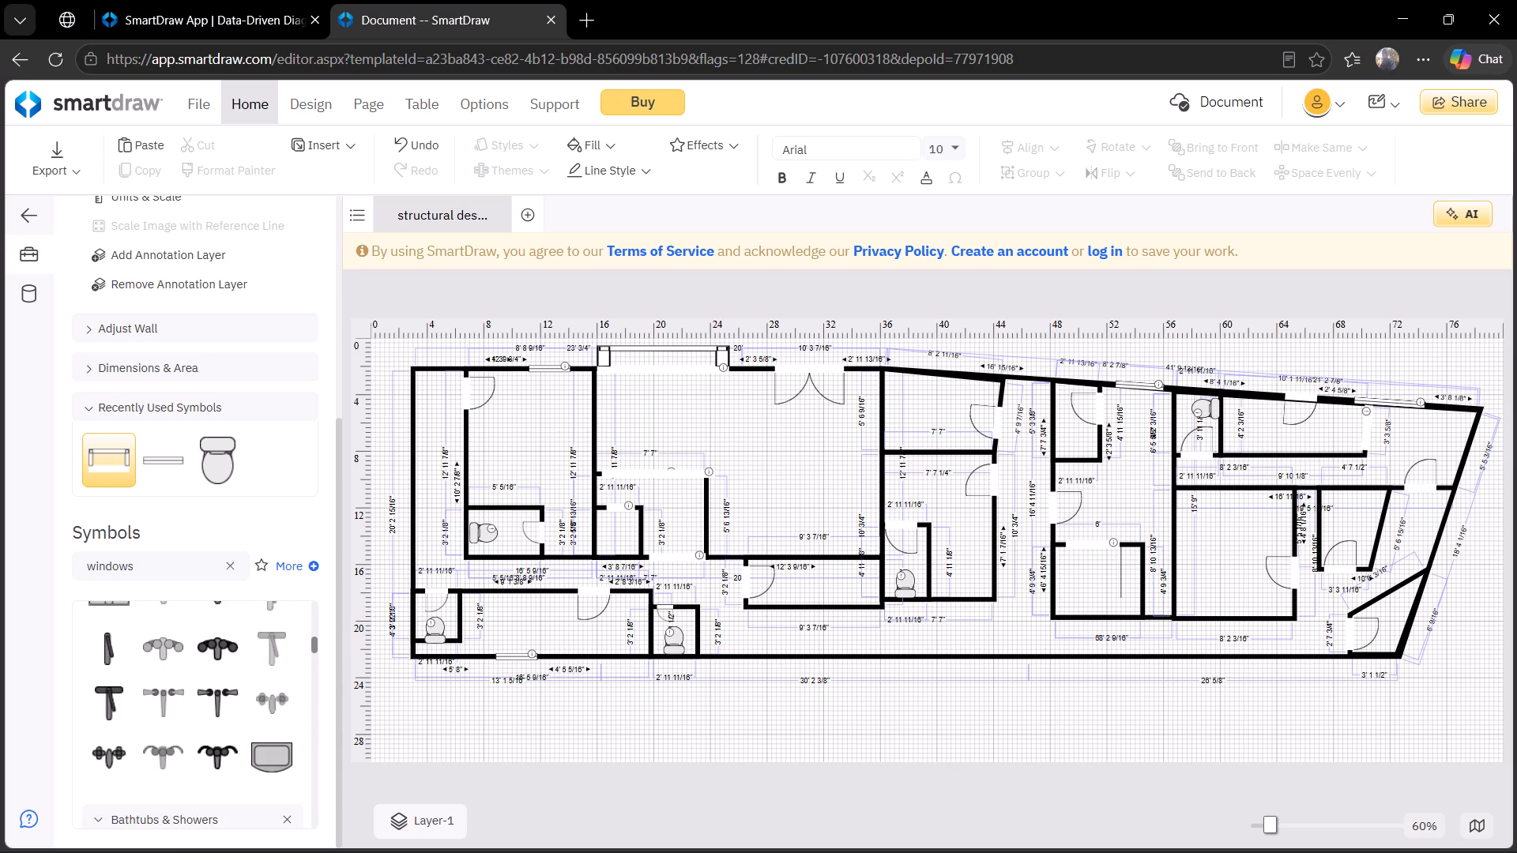
drag(314, 646, 308, 622)
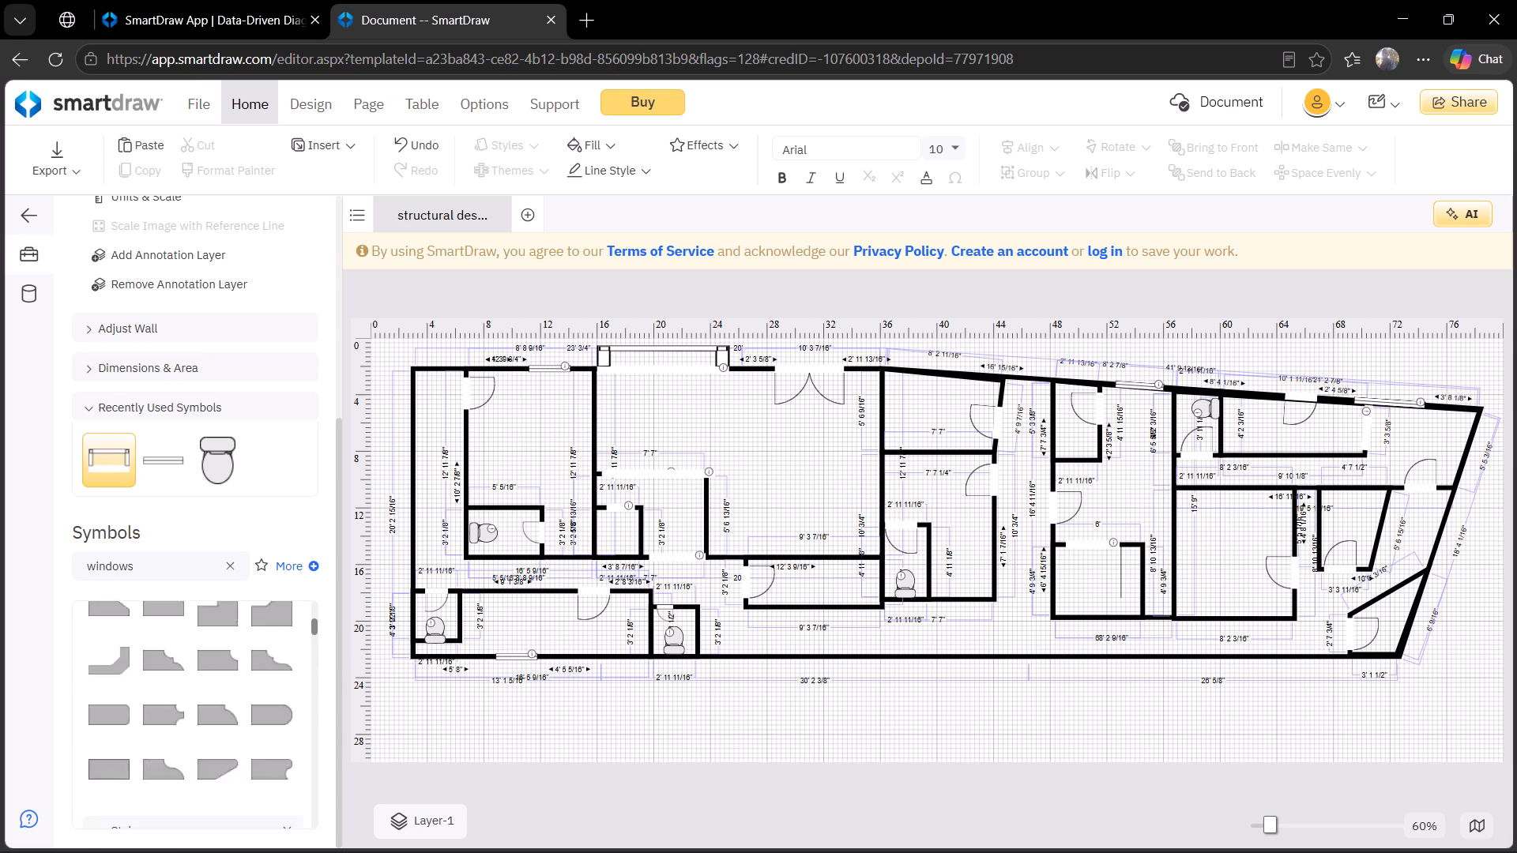
drag(308, 622, 307, 603)
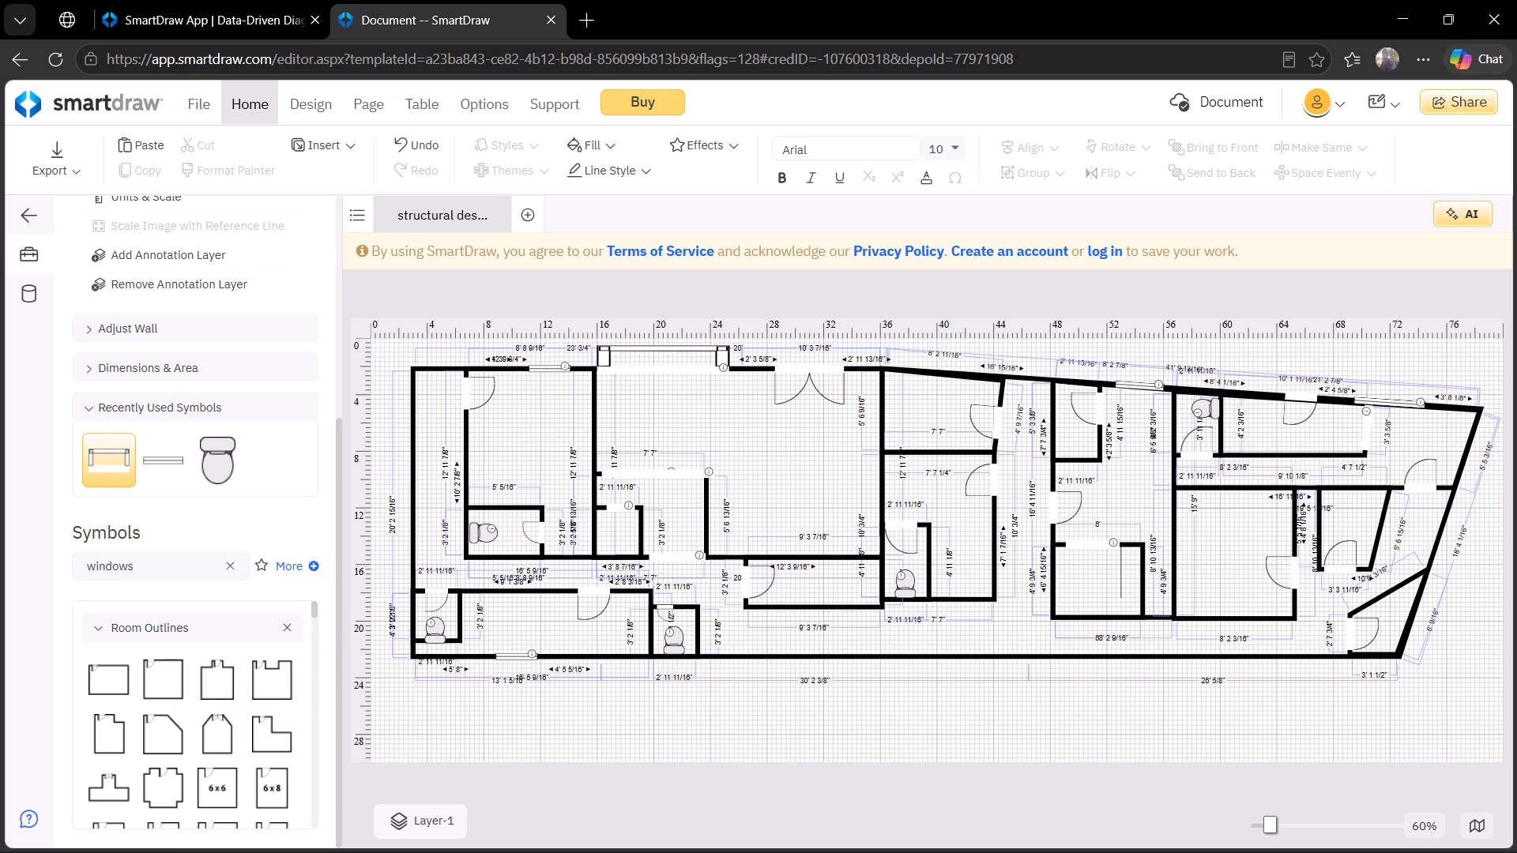
drag(336, 483, 288, 202)
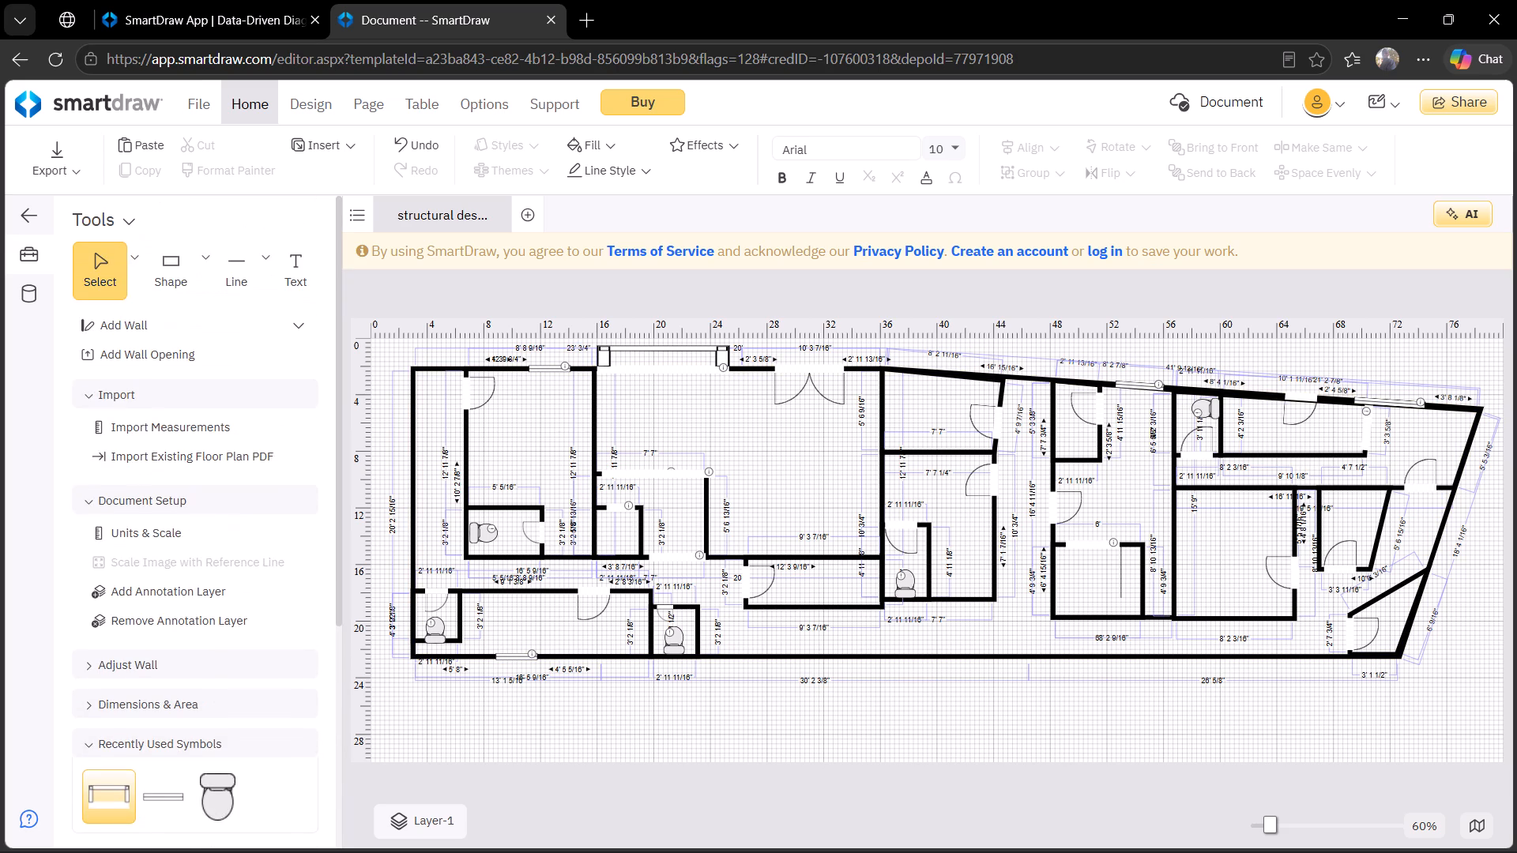
click(299, 272)
click(632, 403)
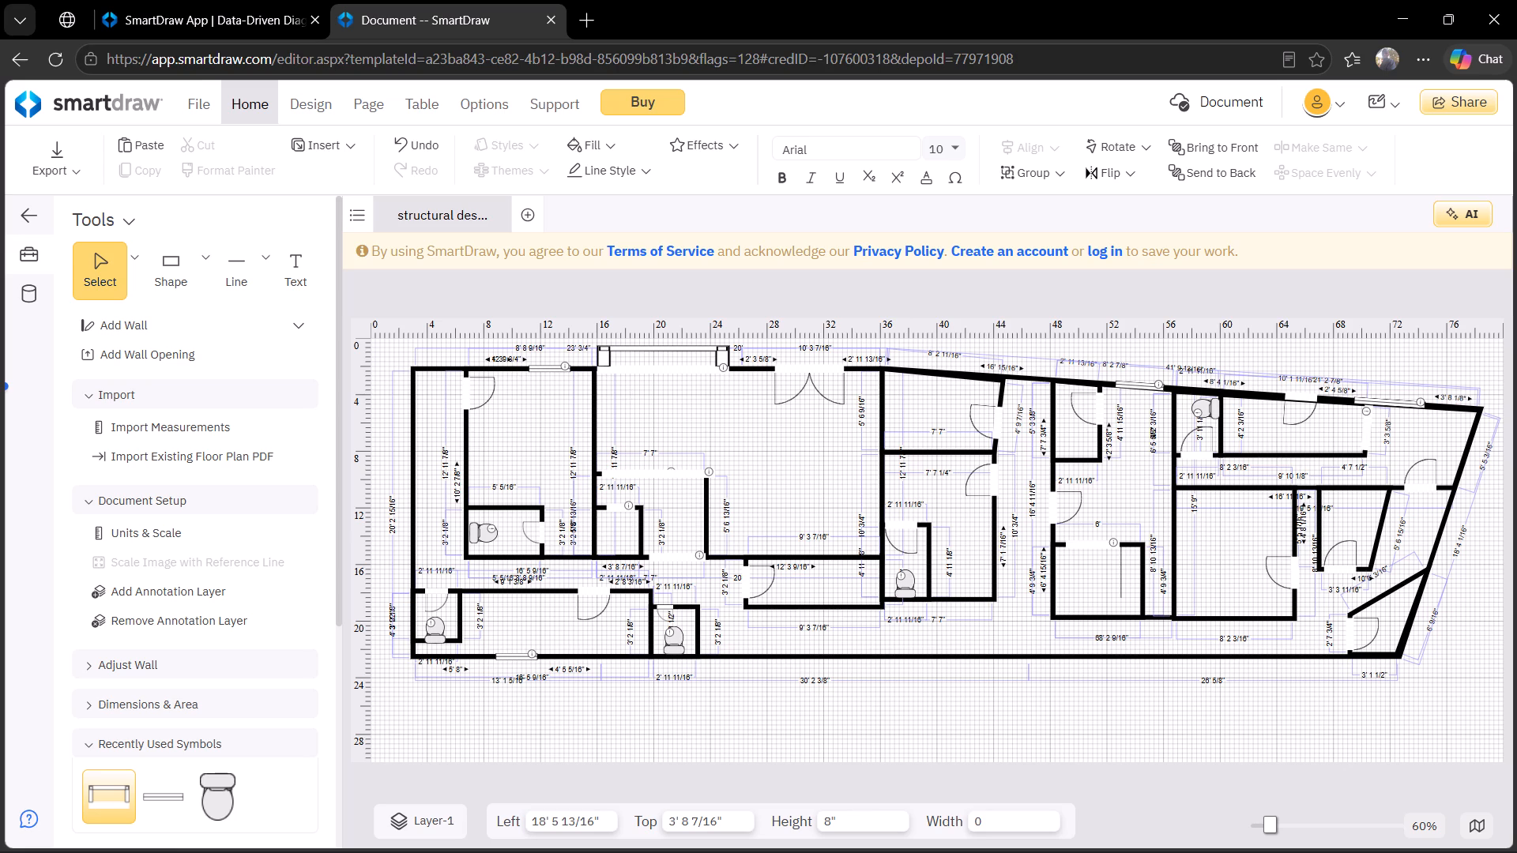
text(MAIN)
key(space)
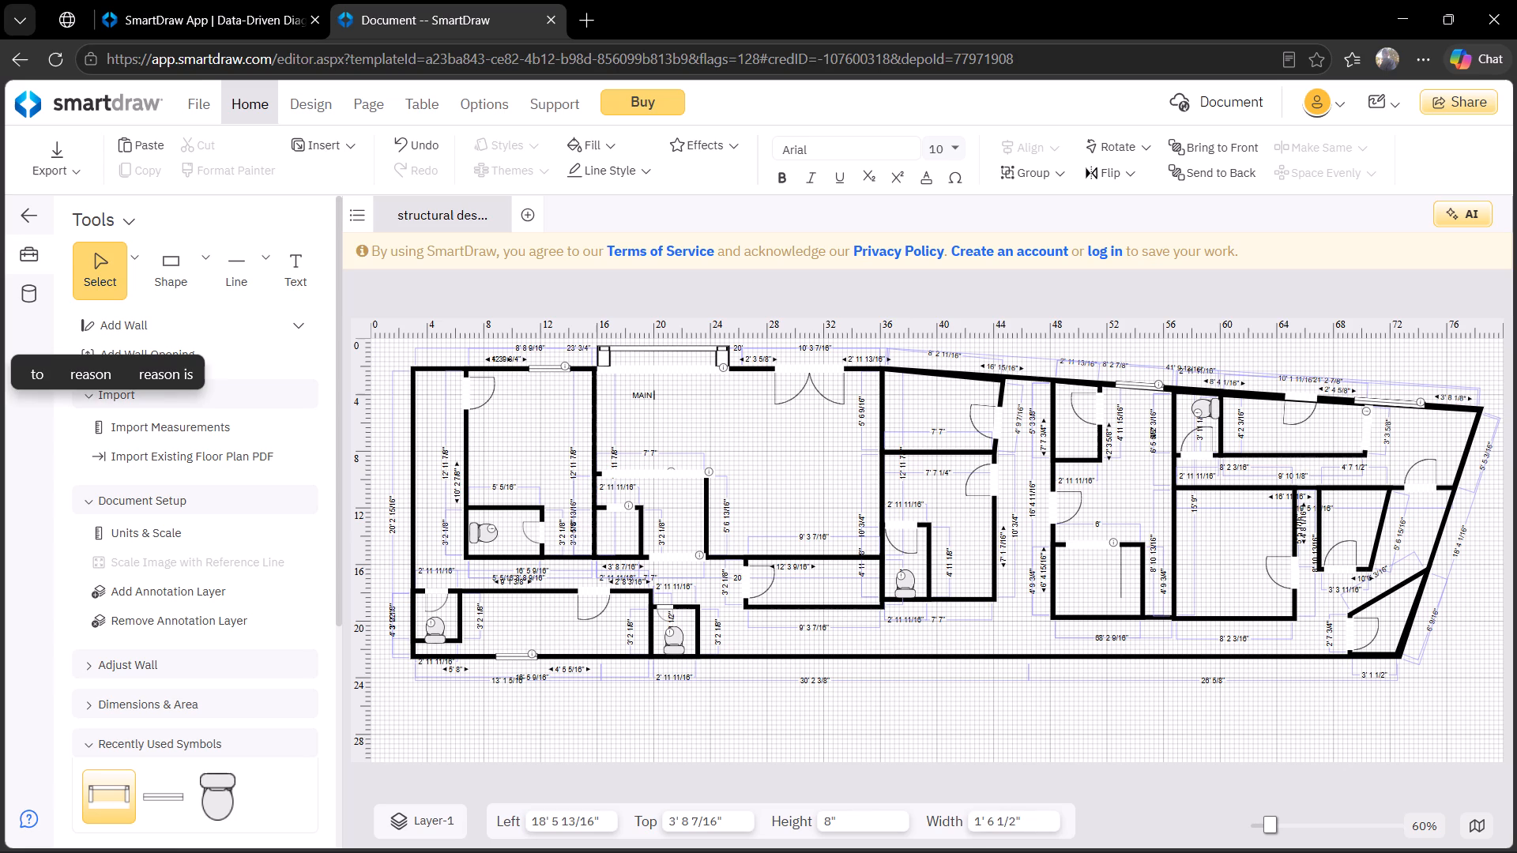
text(LIVING ROOM)
drag(631, 396, 691, 383)
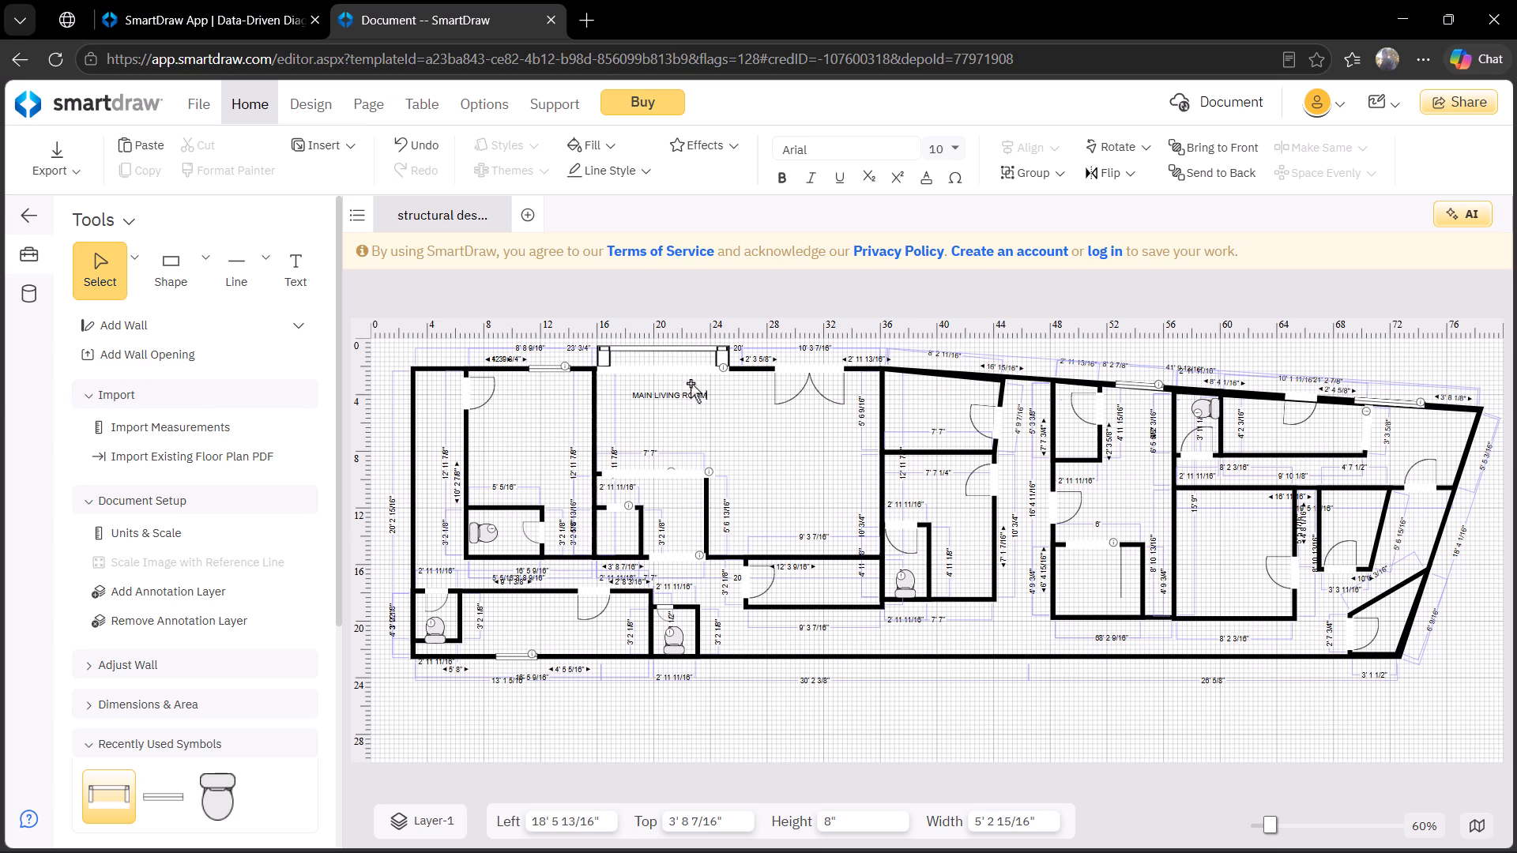
Set the "MAIN LIVING ROOM" label's font size to 22 and move it slightly down, to 18' 4" left, 5' top.
drag(691, 383, 732, 381)
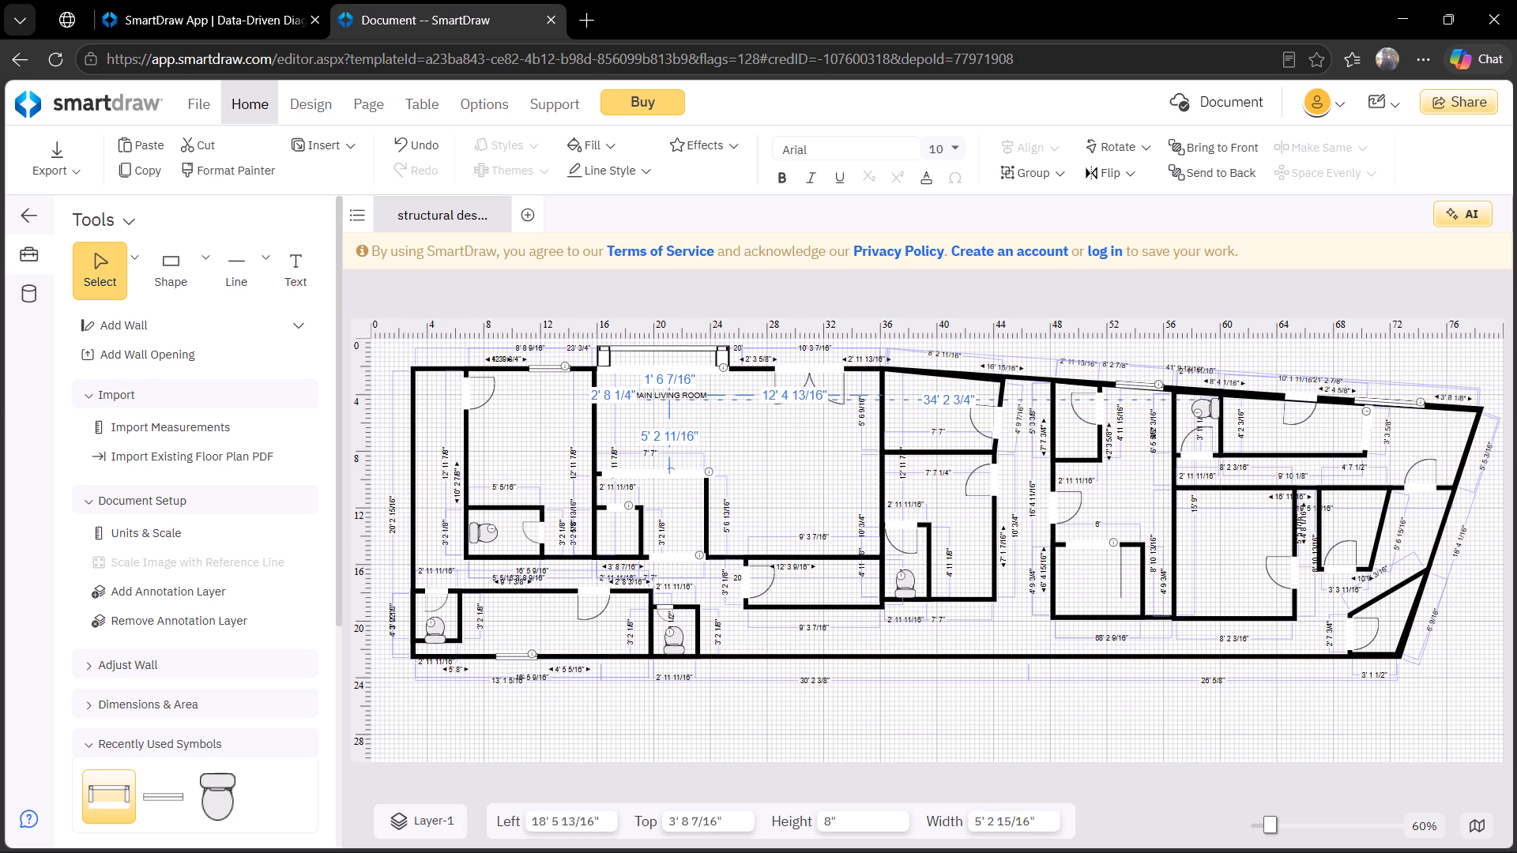
click(955, 152)
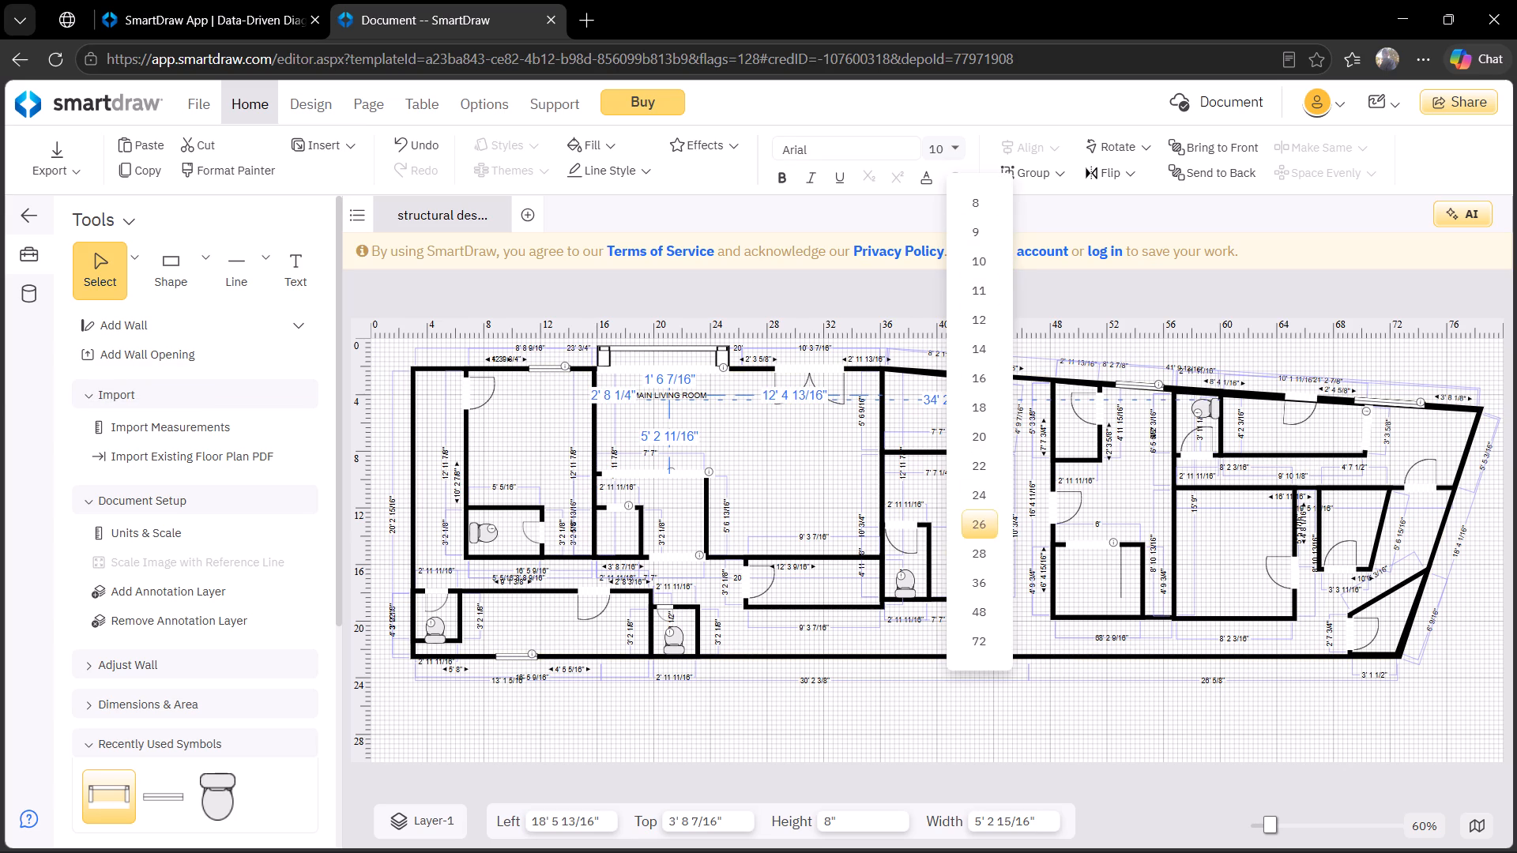
click(982, 474)
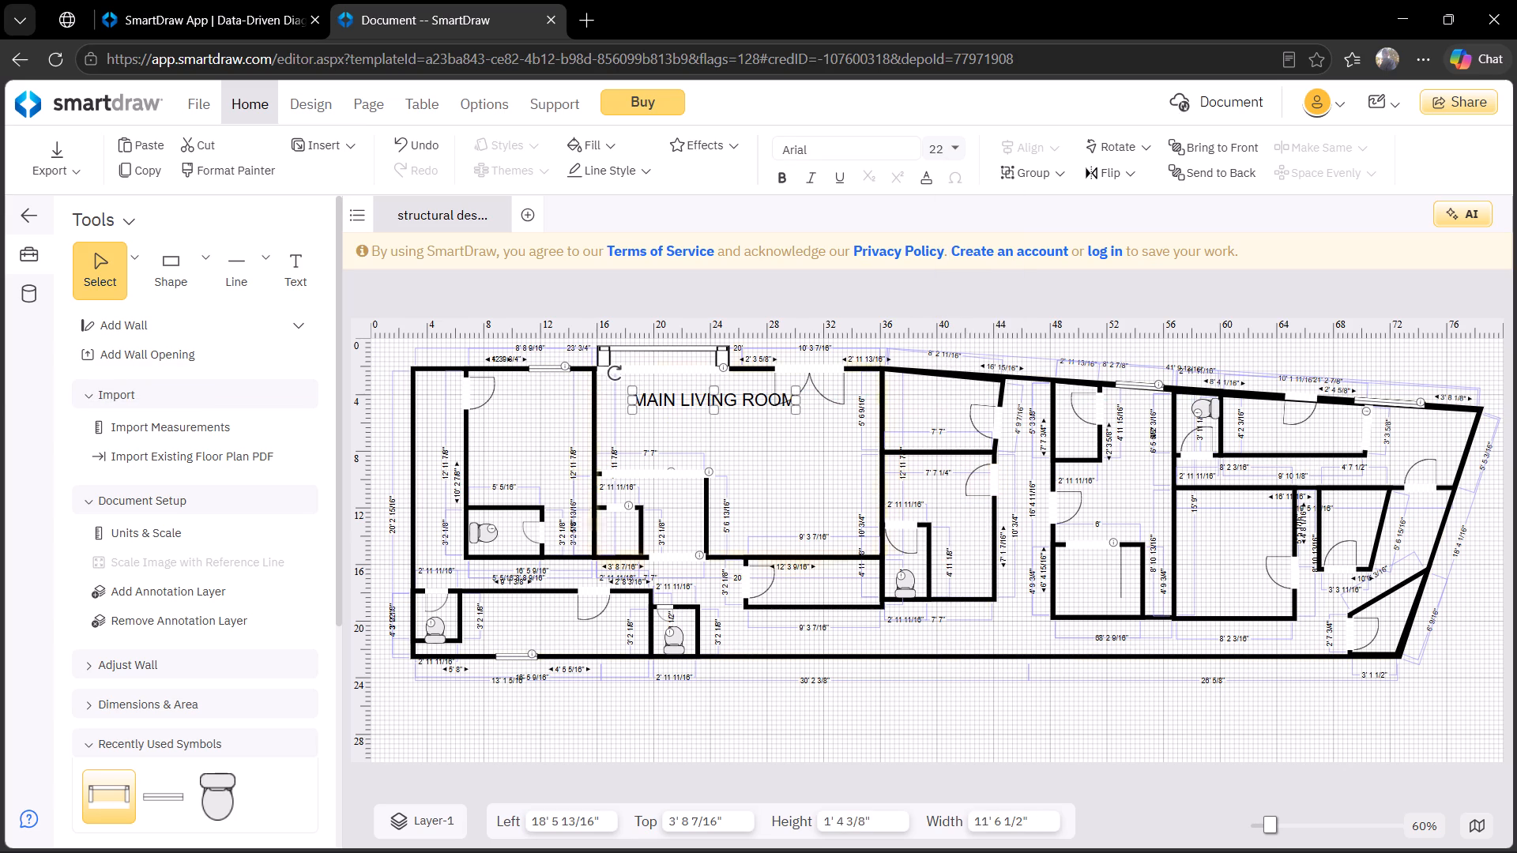
click(811, 458)
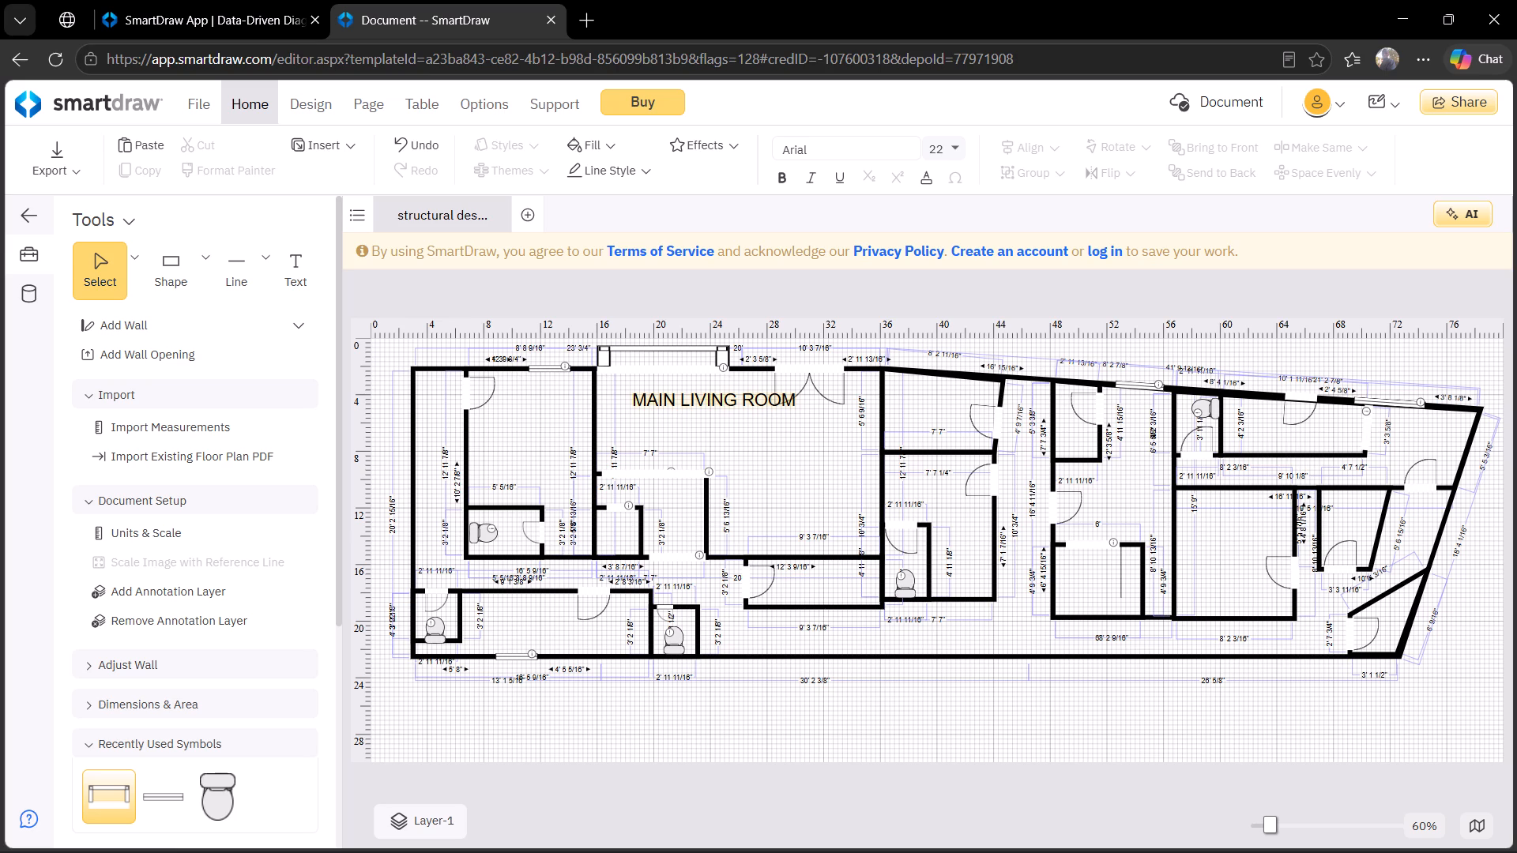
drag(683, 408, 681, 428)
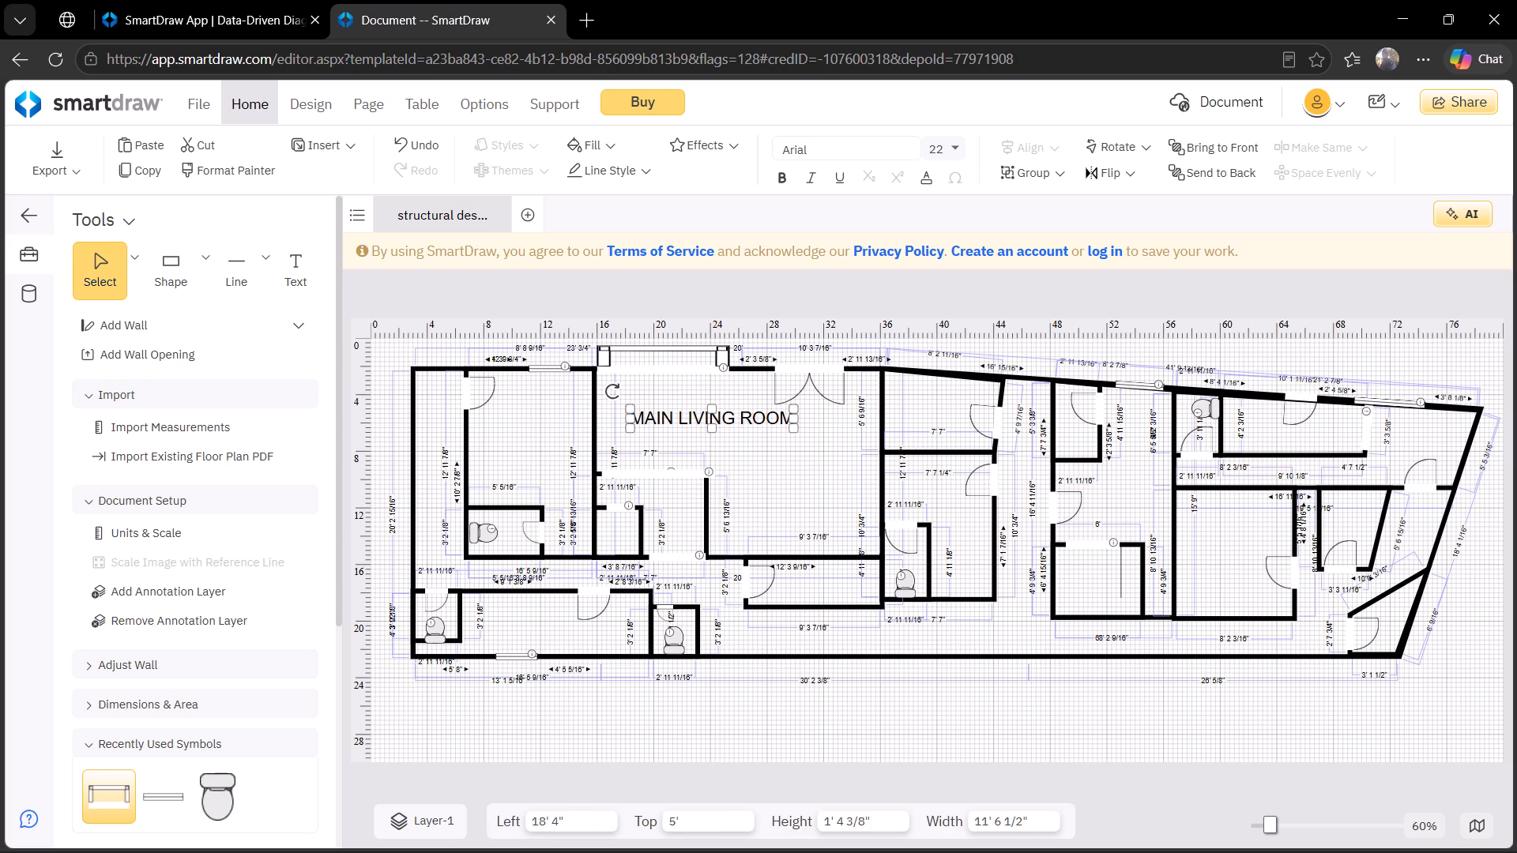
click(750, 459)
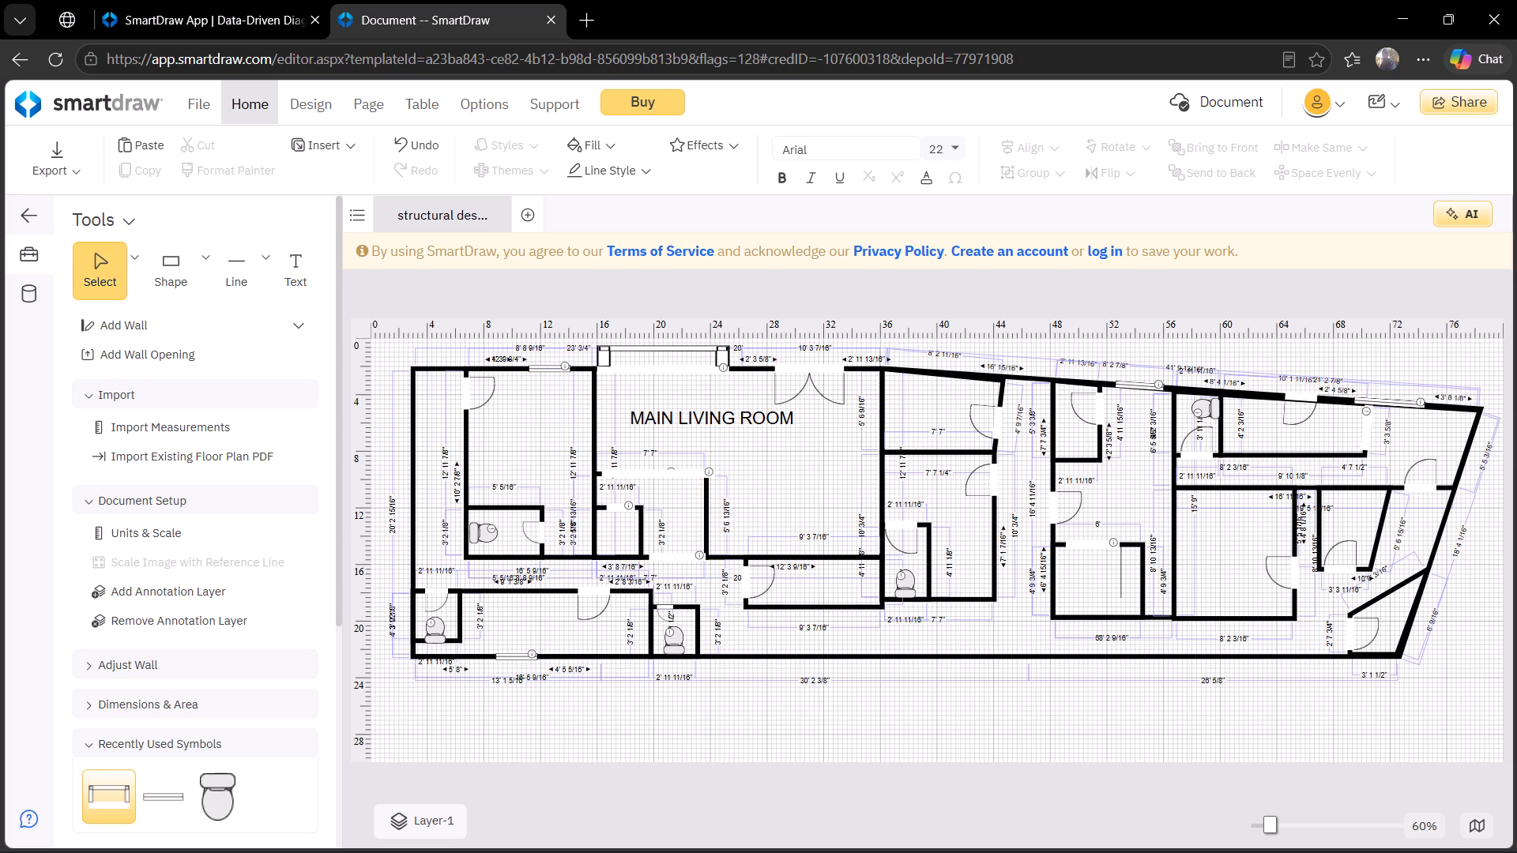
Add a two-line text label reading "KITC\" and "HEN" in the small room below the living room, about 16' 3" left, 10' 10" top.
click(310, 257)
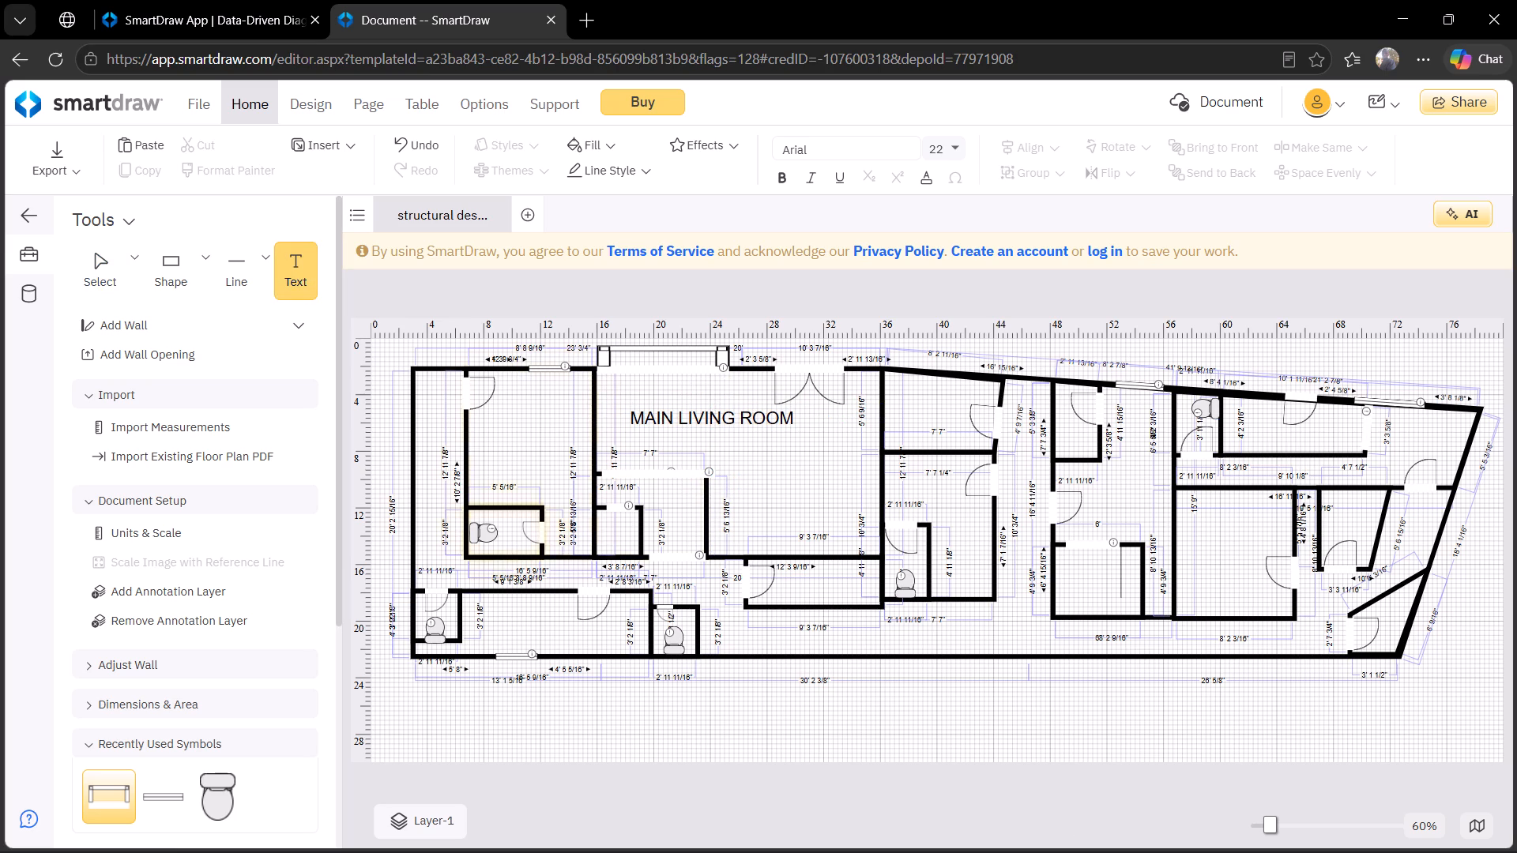
click(600, 519)
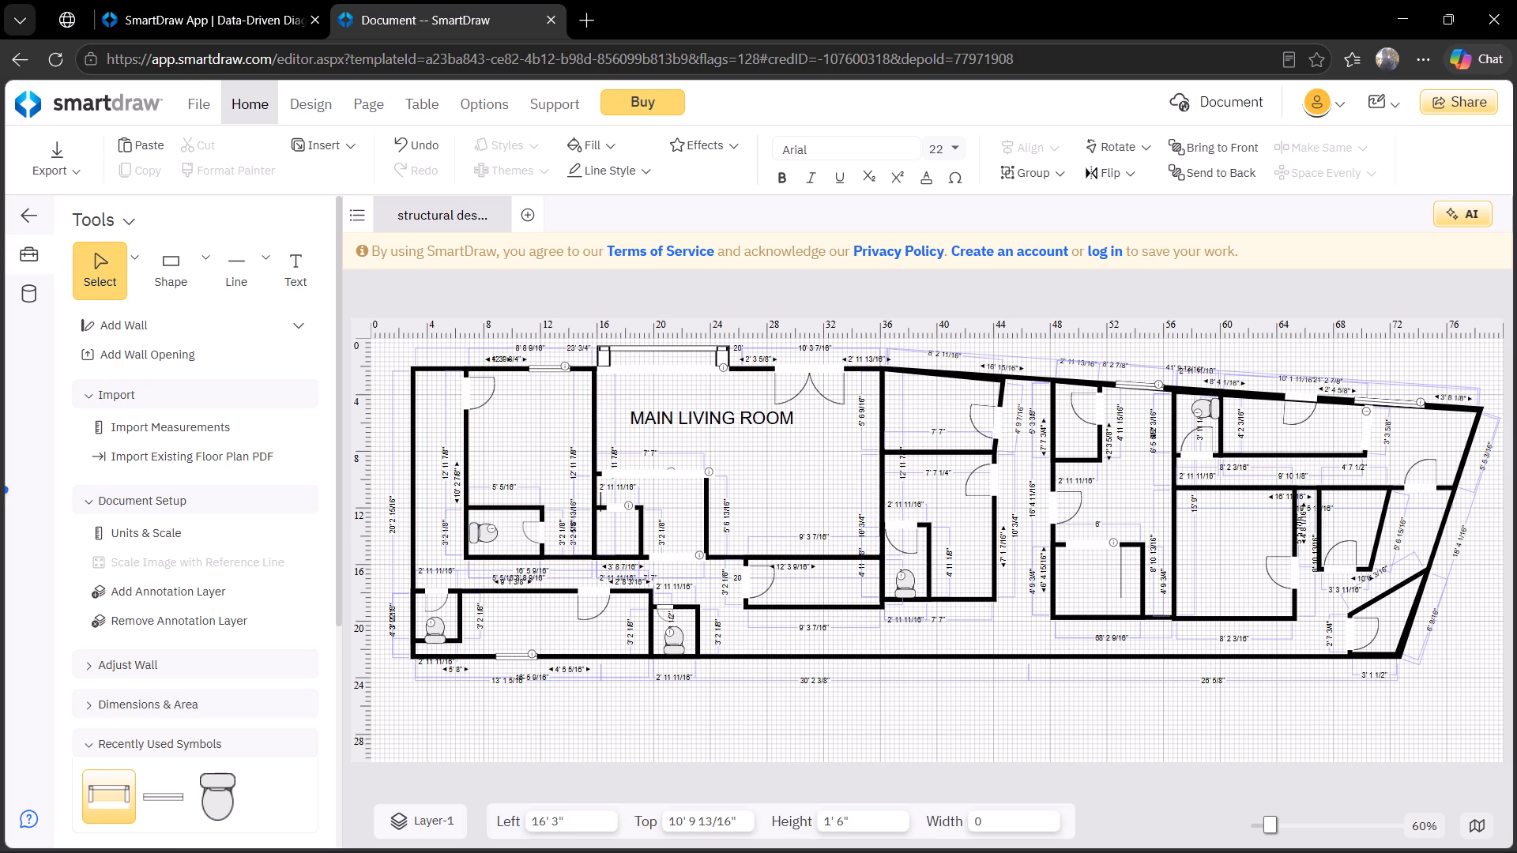
key(Return)
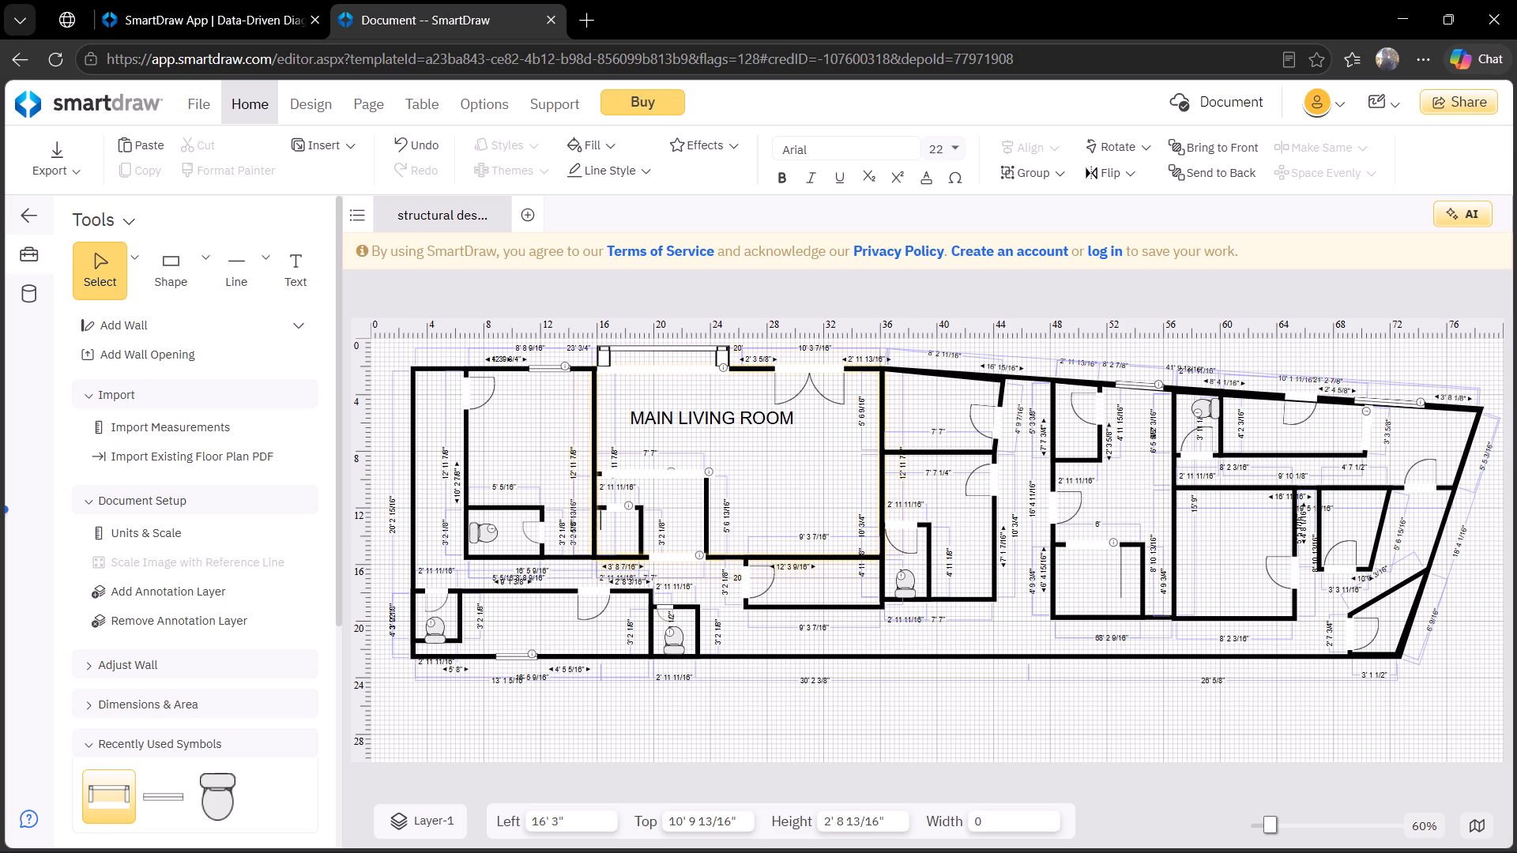
text(KIT)
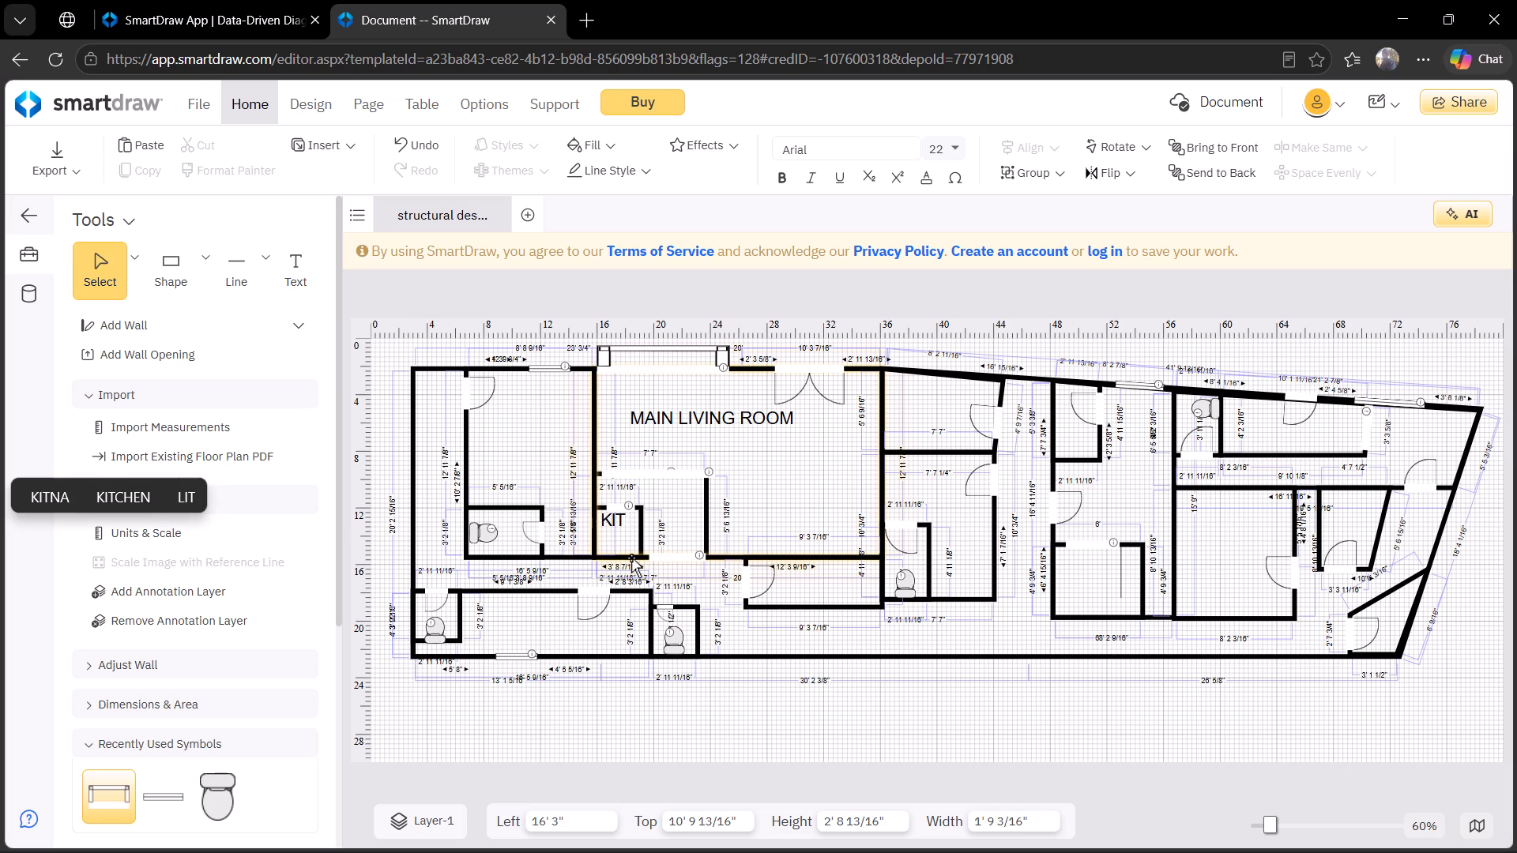
text(C\)
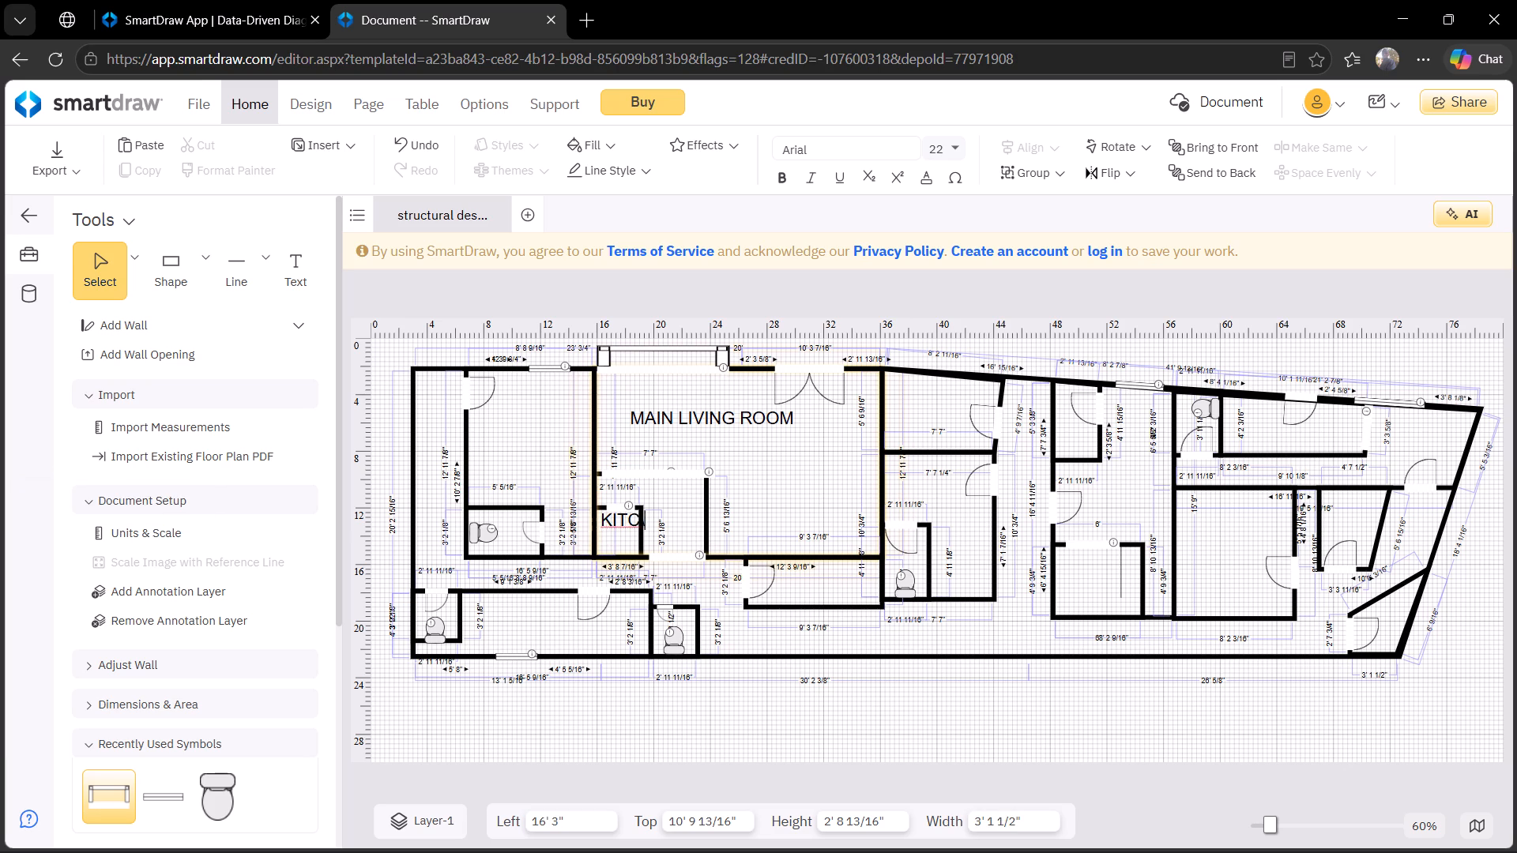
key(Return)
text(HEN)
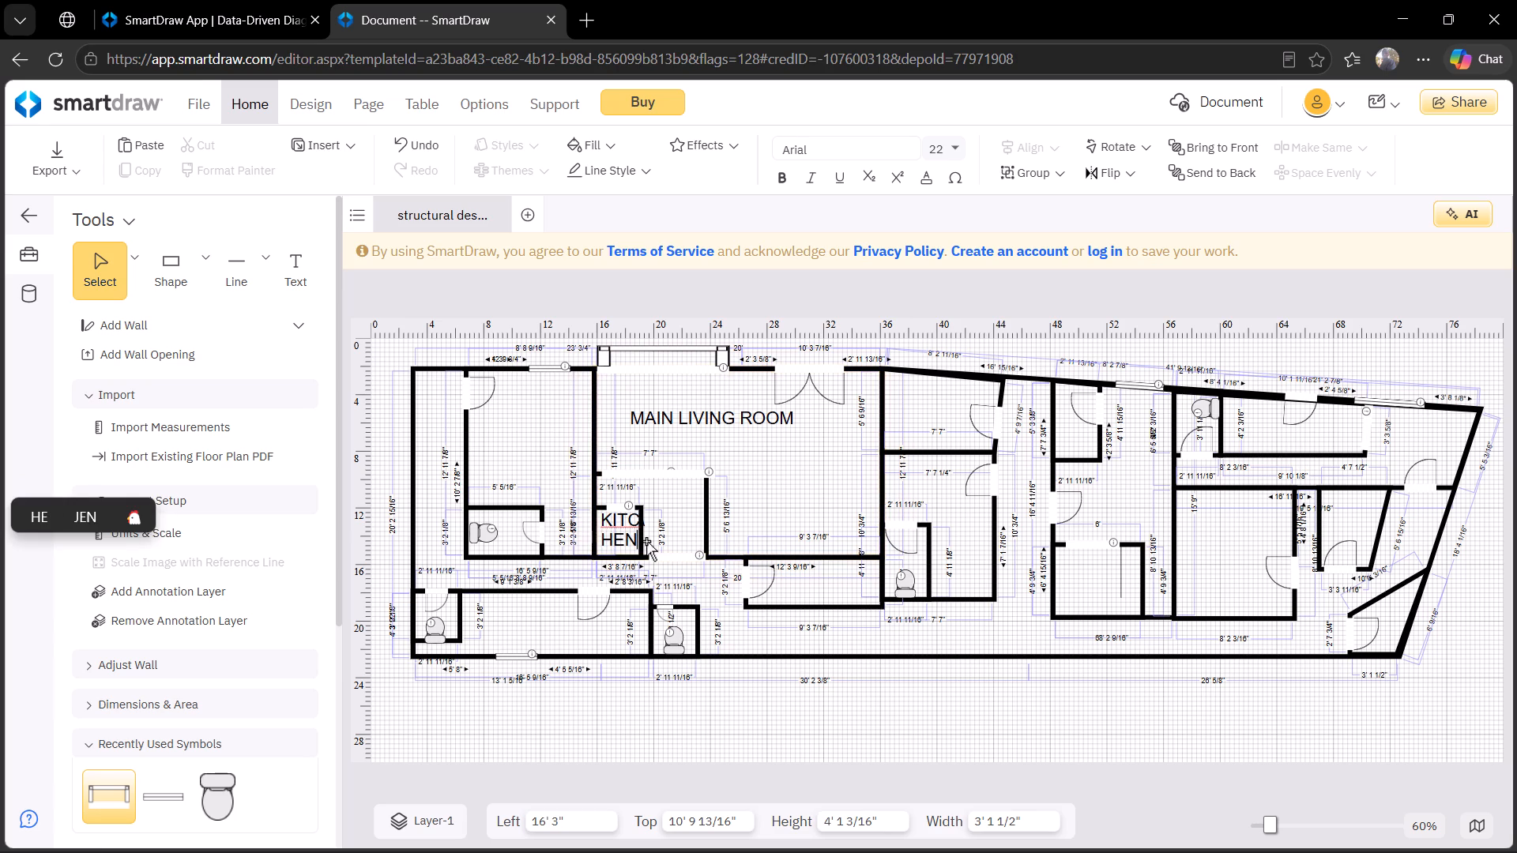
Reduce the font size of the whole kitchen label to 14.
key(ctrl+a)
click(950, 152)
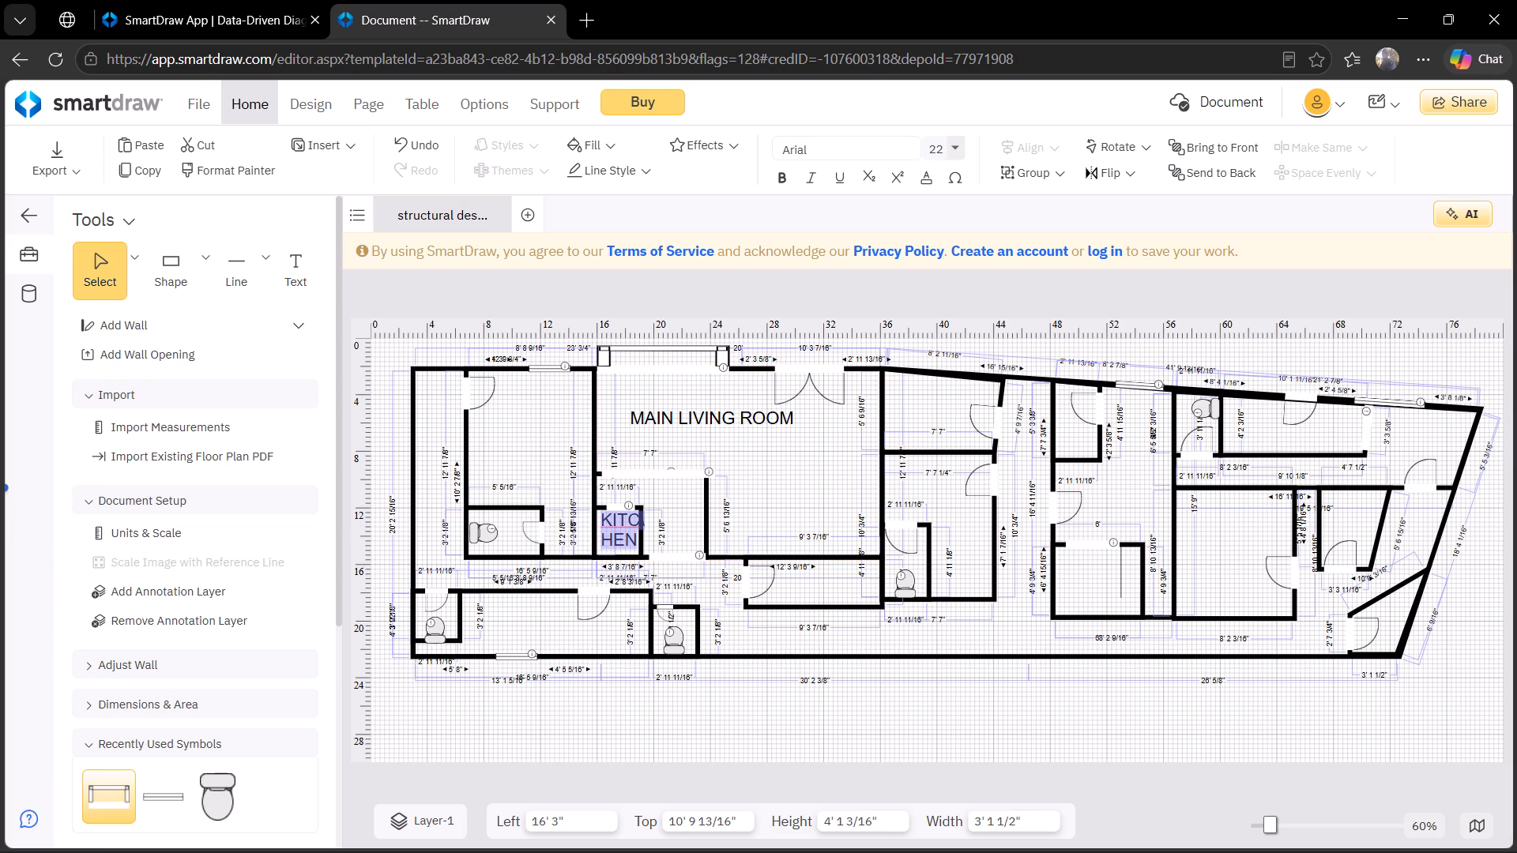
click(985, 268)
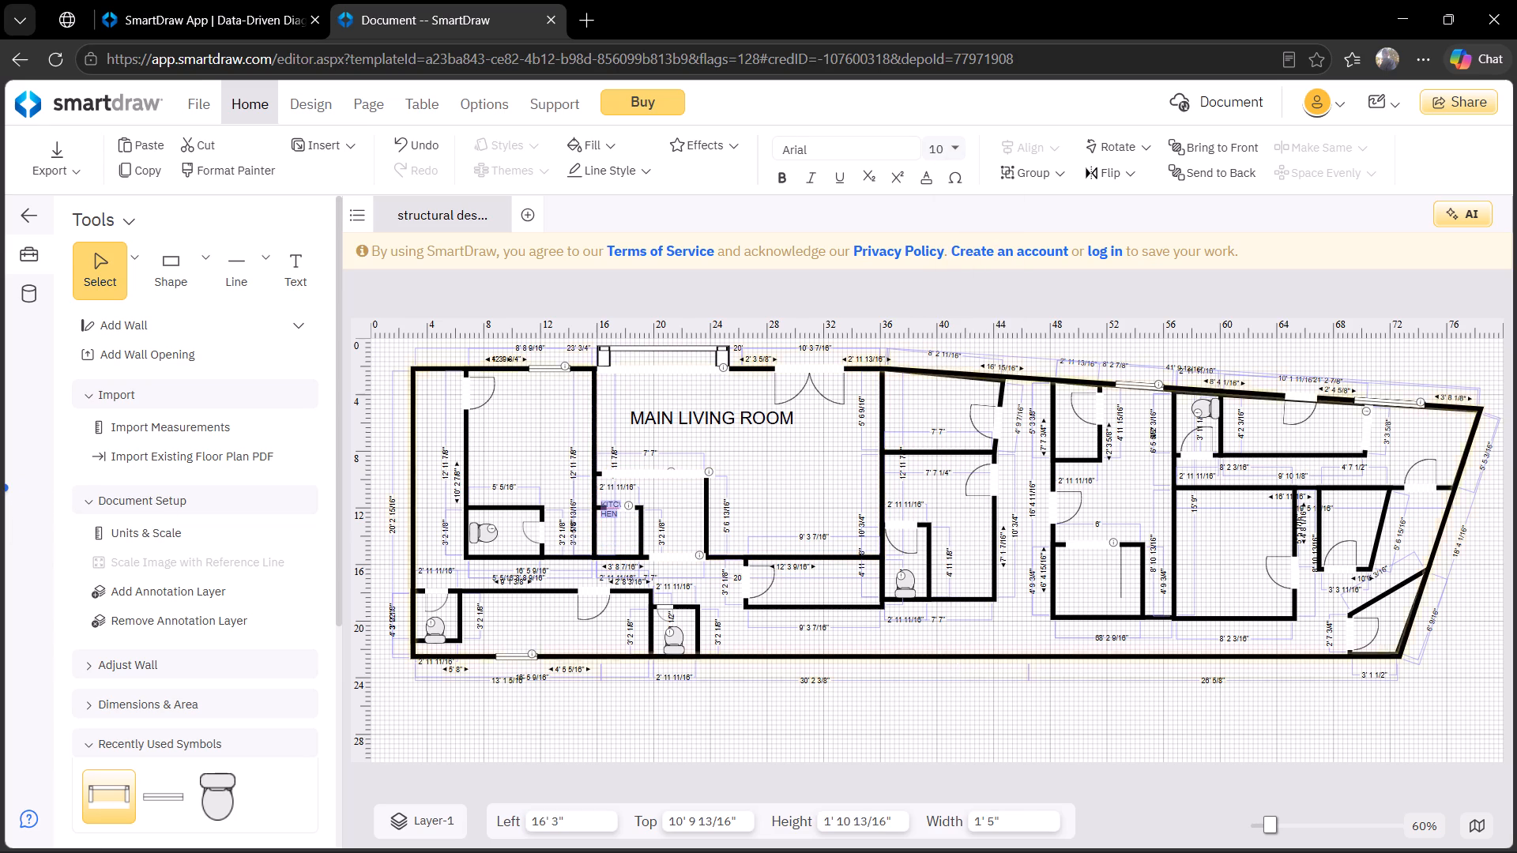
click(943, 161)
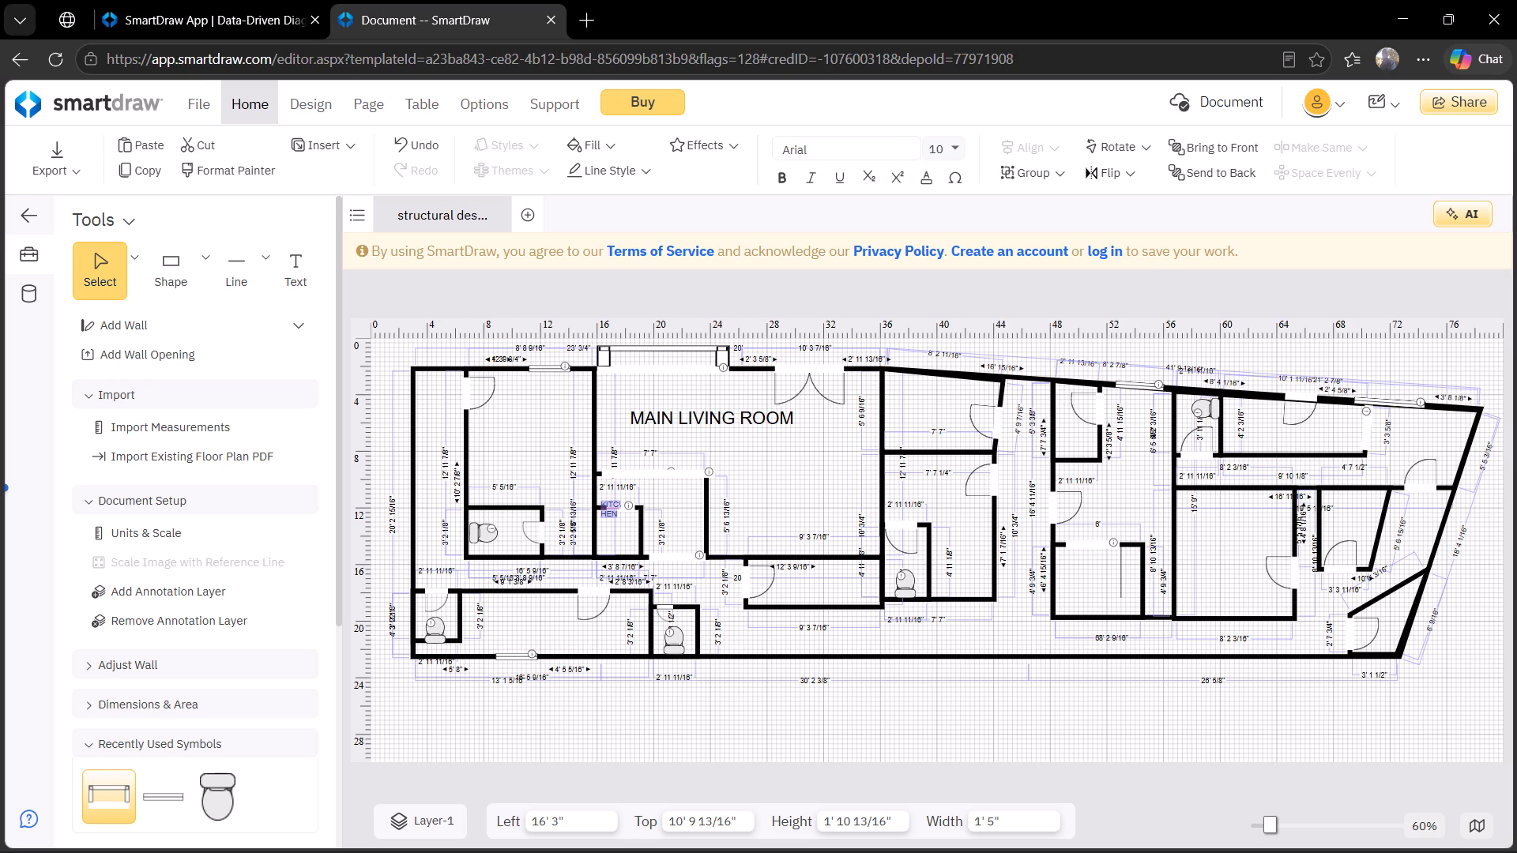
click(951, 152)
click(990, 360)
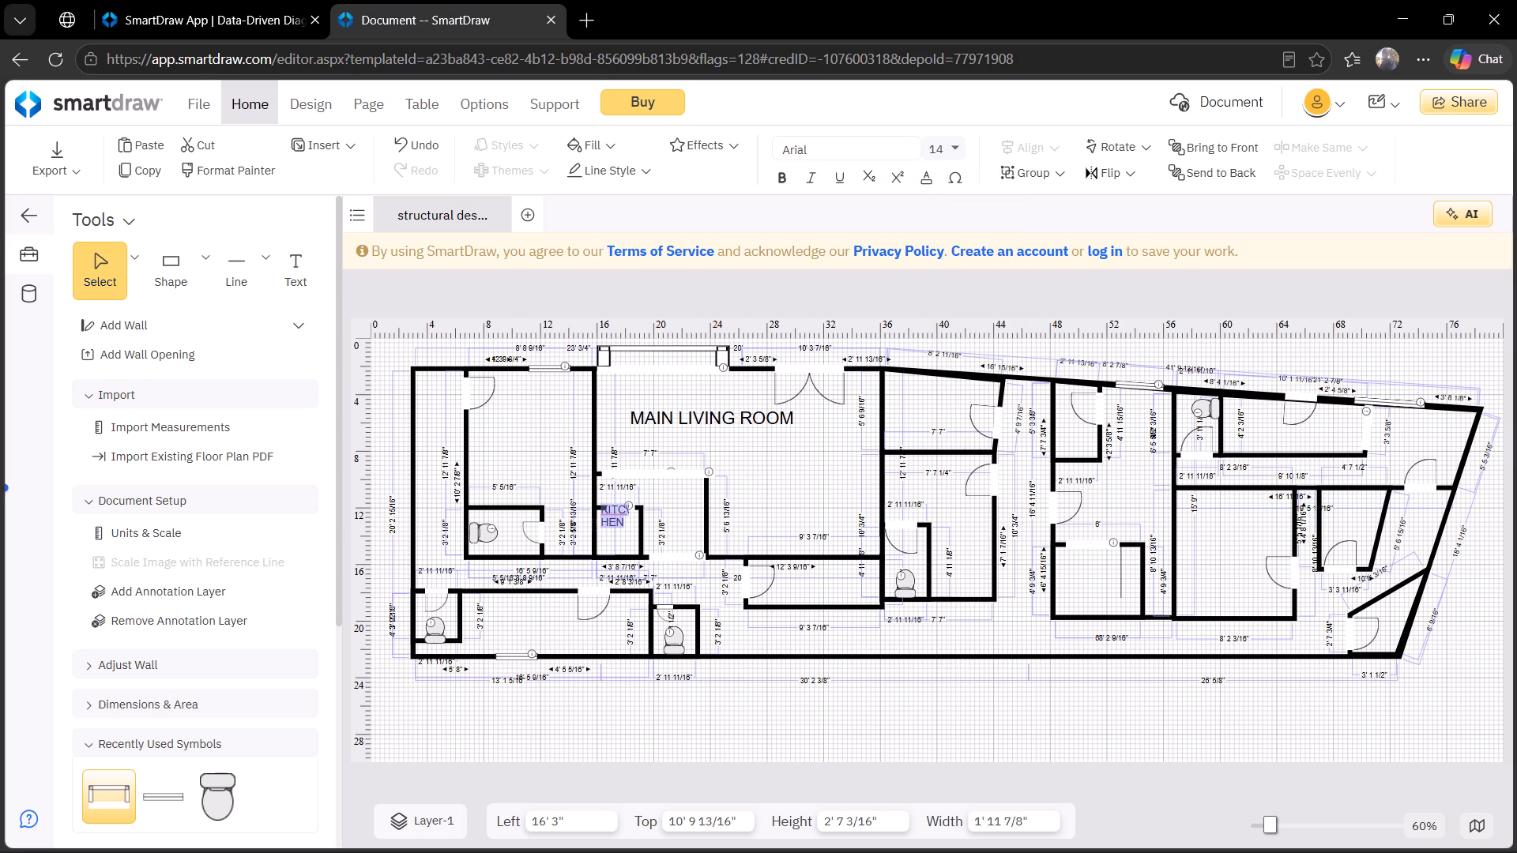
Move the kitchen label down inside its small room, to about 16' 4" left, 11' 11" top.
double_click(623, 517)
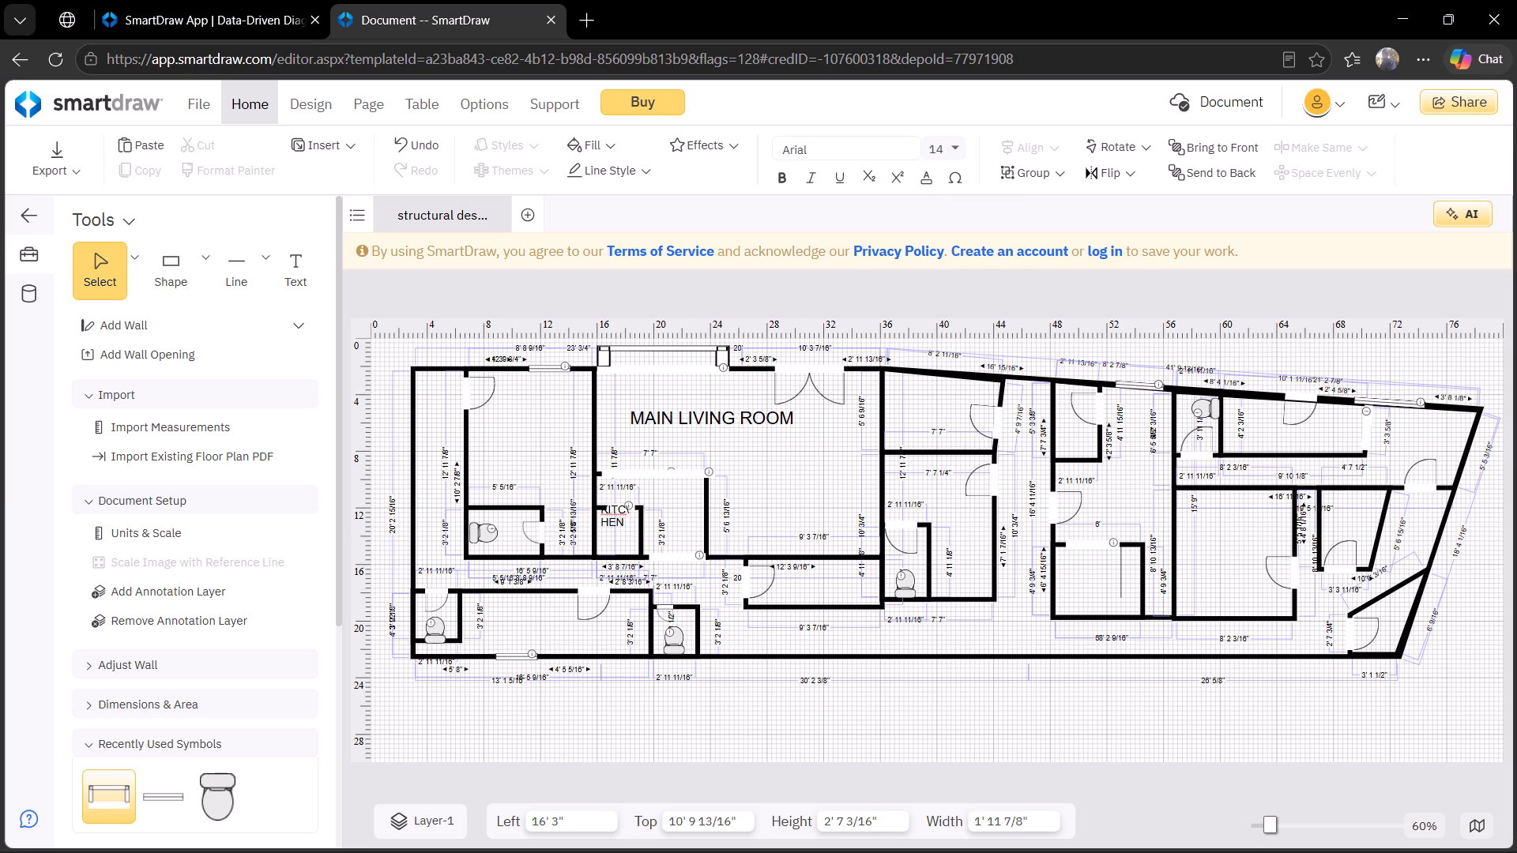
click(623, 519)
click(617, 517)
click(631, 487)
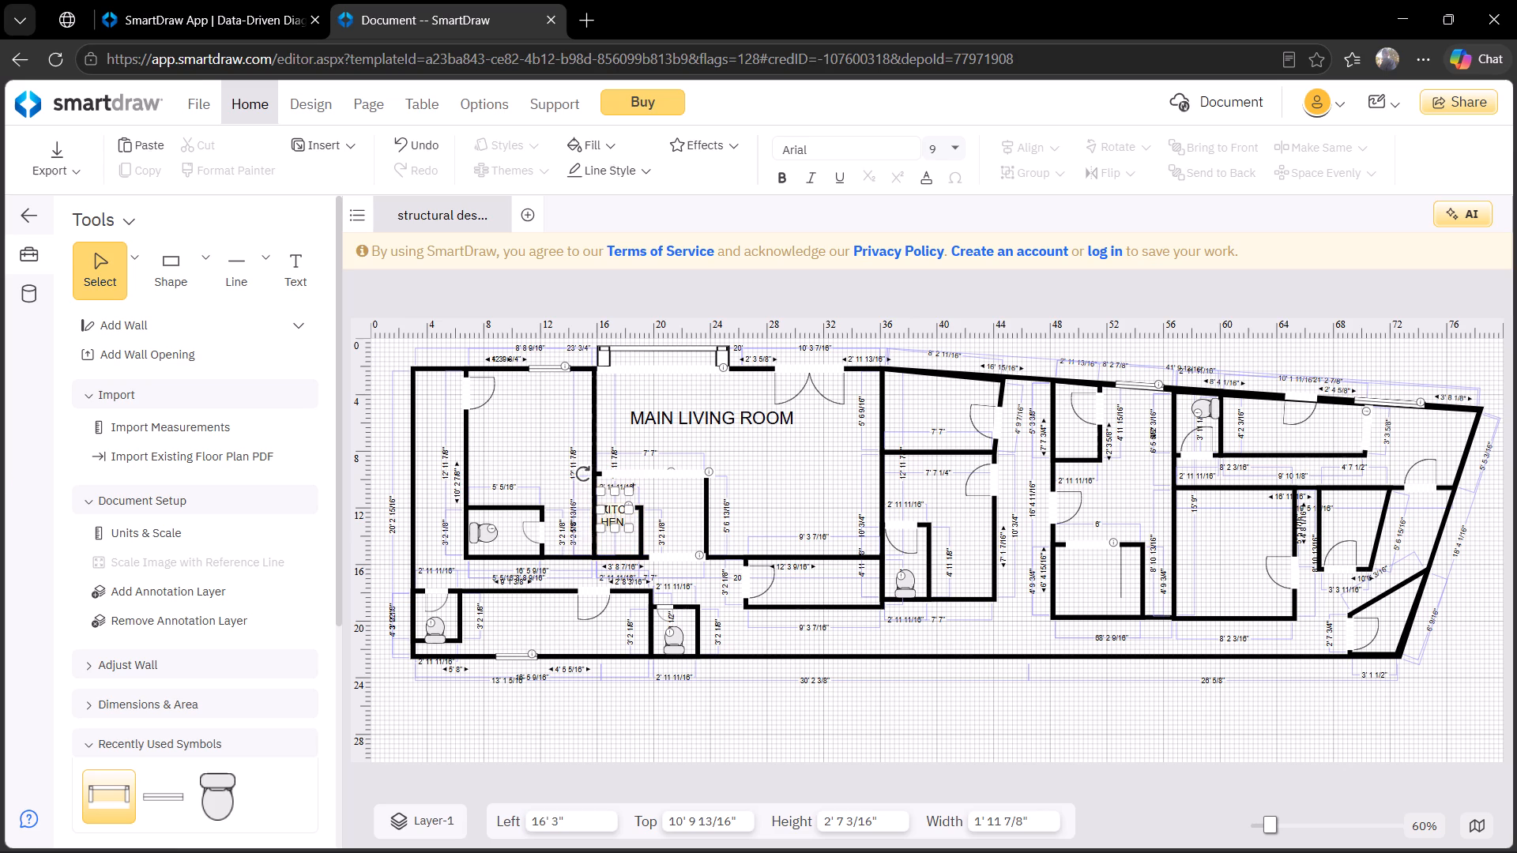
drag(613, 519, 613, 540)
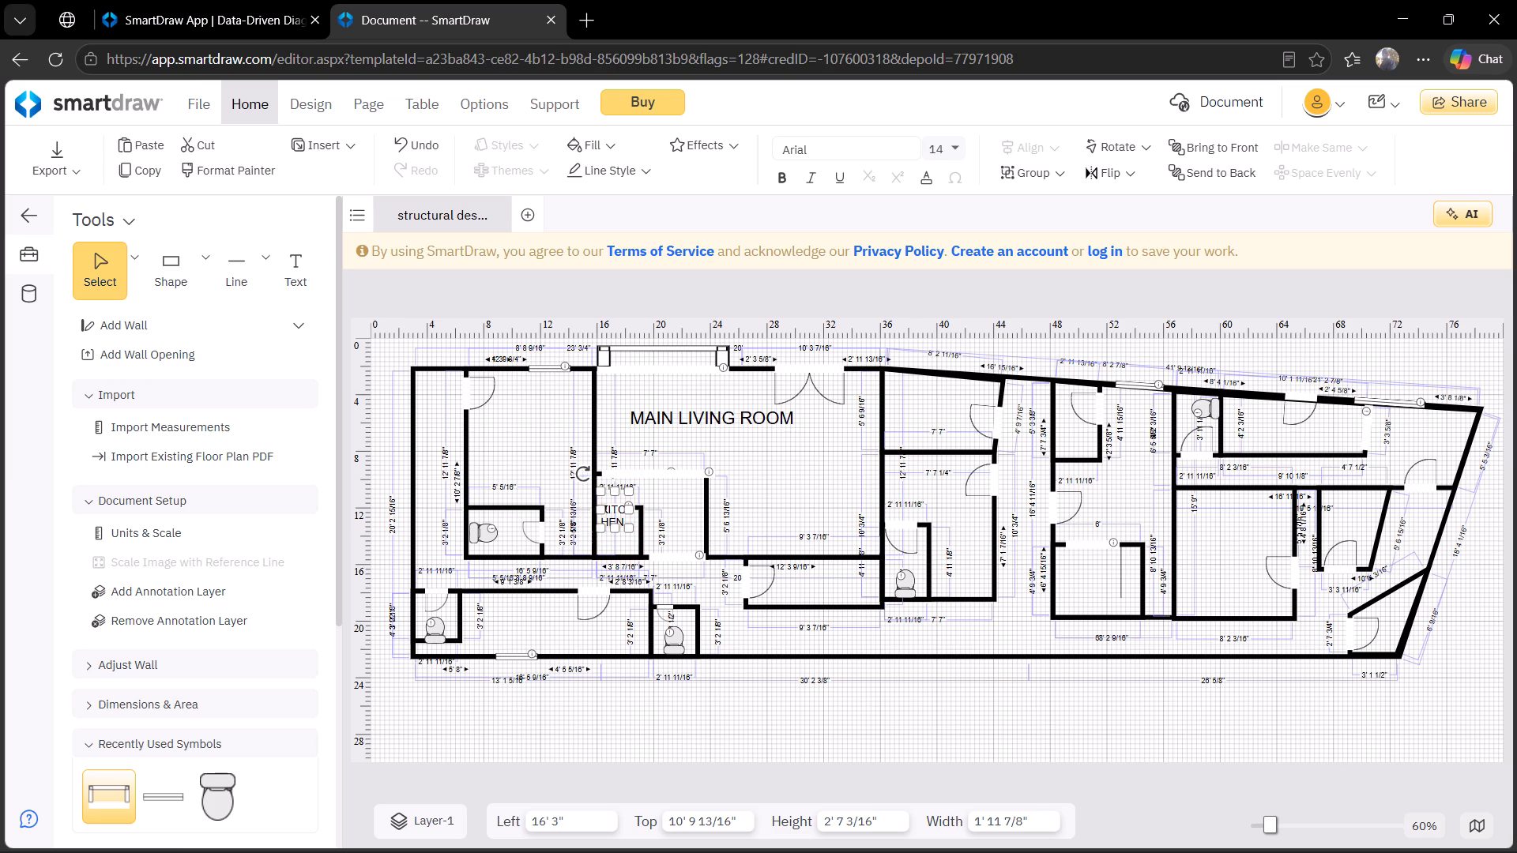
drag(615, 521, 615, 547)
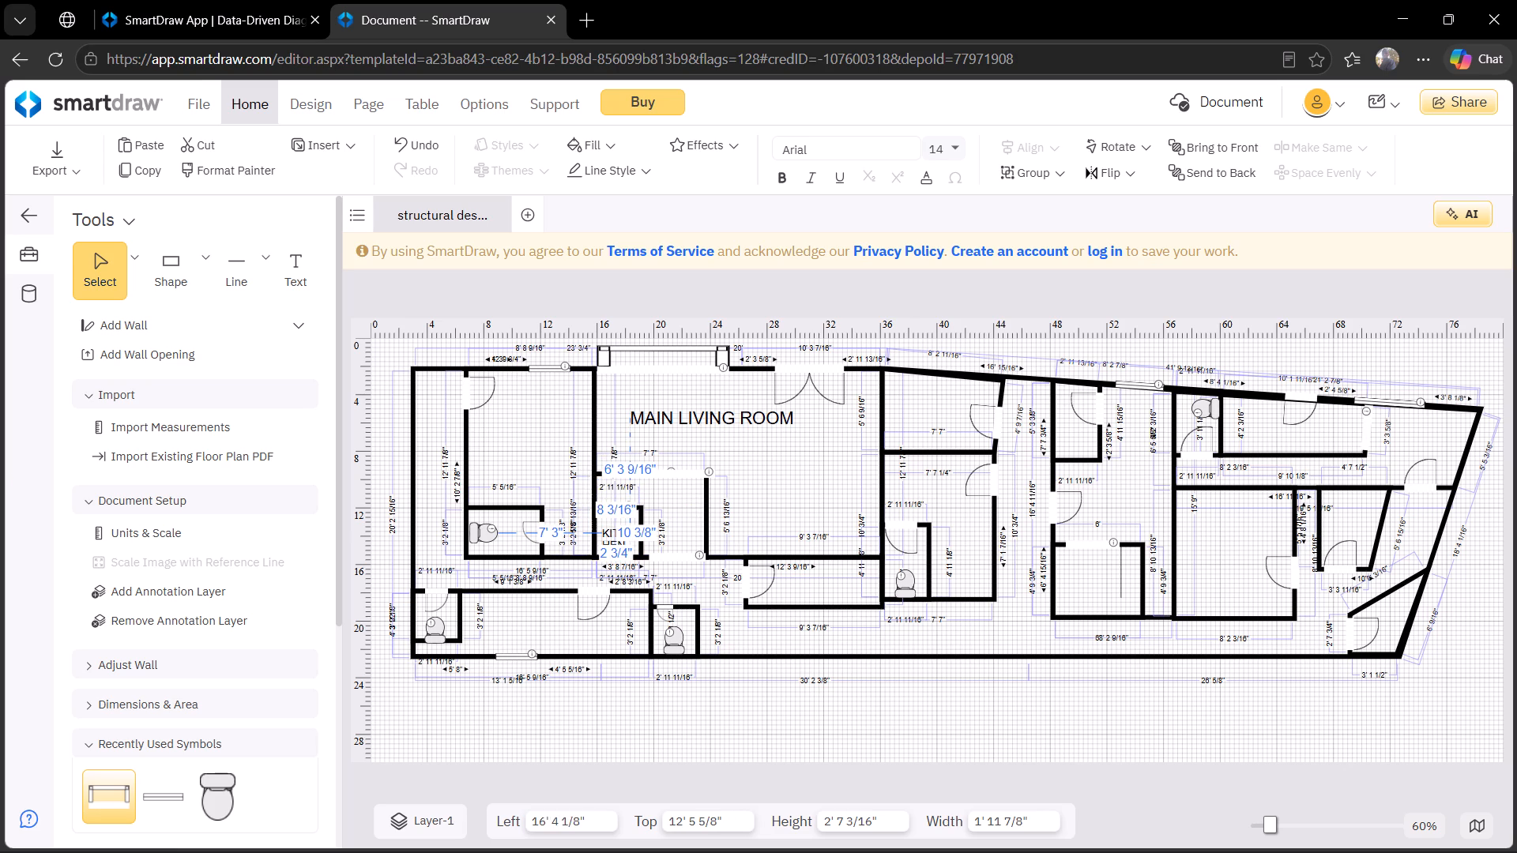
drag(615, 547, 615, 535)
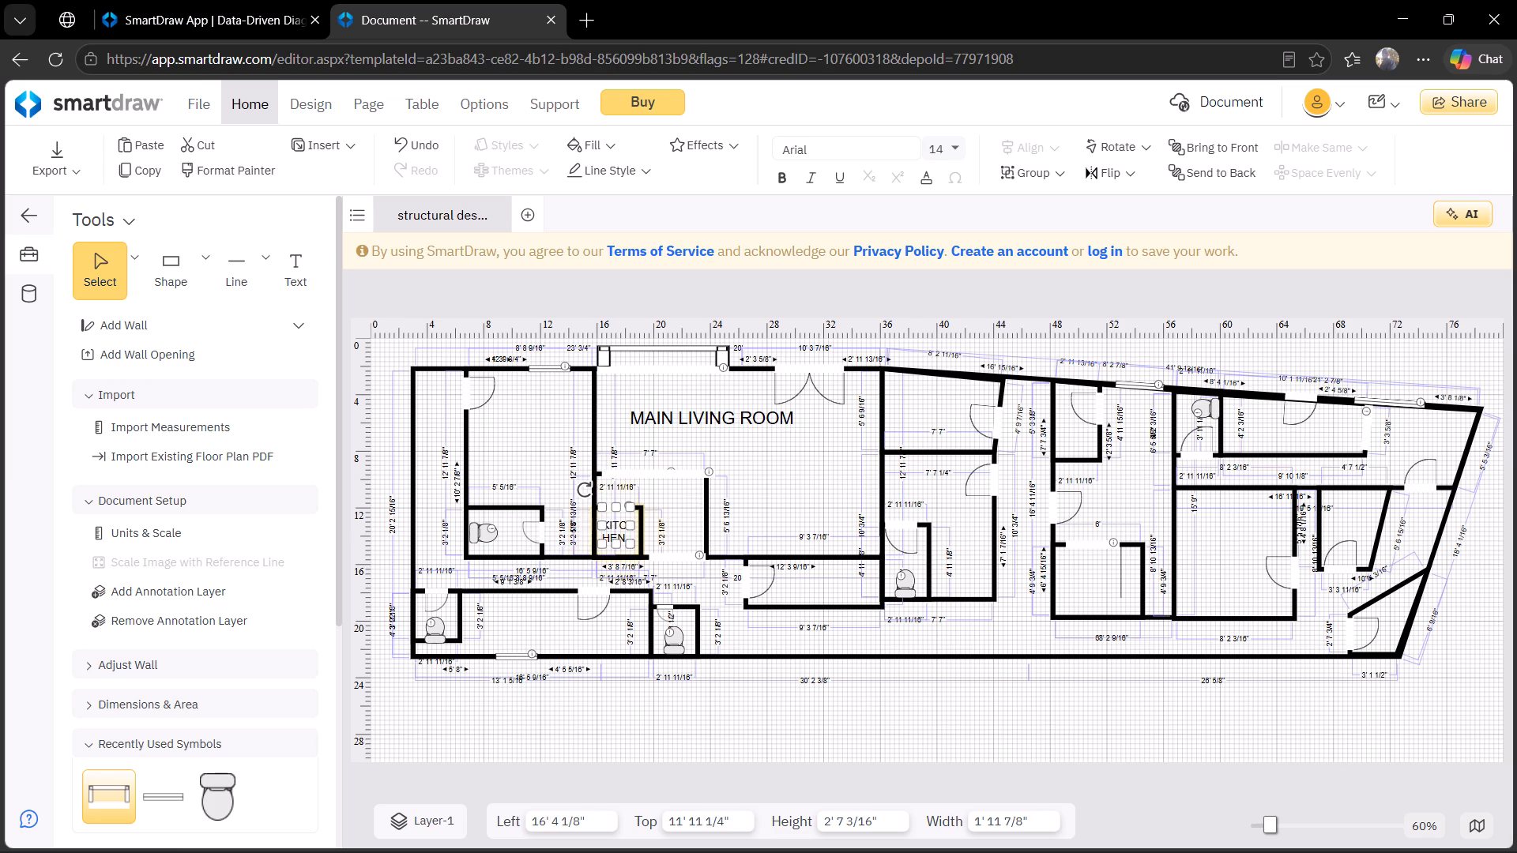
click(793, 472)
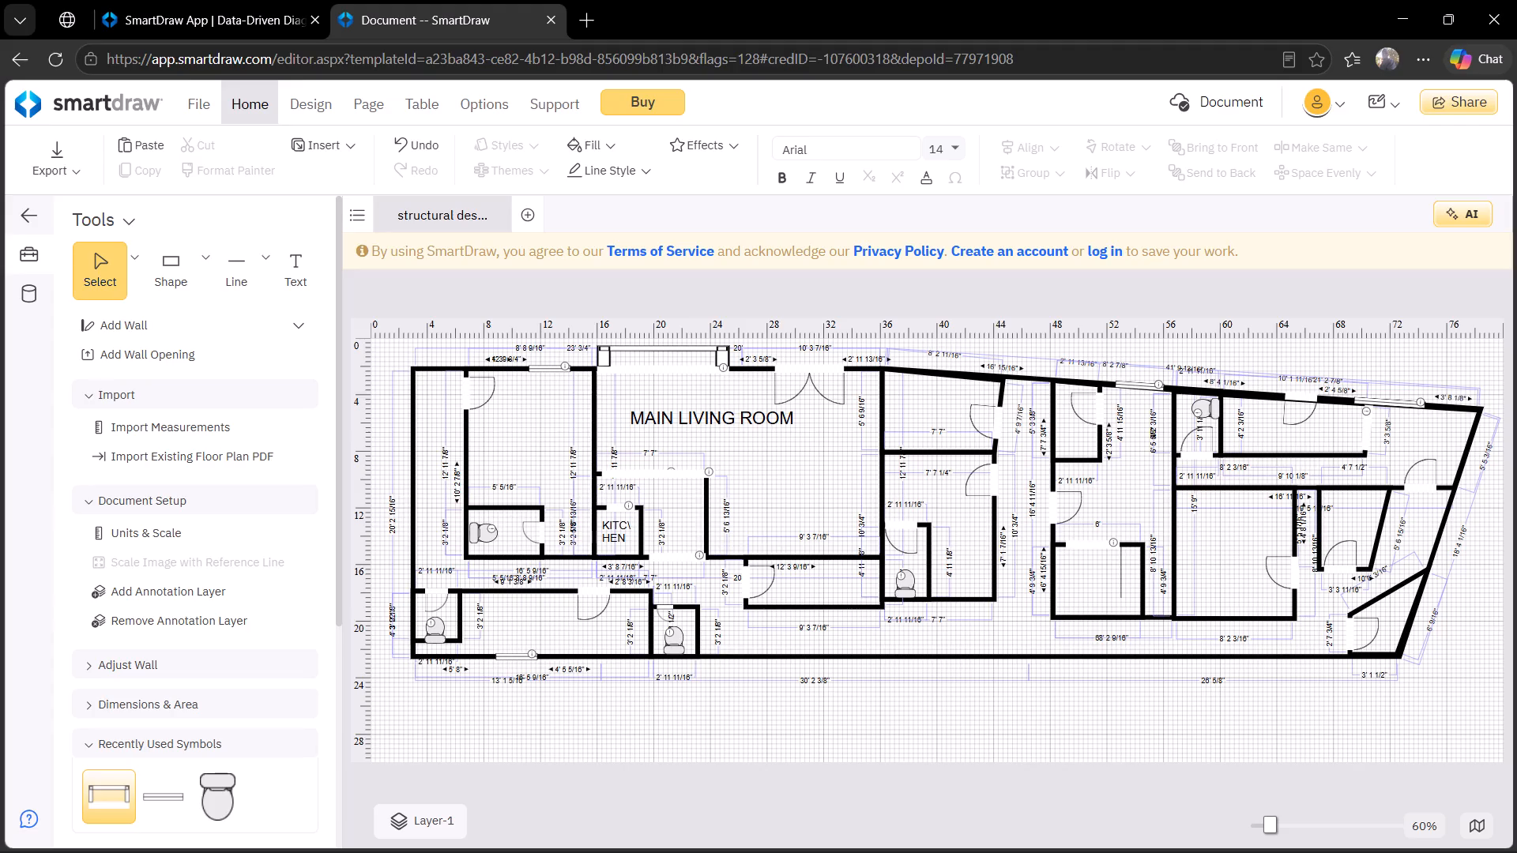
Correct the kitchen label's spelling so that it reads "KITCH" on the first line and "EN" on the second.
double_click(625, 527)
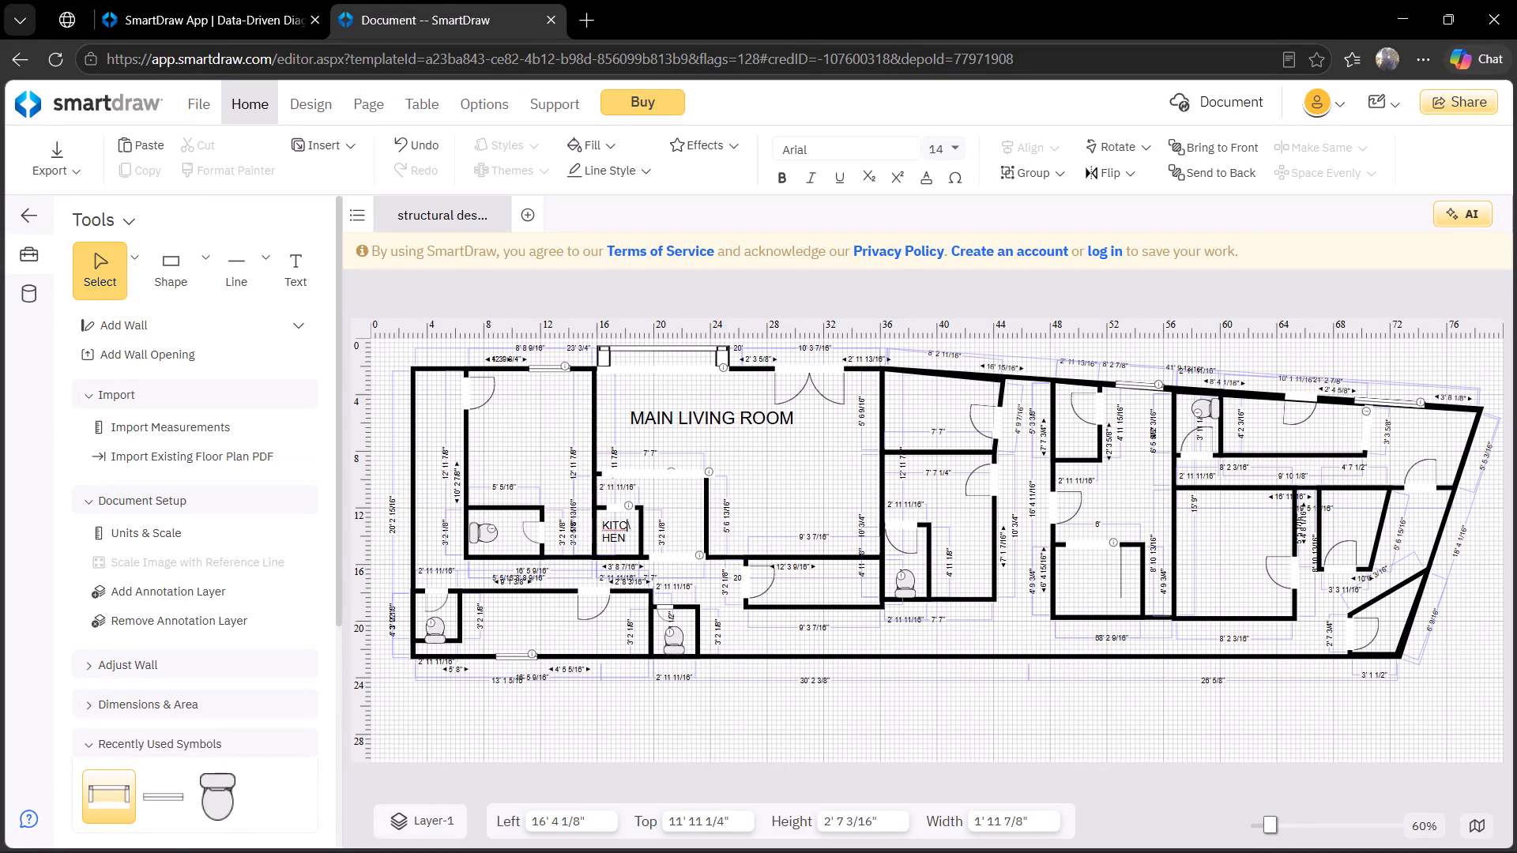
key(Right)
key(BackSpace)
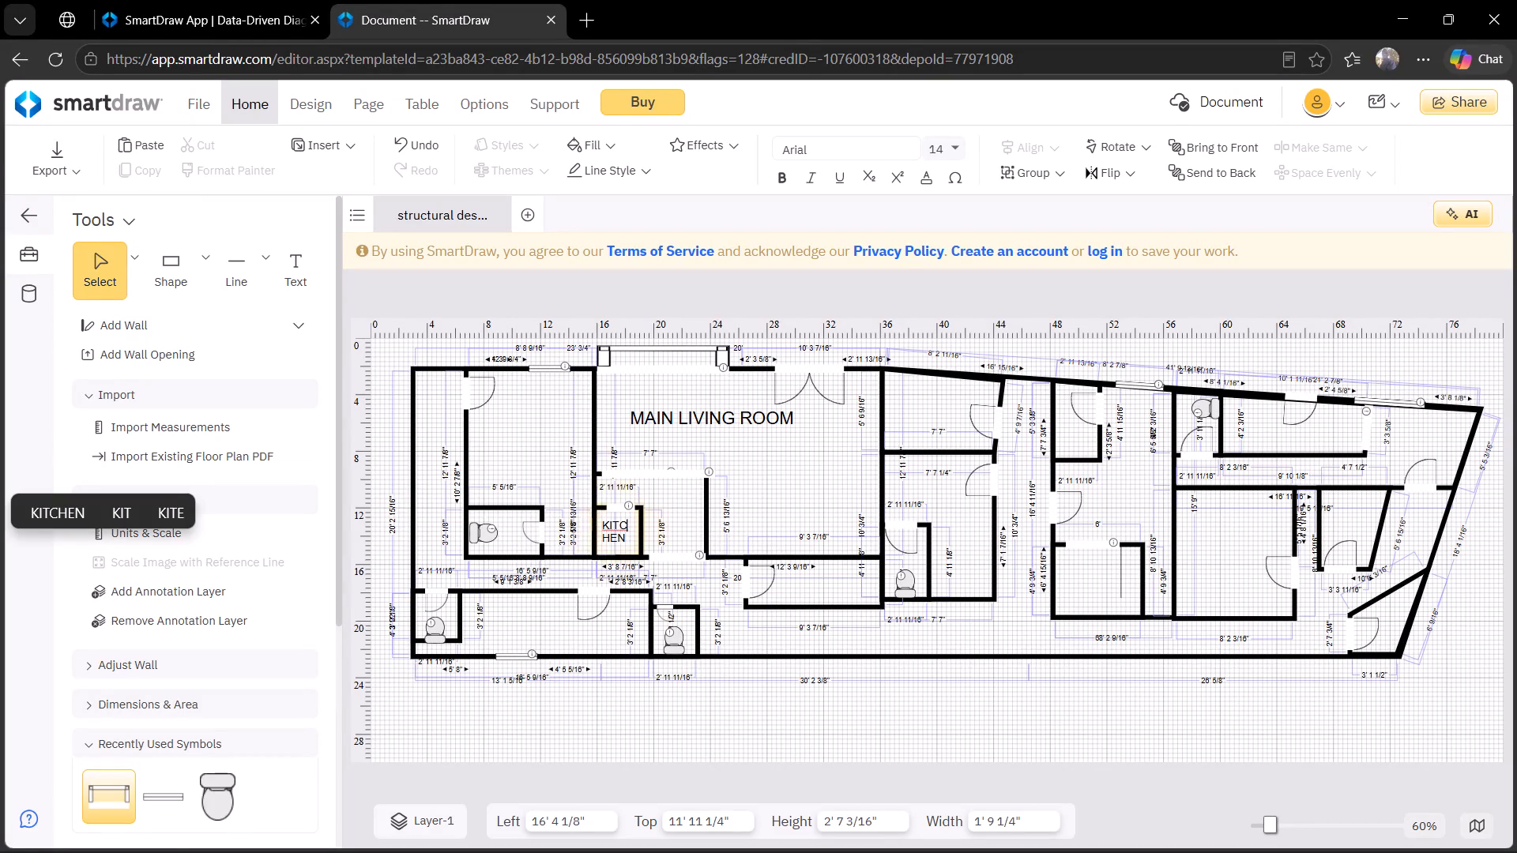
key(h)
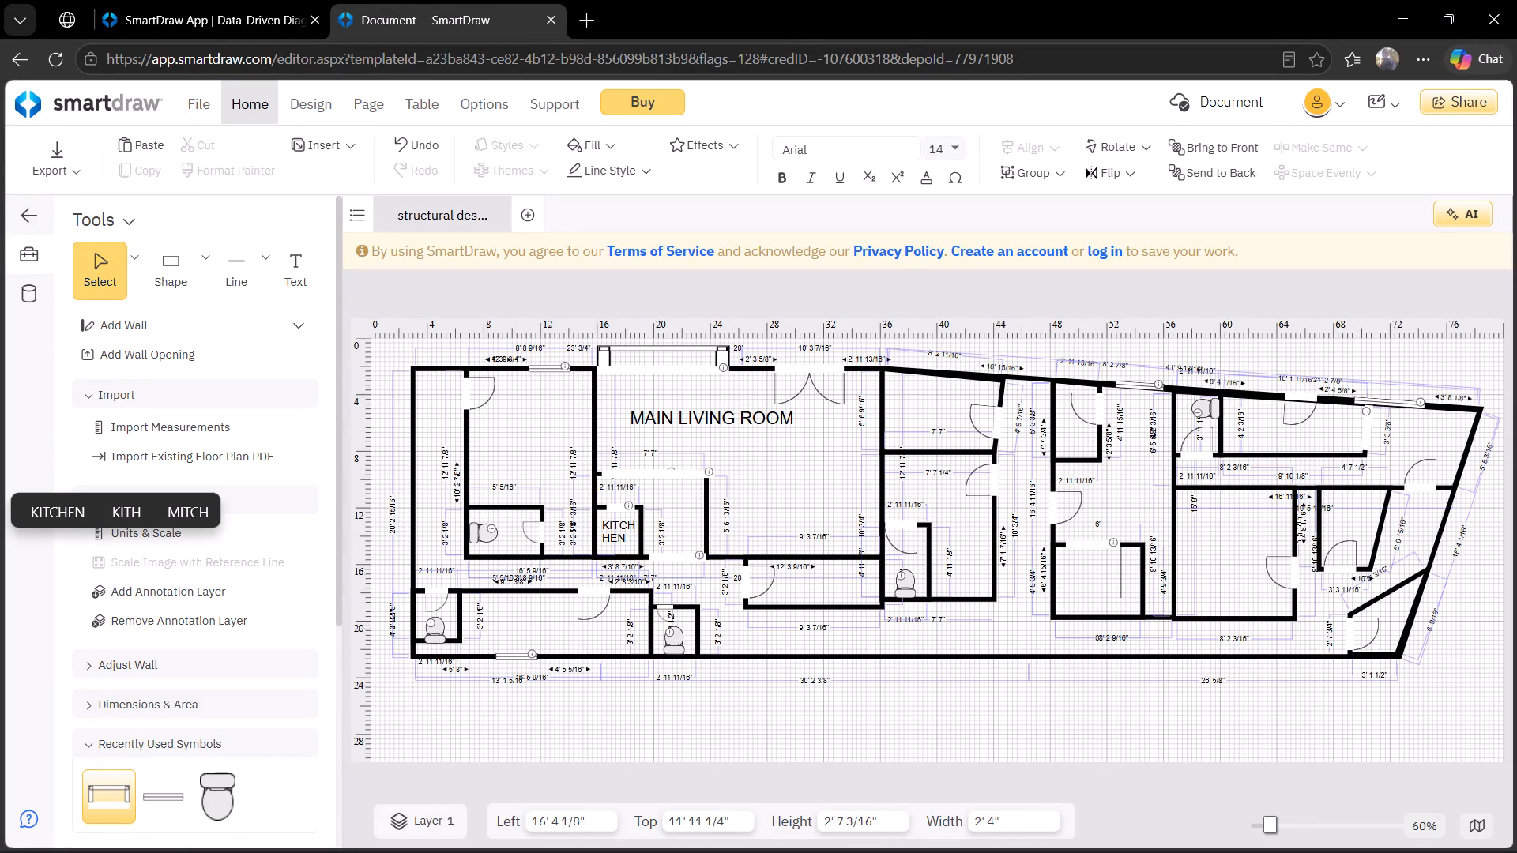
key(e)
key(BackSpace)
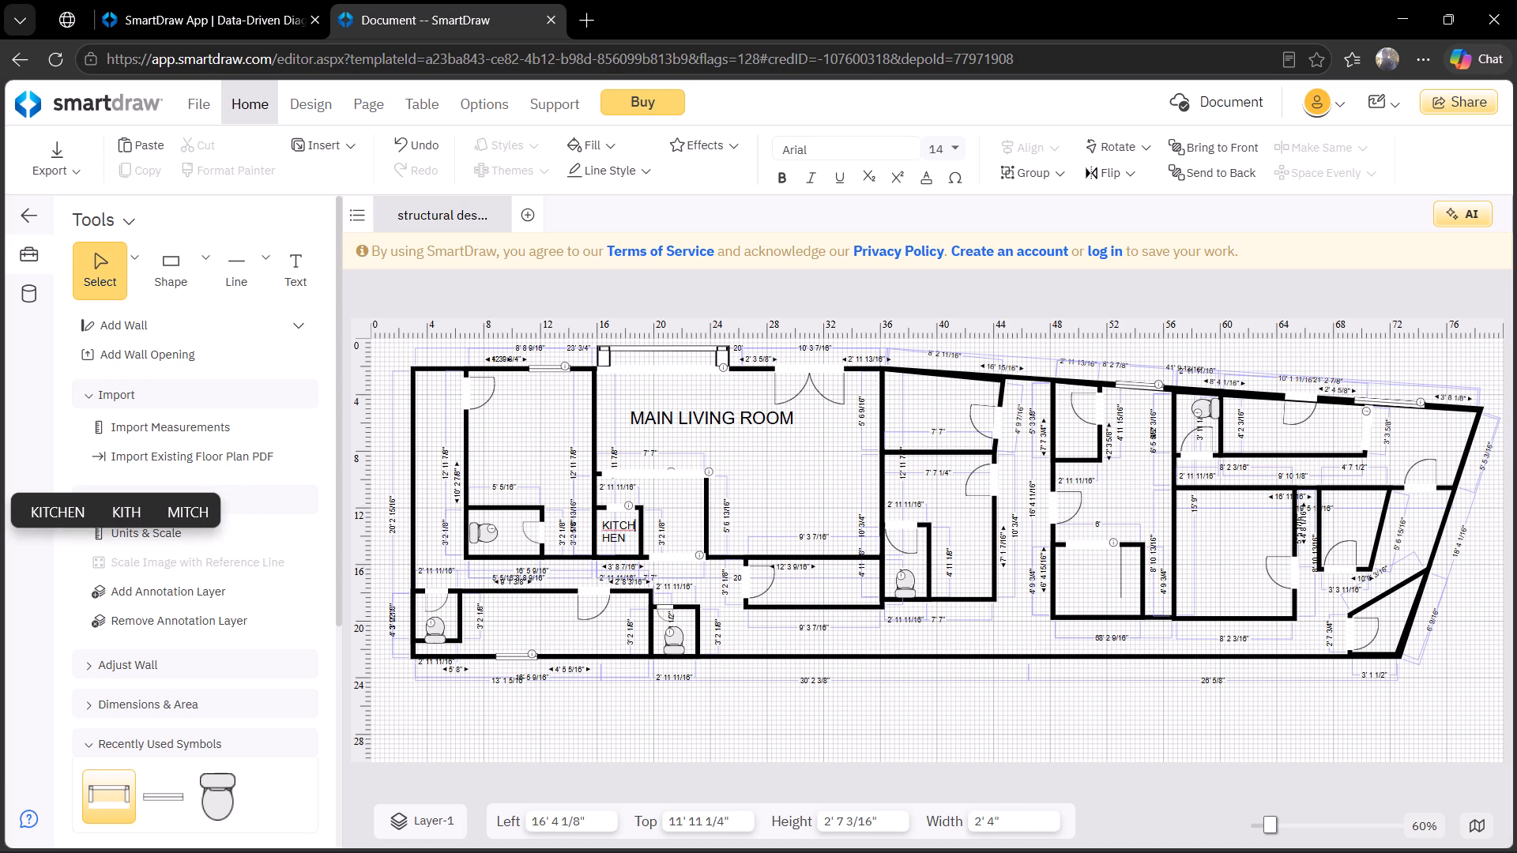
key(Up)
key(Down)
key(Left)
click(611, 539)
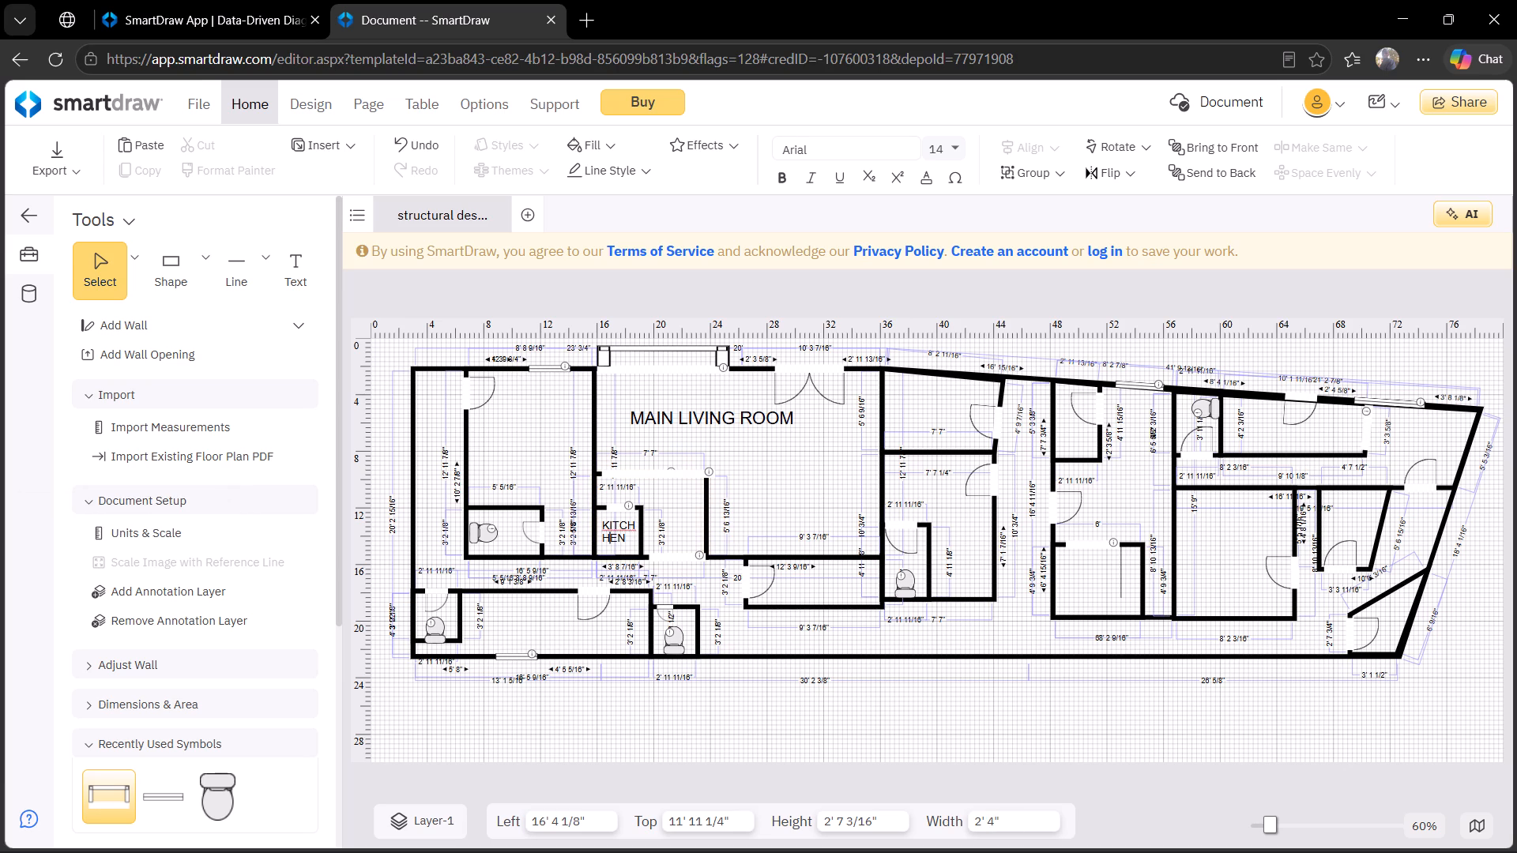
key(BackSpace)
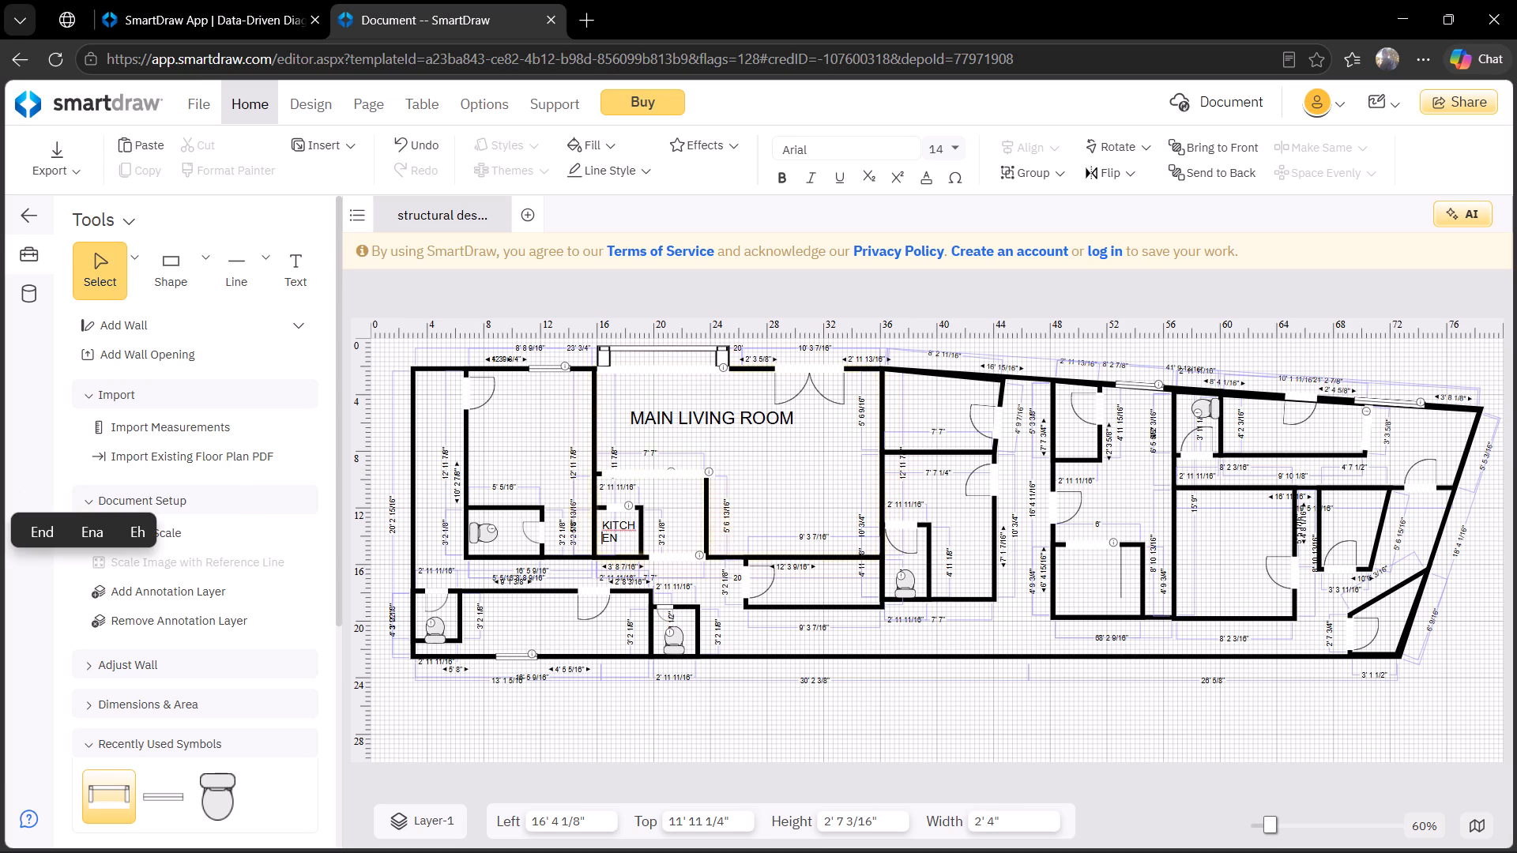
click(771, 507)
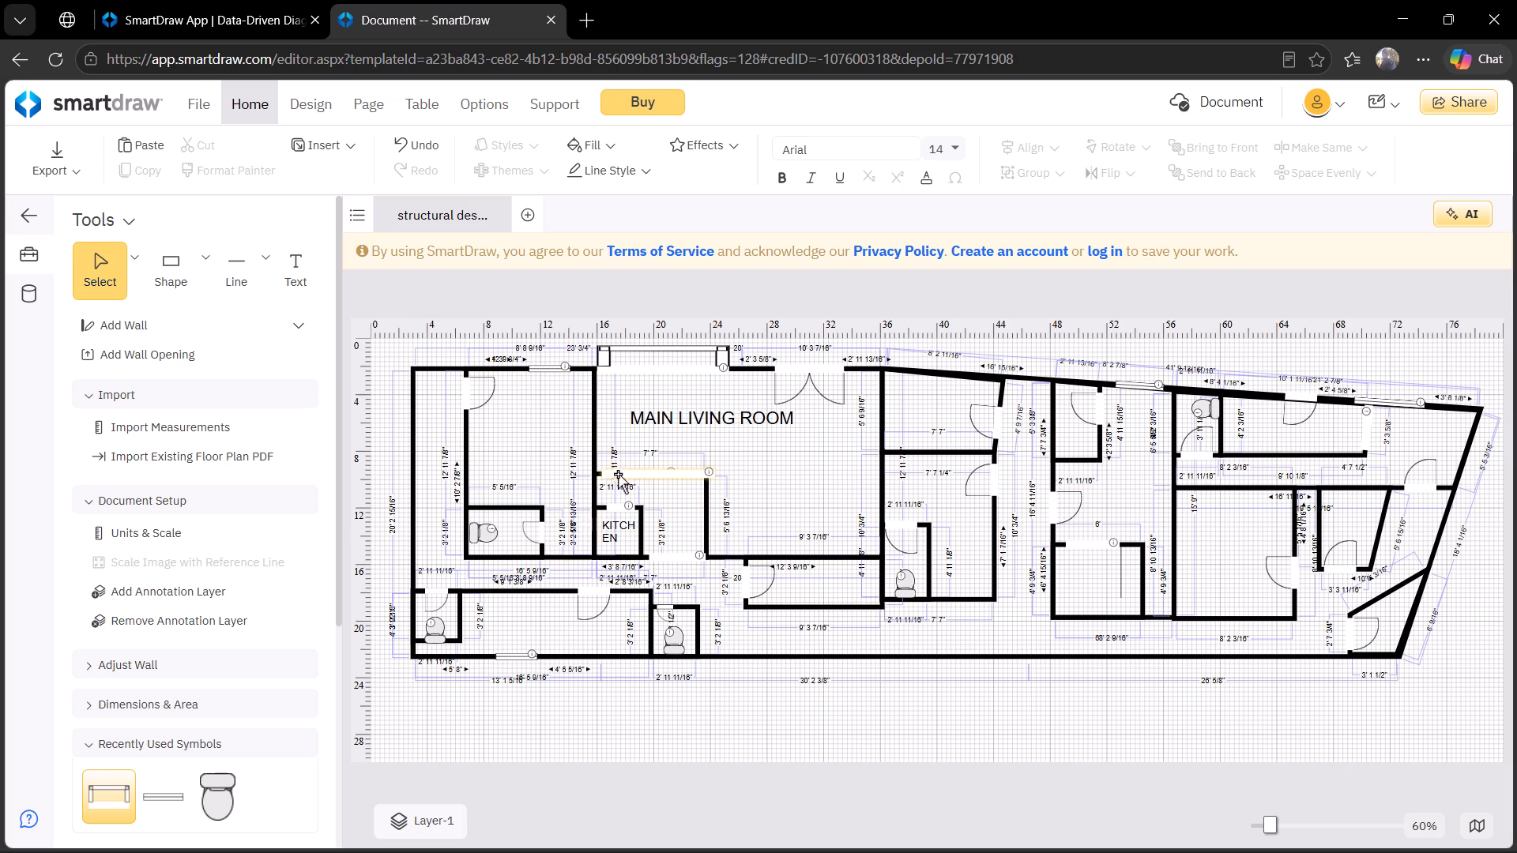
click(796, 516)
Place a Square Room outline over the main living room, about 22' 7" left, 1' 11" top.
drag(338, 465, 356, 686)
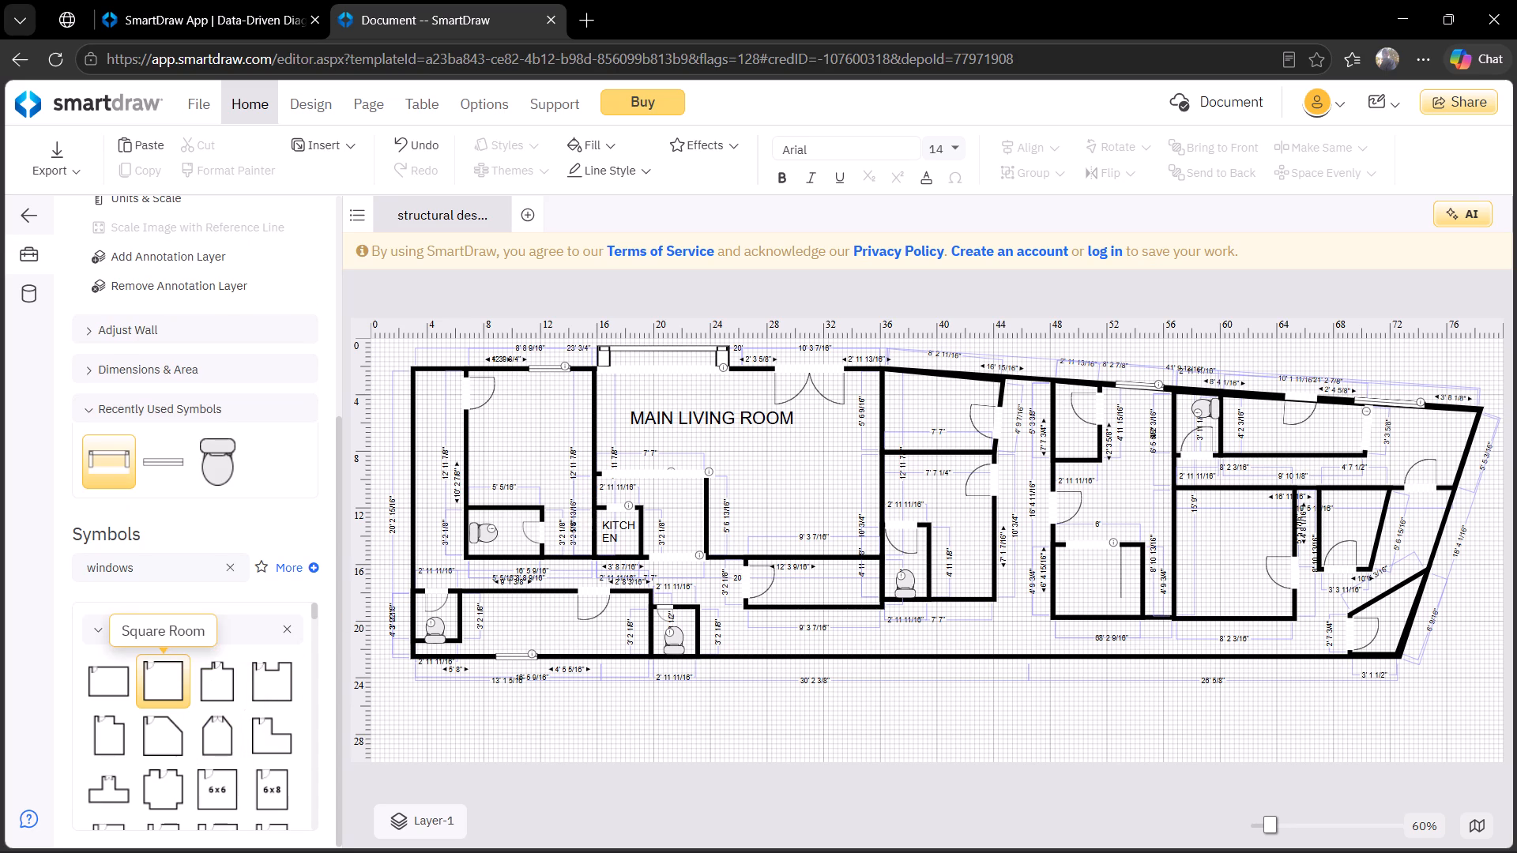
click(167, 686)
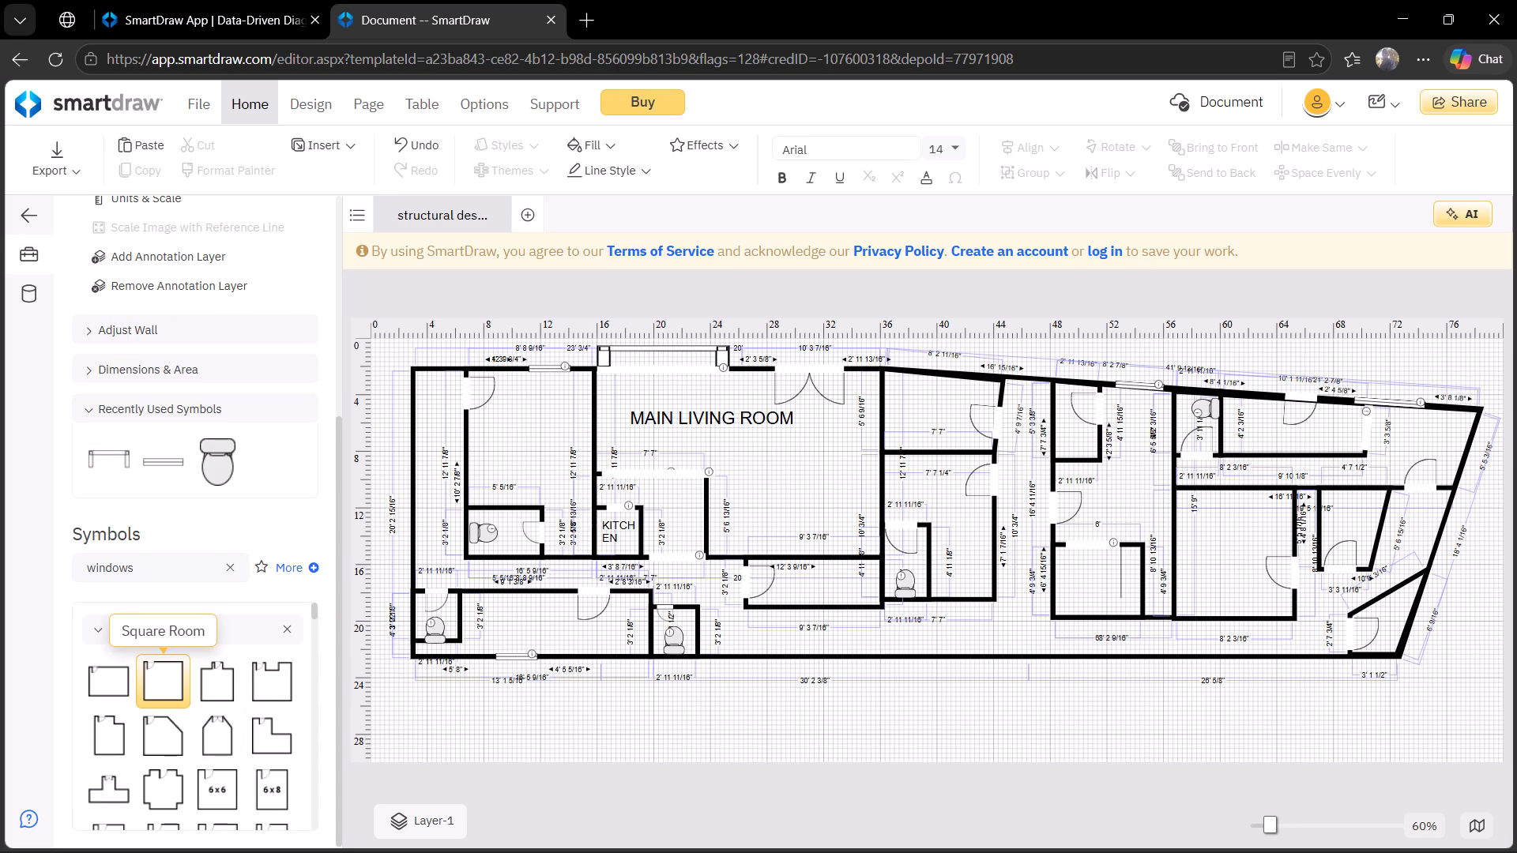
drag(164, 678, 801, 457)
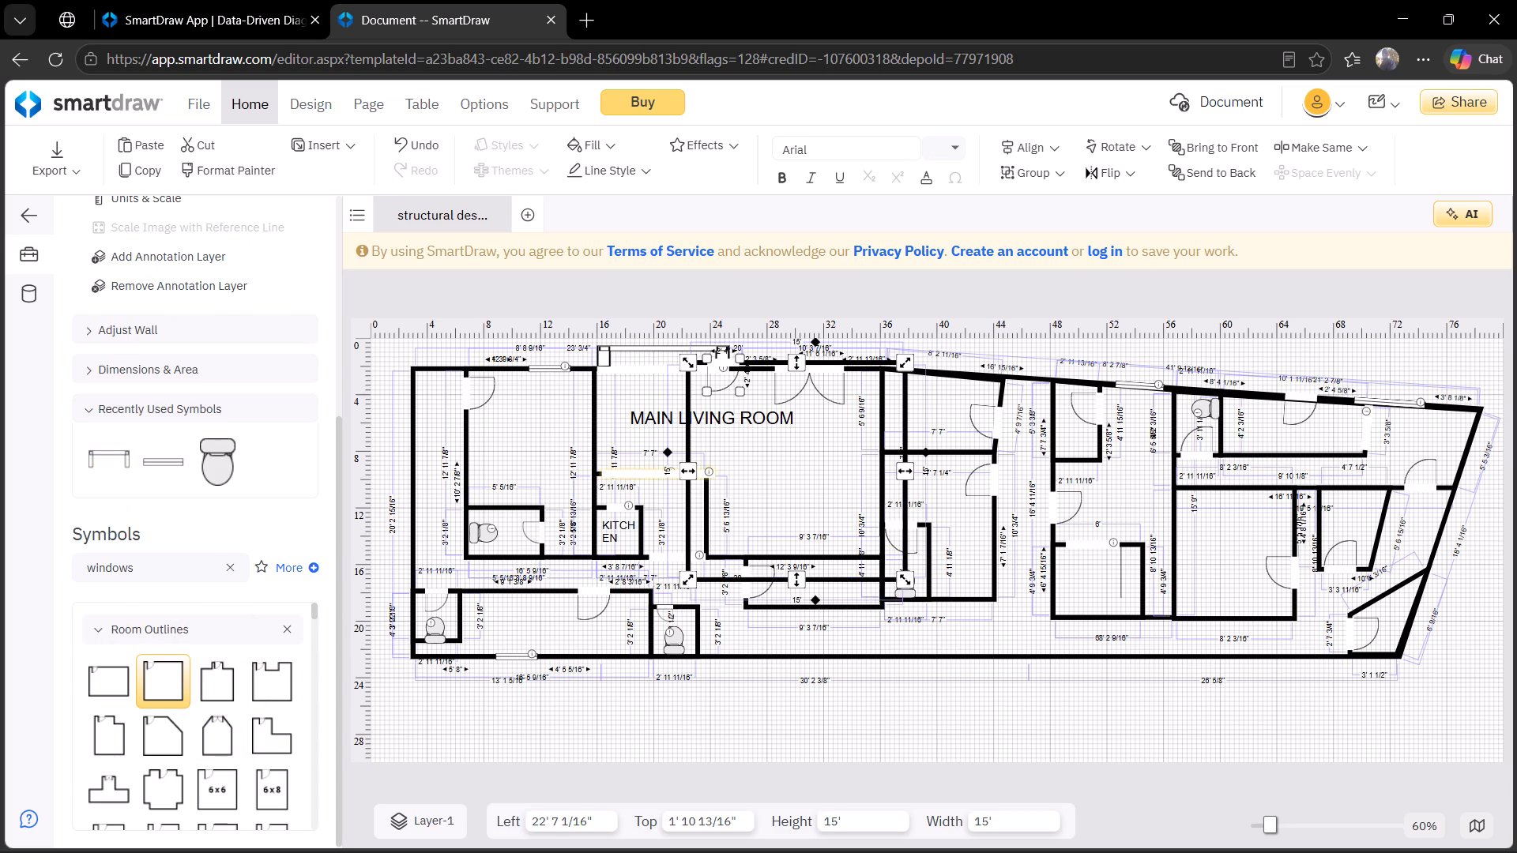
Shrink the new square room outline to about 1' 8" wide and 2' 4" high near the living room's right wall.
drag(681, 472, 838, 471)
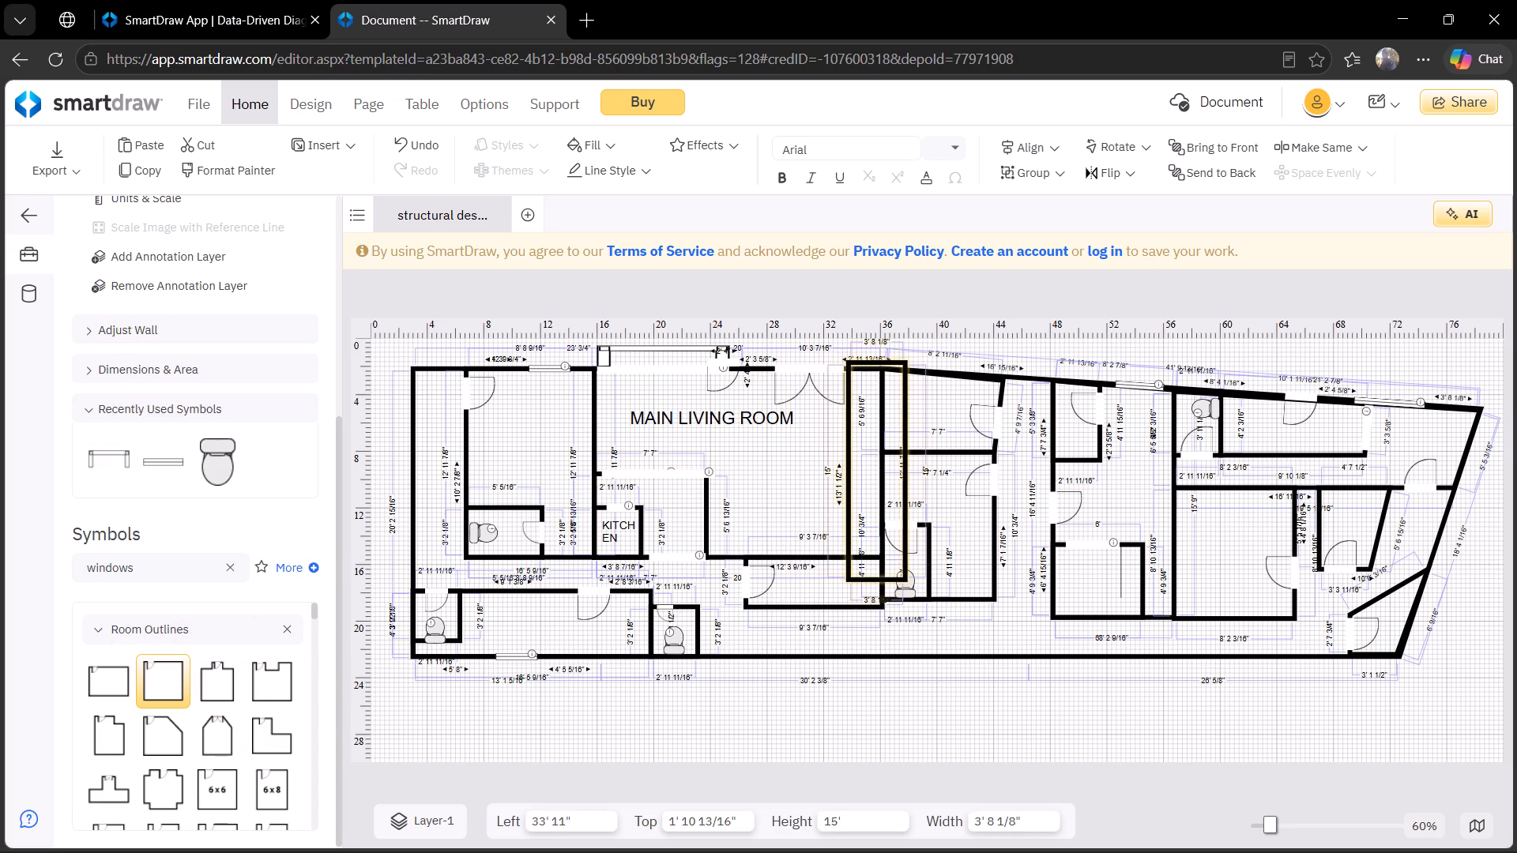
drag(838, 471, 806, 477)
drag(865, 585, 853, 515)
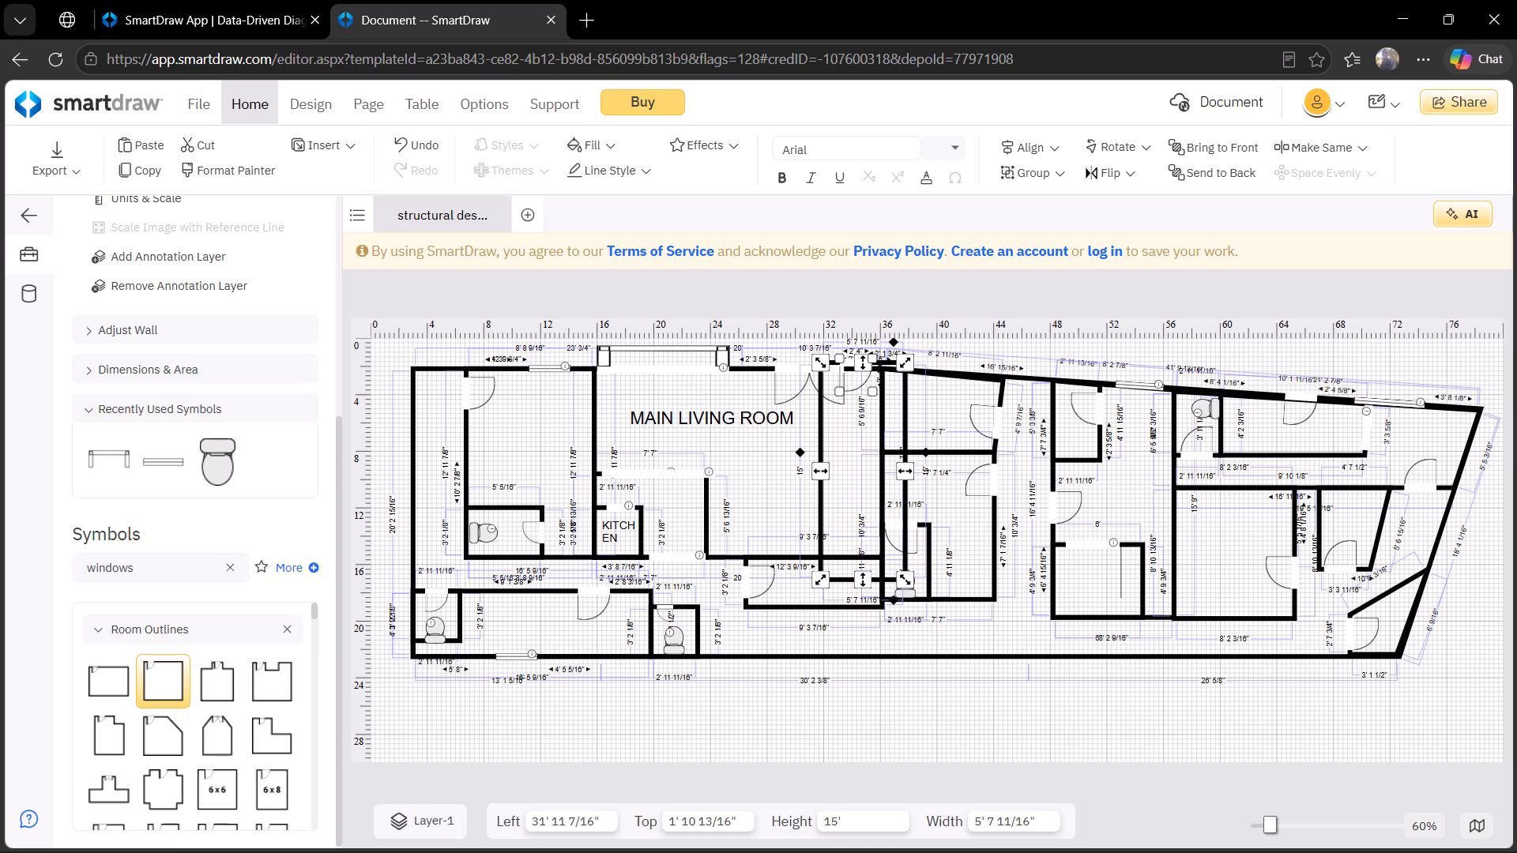
drag(853, 515, 855, 476)
drag(907, 413, 860, 425)
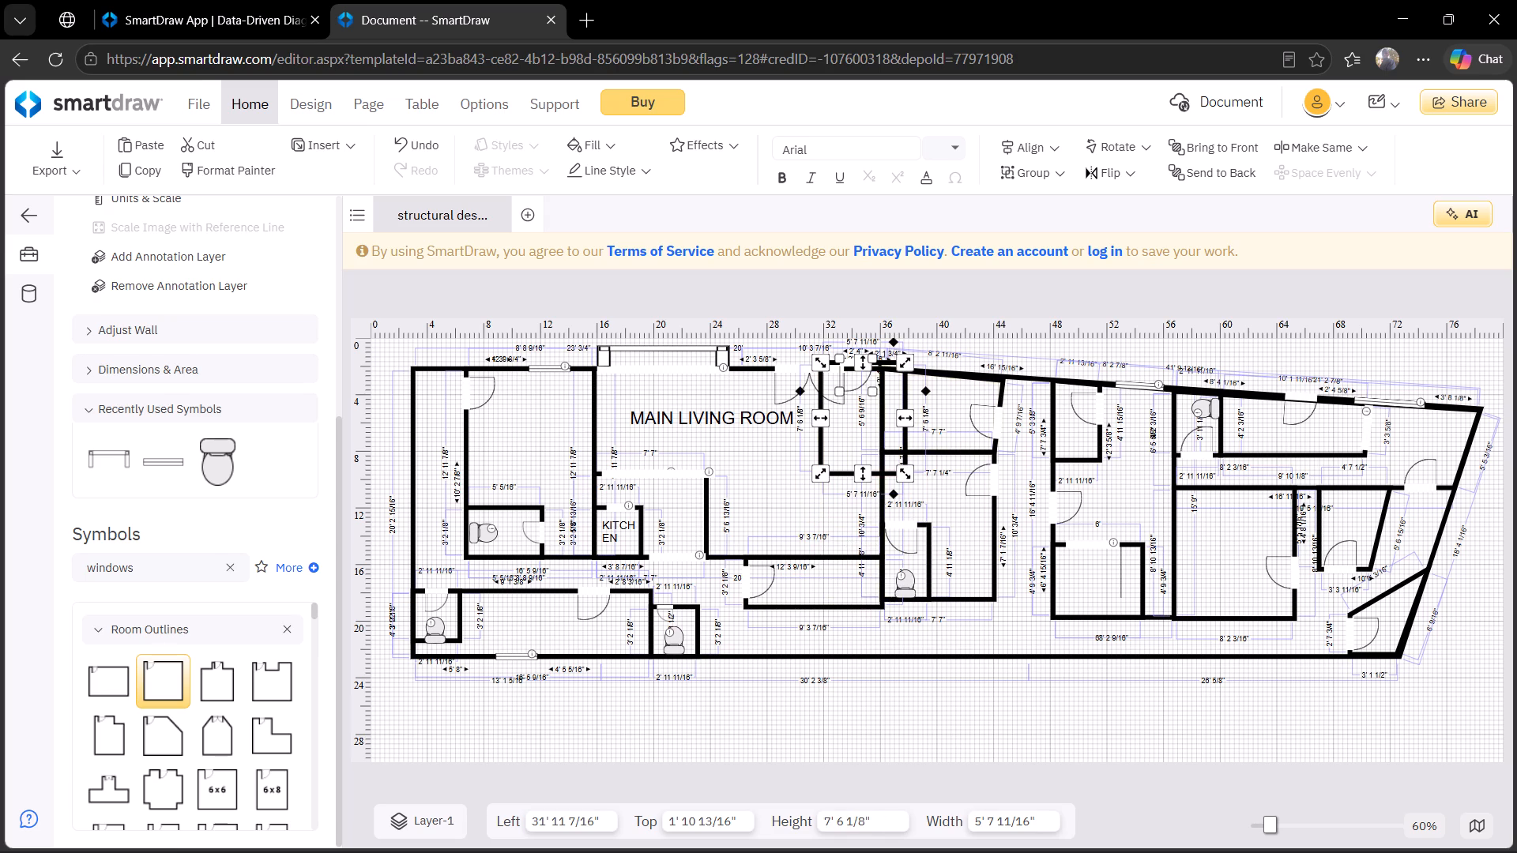
drag(860, 425, 879, 423)
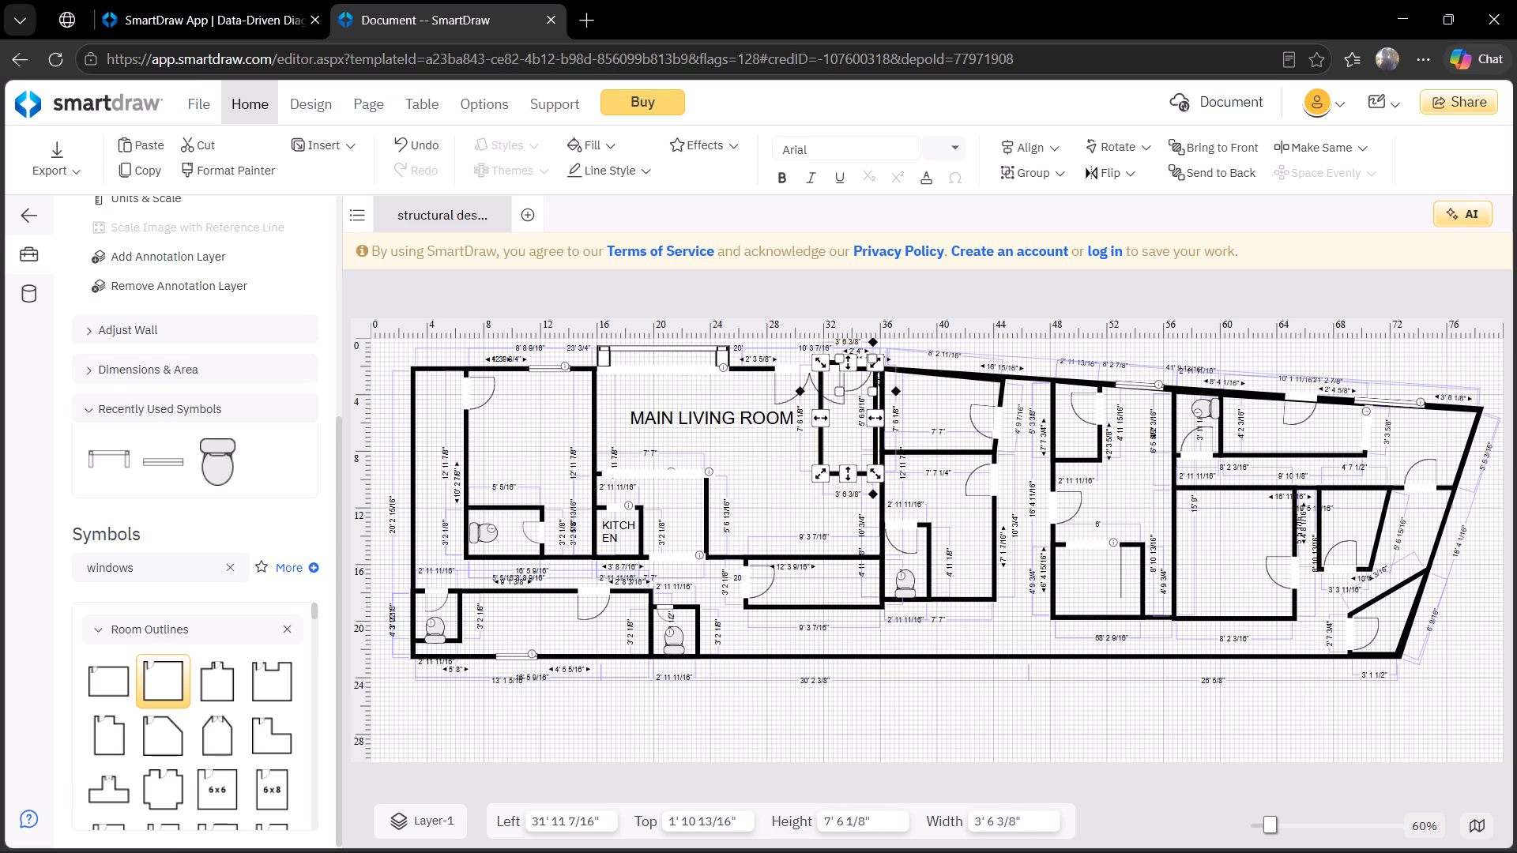
drag(850, 364, 849, 398)
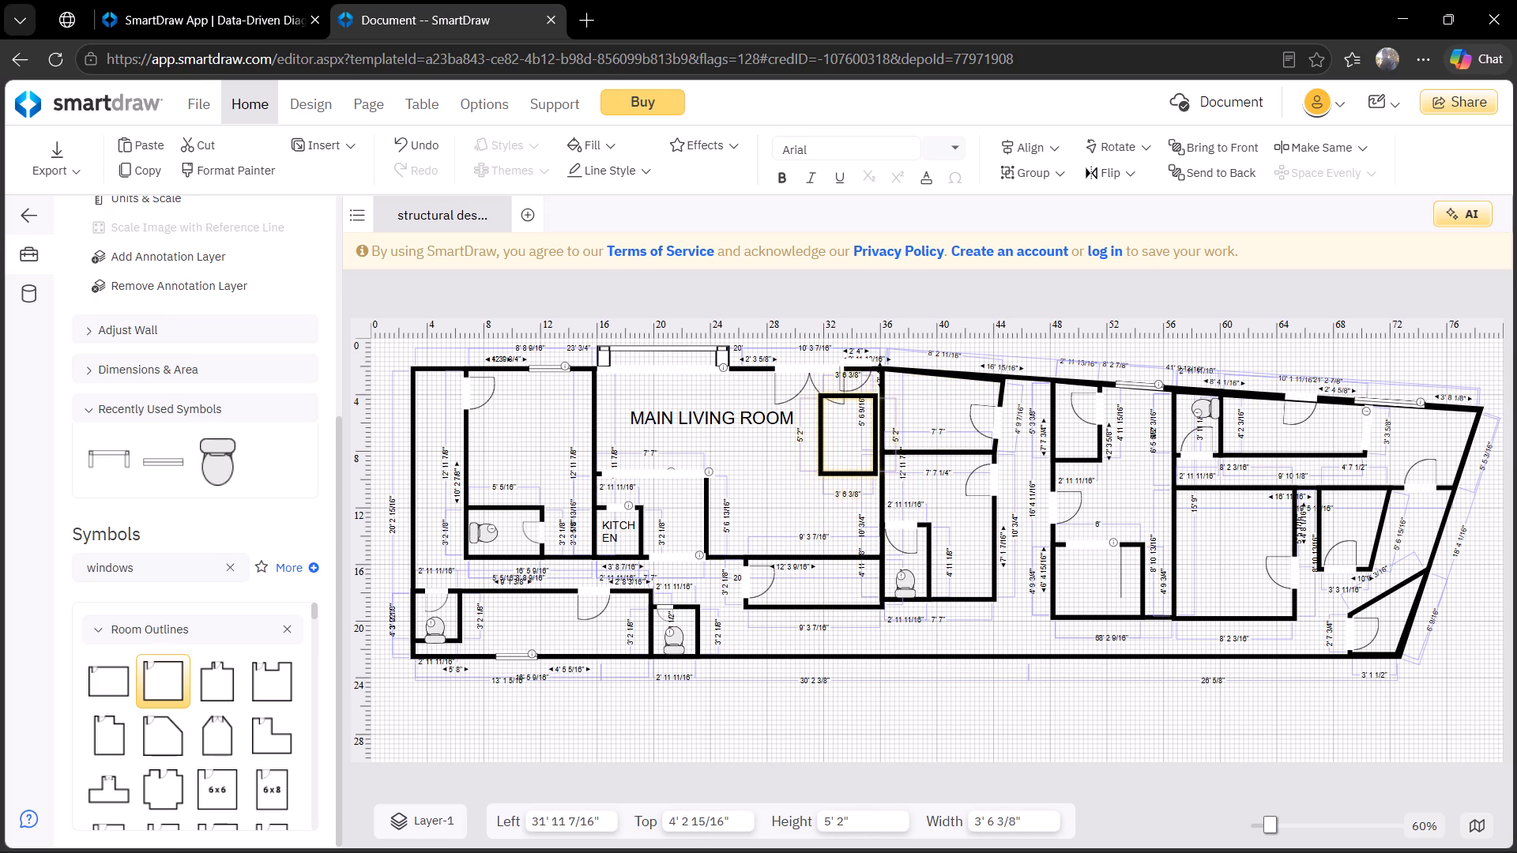
drag(849, 398, 849, 401)
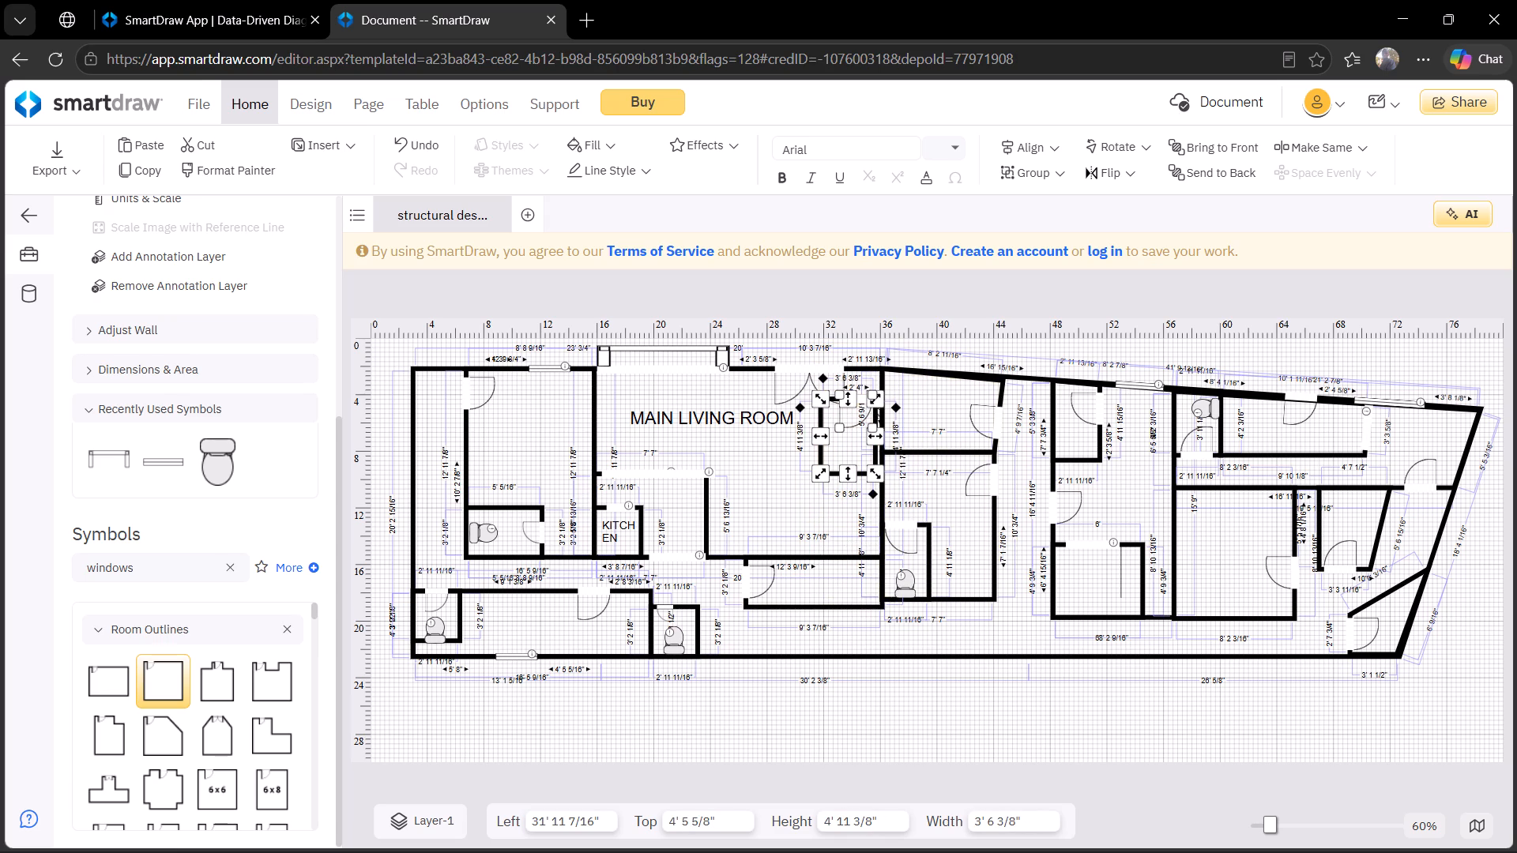
drag(815, 439, 840, 430)
drag(862, 400, 868, 421)
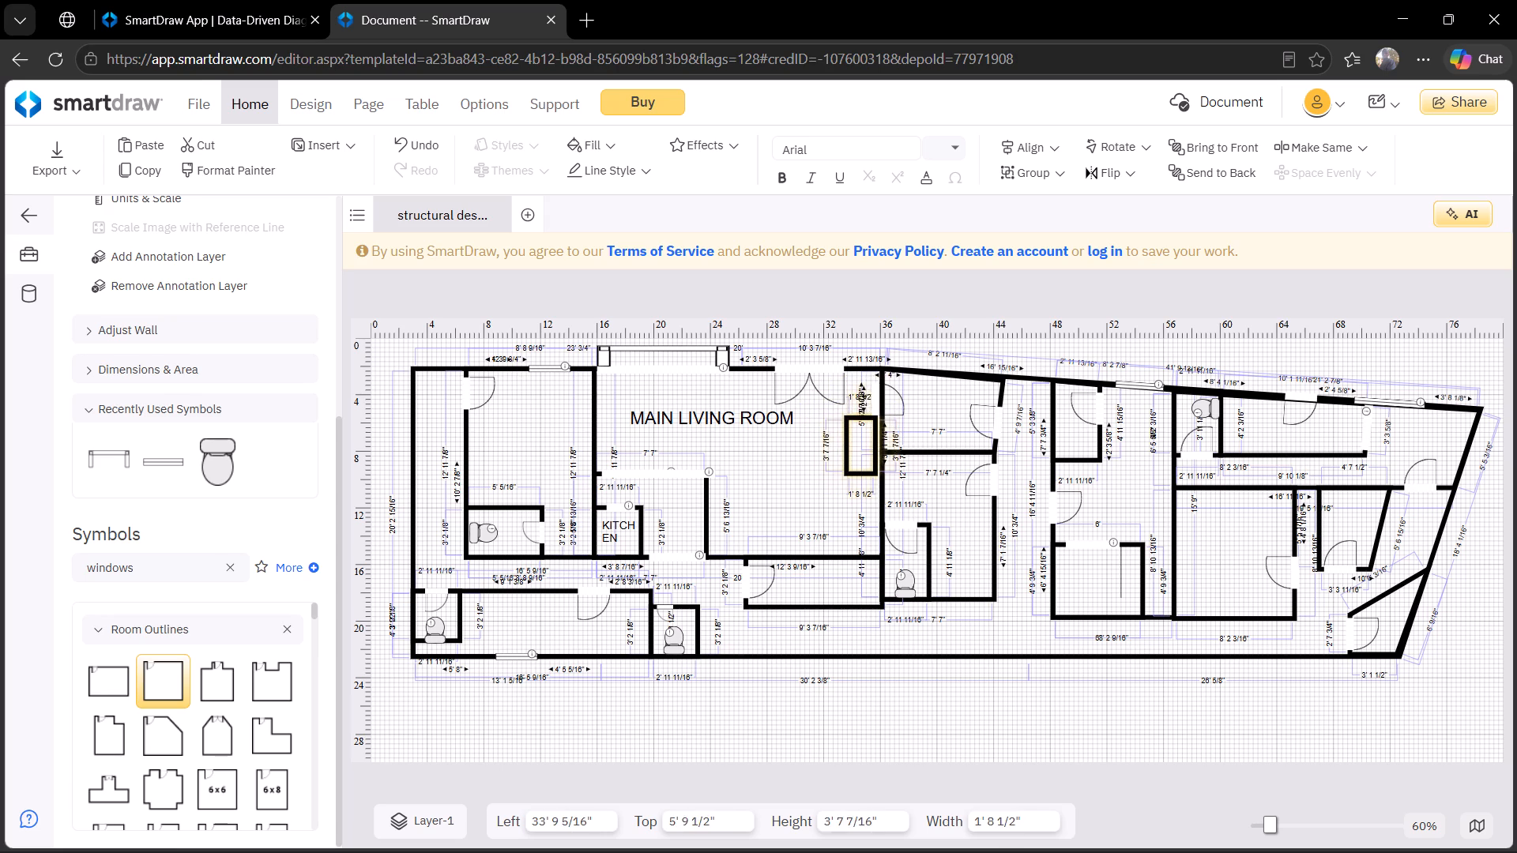
drag(868, 421, 869, 436)
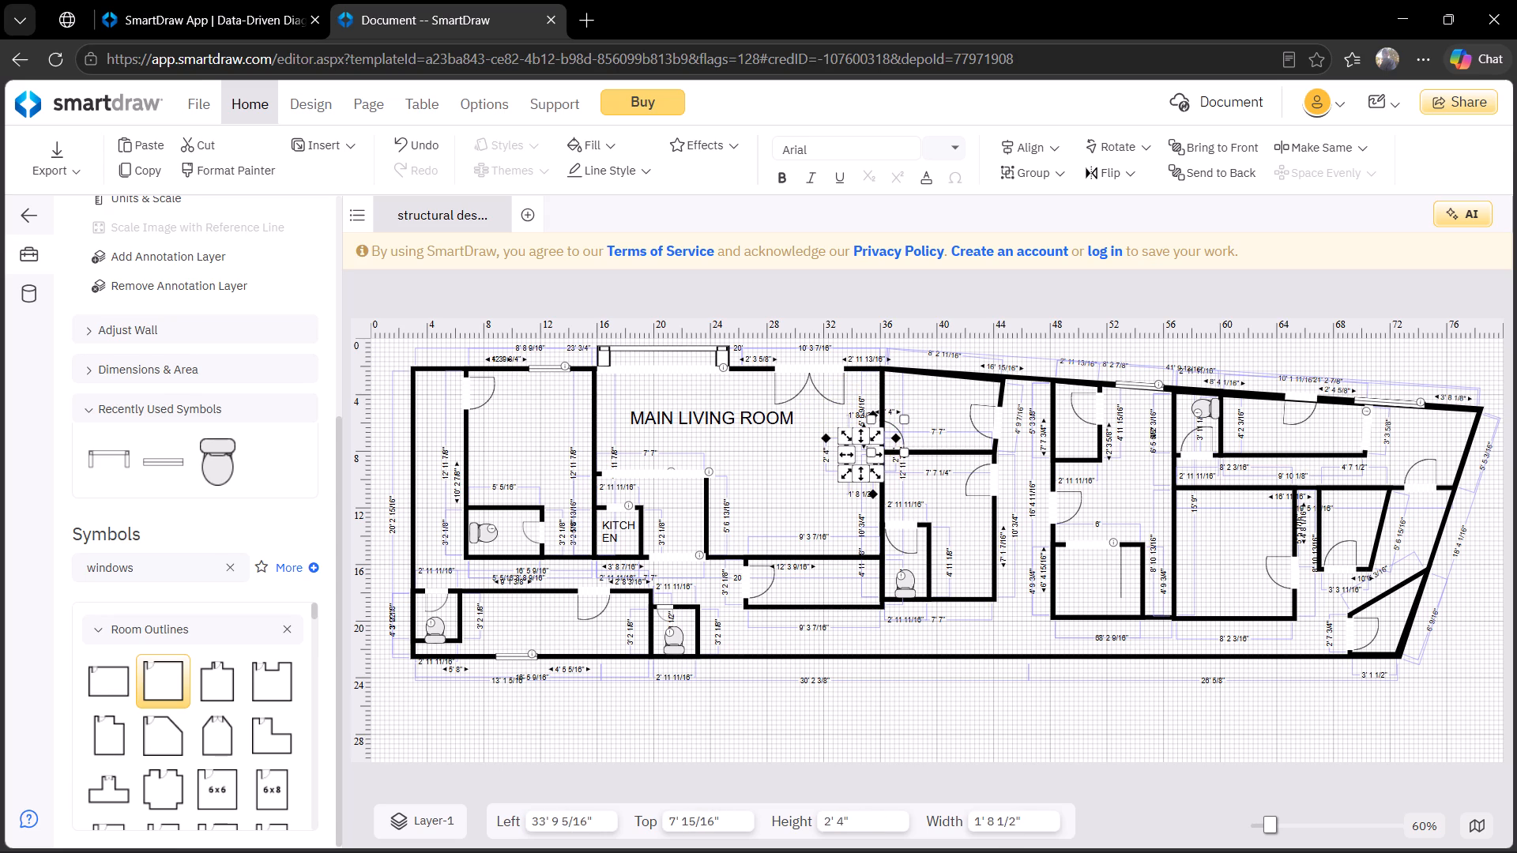
click(795, 464)
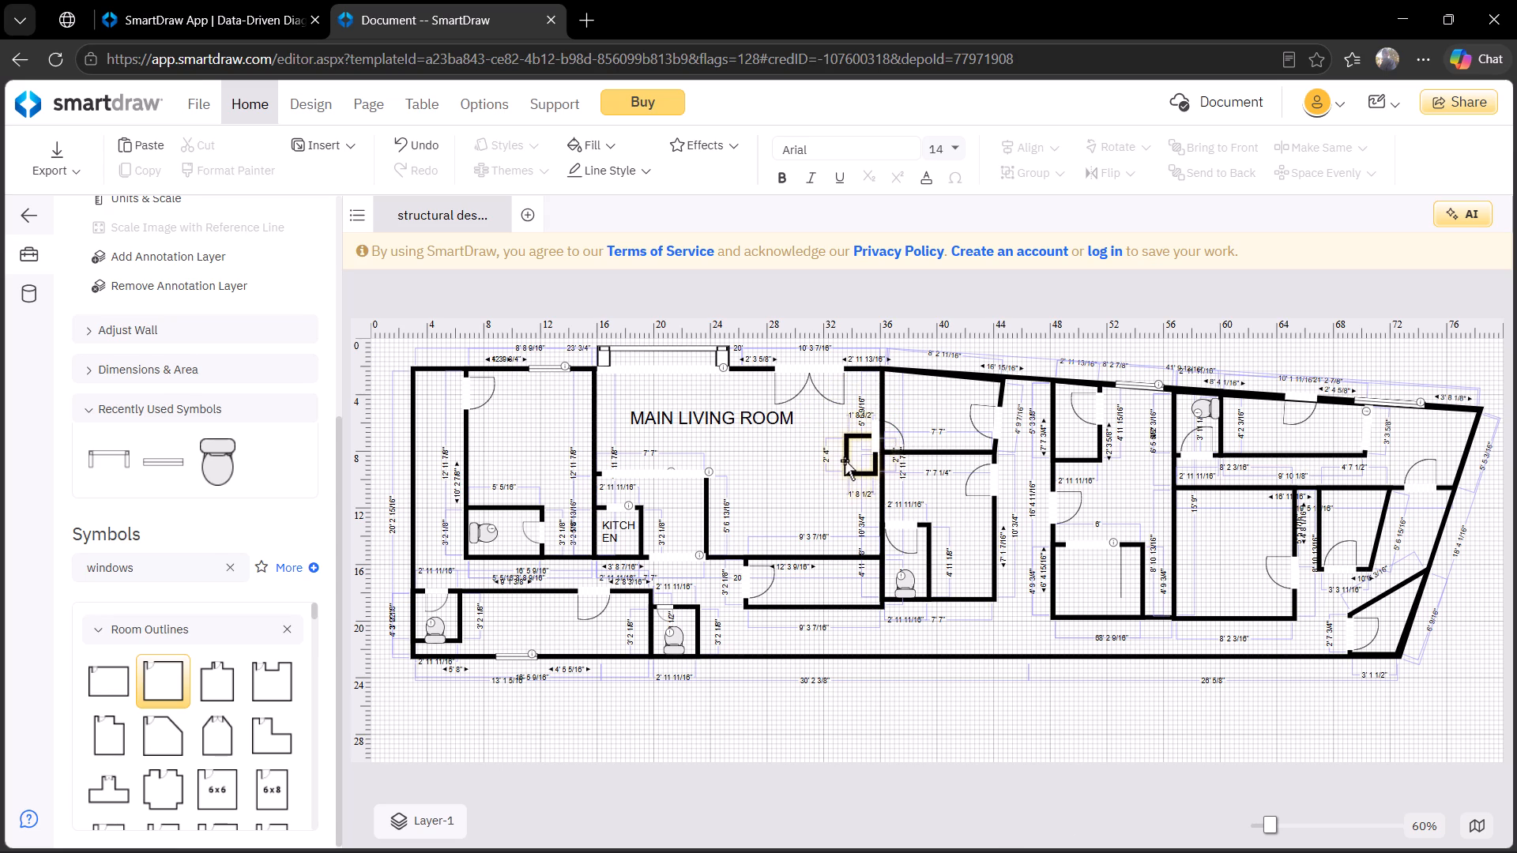
Move the small outline into the space between the kitchen and the living room, about 22' left, 12' 7" top.
drag(845, 460, 683, 537)
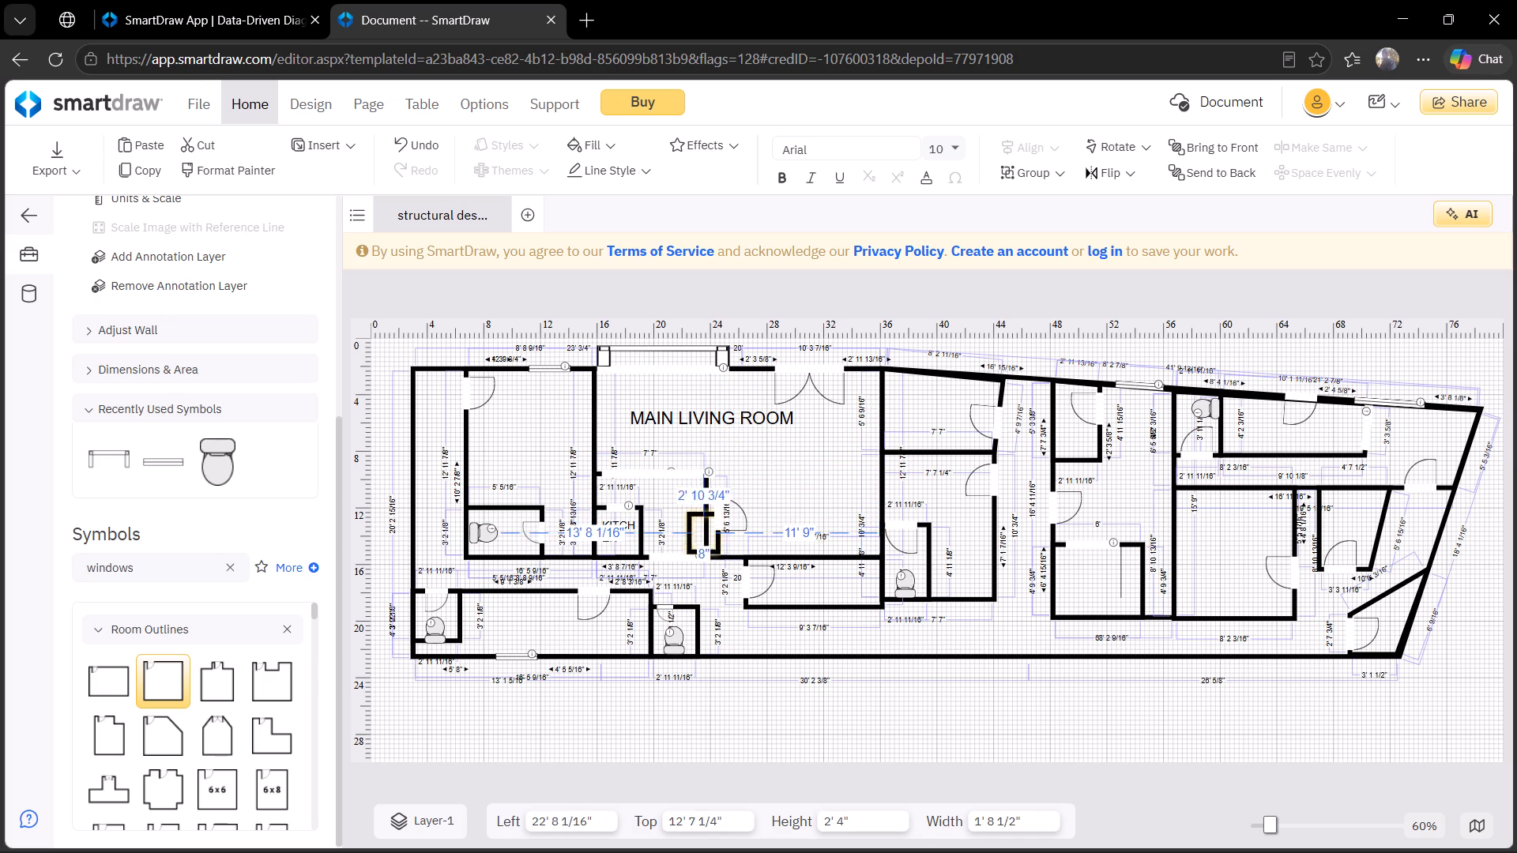
drag(683, 537, 675, 538)
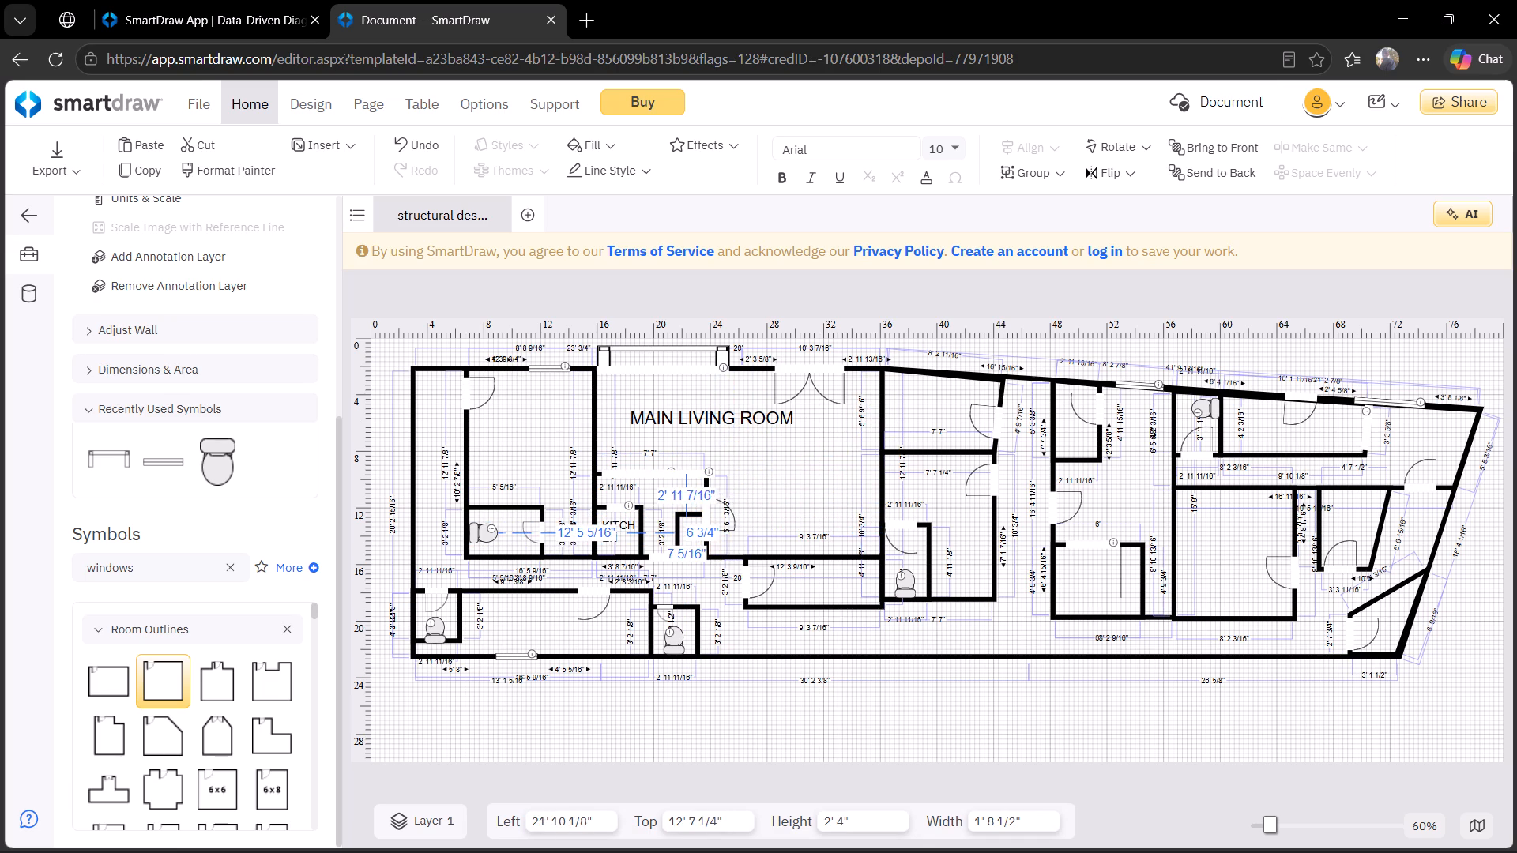
drag(675, 538, 679, 538)
click(854, 473)
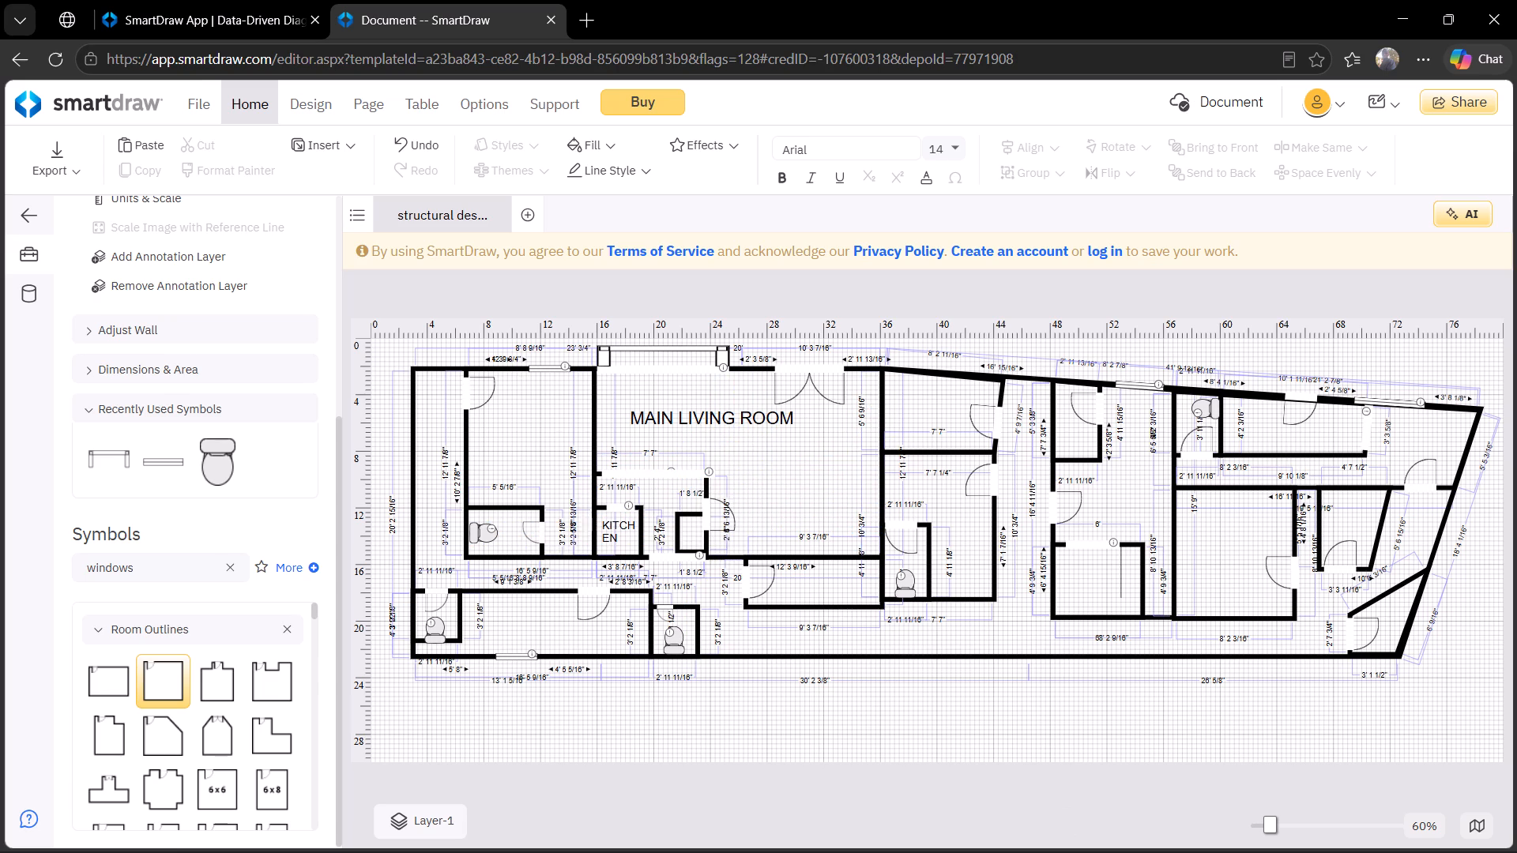
click(816, 485)
Delete the door that came with the small room outline.
click(709, 521)
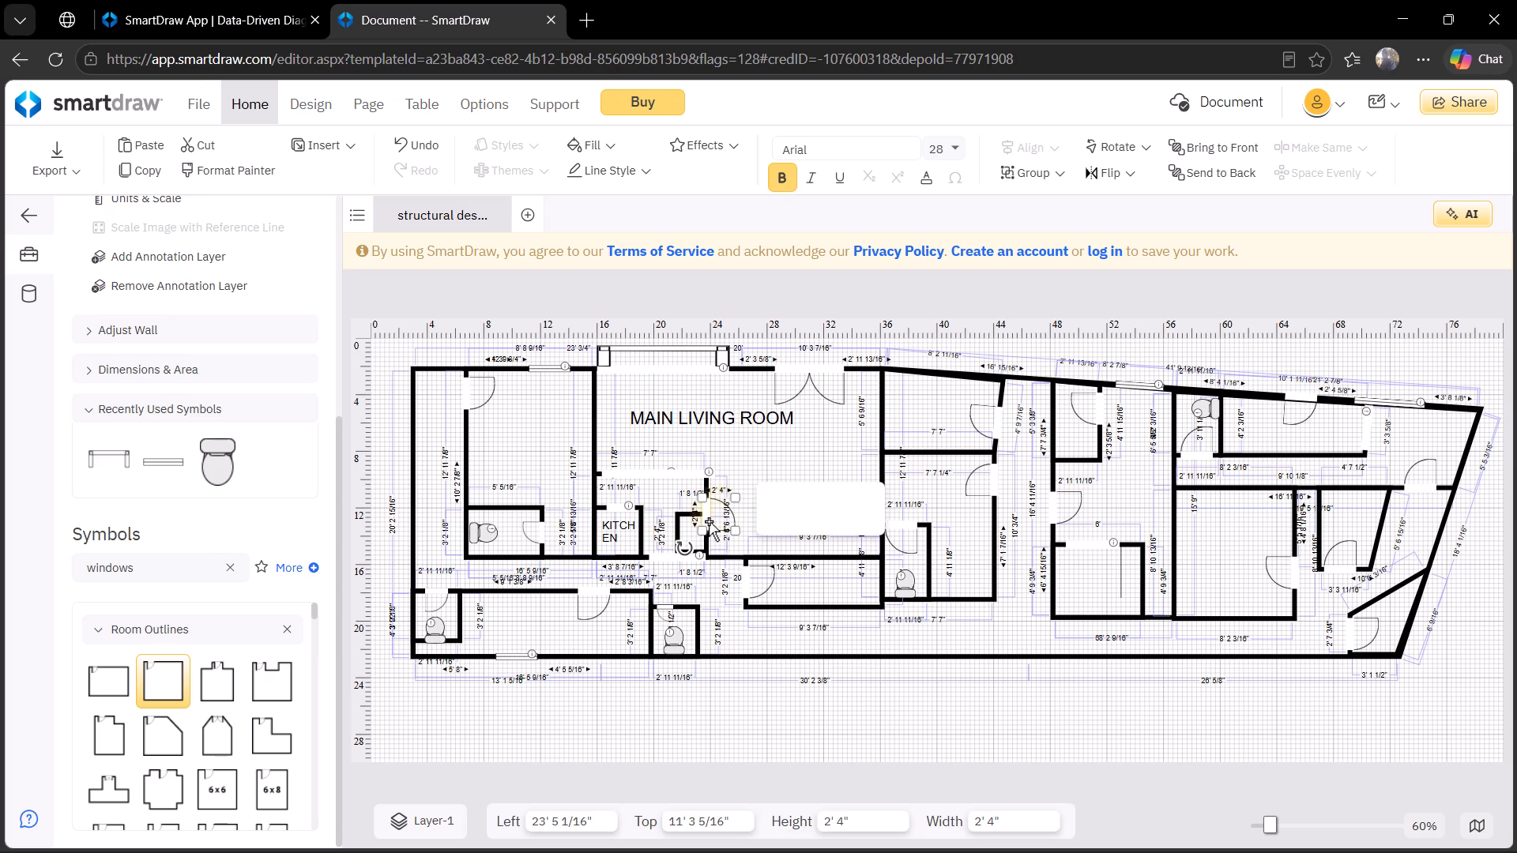
right_click(709, 521)
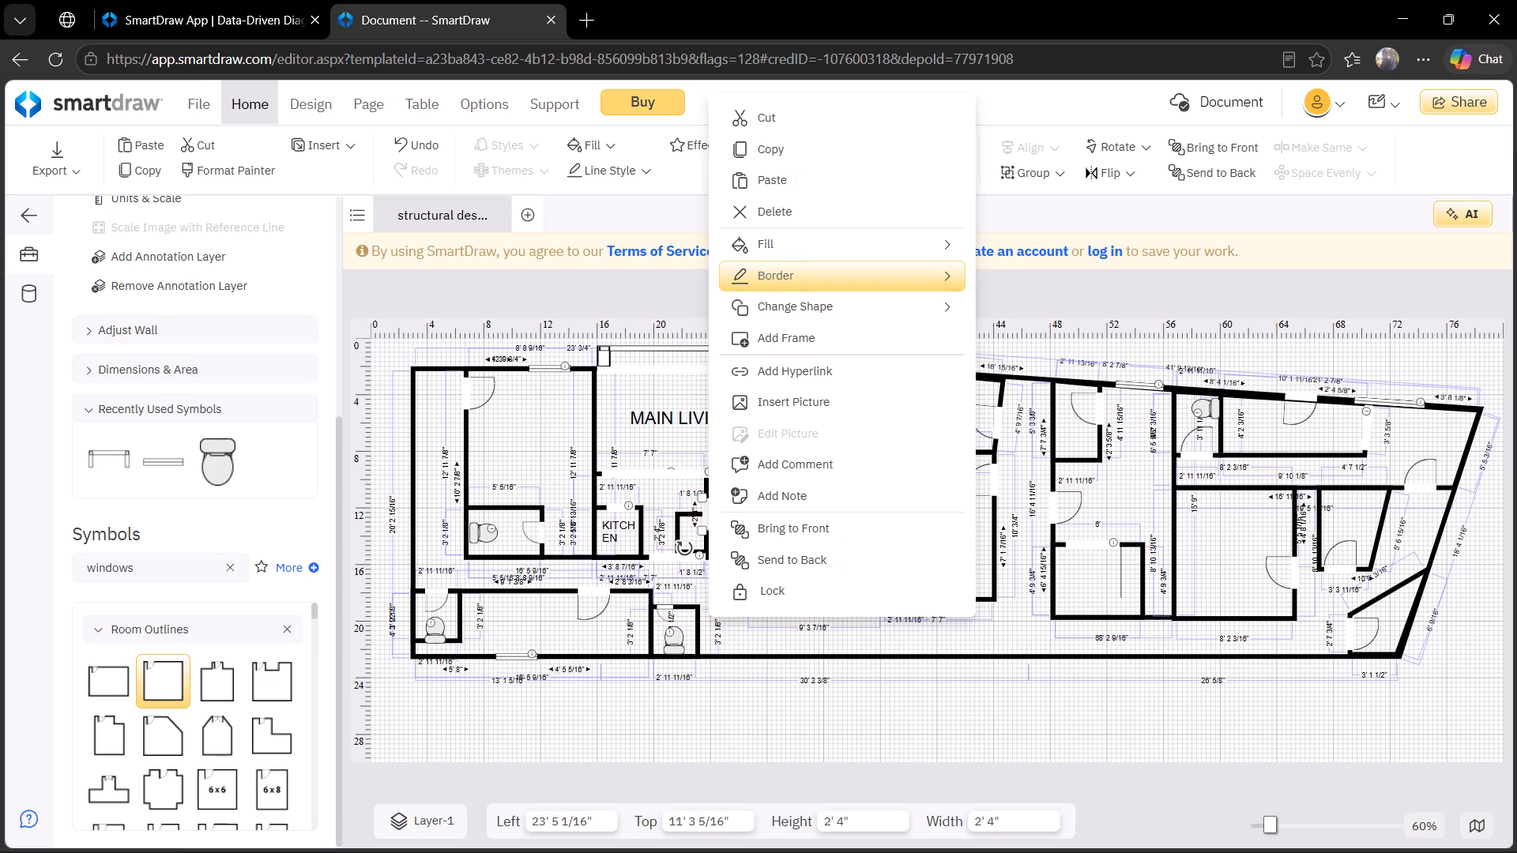
click(836, 212)
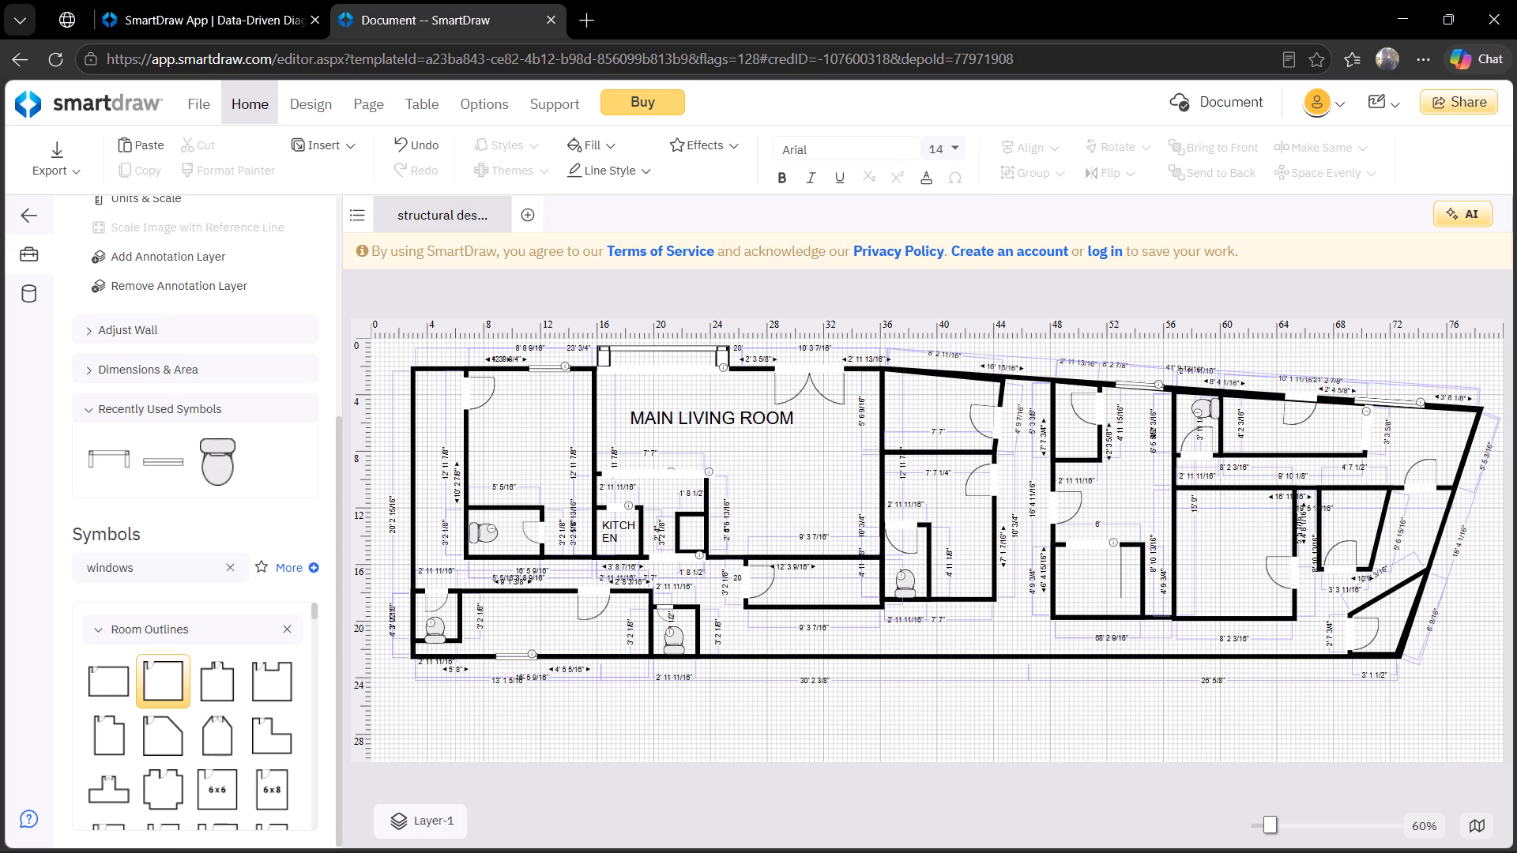
Enlarge the small outline beside the kitchen to about 4' 10" high and 2' wide.
click(686, 510)
drag(691, 510, 691, 502)
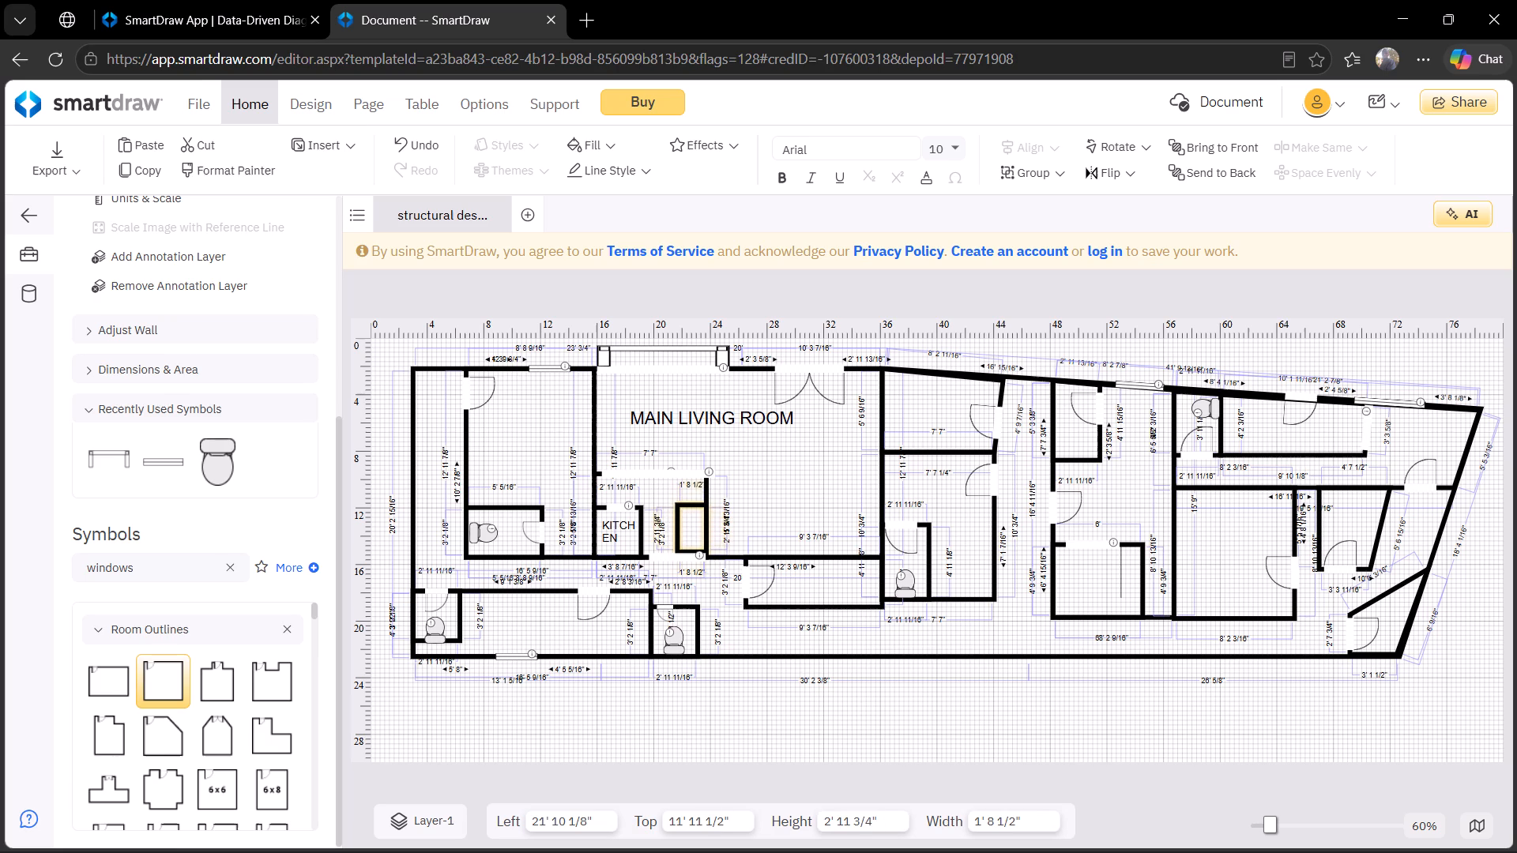
drag(691, 502, 687, 477)
drag(677, 517, 663, 519)
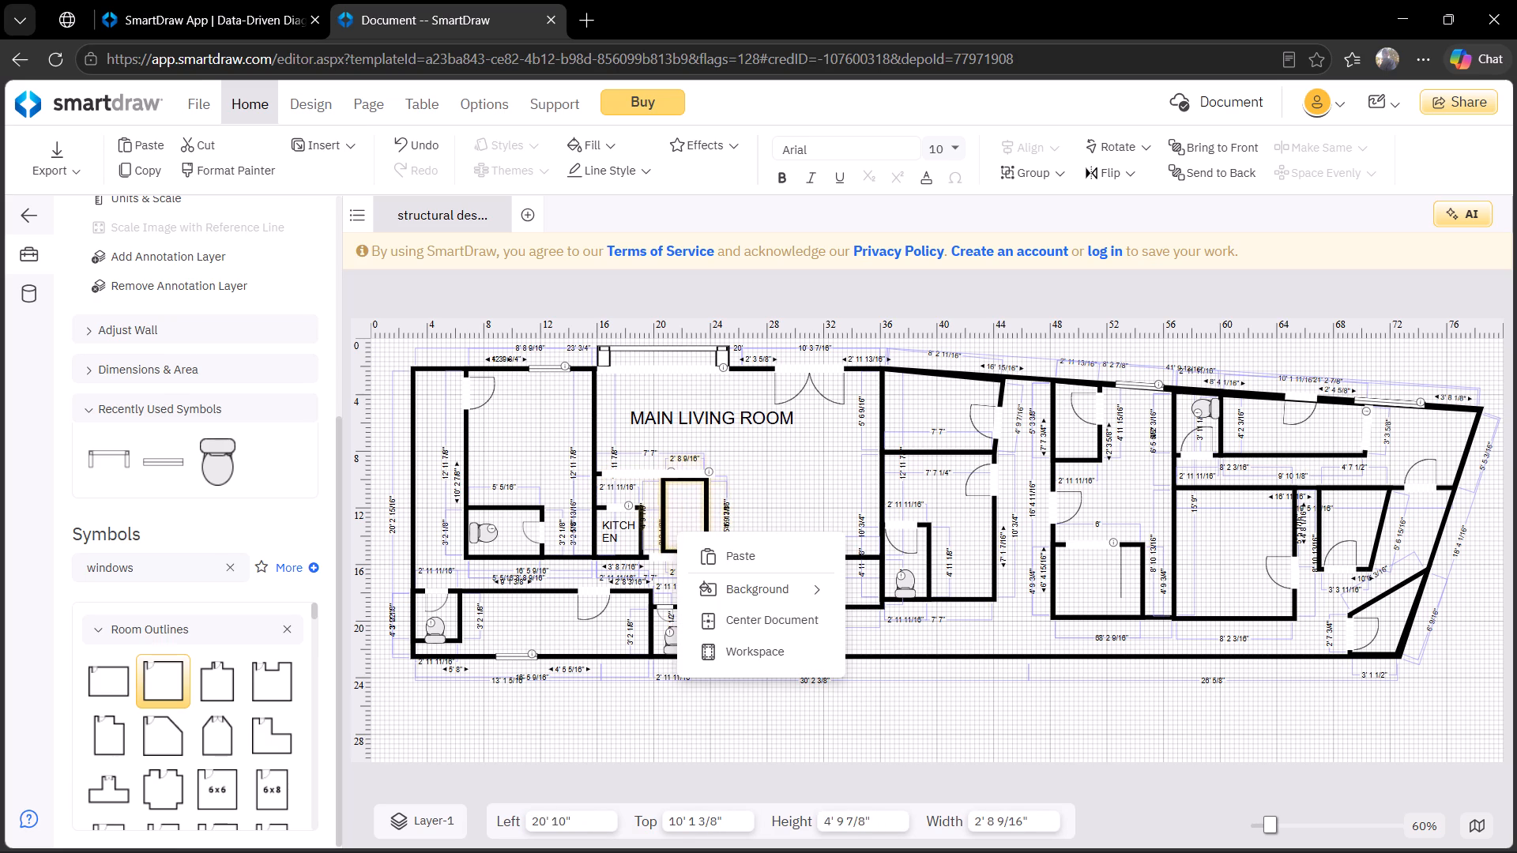
drag(663, 519, 672, 519)
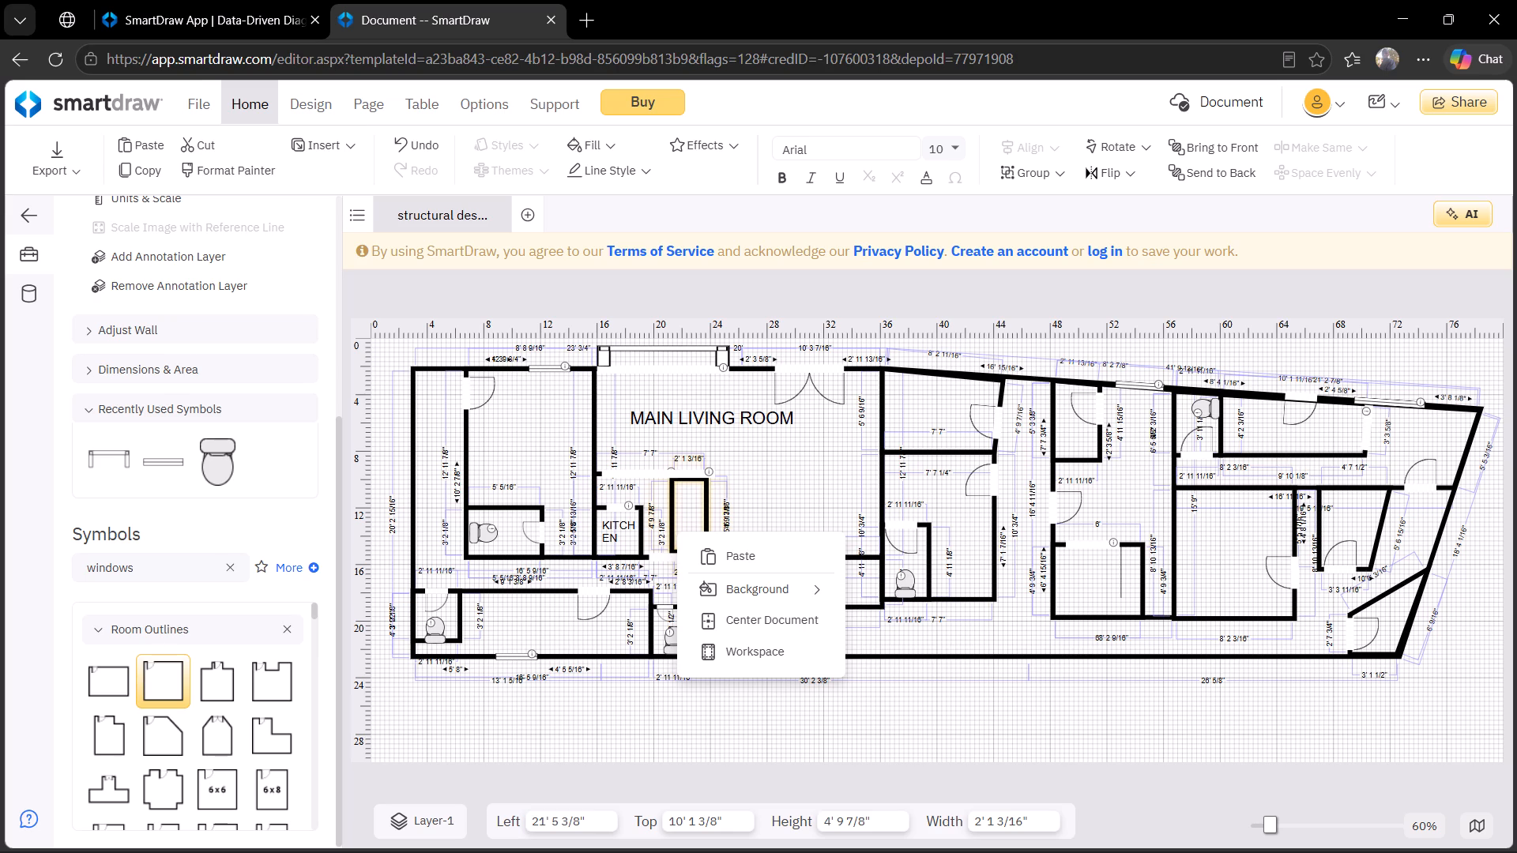
drag(672, 519, 666, 518)
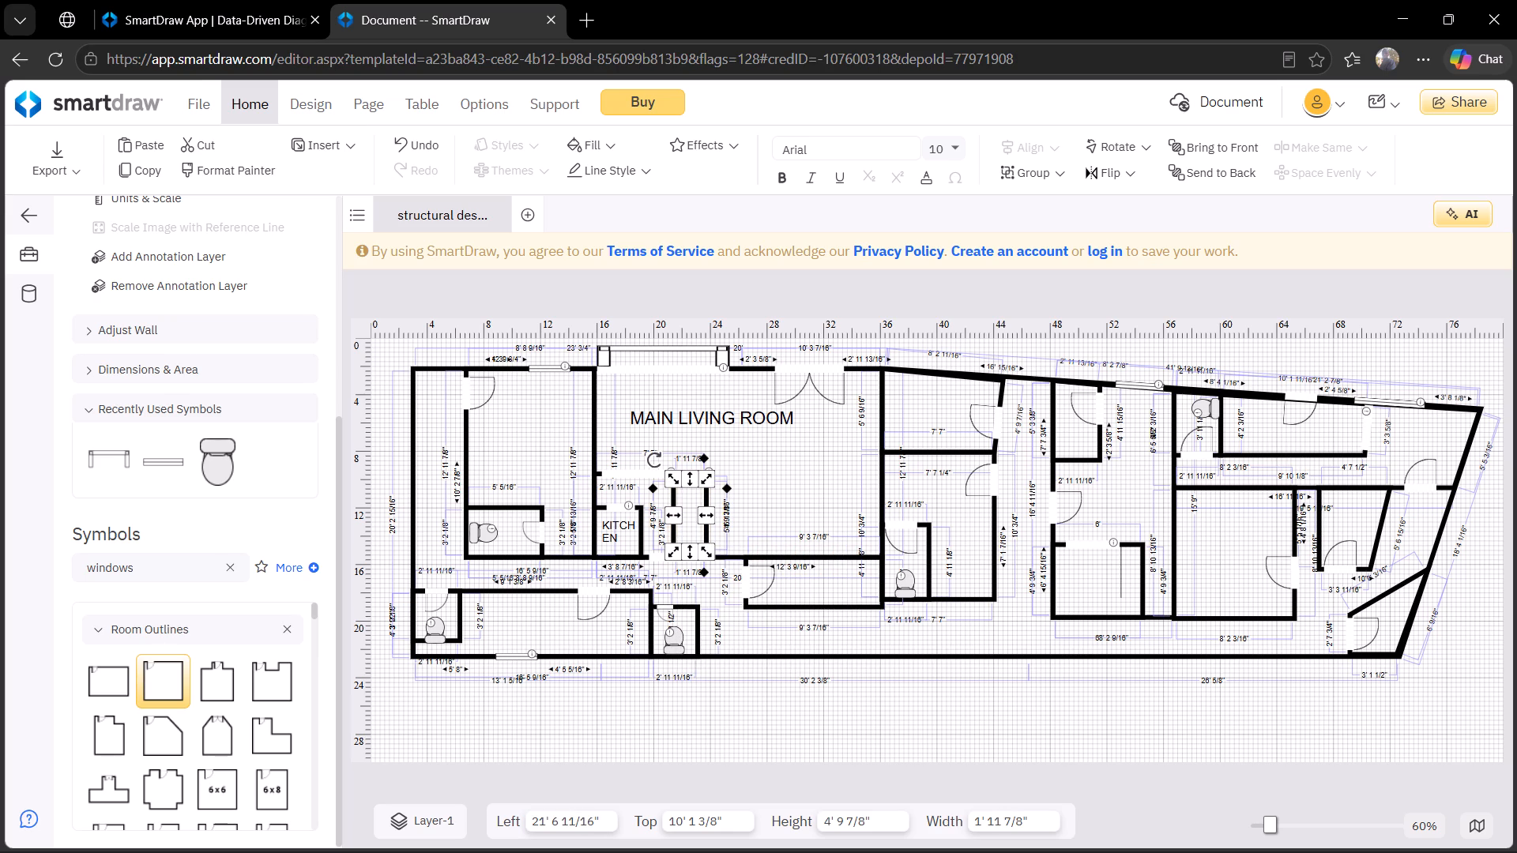
Move the outline above the kitchen against the living room's left wall, about 16' left, 3' 3" top.
drag(669, 498, 612, 430)
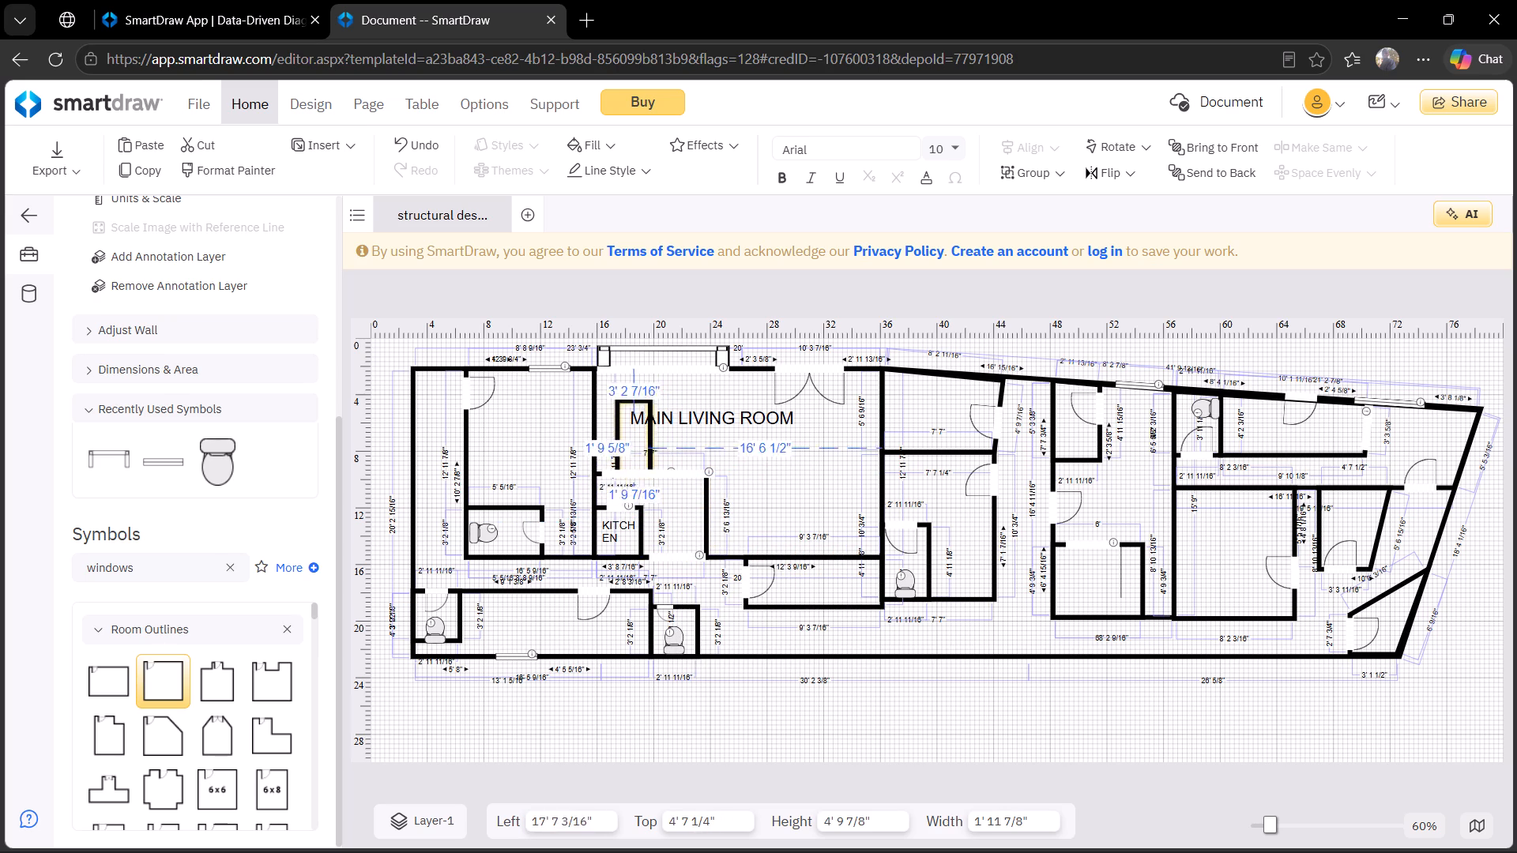
drag(612, 430, 591, 403)
click(807, 464)
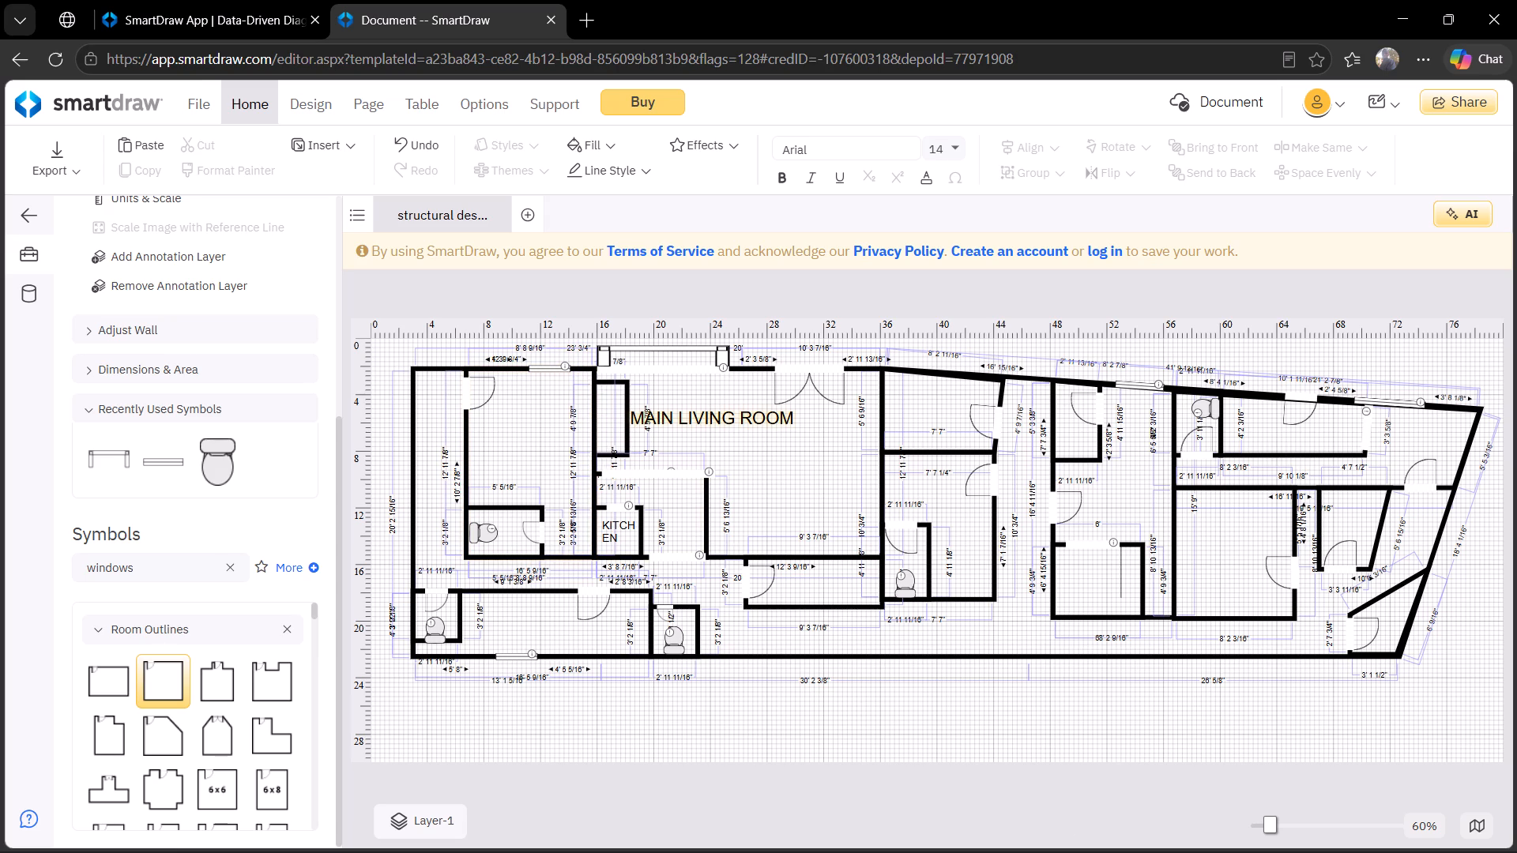
Widen the outline along the living room's left wall to about 3' 6".
click(627, 417)
drag(627, 417, 647, 417)
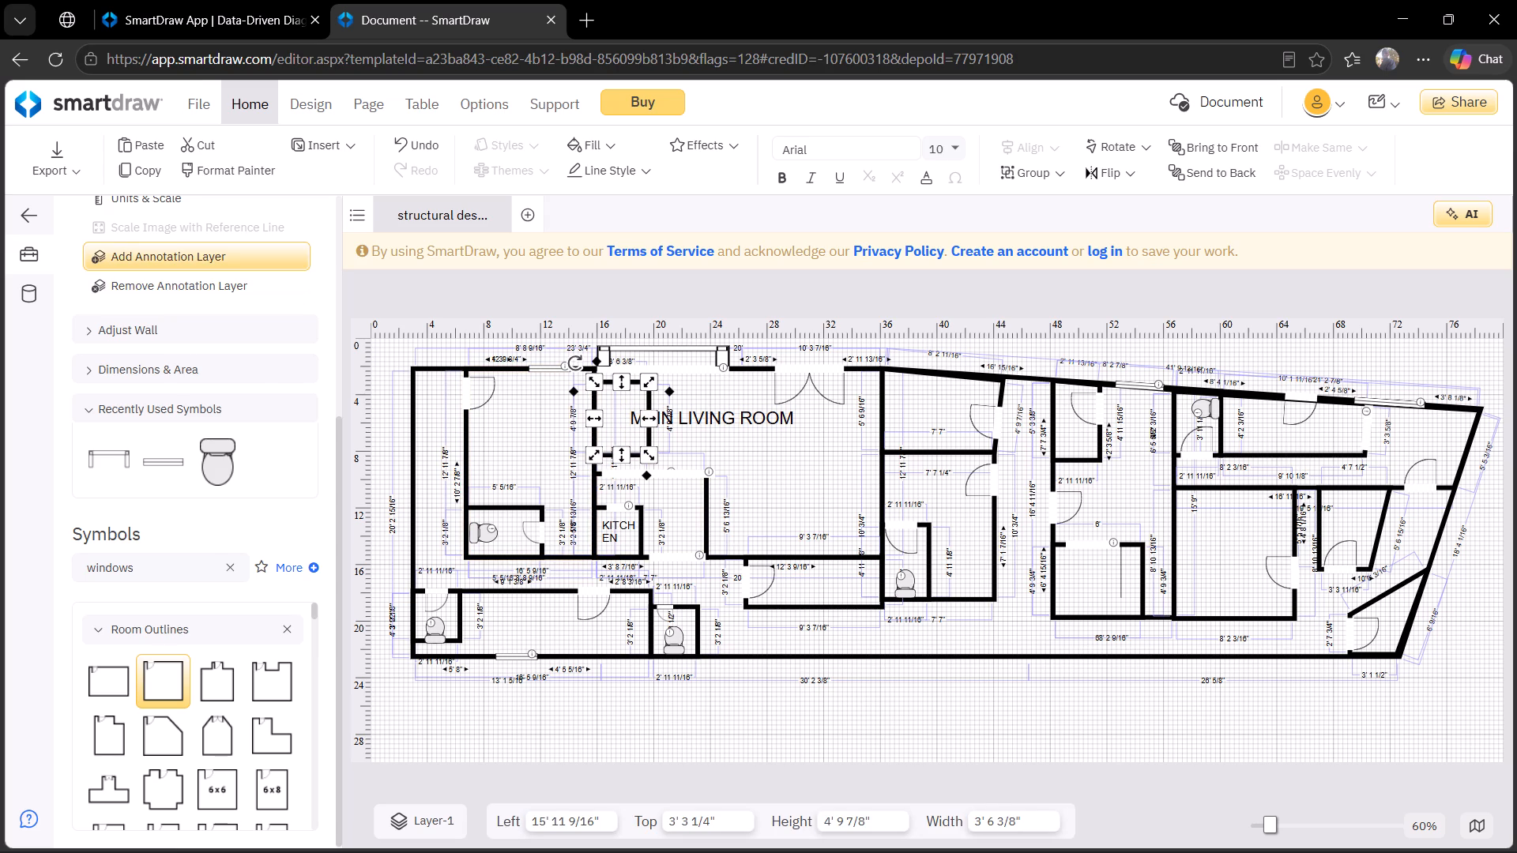
Add a 4' wide wall opening to the lower wall of the widened outline, about 16' 4" left.
click(165, 340)
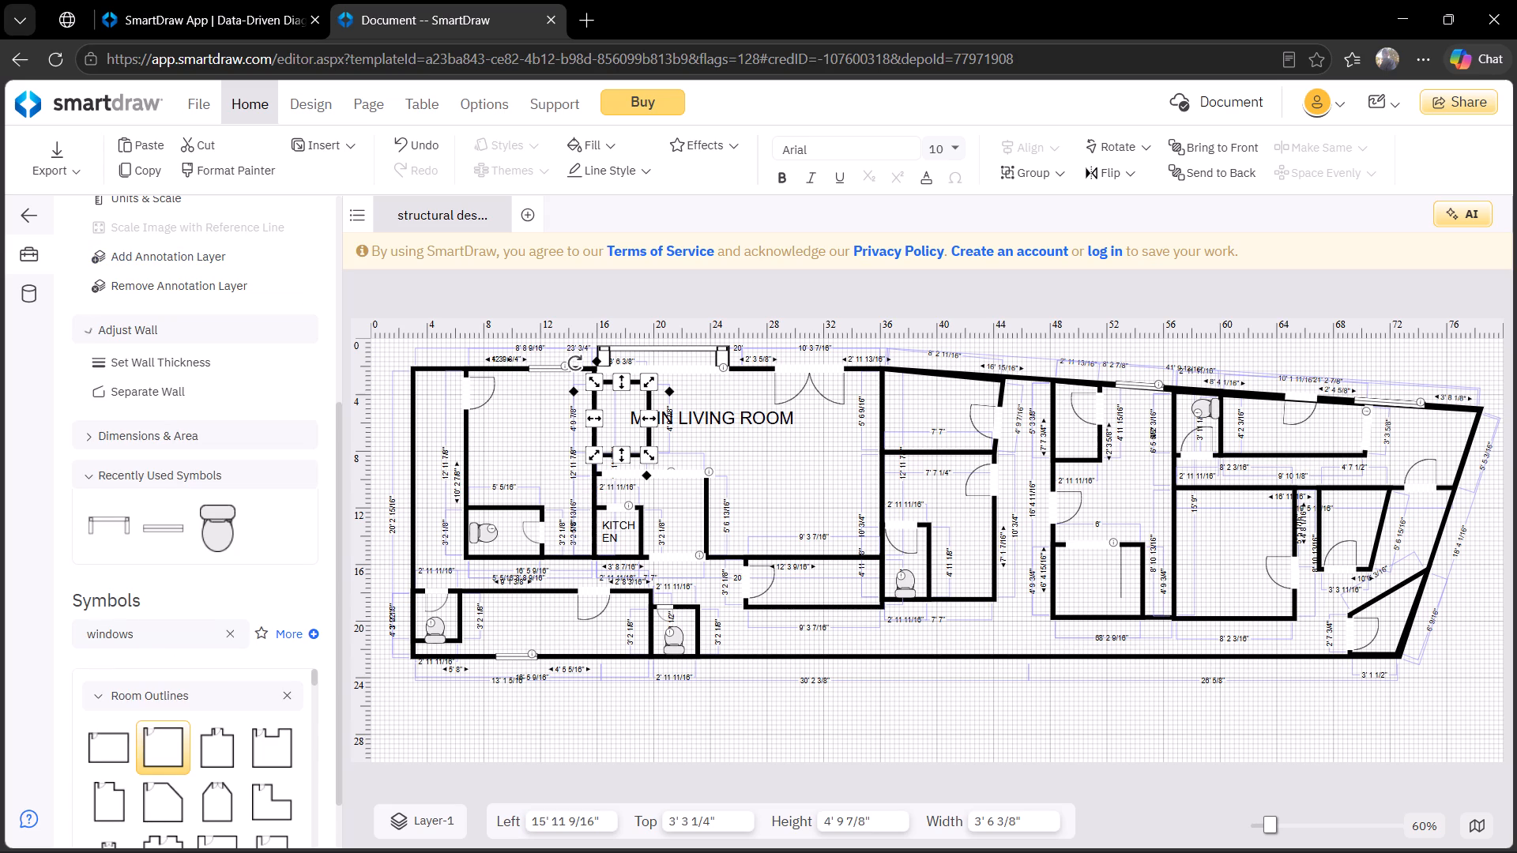
click(181, 436)
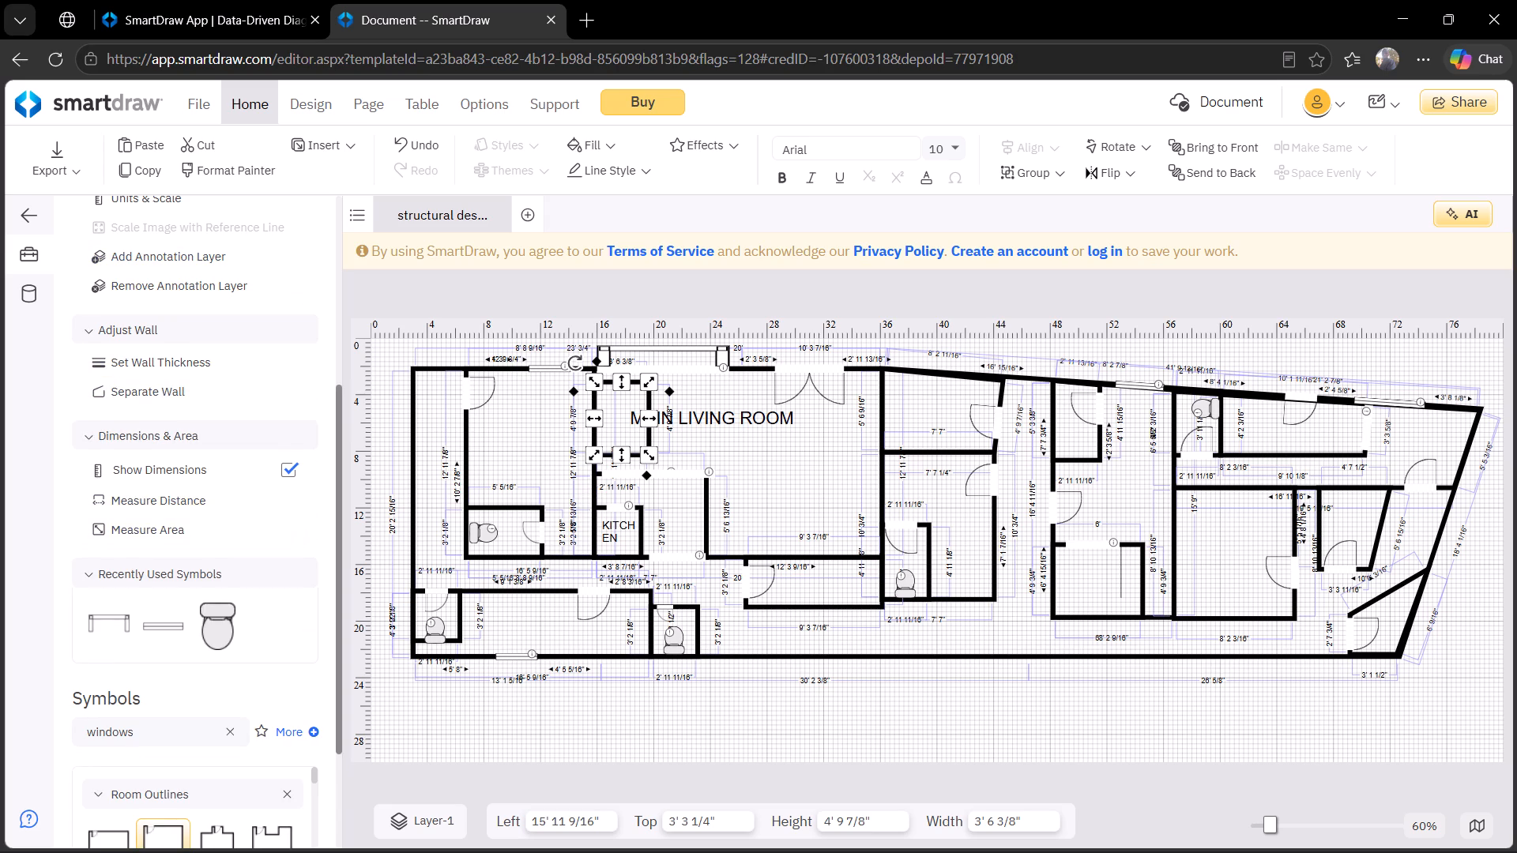
drag(339, 504, 311, 347)
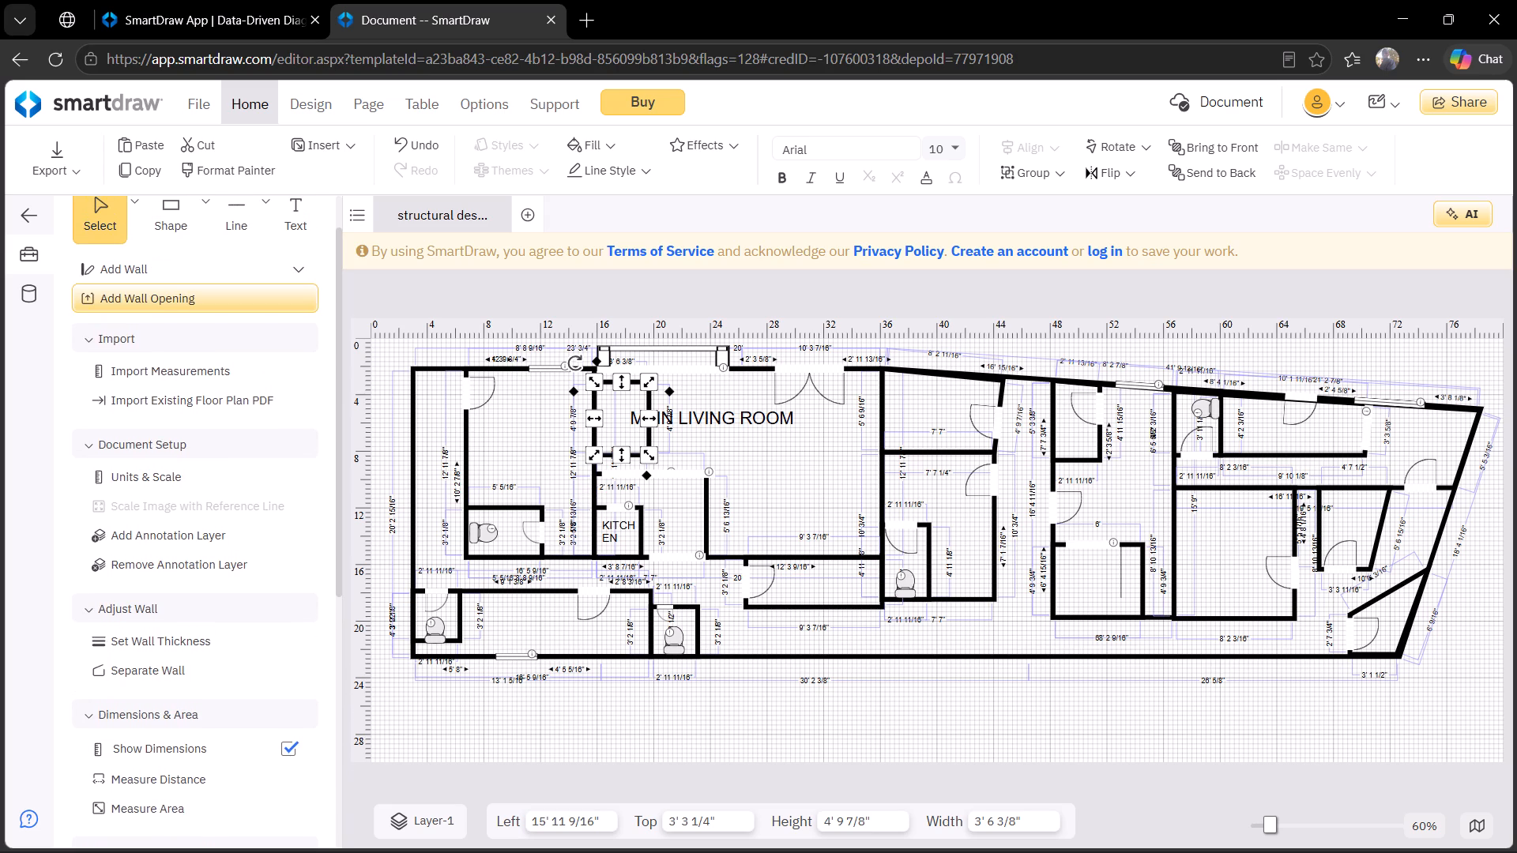
click(213, 291)
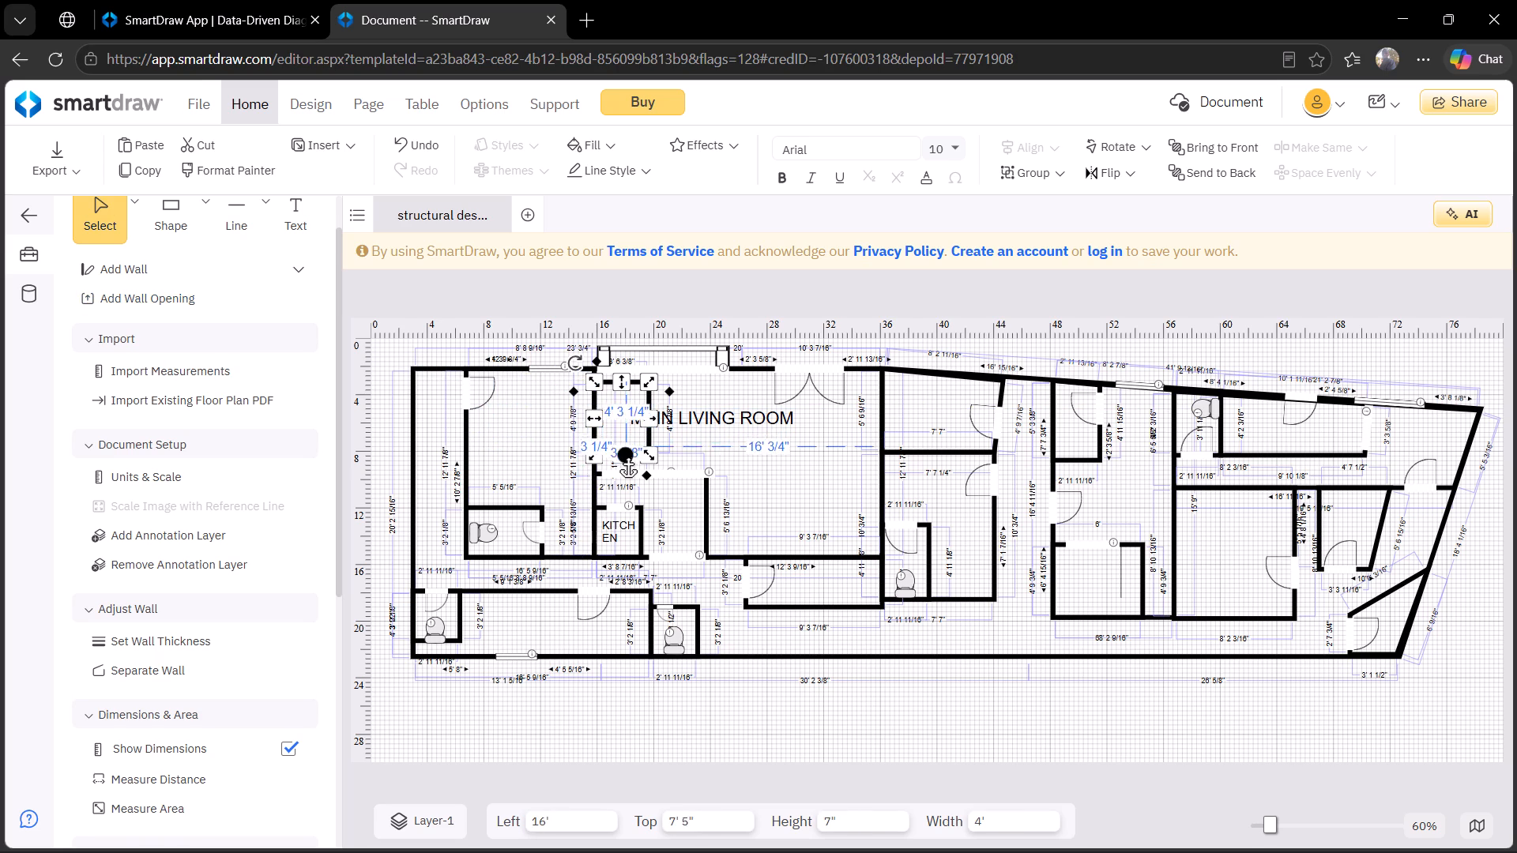
click(628, 453)
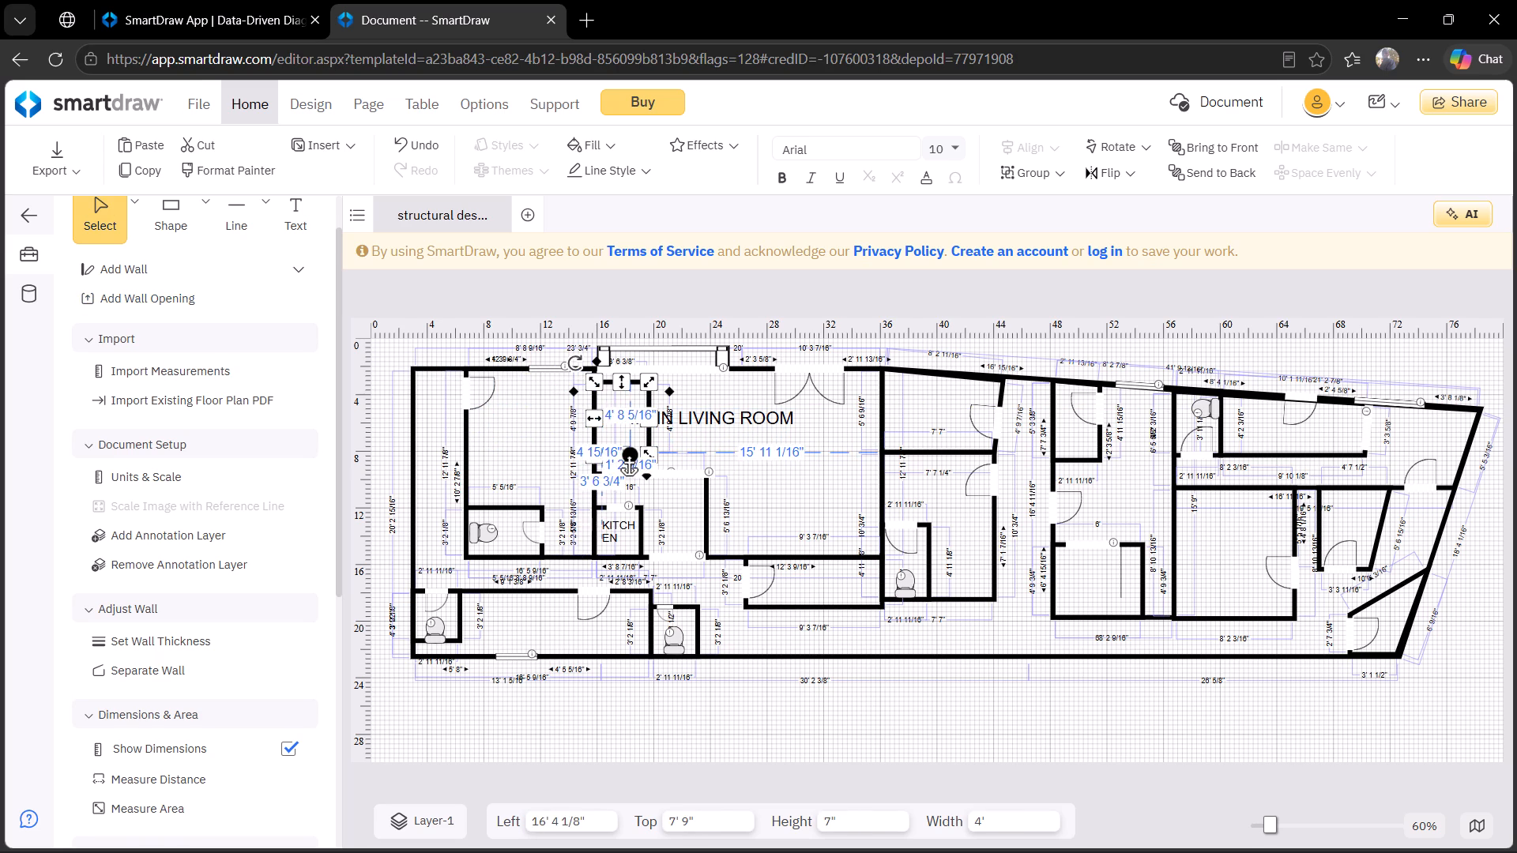
click(909, 498)
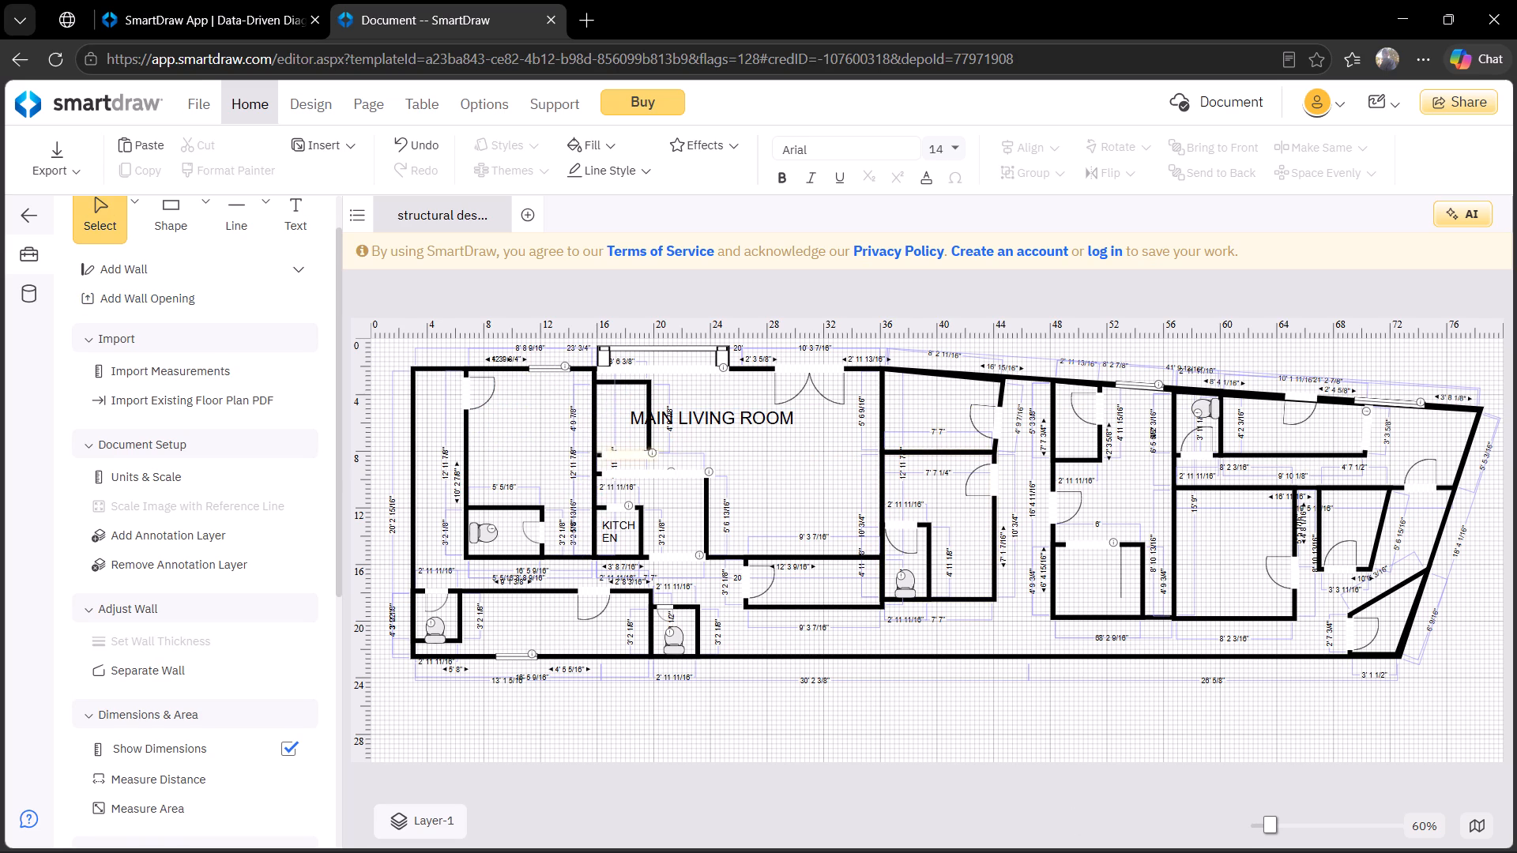
Shift the new wall opening left along the outline's lower wall to about 15' 8" left.
drag(620, 451, 619, 451)
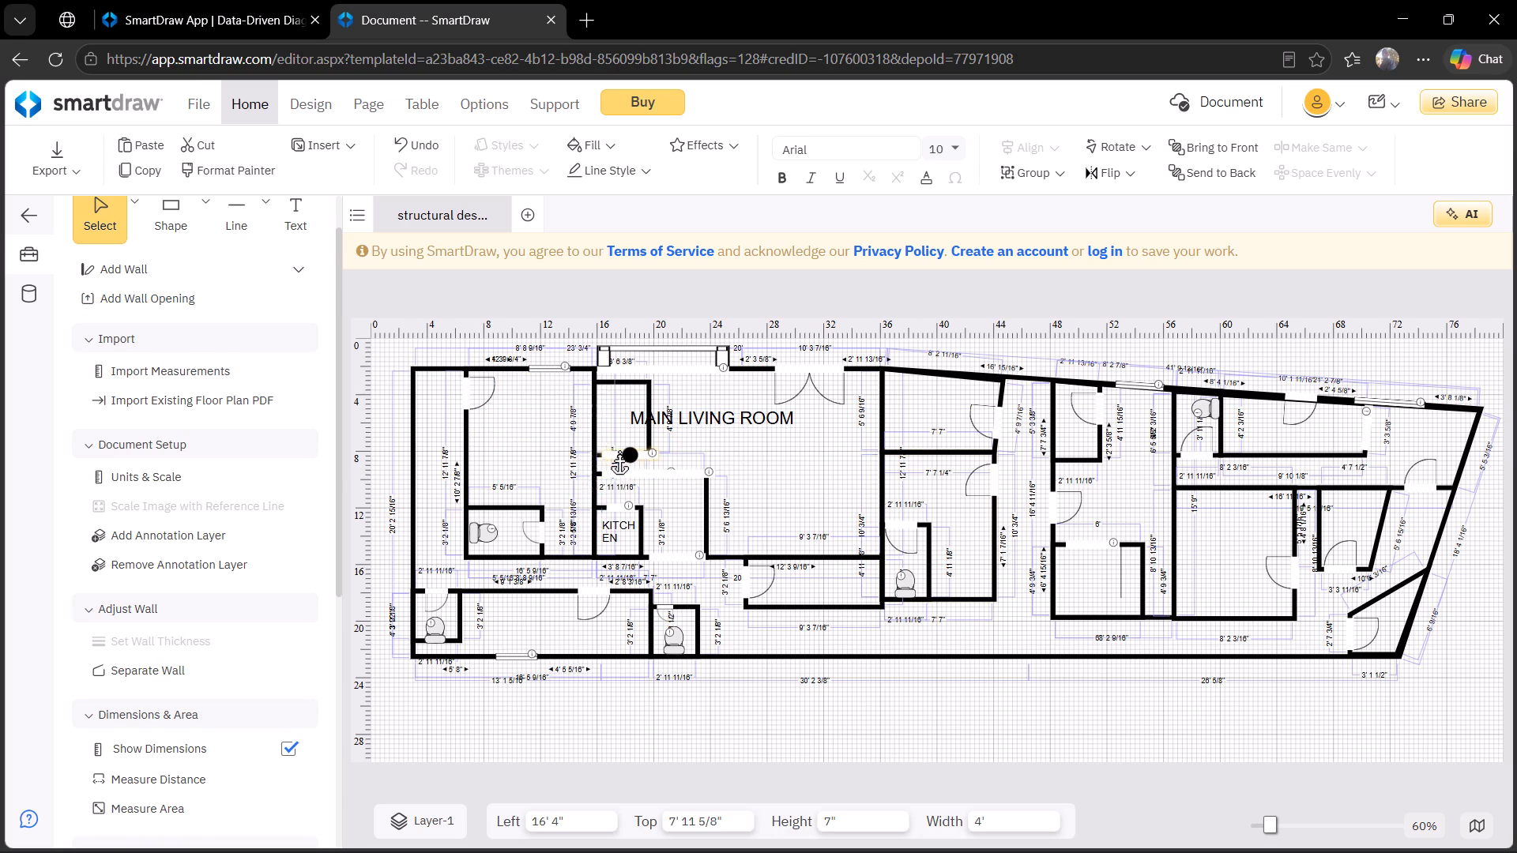
drag(619, 451, 612, 451)
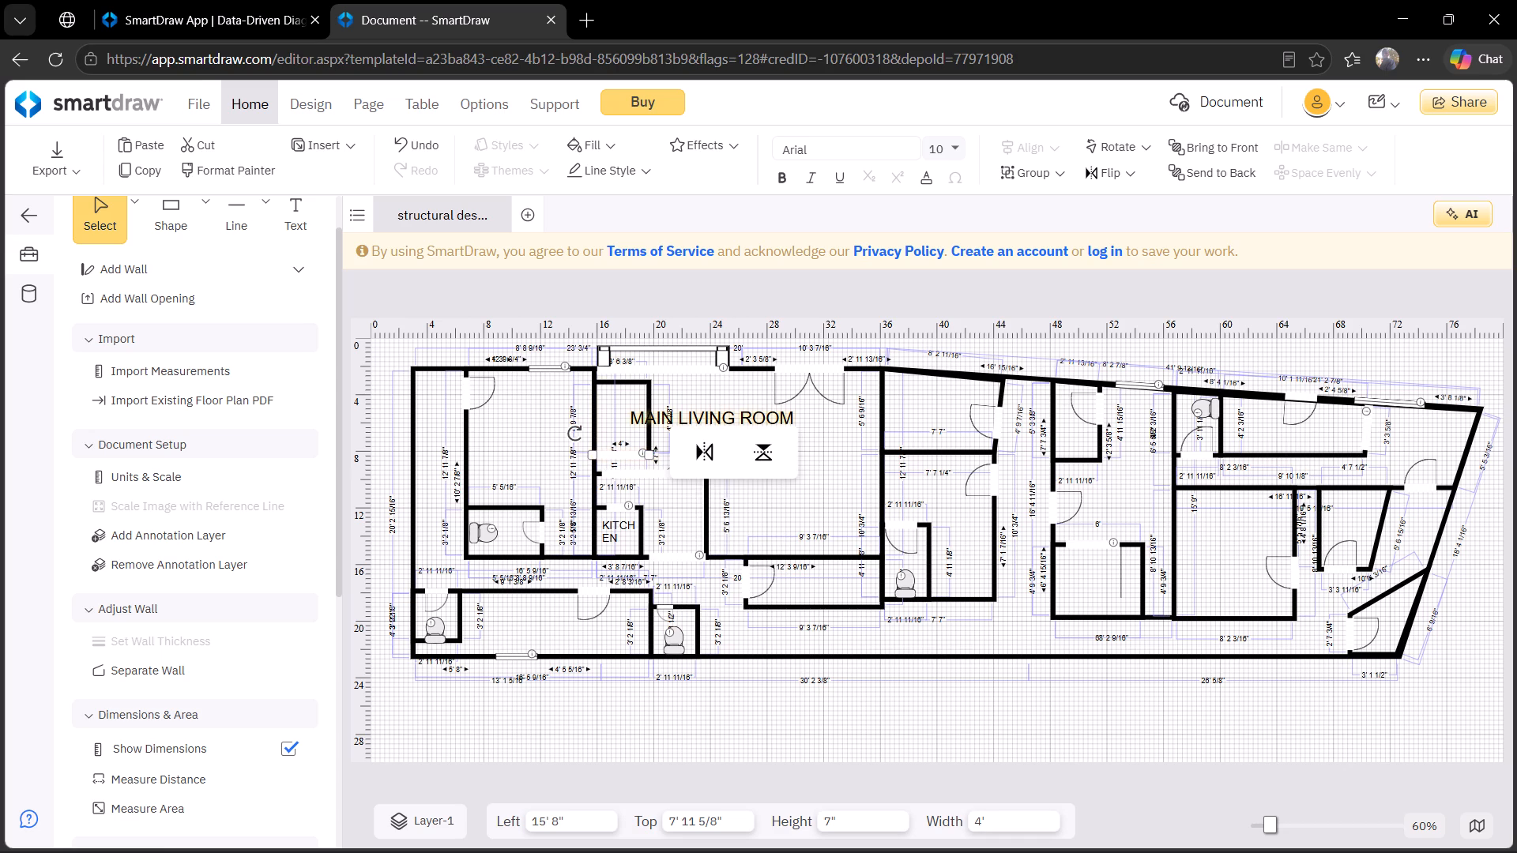
click(849, 450)
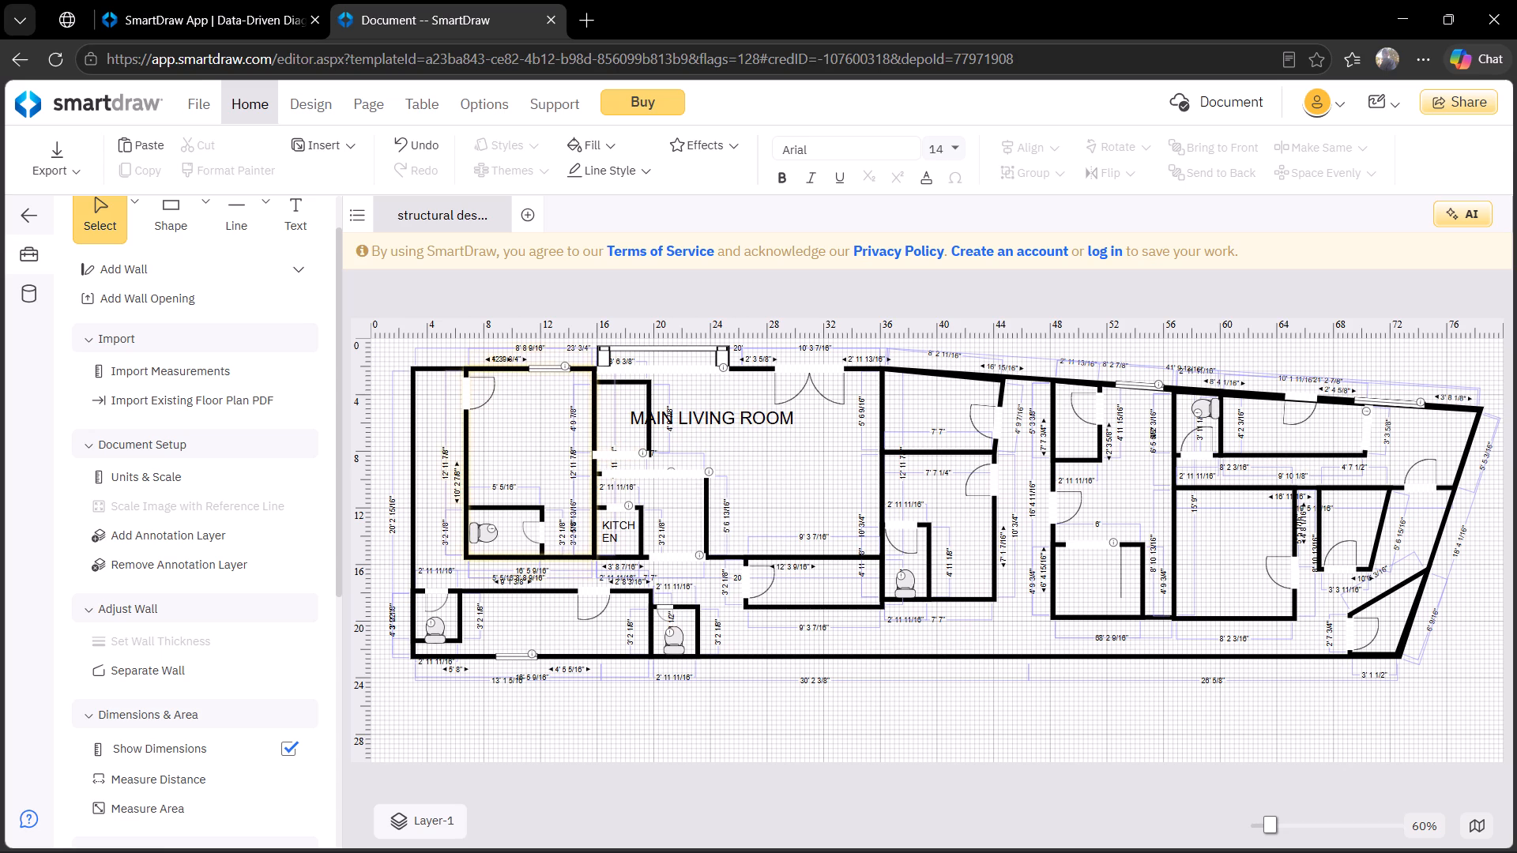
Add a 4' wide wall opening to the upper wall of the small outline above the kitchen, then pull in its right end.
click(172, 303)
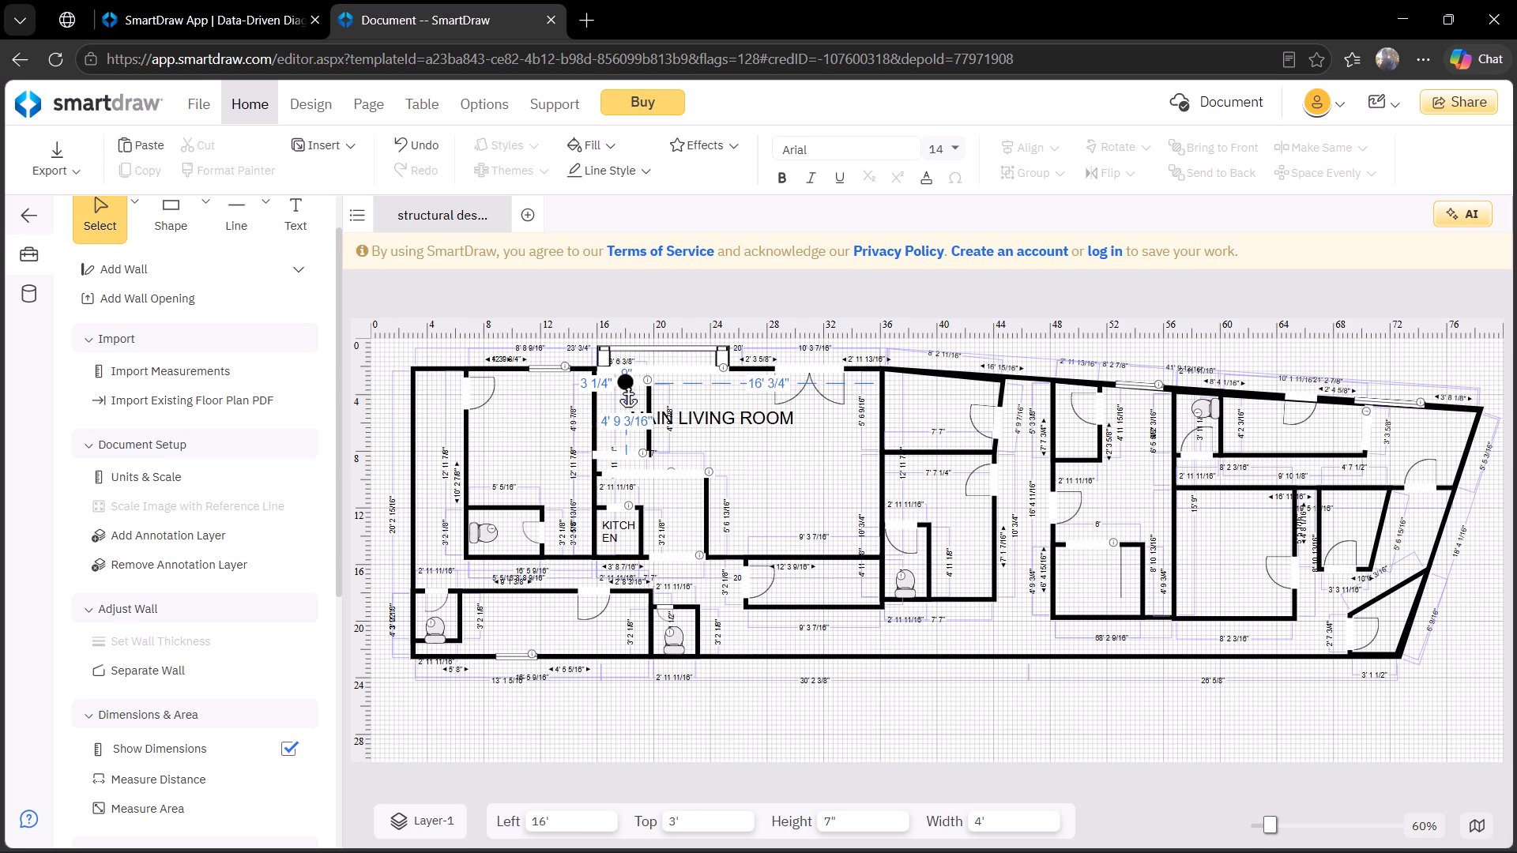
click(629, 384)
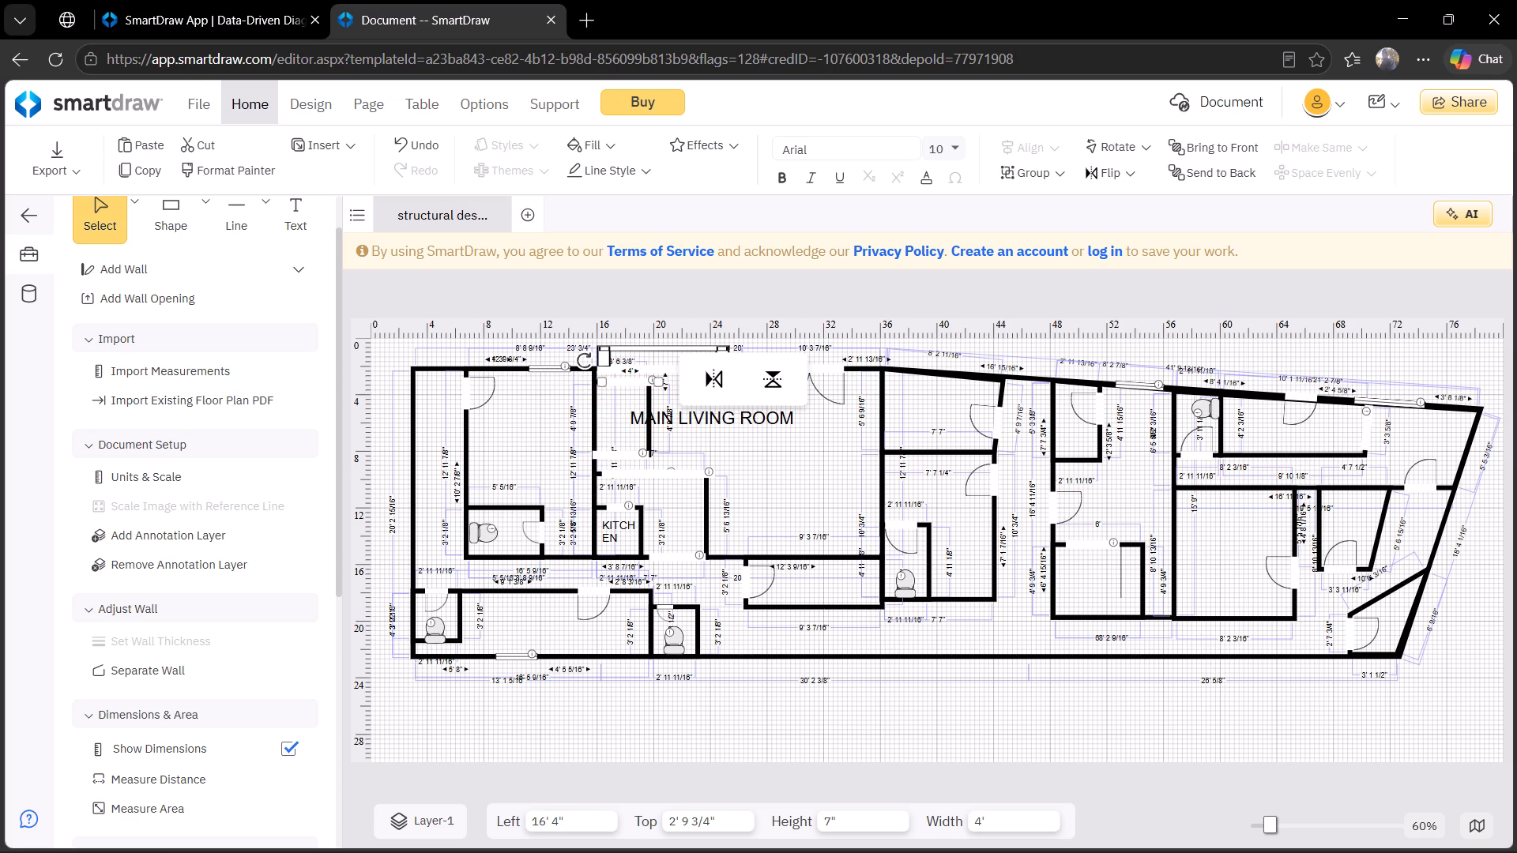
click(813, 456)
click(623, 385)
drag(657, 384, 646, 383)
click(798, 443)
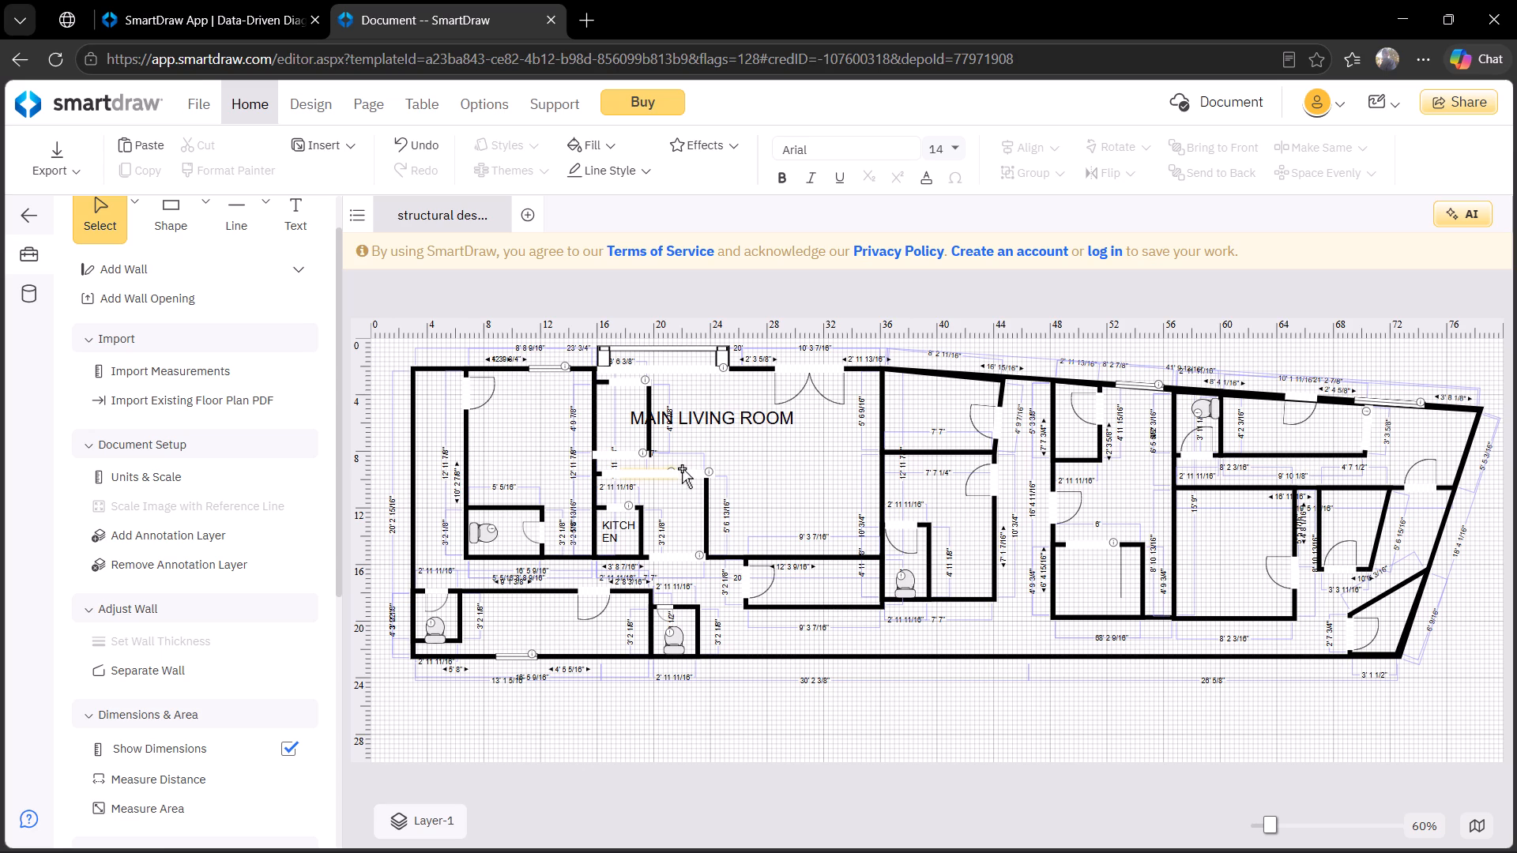
Delete the small outline above the kitchen together with its wall openings.
click(647, 447)
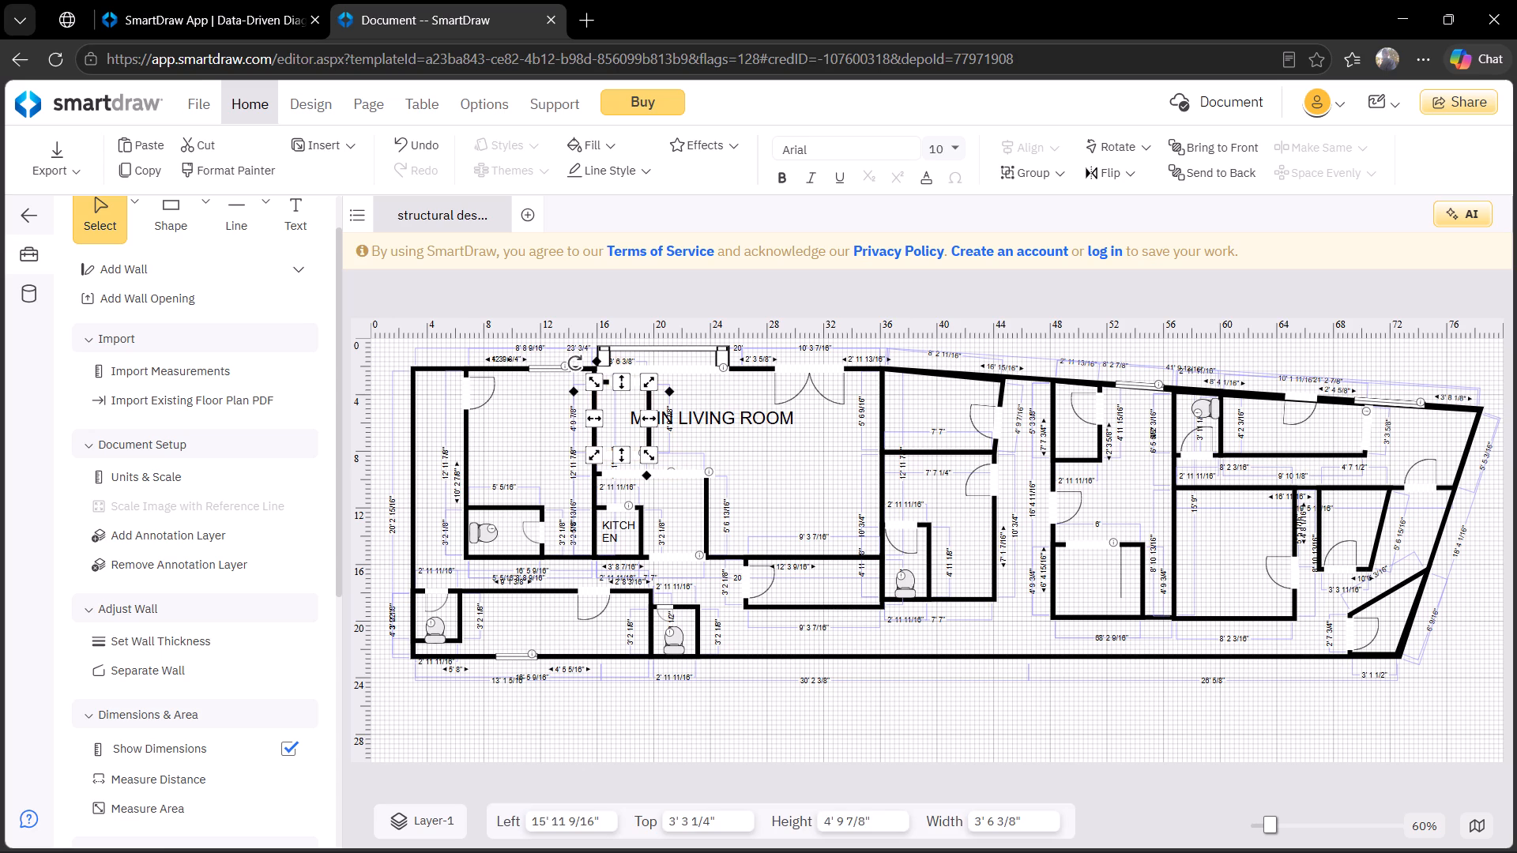
right_click(647, 447)
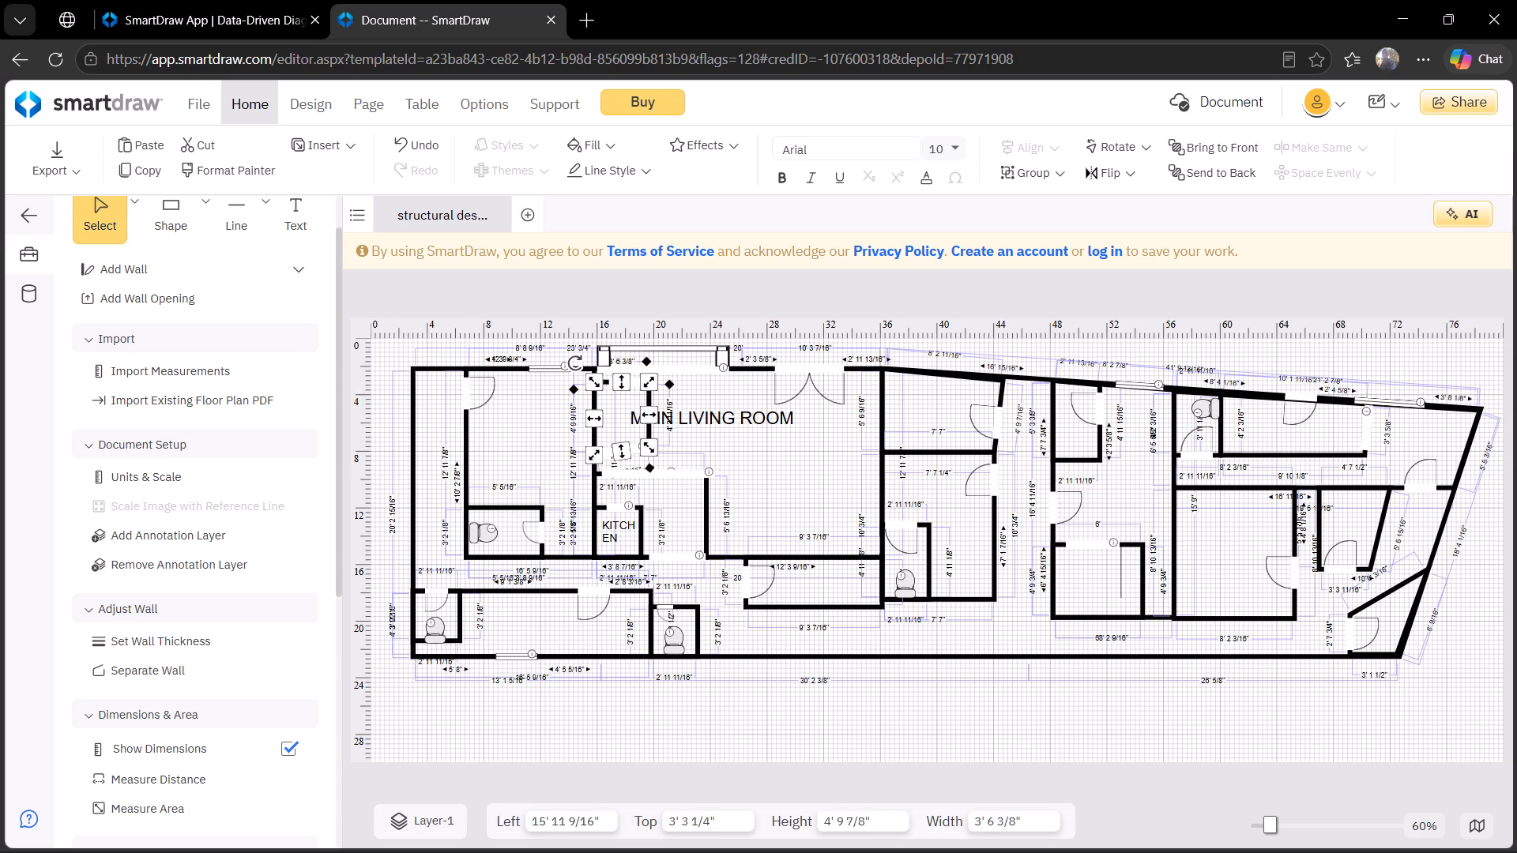
right_click(647, 447)
click(619, 388)
right_click(619, 388)
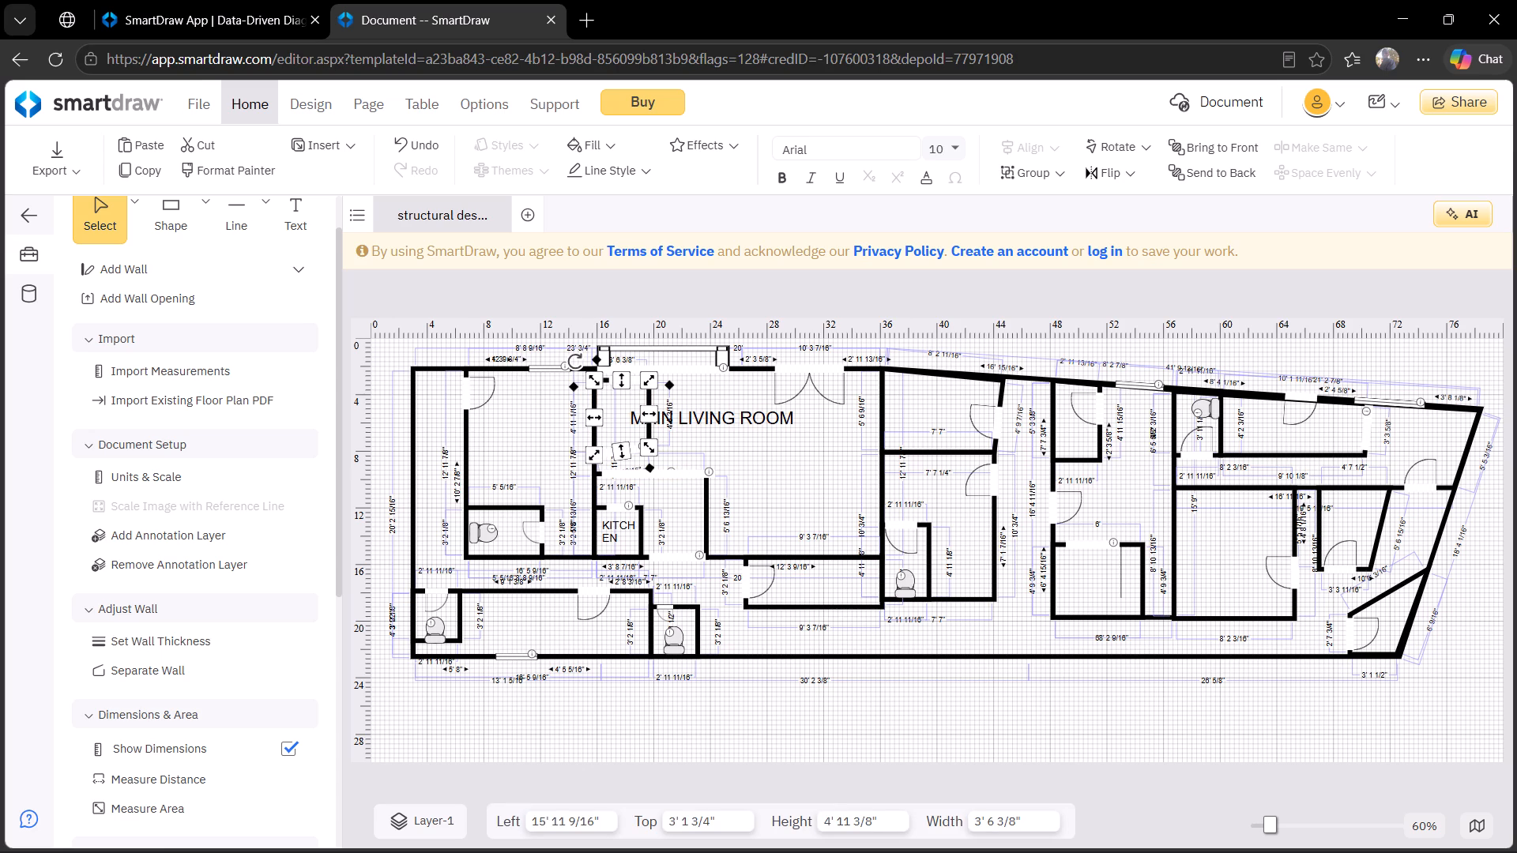
right_click(619, 388)
right_click(619, 388)
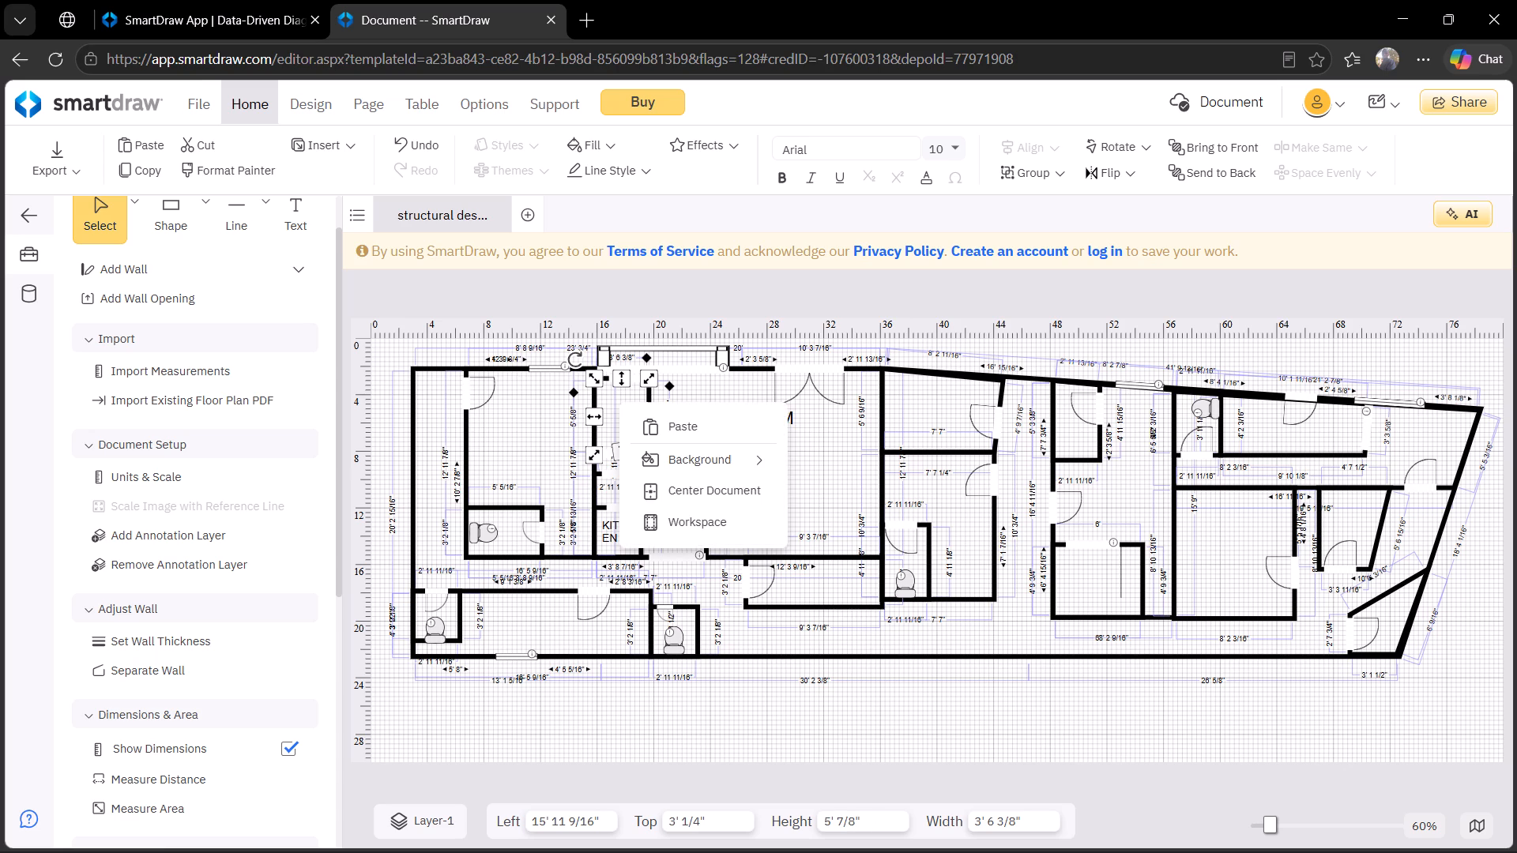
key(BackSpace)
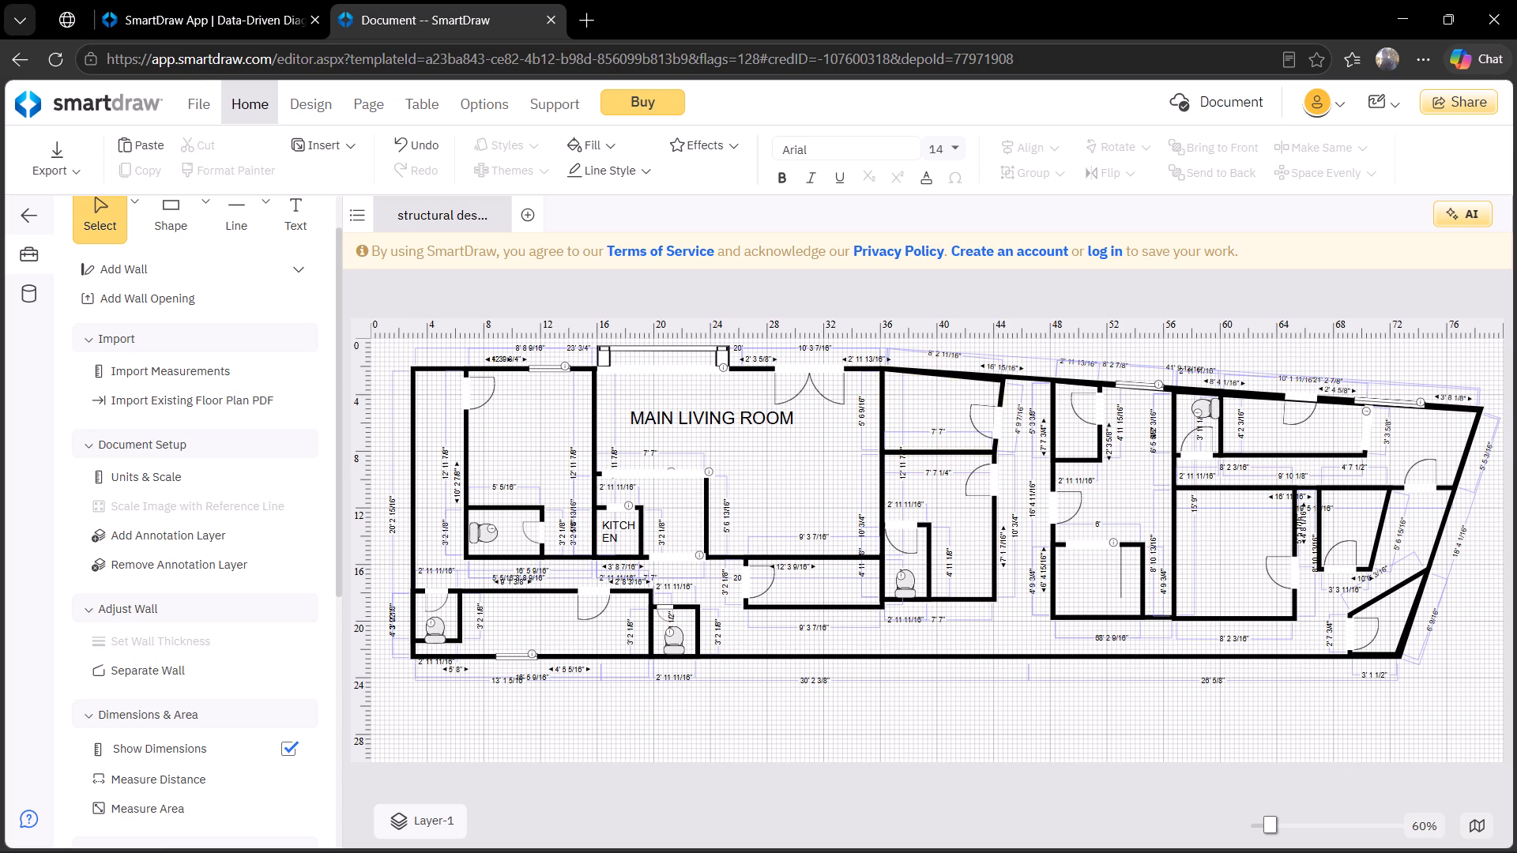
click(864, 445)
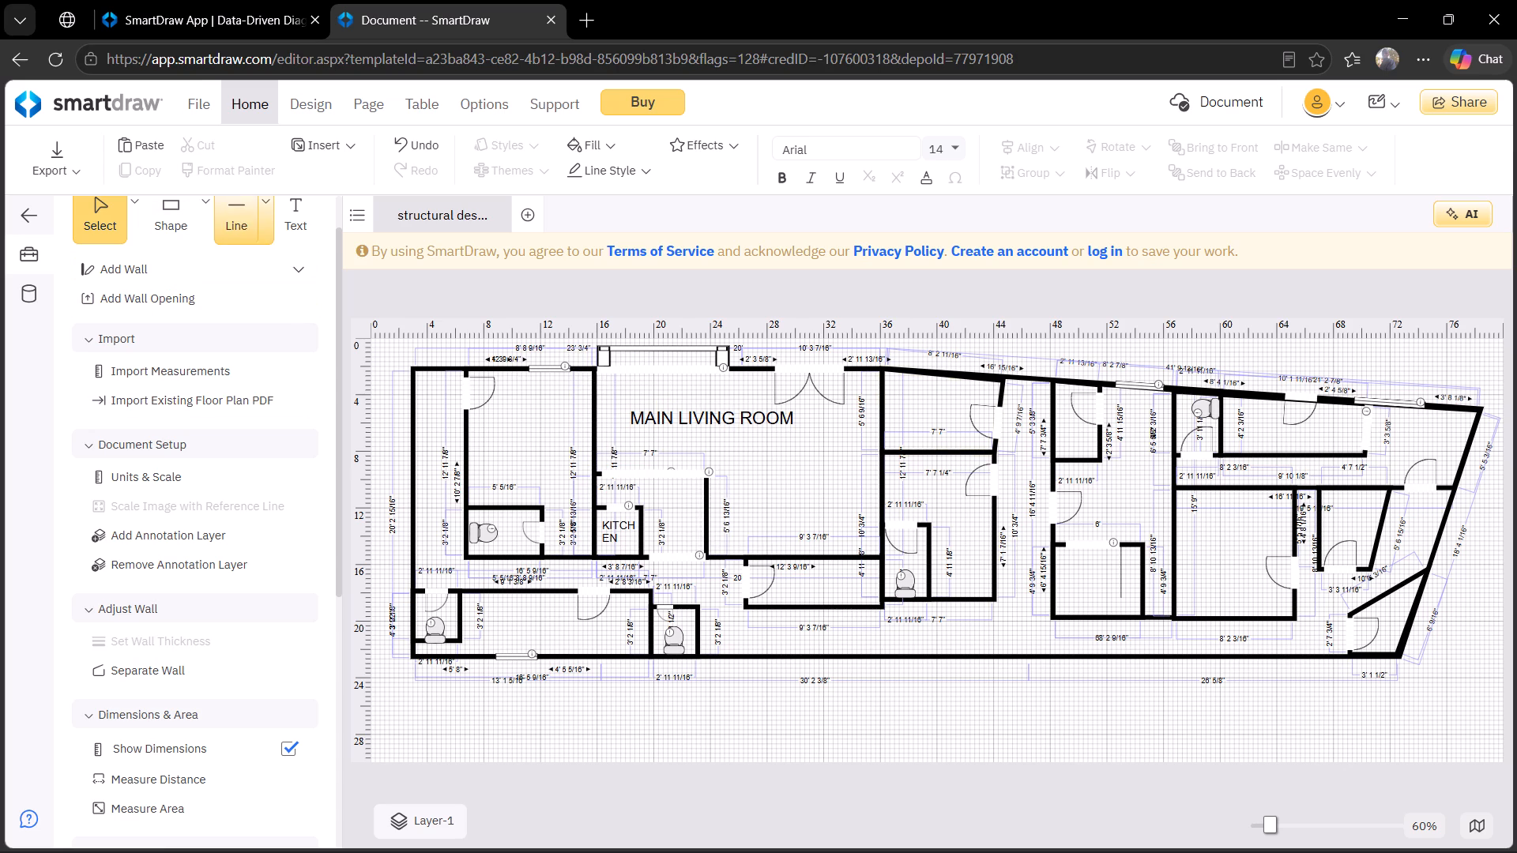
Widen the kitchen room rightward to about 4' 11 5/8".
click(283, 233)
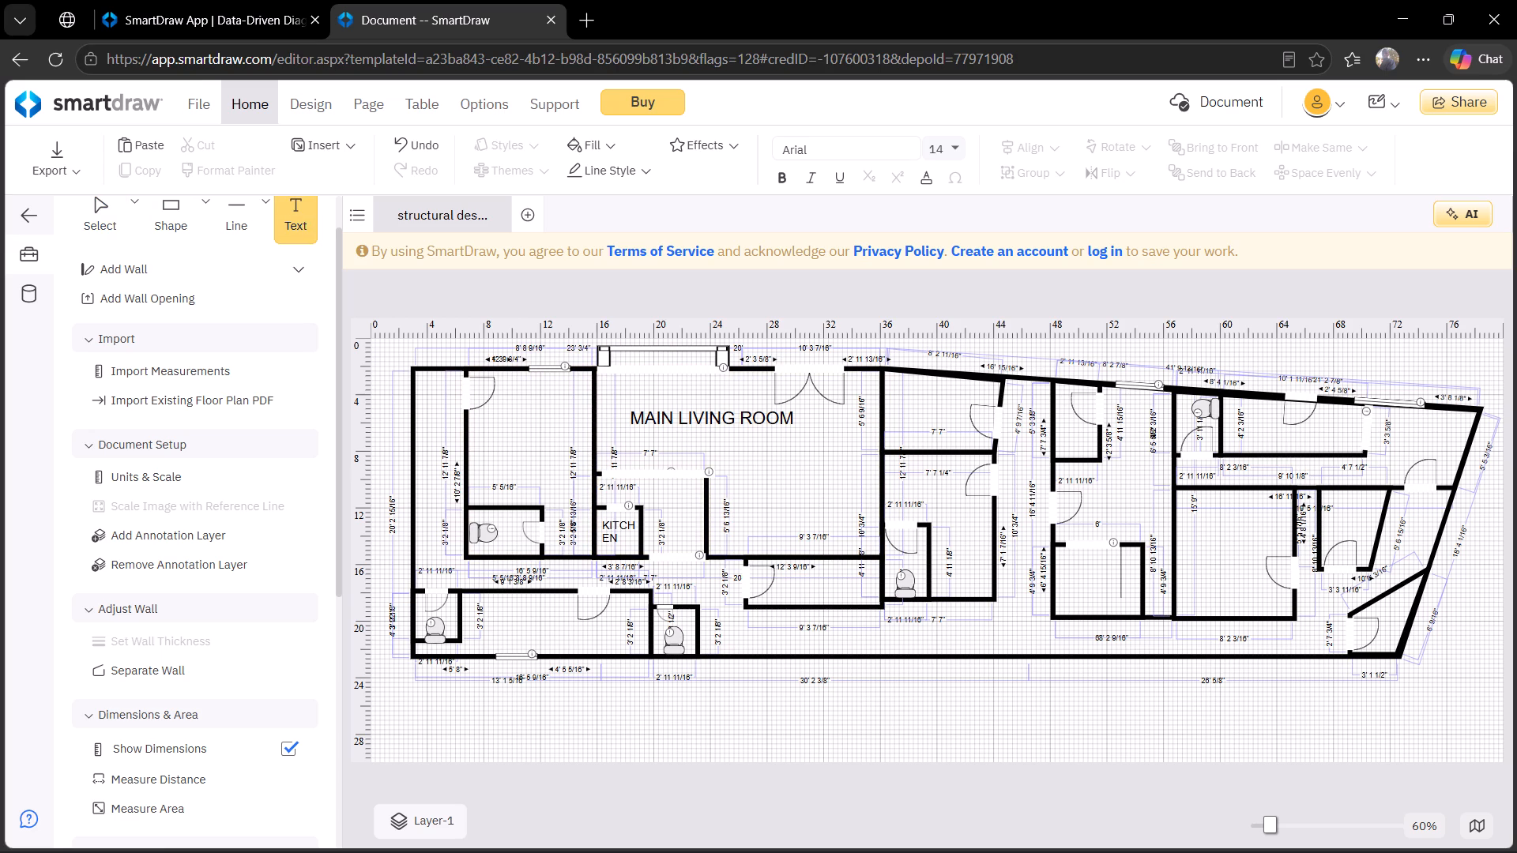
click(644, 538)
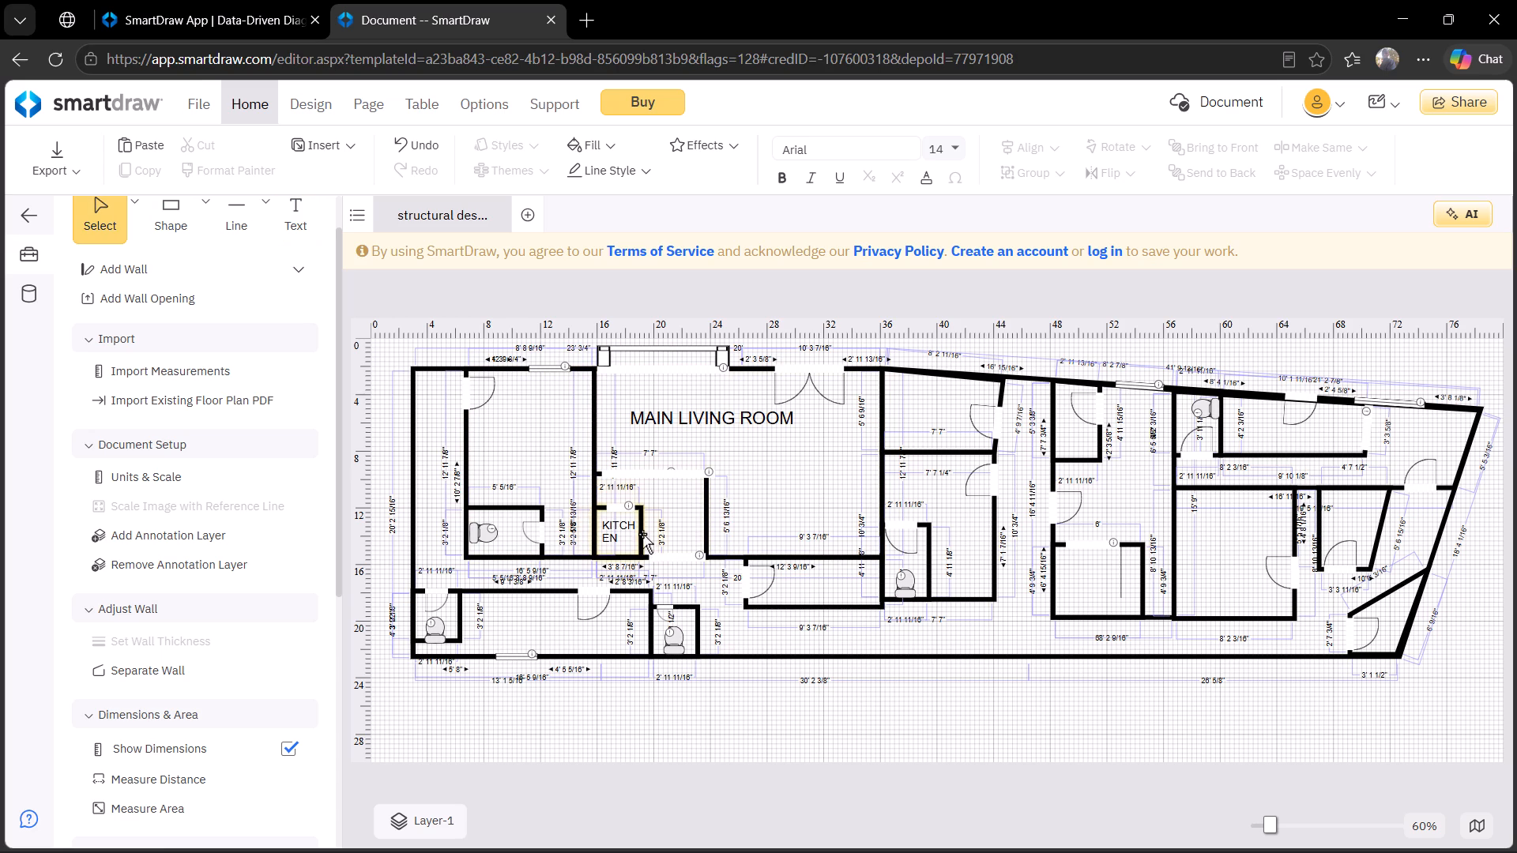
click(642, 532)
drag(642, 532, 658, 532)
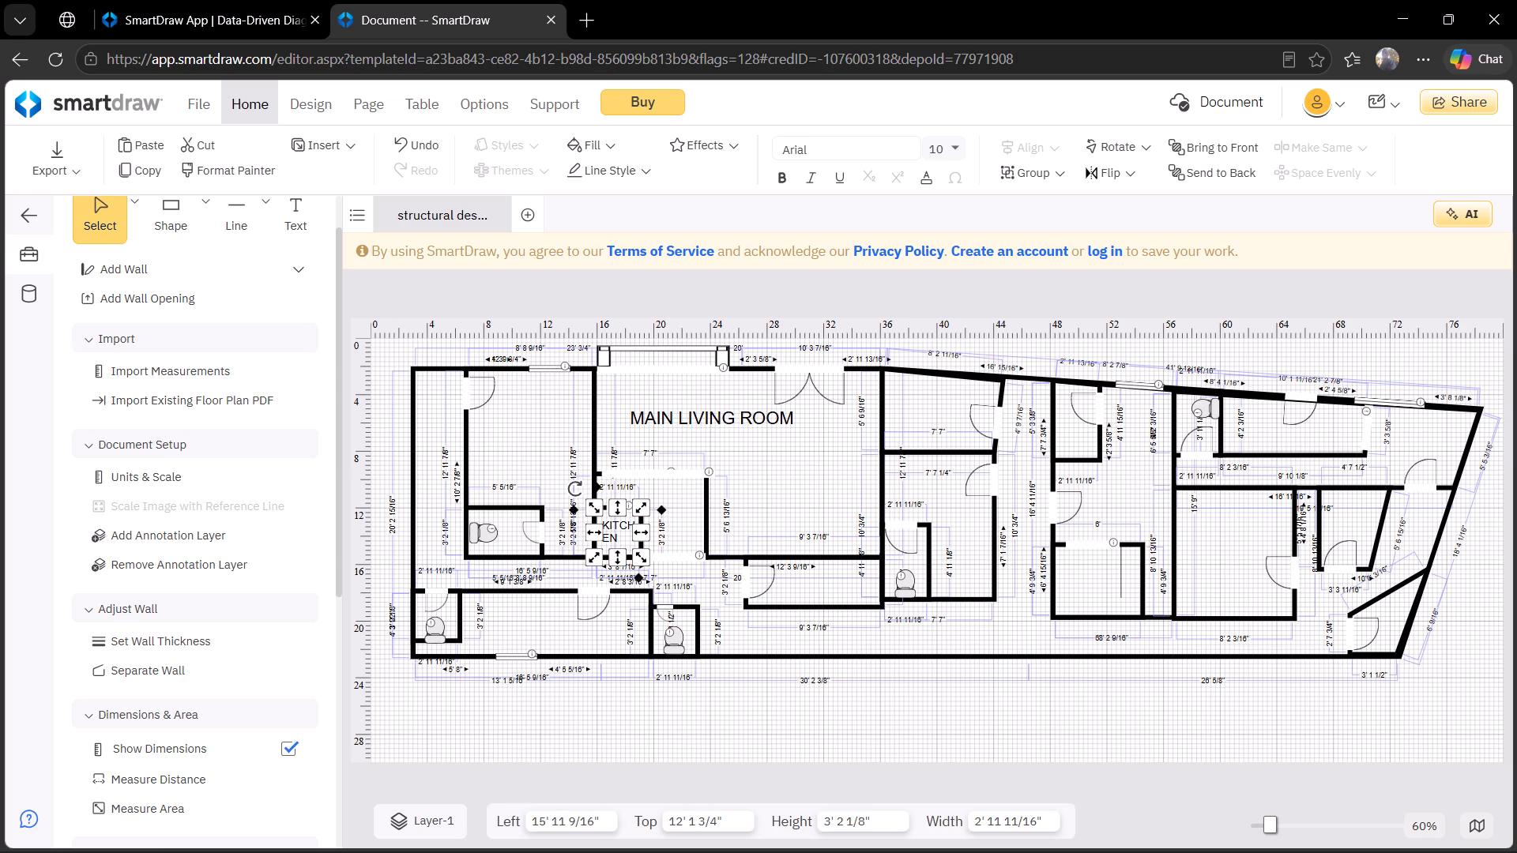
drag(658, 532, 669, 529)
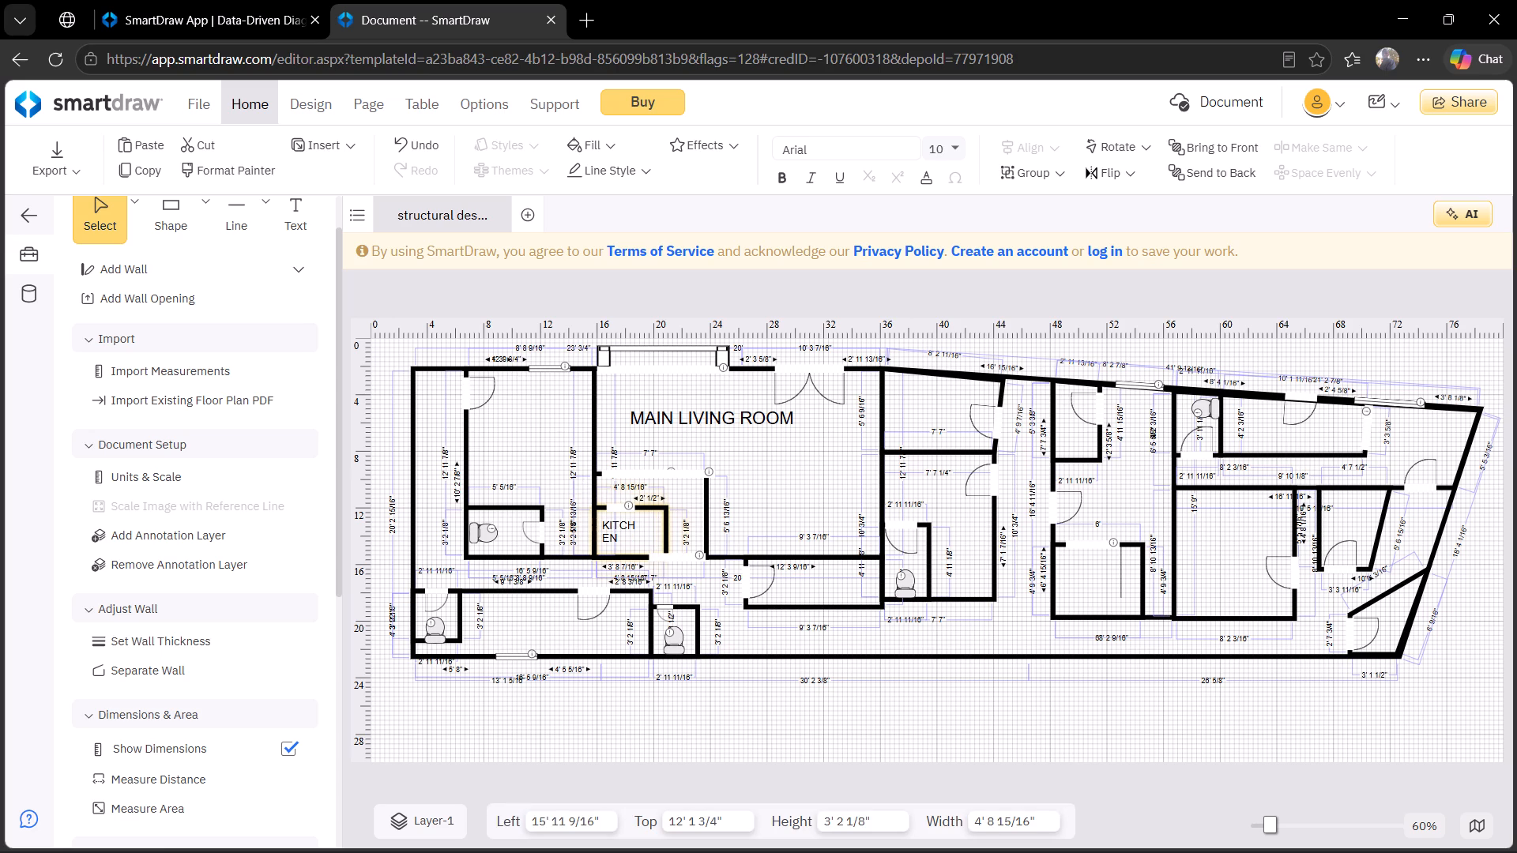
drag(669, 529, 672, 529)
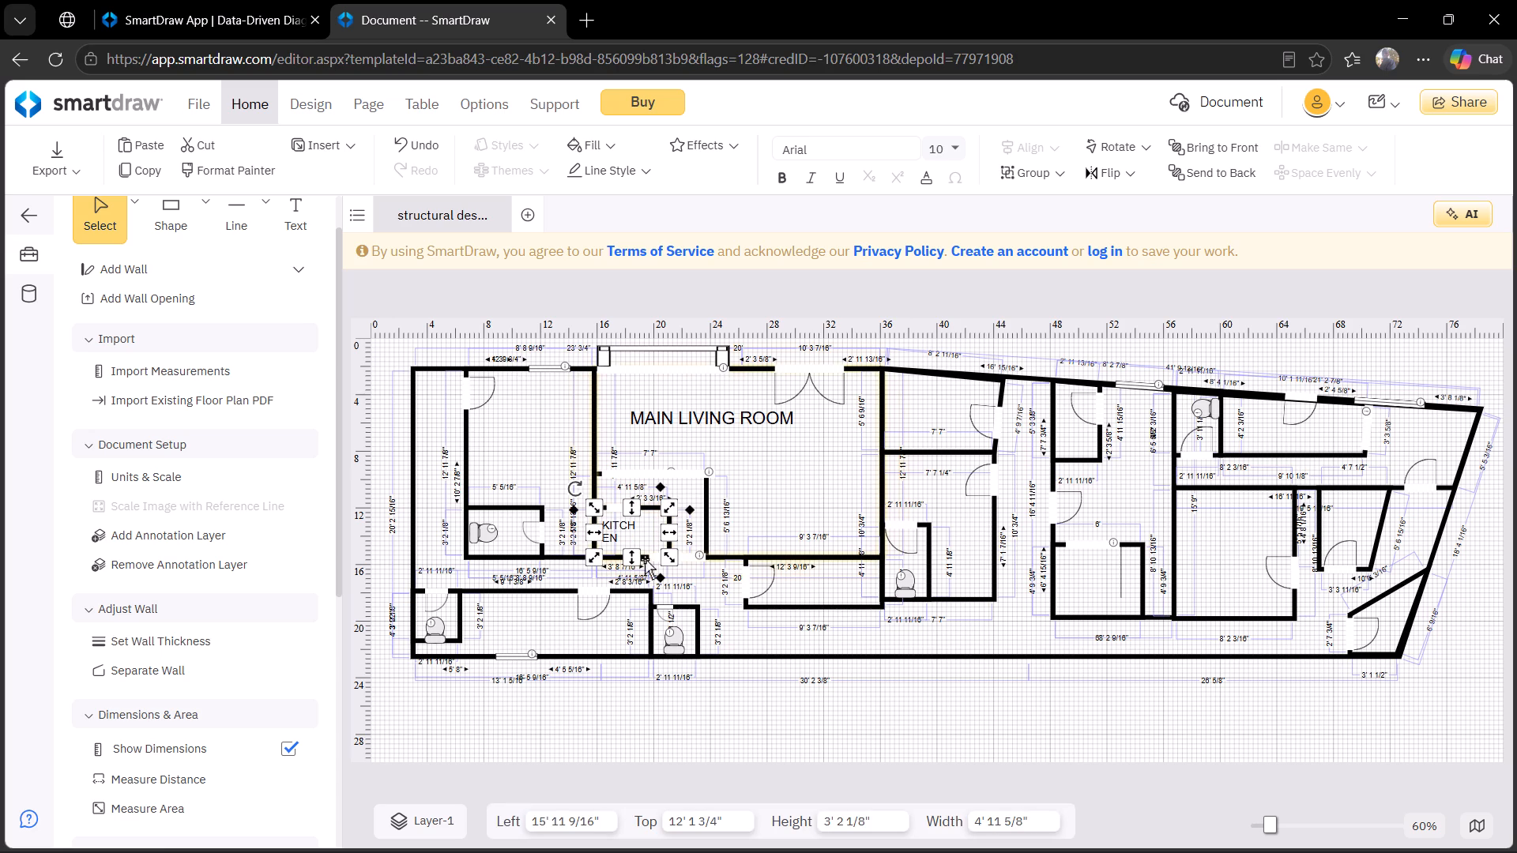
Shift the 4' wide opening in the living room's lower wall right, clear of the widened kitchen.
click(722, 579)
click(685, 560)
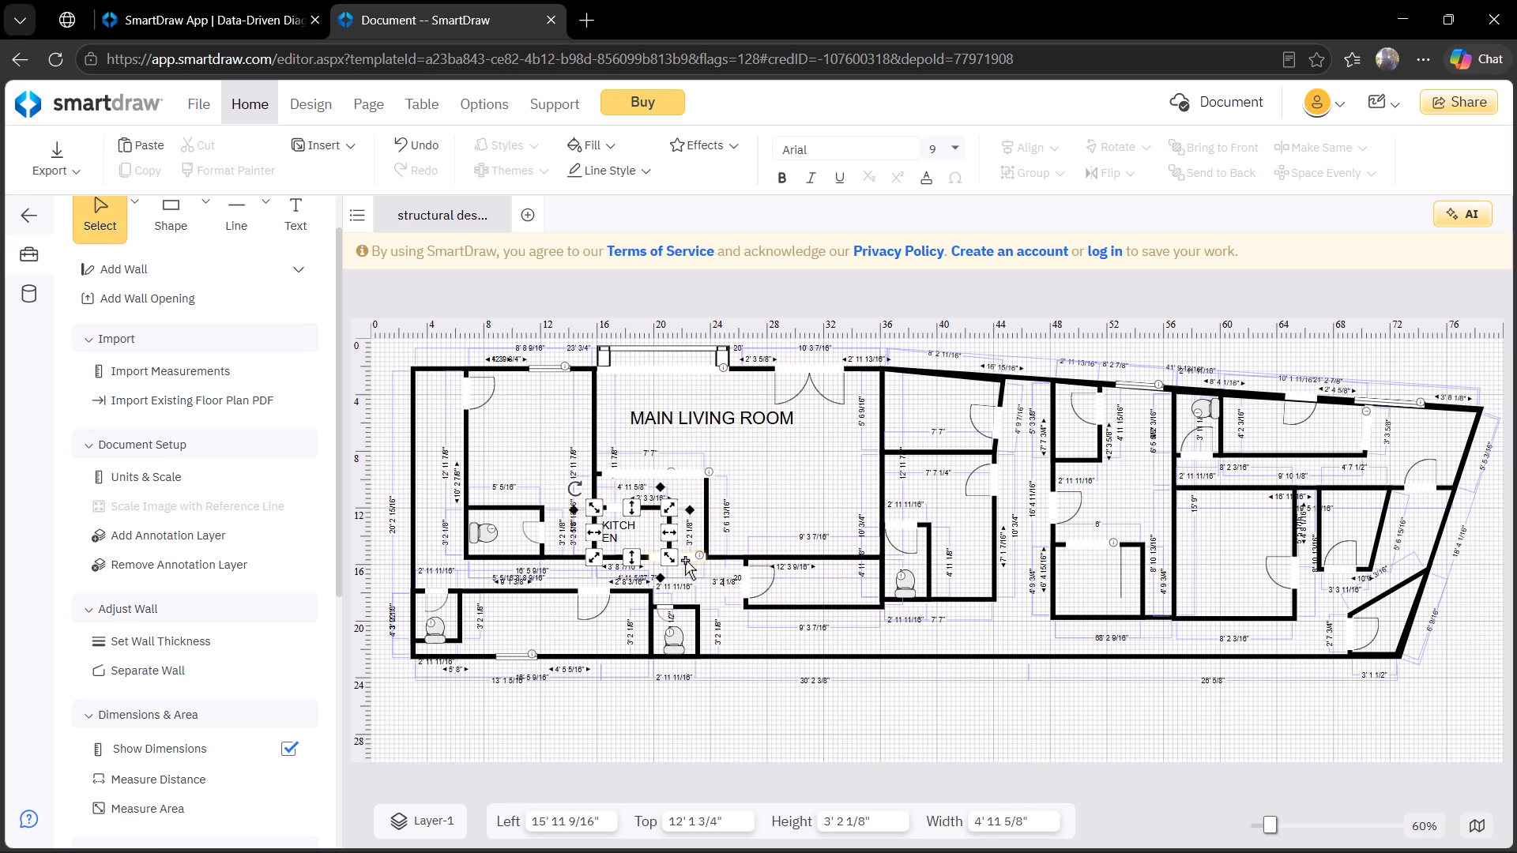
drag(653, 558, 671, 555)
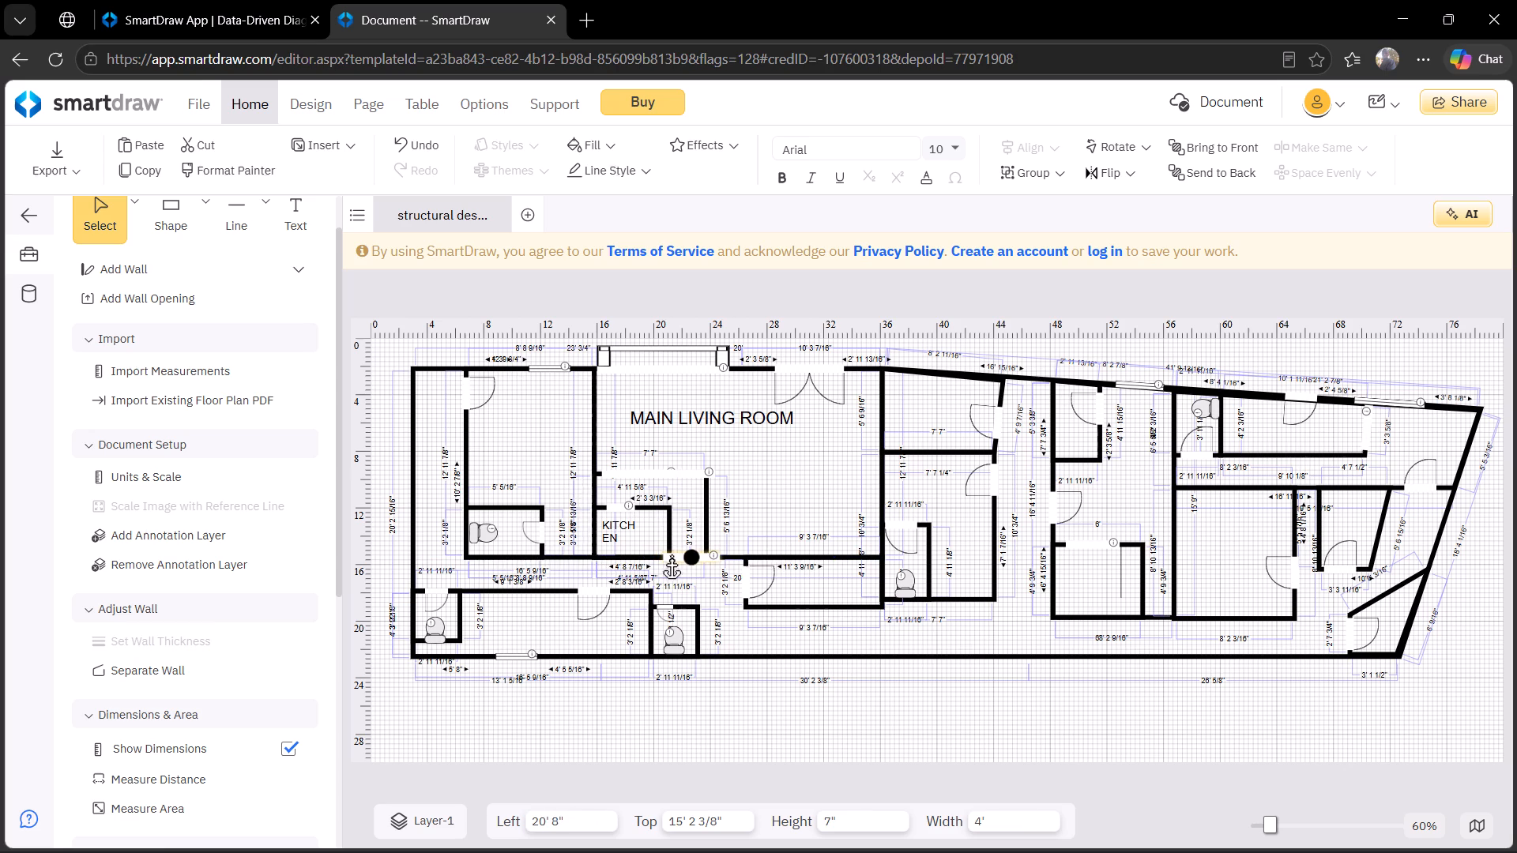
drag(671, 555, 674, 555)
Widen the outline surrounding the kitchen rightward to about 9' 5 7/8".
click(706, 529)
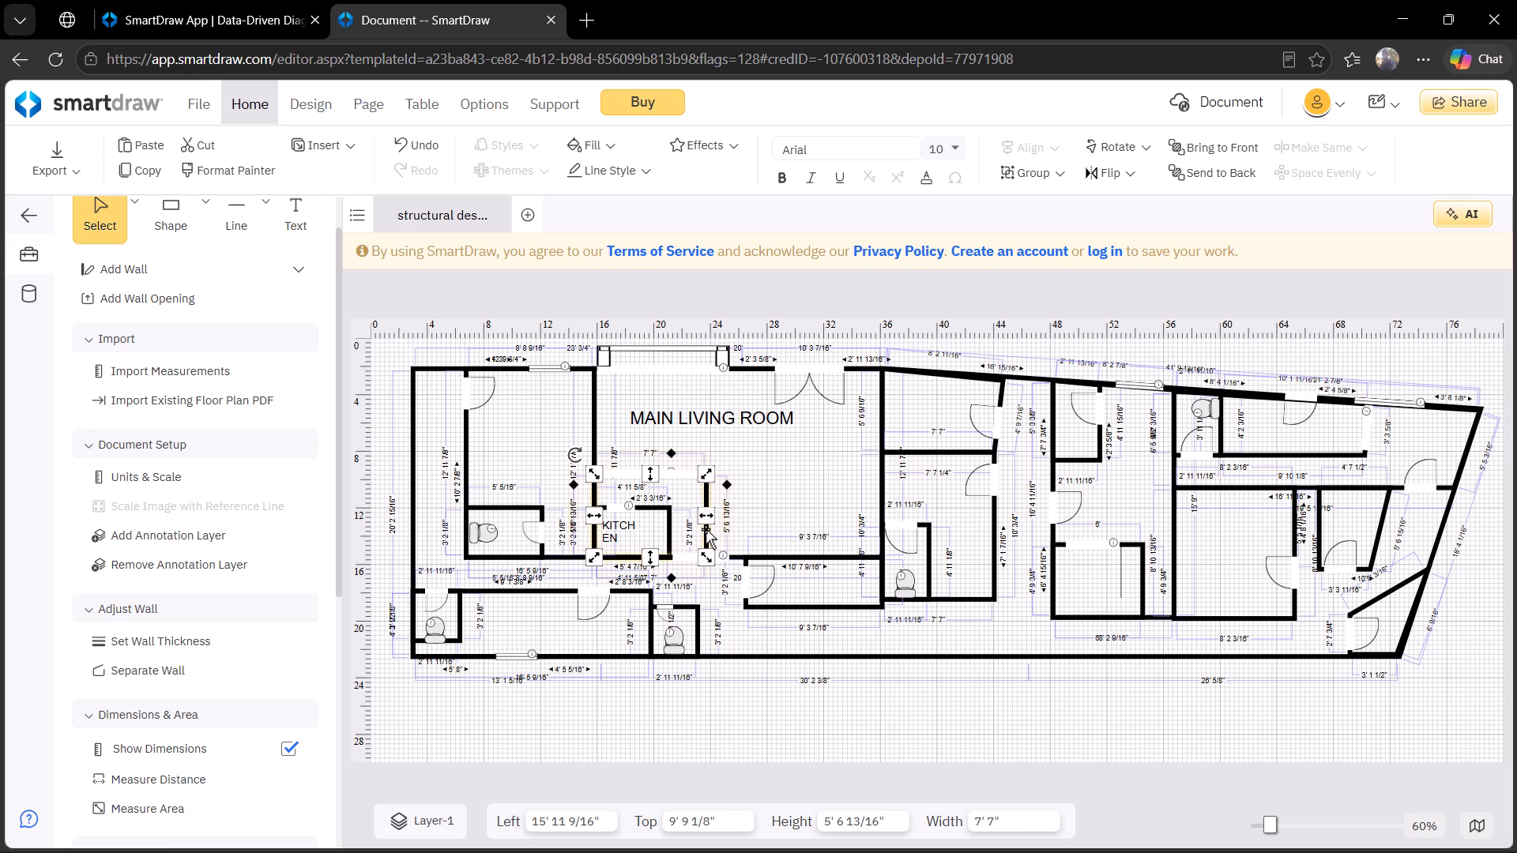
drag(704, 516, 730, 512)
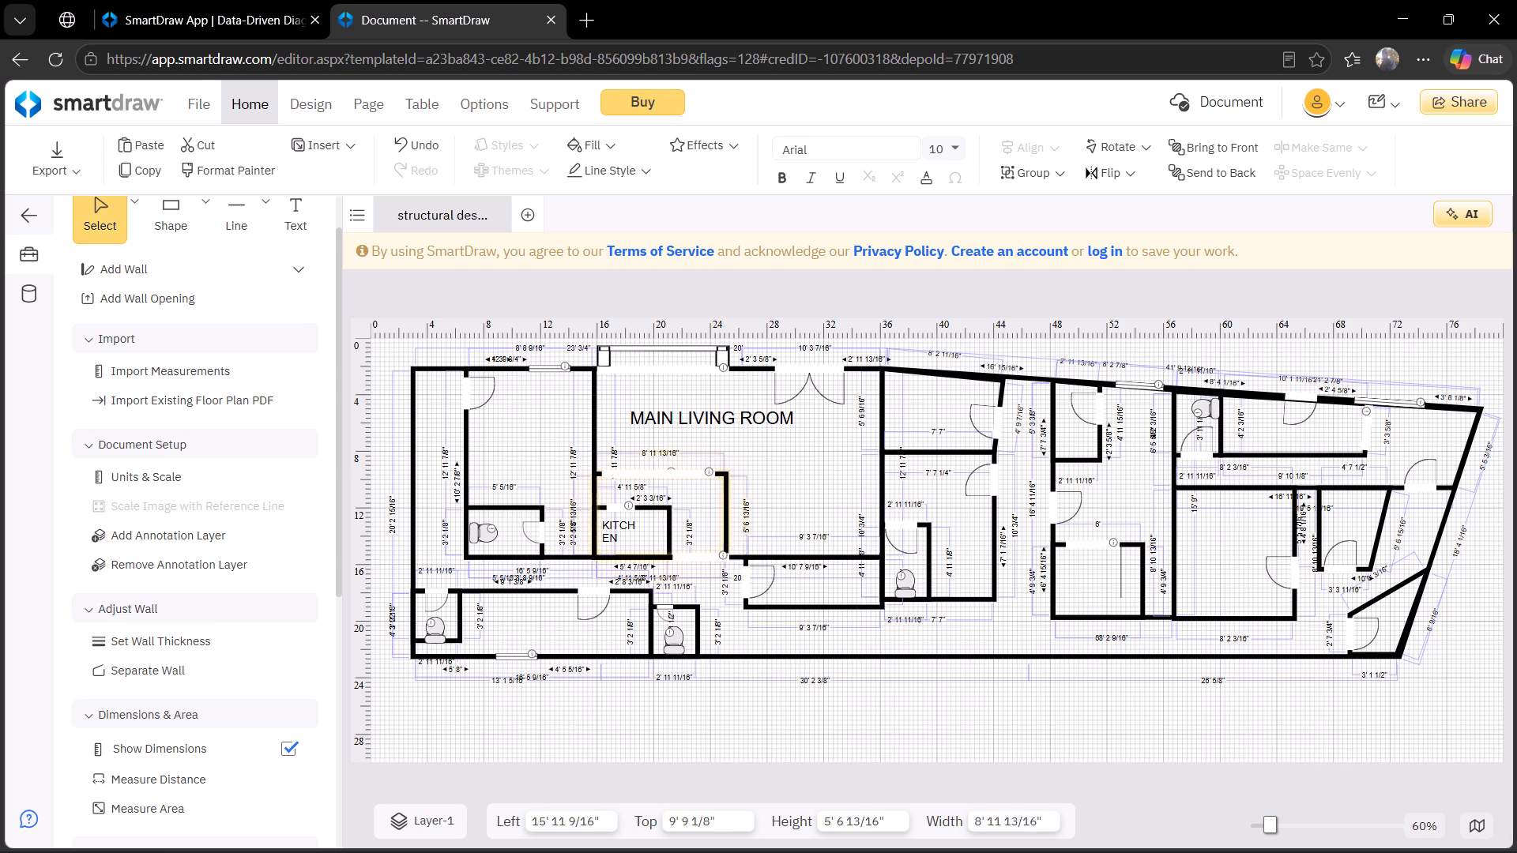
drag(730, 512, 732, 512)
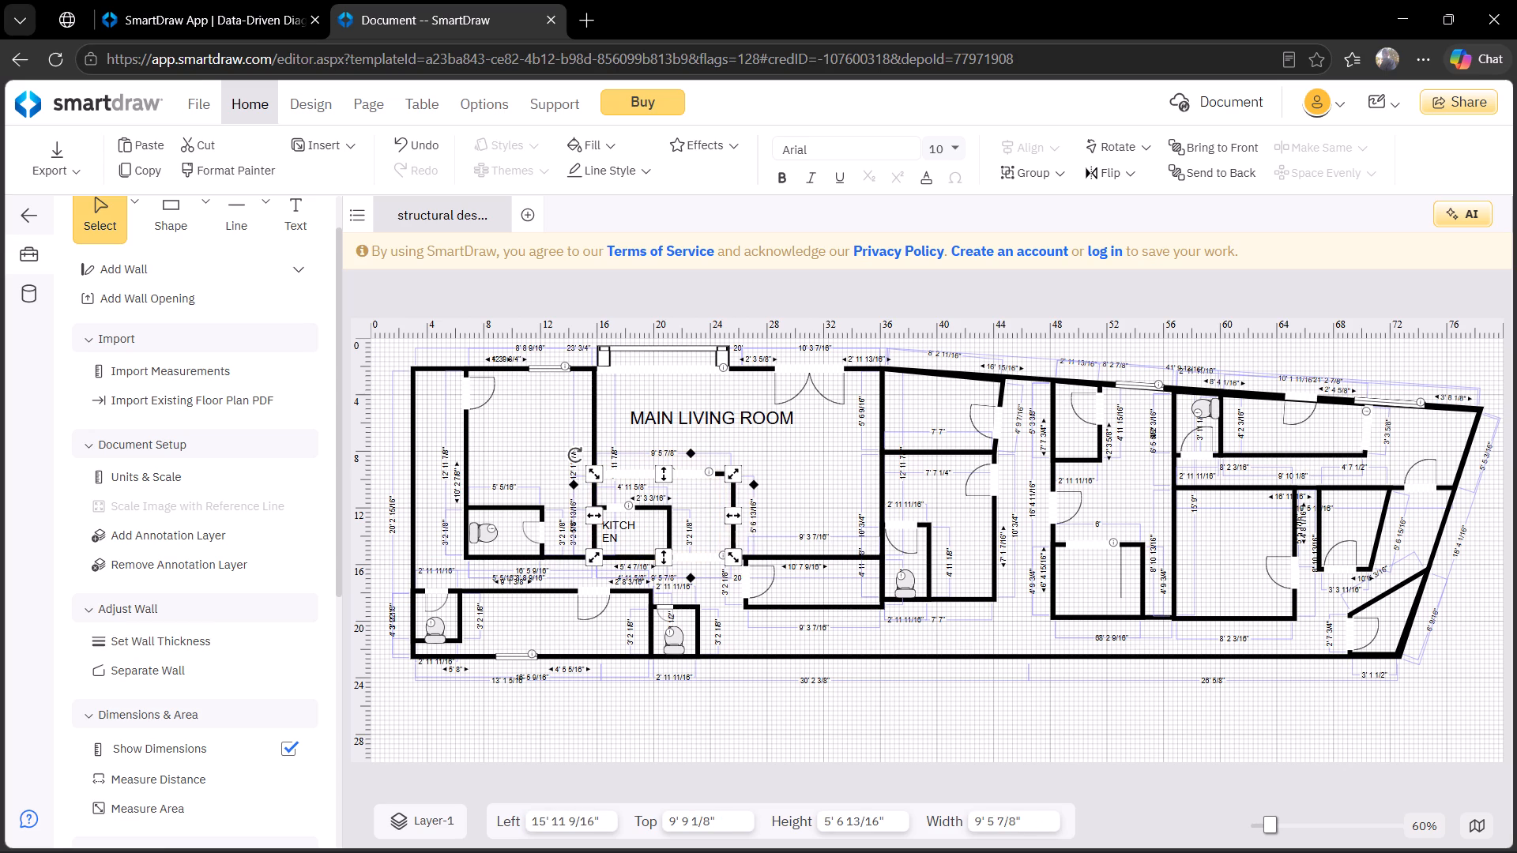
click(865, 446)
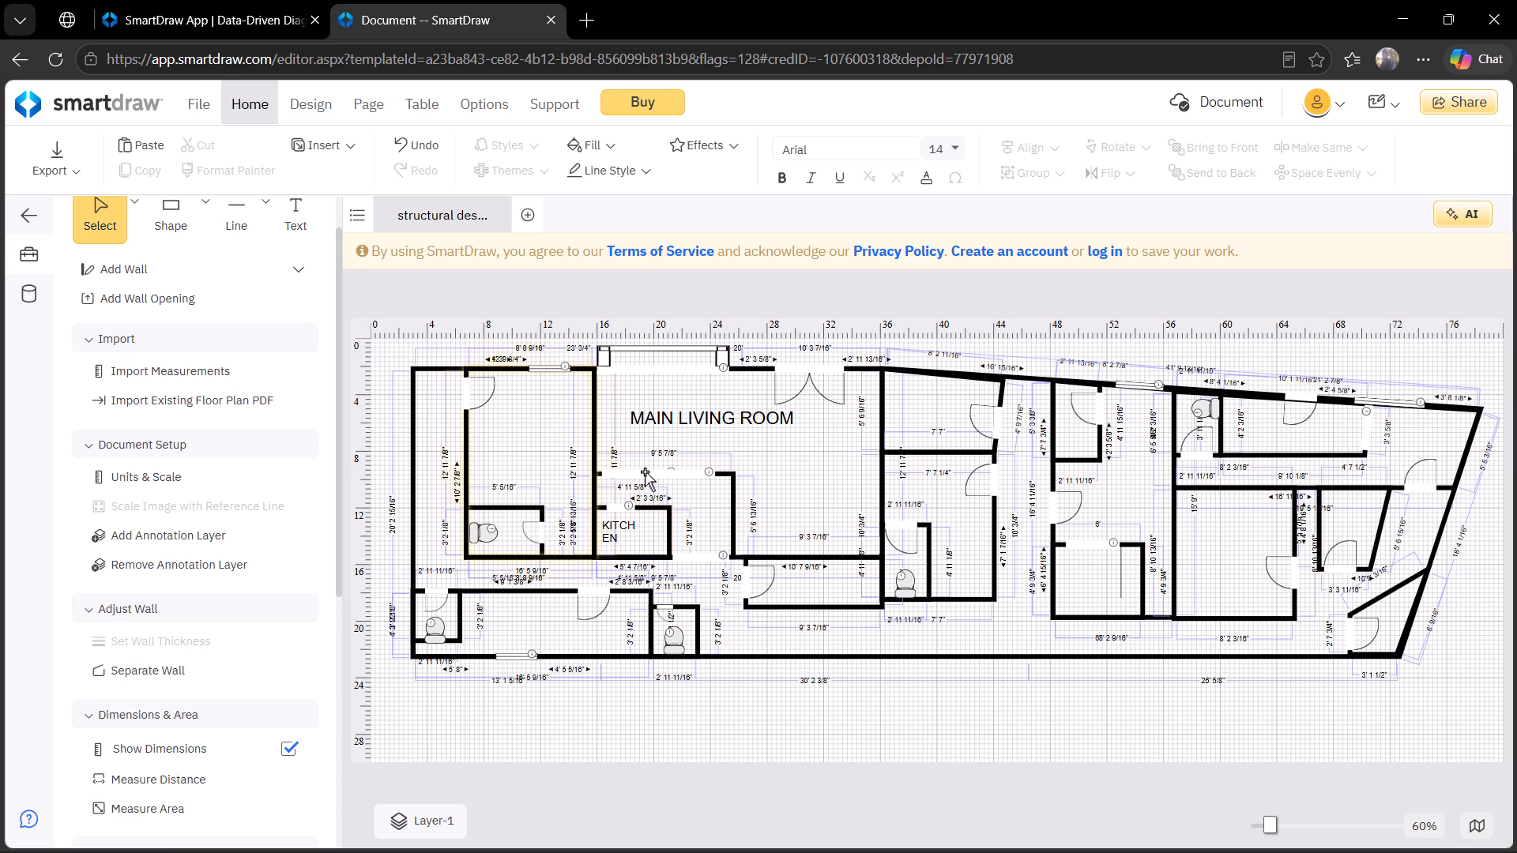
Delete the 8' wide wall opening from the upper wall of the outline surrounding the kitchen.
click(600, 476)
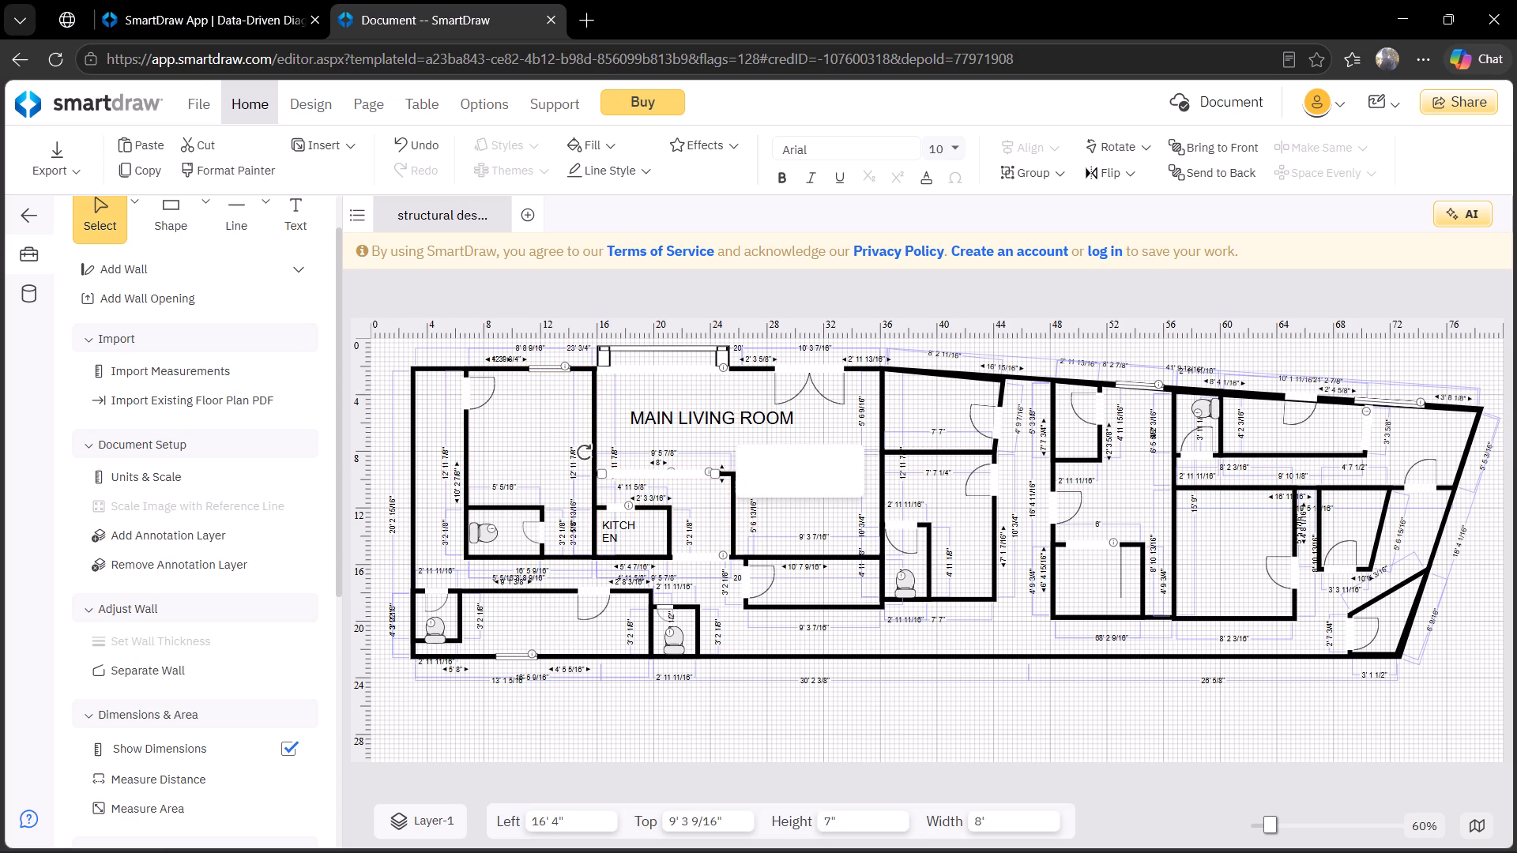
right_click(627, 467)
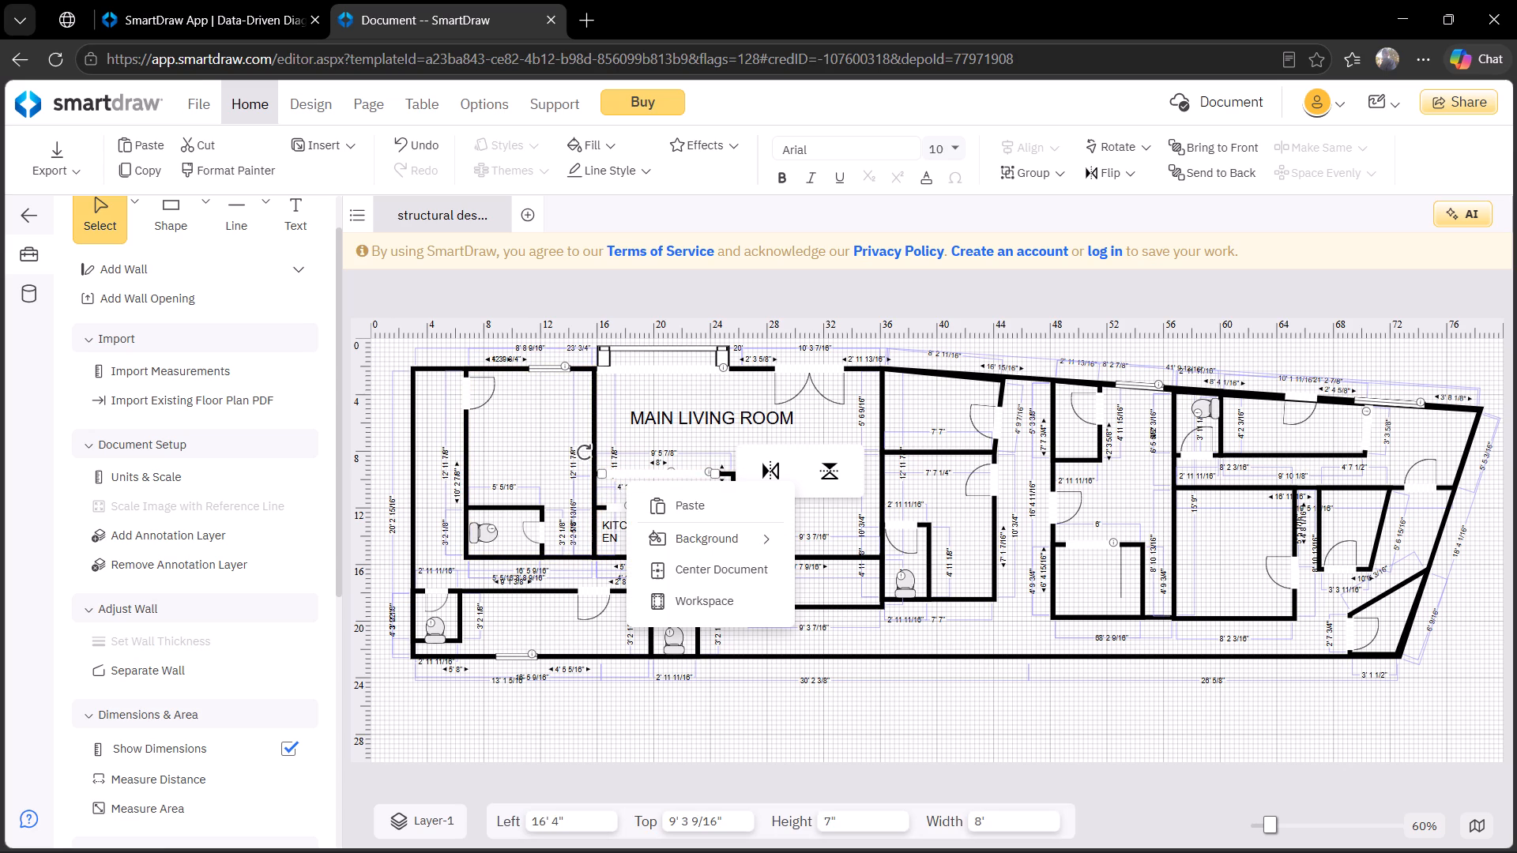
key(BackSpace)
key(BackSpace)
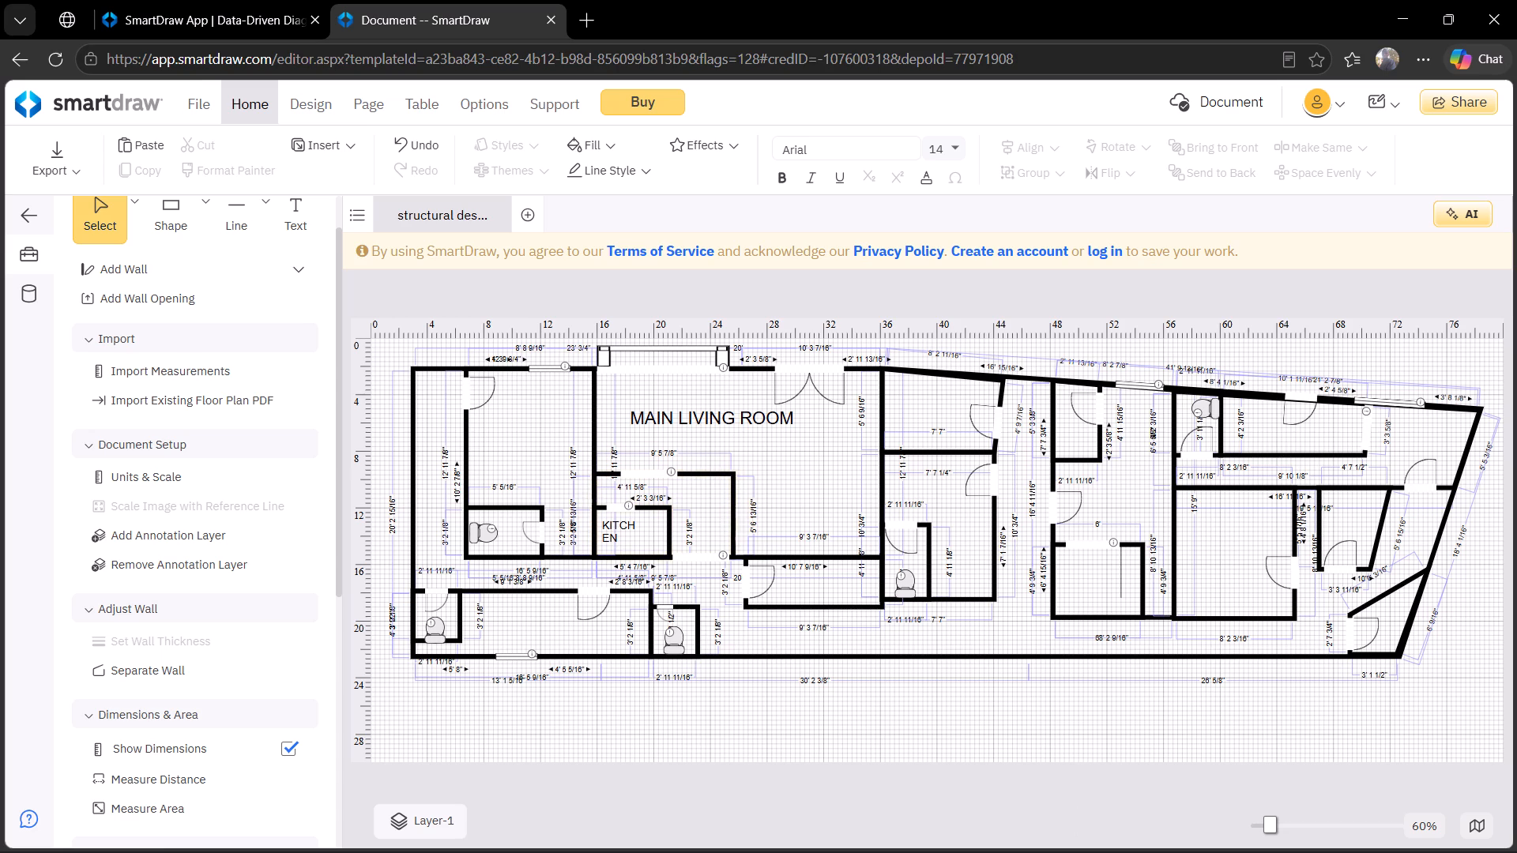
Extend the remaining opening in that upper wall leftward to the living room's left wall, about 5' 8" wide at 16' left.
click(605, 477)
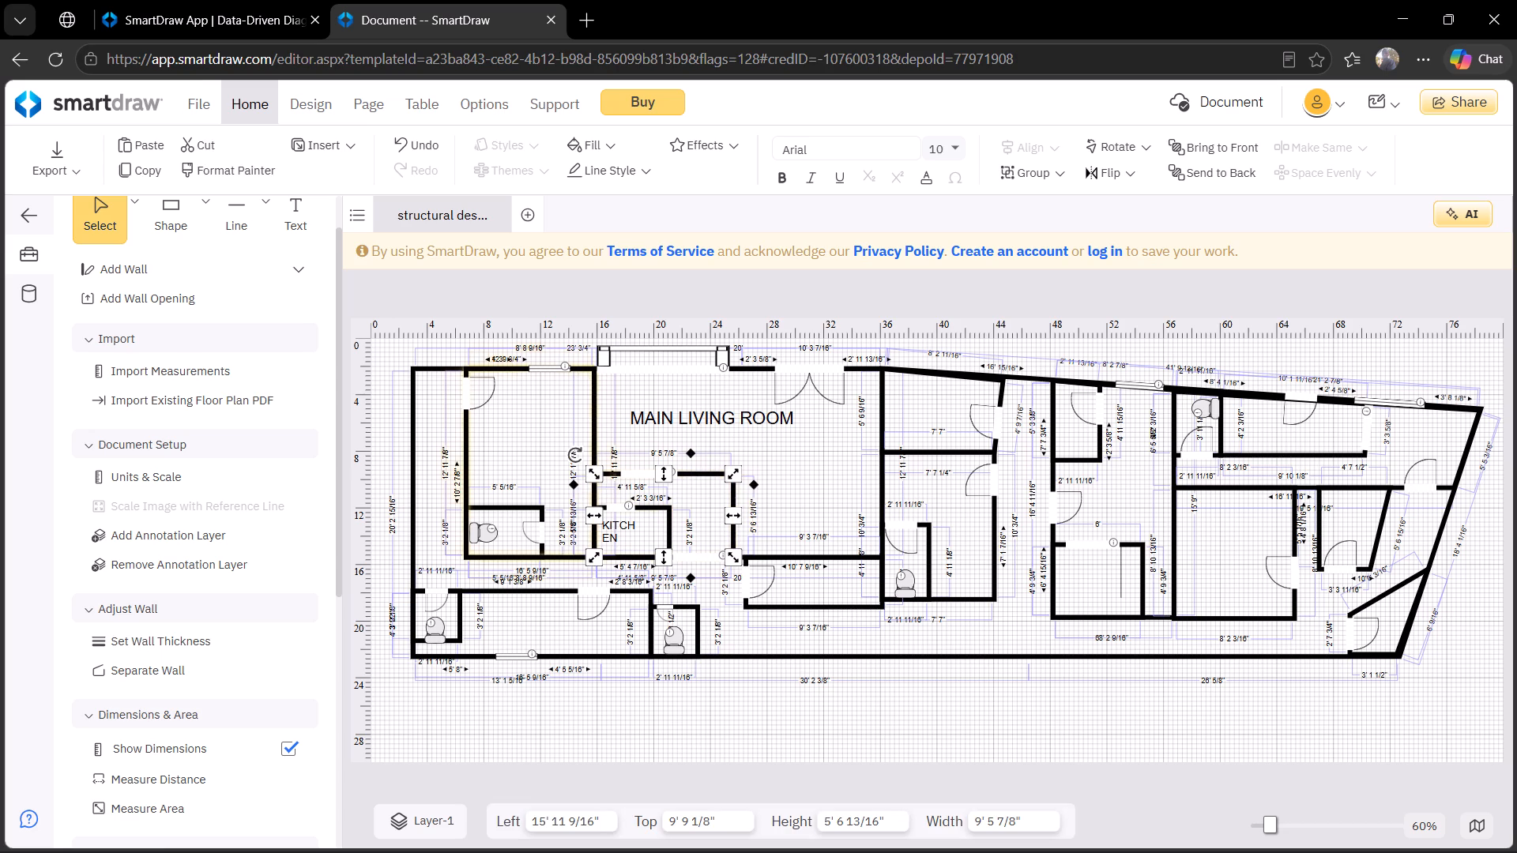
click(639, 472)
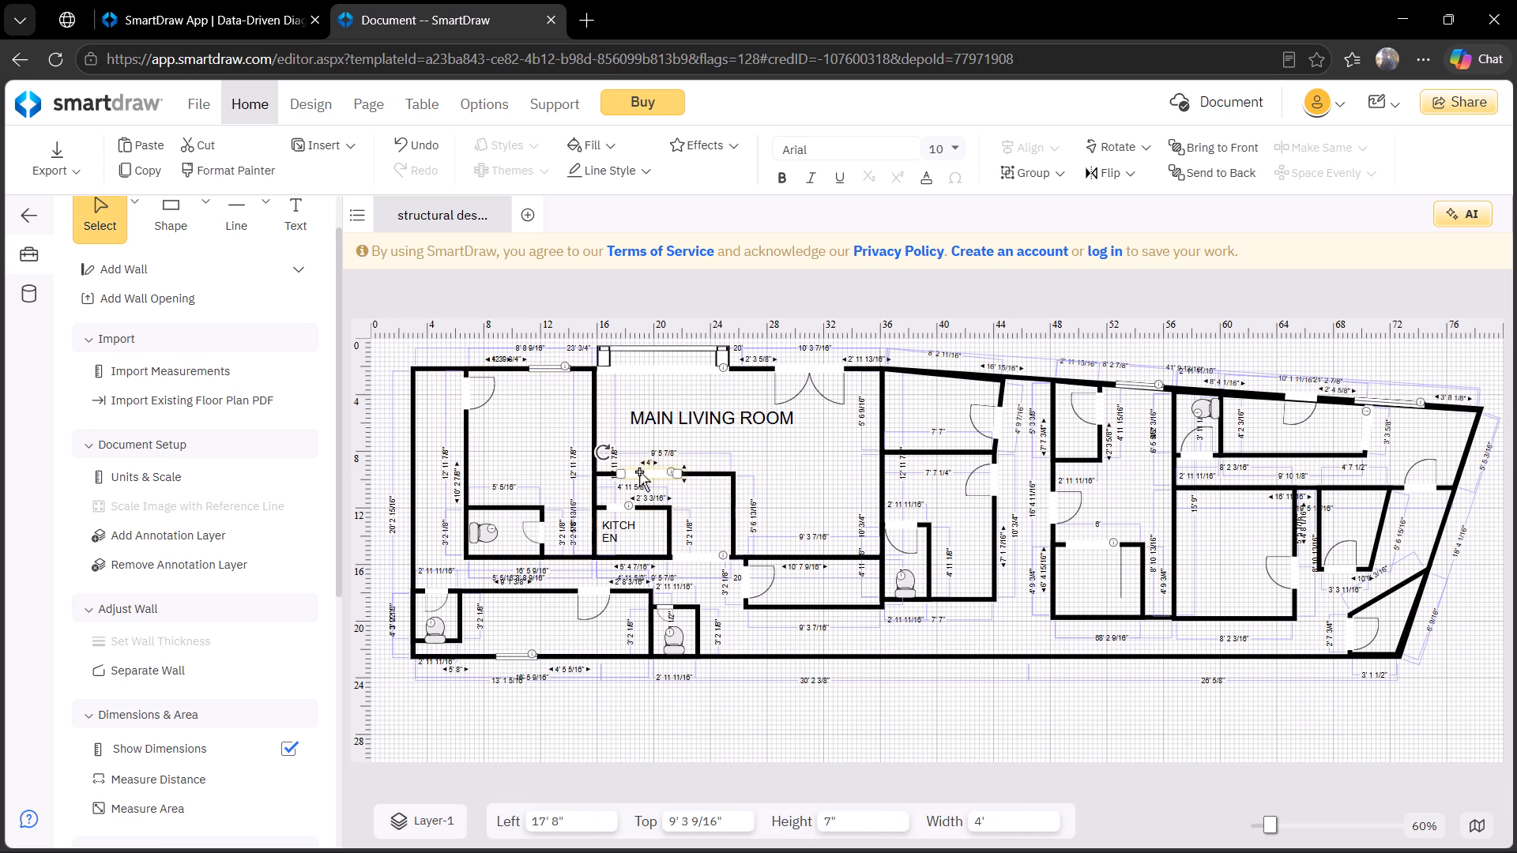
drag(617, 473, 597, 475)
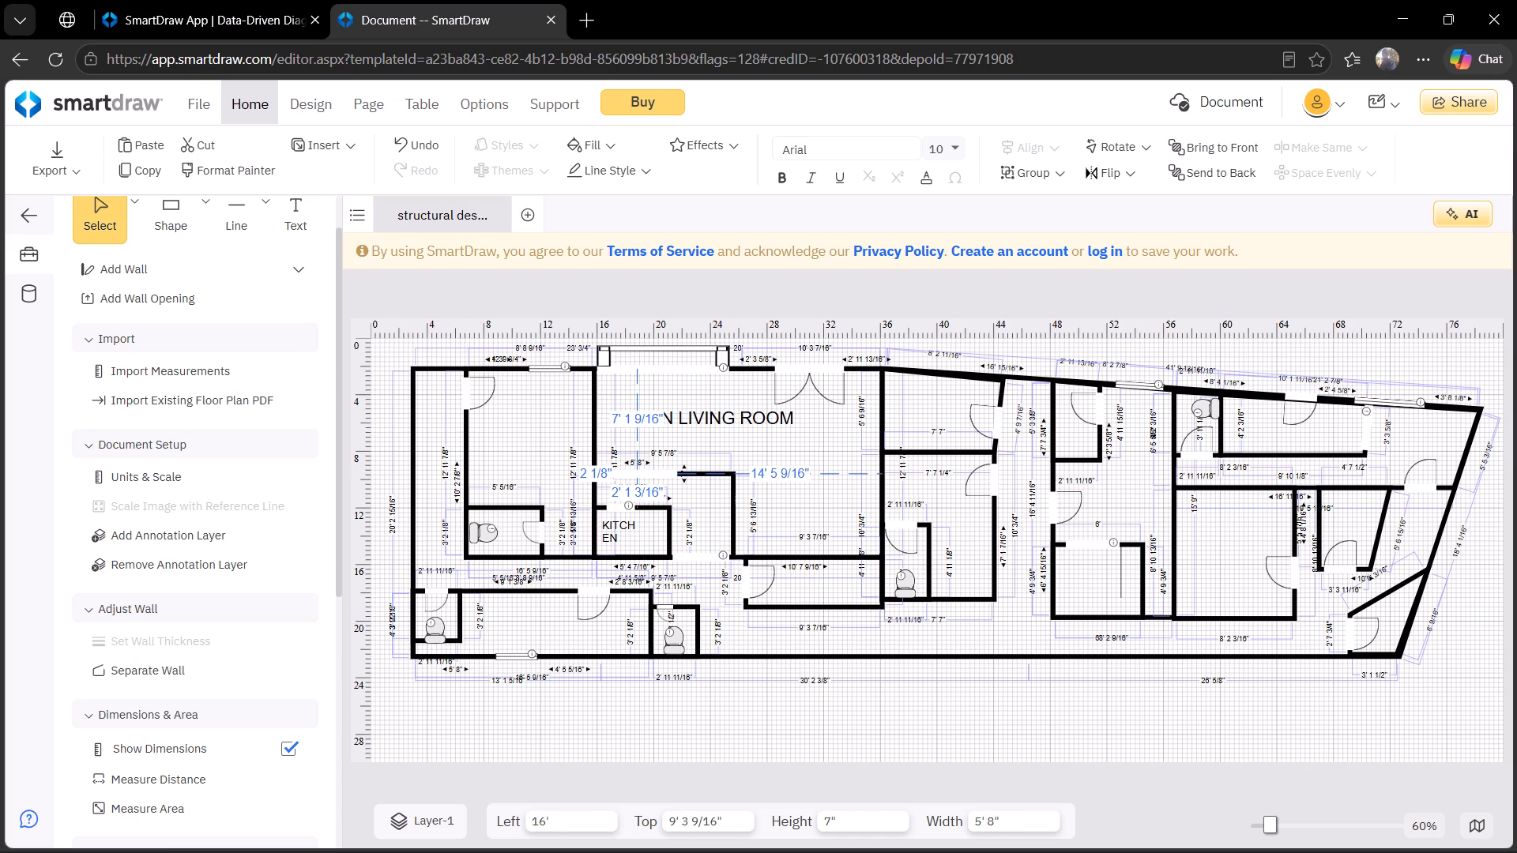
drag(597, 475, 590, 475)
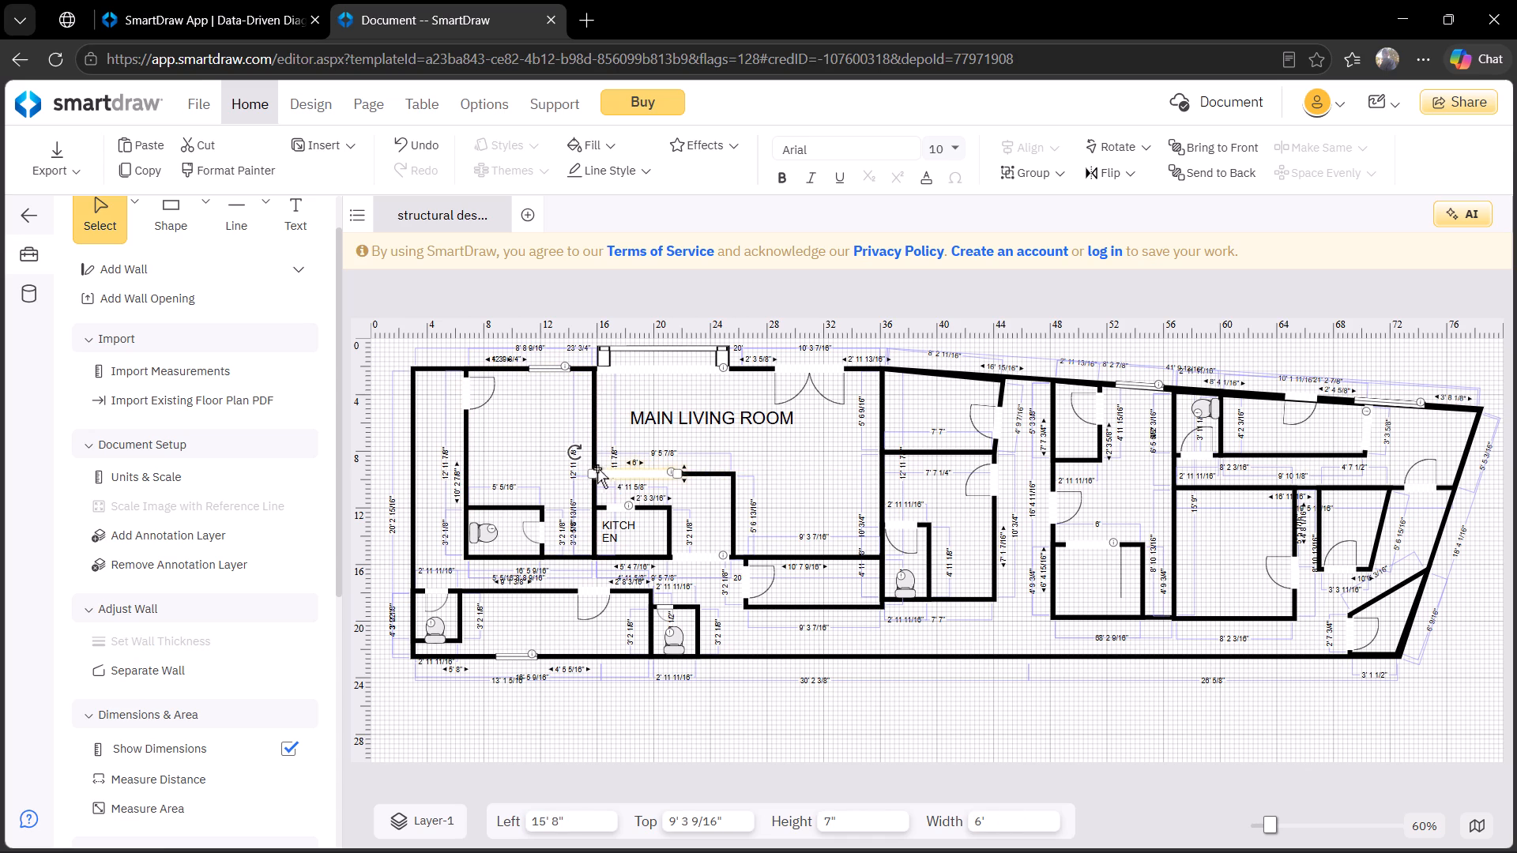
click(592, 474)
click(852, 439)
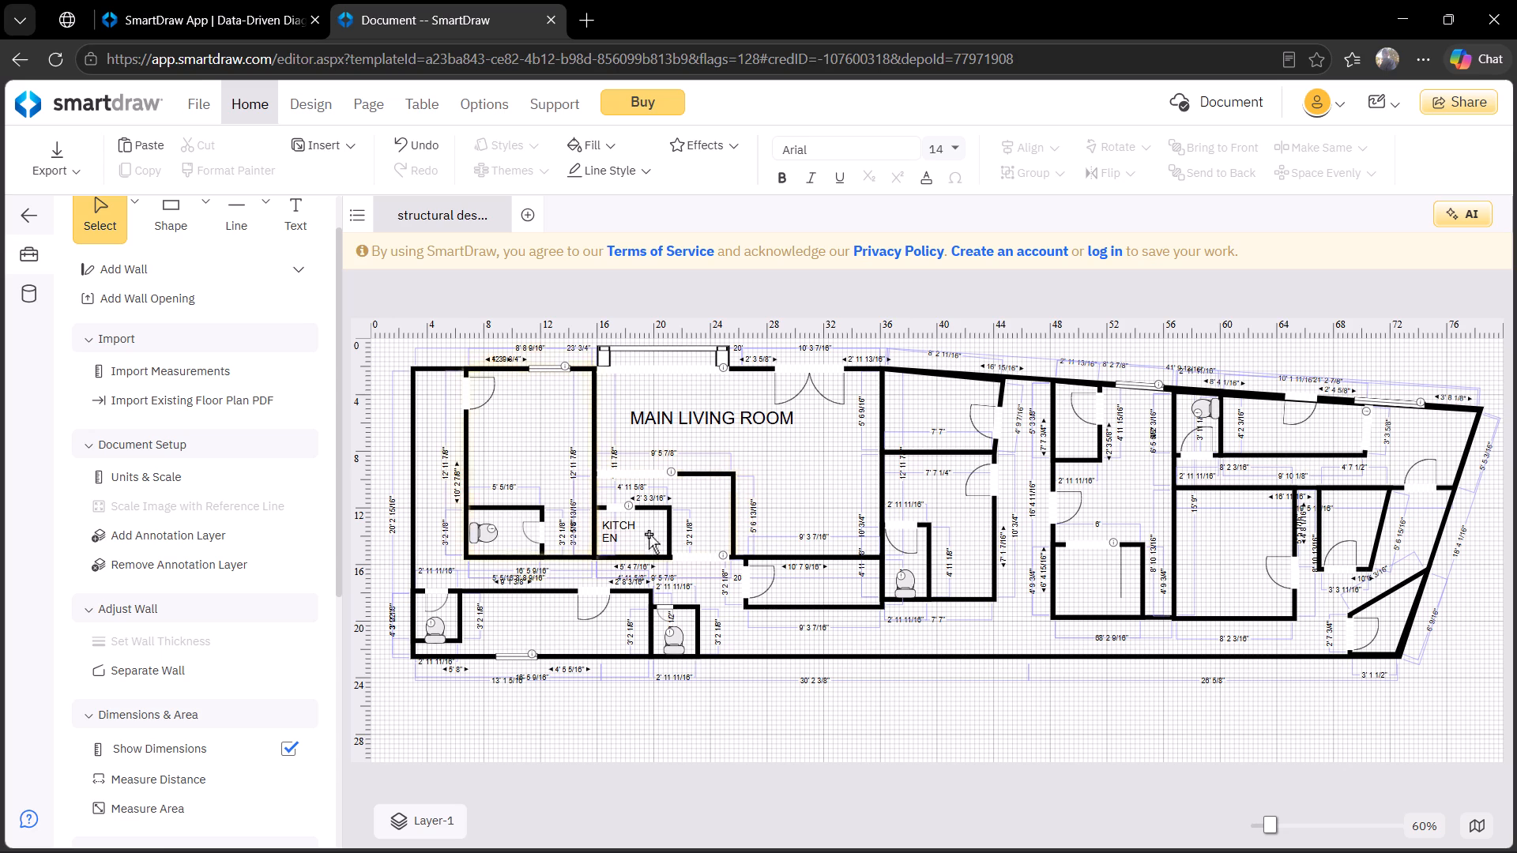
Duplicate the kitchen's wall outline and place the copy above it, against the living room's left wall, at about 16' left and 6' 3" top.
click(668, 525)
key(ctrl+c)
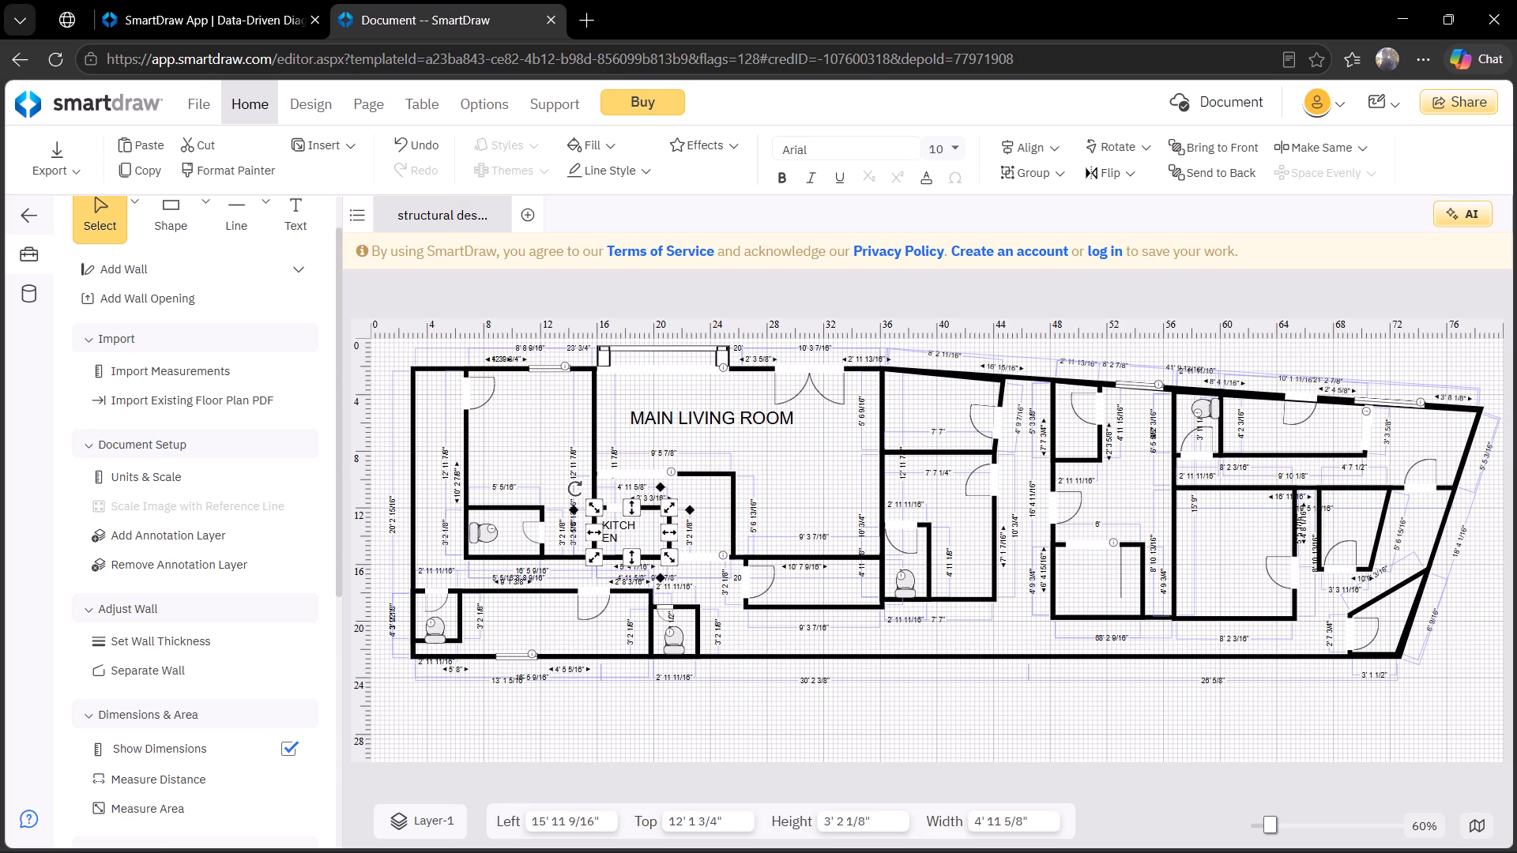
key(ctrl+v)
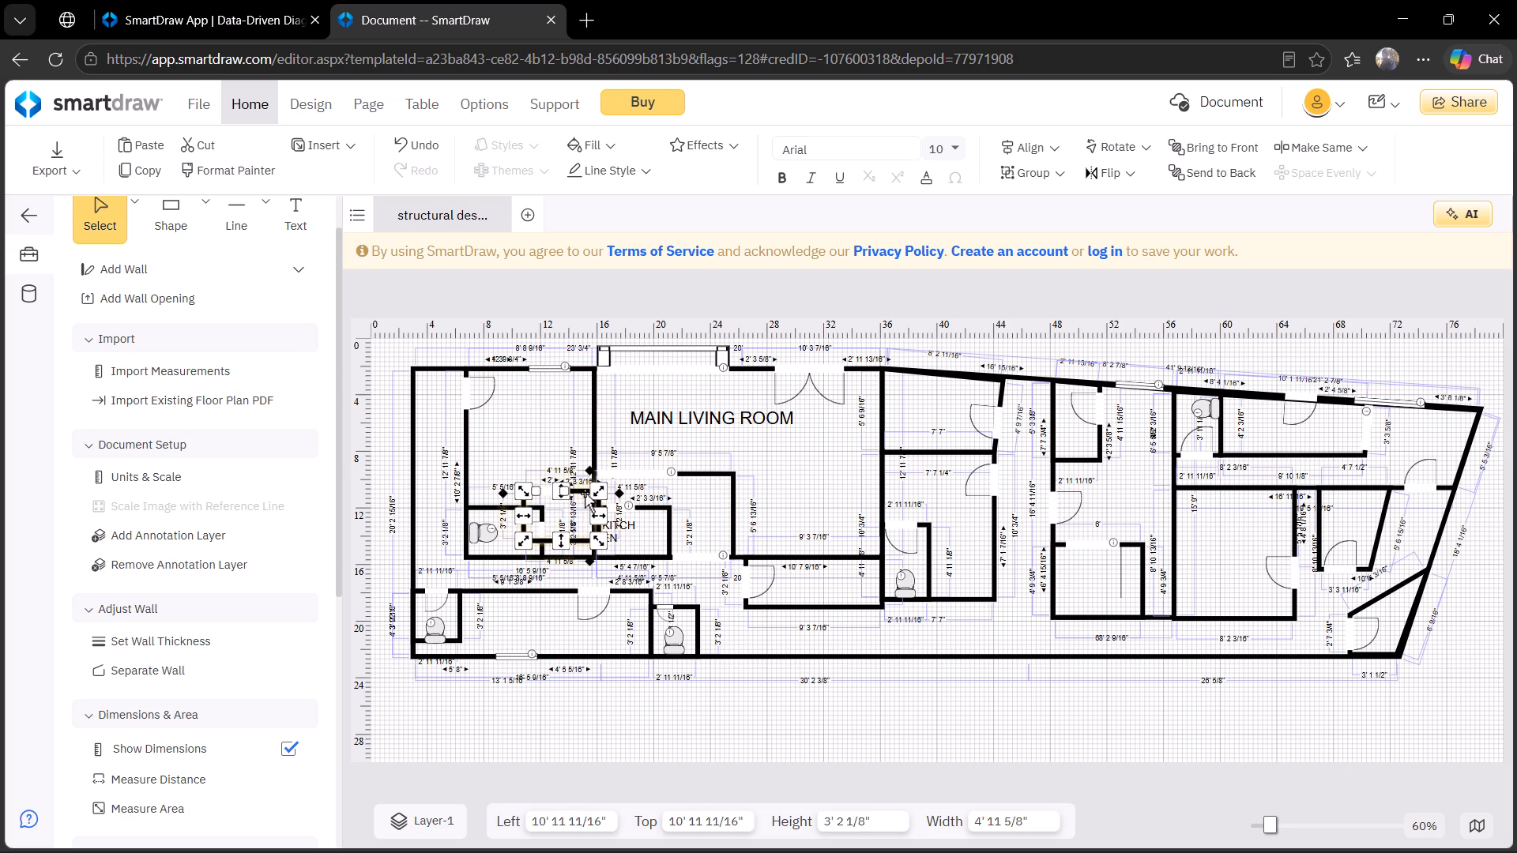
drag(583, 493, 635, 440)
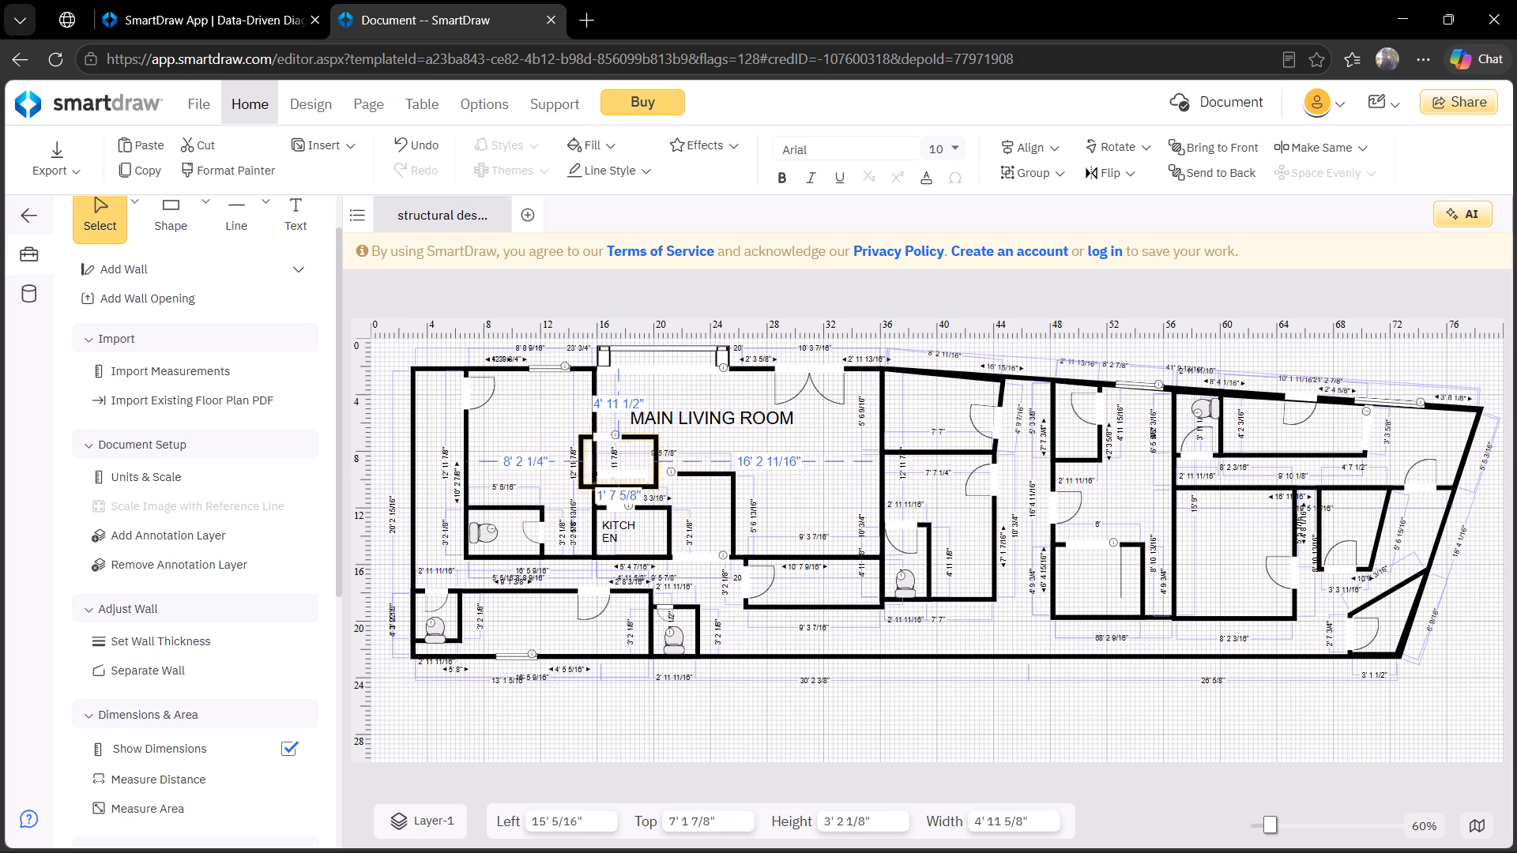
drag(635, 440, 660, 436)
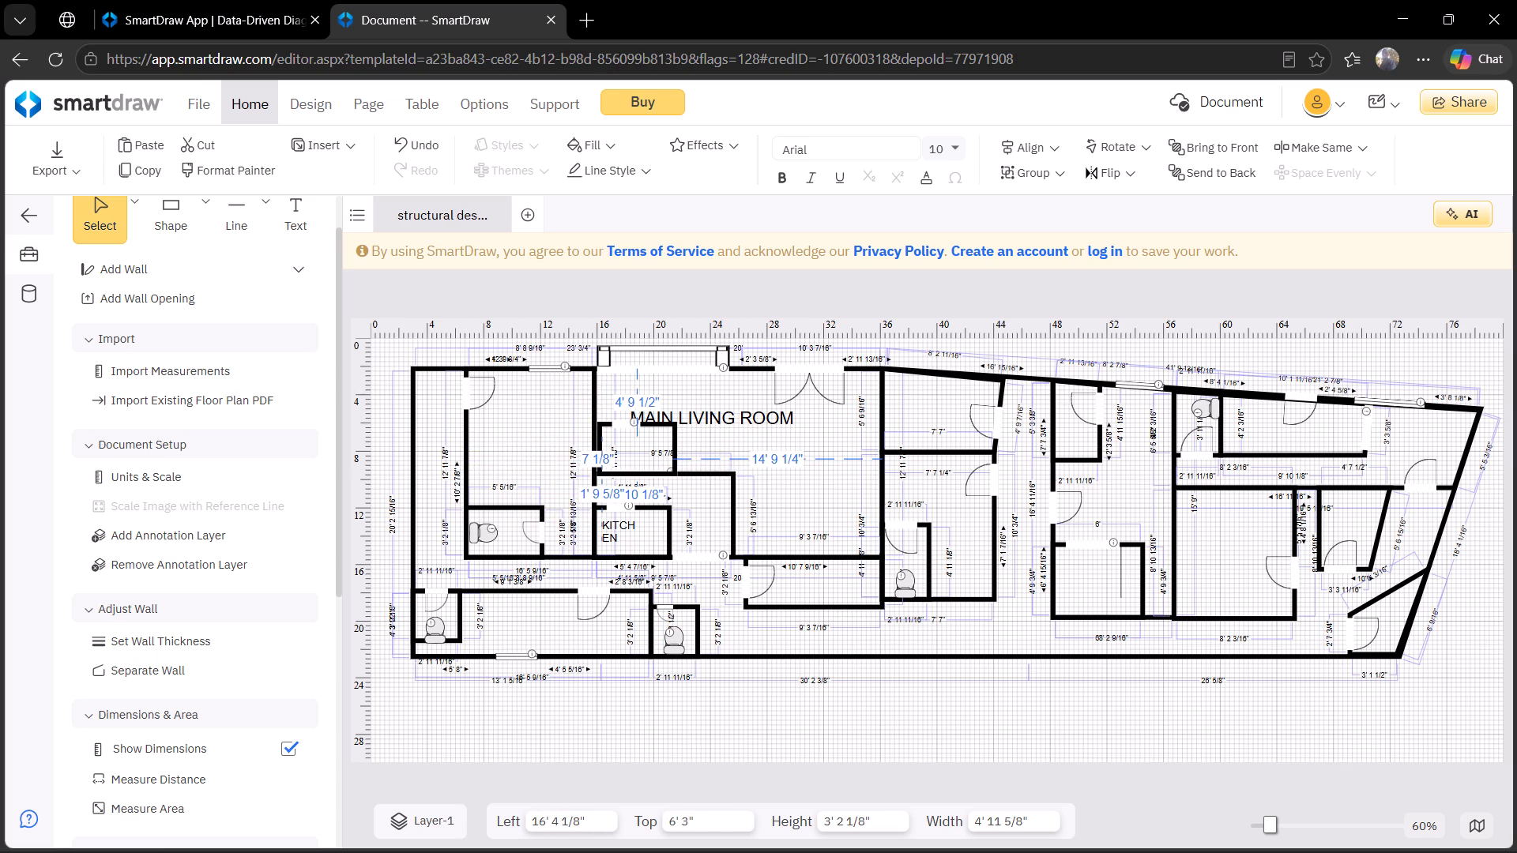
drag(660, 436, 657, 430)
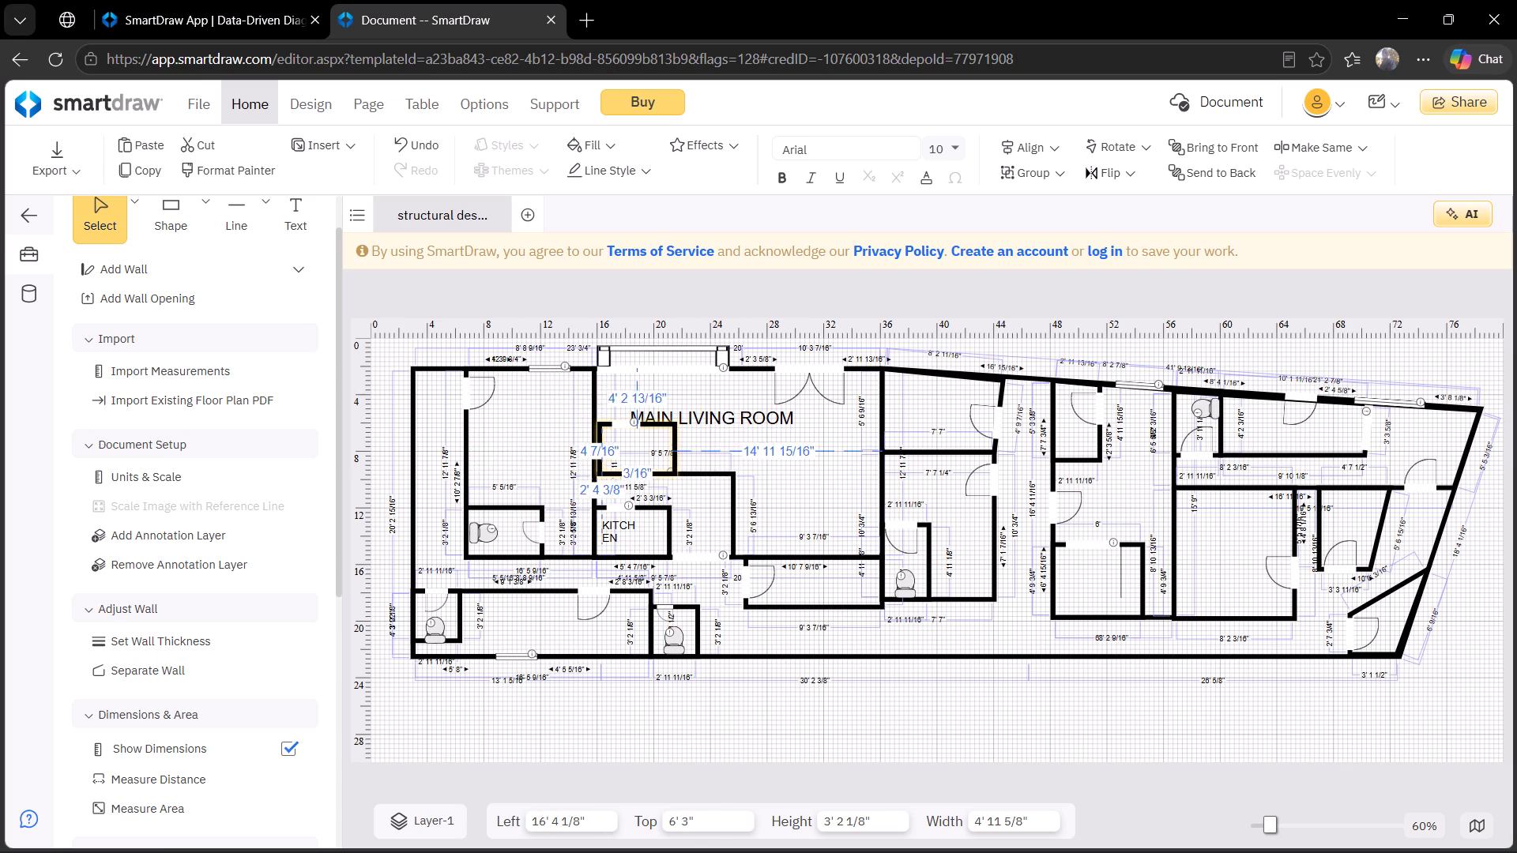
drag(657, 430, 652, 434)
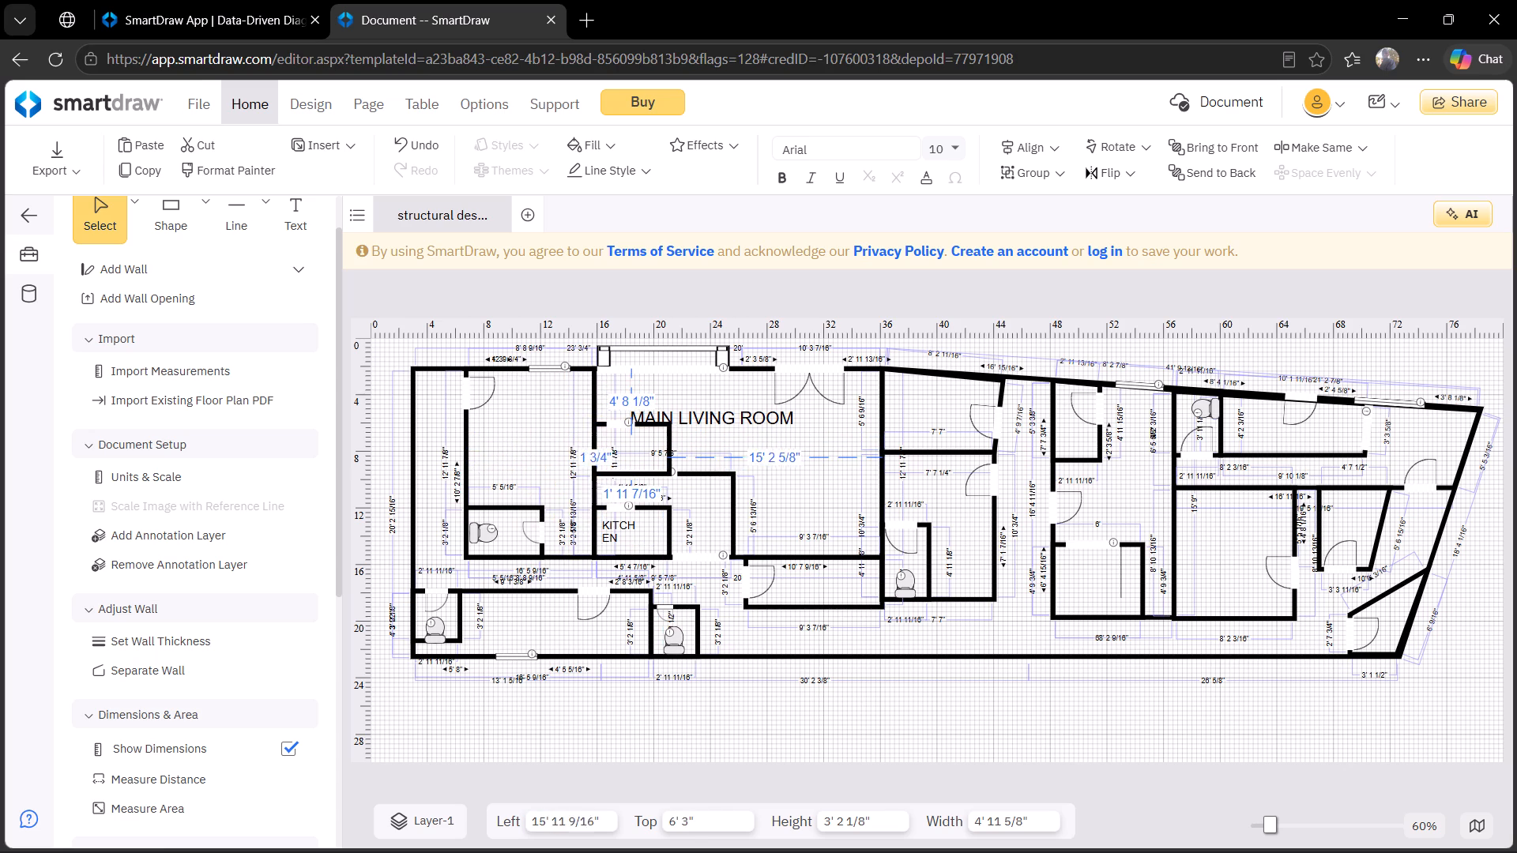
drag(652, 434, 656, 434)
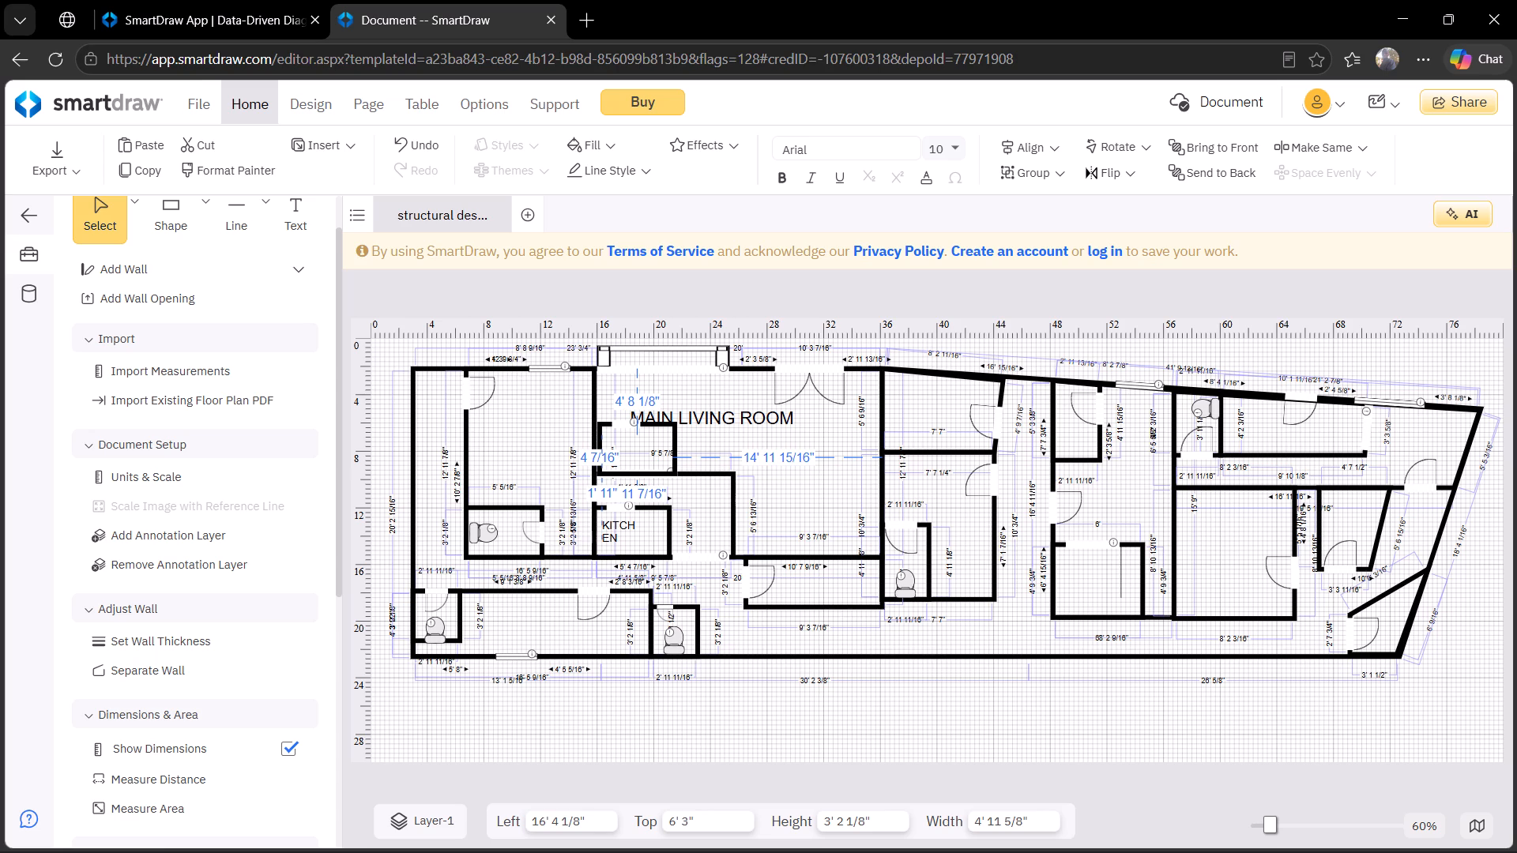
drag(656, 434, 655, 434)
Narrow the copied outline above the kitchen from its right side to about 4' 3 1/2" wide.
drag(667, 448, 663, 449)
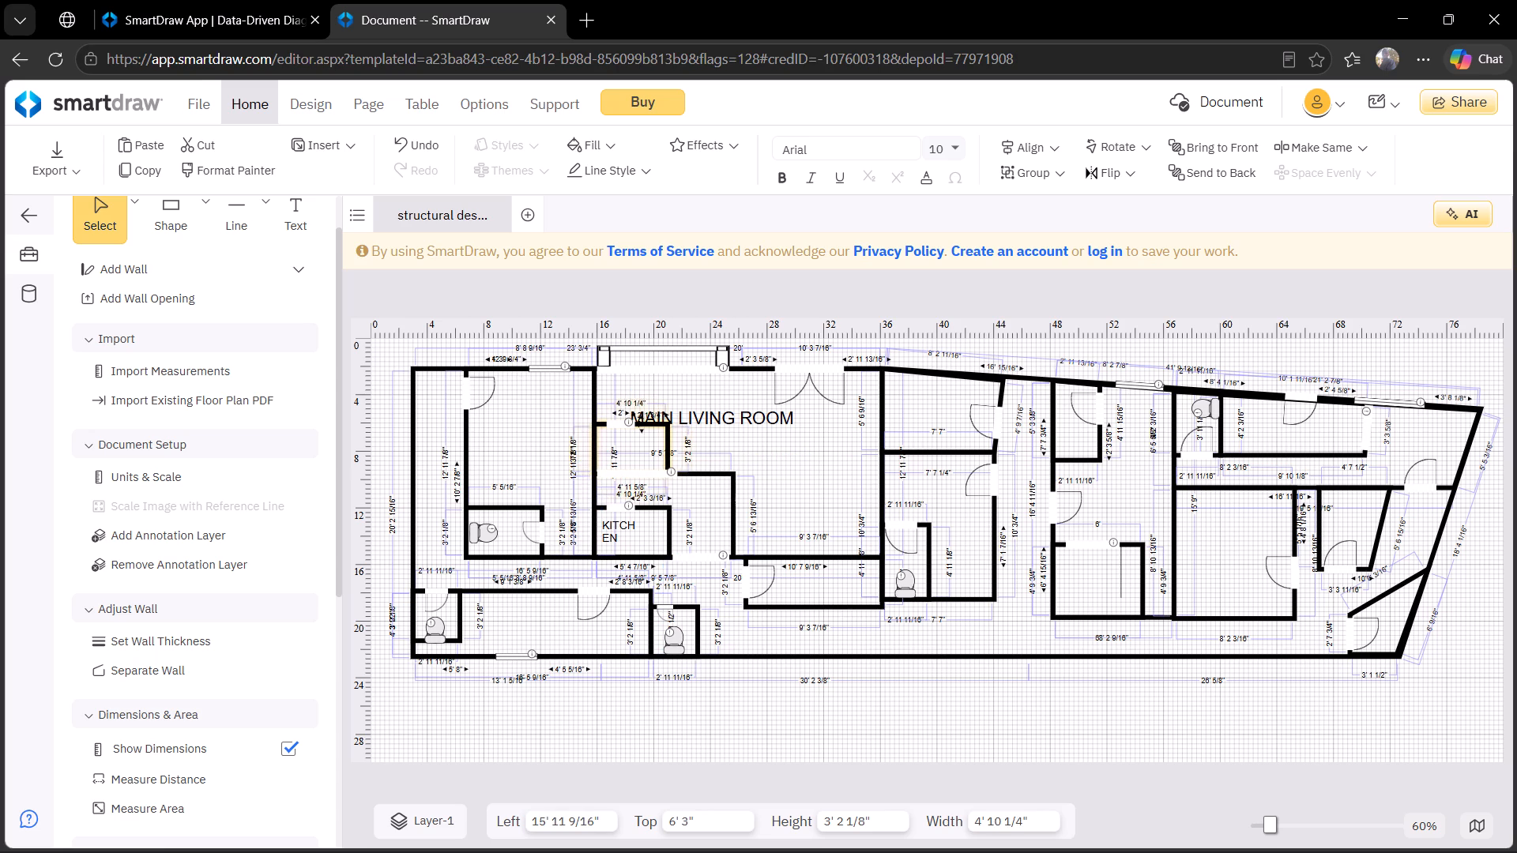
drag(663, 449, 658, 449)
click(866, 445)
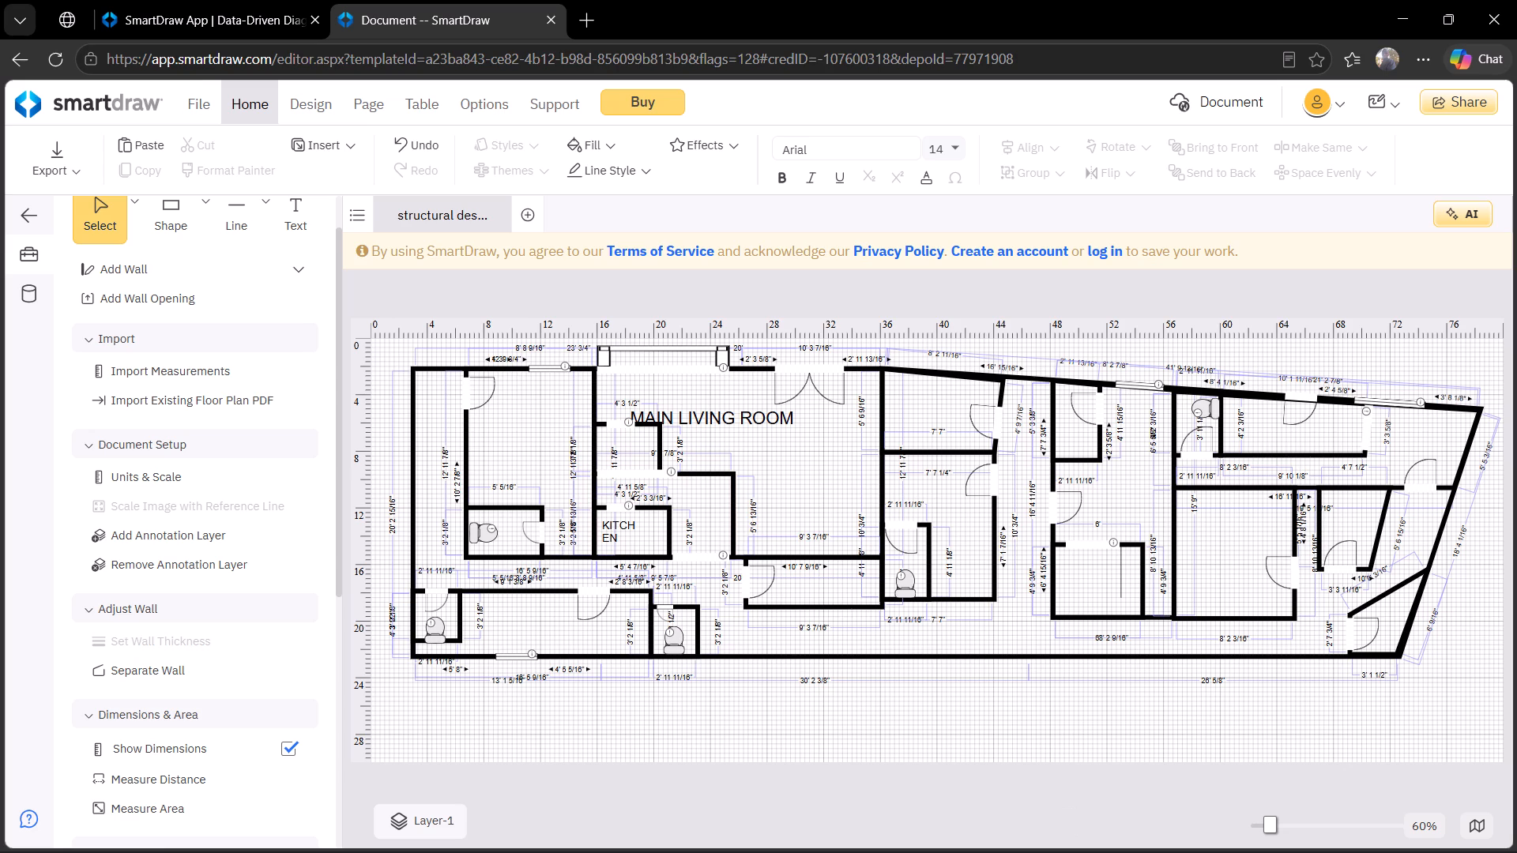
click(809, 487)
Label the new space above the kitchen DINING AREA, with the two words on separate lines.
drag(257, 96, 287, 115)
click(295, 211)
click(604, 444)
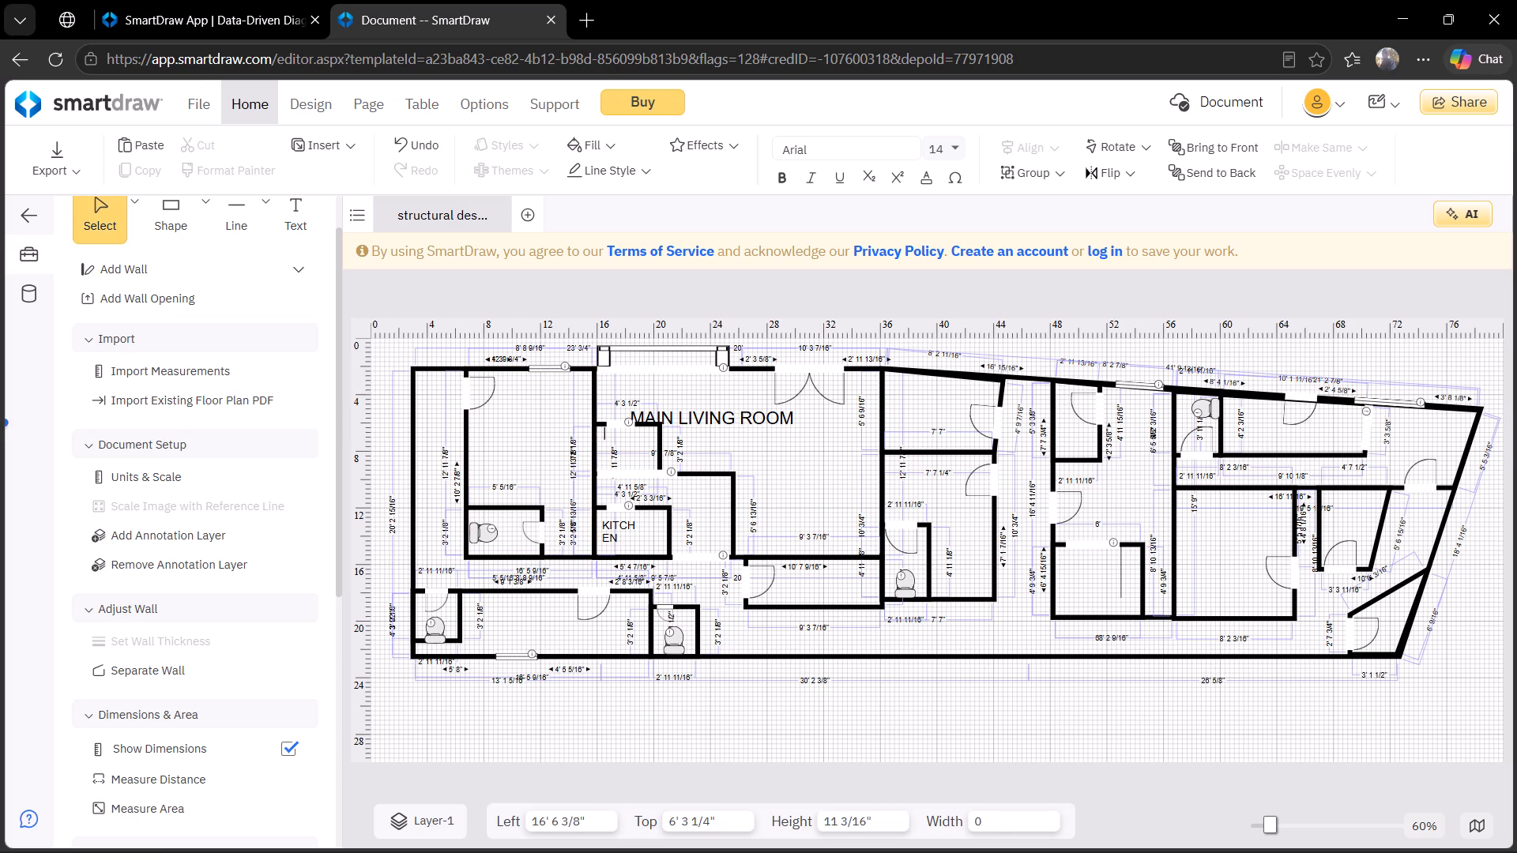
text(DININ)
key(g)
key(Return)
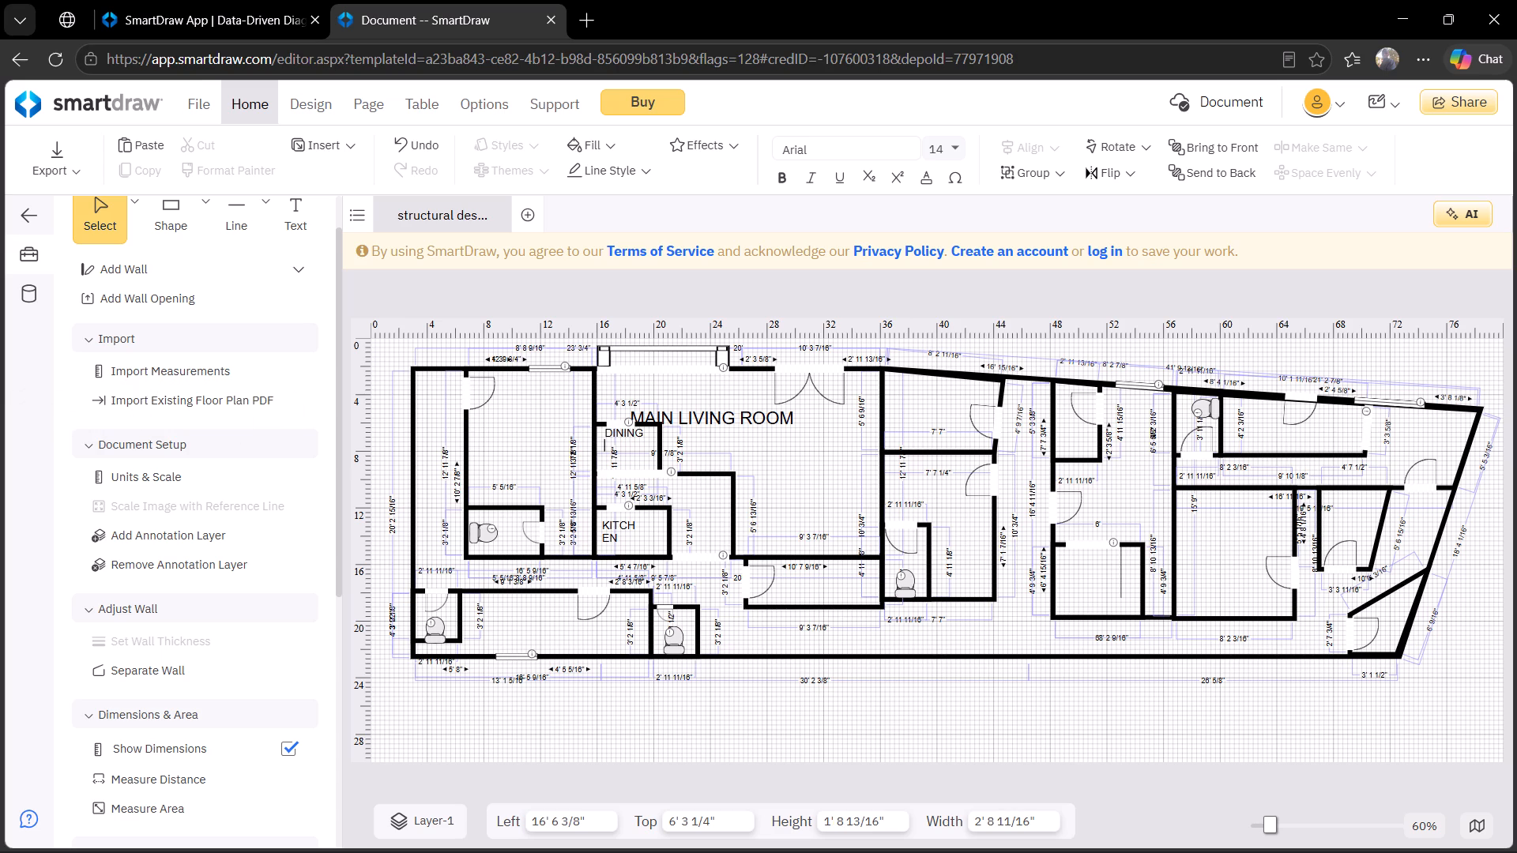
text(AREA)
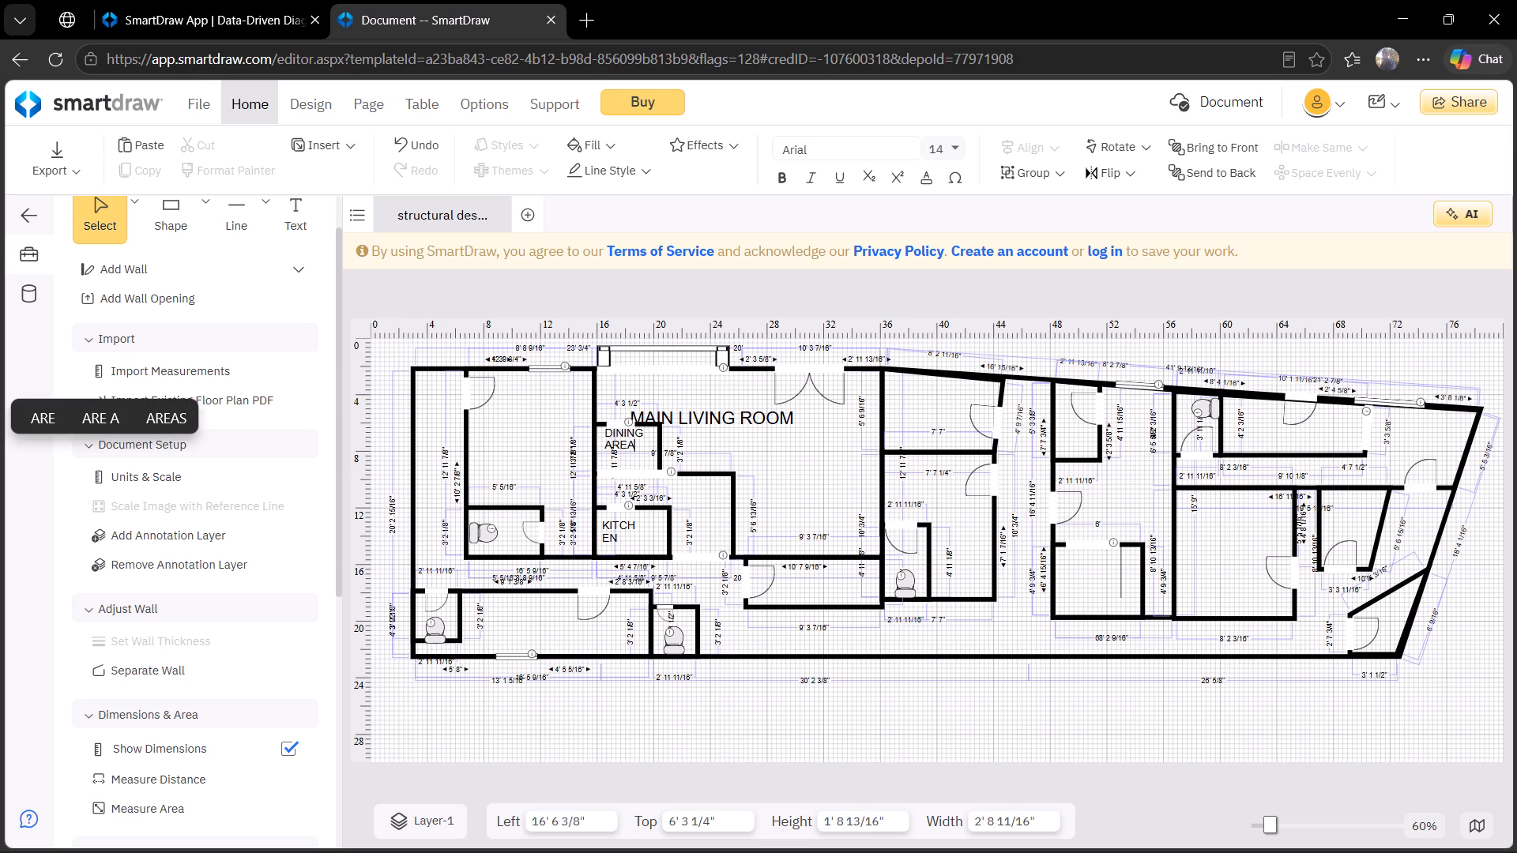
click(811, 473)
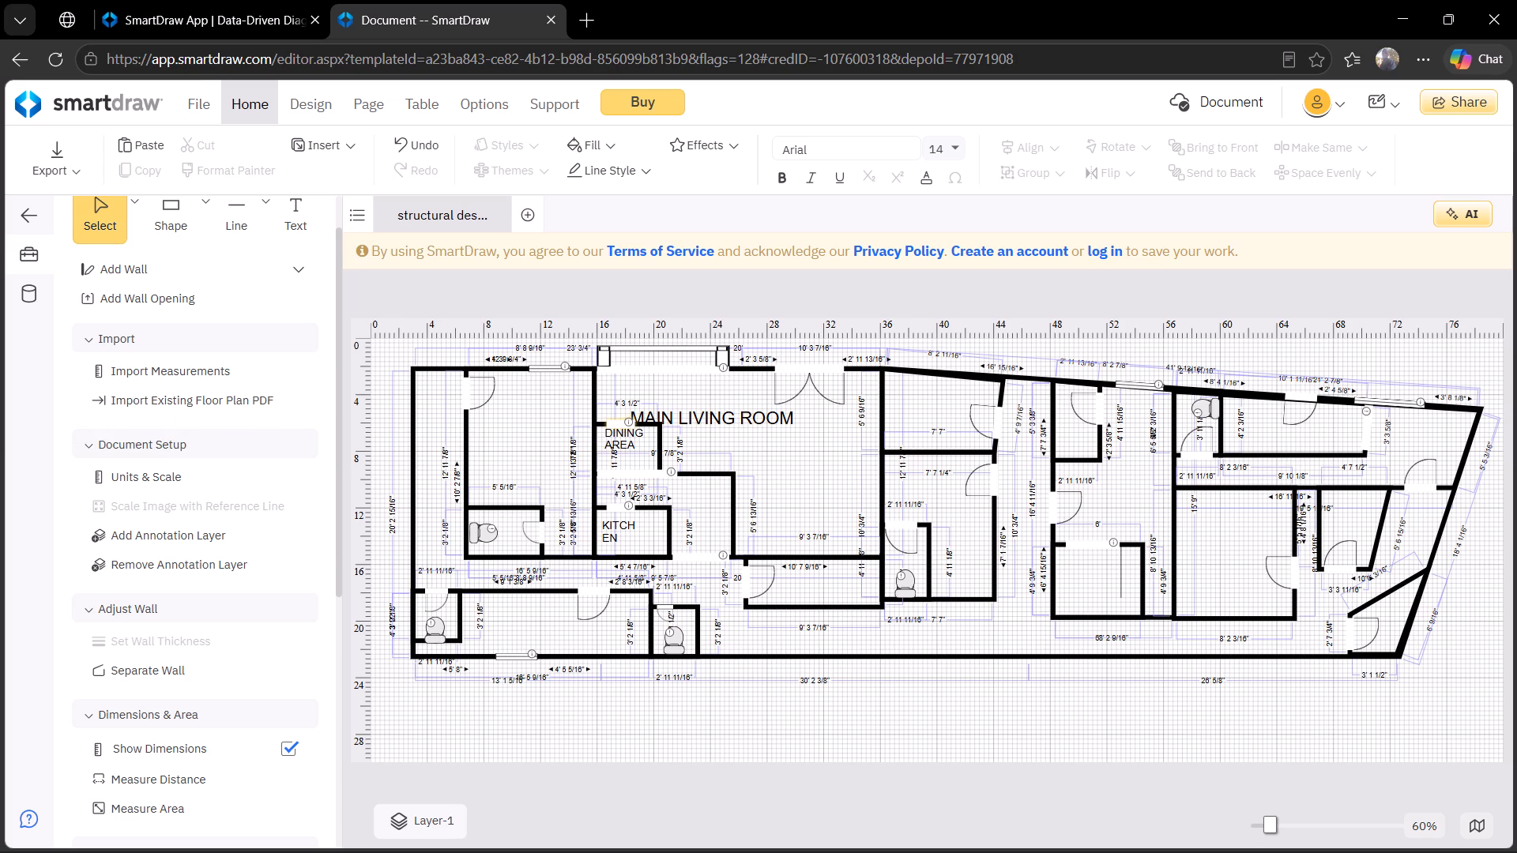
click(815, 509)
Label the room directly left of the main living room BEDROOM 1.
click(282, 218)
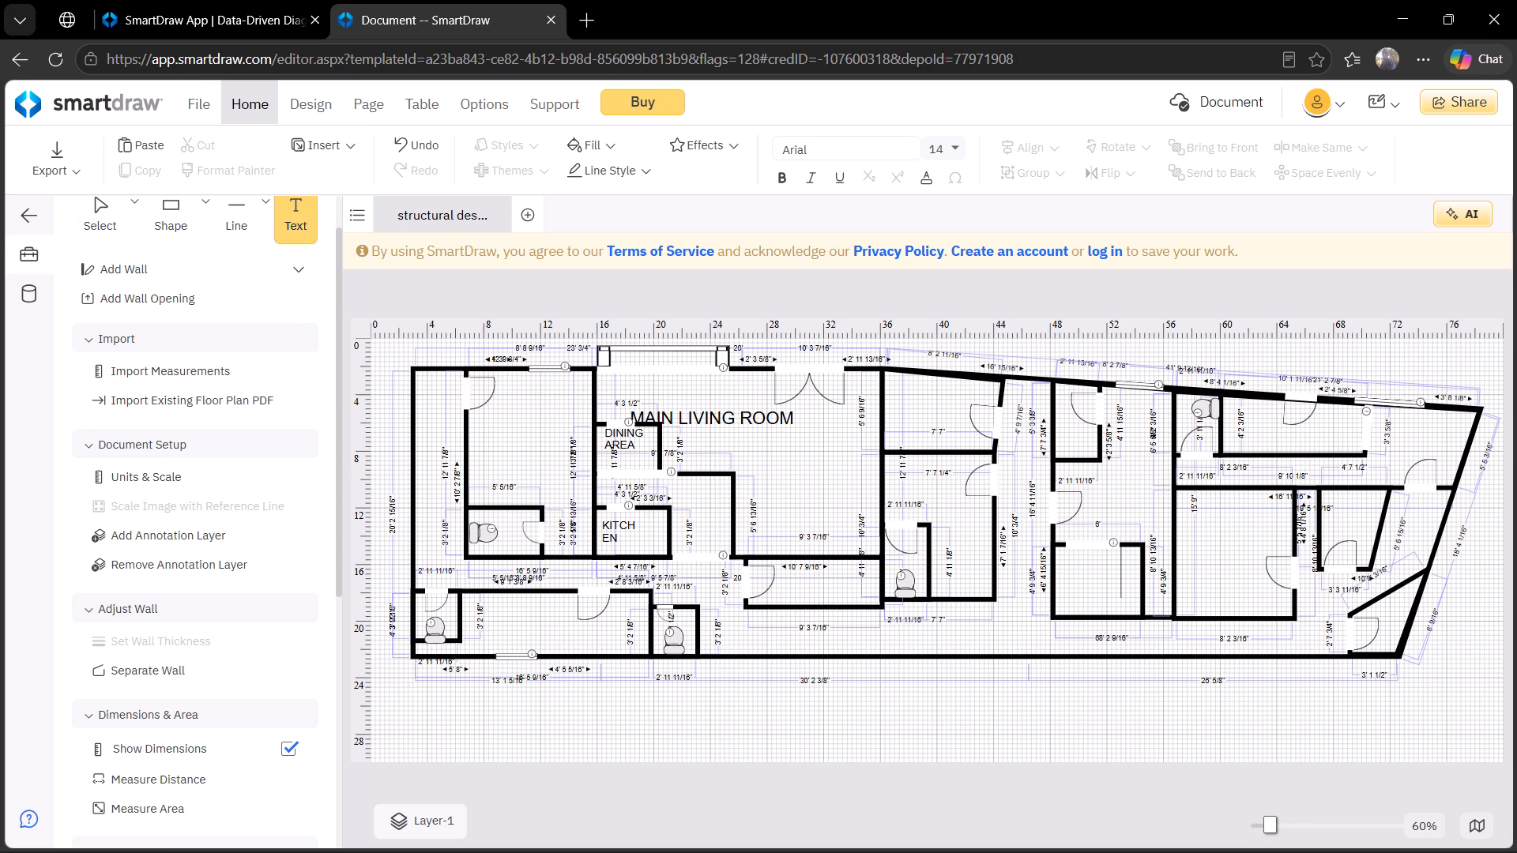
click(477, 428)
text(BEDROOM 1)
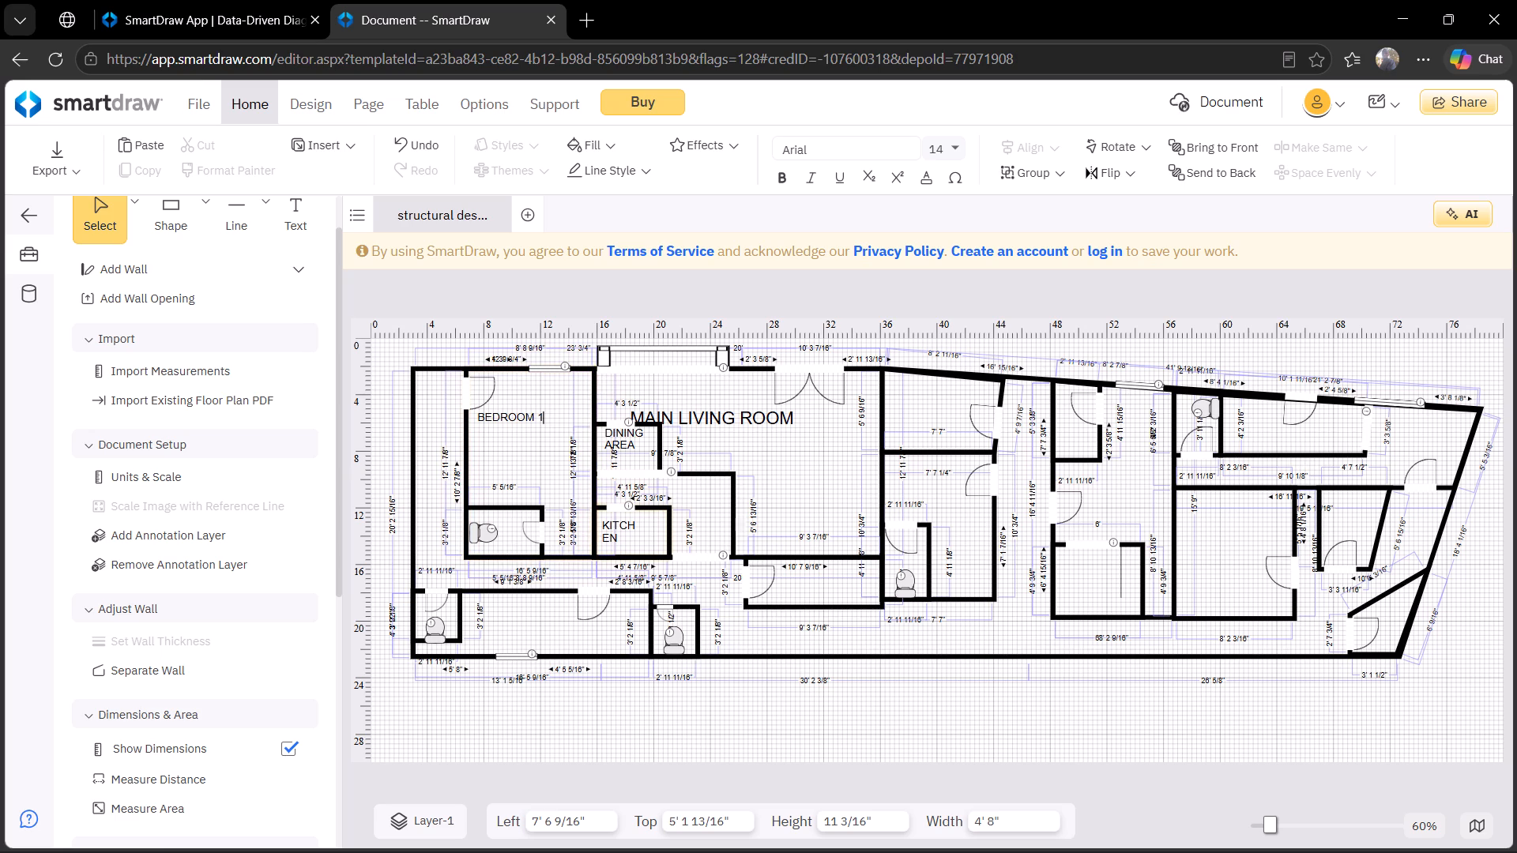
Label the lower-left room, below the Bedroom 1 area, BEDROOM 2.
click(291, 222)
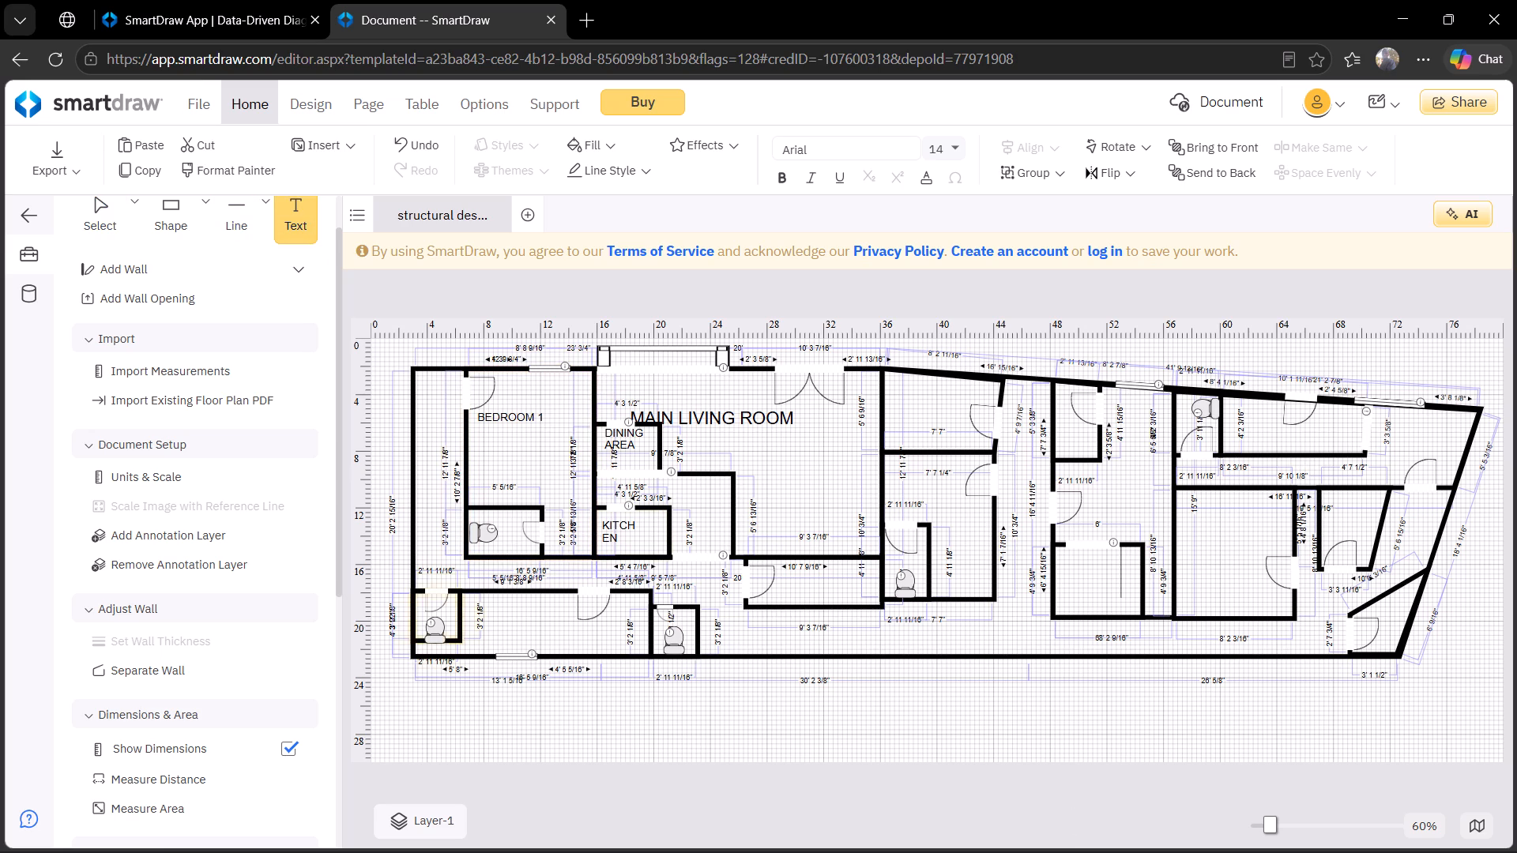
click(490, 614)
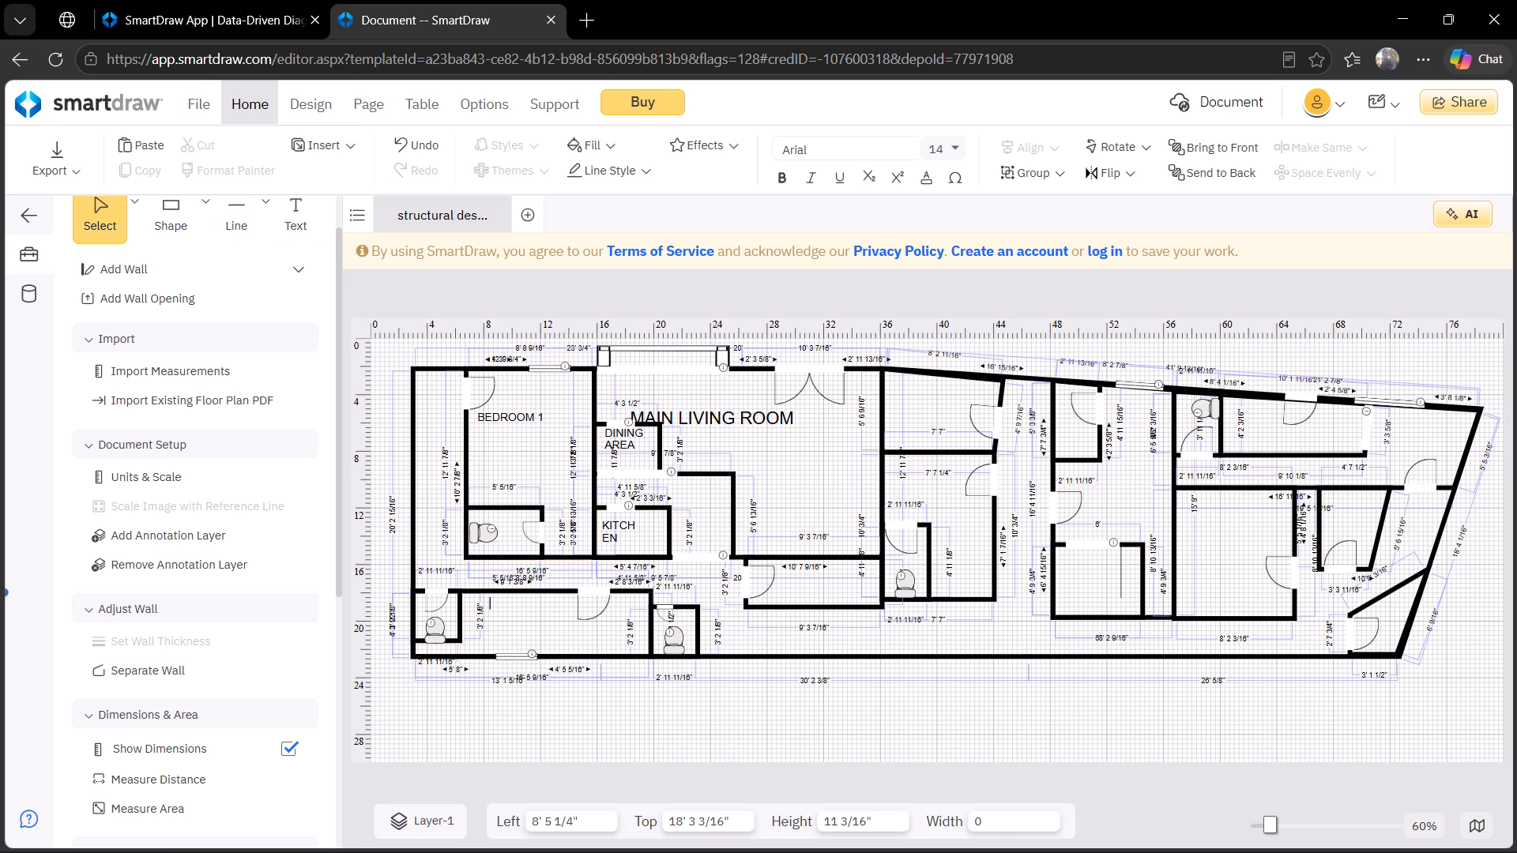
text(BEDROOM 2)
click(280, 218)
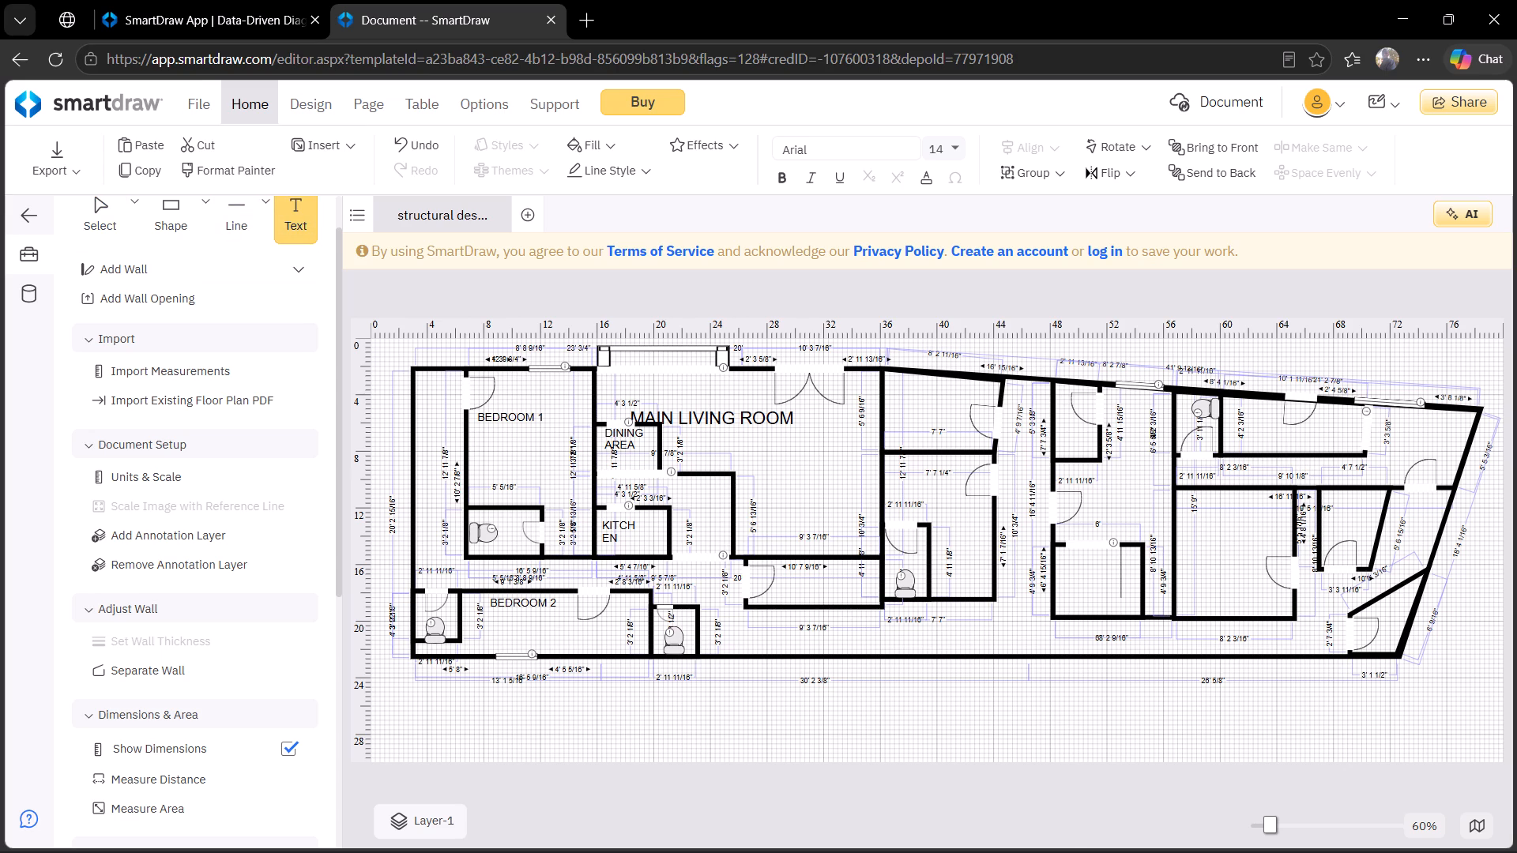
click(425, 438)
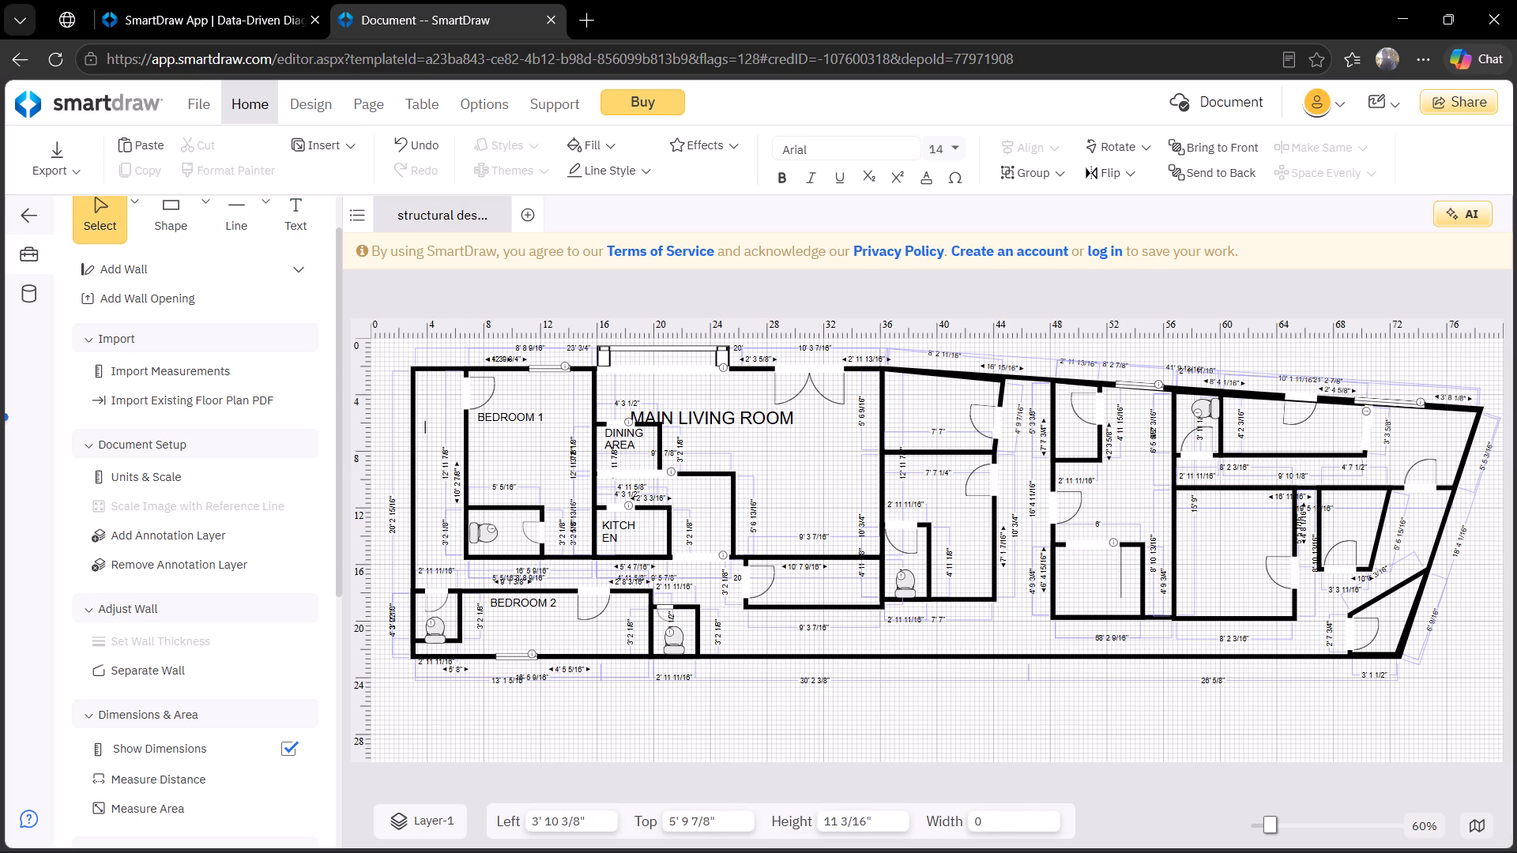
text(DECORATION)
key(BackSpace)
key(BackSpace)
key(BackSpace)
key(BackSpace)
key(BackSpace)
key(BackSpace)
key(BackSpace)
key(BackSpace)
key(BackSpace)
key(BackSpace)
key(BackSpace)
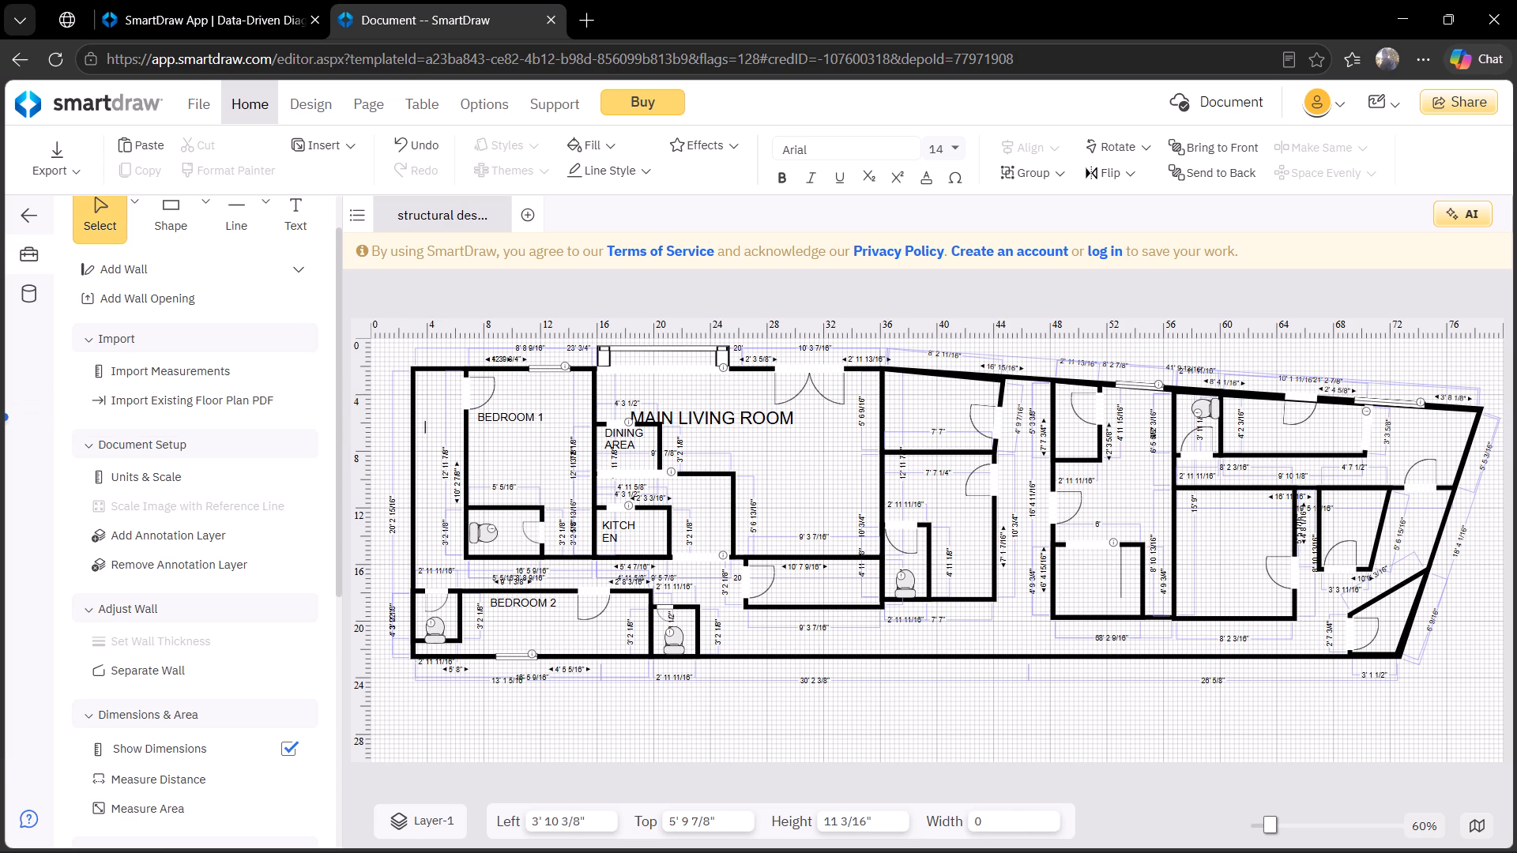
Add the label DECORATION at font size 9 in the narrow space between the left outer wall and Bedroom 1.
click(302, 211)
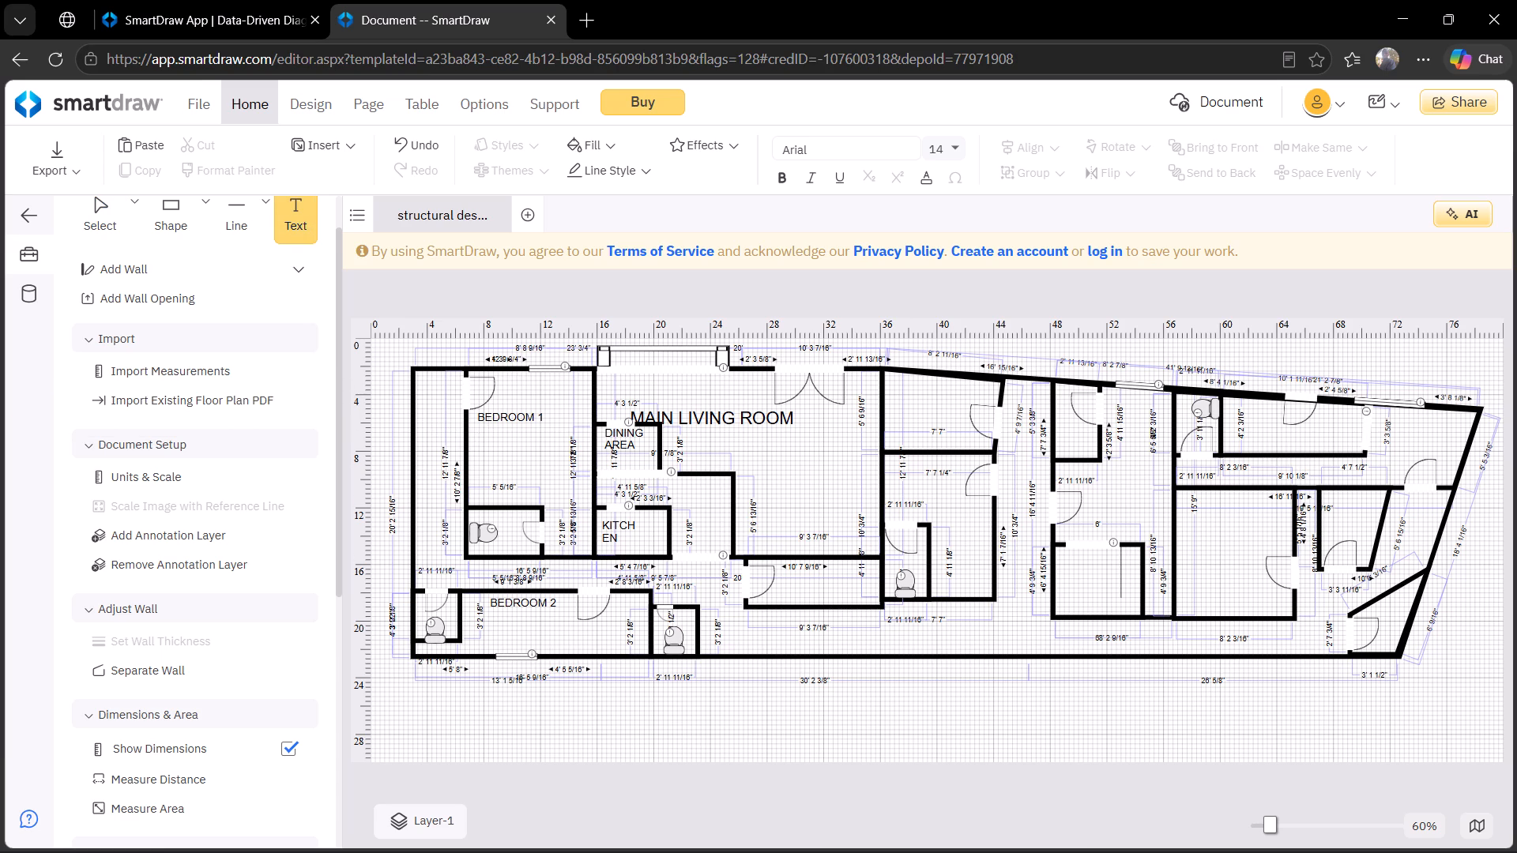
click(418, 426)
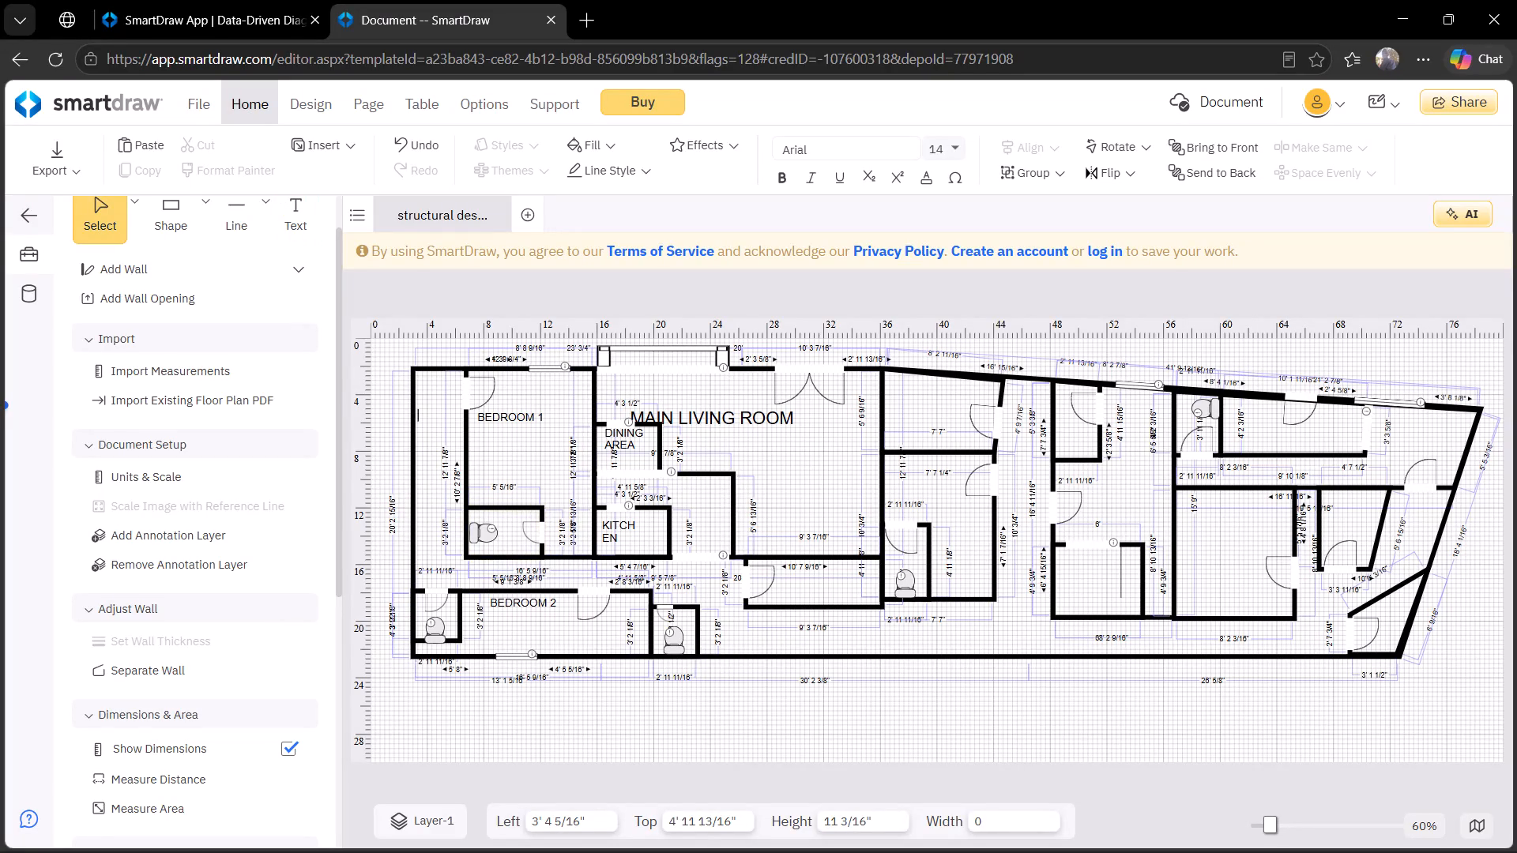
text(DECORAT)
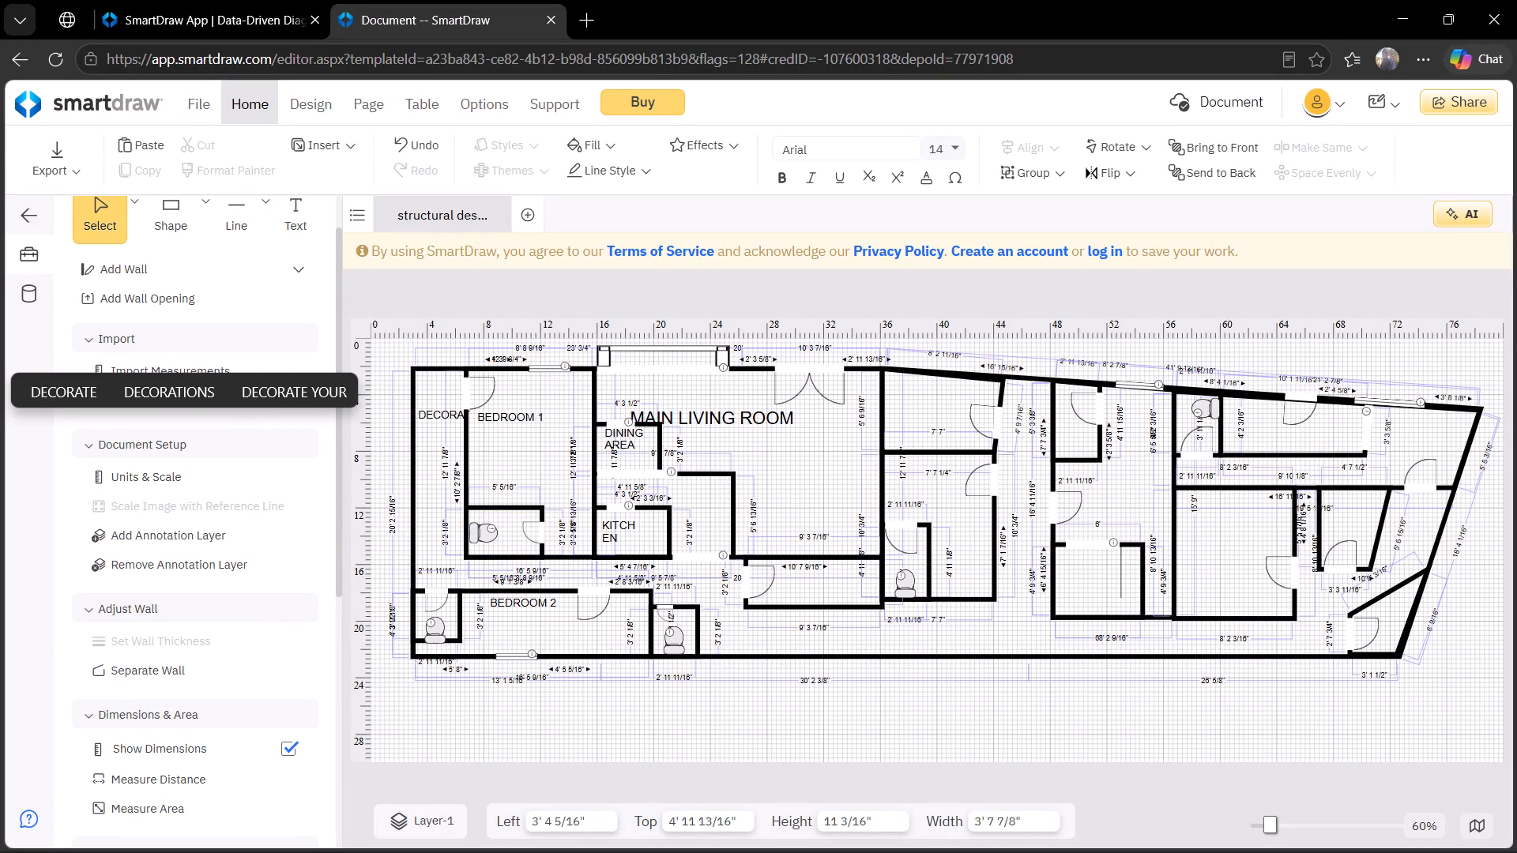
text(TIO)
key(n)
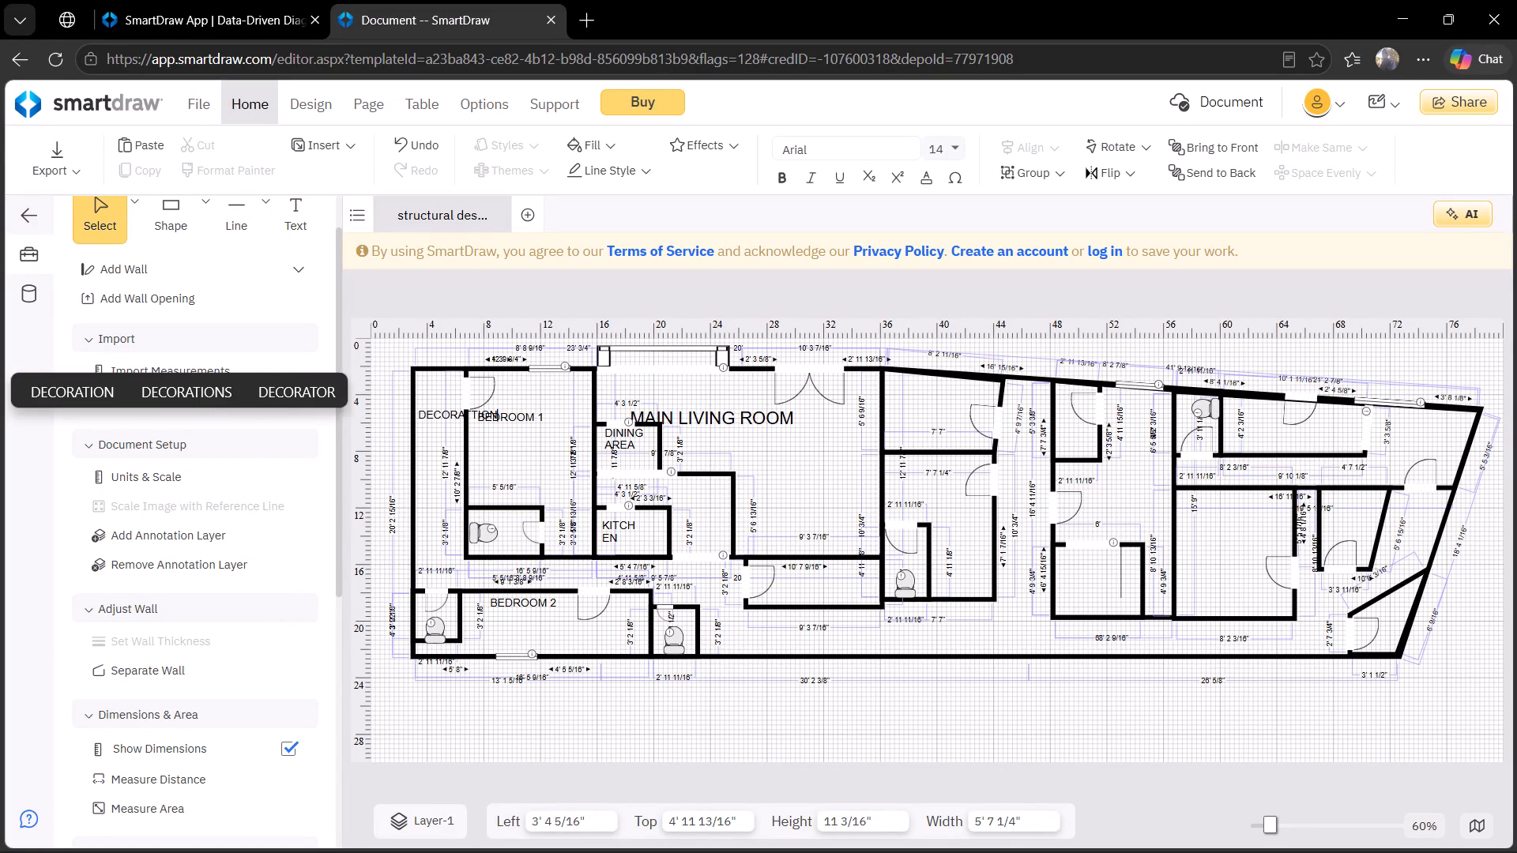
key(ctrl+a)
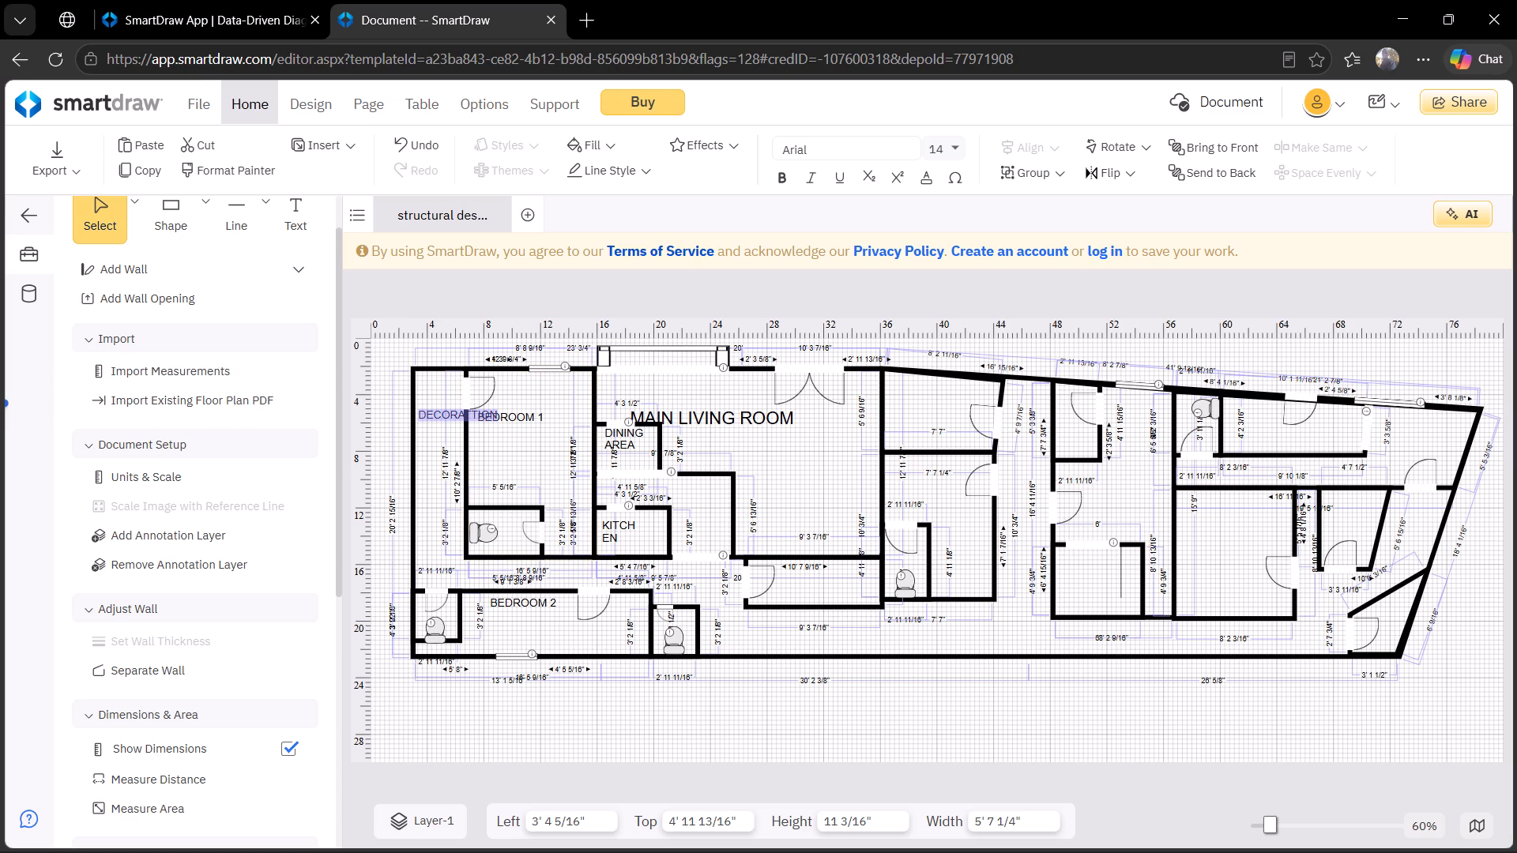
click(951, 144)
click(989, 234)
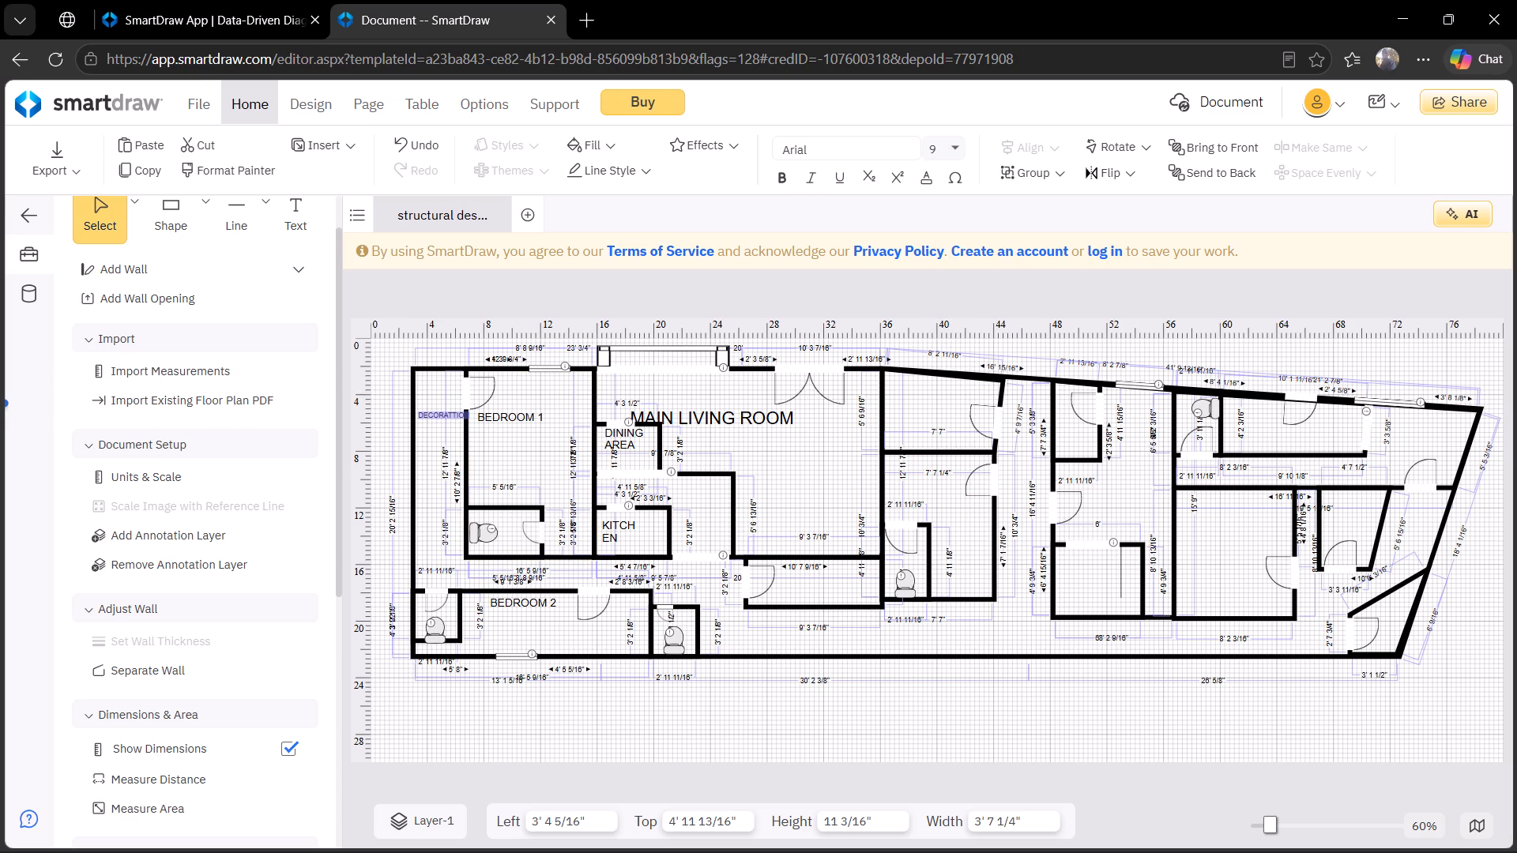
click(456, 416)
key(backslash)
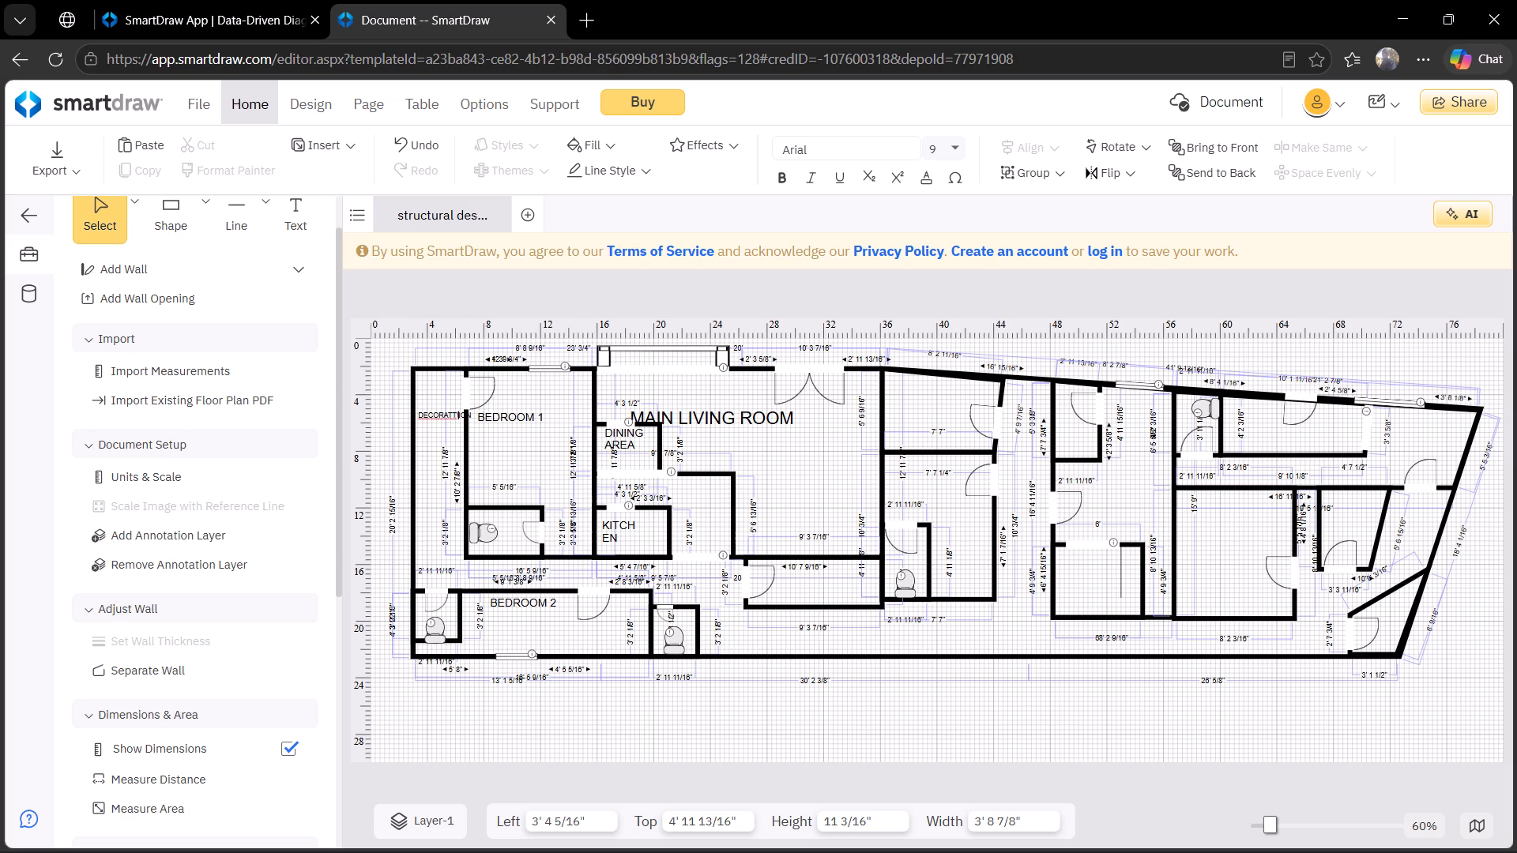
key(BackSpace)
key(BackSpace)
Add CORRIDOR as a second line to the DECORATION label.
key(Right)
key(Right)
key(Right)
key(Return)
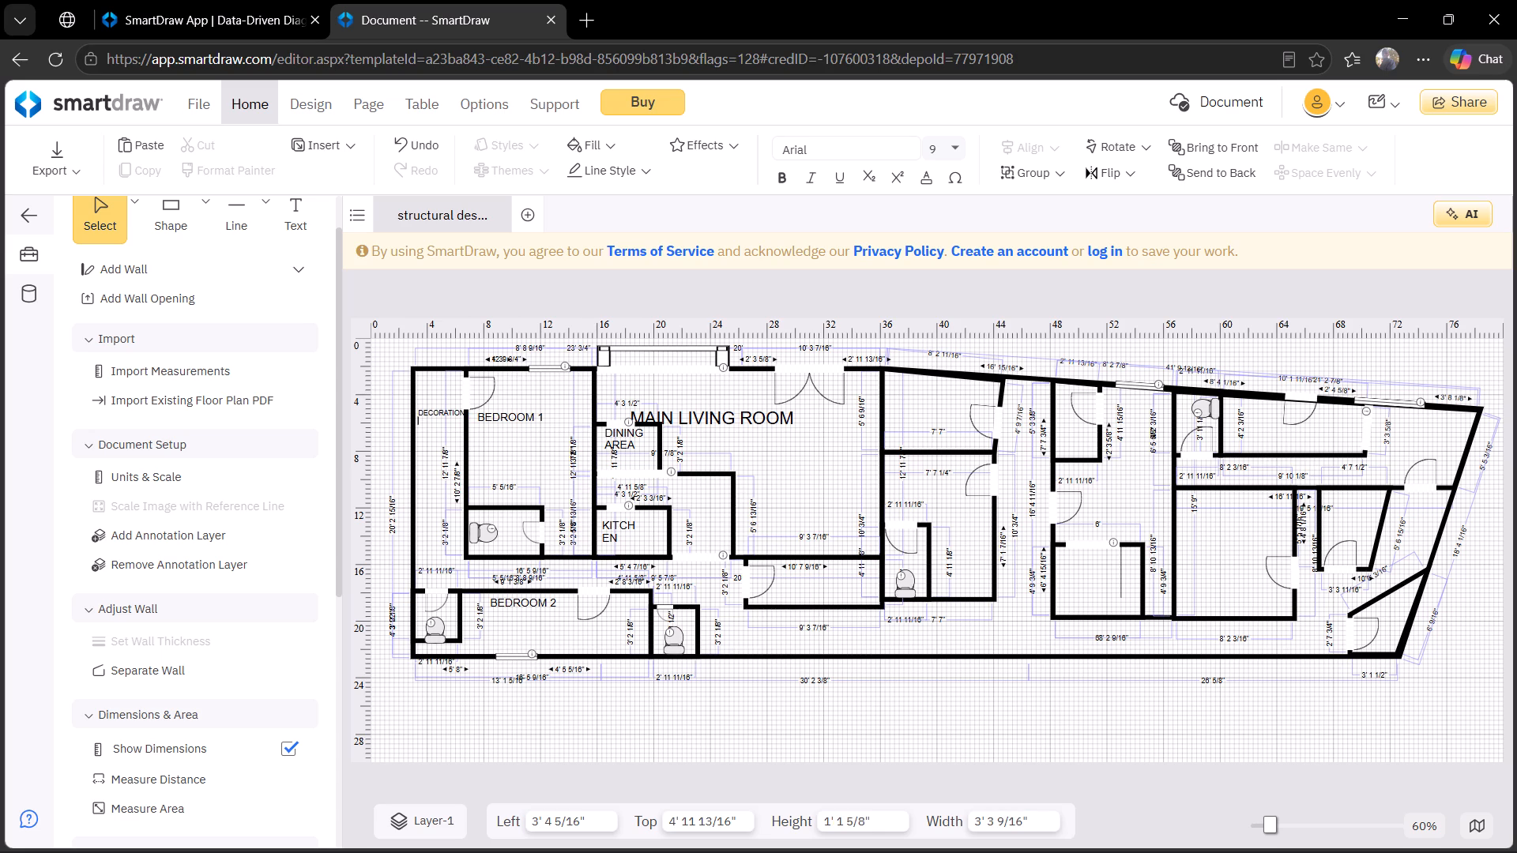
text(CORRIDOR)
click(543, 457)
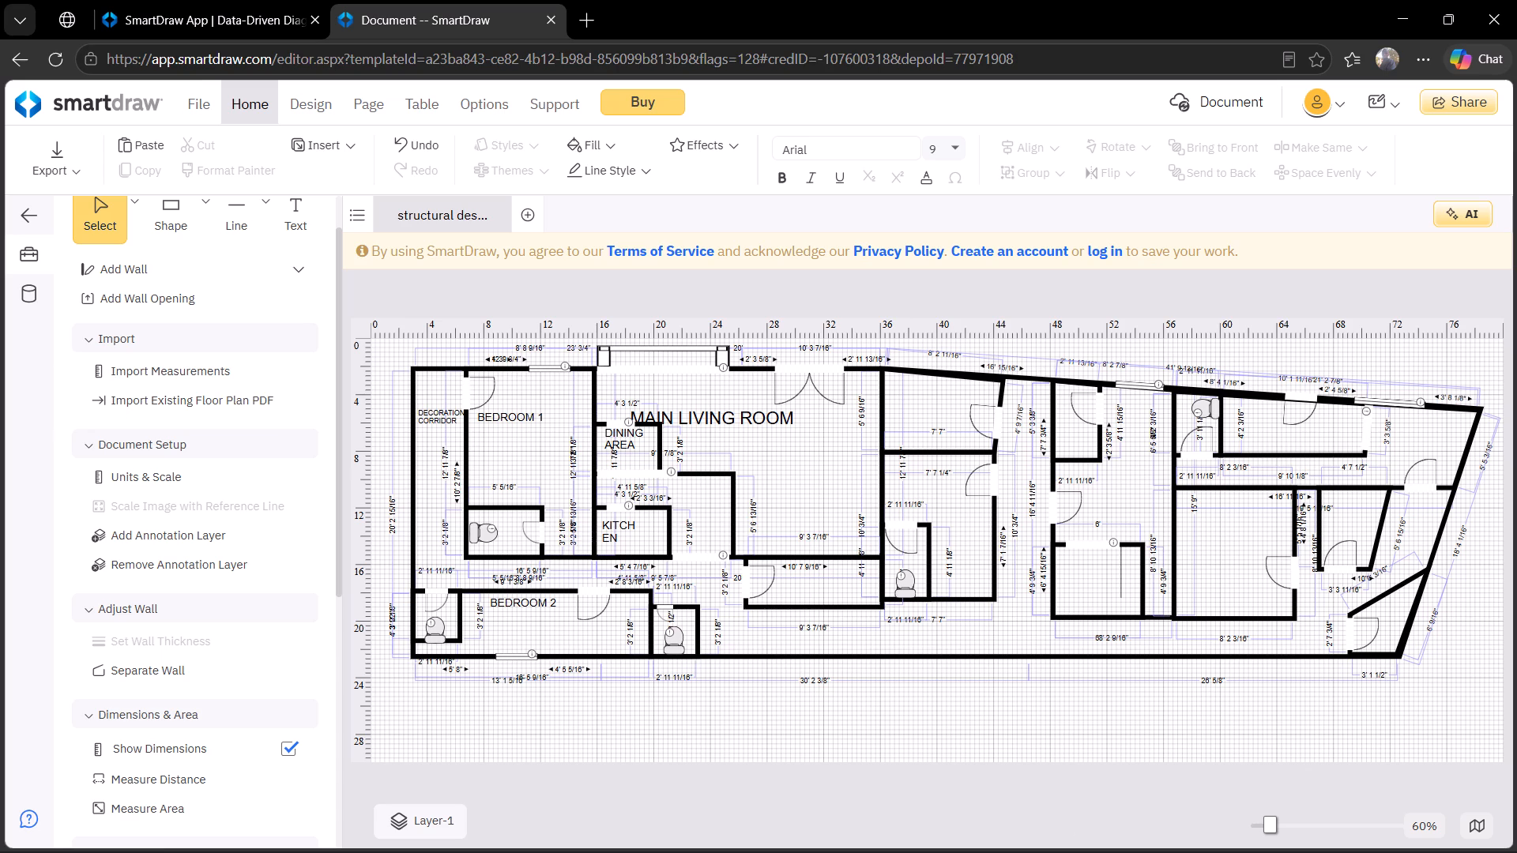
Rotate the DECORATION CORRIDOR label to 270° so it runs vertically along the narrow space beside Bedroom 1.
click(436, 423)
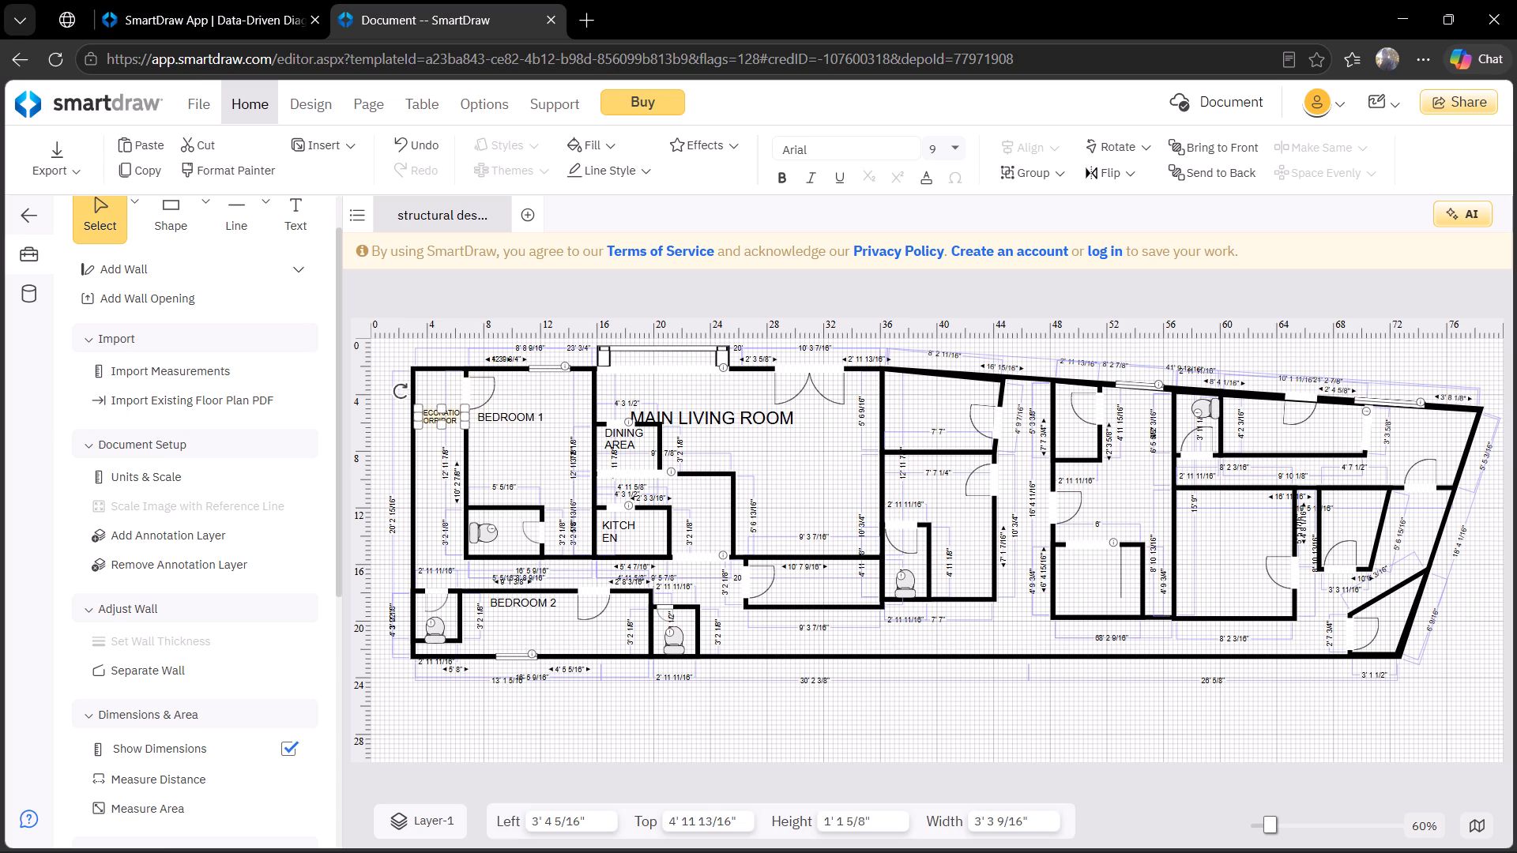
drag(400, 394, 465, 367)
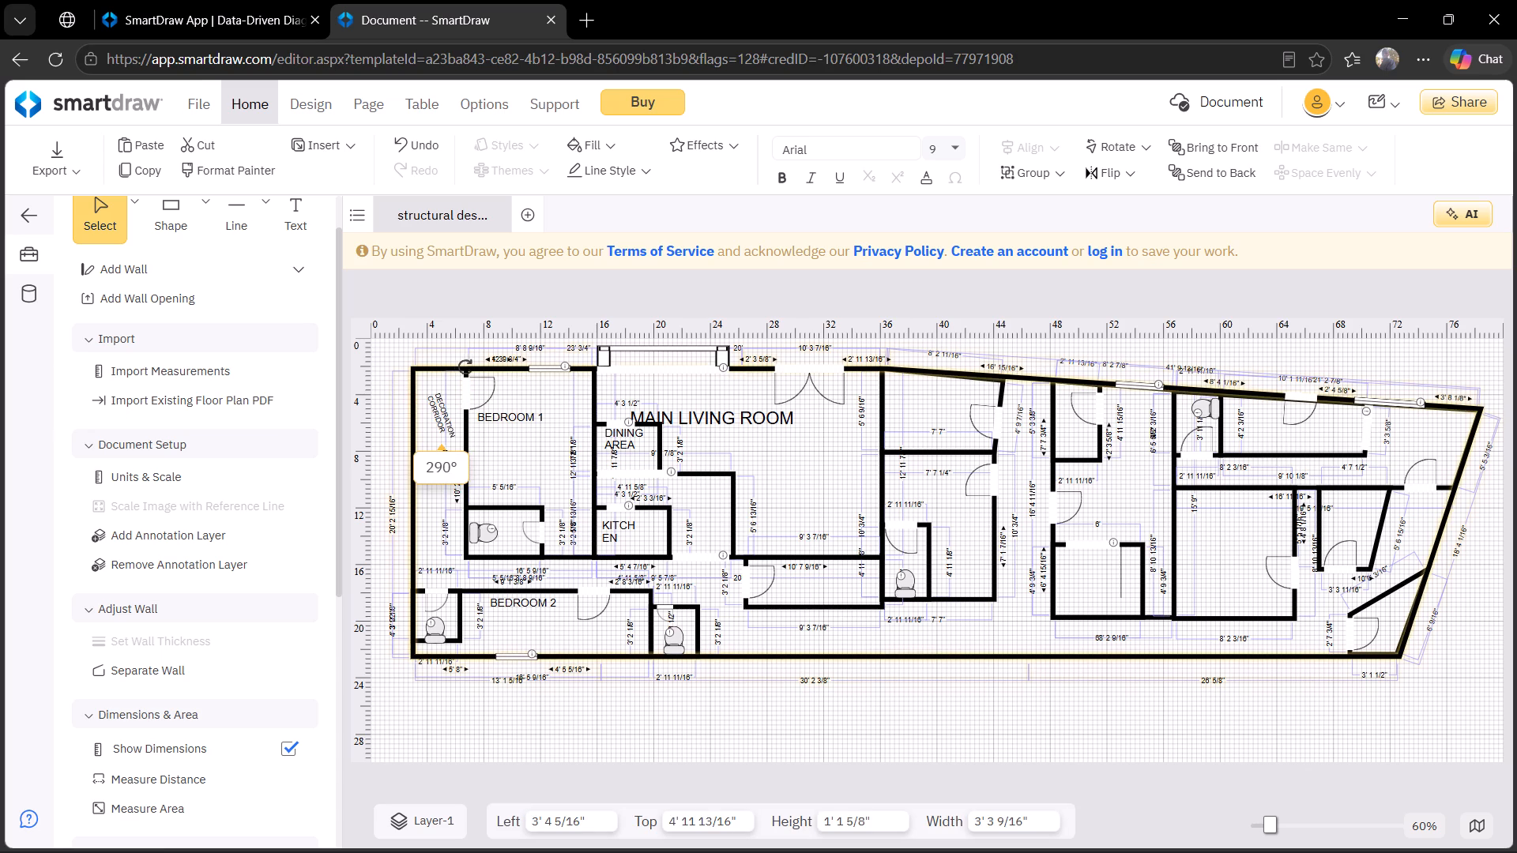
drag(465, 367, 473, 368)
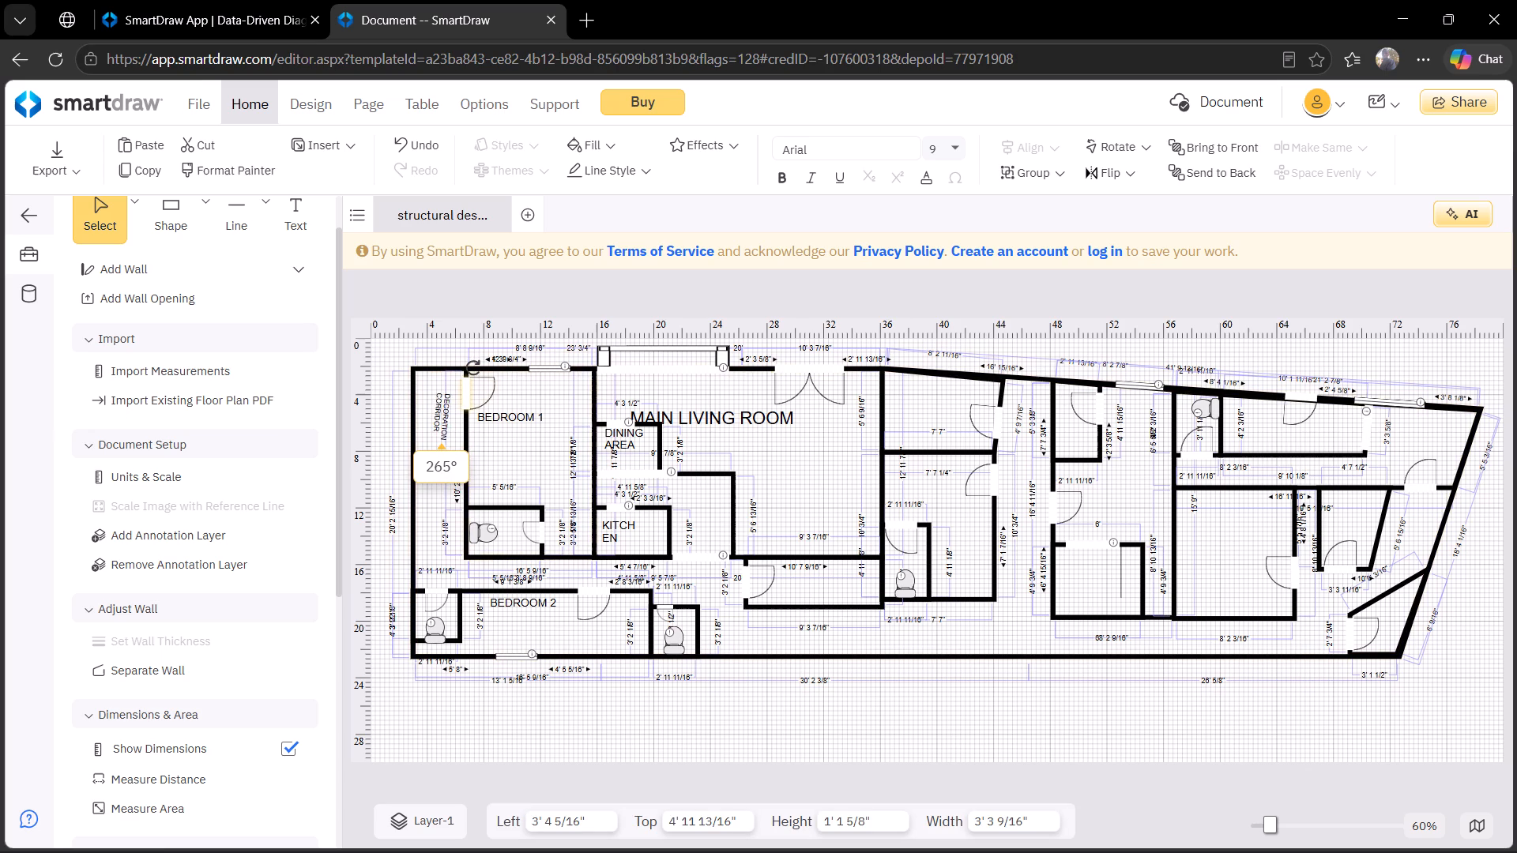
drag(473, 368, 469, 368)
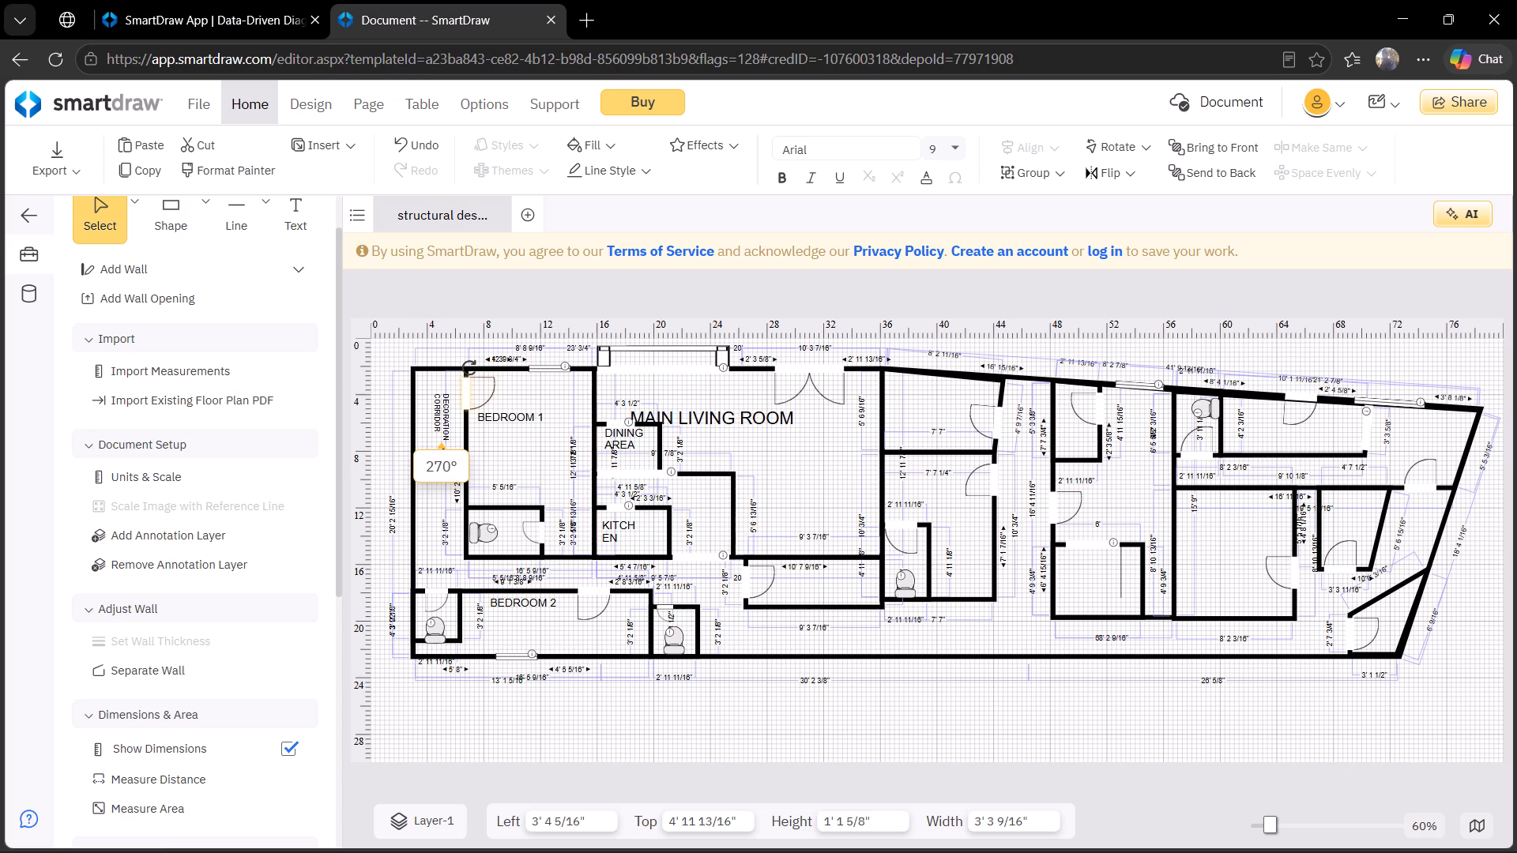
click(439, 430)
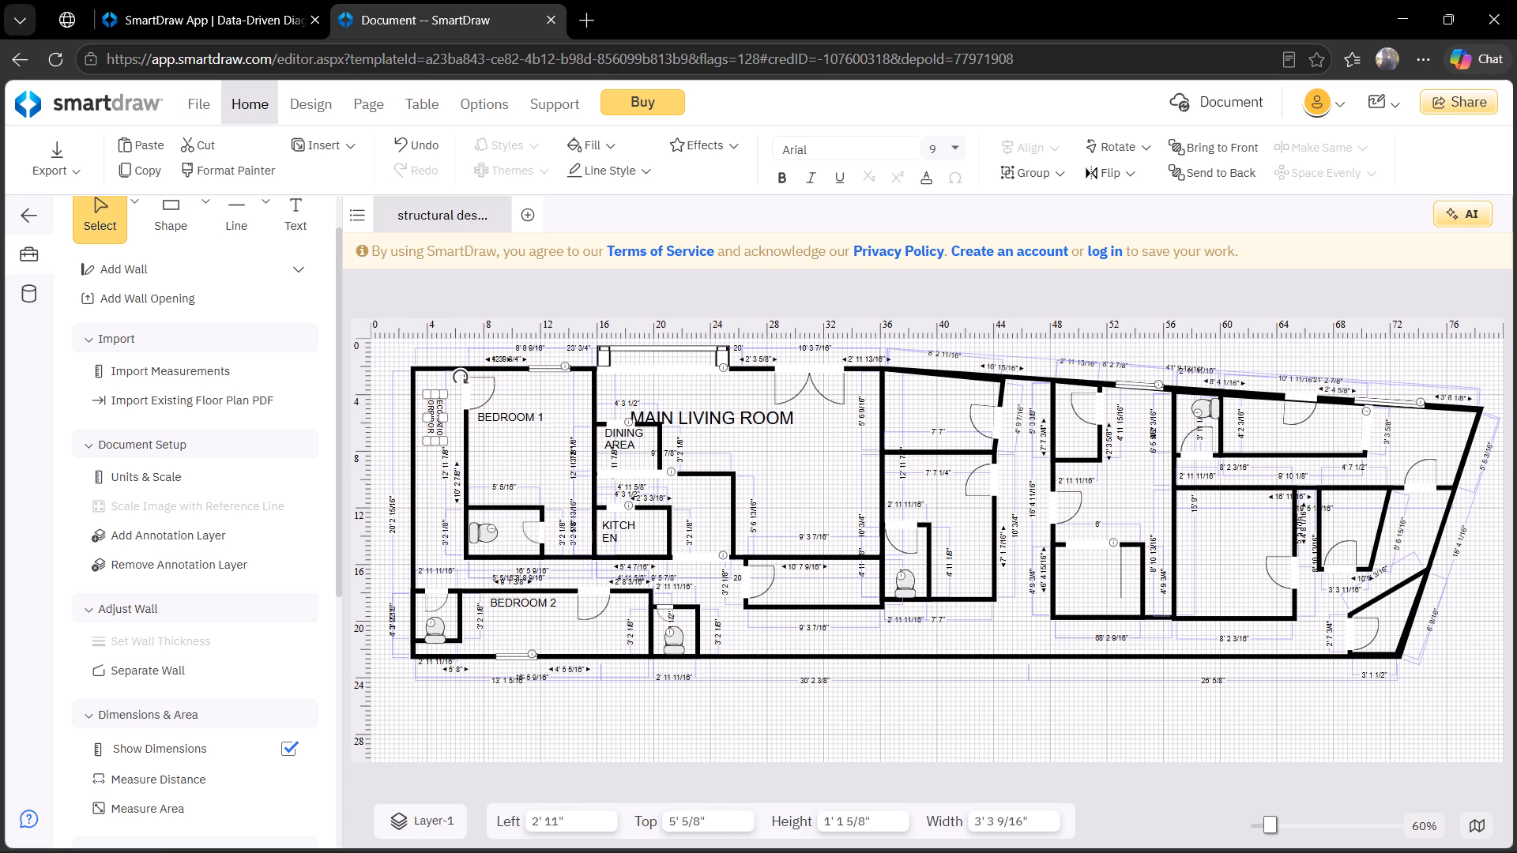
Set the rotated DECORATION CORRIDOR label's font size to 12.
click(435, 442)
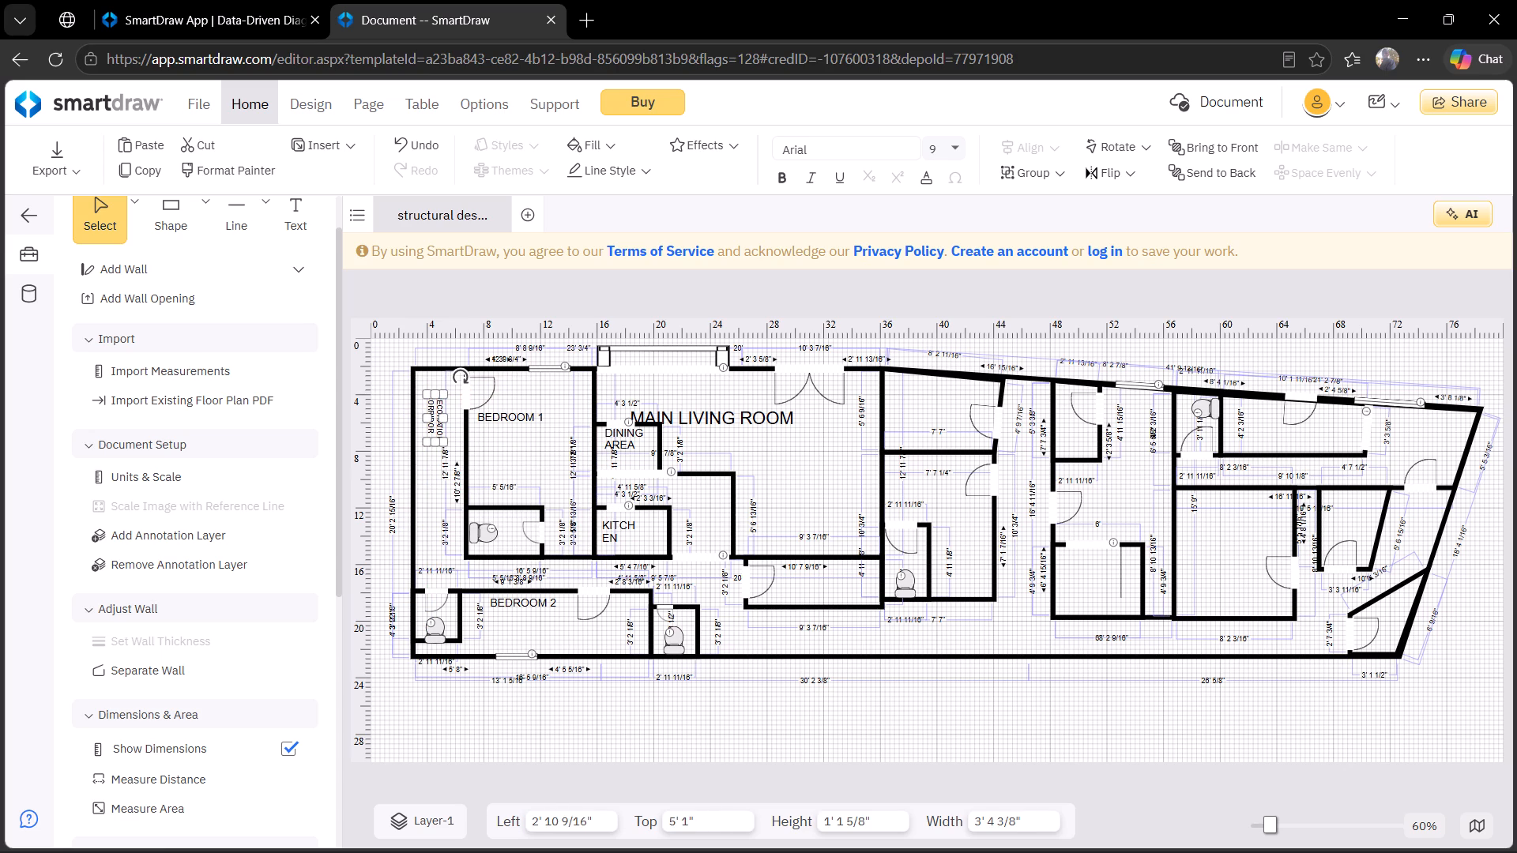
click(435, 437)
click(435, 401)
key(ctrl+a)
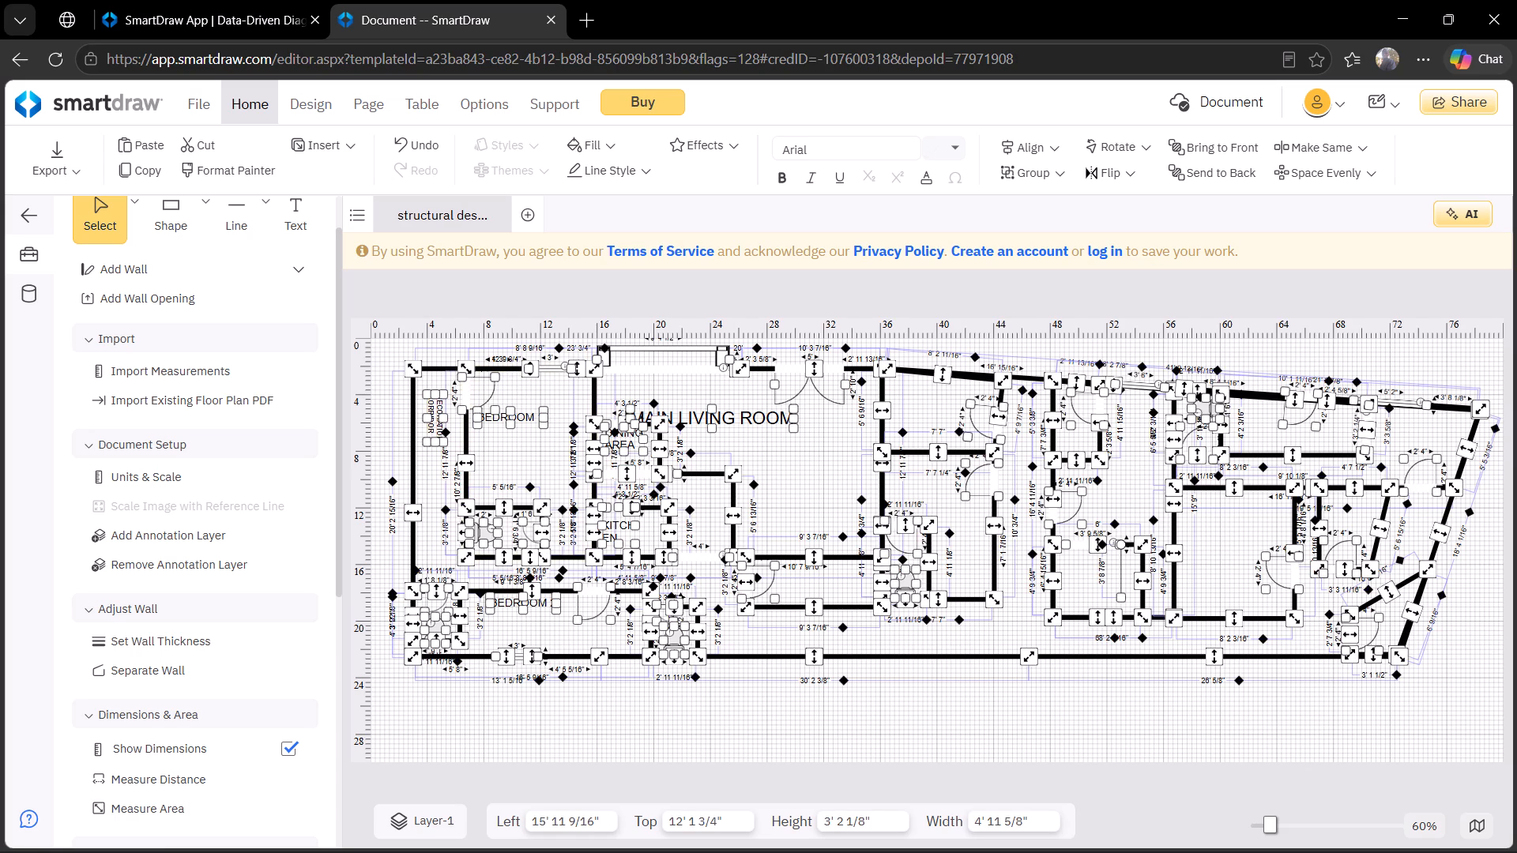
click(538, 460)
click(435, 415)
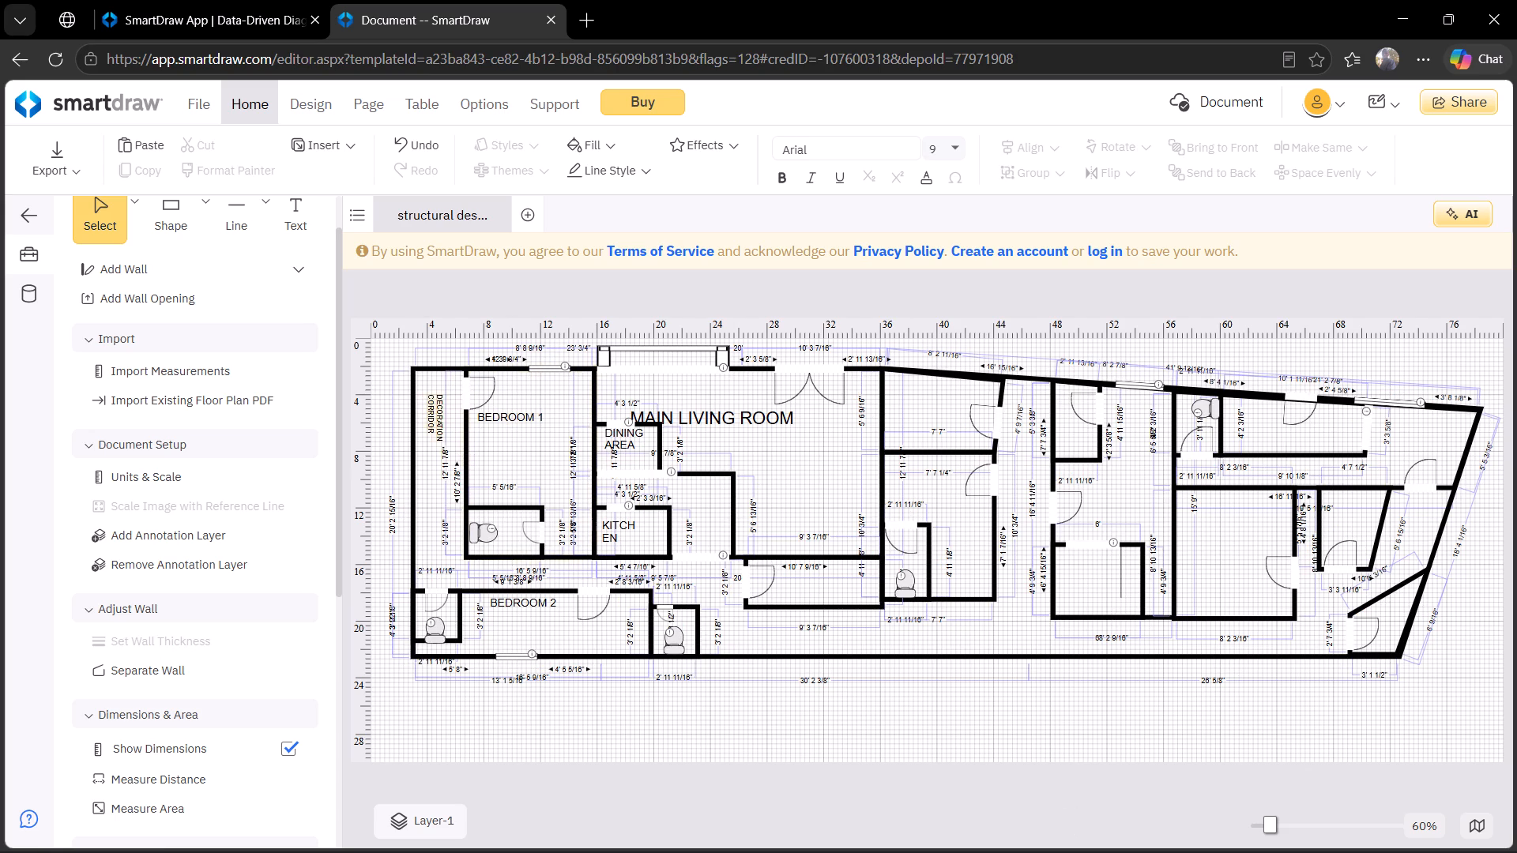
click(957, 155)
click(984, 321)
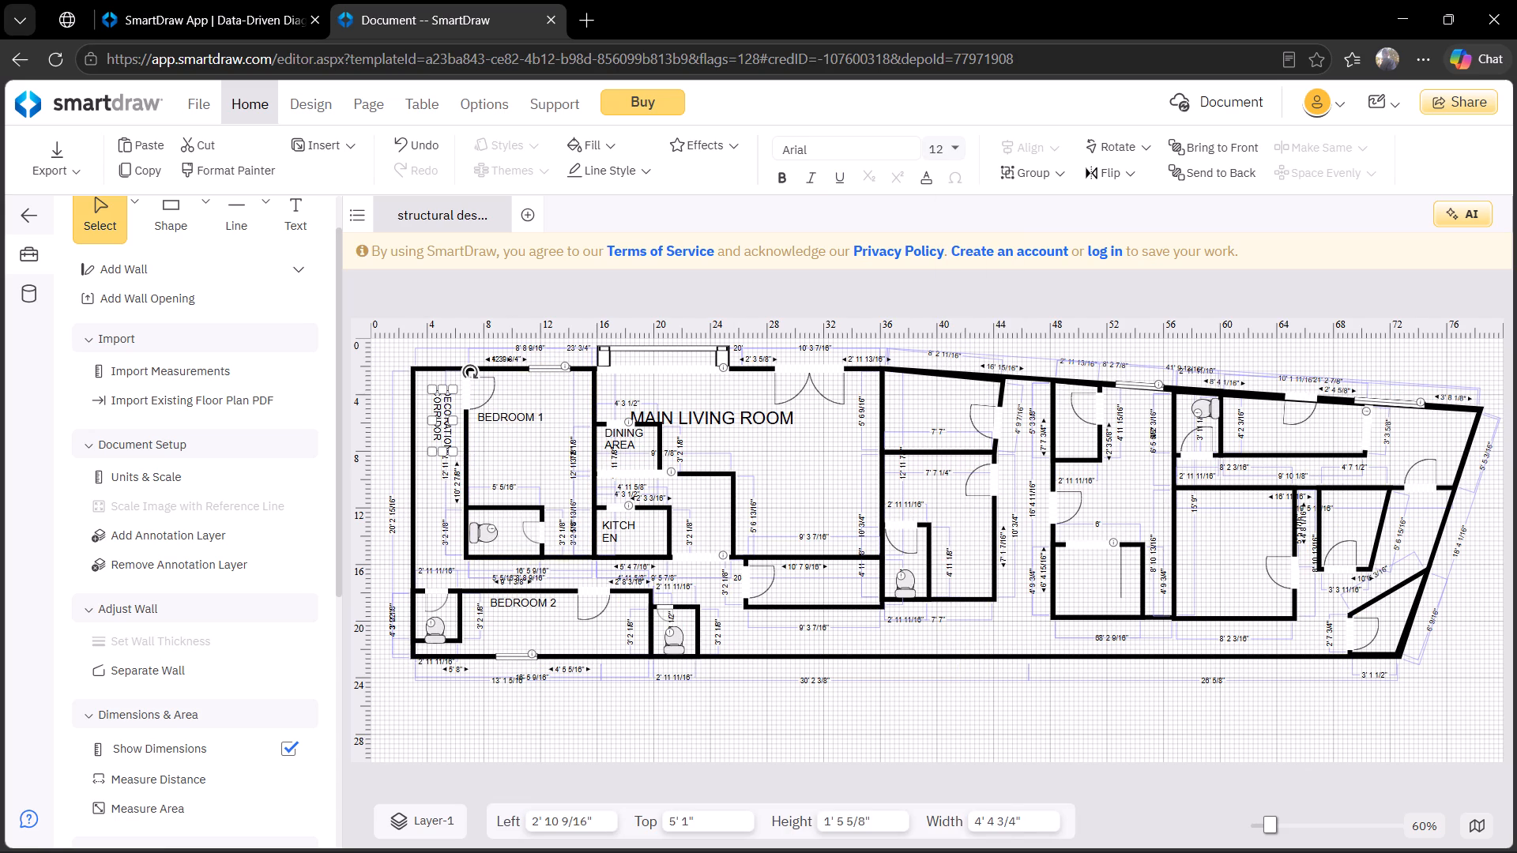
Enlarge the DECORATION CORRIDOR text box to about 6 ft 9 in long and 2 ft 2 in high so each word fits on one line.
drag(445, 457, 439, 490)
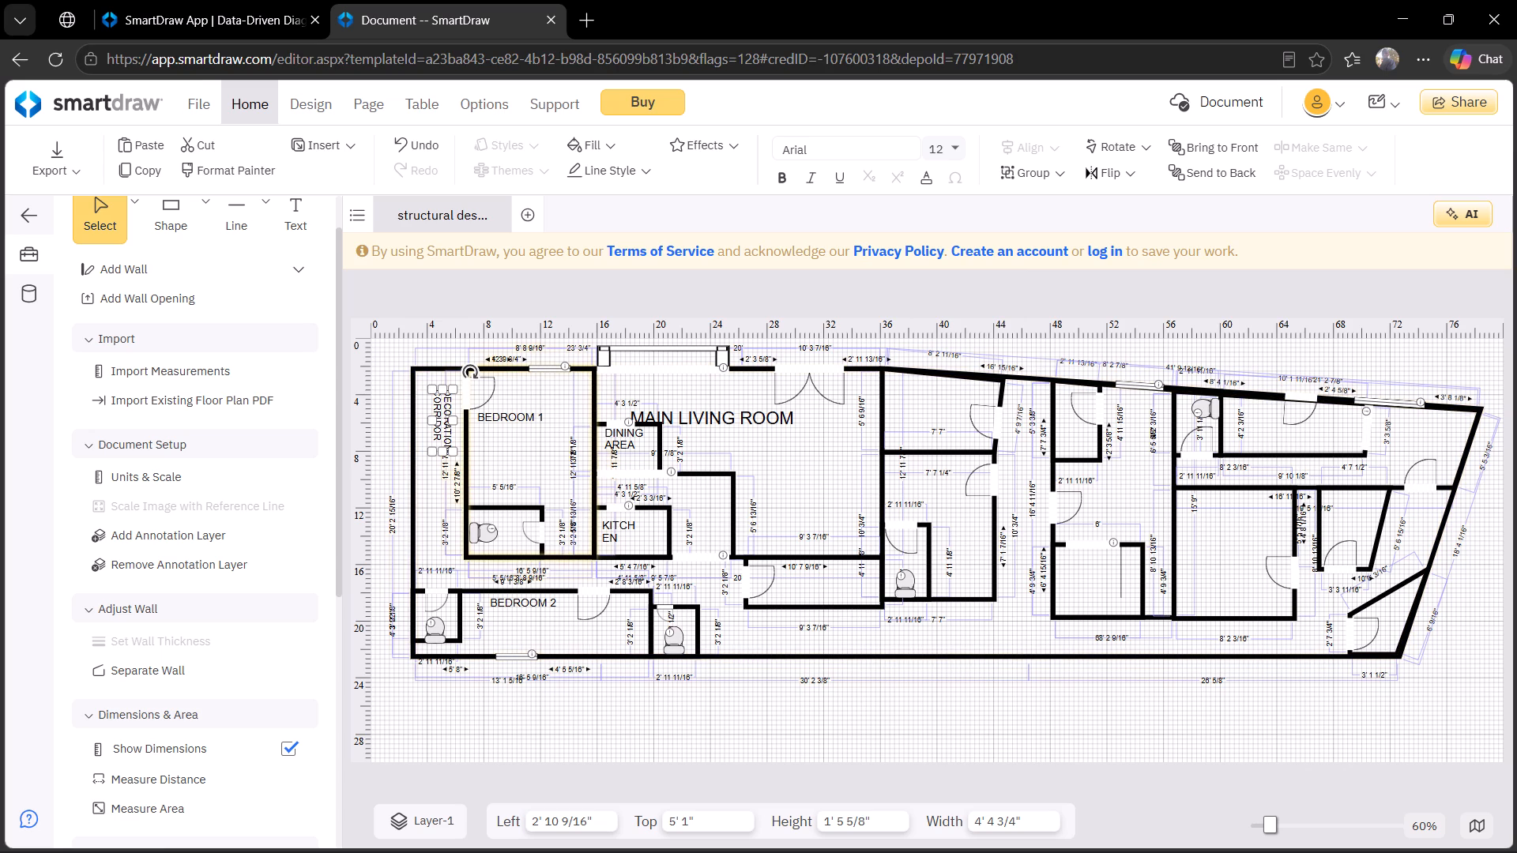
drag(444, 453, 437, 483)
drag(430, 435, 430, 436)
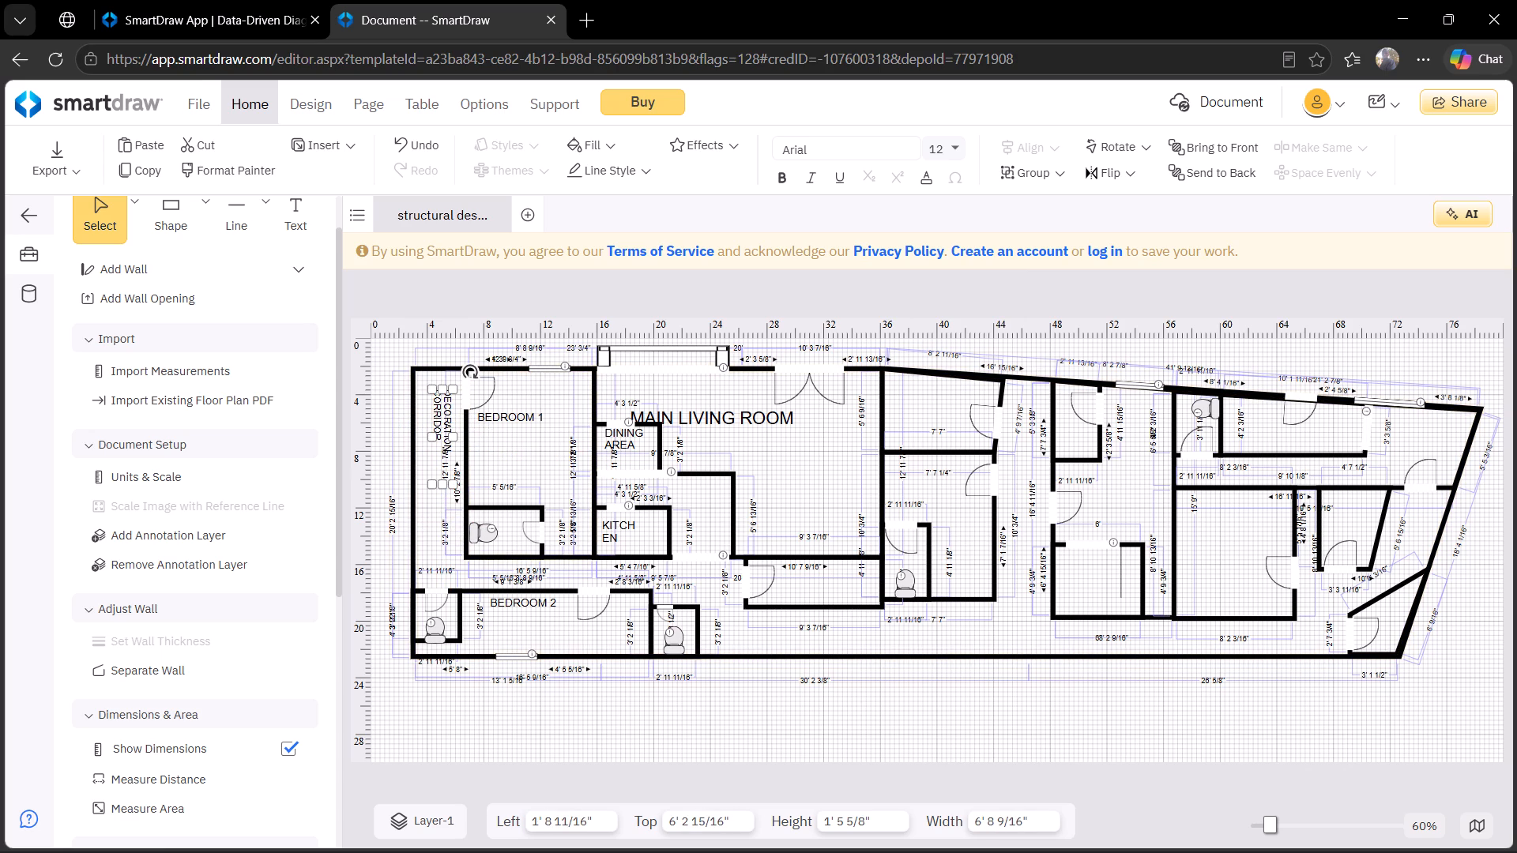
drag(430, 436, 420, 438)
click(529, 446)
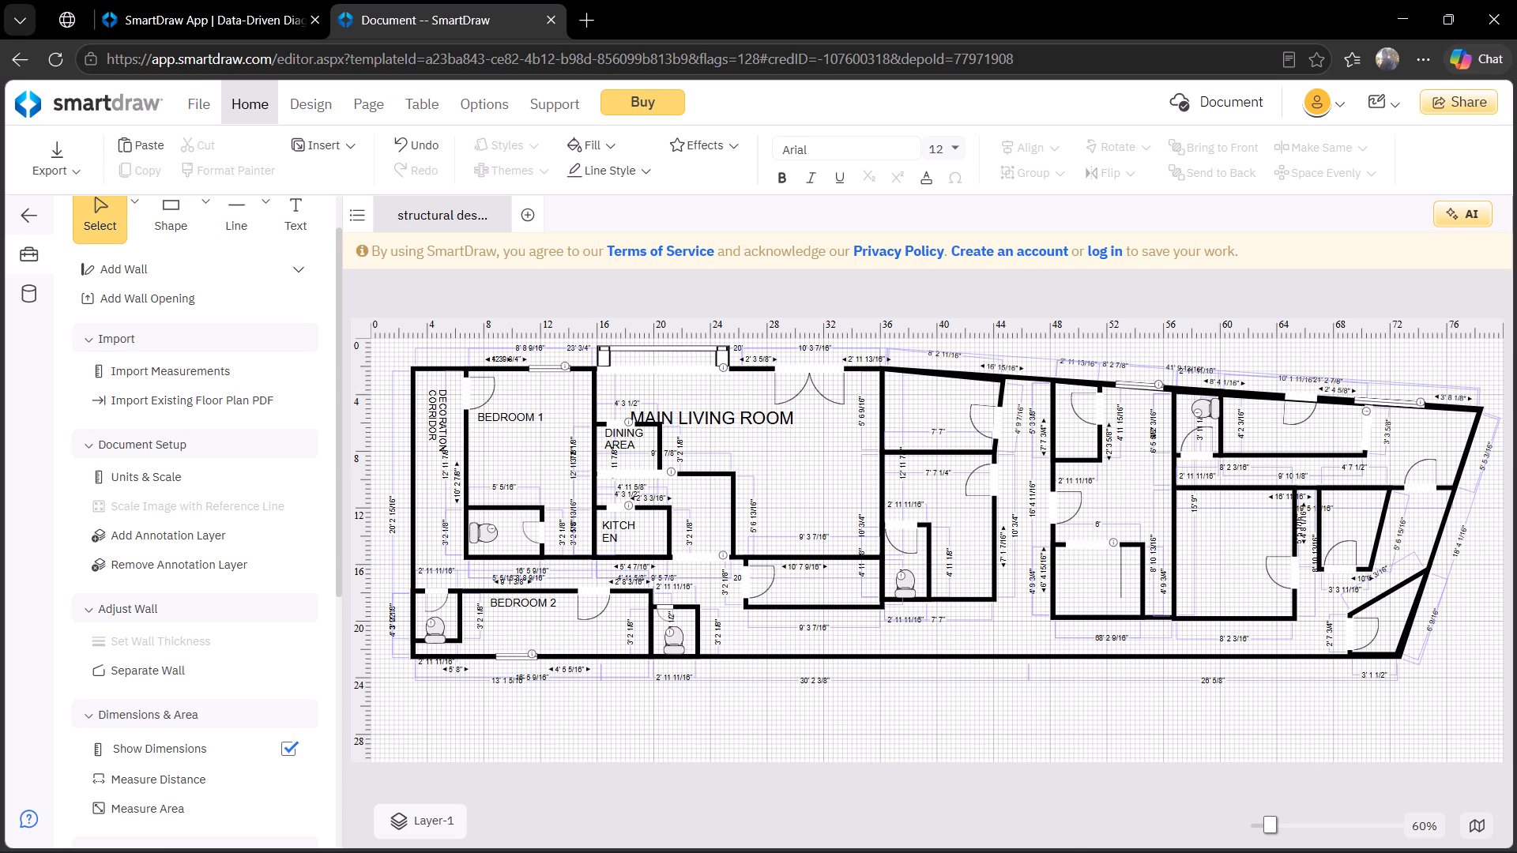
Move the DECORATION CORRIDOR label down the narrow space, to a top position of about 9 ft 7 in.
click(450, 408)
drag(439, 420, 439, 445)
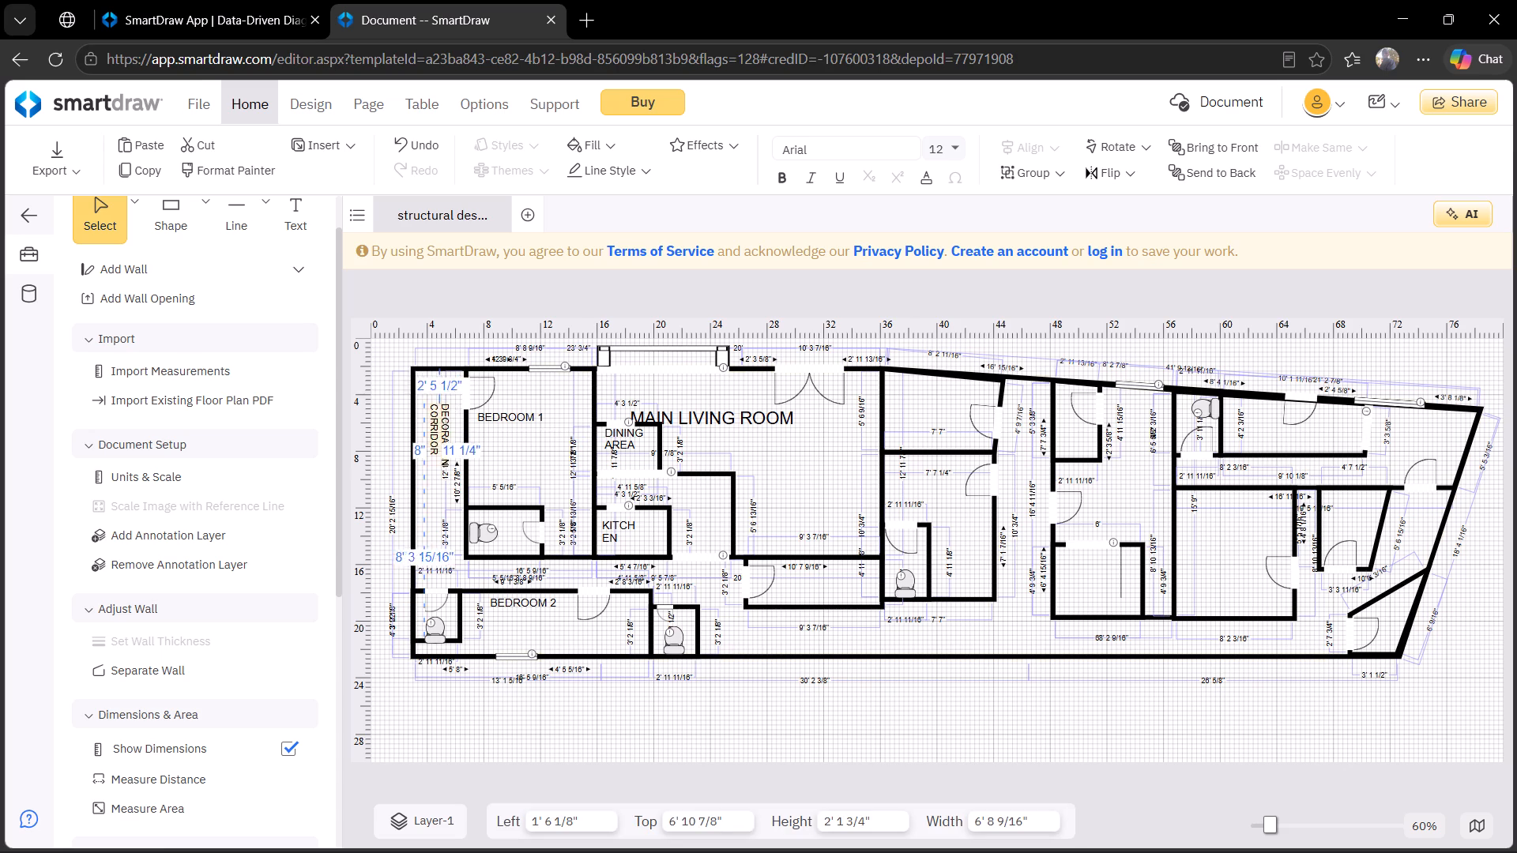
drag(439, 445, 439, 474)
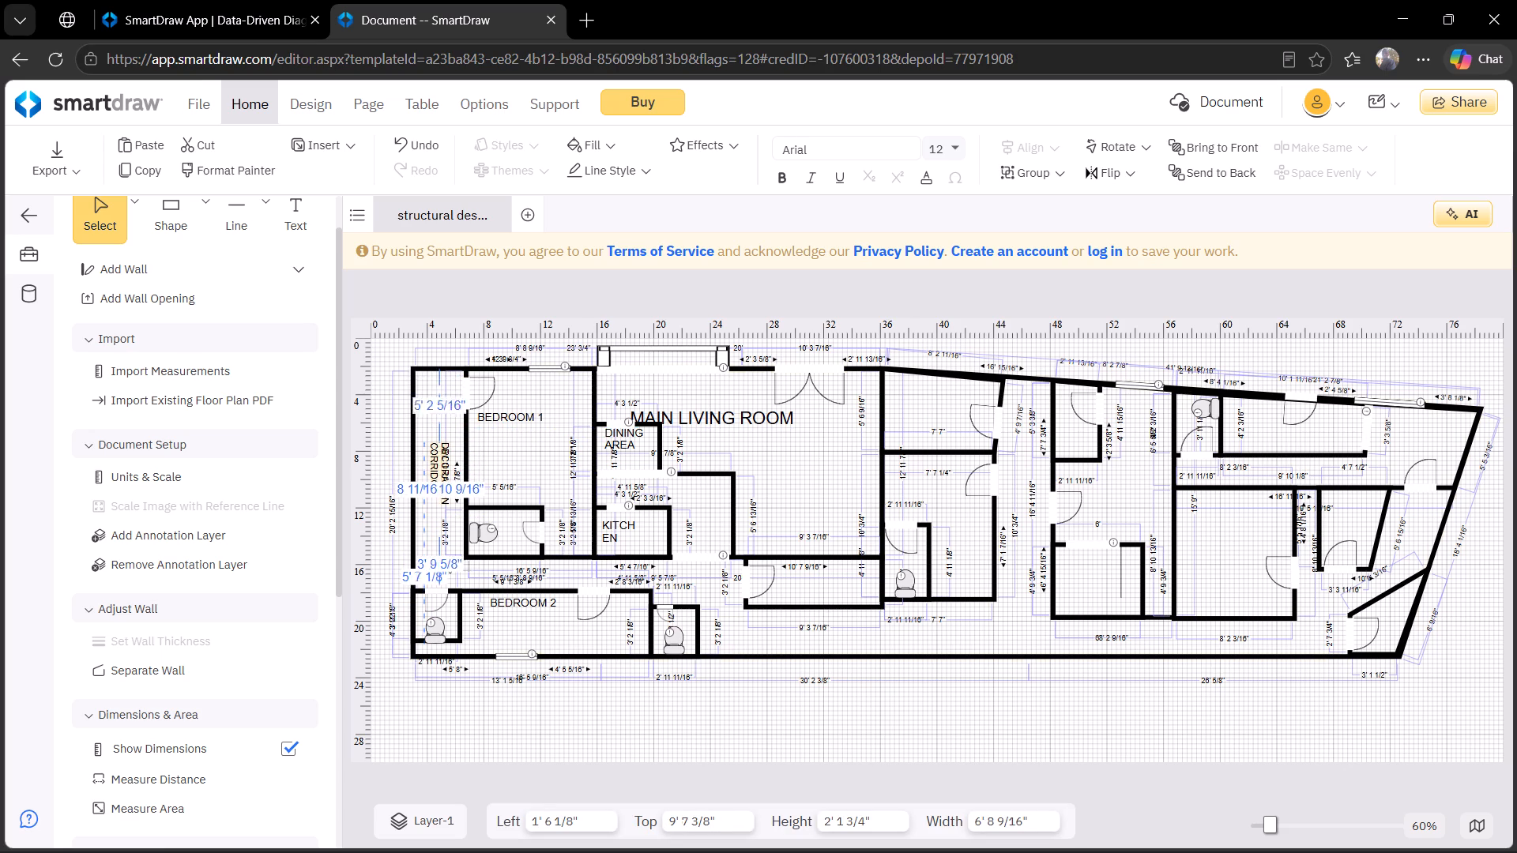
drag(439, 474, 440, 474)
click(536, 498)
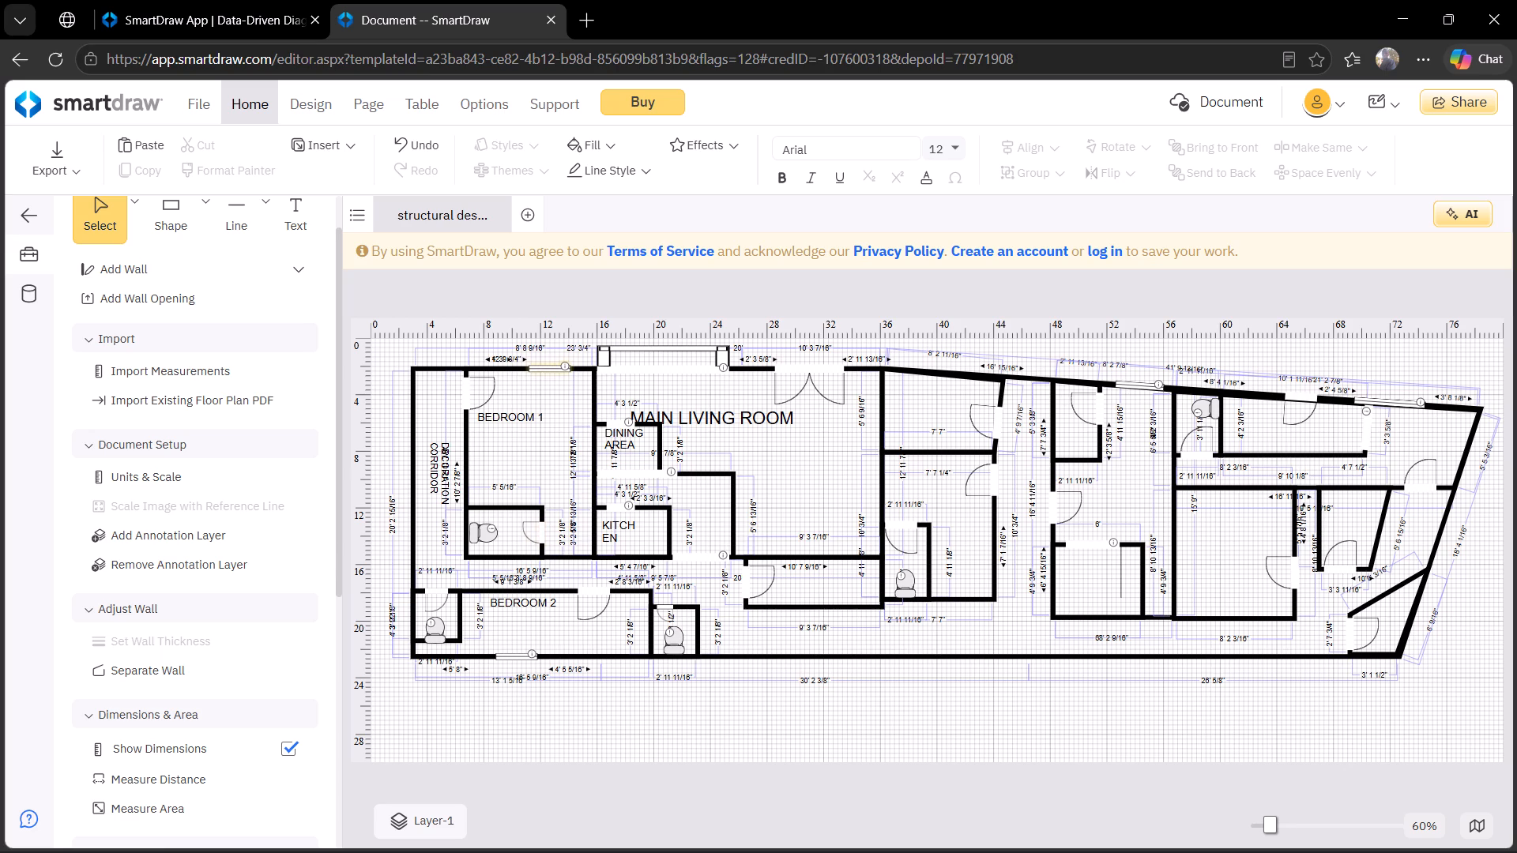
Add the label LIVING ROOM MEDIA in the lower part of the main living room, east of the kitchen.
click(299, 240)
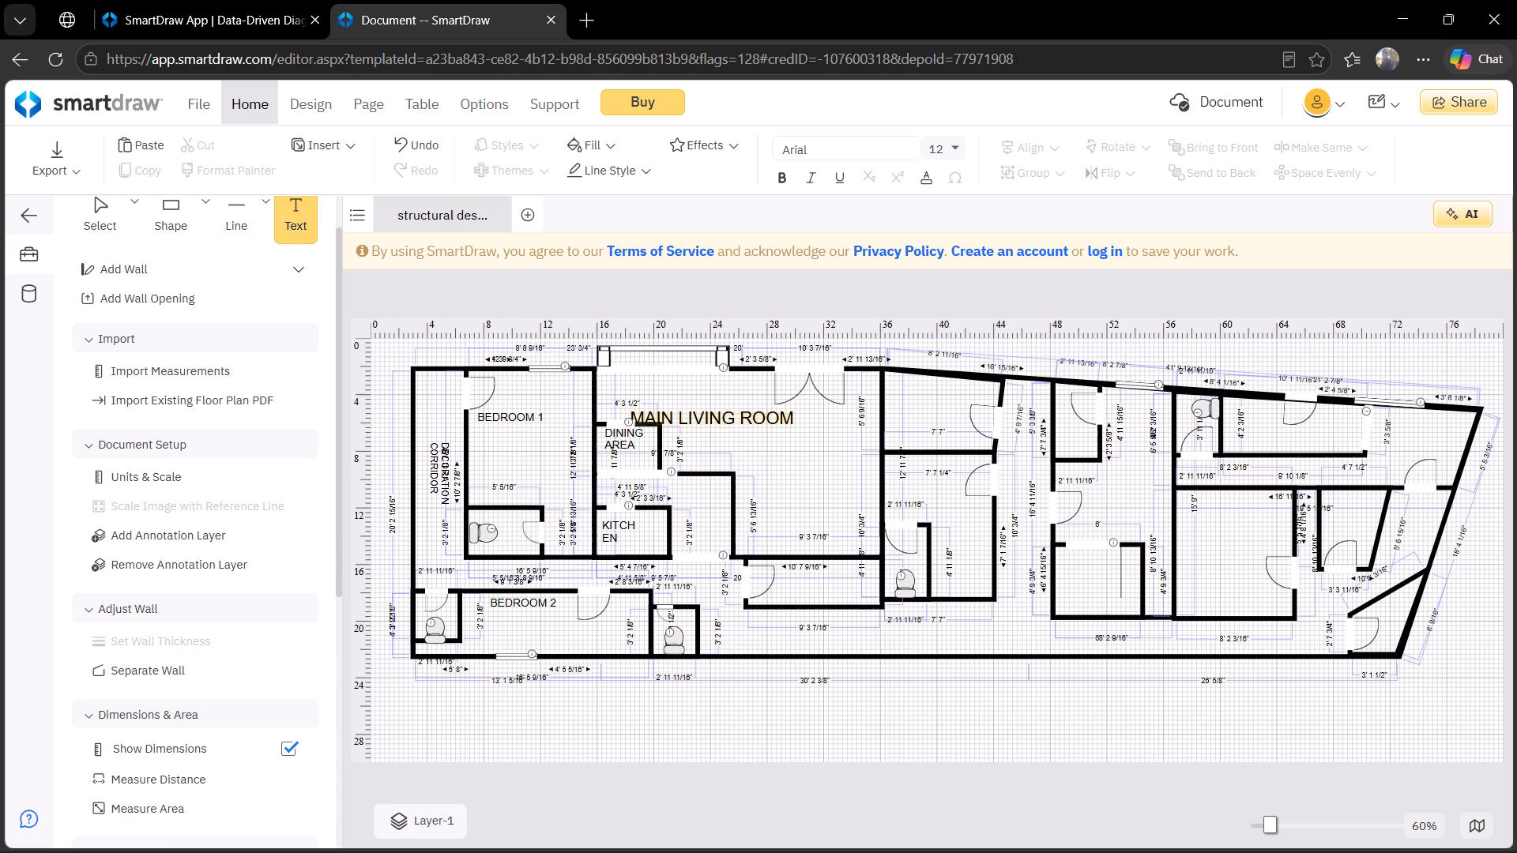
click(764, 496)
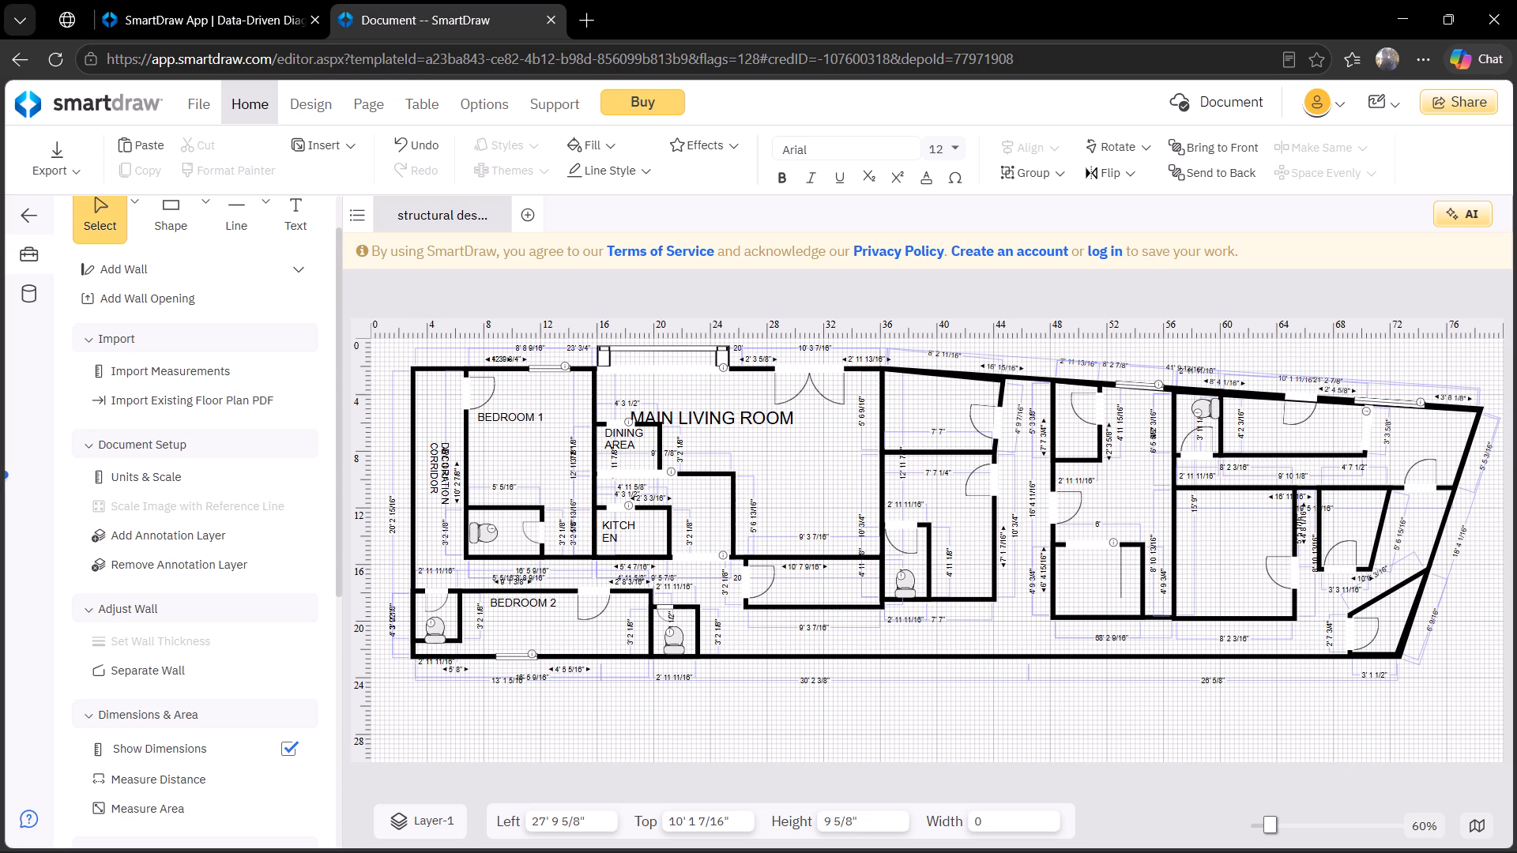
text(ENTER)
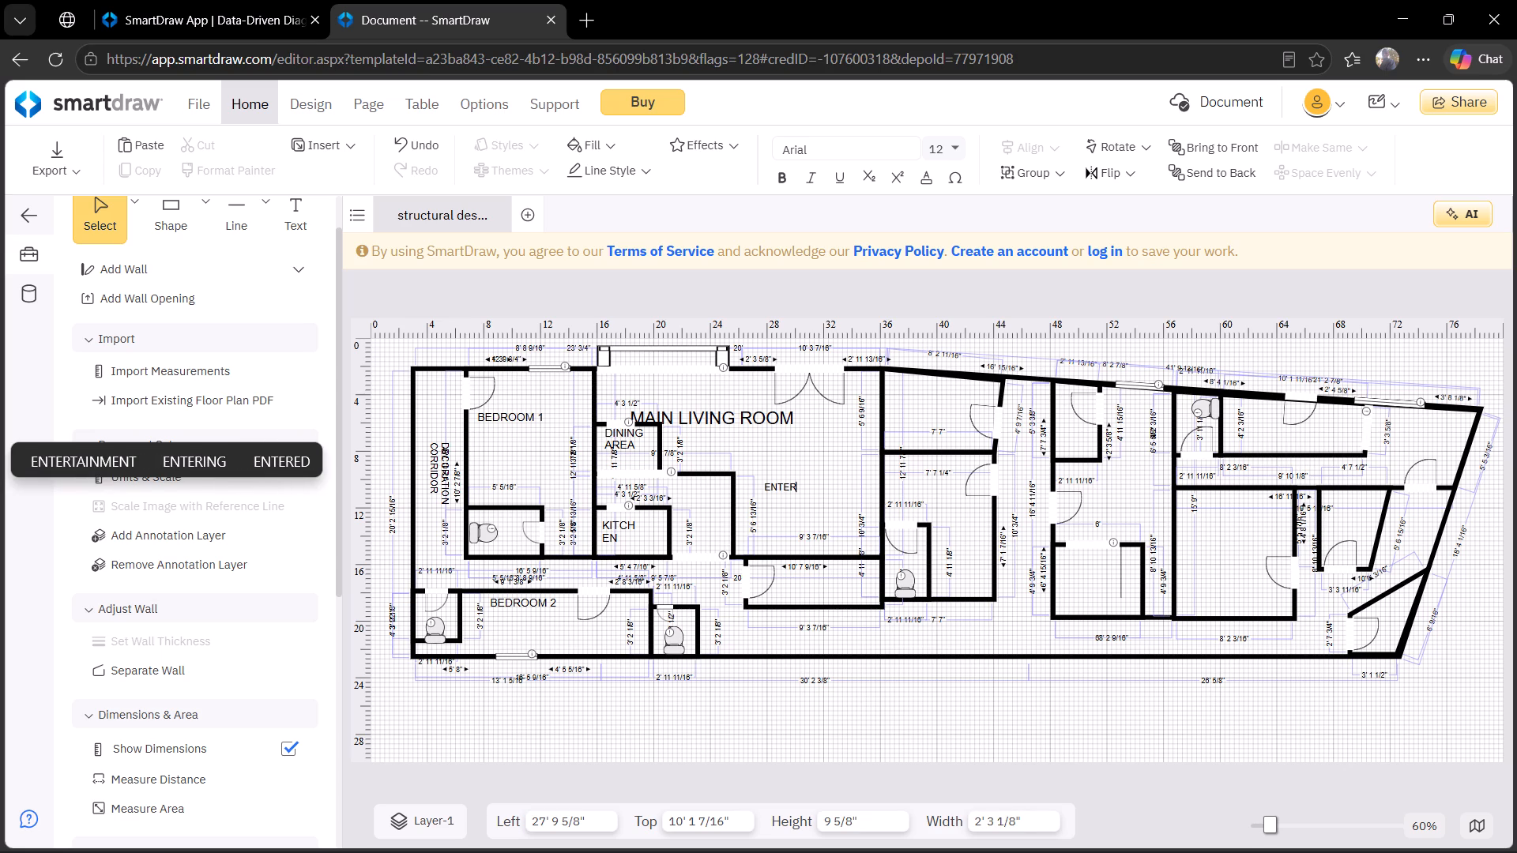
key(BackSpace)
key(BackSpace)
key(BackSpace)
key(BackSpace)
key(BackSpace)
text(LIVING ROOM)
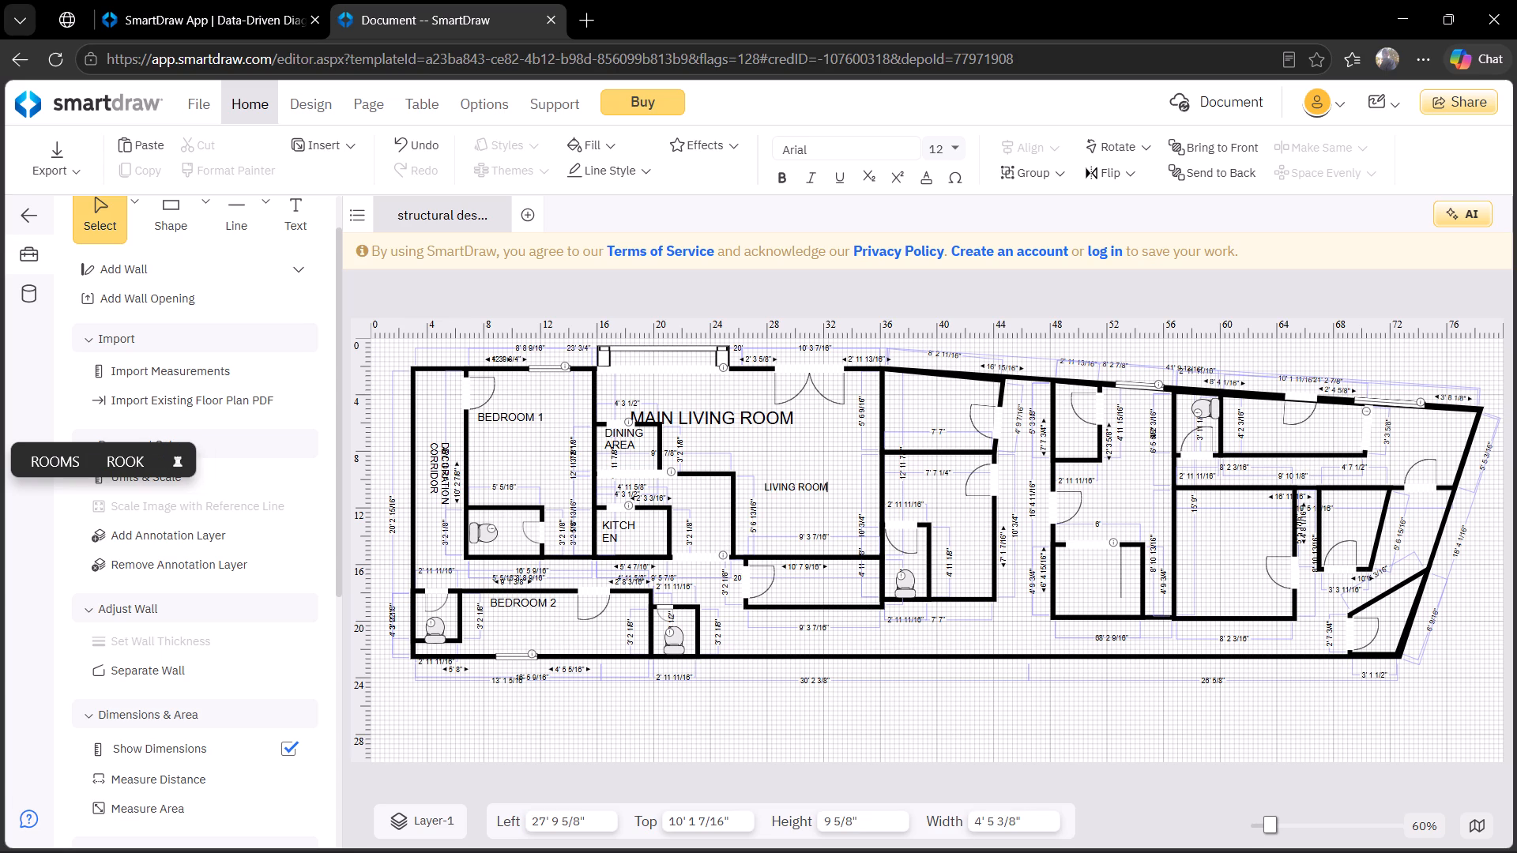
key(space)
text(MEDIA)
click(933, 539)
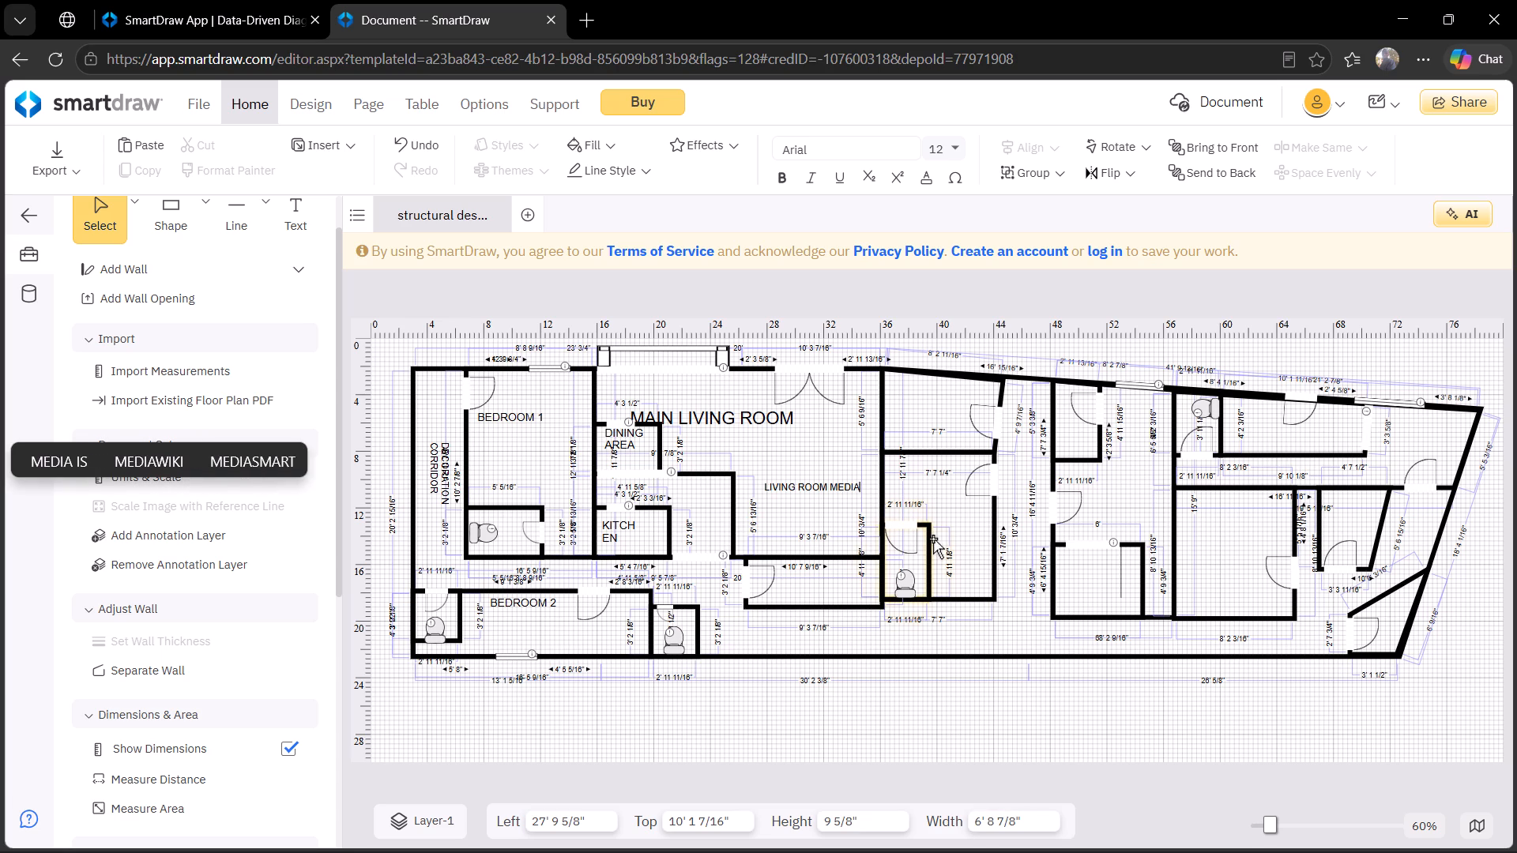
Add the label EXTENDED CORRIDOR FOR DECO in the long passage along the plan's bottom outer wall.
click(302, 219)
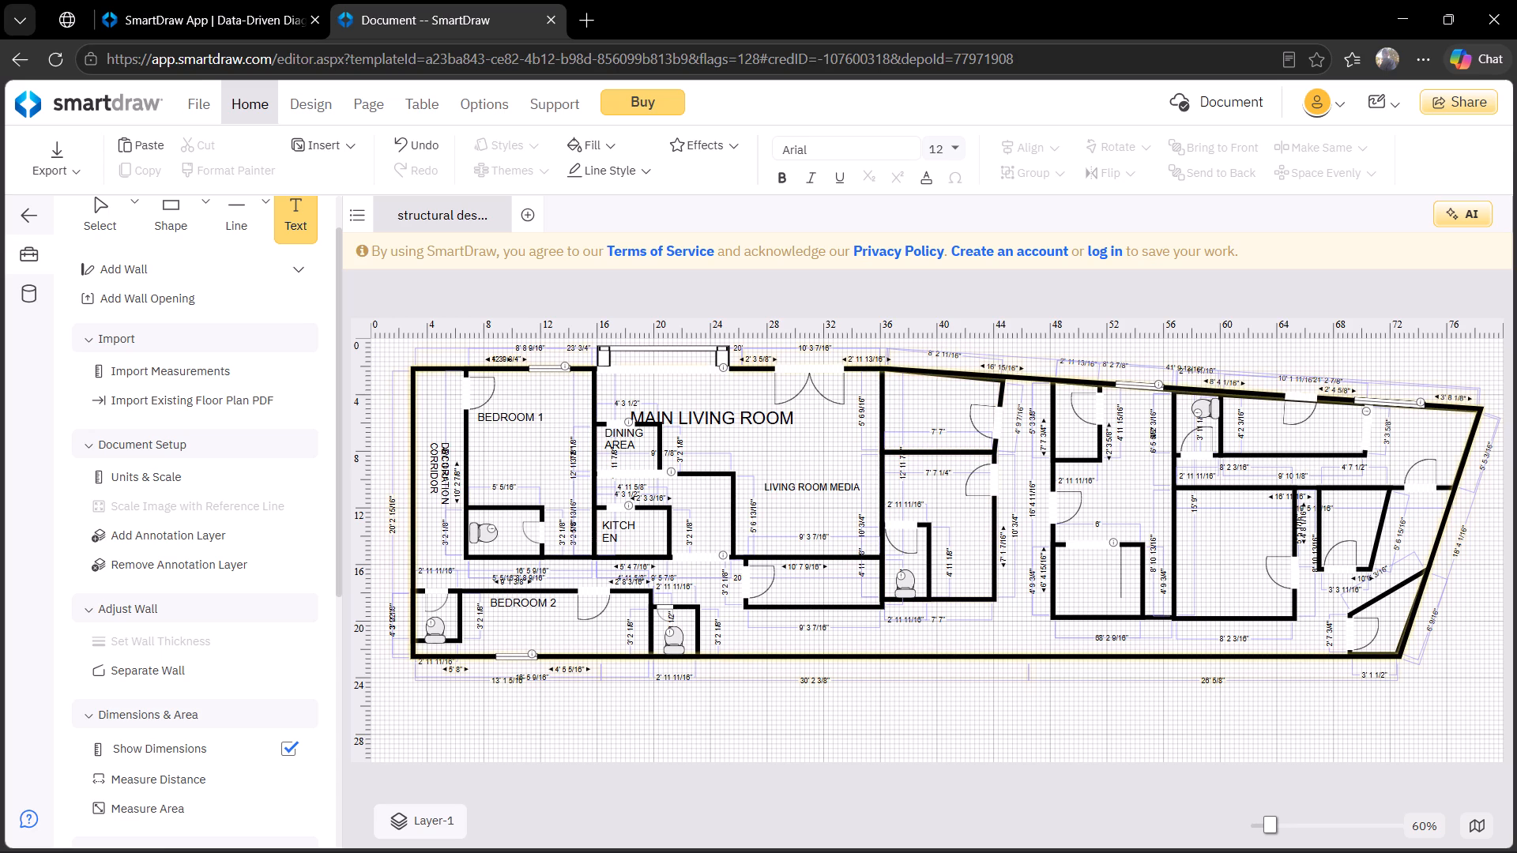
click(786, 644)
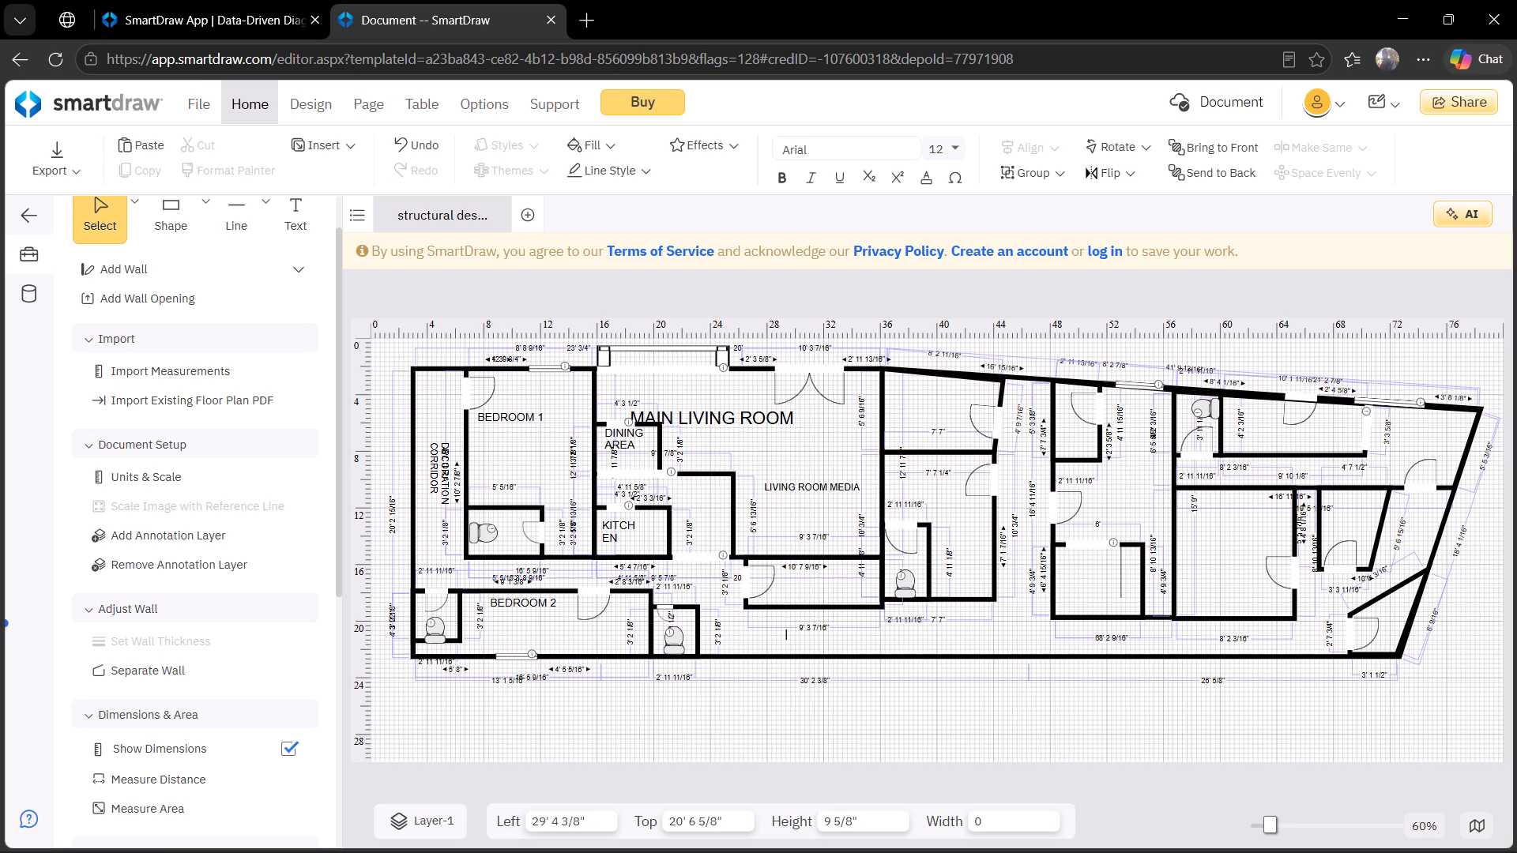
text(EXTENDED CORRIF)
key(BackSpace)
text(DOR FOR DECO)
click(1022, 652)
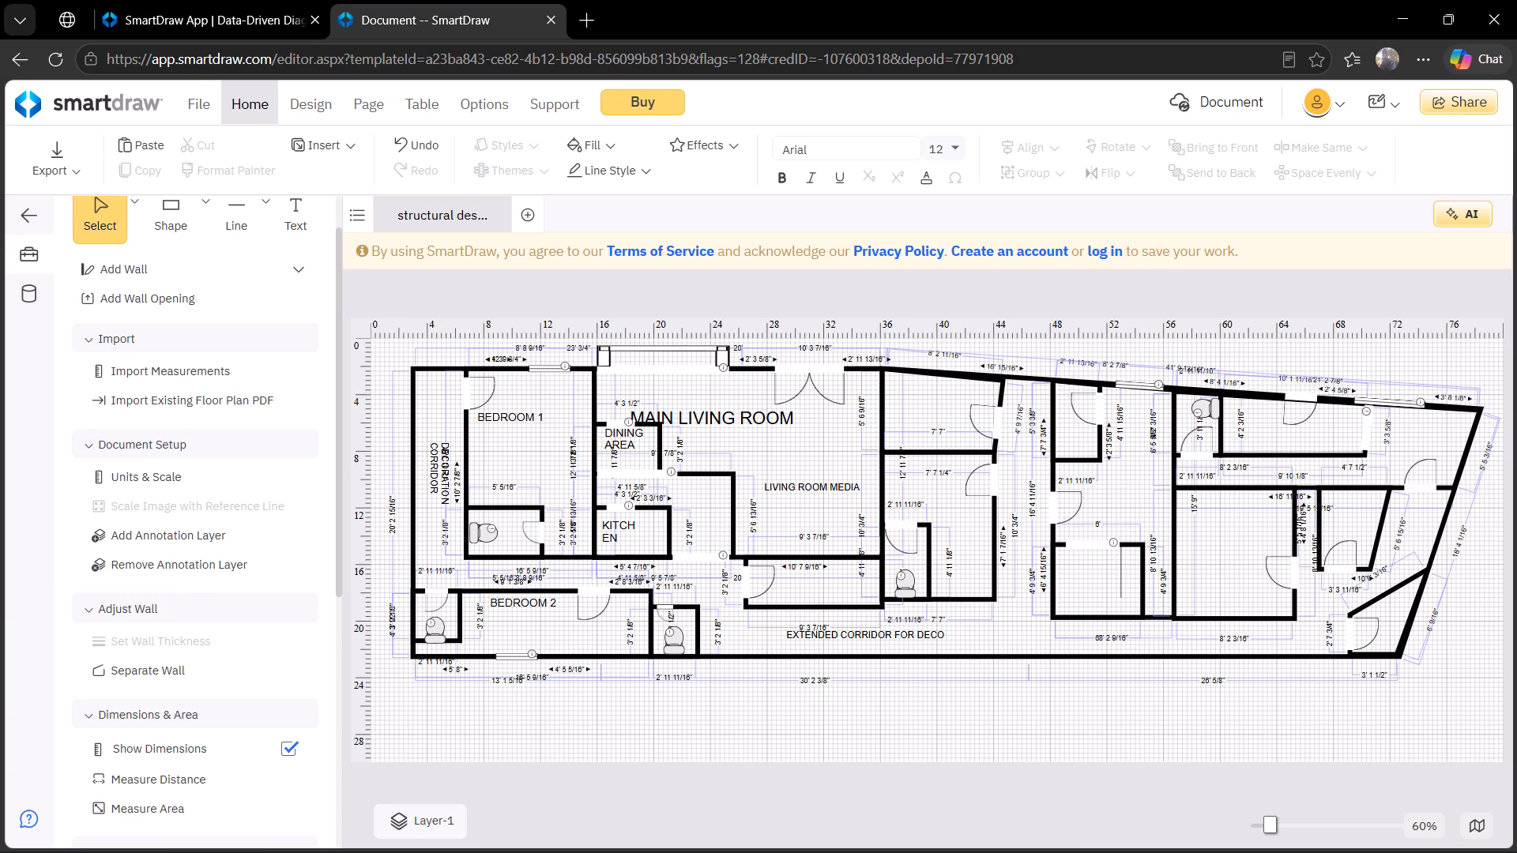
Add the label GATE 2 ENTRANCE below the single door in the upper-right part of the plan's slanted wall.
click(296, 209)
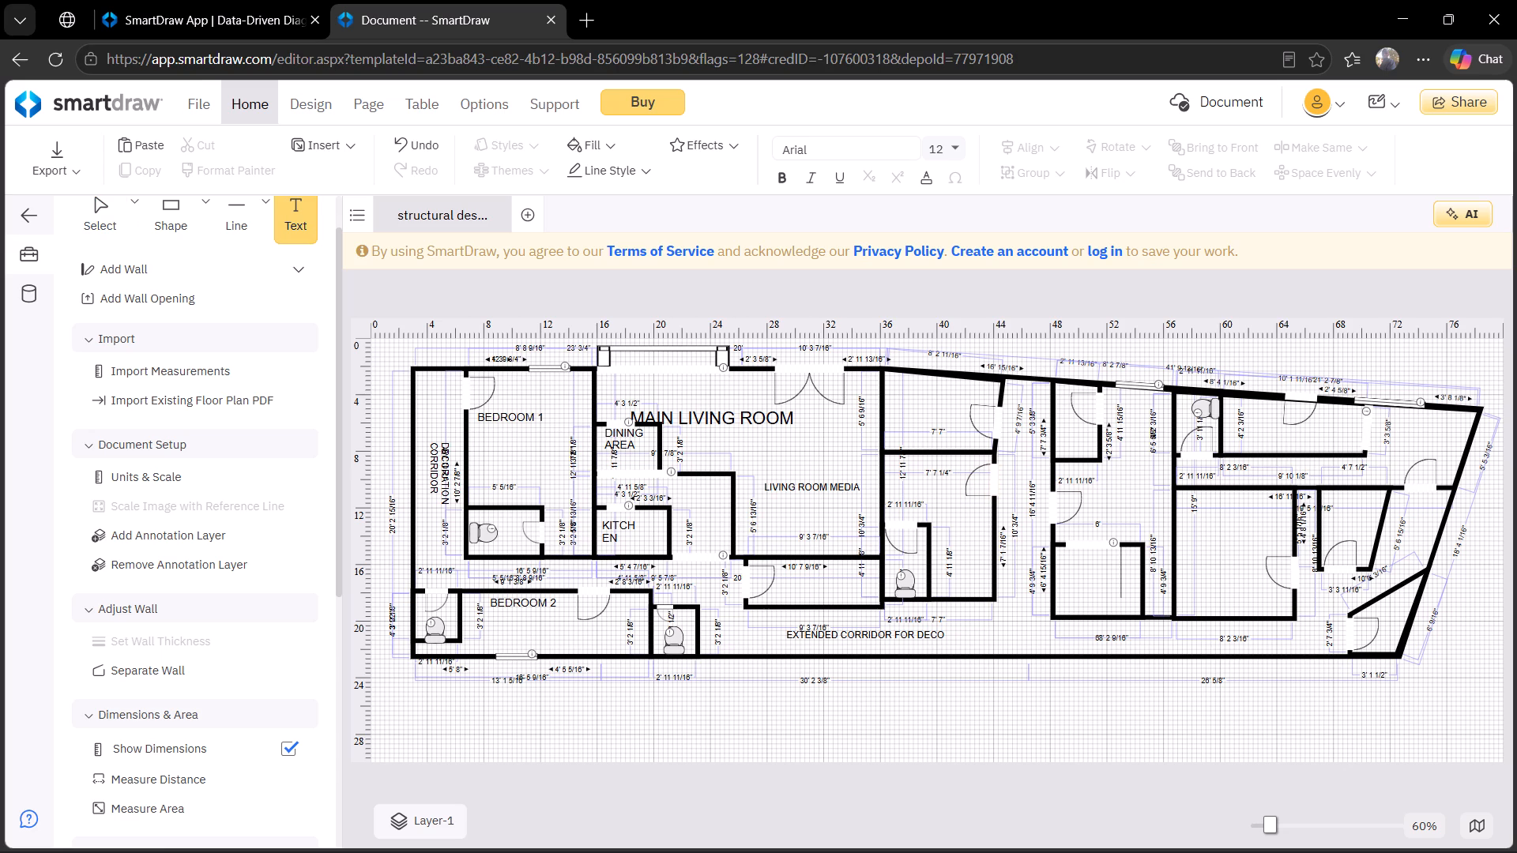
click(1281, 433)
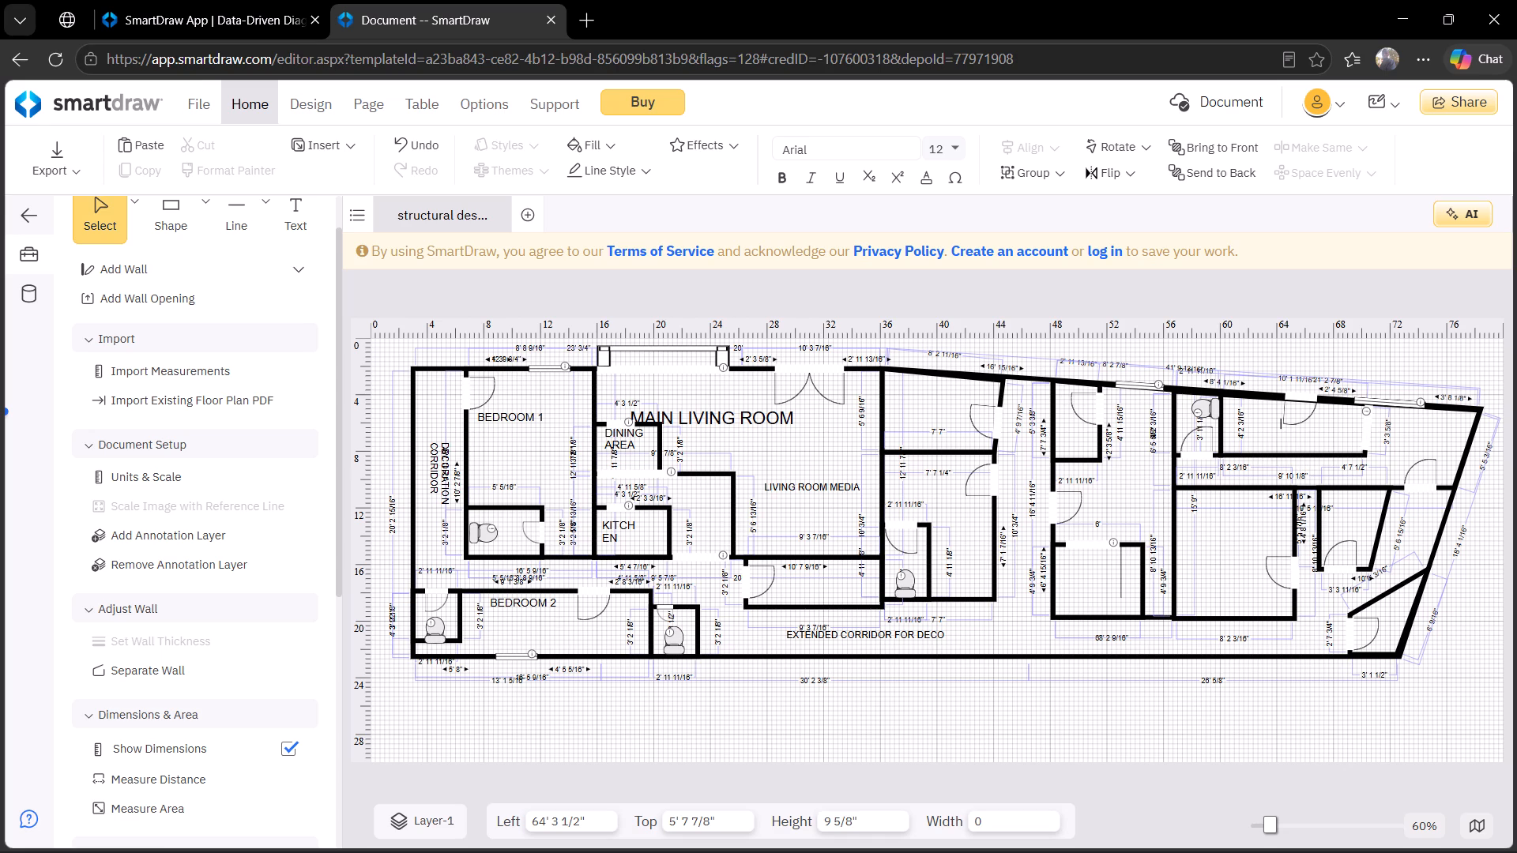
text(GATE)
key(space)
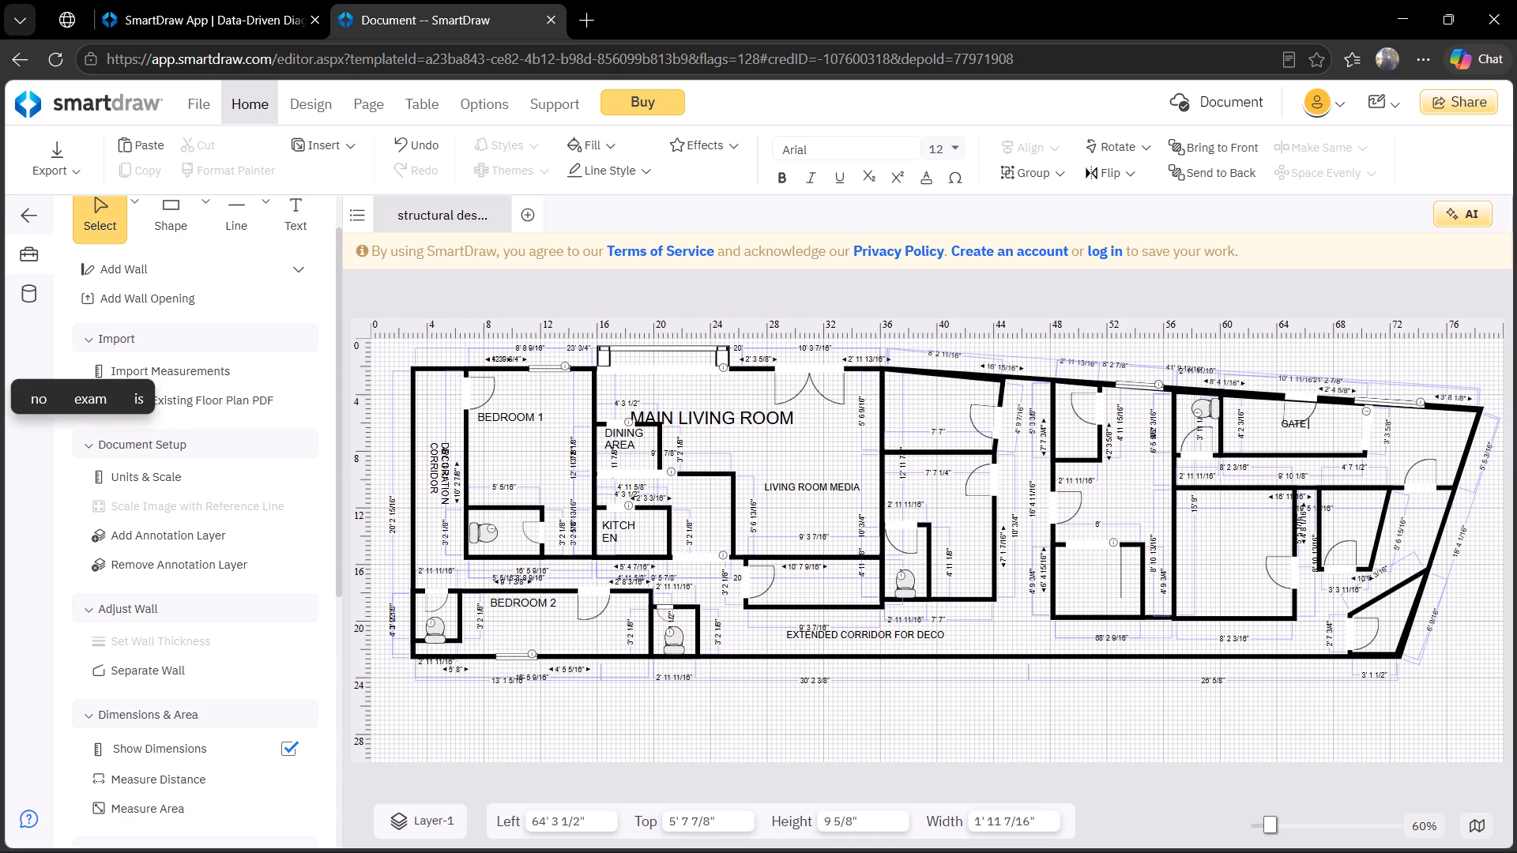
key(t)
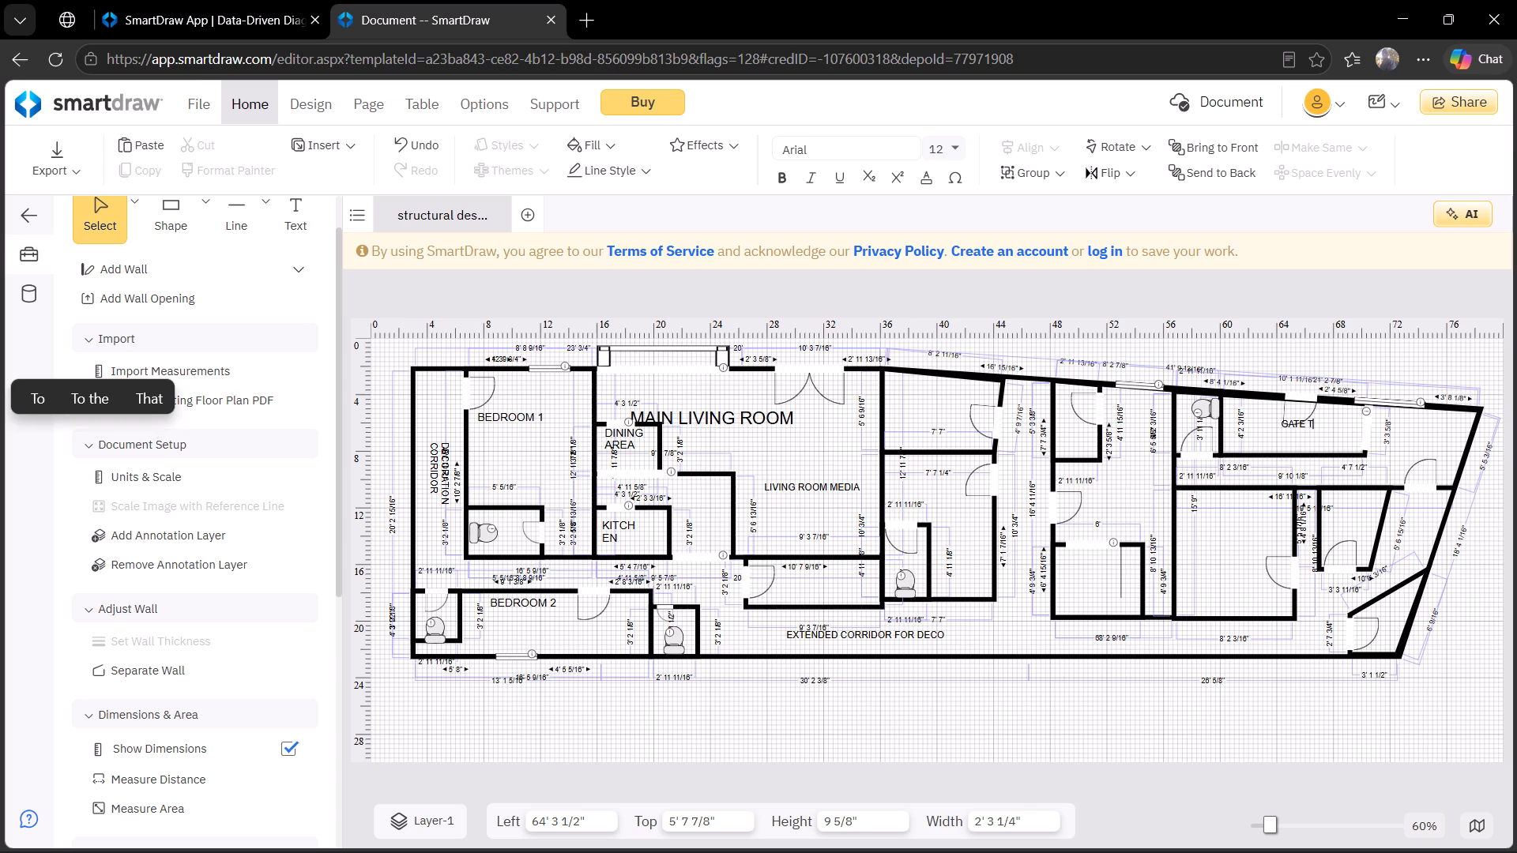
key(BackSpace)
text(2 ENTRANCE)
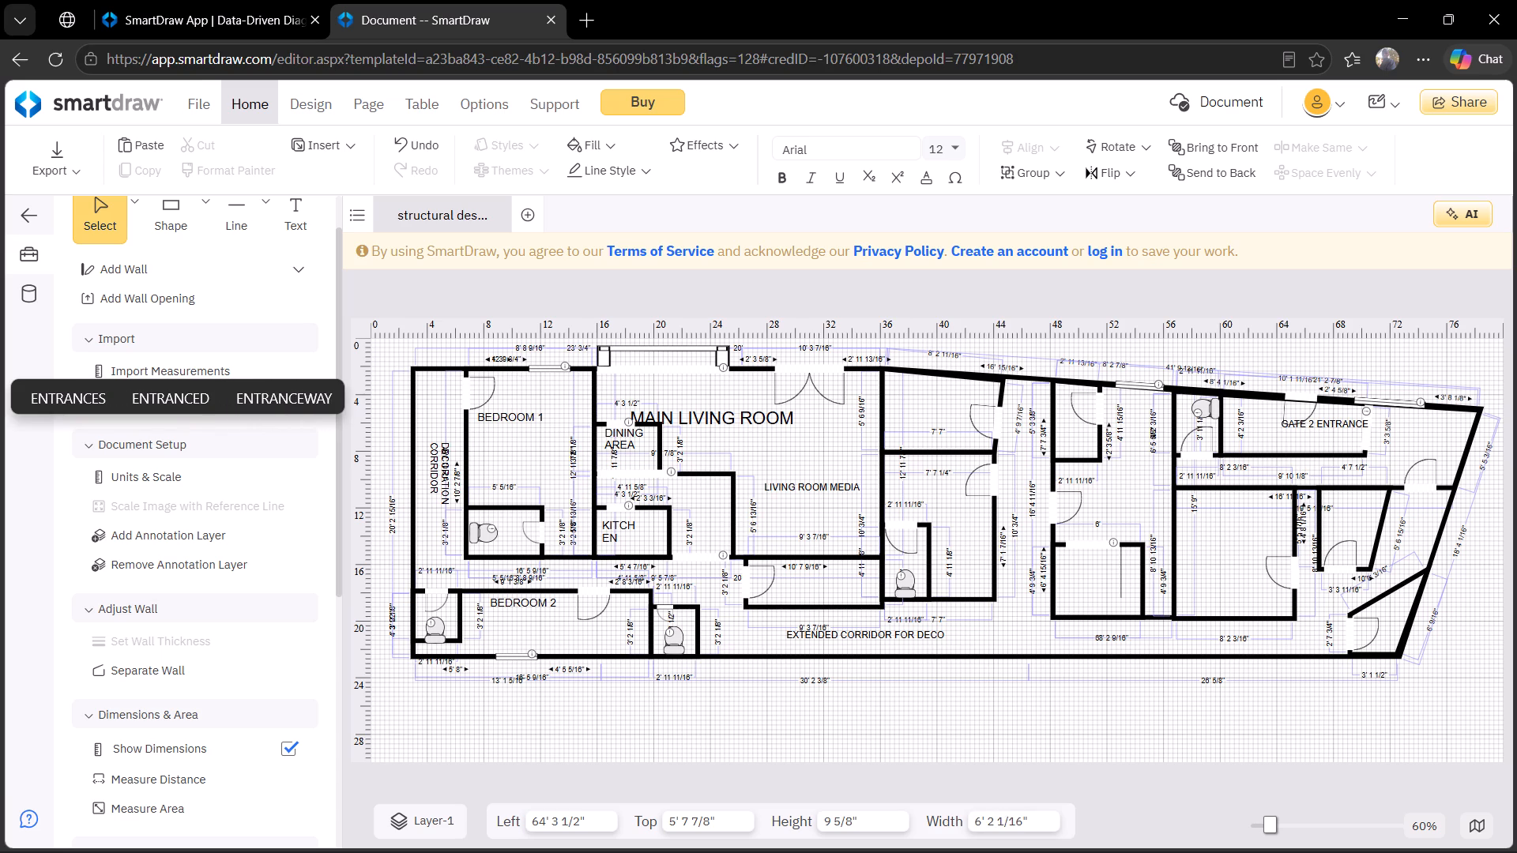
Move the MAIN LIVING ROOM label slightly up, to a top position of about 4 ft 5 in, clear of the DINING AREA text.
scroll(1196, 419, left, 3)
click(741, 414)
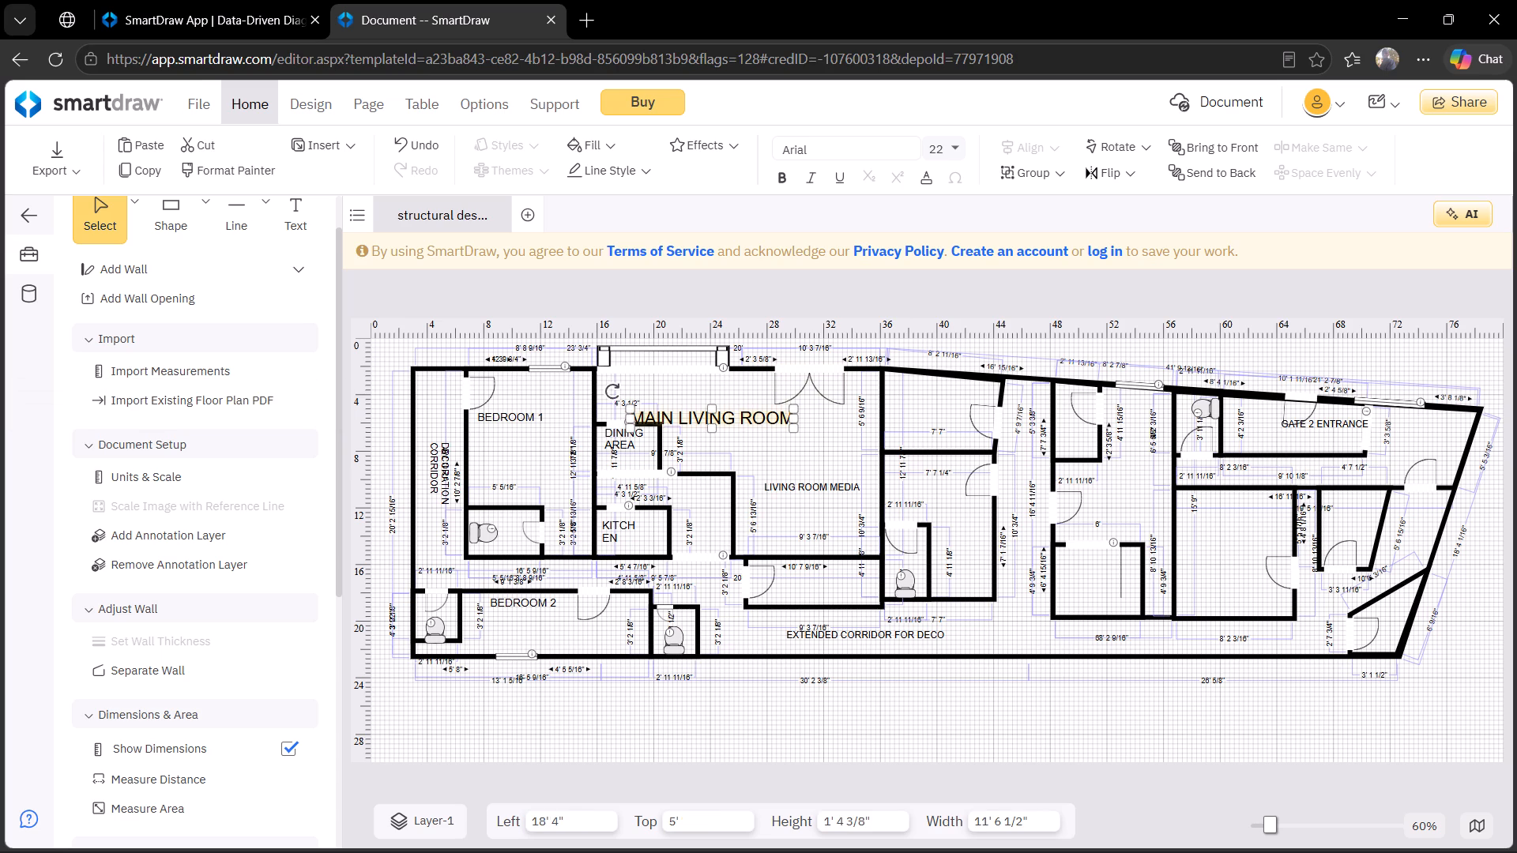
drag(736, 411, 737, 402)
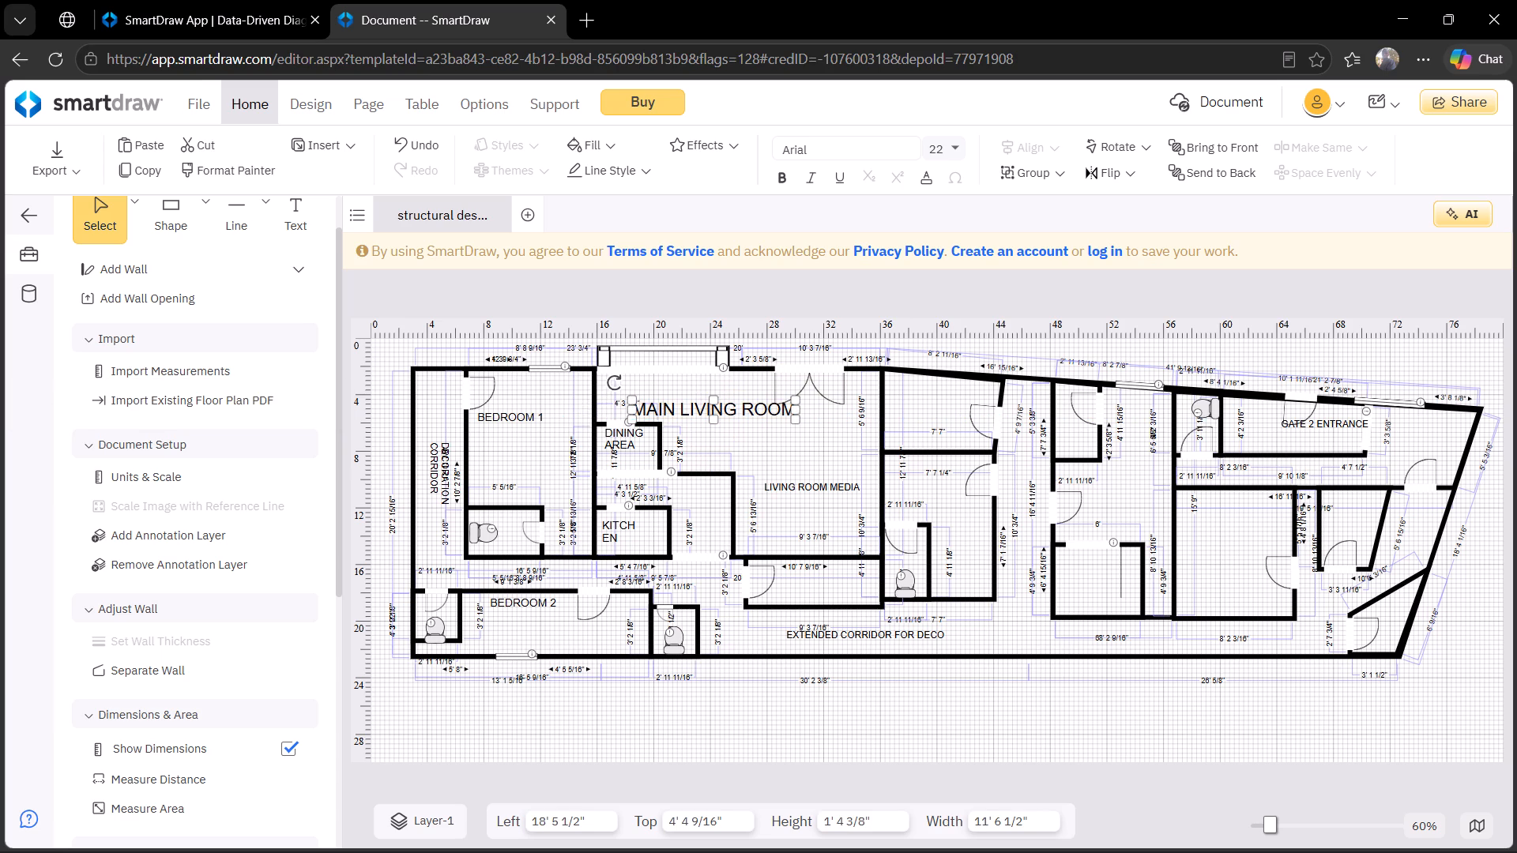
click(756, 439)
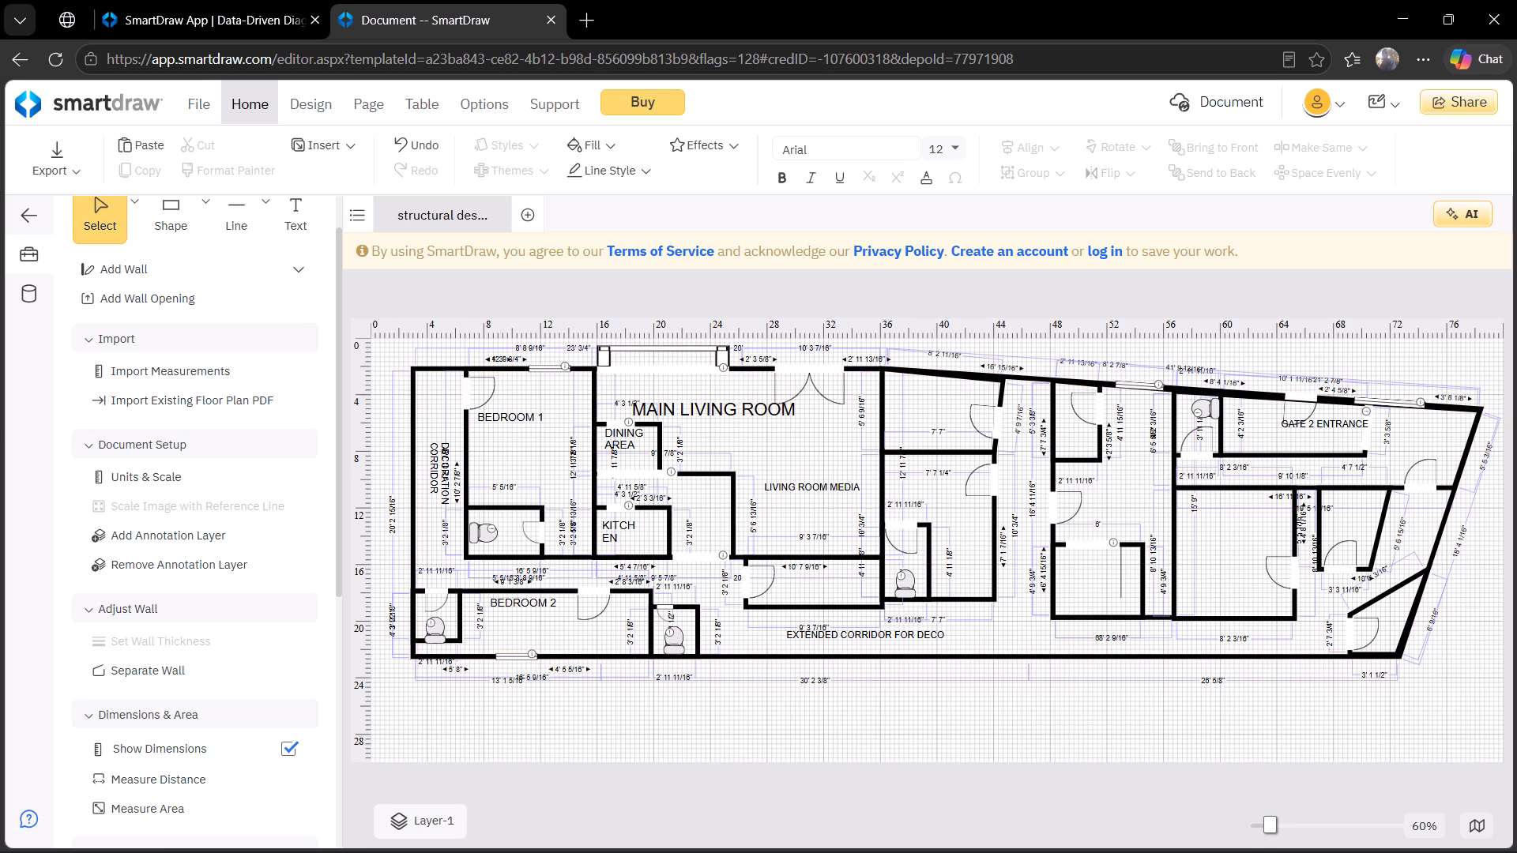
Add the label BEDROOM 3 in the room with a toilet, just east of the living room media area.
click(310, 205)
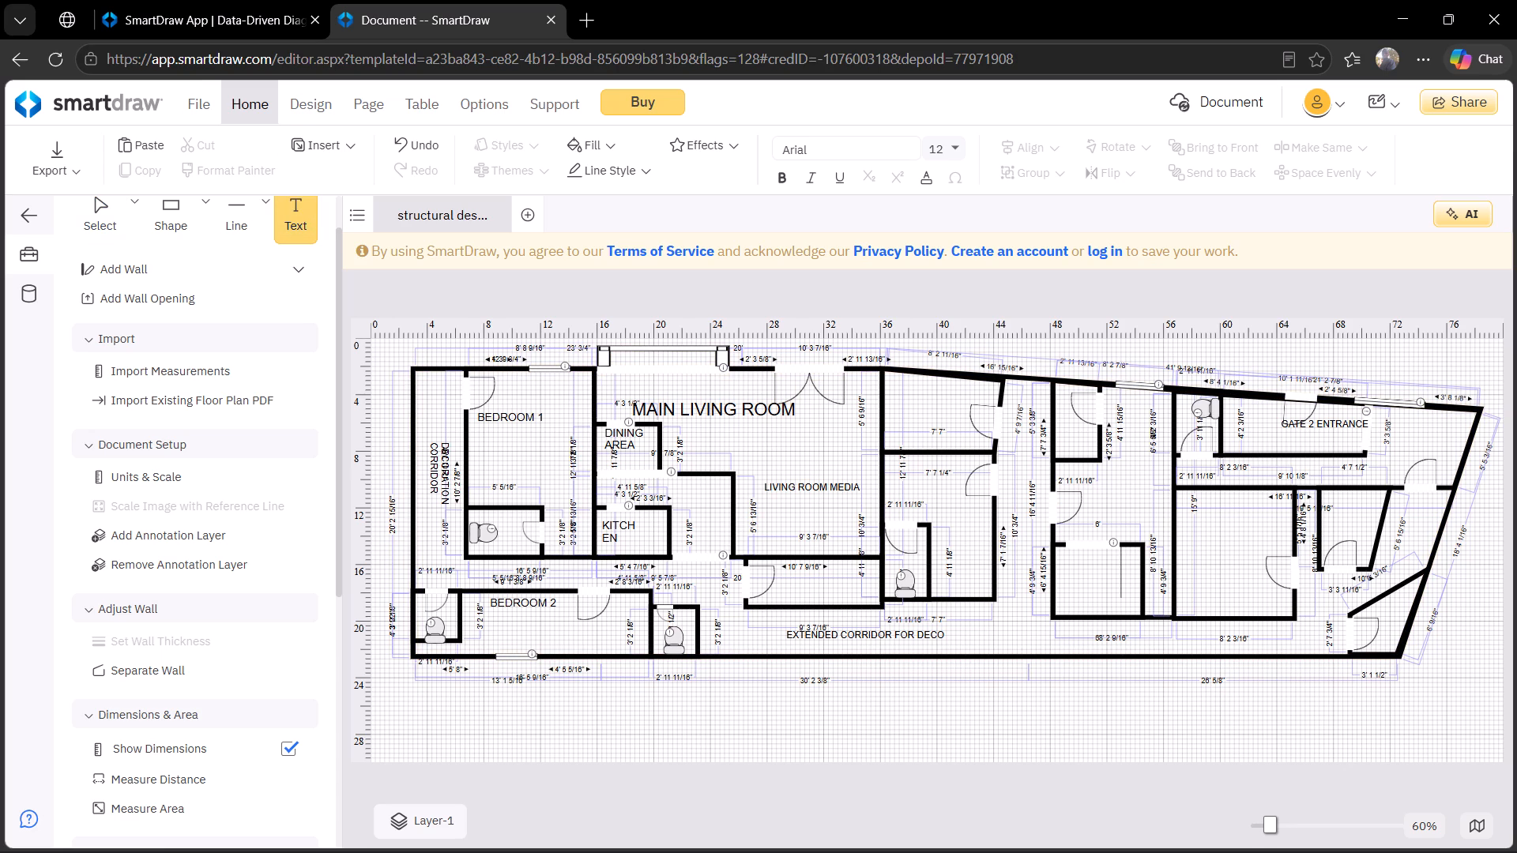
click(751, 359)
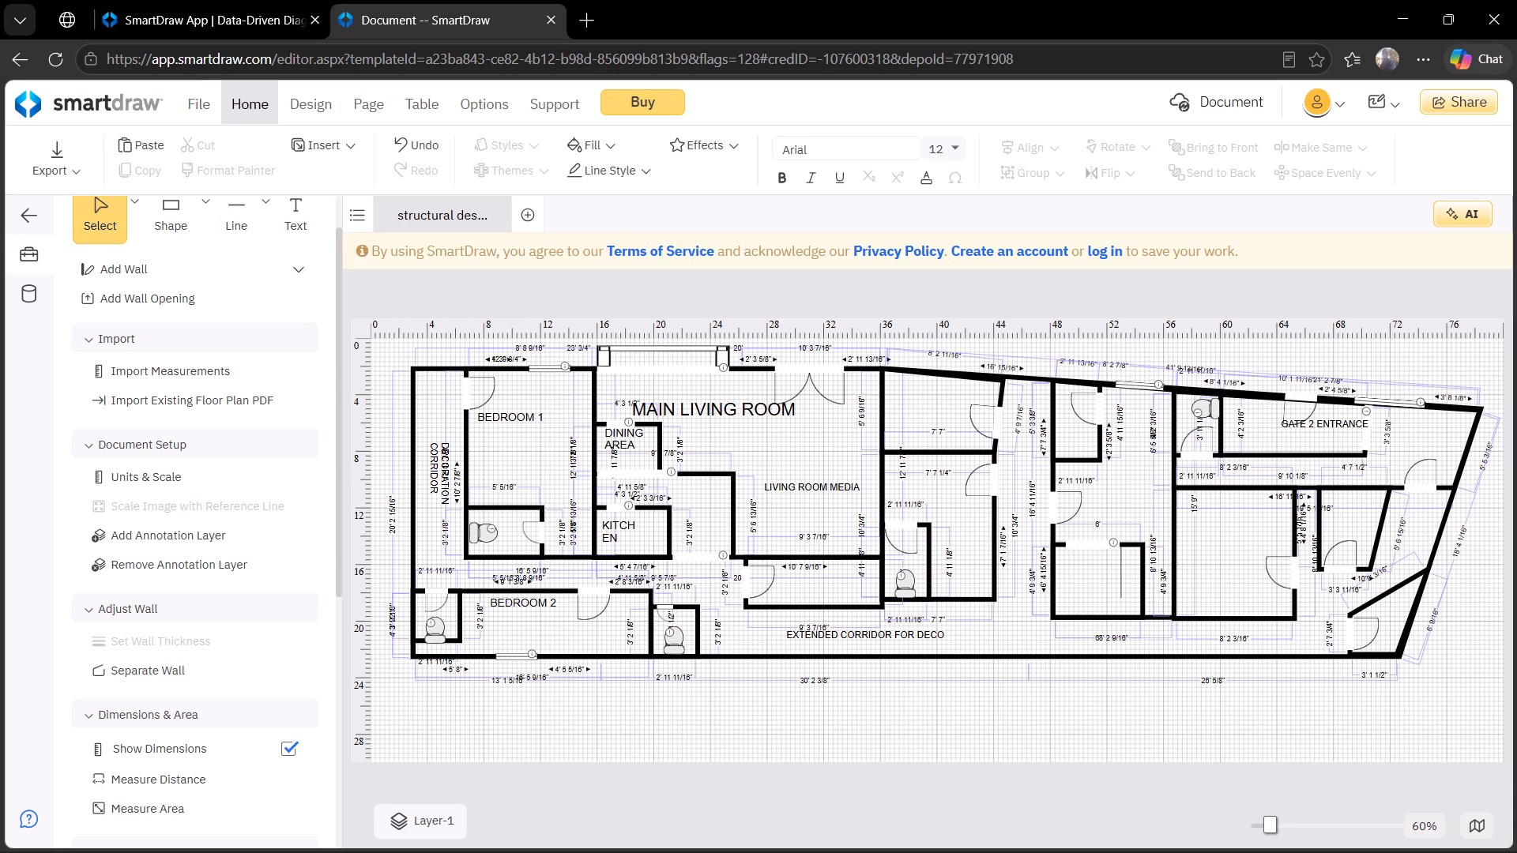
click(308, 215)
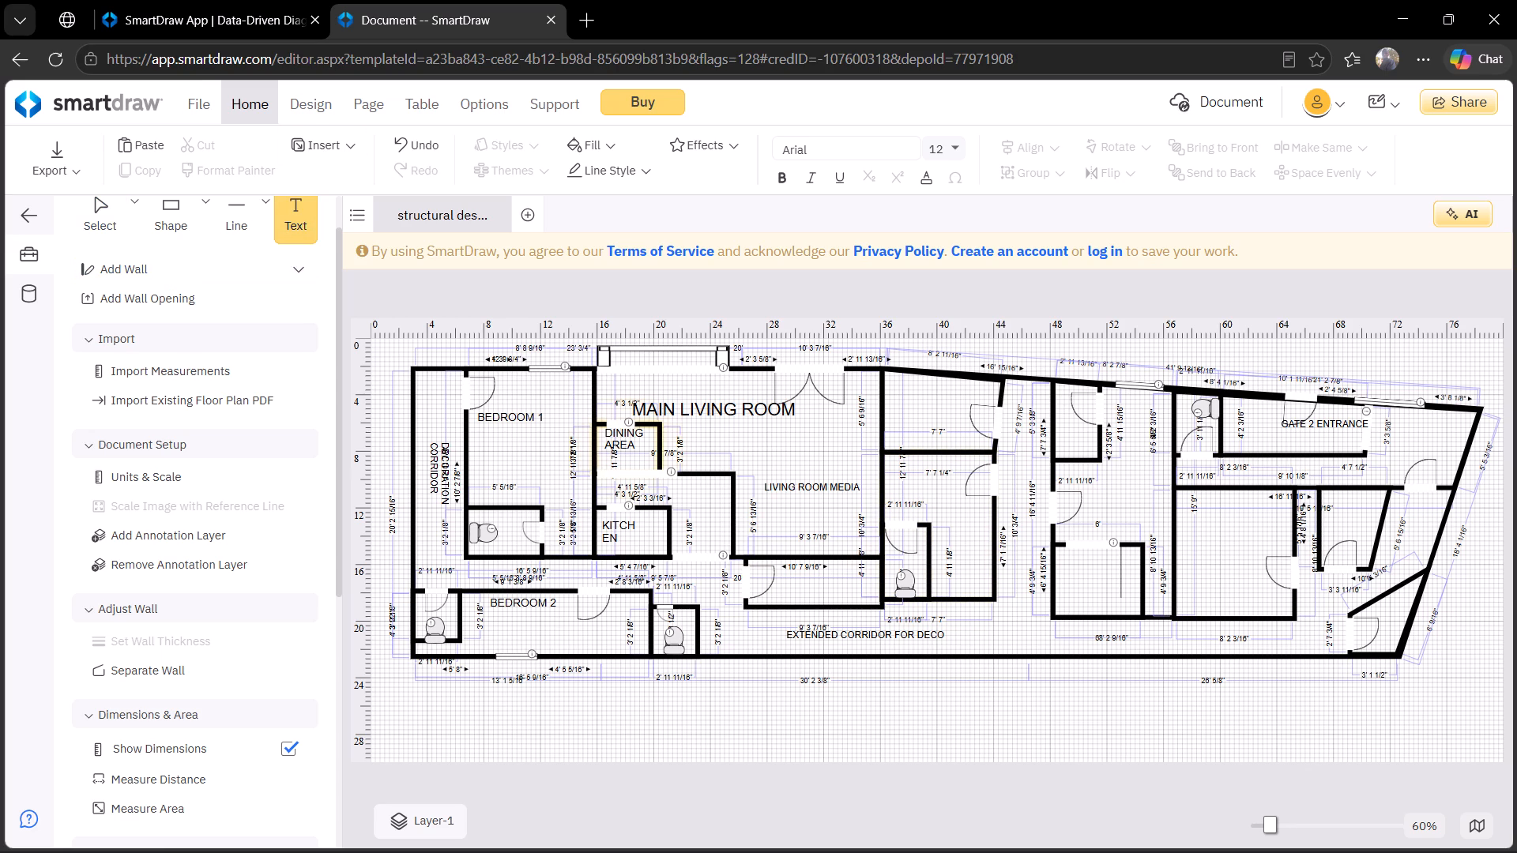
click(887, 489)
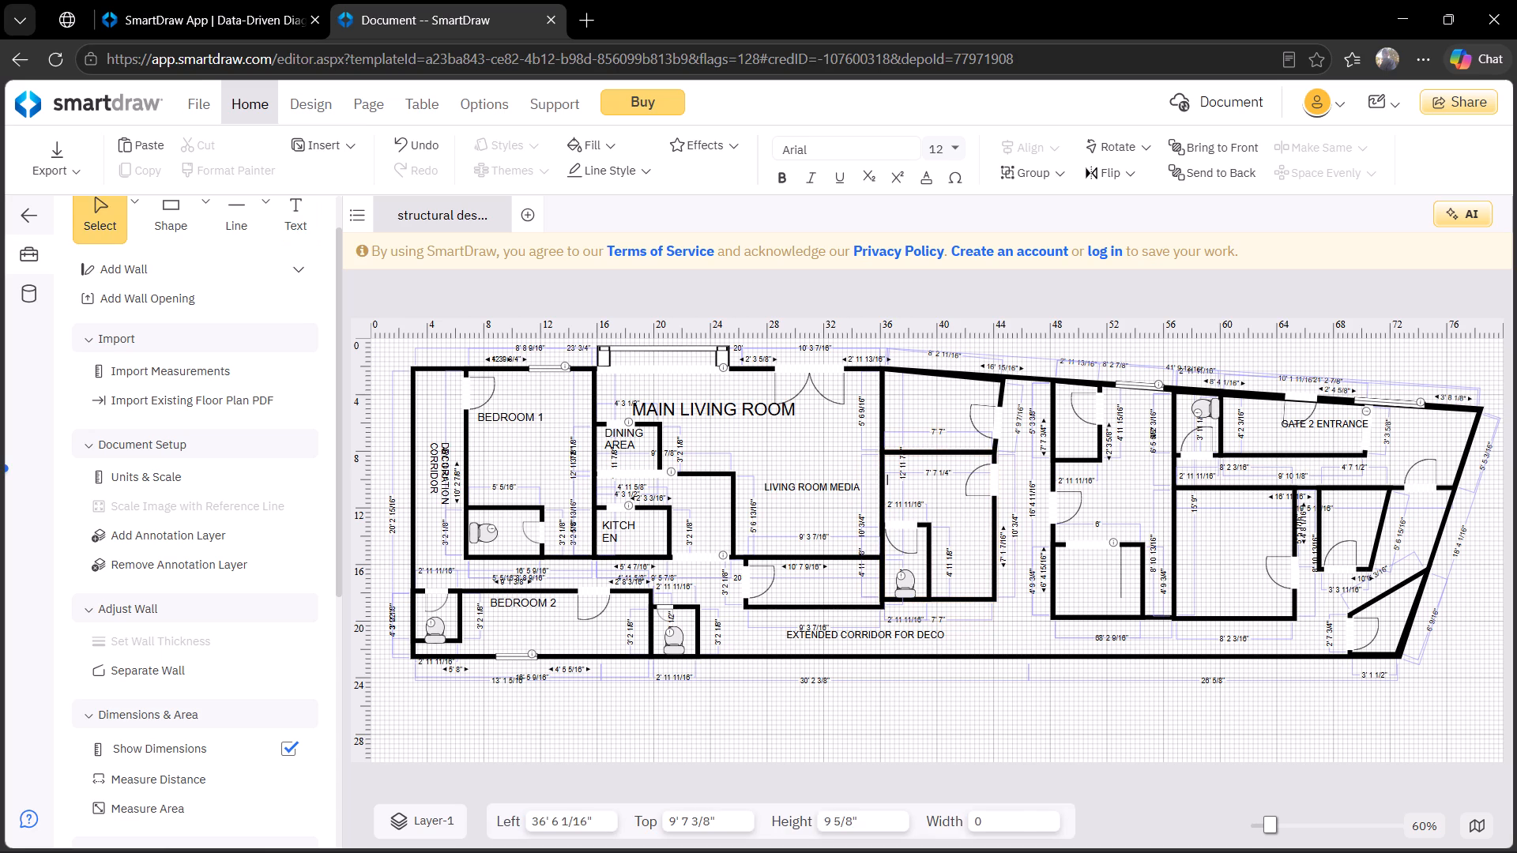
text(BEDROOM)
key(space)
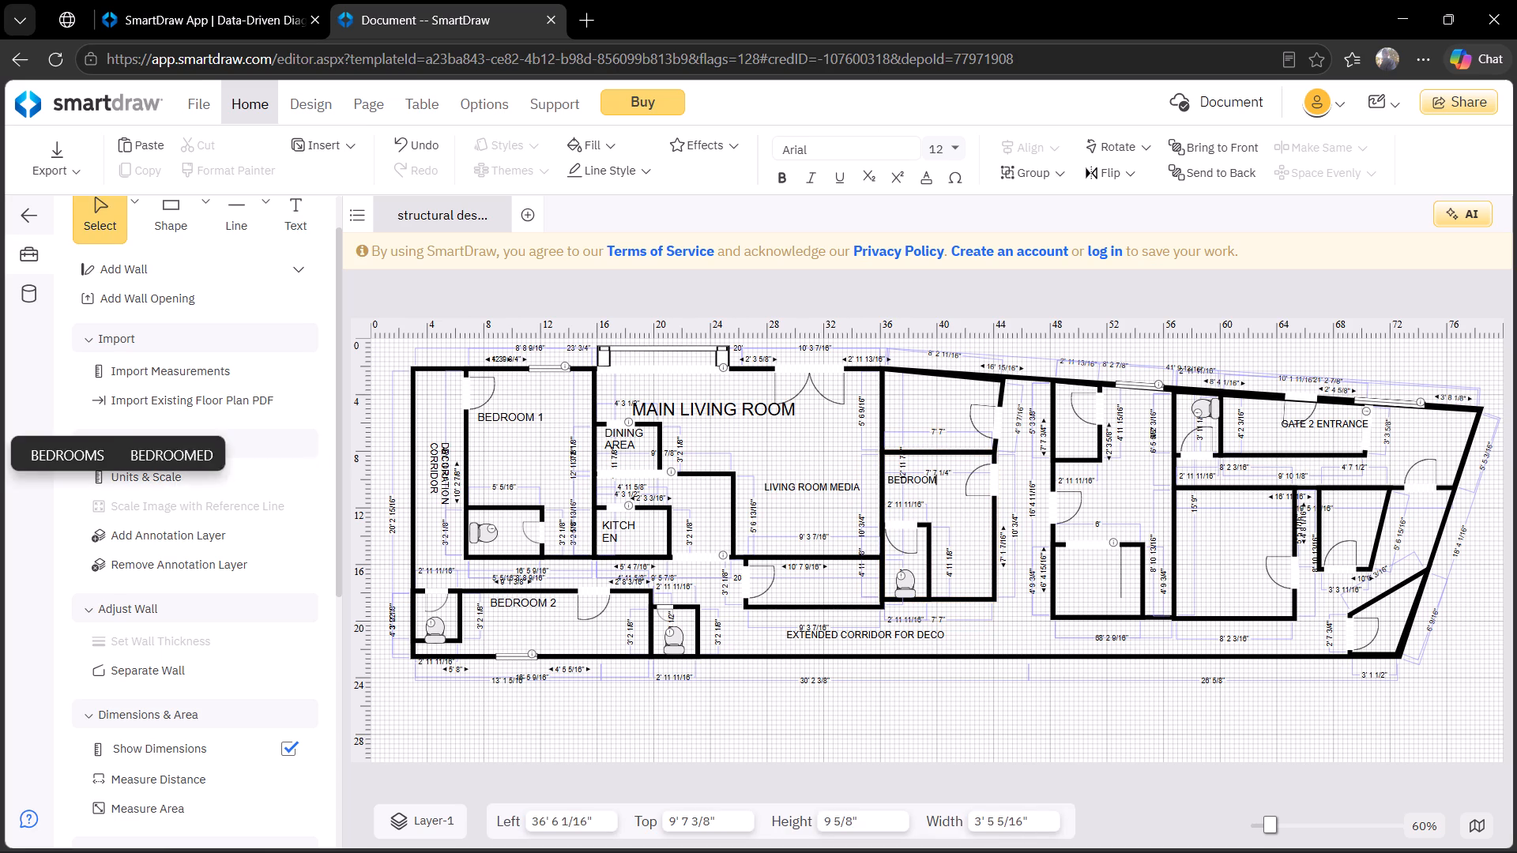
key(3)
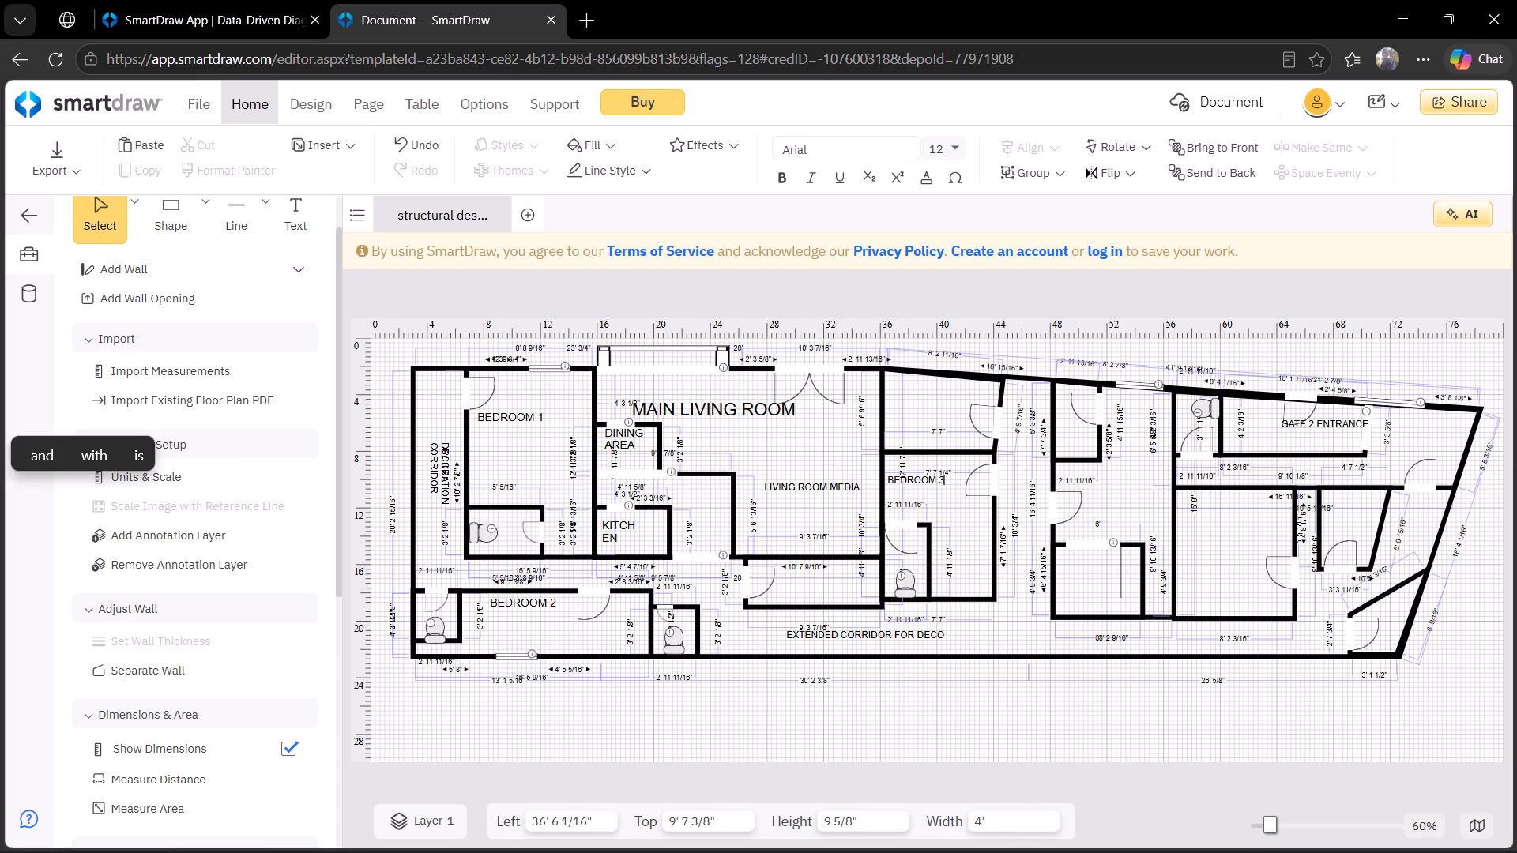
click(1064, 678)
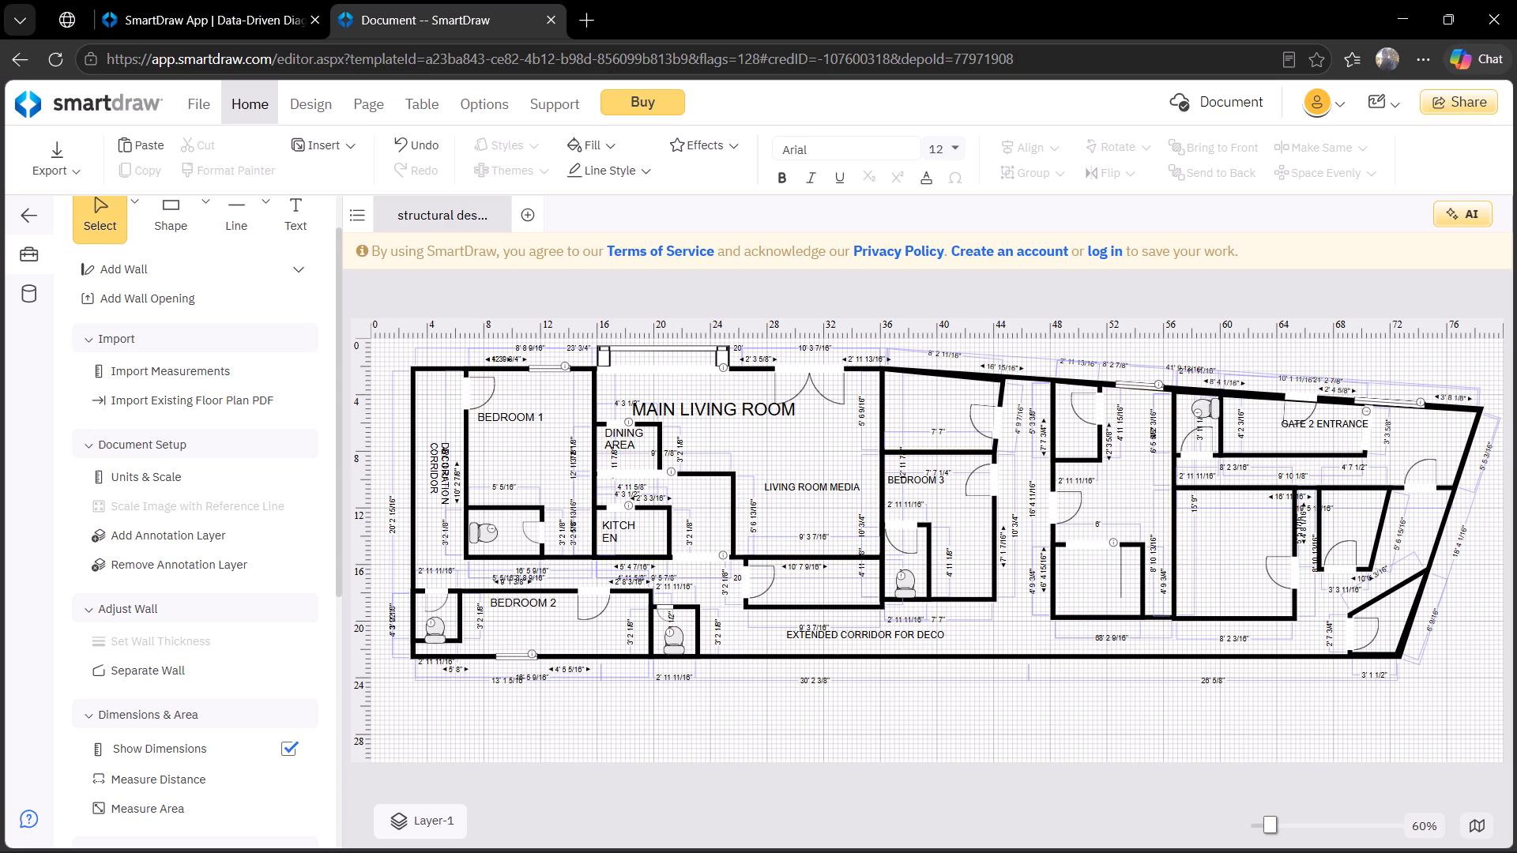
Add the label CORRIDOR east of the EXTENDED CORRIDOR FOR DECO text, at about 44 ft 9 in left and 20 ft 3 in top.
click(281, 205)
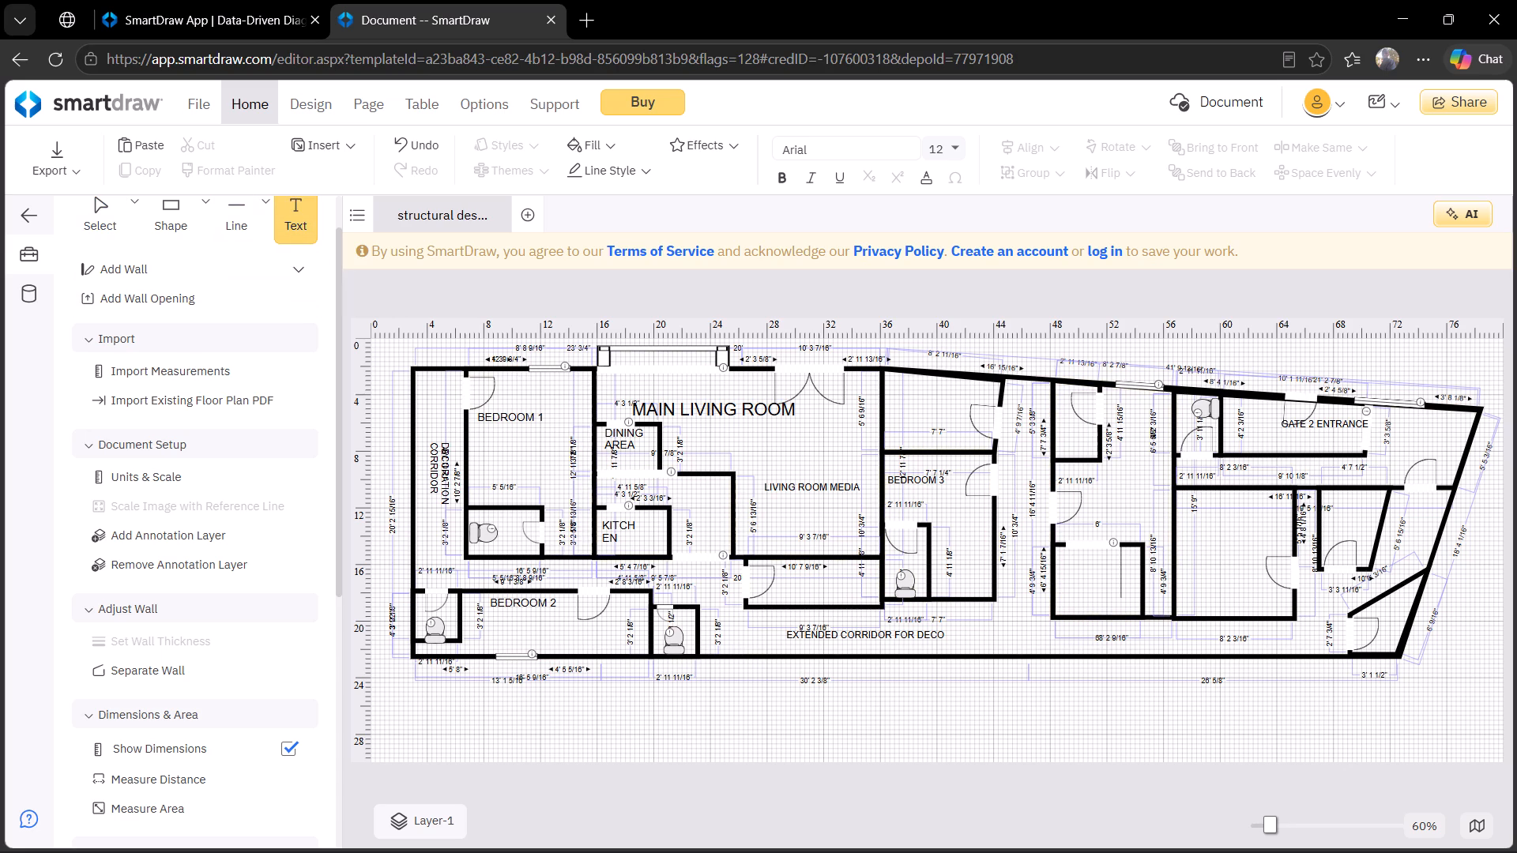
click(1004, 639)
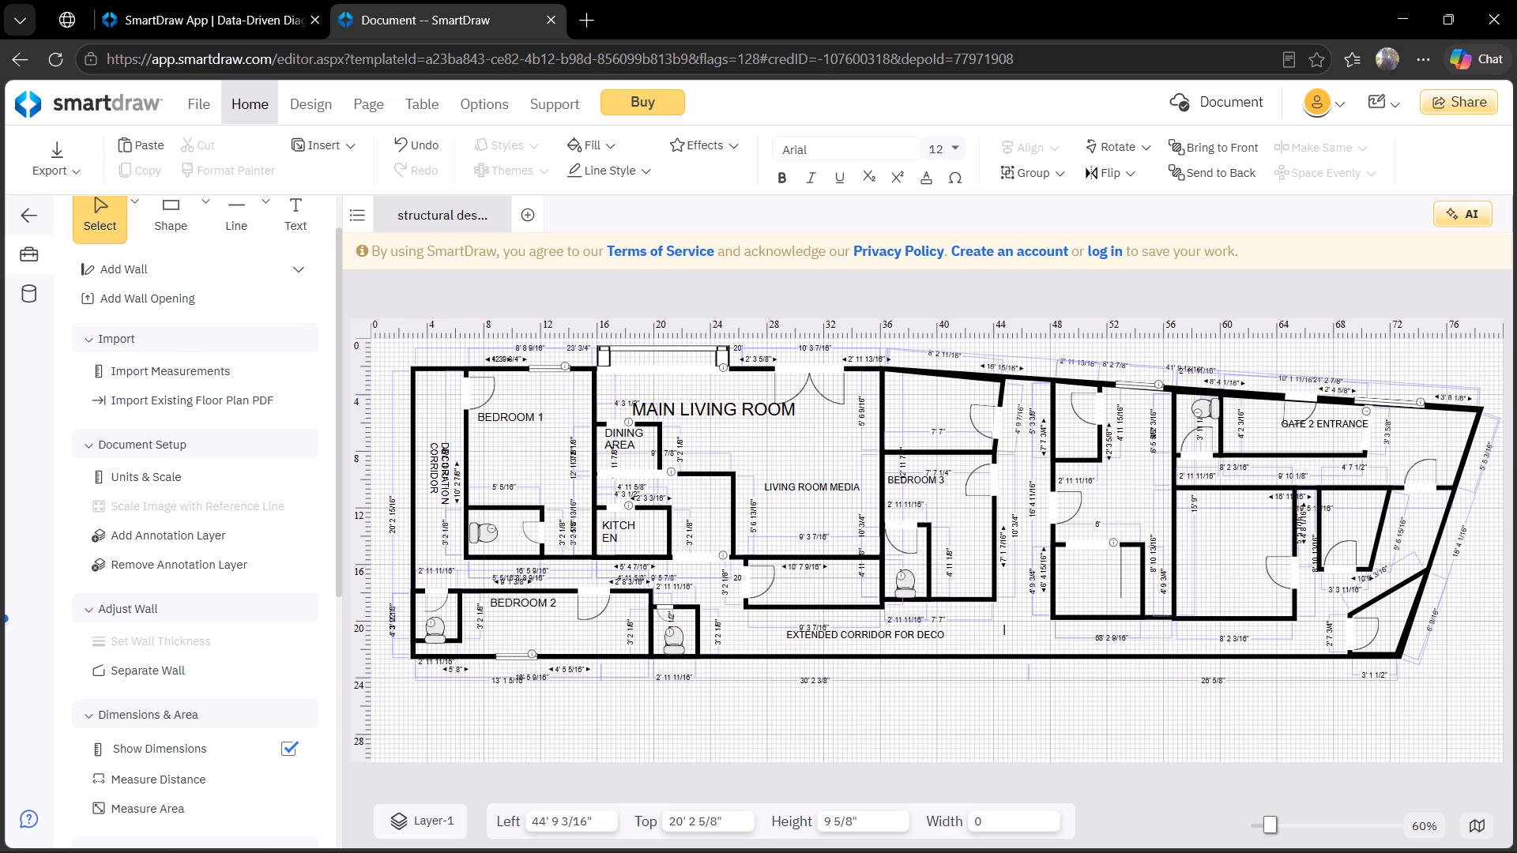
text(CO)
text(RRIO)
key(BackSpace)
text(DO)
key(r)
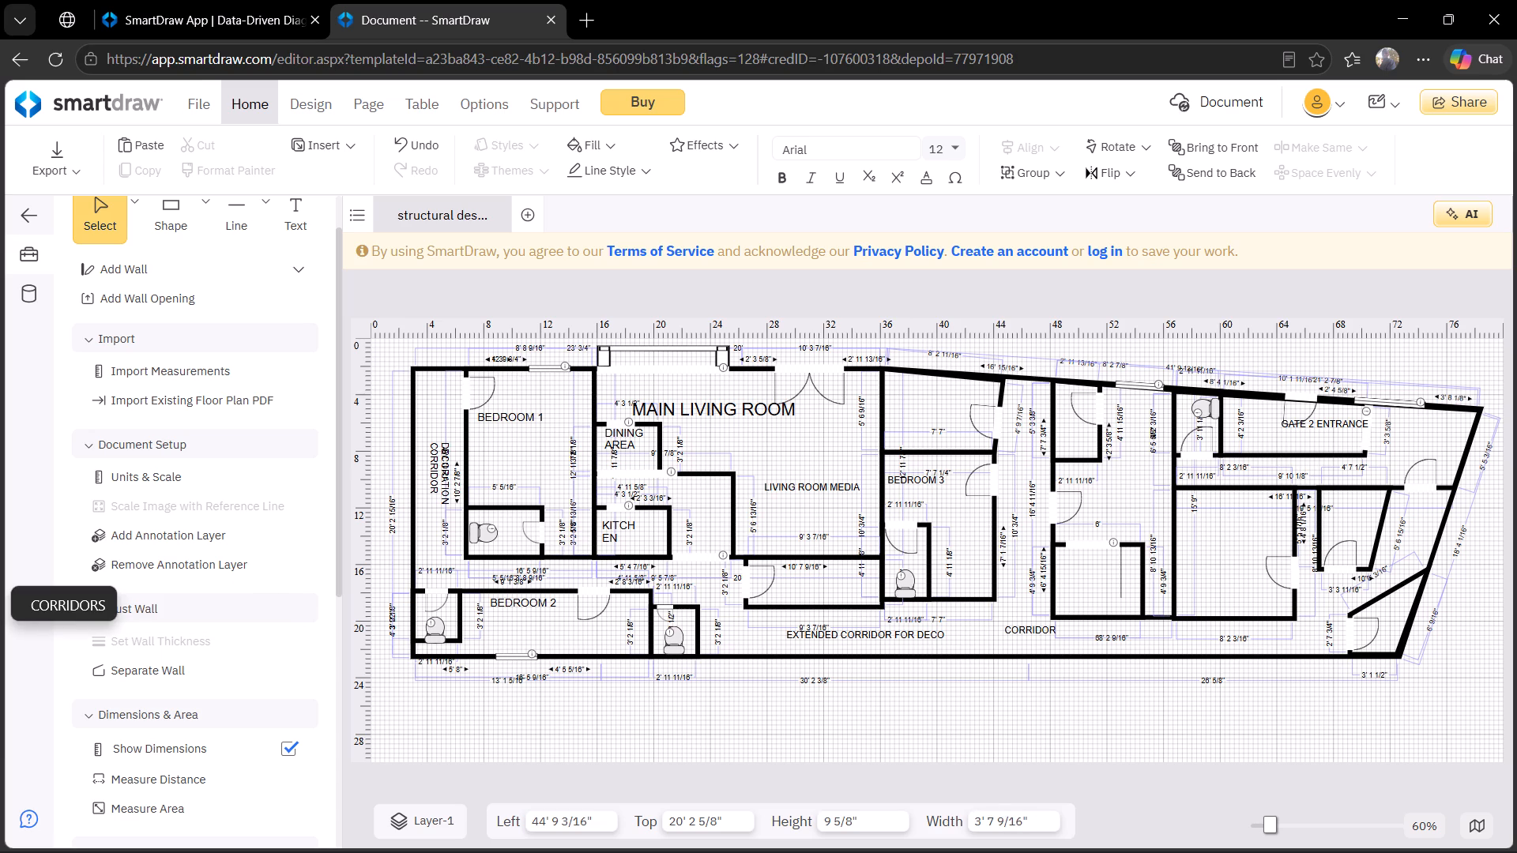
click(1035, 624)
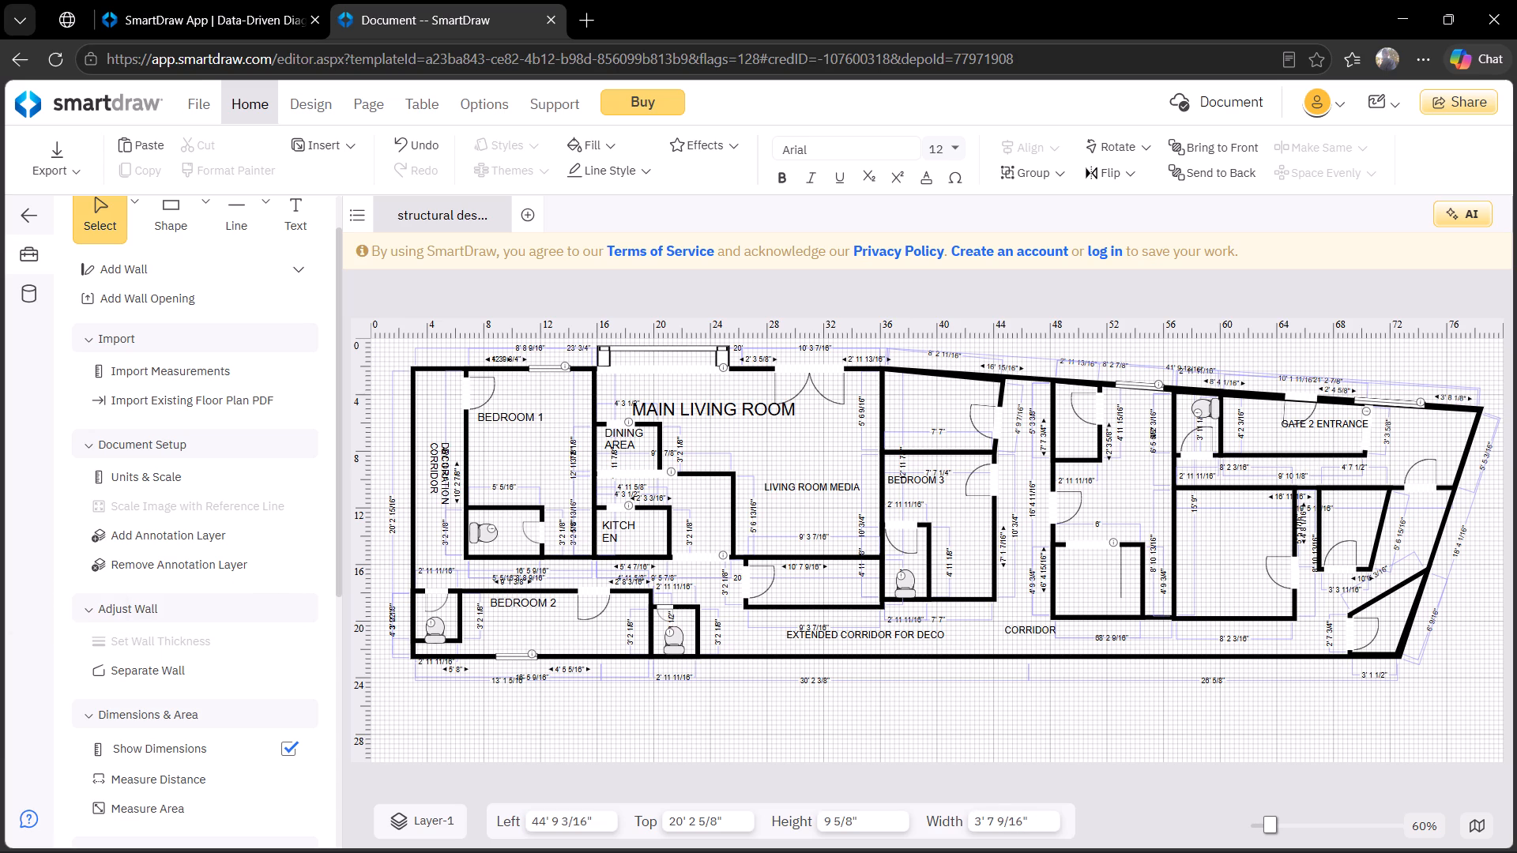
Turn the CORRIDOR label vertical, reading upward, and move it into the narrow passage east of Bedroom 3, about 44 ft 3 in left, 13 ft 4 in top.
click(1034, 635)
click(954, 626)
click(1018, 629)
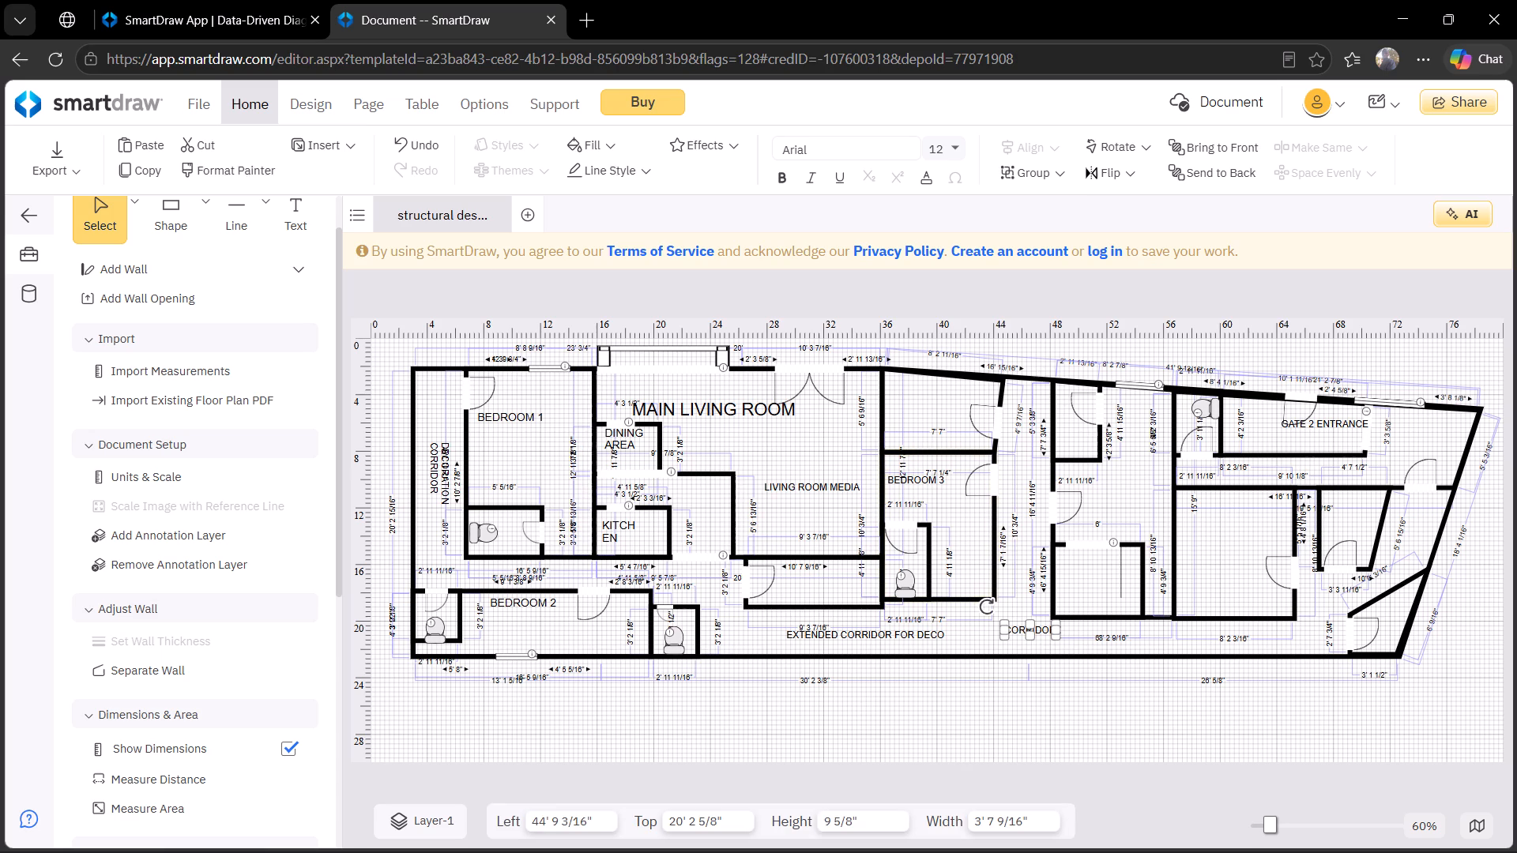
drag(986, 602, 1008, 671)
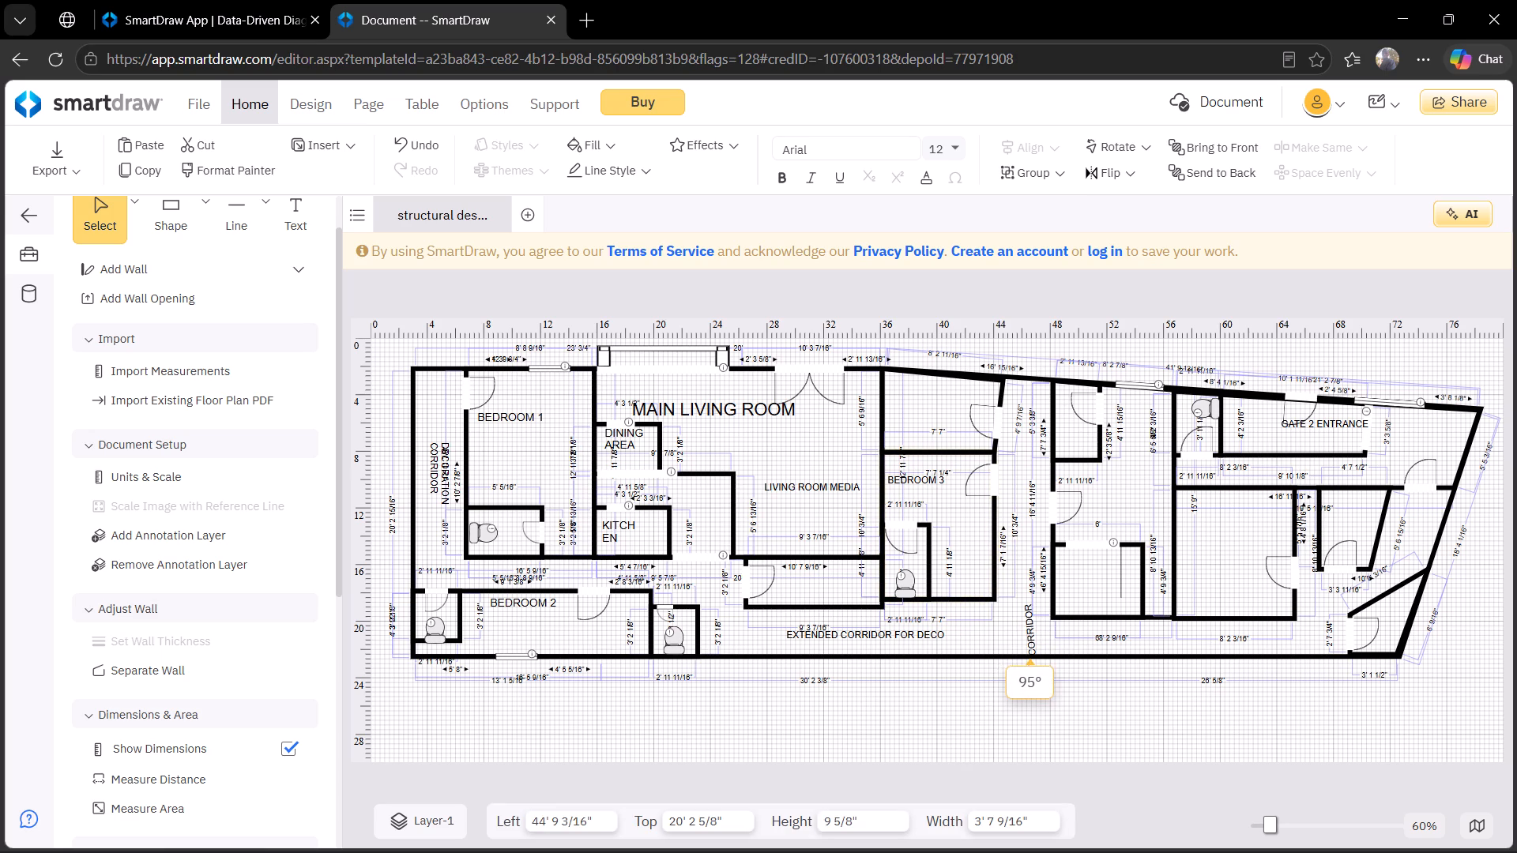
drag(1008, 671, 1001, 671)
drag(1030, 648, 1019, 569)
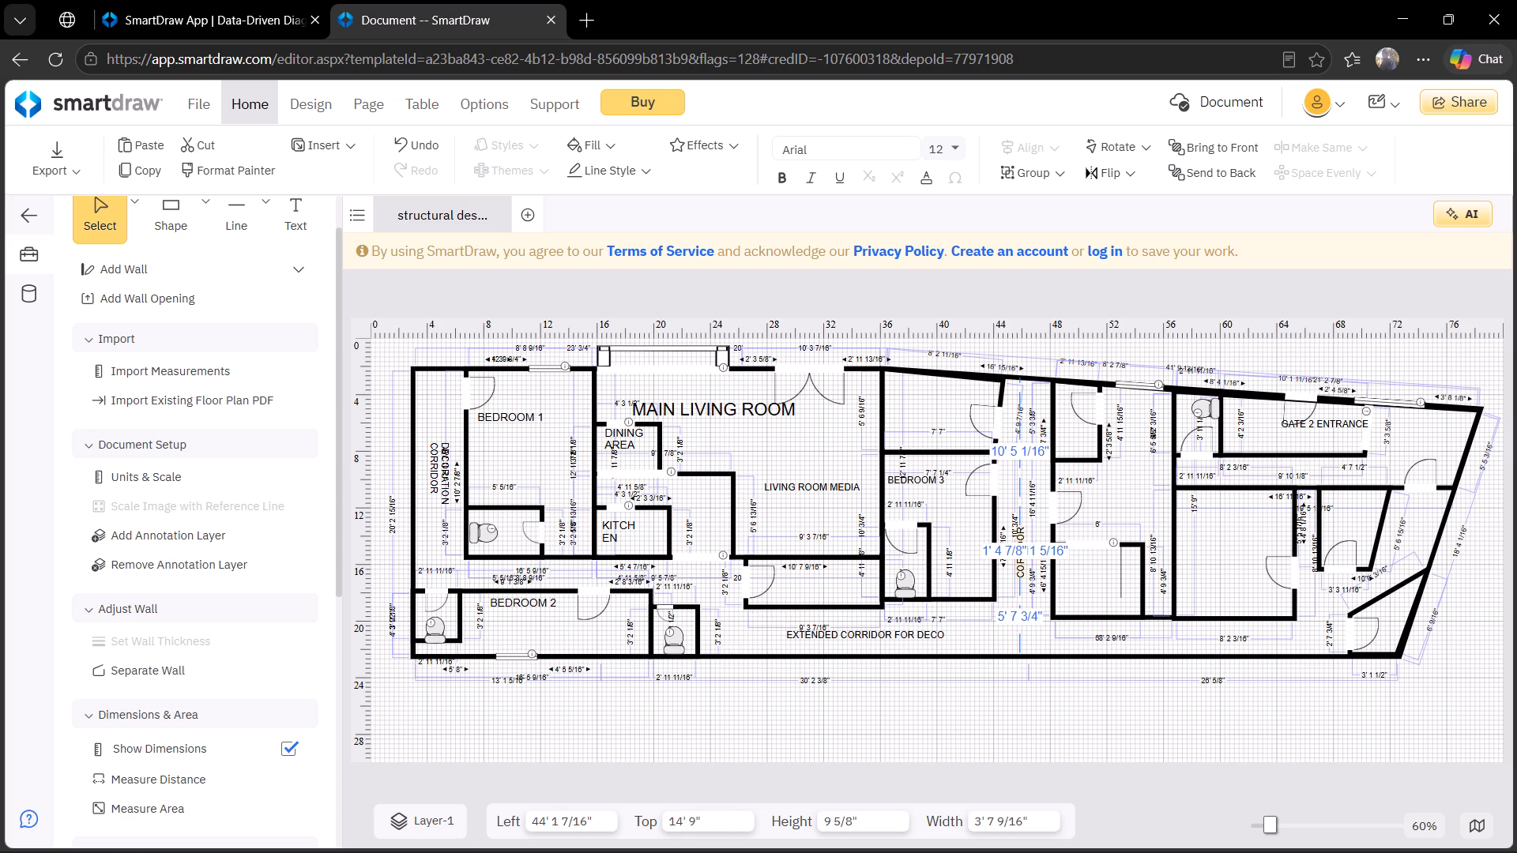
drag(1019, 569, 1023, 564)
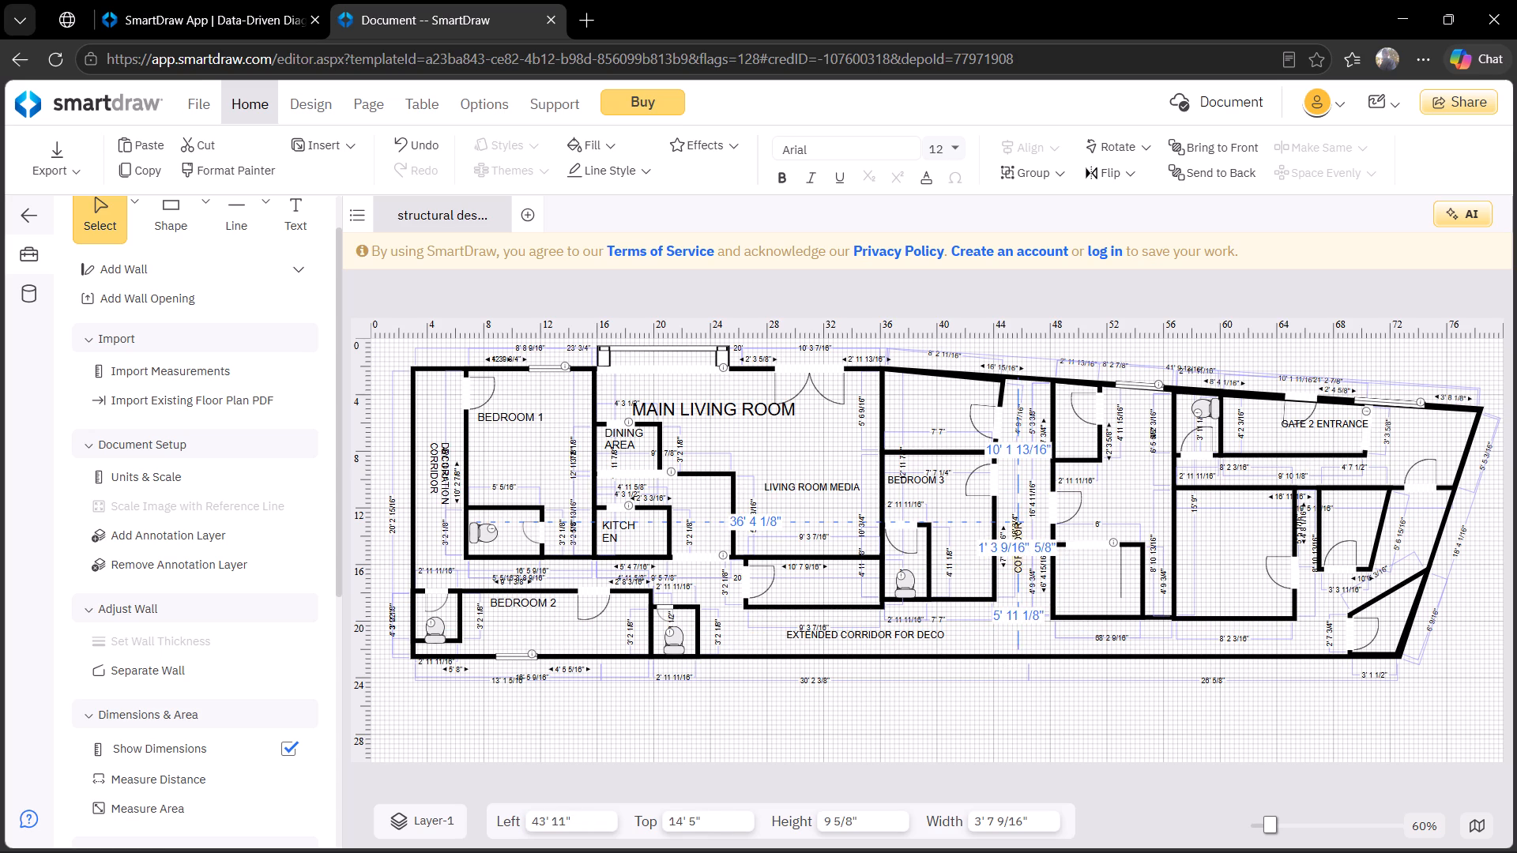
drag(1023, 564, 1022, 551)
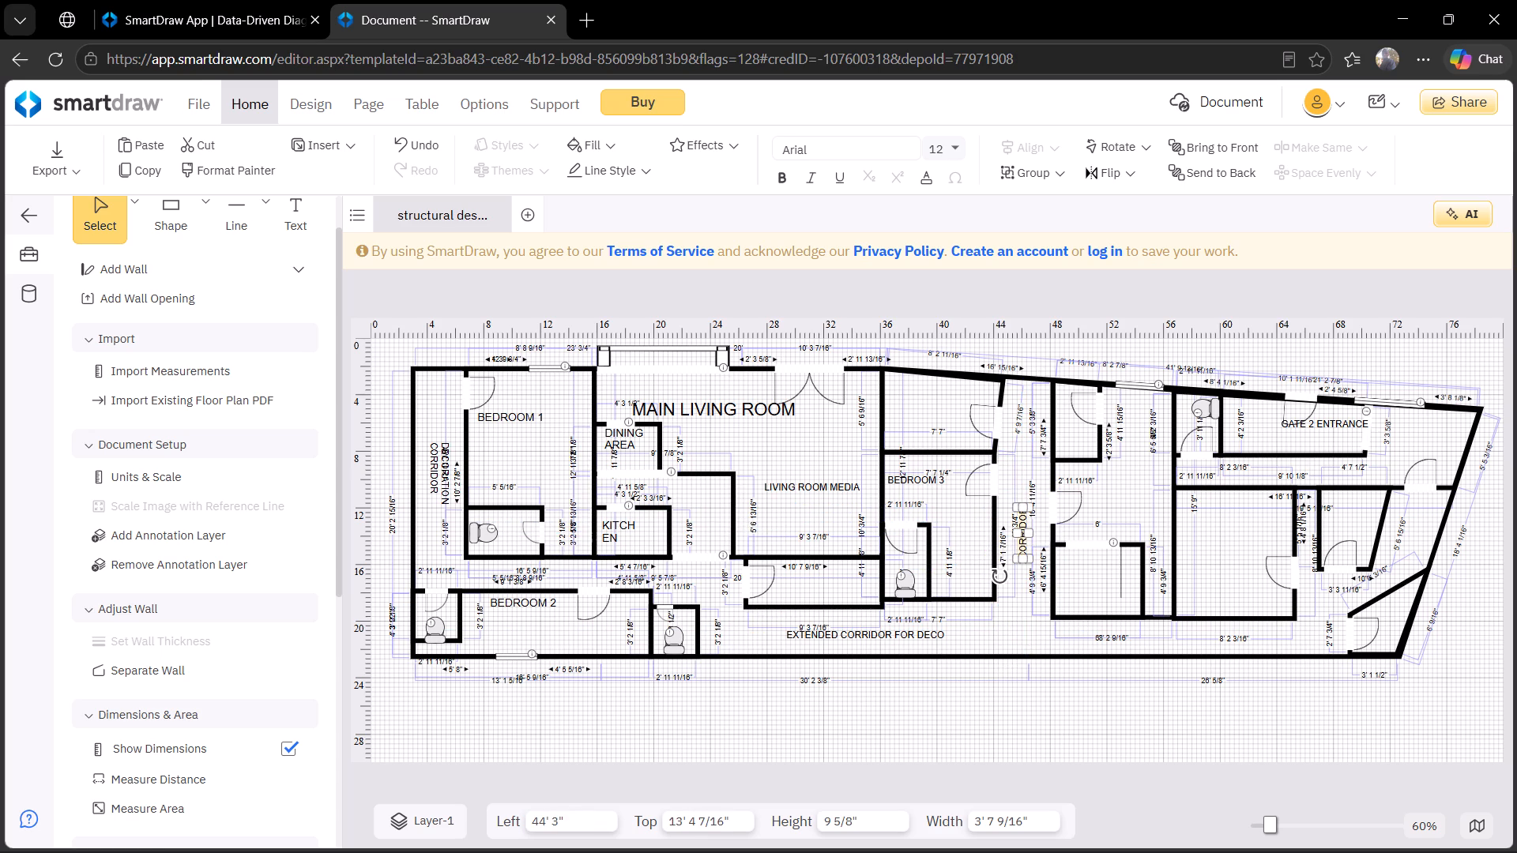
click(1103, 647)
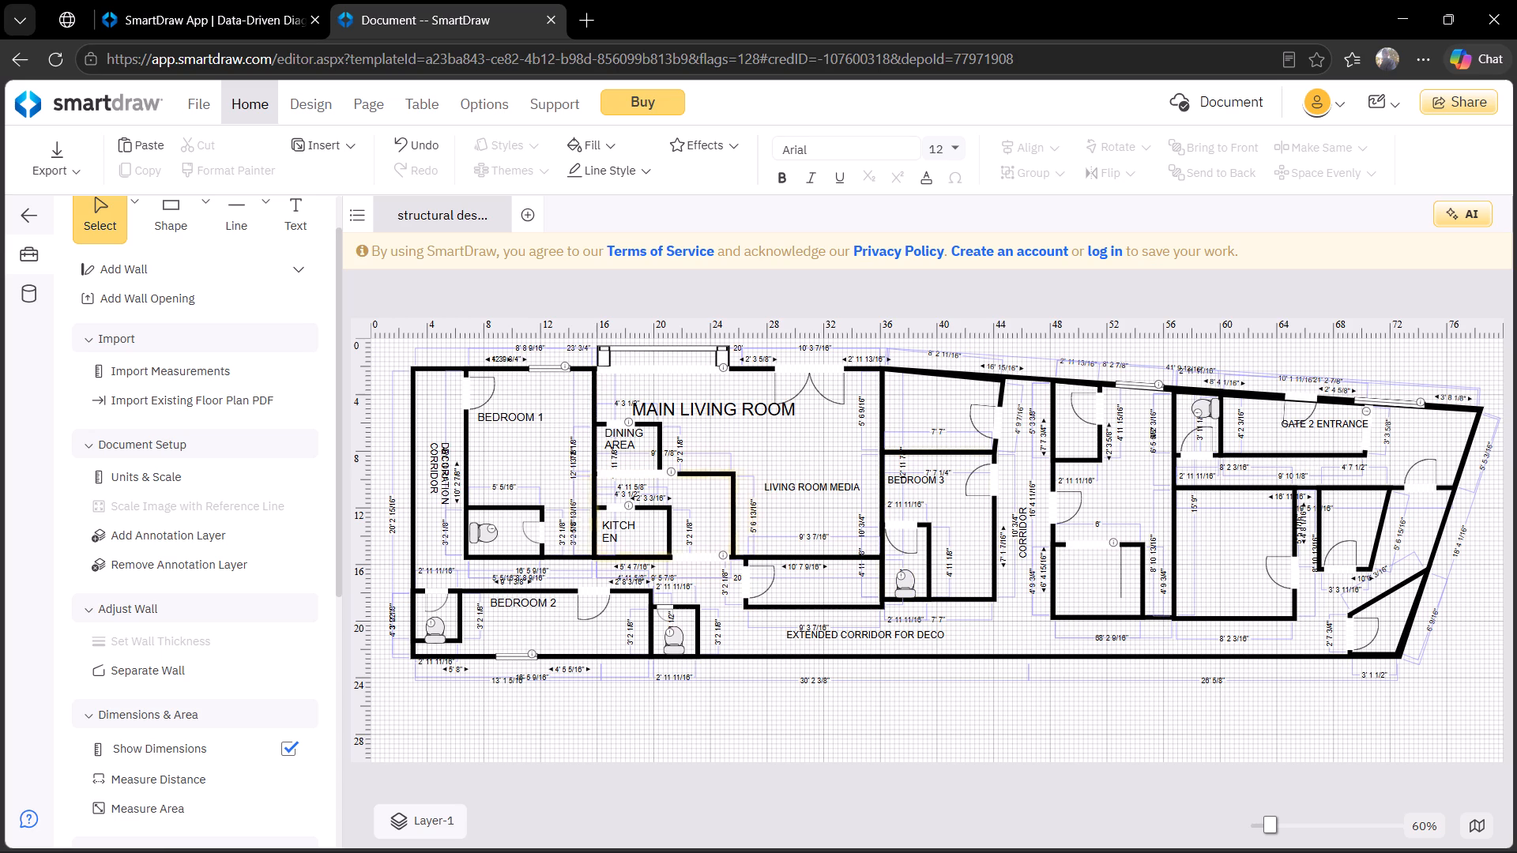
Replace the broken KITCHEN label below the dining area with a two-line label reading KITCHEN ROOM.
click(631, 525)
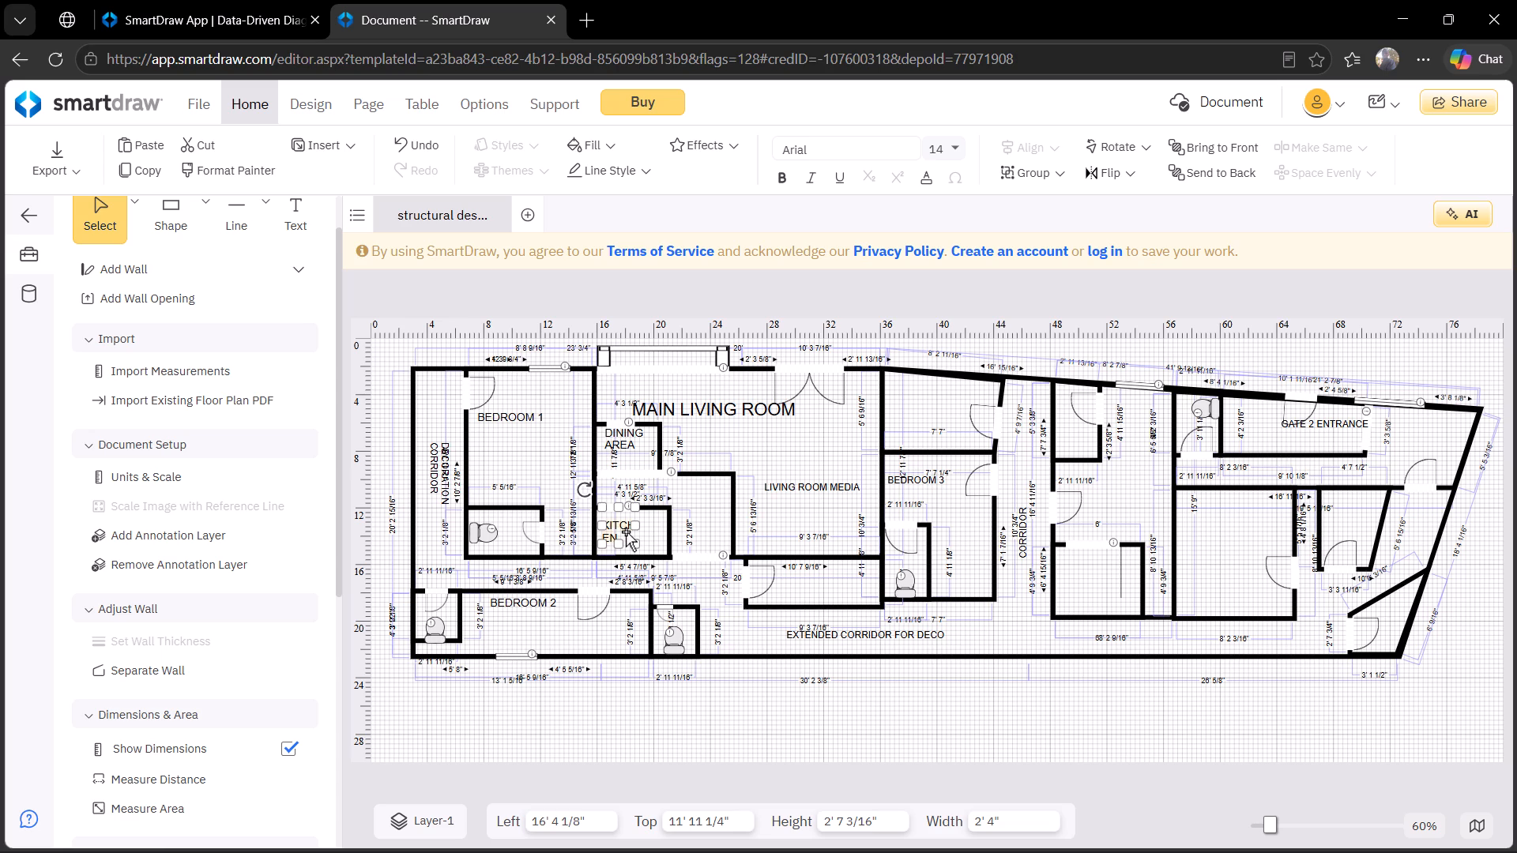
key(BackSpace)
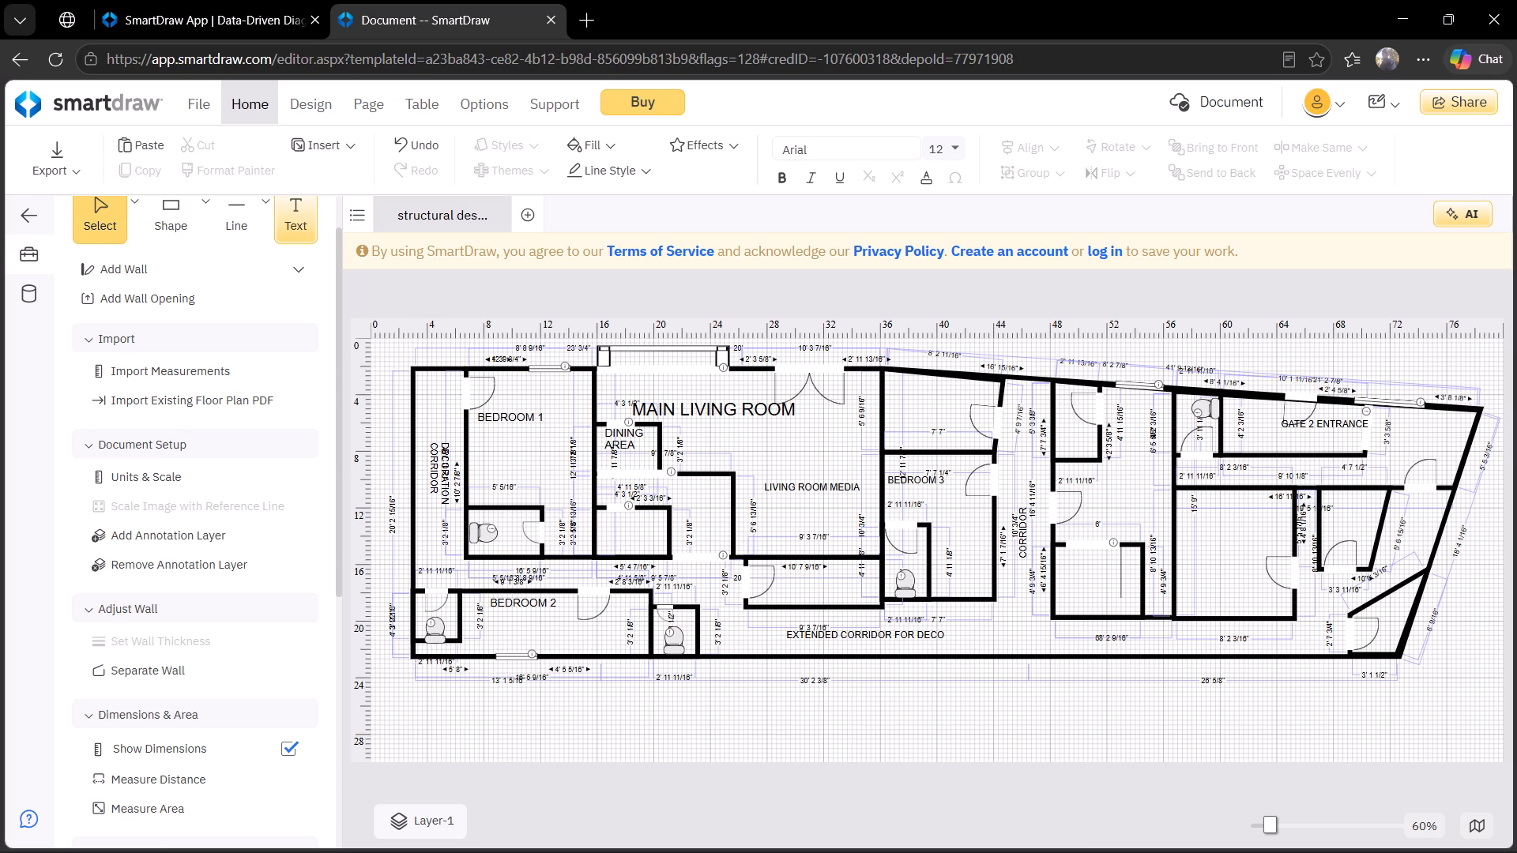
click(304, 227)
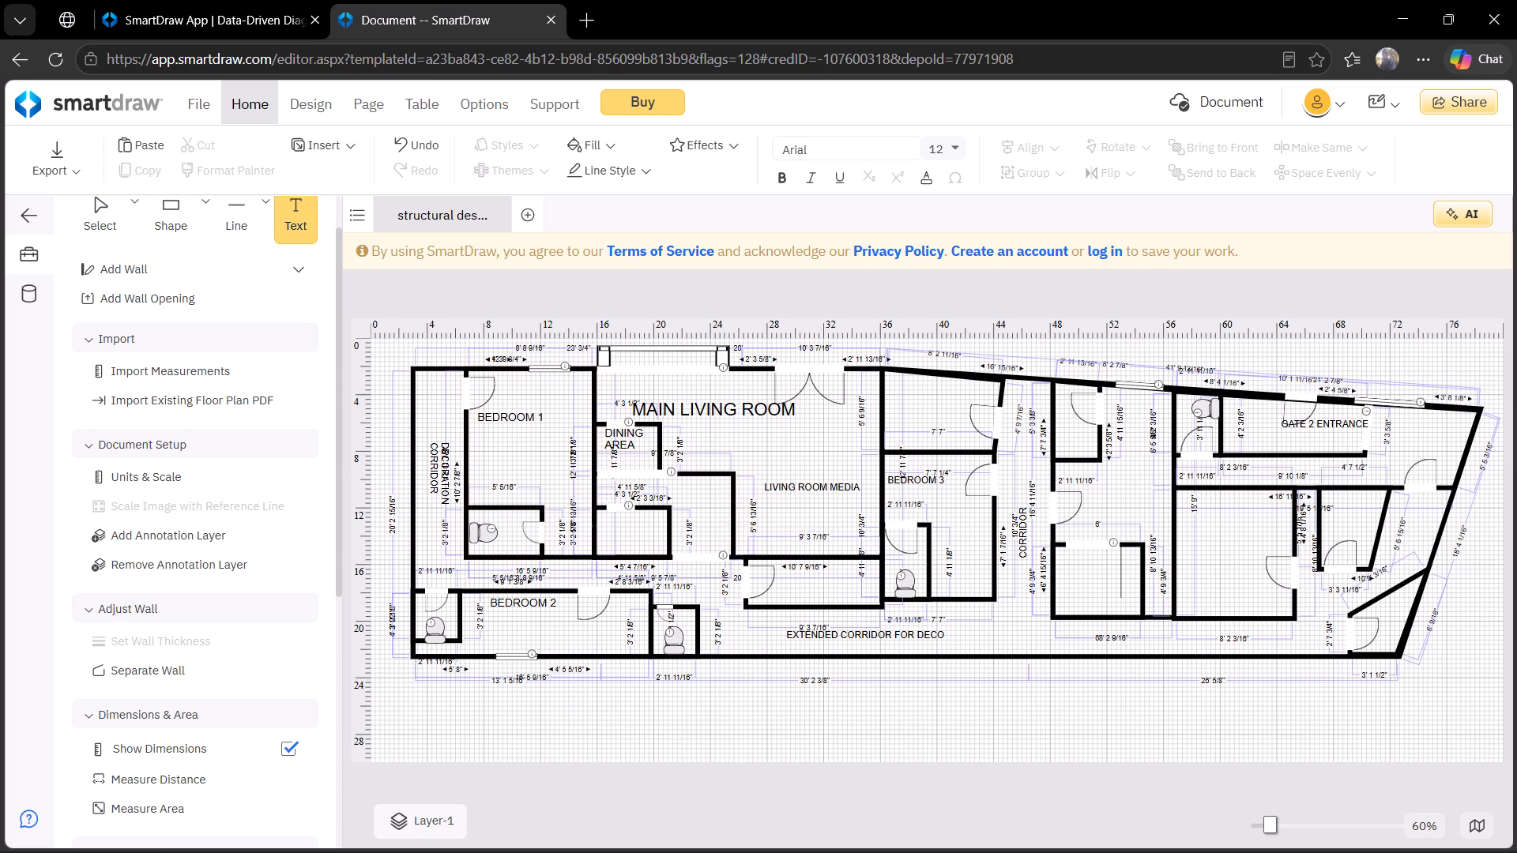
click(599, 524)
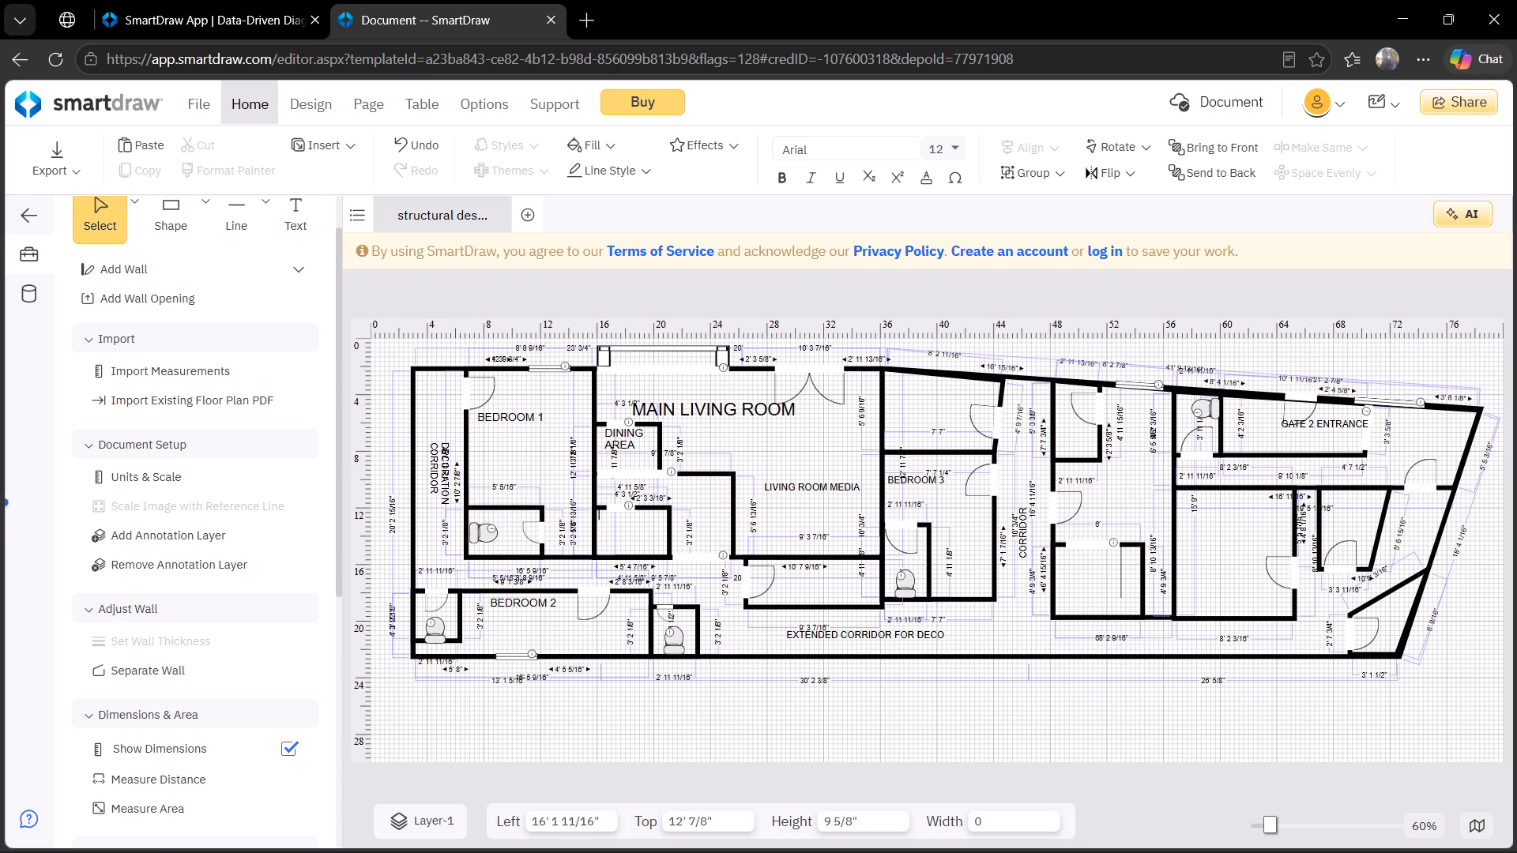
key(Return)
text(KITCHEN)
key(Return)
text(ROOM)
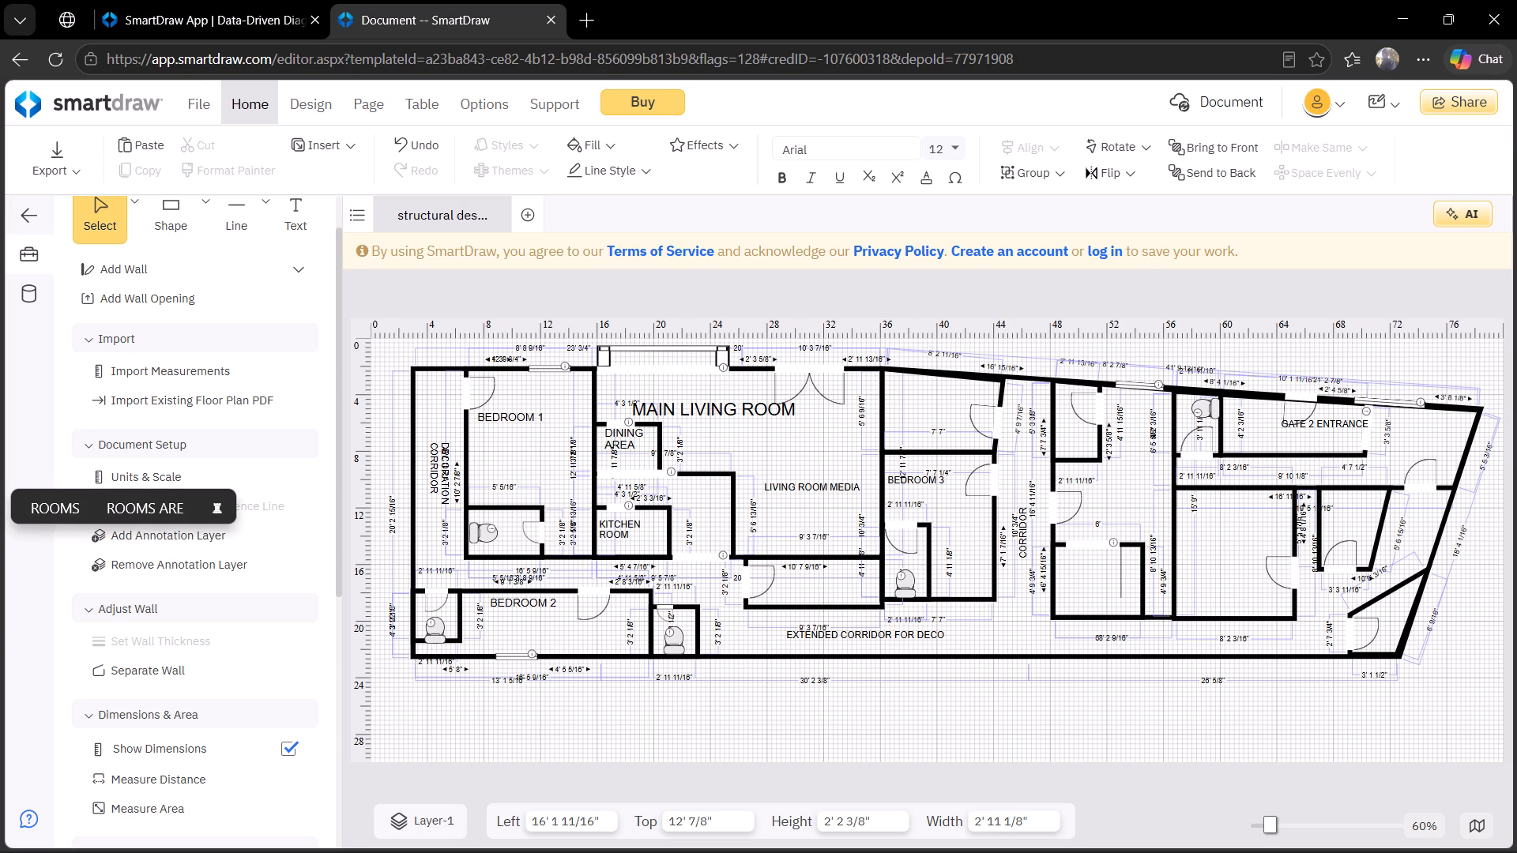
click(999, 633)
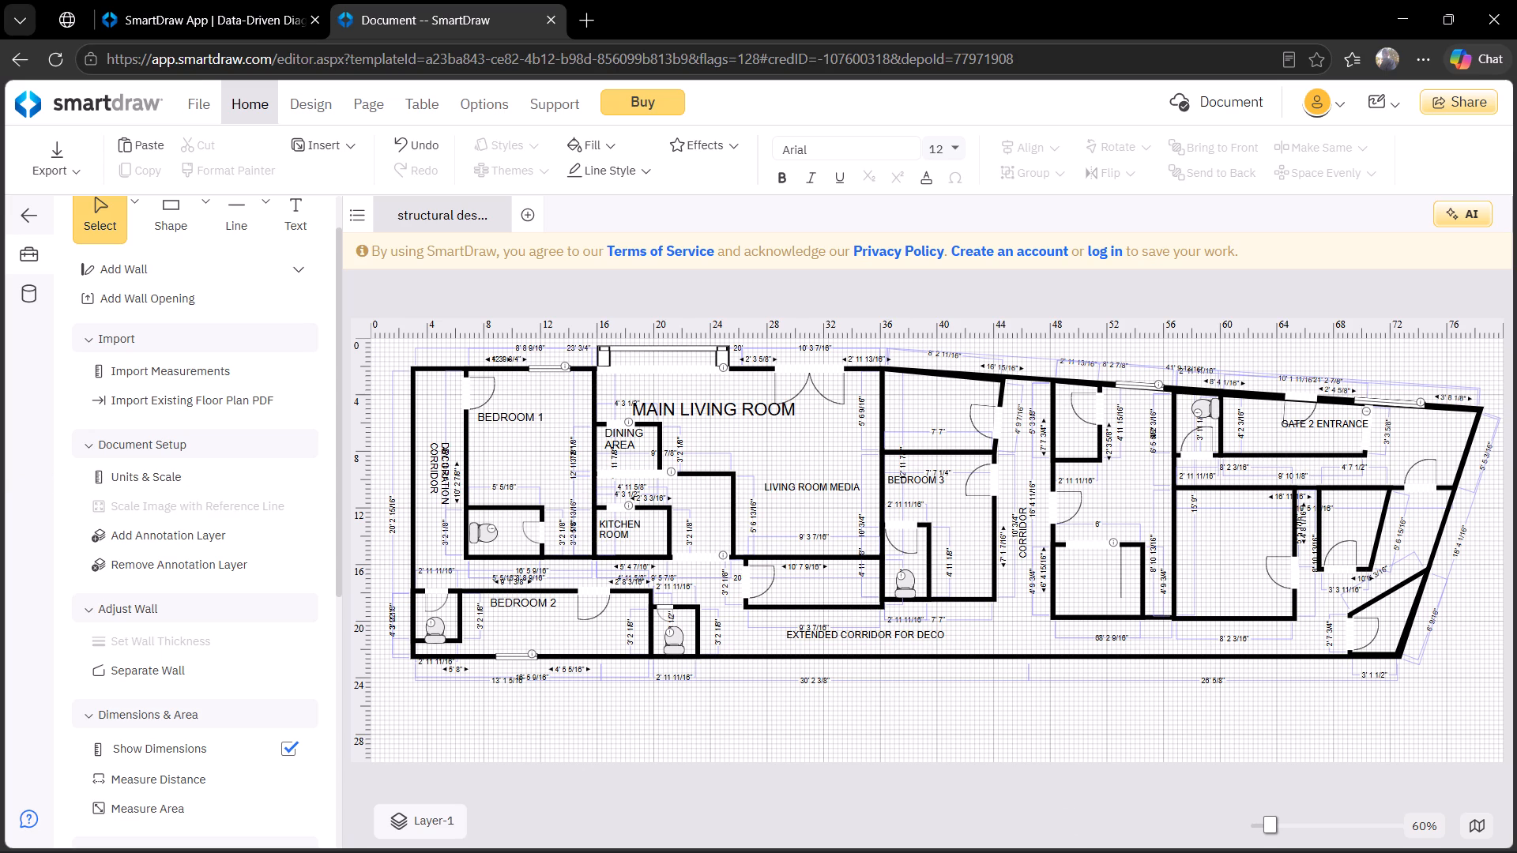
Add the two-line label STORAGE AREA in the small lower room just east of the vertical corridor.
click(306, 210)
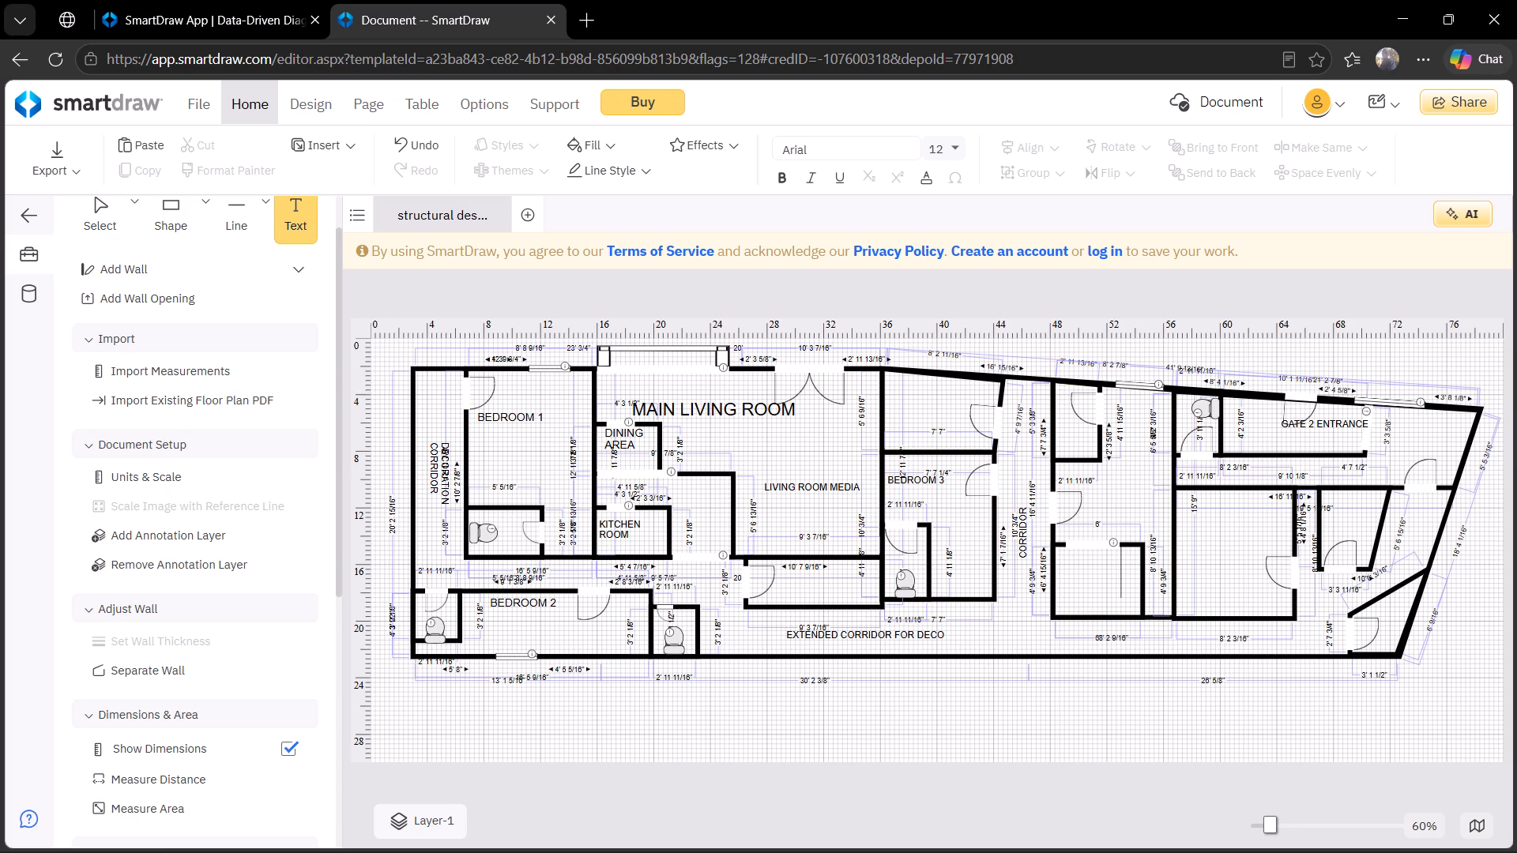
click(1063, 570)
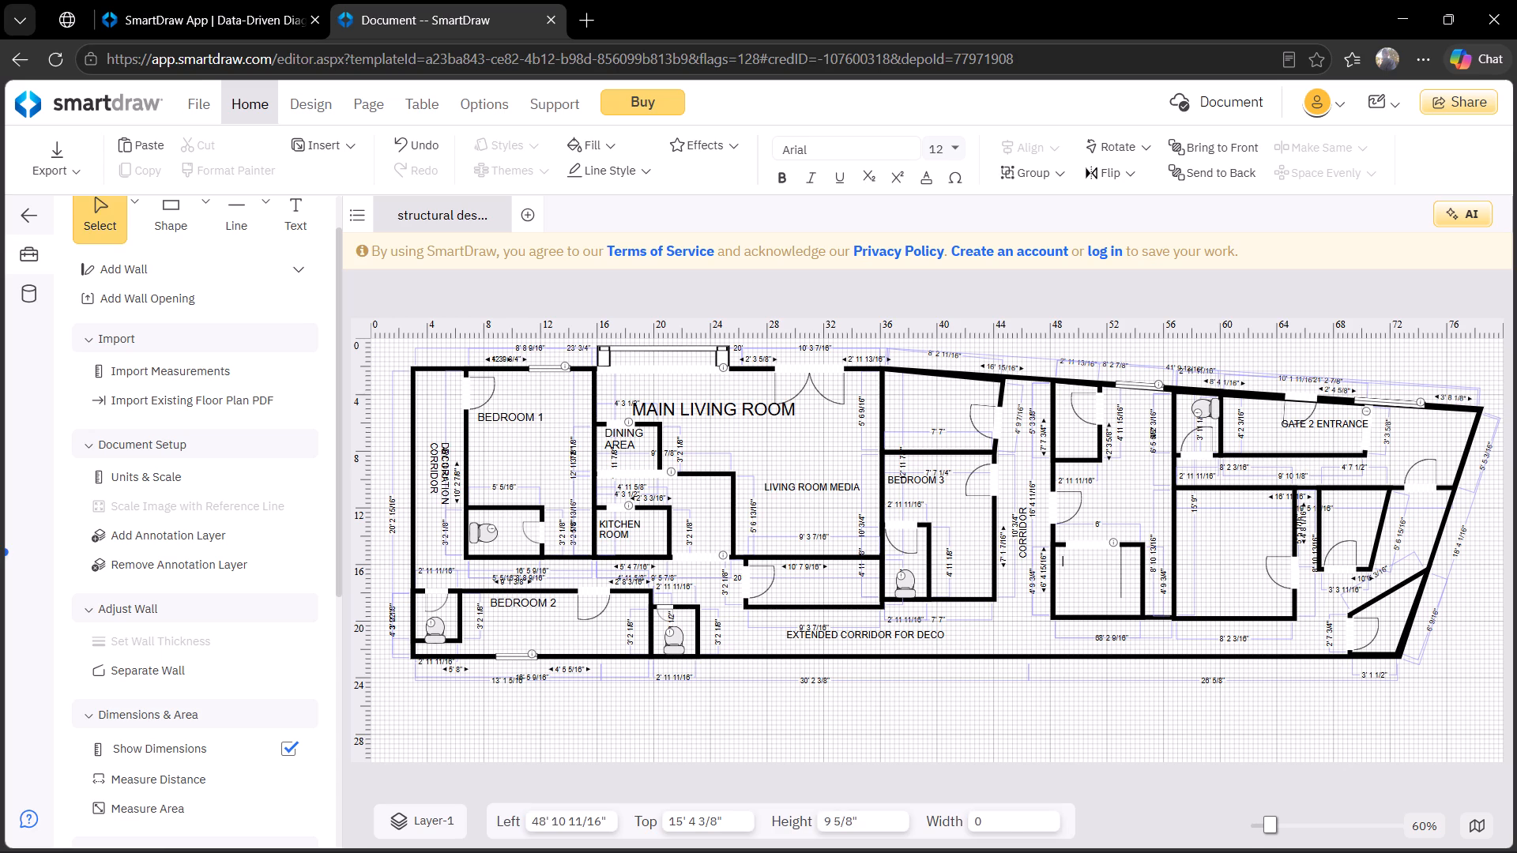
key(s)
text(TORAGE)
key(space)
key(Return)
text(AREA)
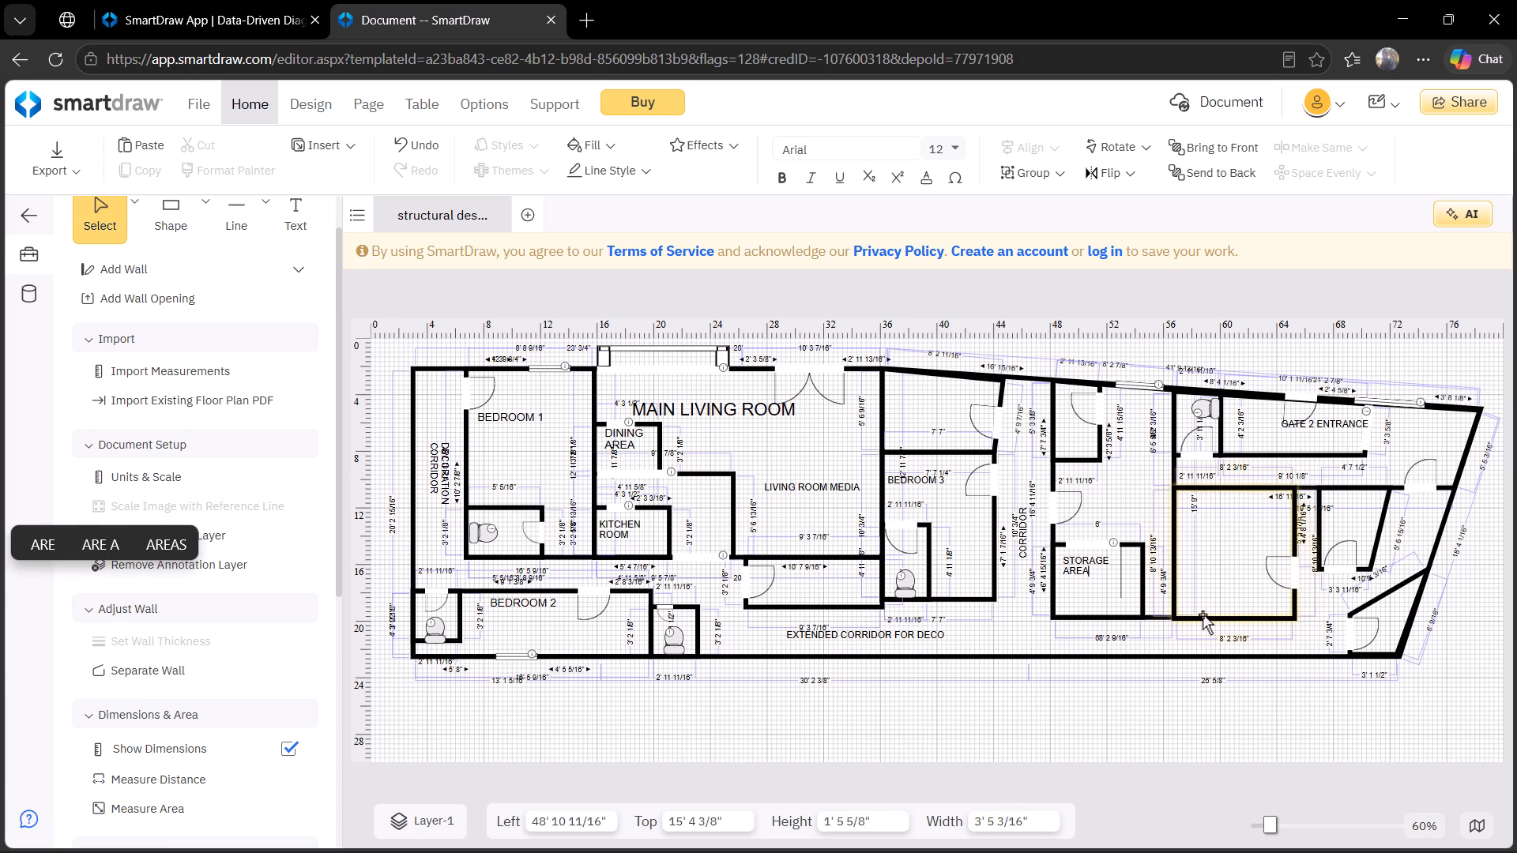
click(1203, 614)
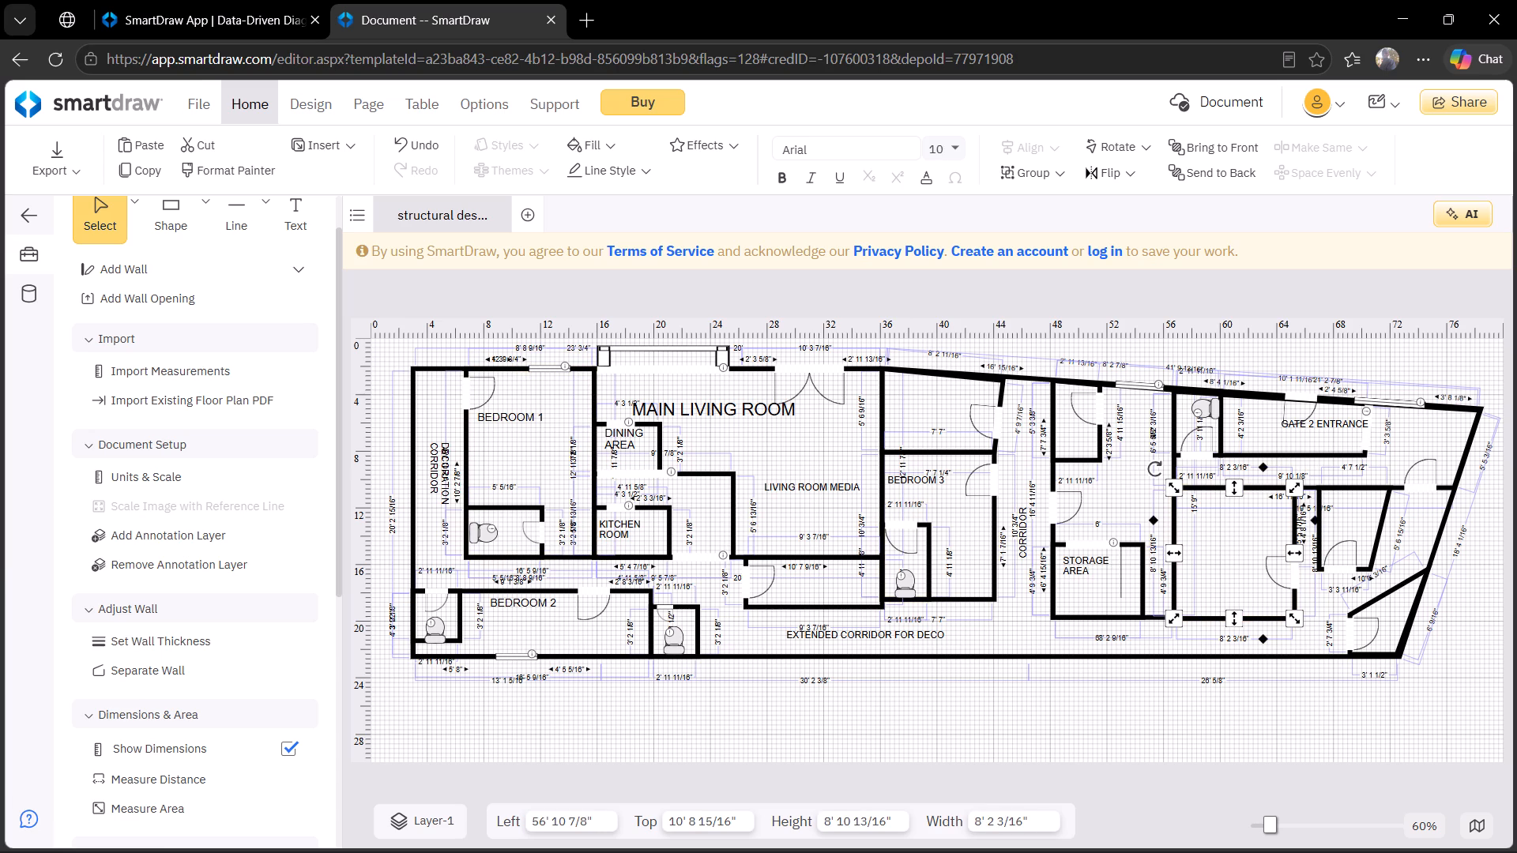
Add the two-line label ENTERTAINMENT ROOM near the top of the large enclosed room southwest of the GATE 2 ENTRANCE label.
click(304, 235)
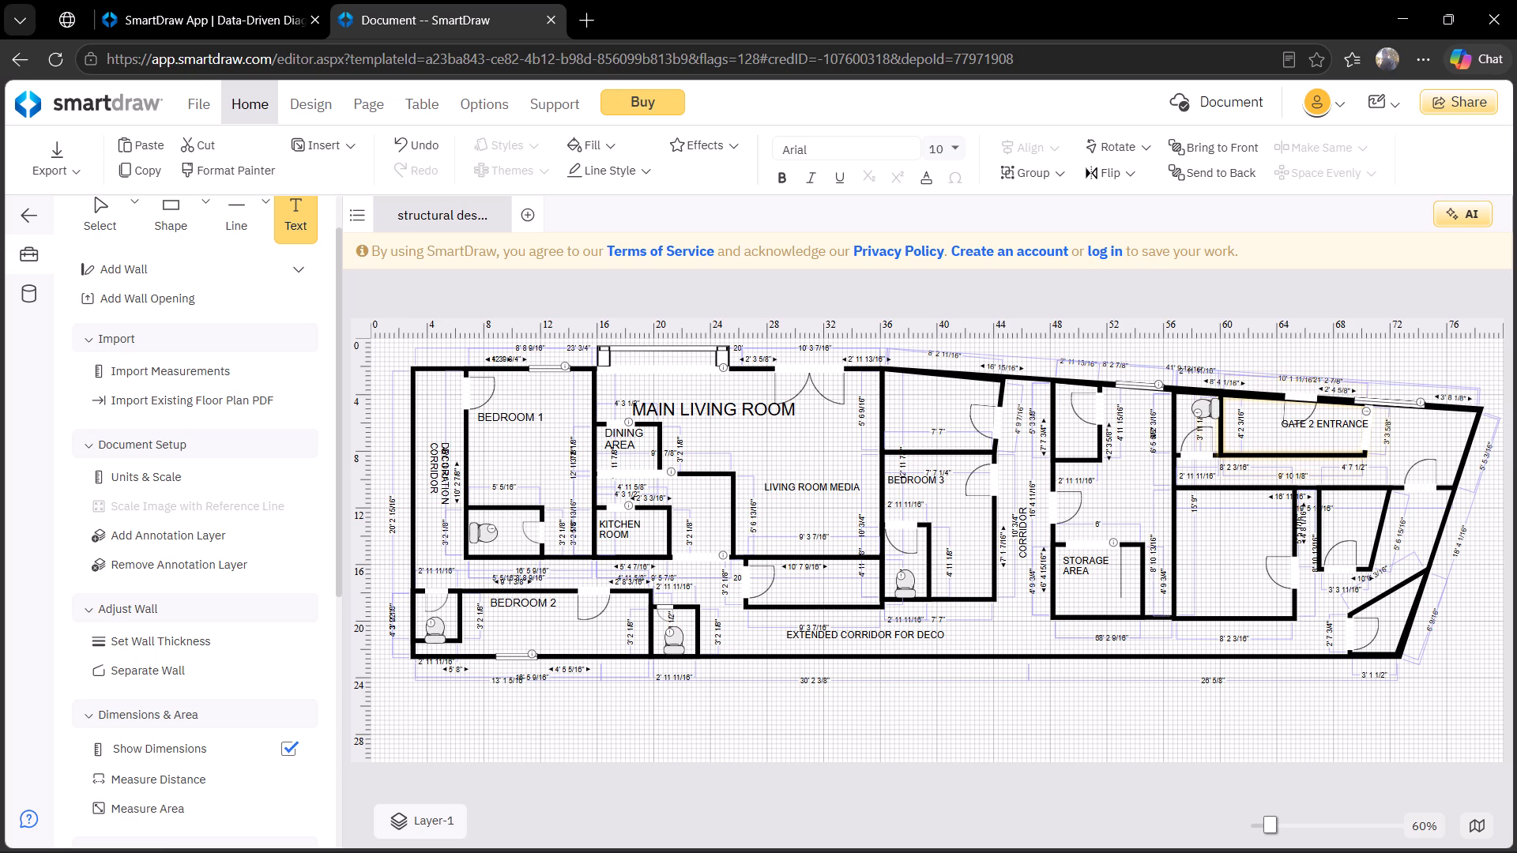
click(1185, 505)
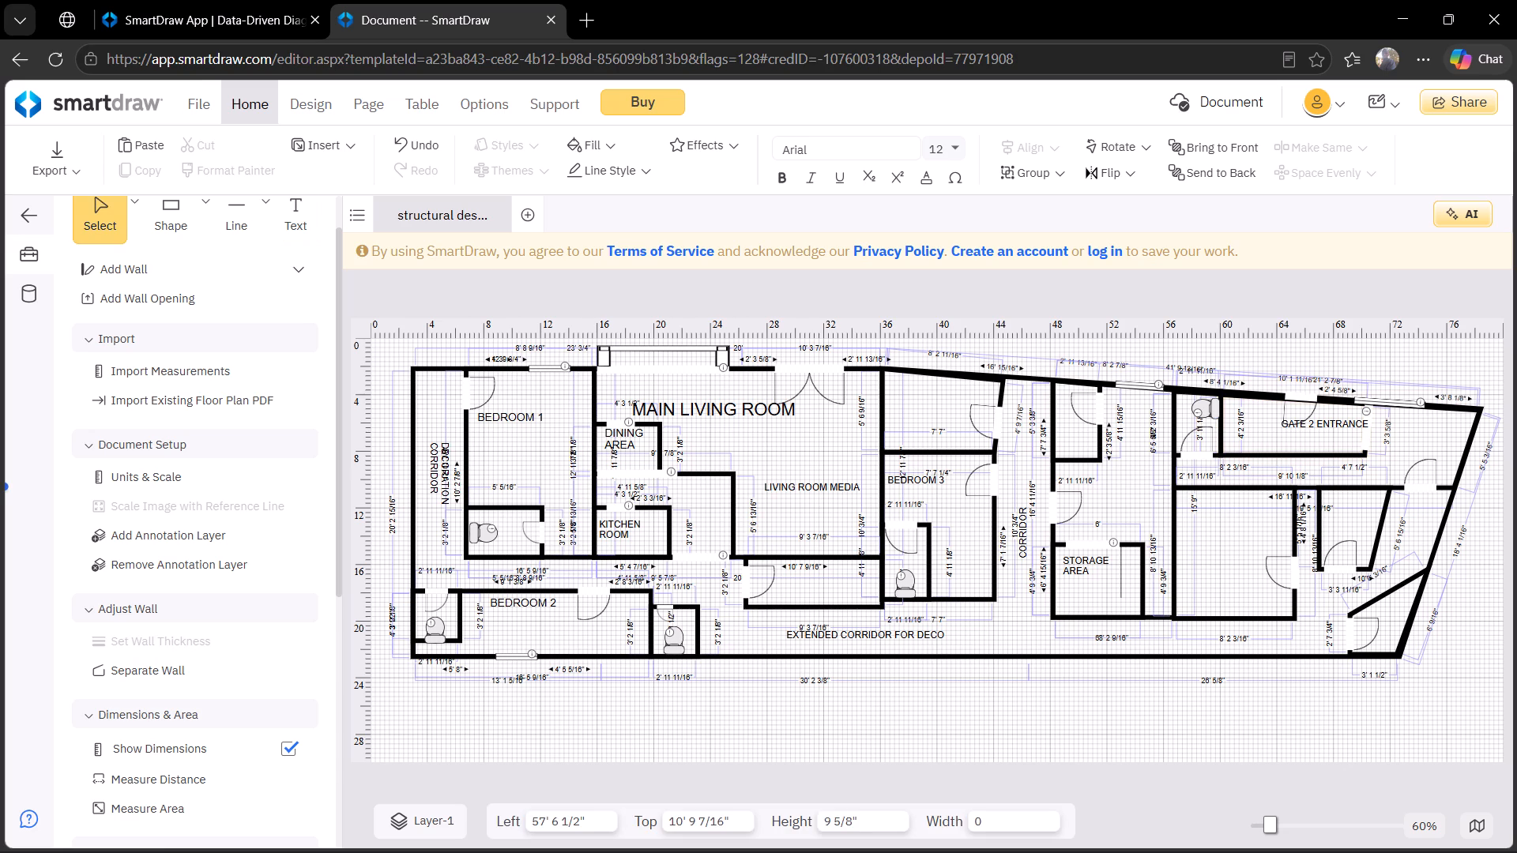
key(Return)
text(ENTA)
key(BackSpace)
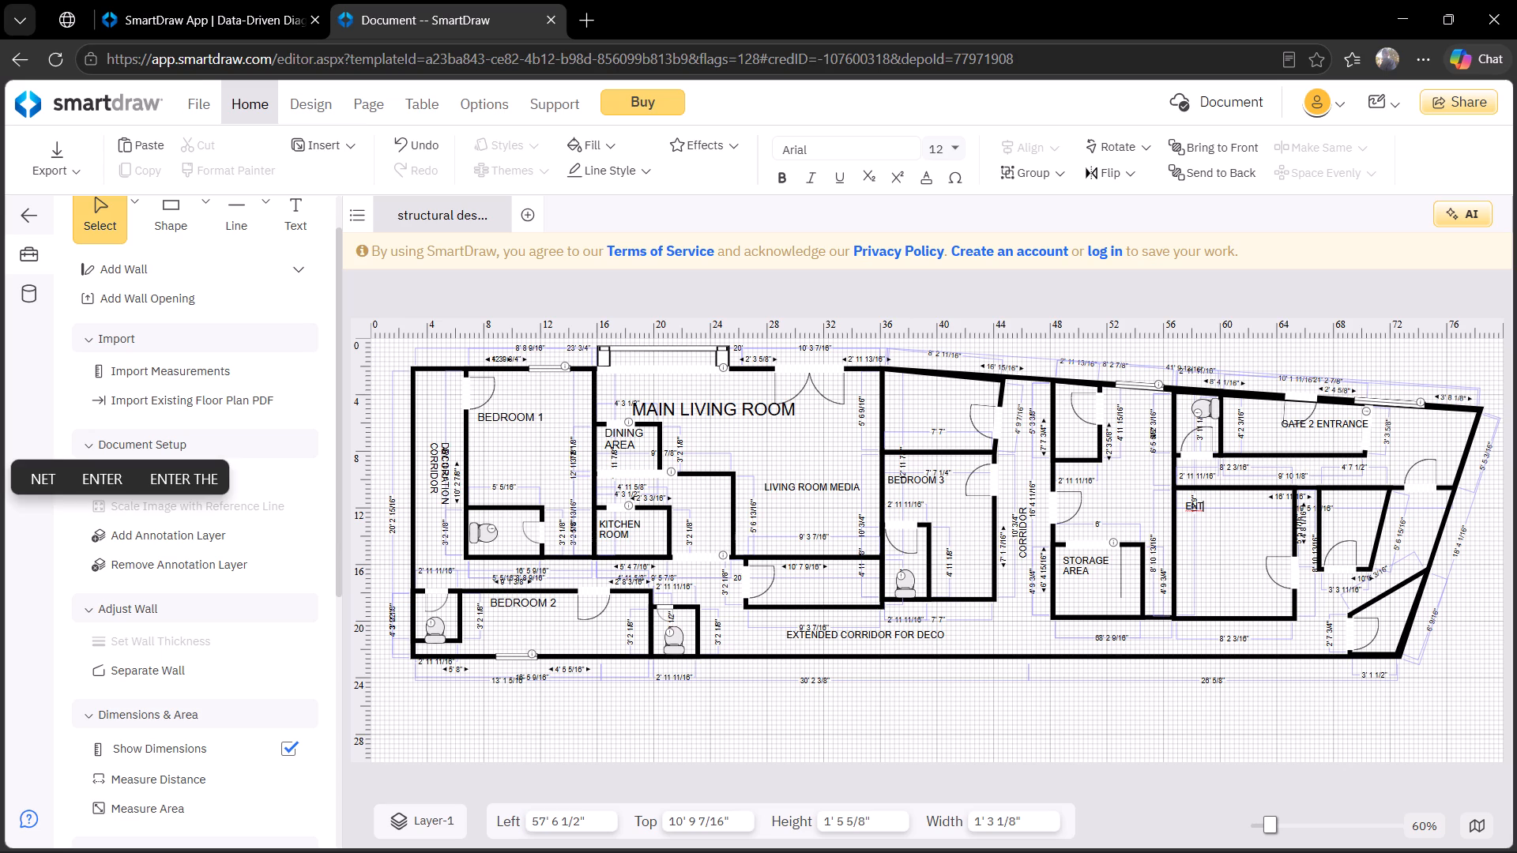
text(ERTAINMENT)
key(space)
key(Return)
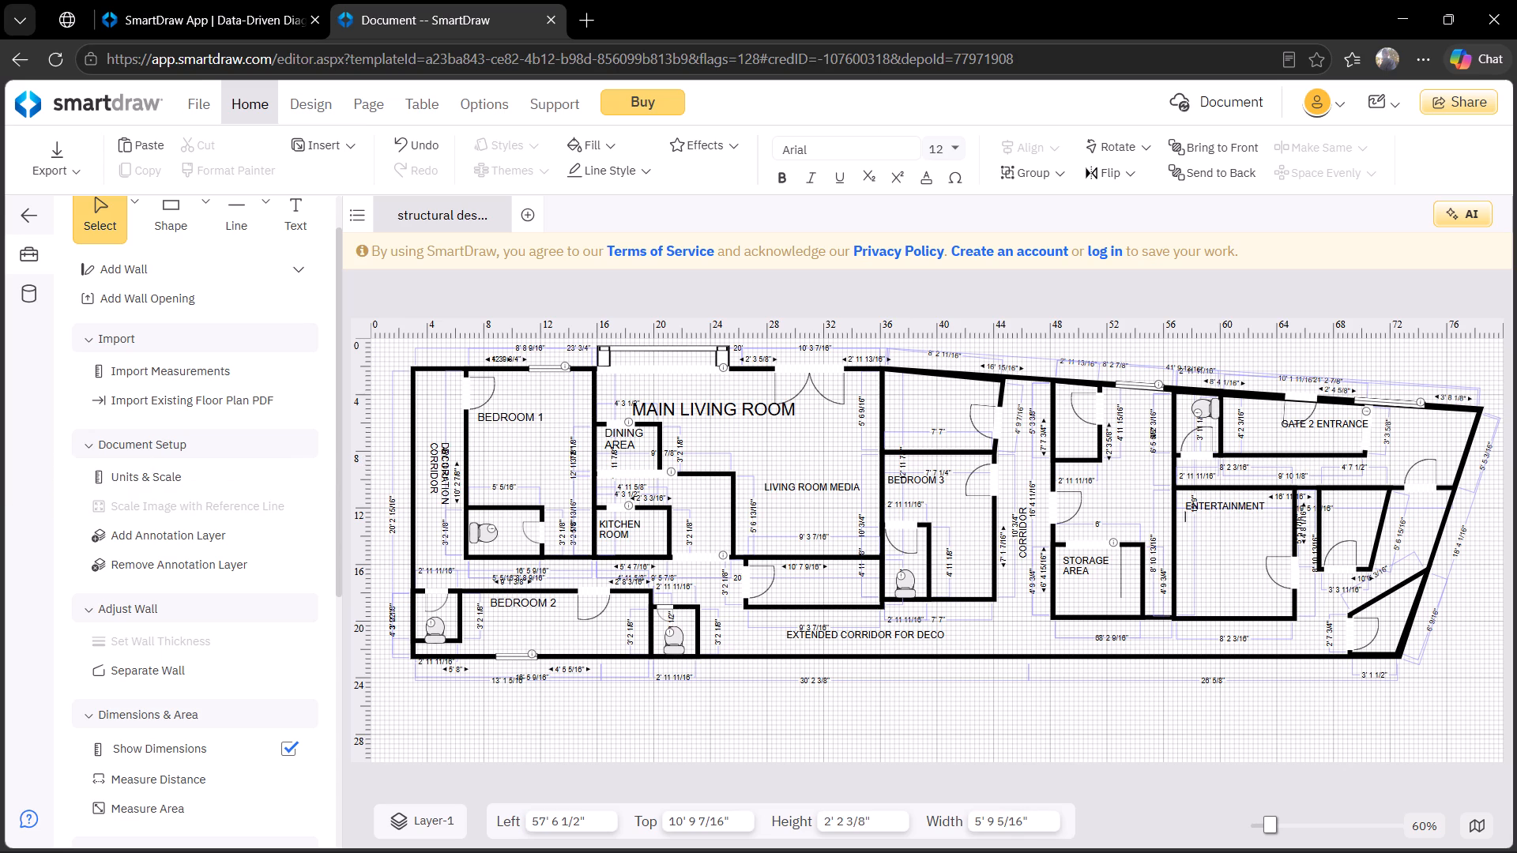
text(AND ST)
key(BackSpace)
key(BackSpace)
key(BackSpace)
key(BackSpace)
key(BackSpace)
key(BackSpace)
text(ROOM)
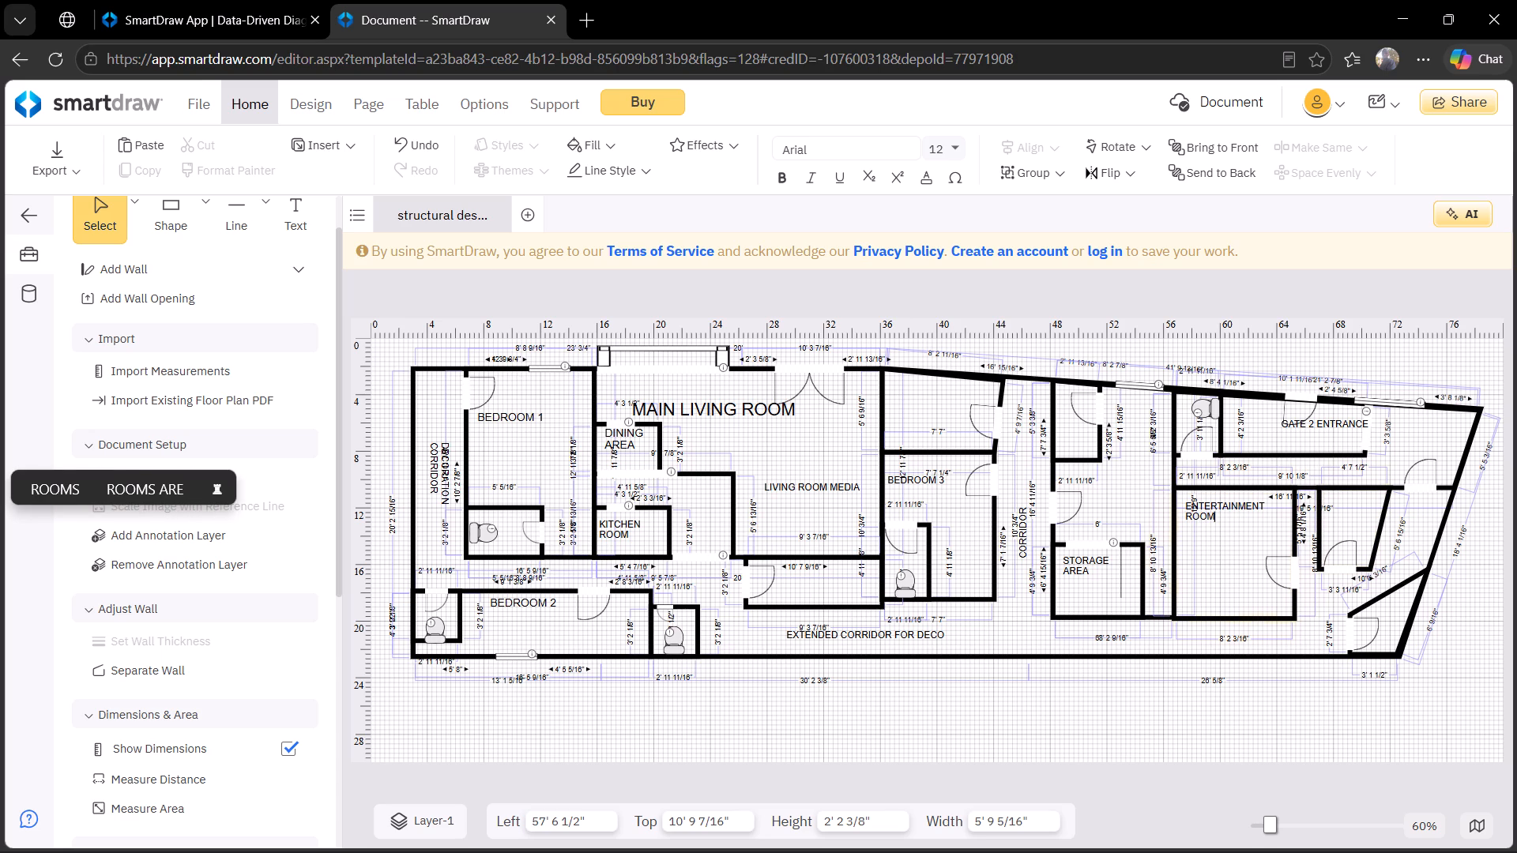
Add the two-line label STUDY AREA near the top of the slanted room just east of the ENTERTAINMENT ROOM.
click(292, 217)
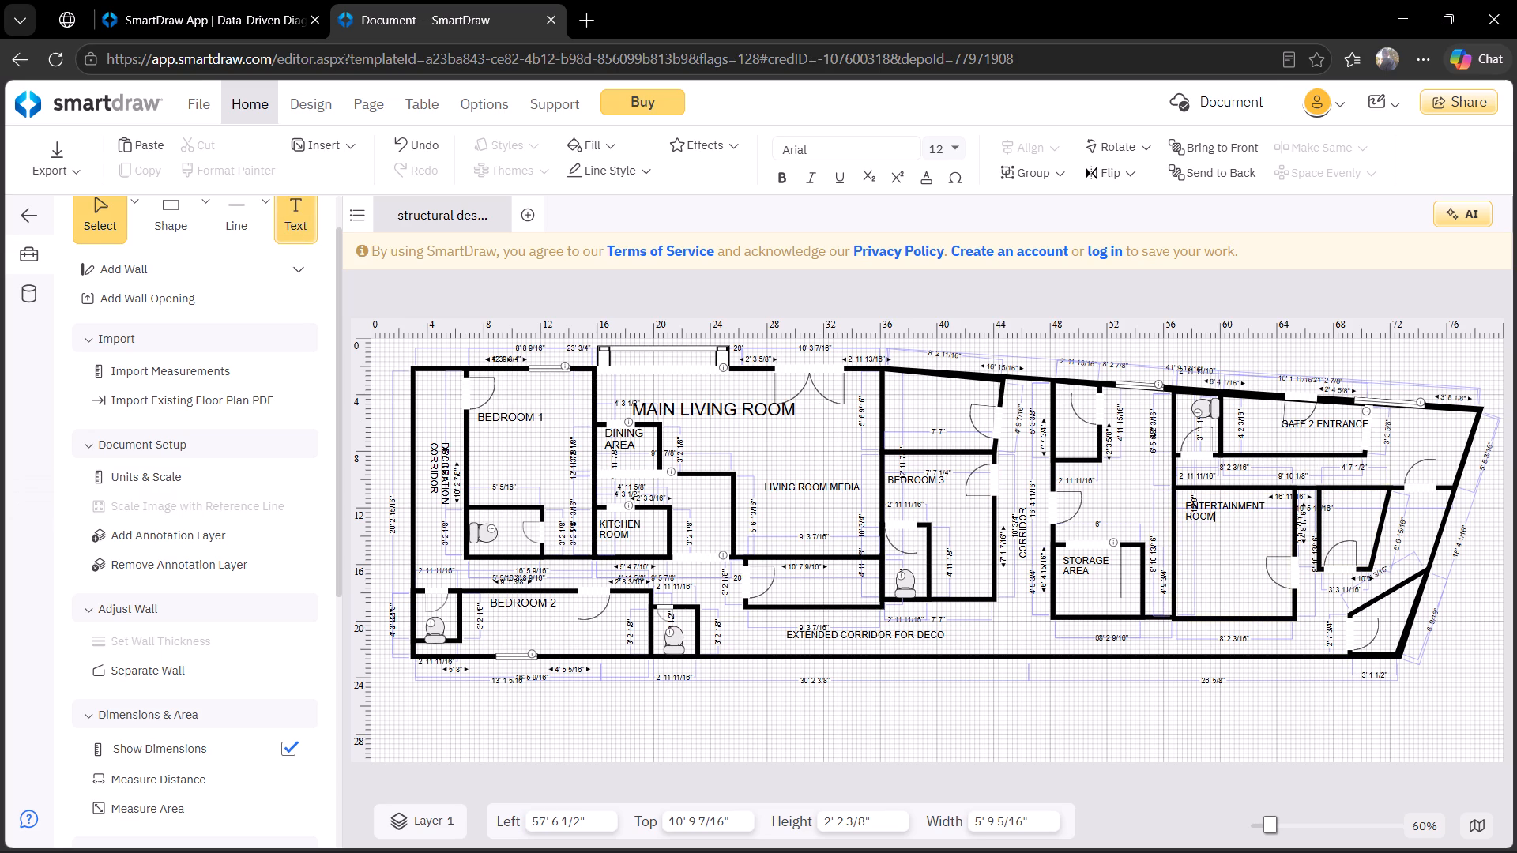
click(1336, 509)
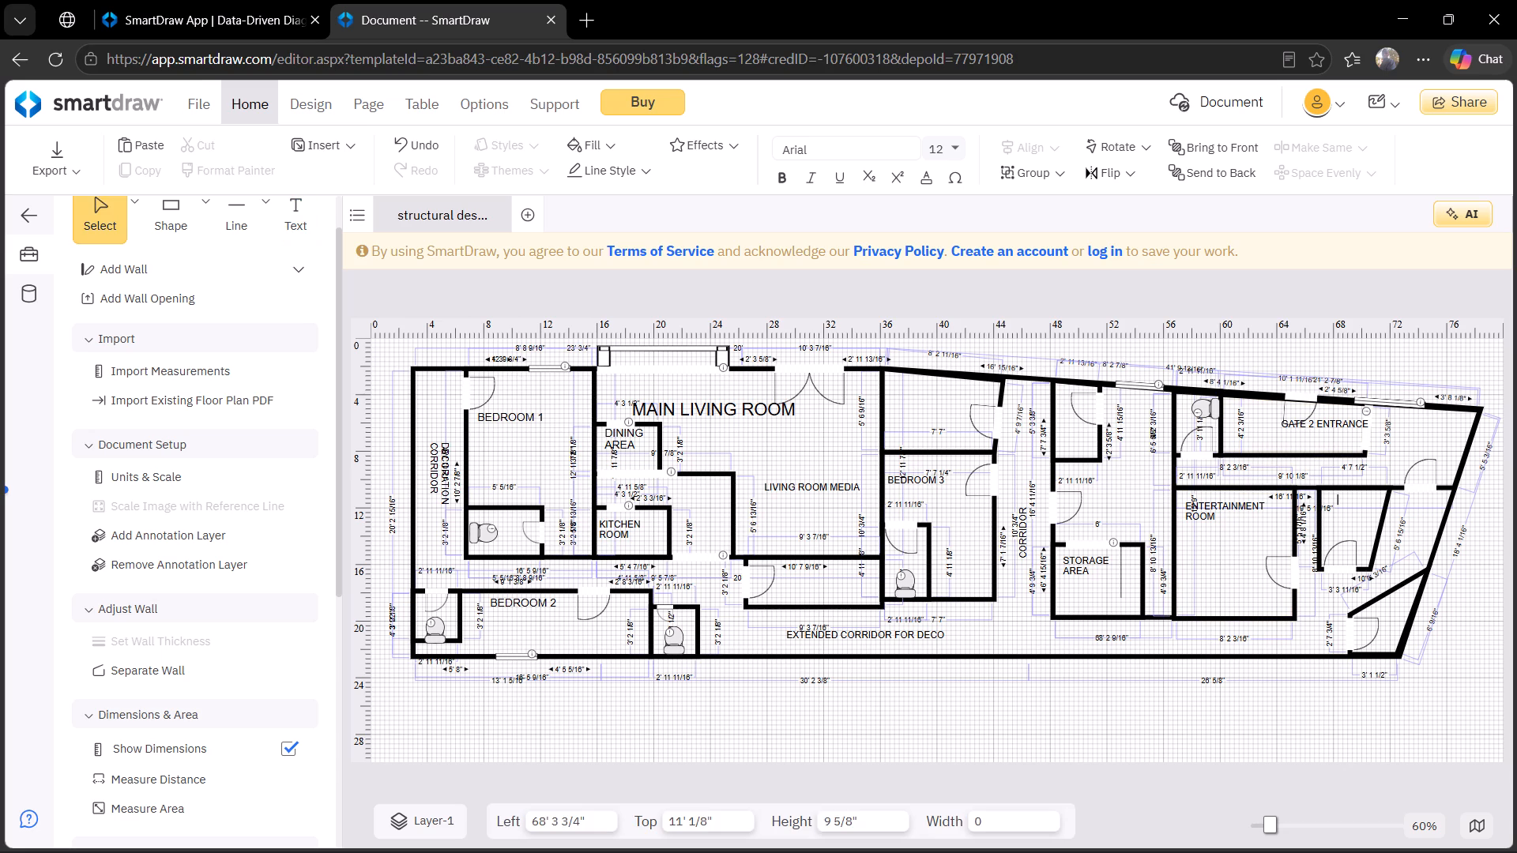
text(STUDY)
key(space)
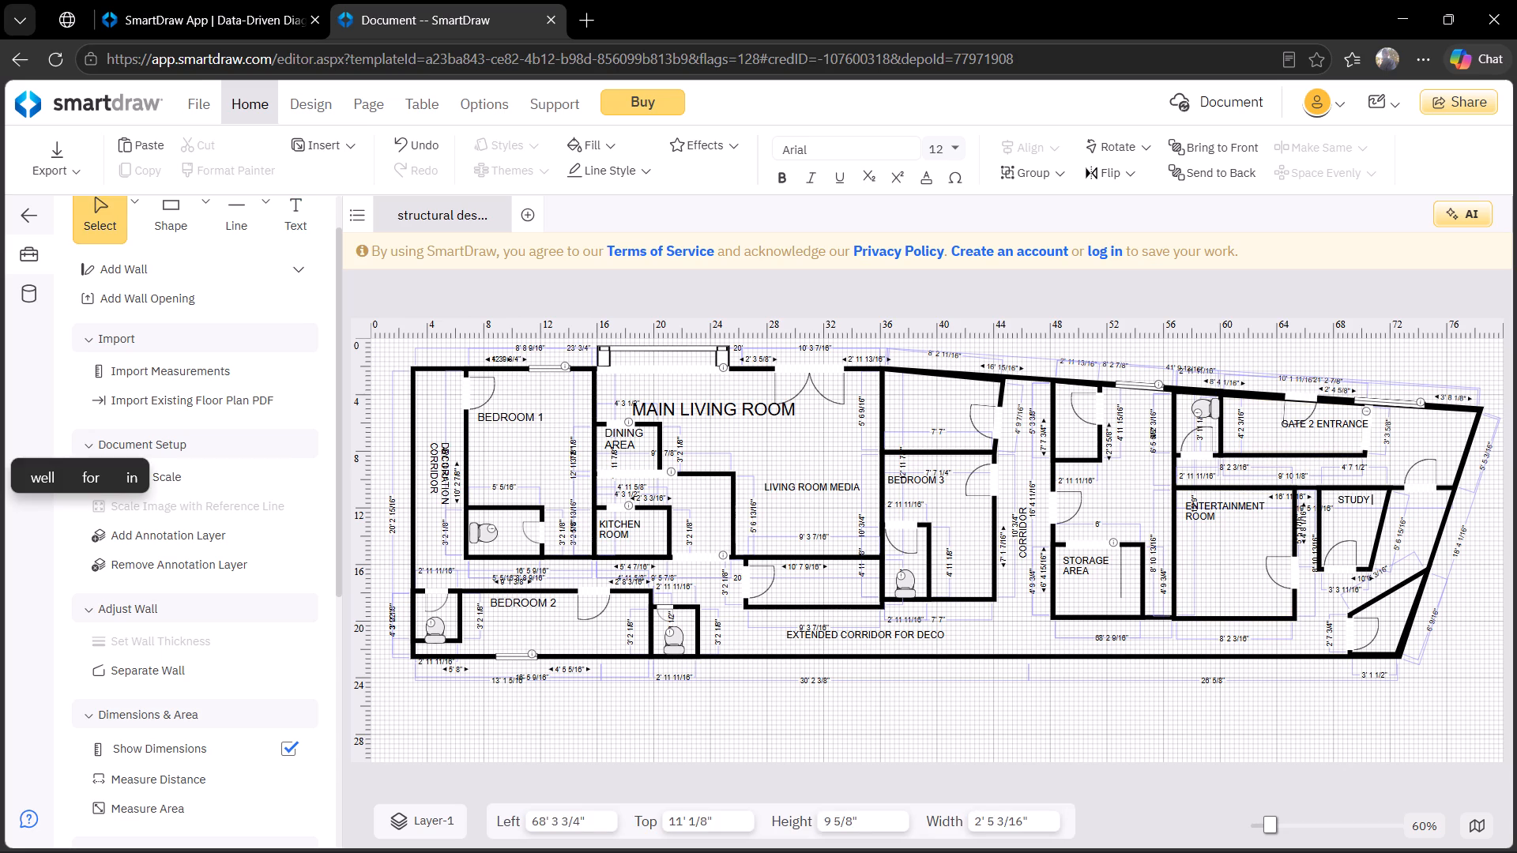
key(Return)
text(AREA)
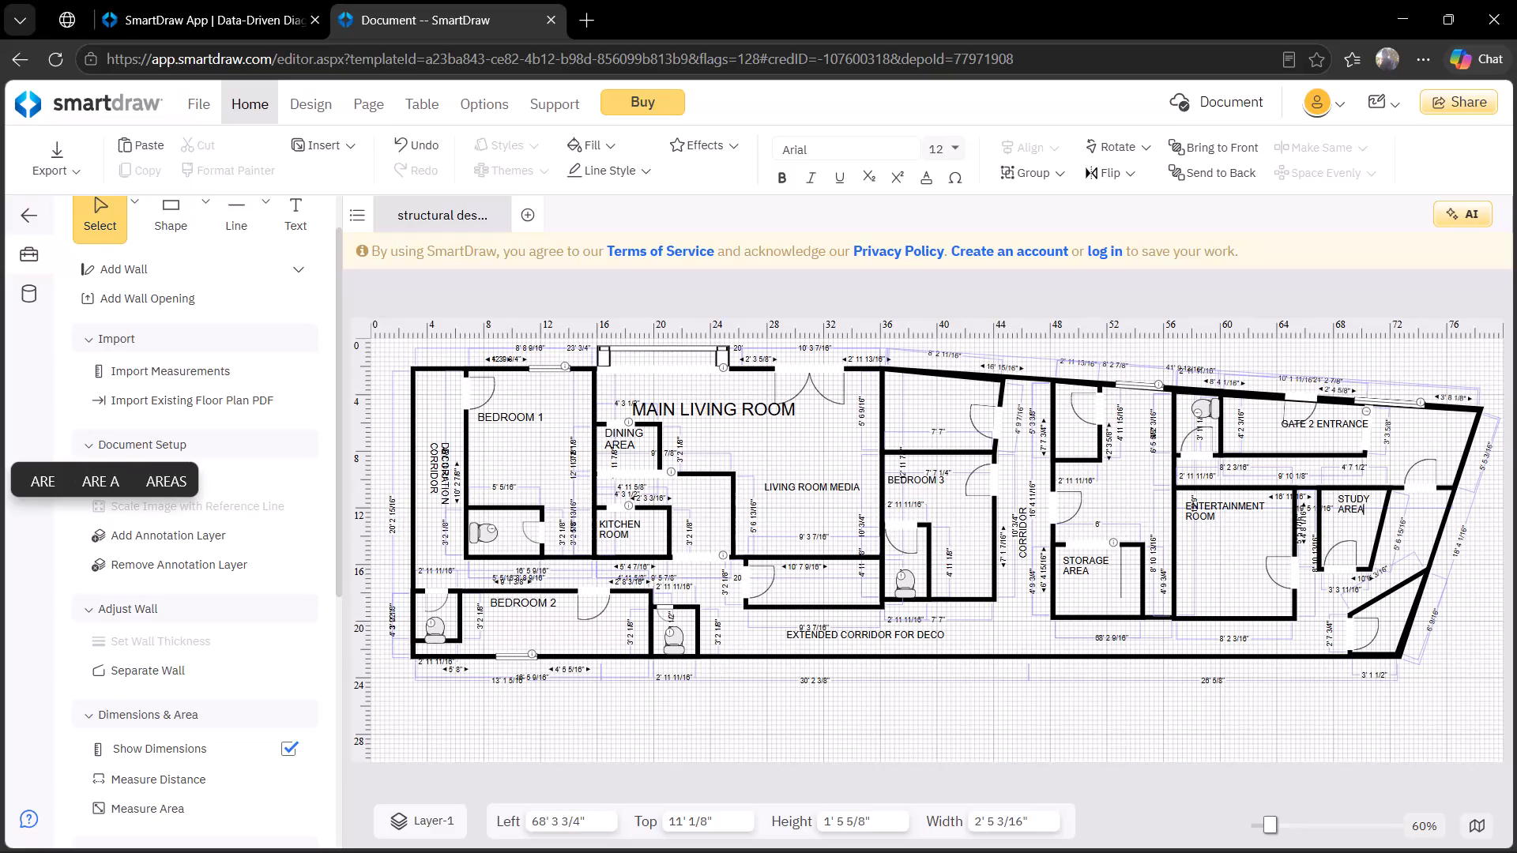
Add the label GYM, preceded by a blank line, in the triangular room at the plan's southeast corner.
click(299, 229)
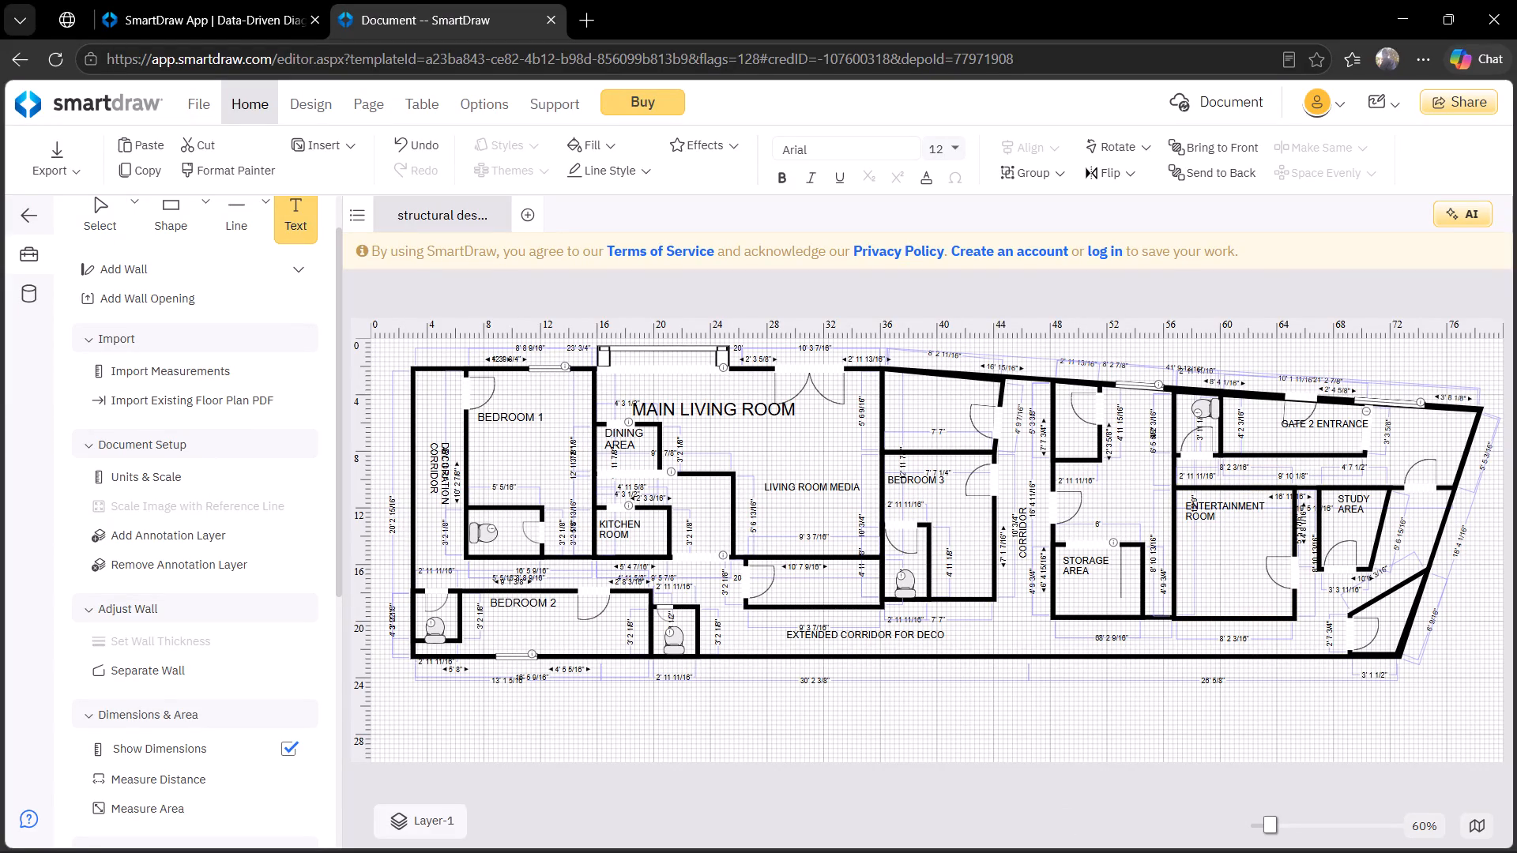
click(1383, 609)
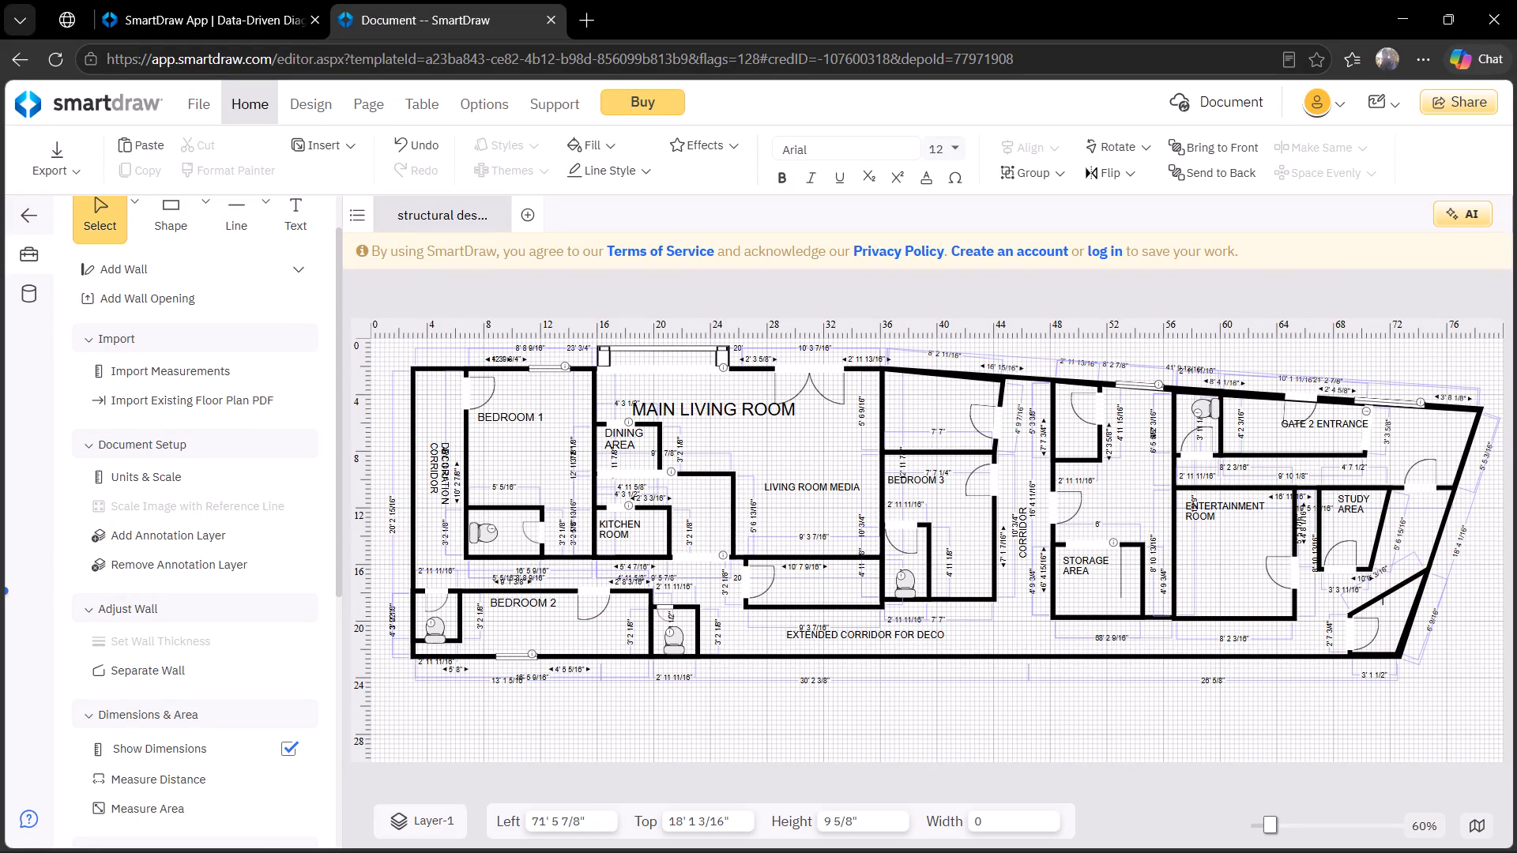
key(Return)
text(GYM)
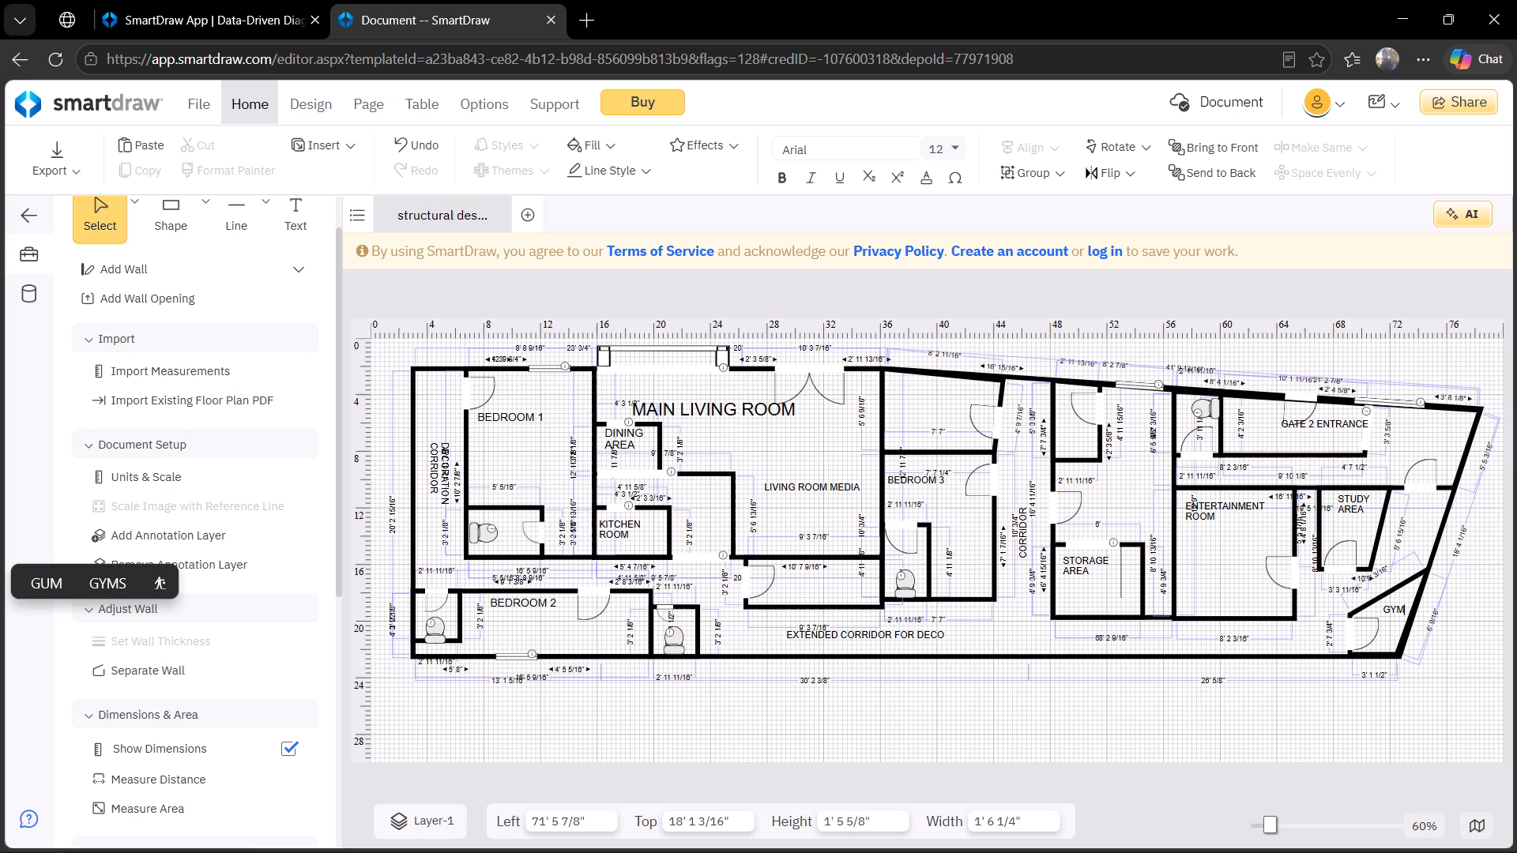
Add the label SHOE AREA, preceded by a blank line, in the narrow passage above the ENTERTAINMENT ROOM.
click(306, 209)
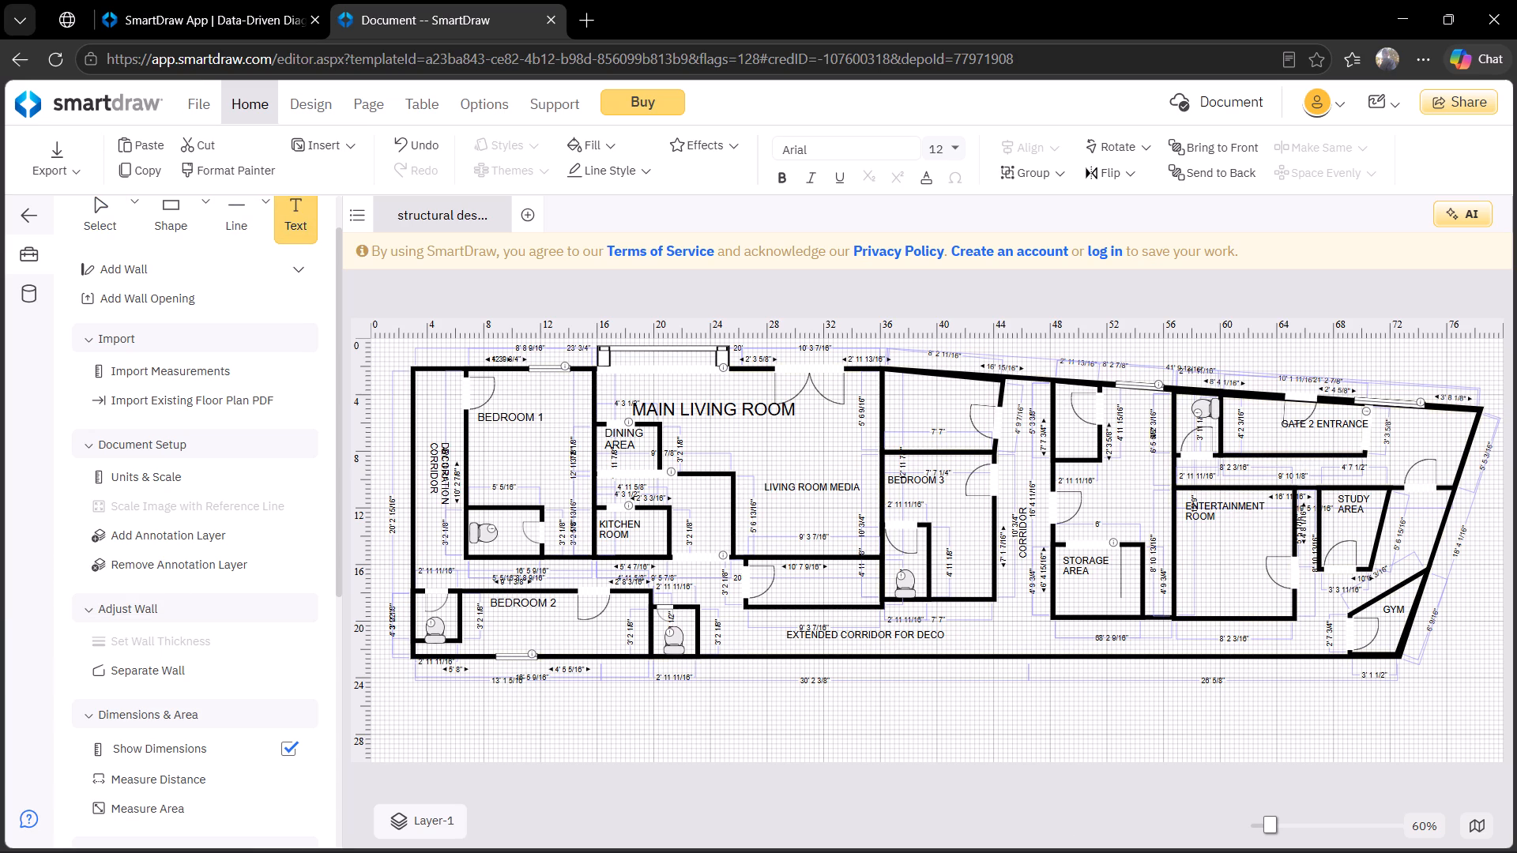
click(1212, 471)
key(Return)
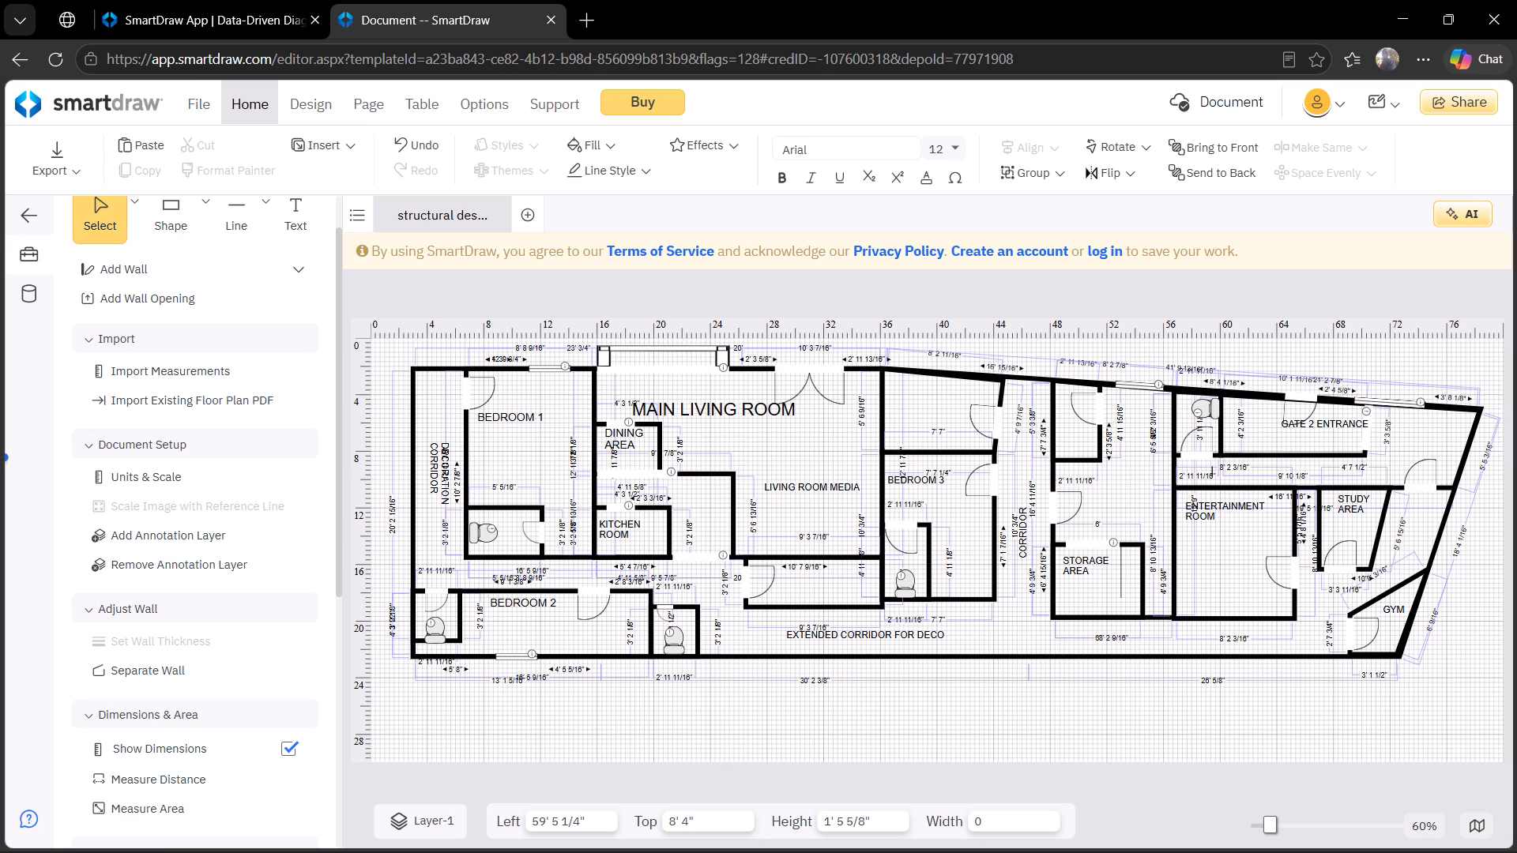
key(s)
key(h)
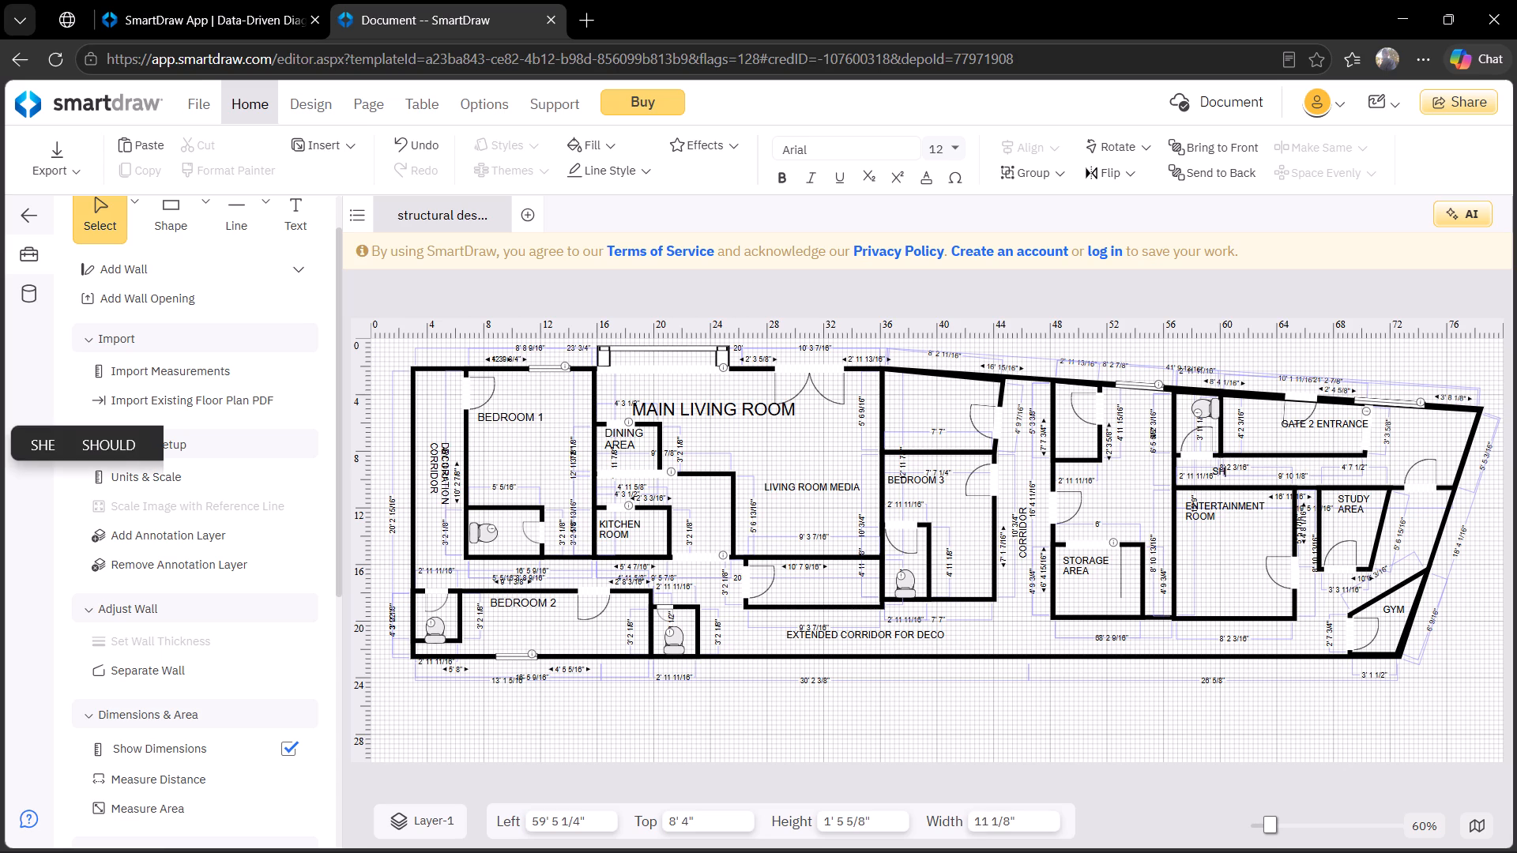
text(OE)
key(space)
text(AREA)
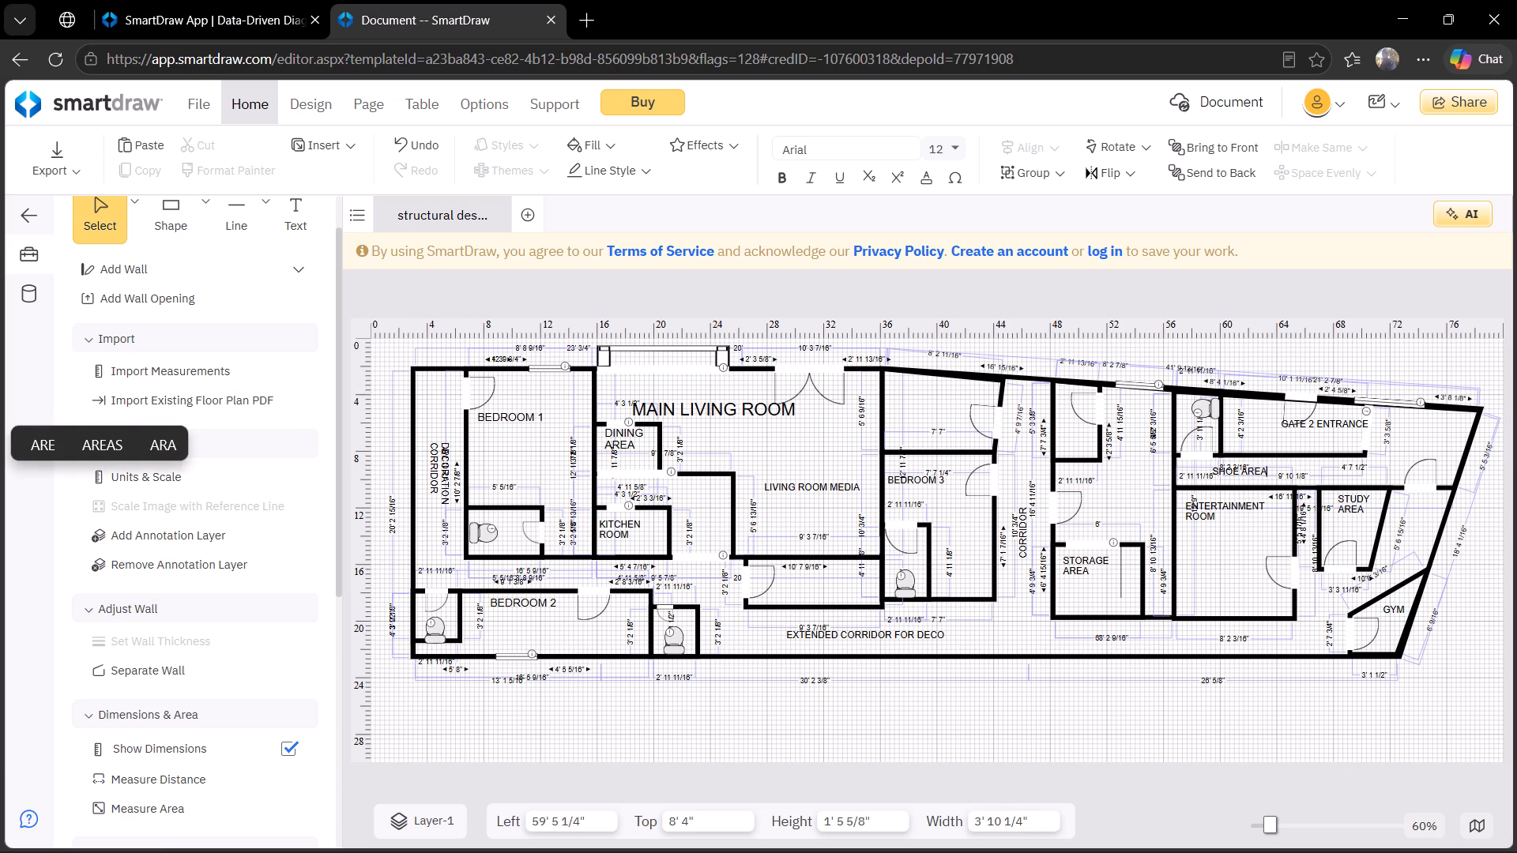
click(1219, 598)
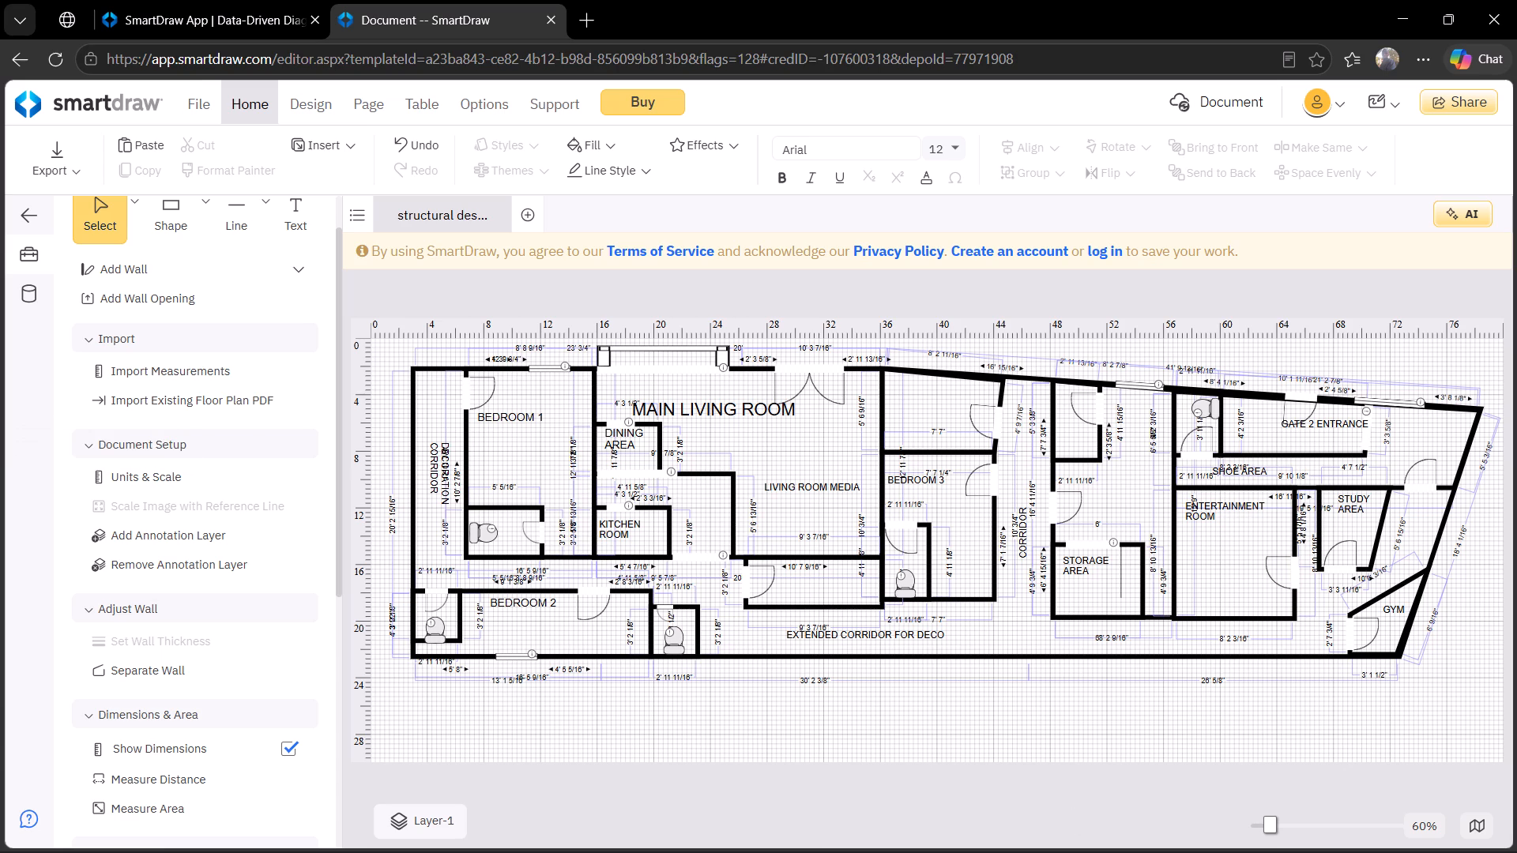
Extend the middle of the outer south wall downward, making the outer outline about 33 ft 5 in high overall.
click(946, 657)
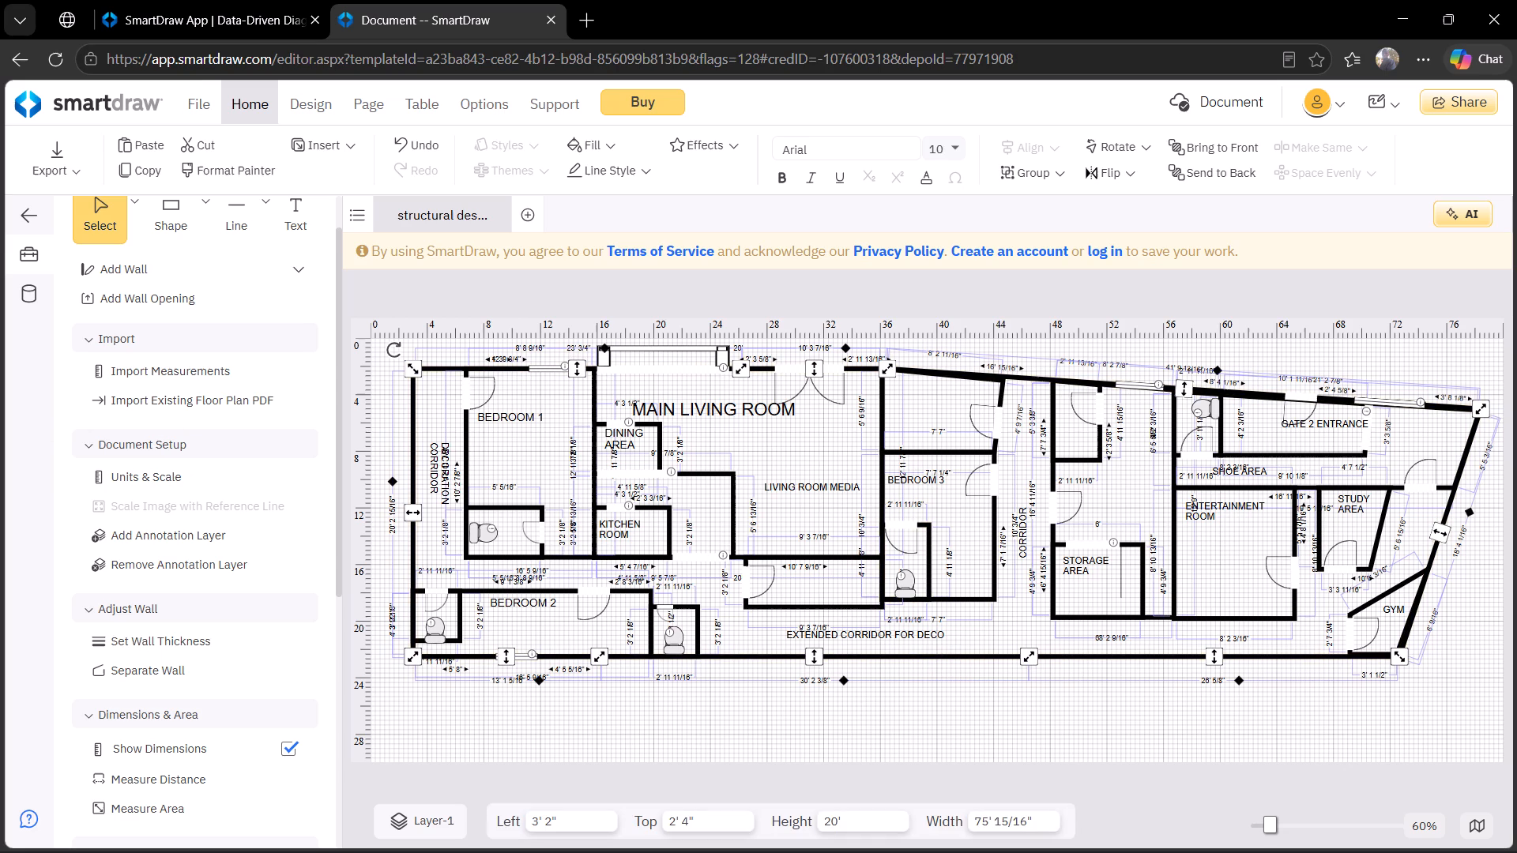
drag(814, 656, 826, 715)
drag(826, 715, 826, 761)
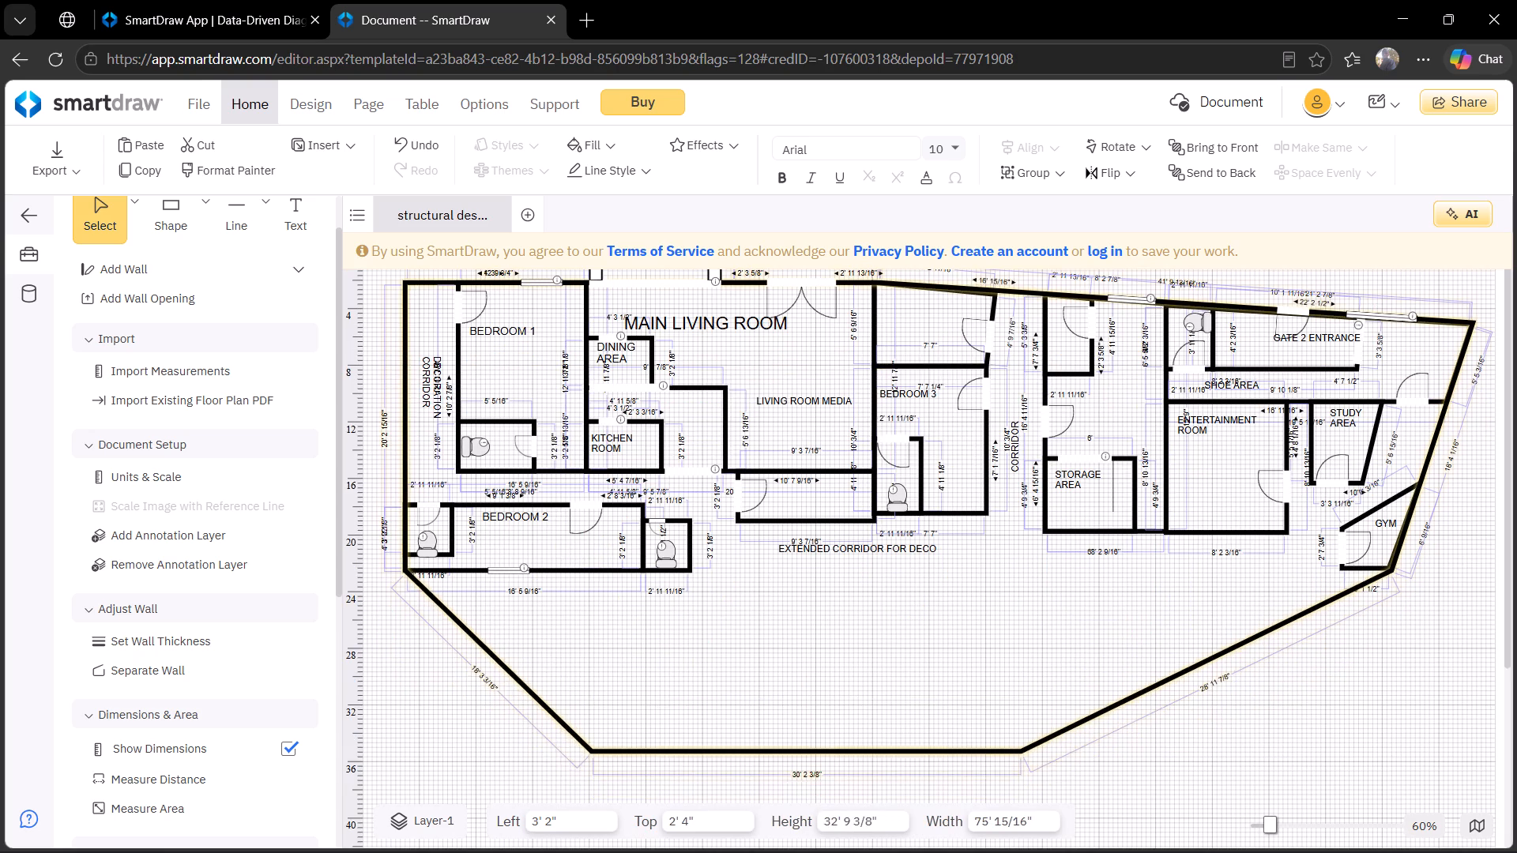
drag(826, 761, 825, 763)
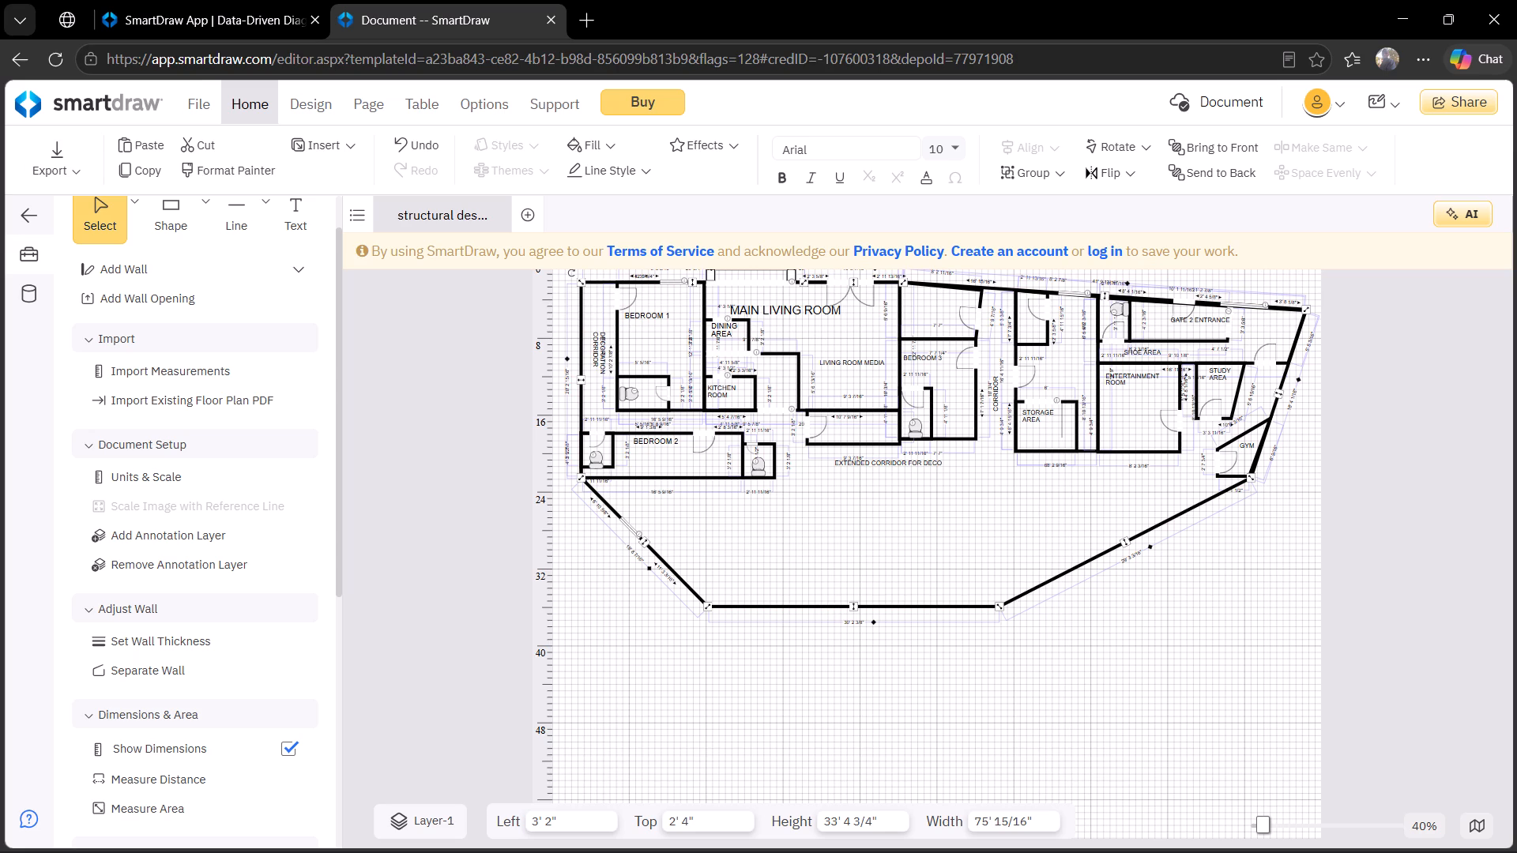
Place a 20 ft by 15 ft rectangular room outline across the extended south wall, at 19 ft 8 in left, 29 ft 4 in top.
drag(337, 404, 352, 691)
click(113, 682)
drag(113, 682, 766, 561)
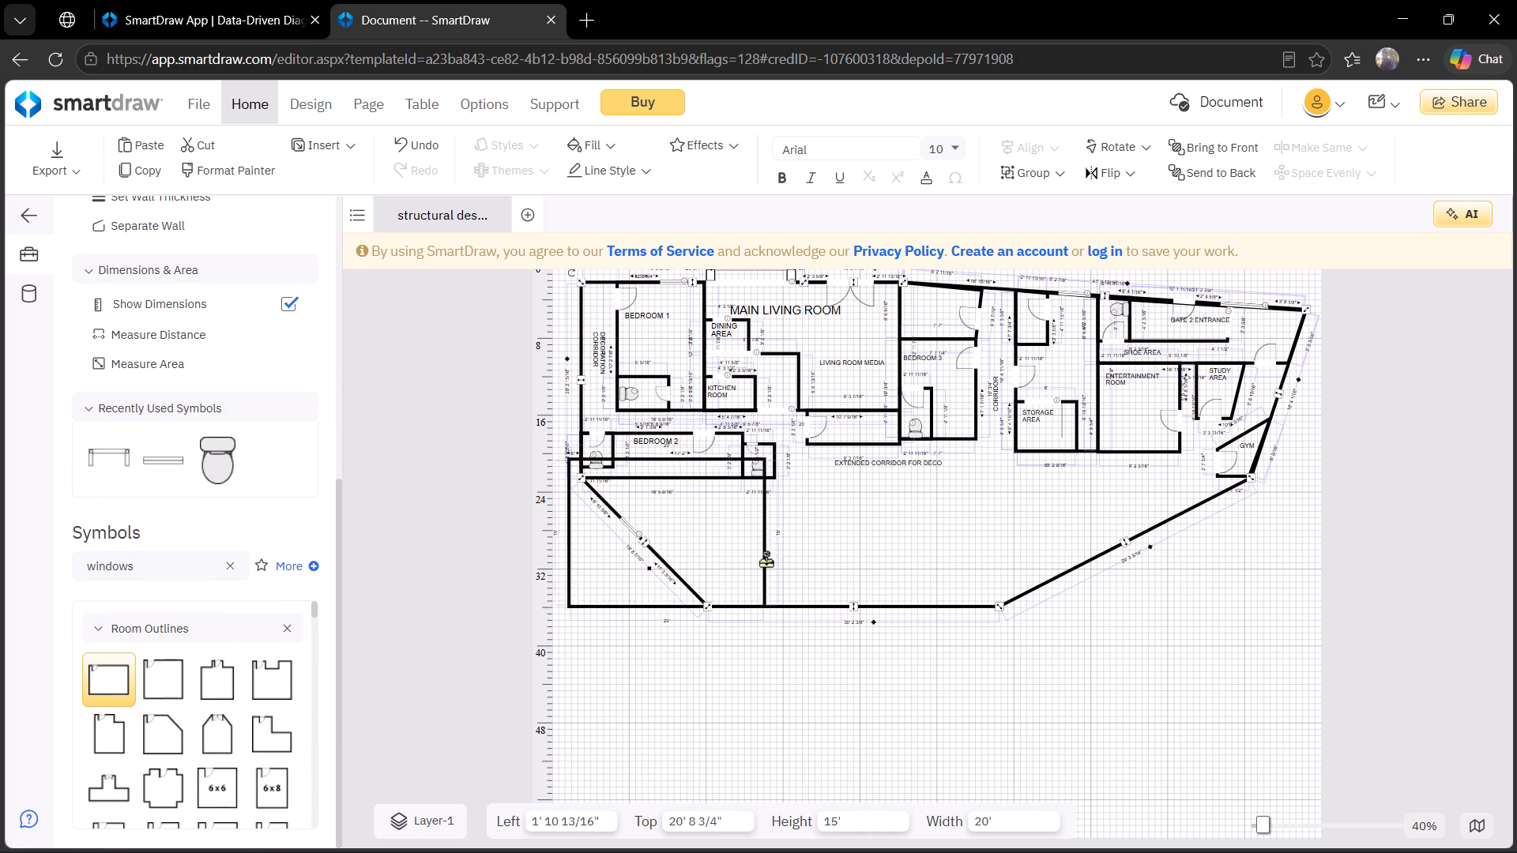
drag(766, 561, 839, 620)
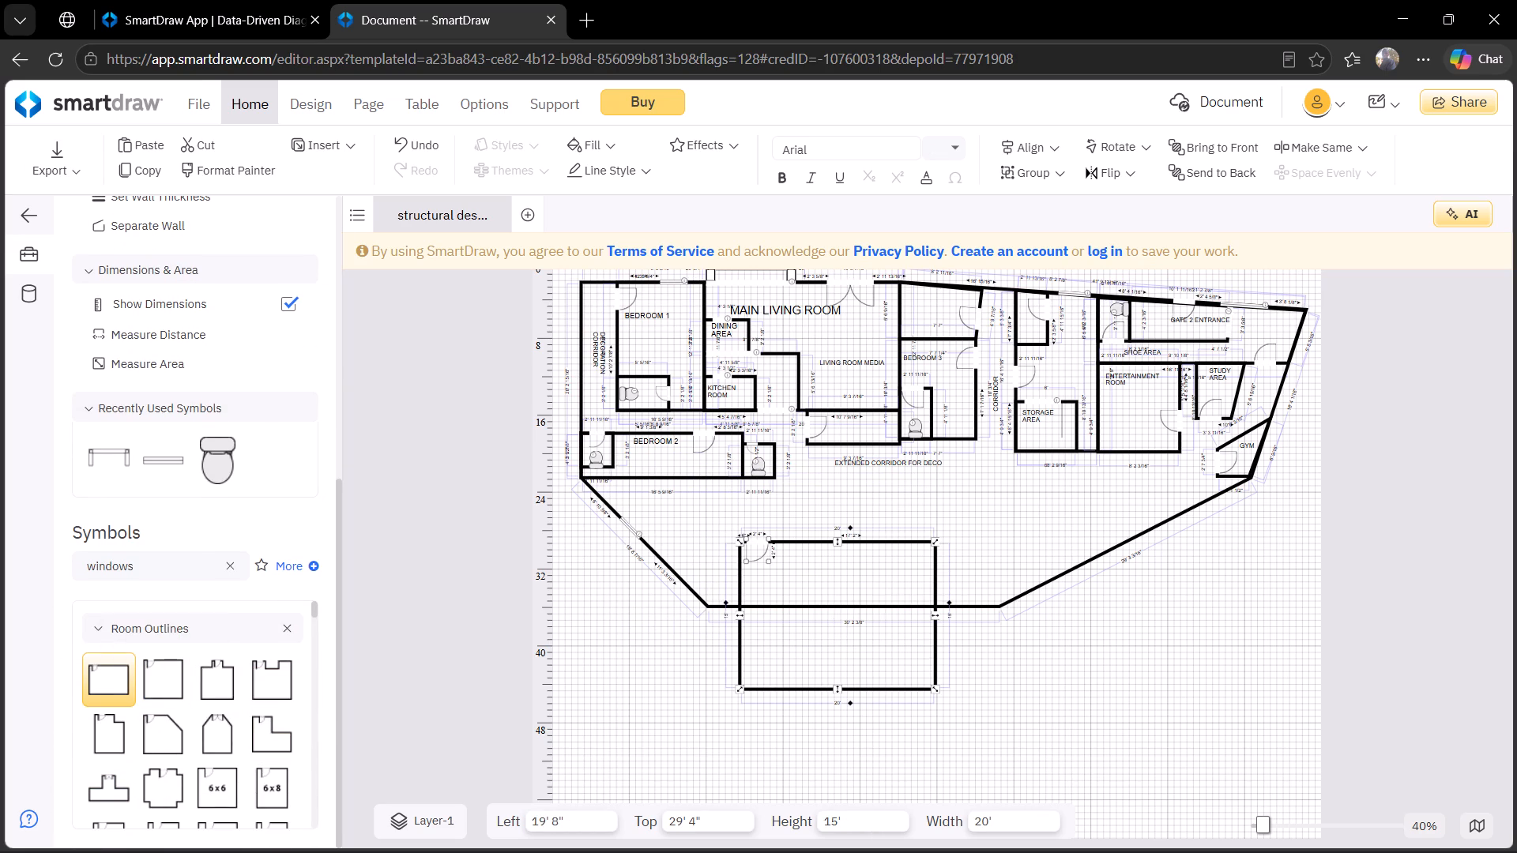
Resize the new room to about 28 ft 5 in by 9 ft 1 in and position it just below EXTENDED CORRIDOR FOR DECO.
drag(840, 690, 841, 642)
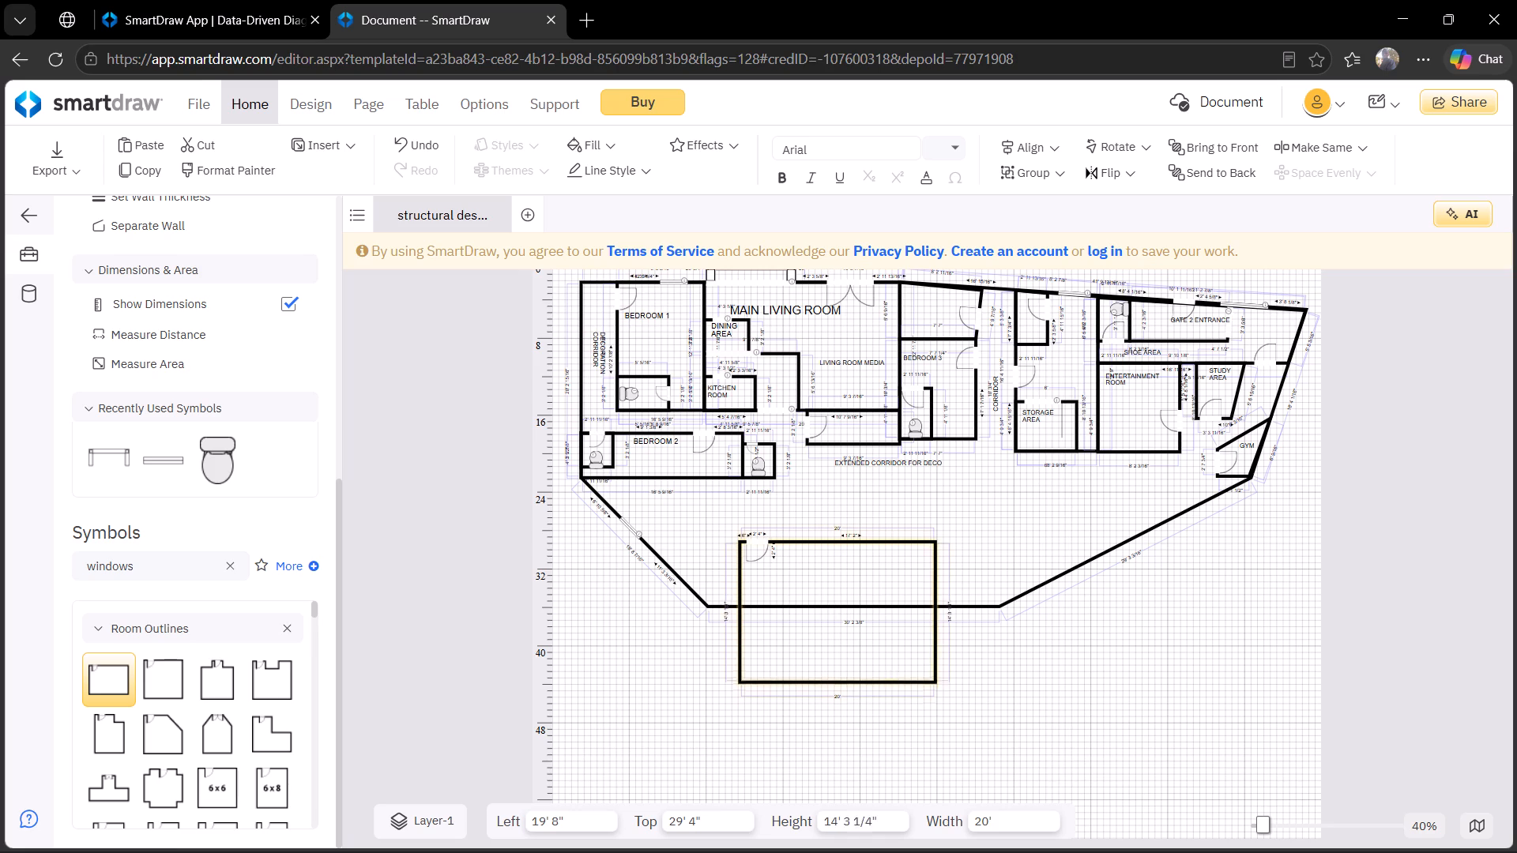
drag(841, 642, 854, 634)
drag(875, 537, 917, 483)
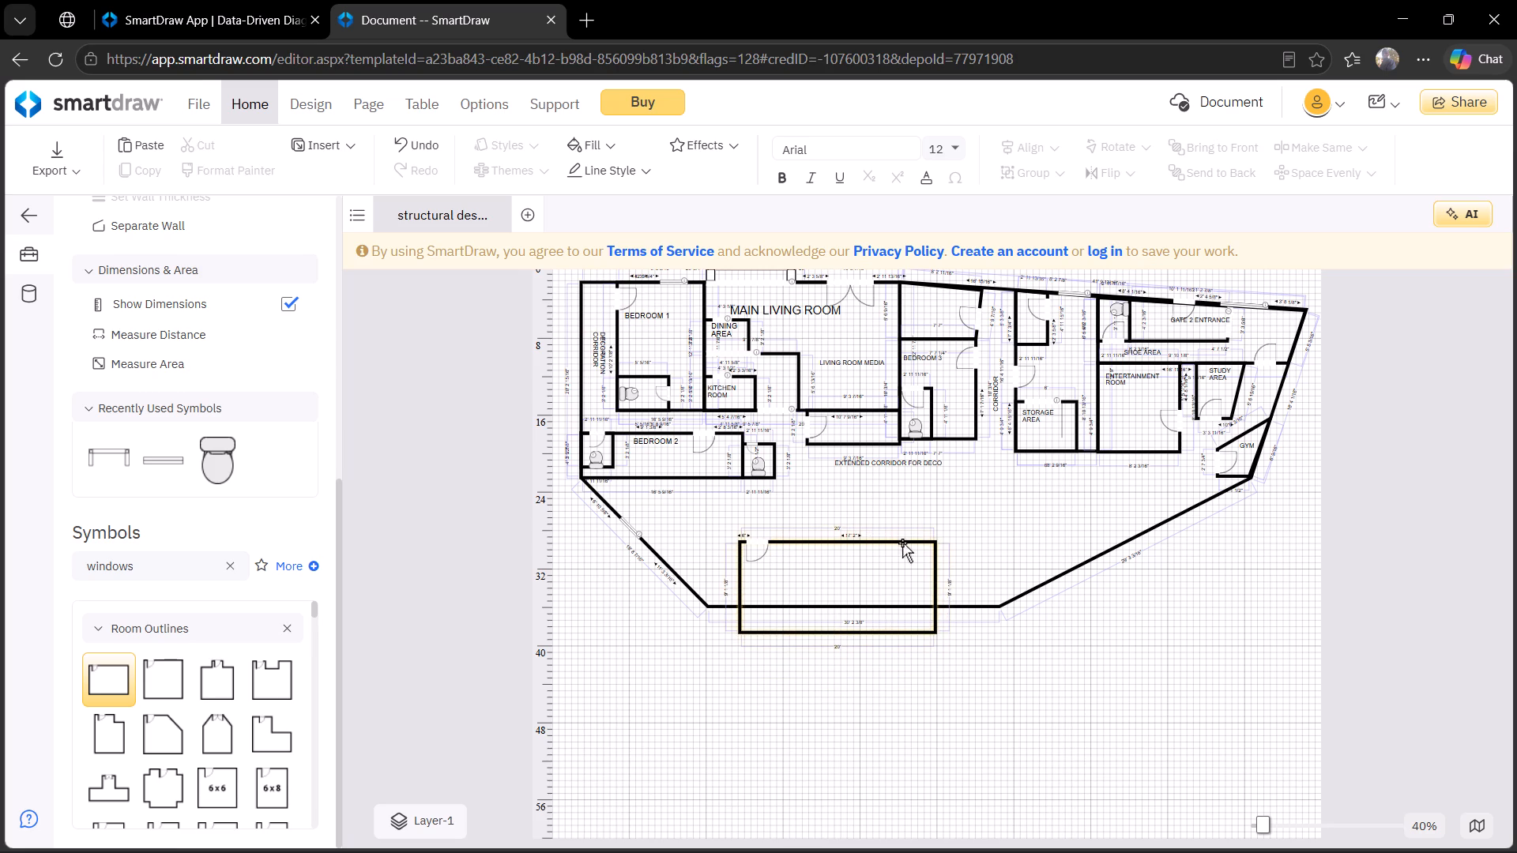
drag(902, 543, 935, 485)
drag(972, 525, 1051, 507)
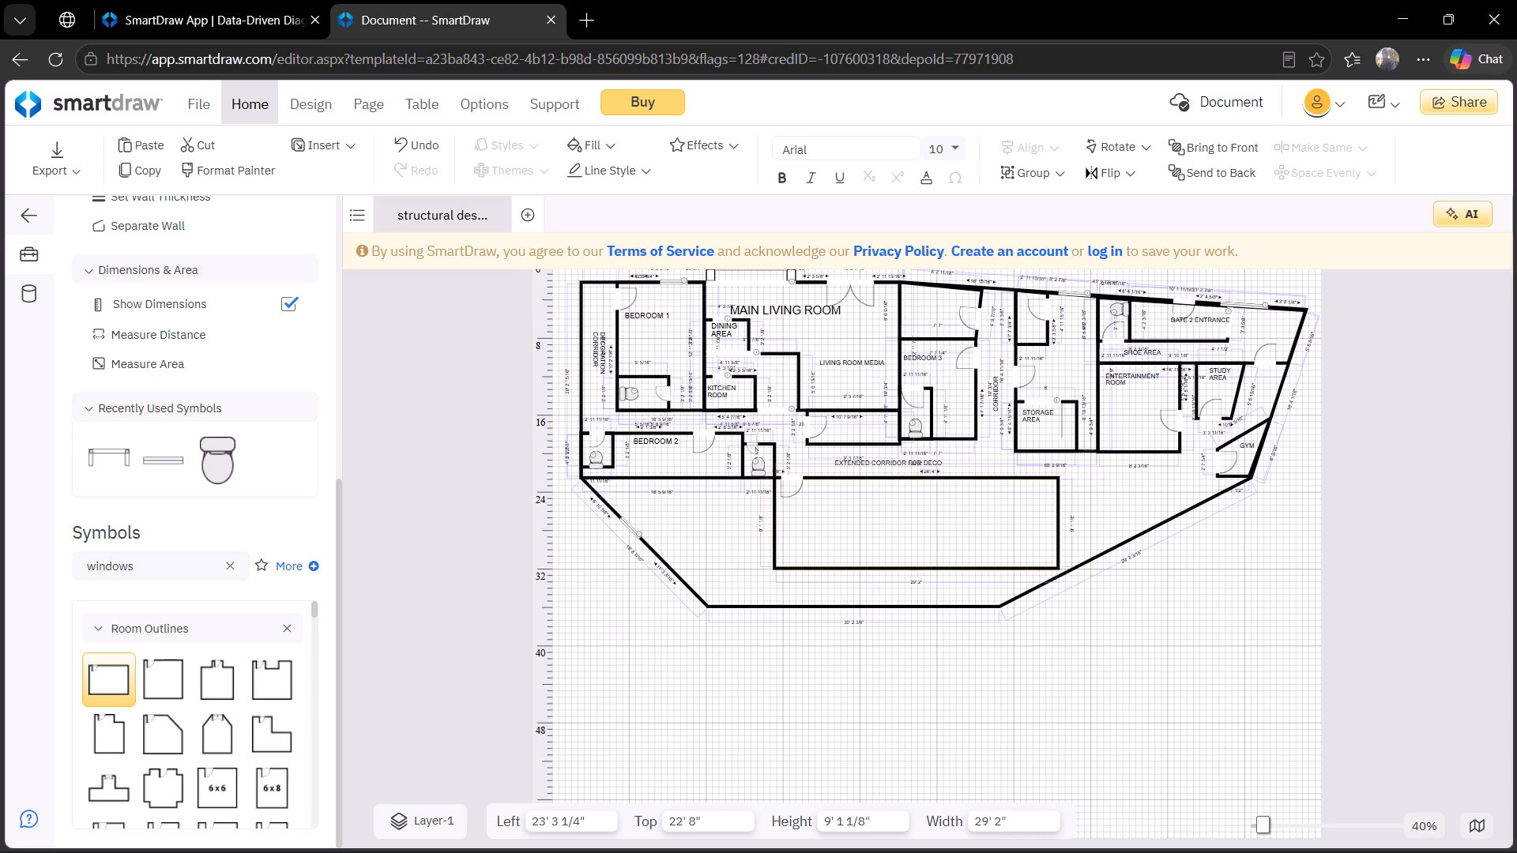
drag(1051, 507, 1050, 507)
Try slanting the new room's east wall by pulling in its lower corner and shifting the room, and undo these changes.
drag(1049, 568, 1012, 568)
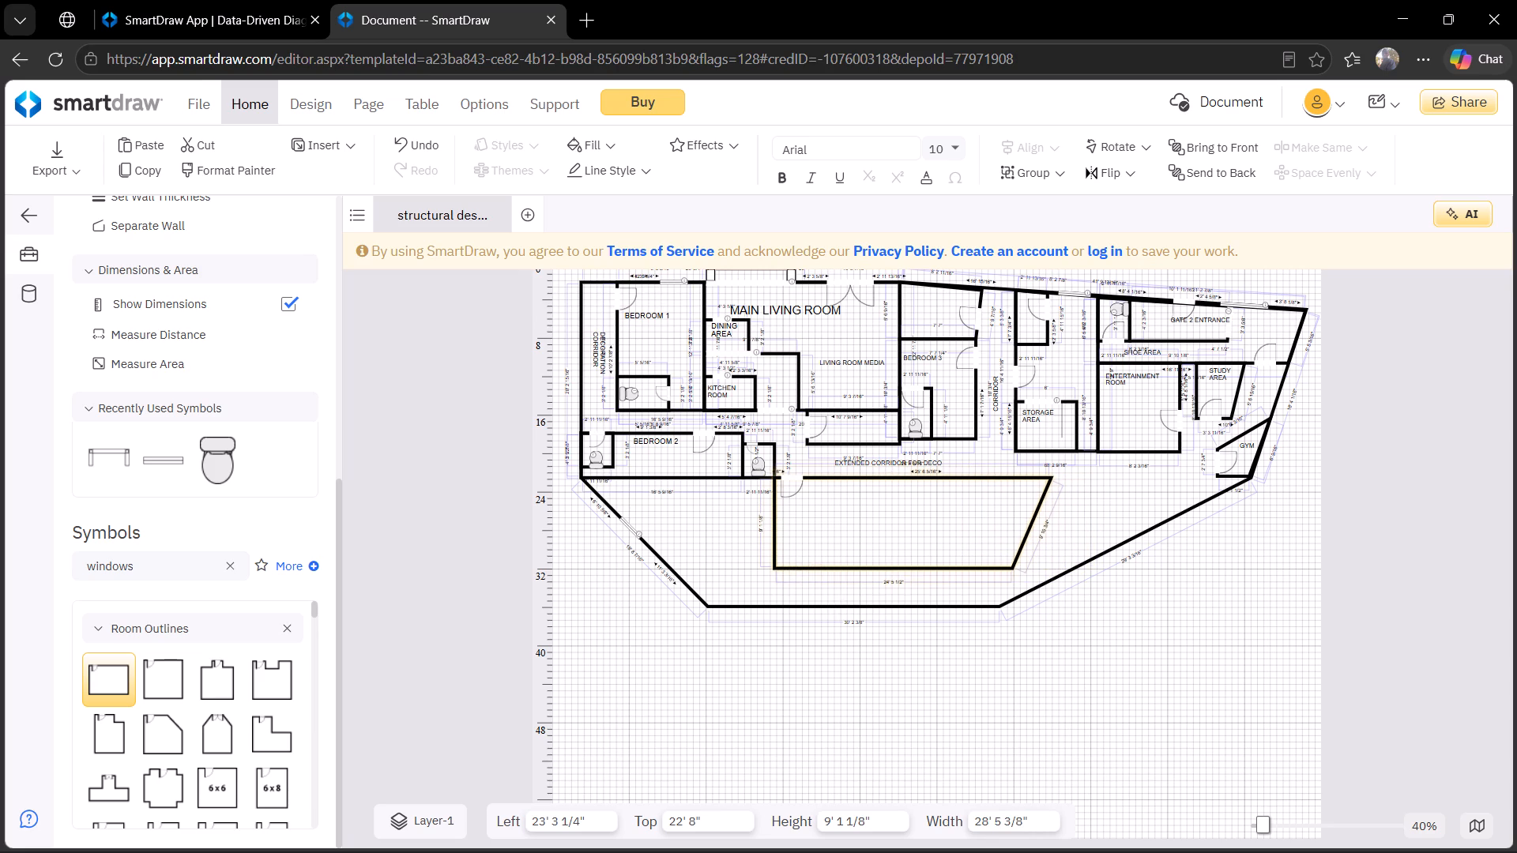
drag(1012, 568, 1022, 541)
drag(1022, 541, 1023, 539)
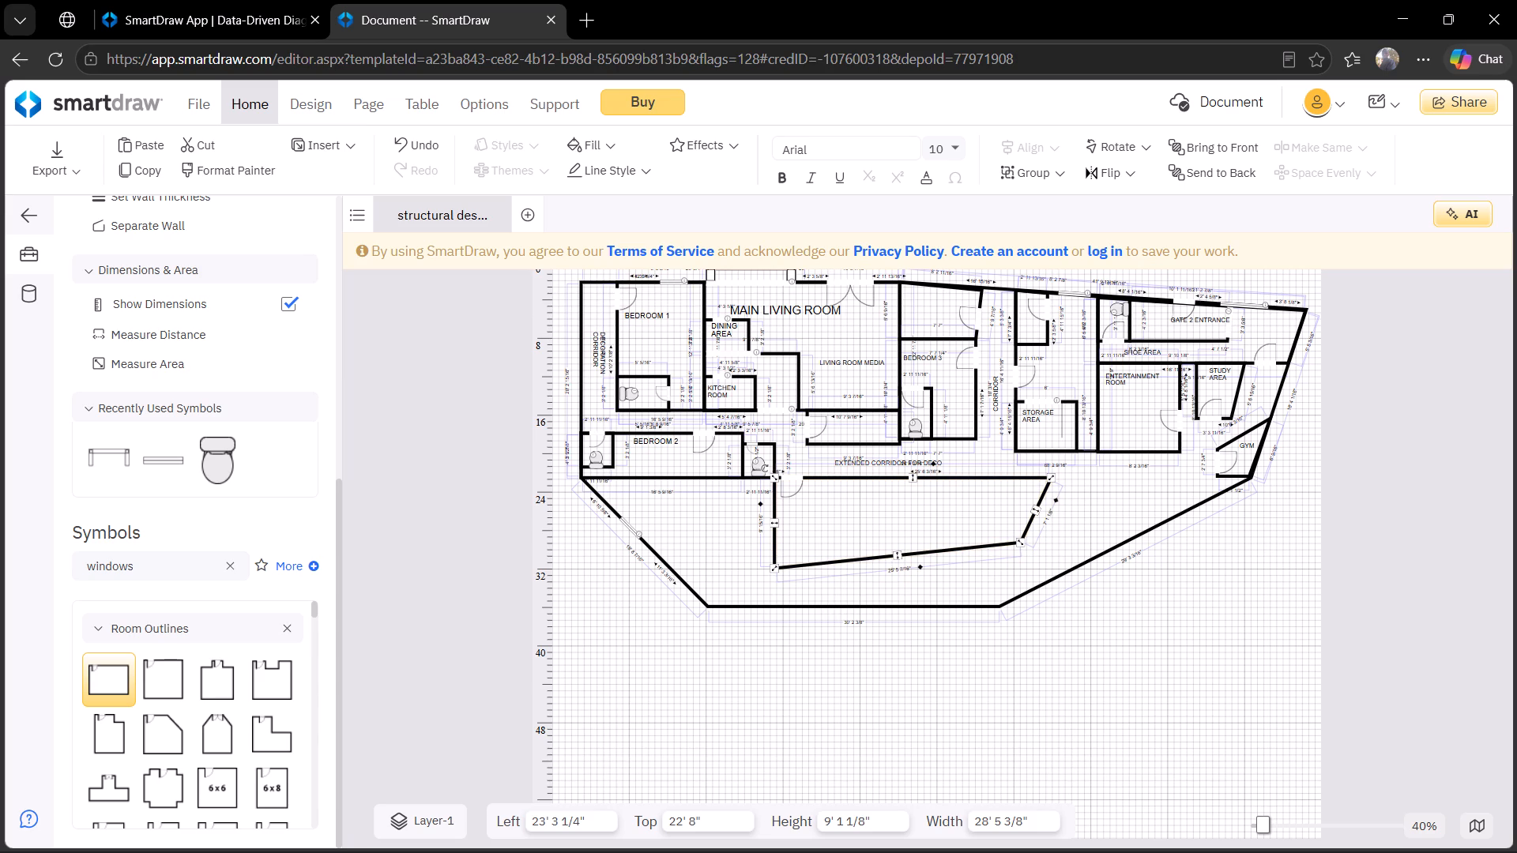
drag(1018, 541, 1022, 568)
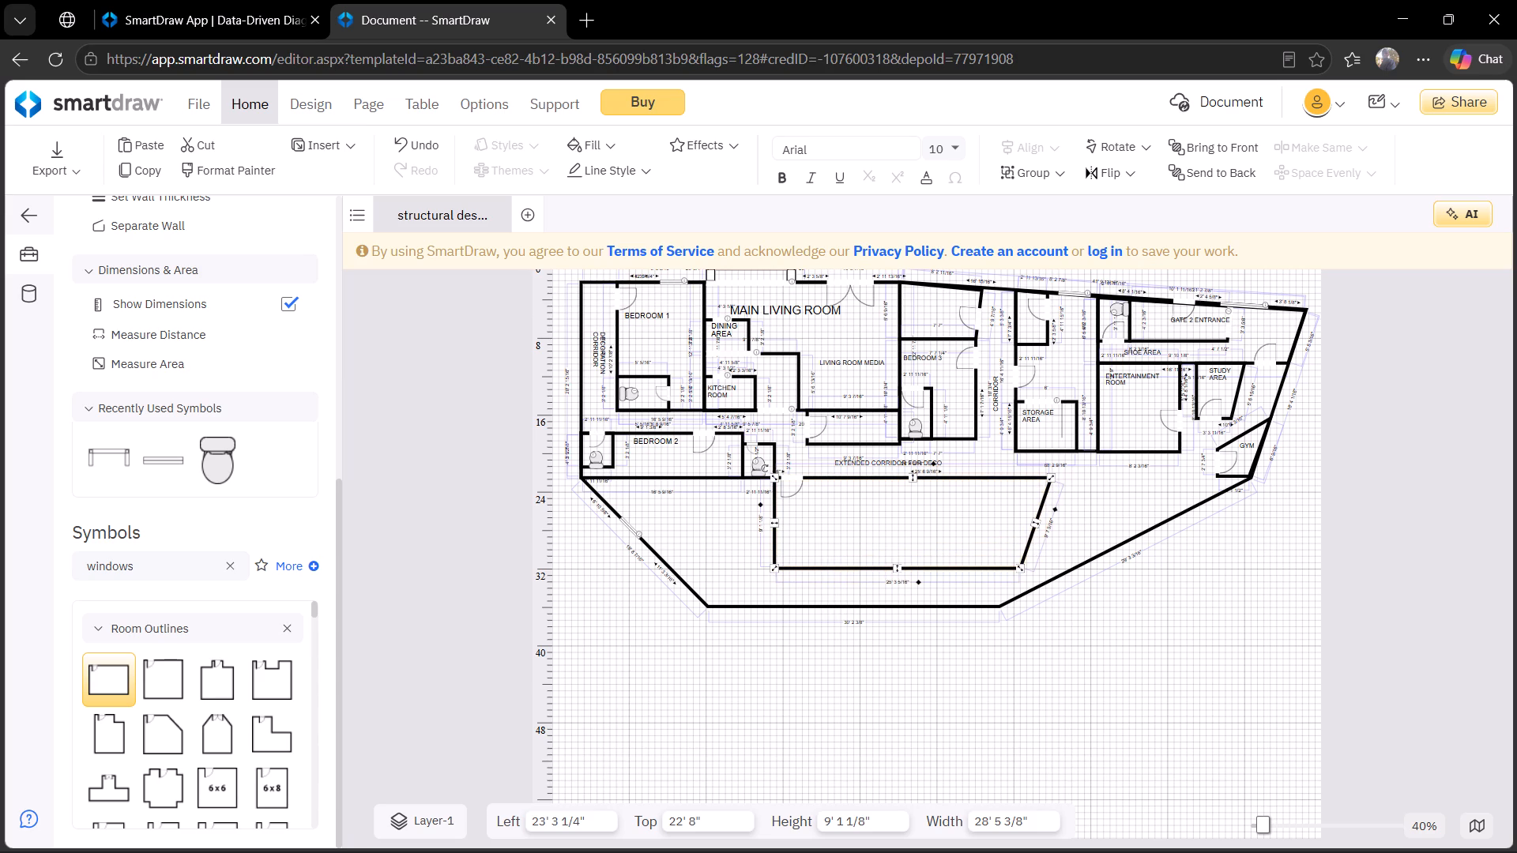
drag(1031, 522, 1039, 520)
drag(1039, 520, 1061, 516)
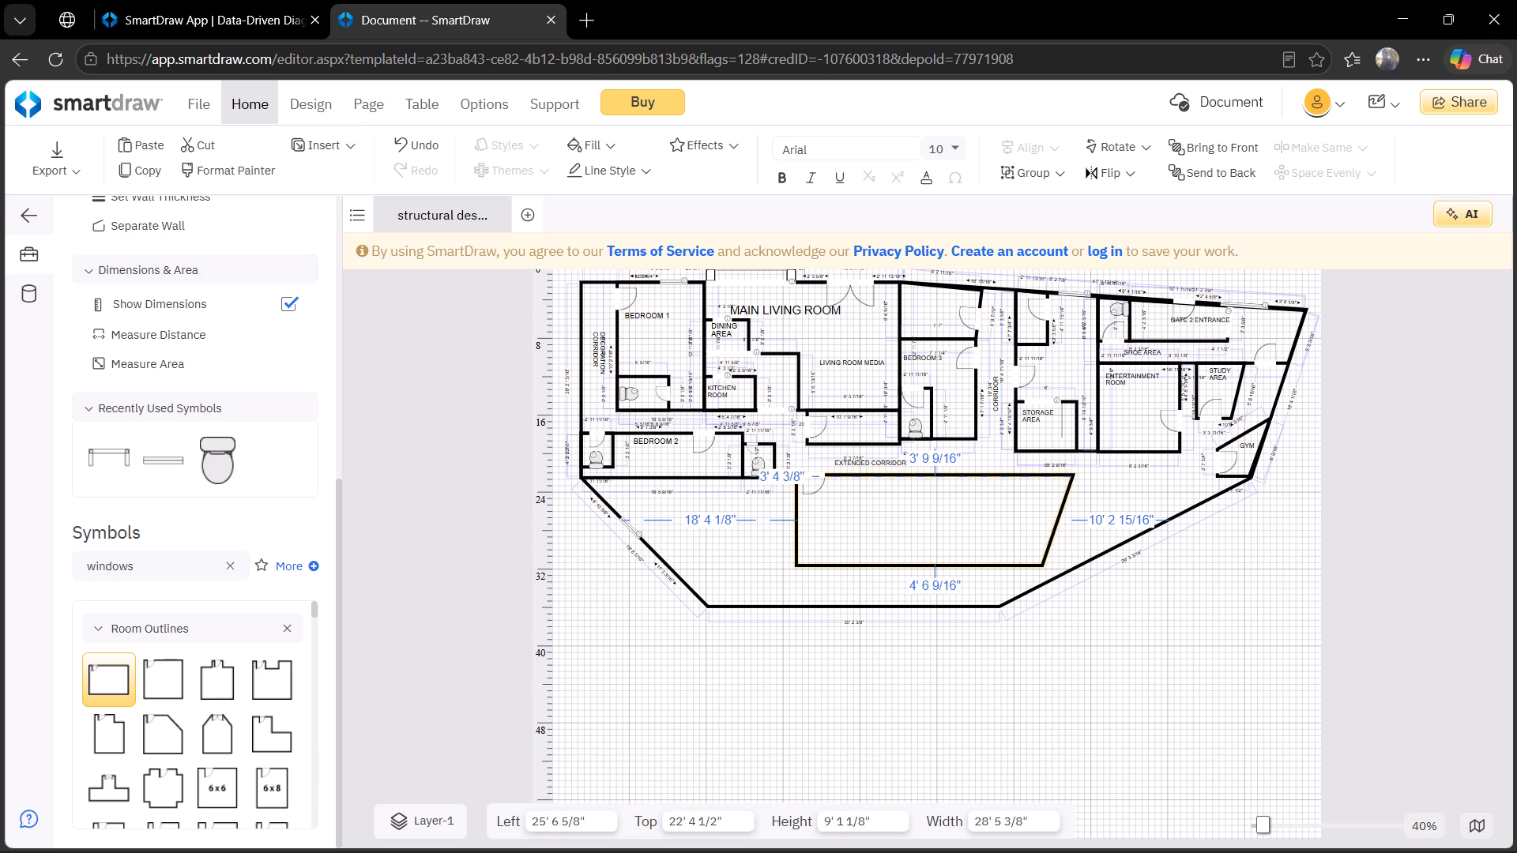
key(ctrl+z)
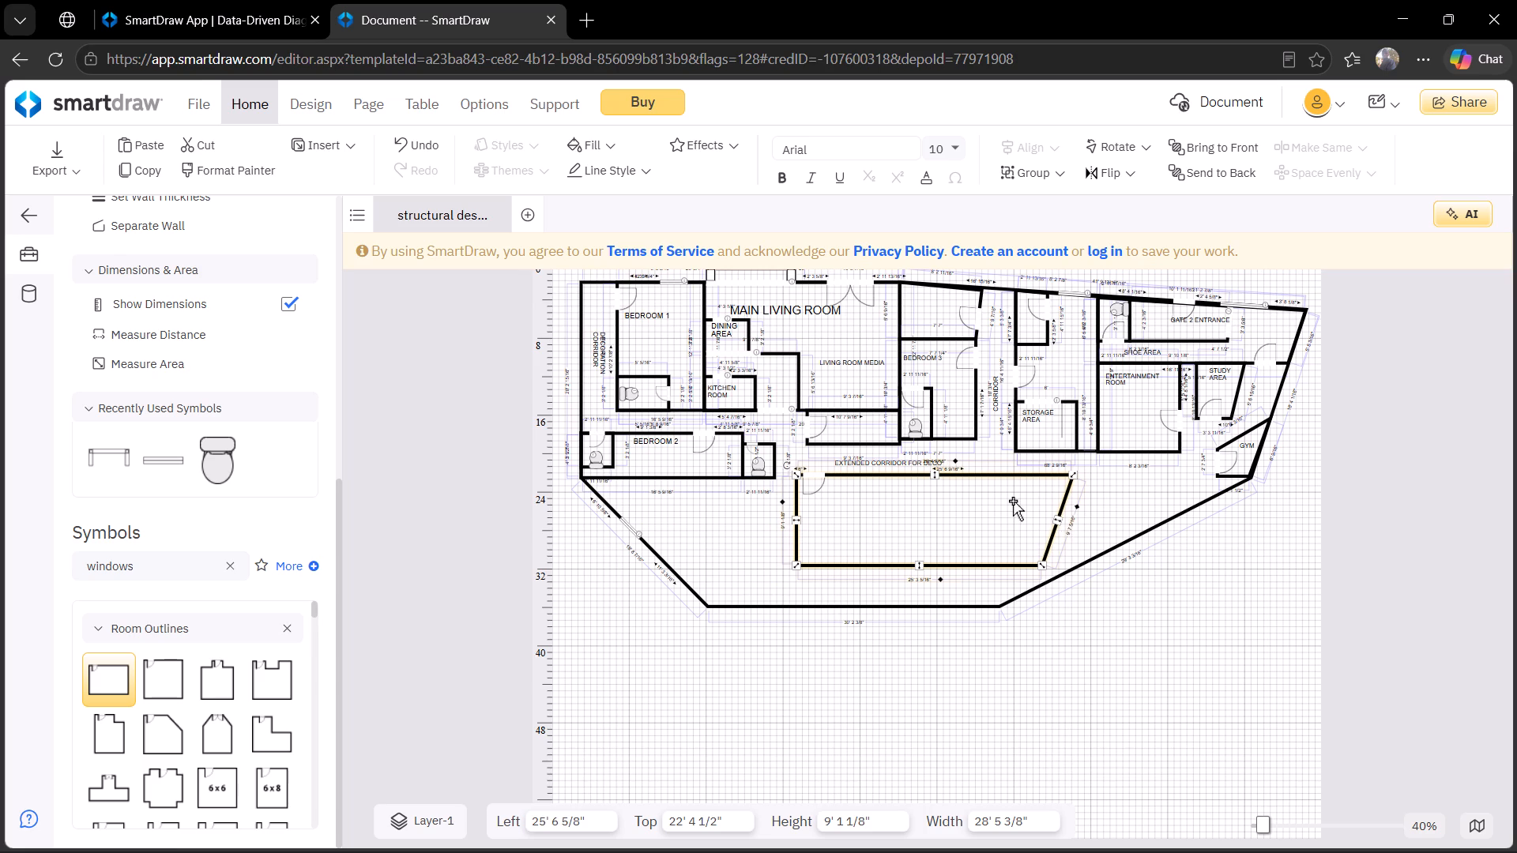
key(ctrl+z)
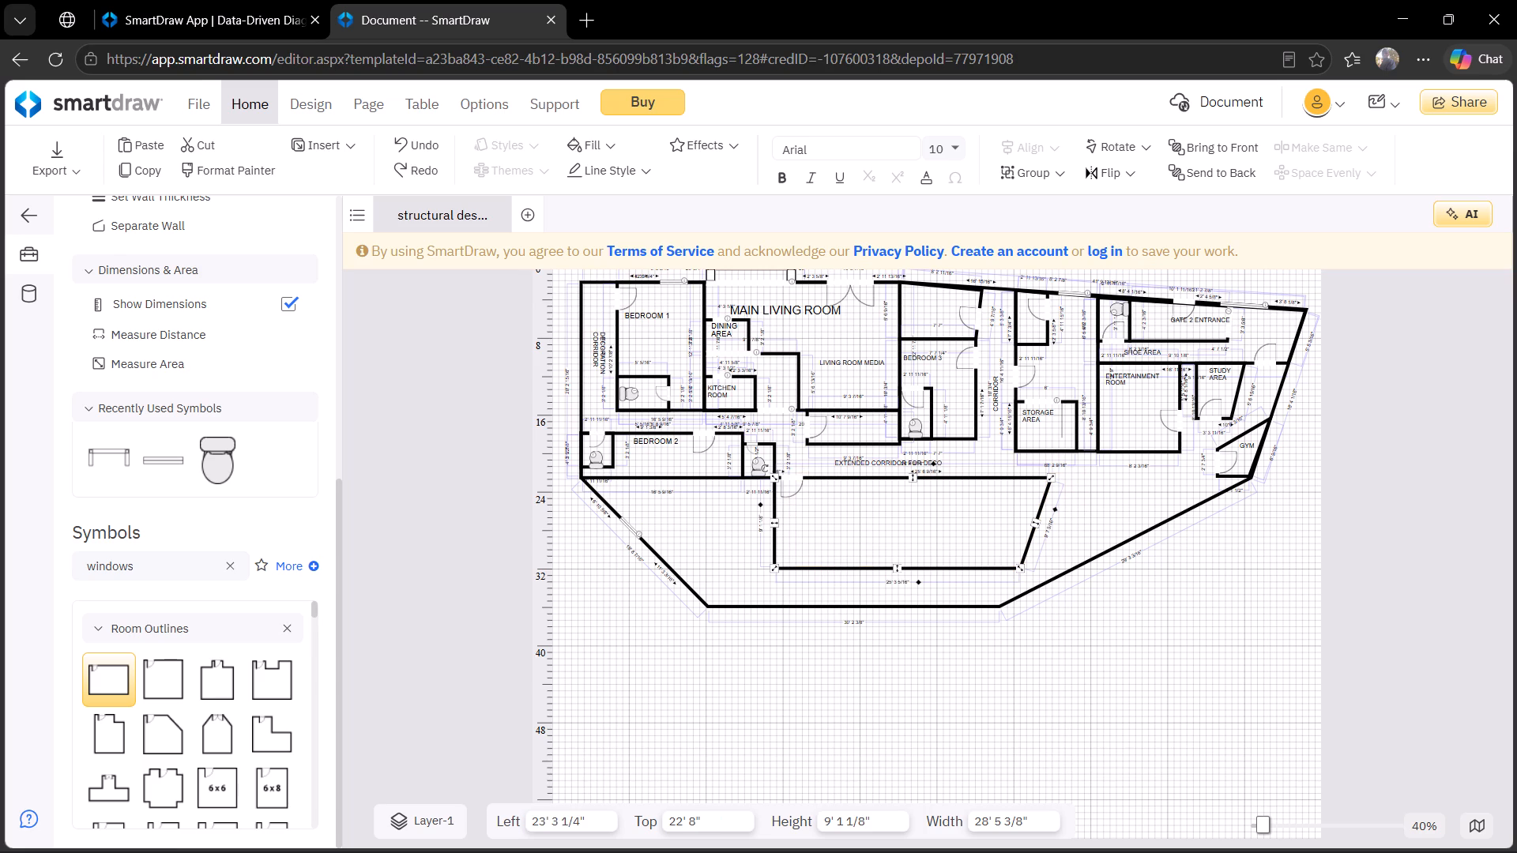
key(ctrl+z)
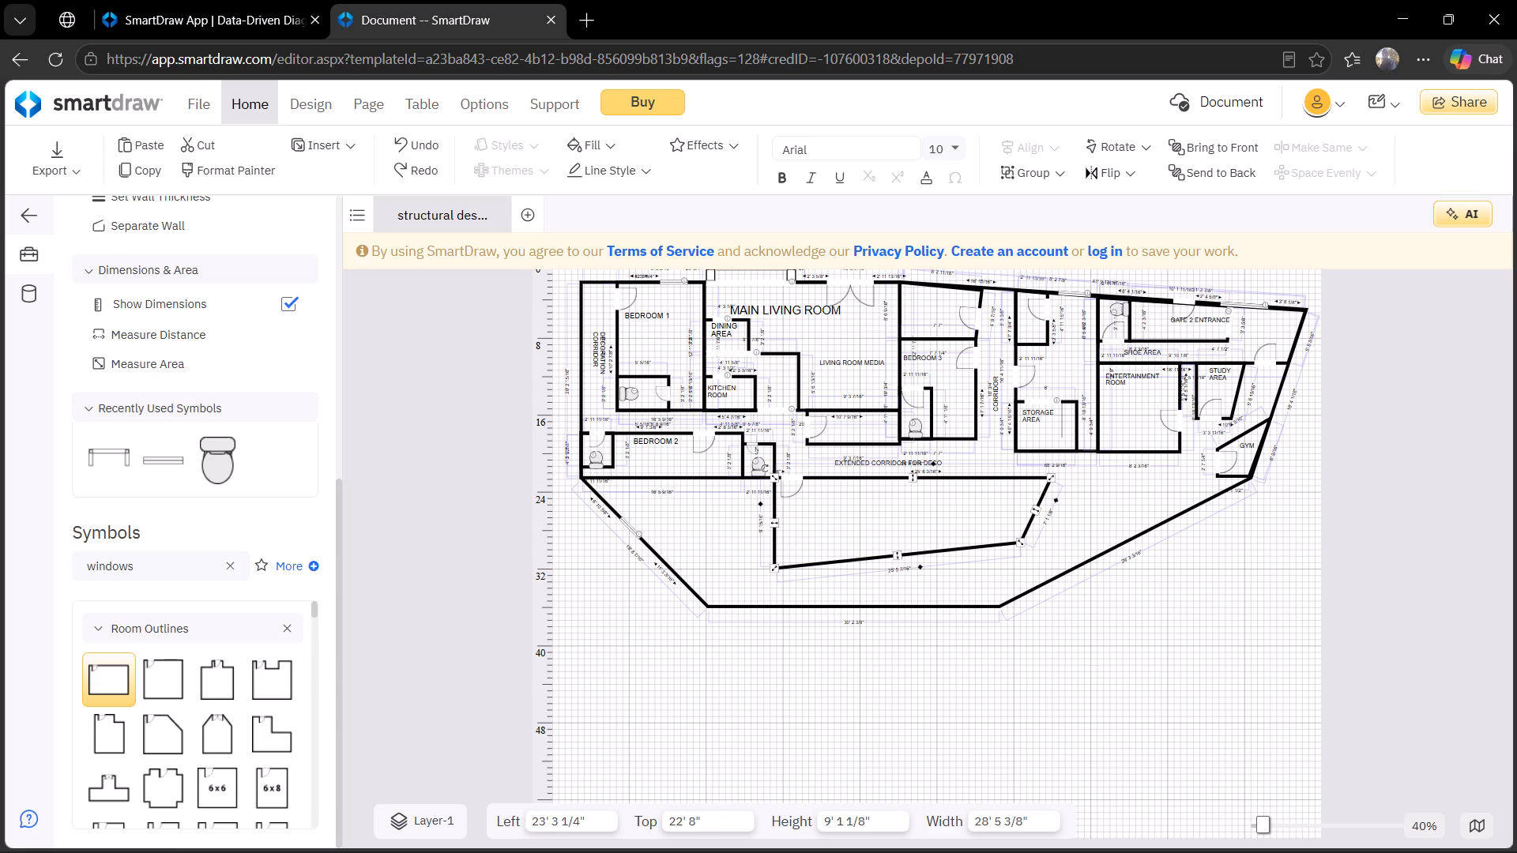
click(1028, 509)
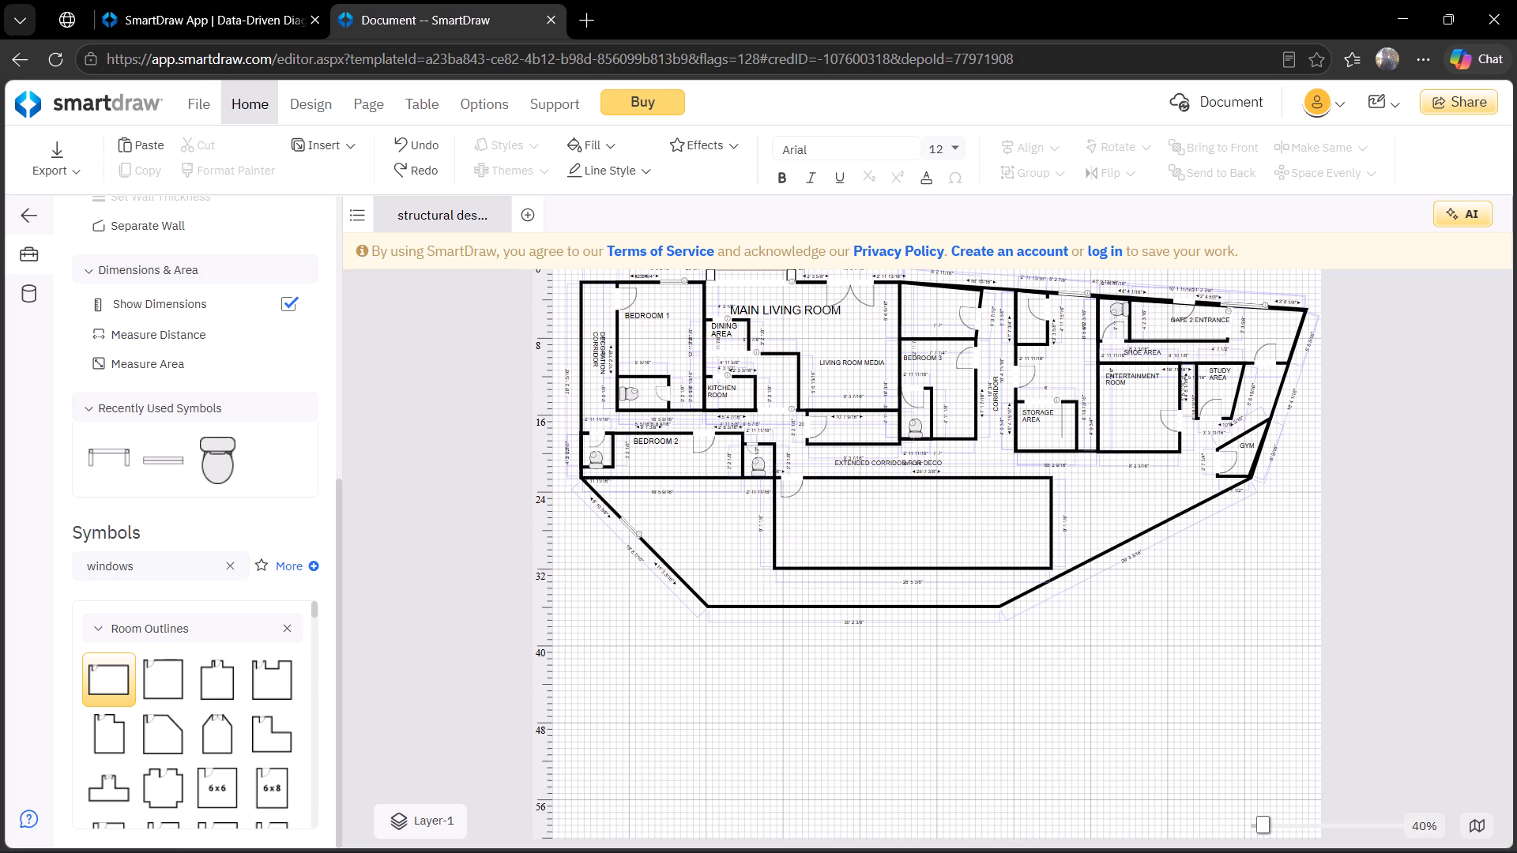
Narrow the new room to about 26 ft 6 in, and slant its east wall outward at the top to about 32 ft 7 in overall width.
click(1051, 549)
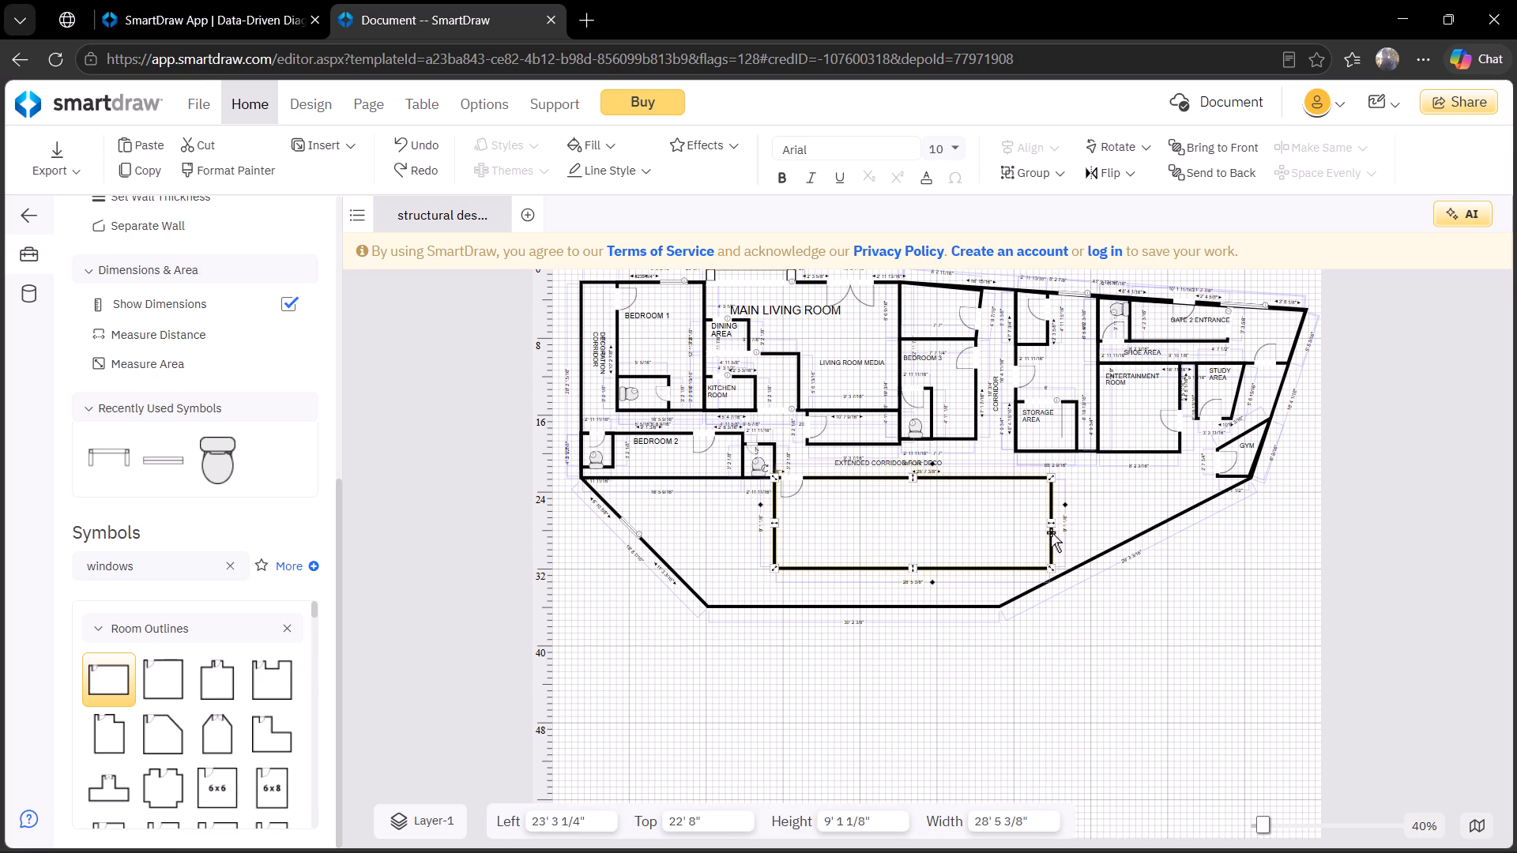
drag(1050, 524, 1072, 535)
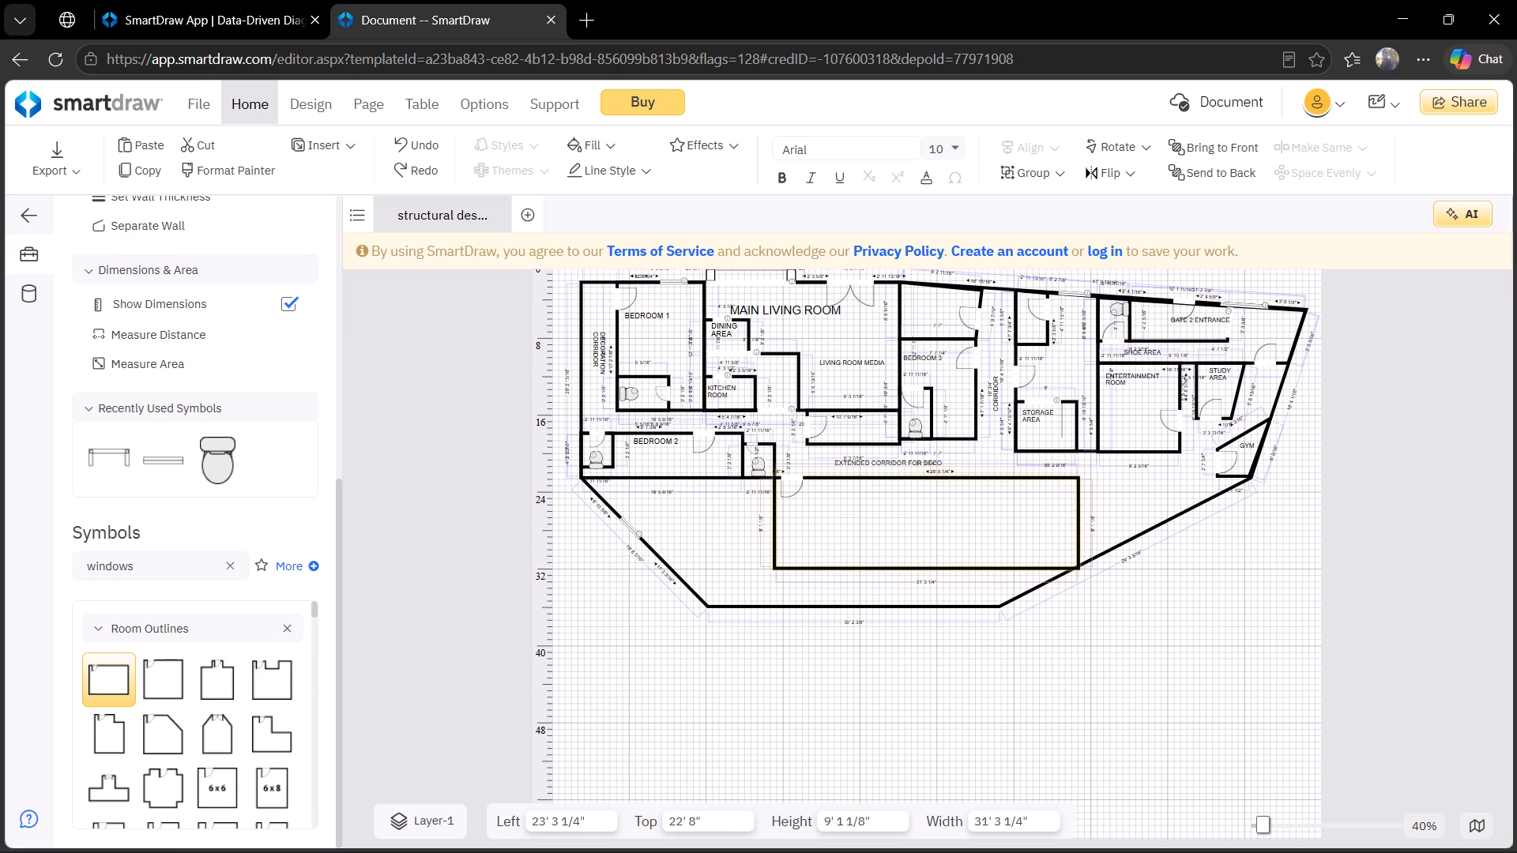
drag(1072, 535, 1033, 533)
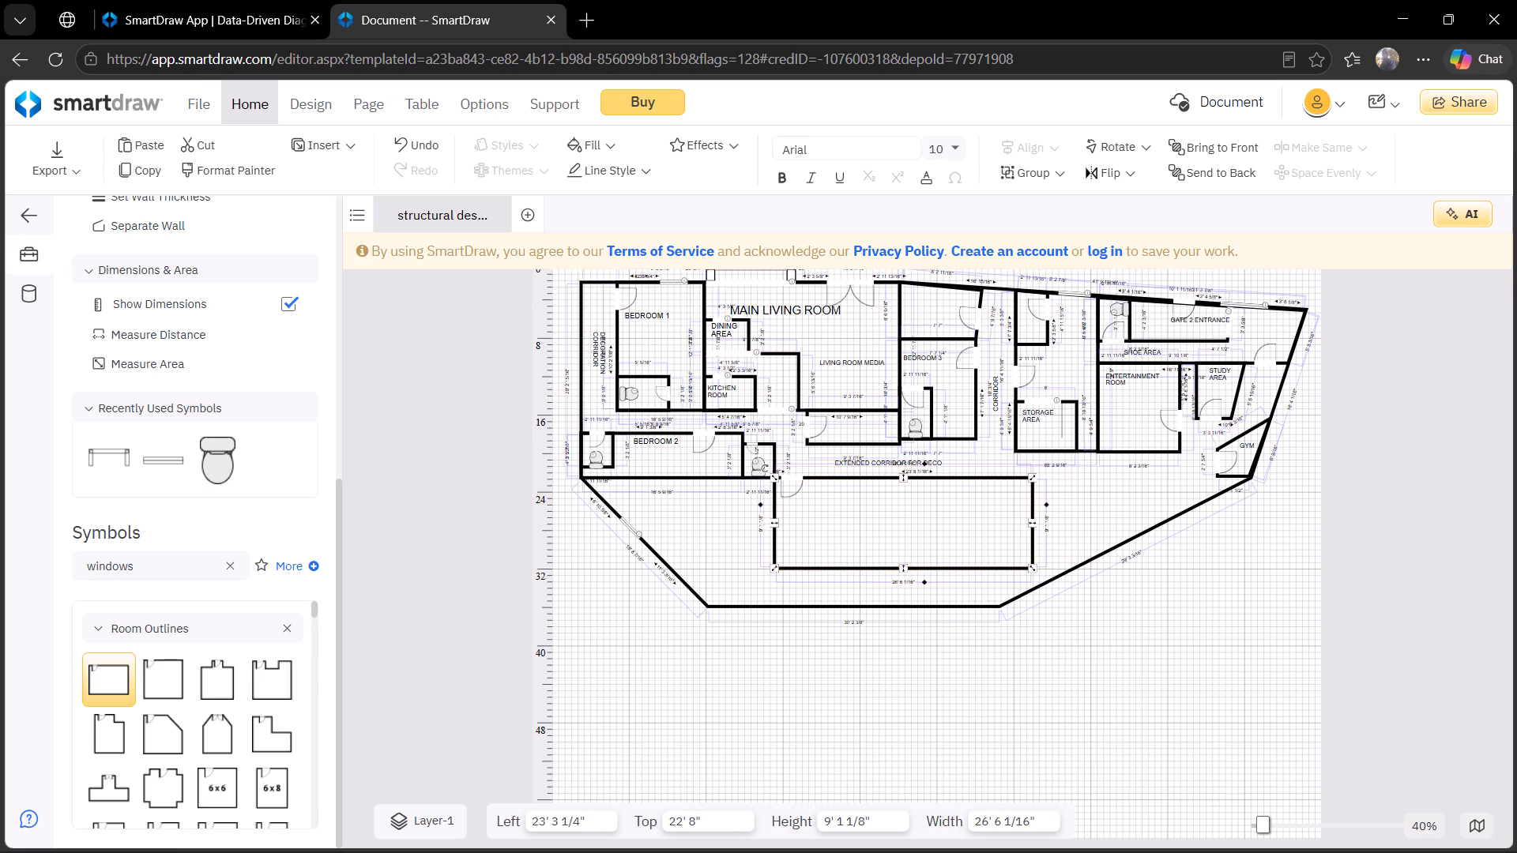
drag(1029, 479, 1094, 496)
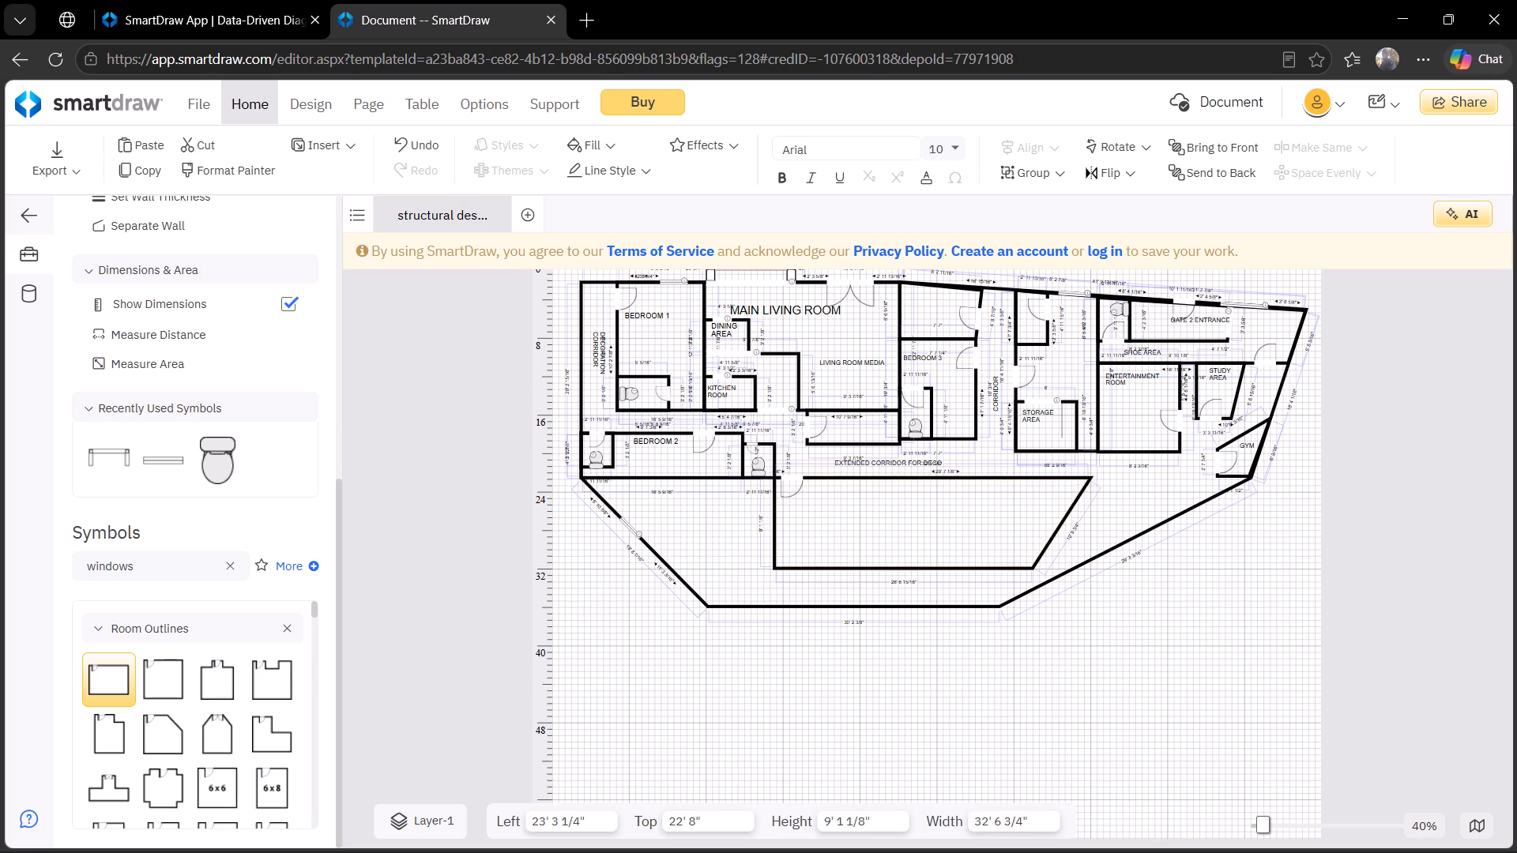
Pull the new room's upper east corner outward along the corridor wall to about 43 ft 2 in overall width.
drag(1094, 496, 1094, 483)
drag(1094, 483, 1125, 472)
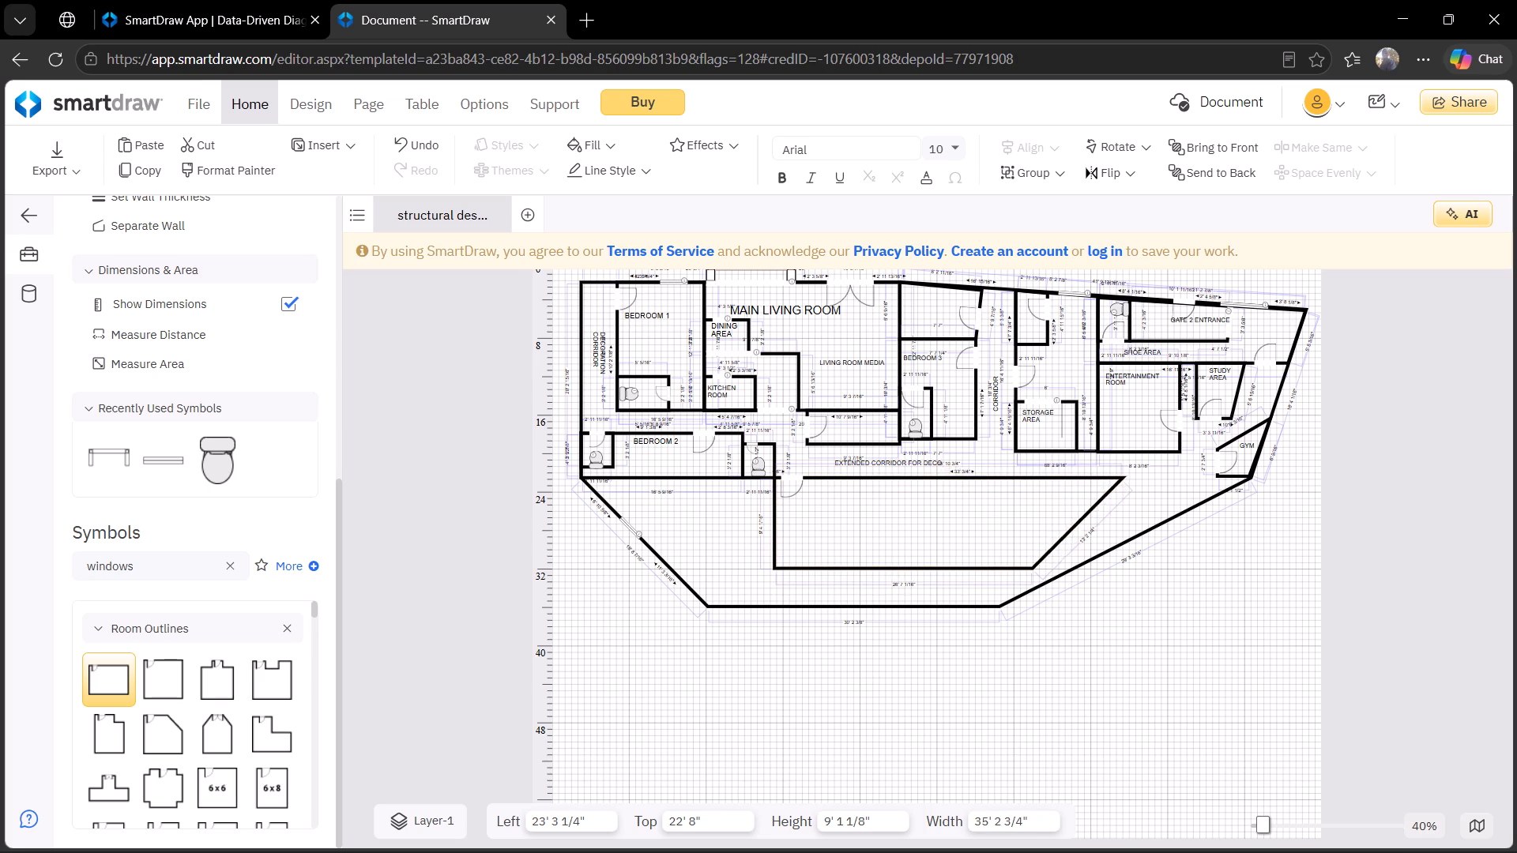
drag(1125, 472, 1174, 468)
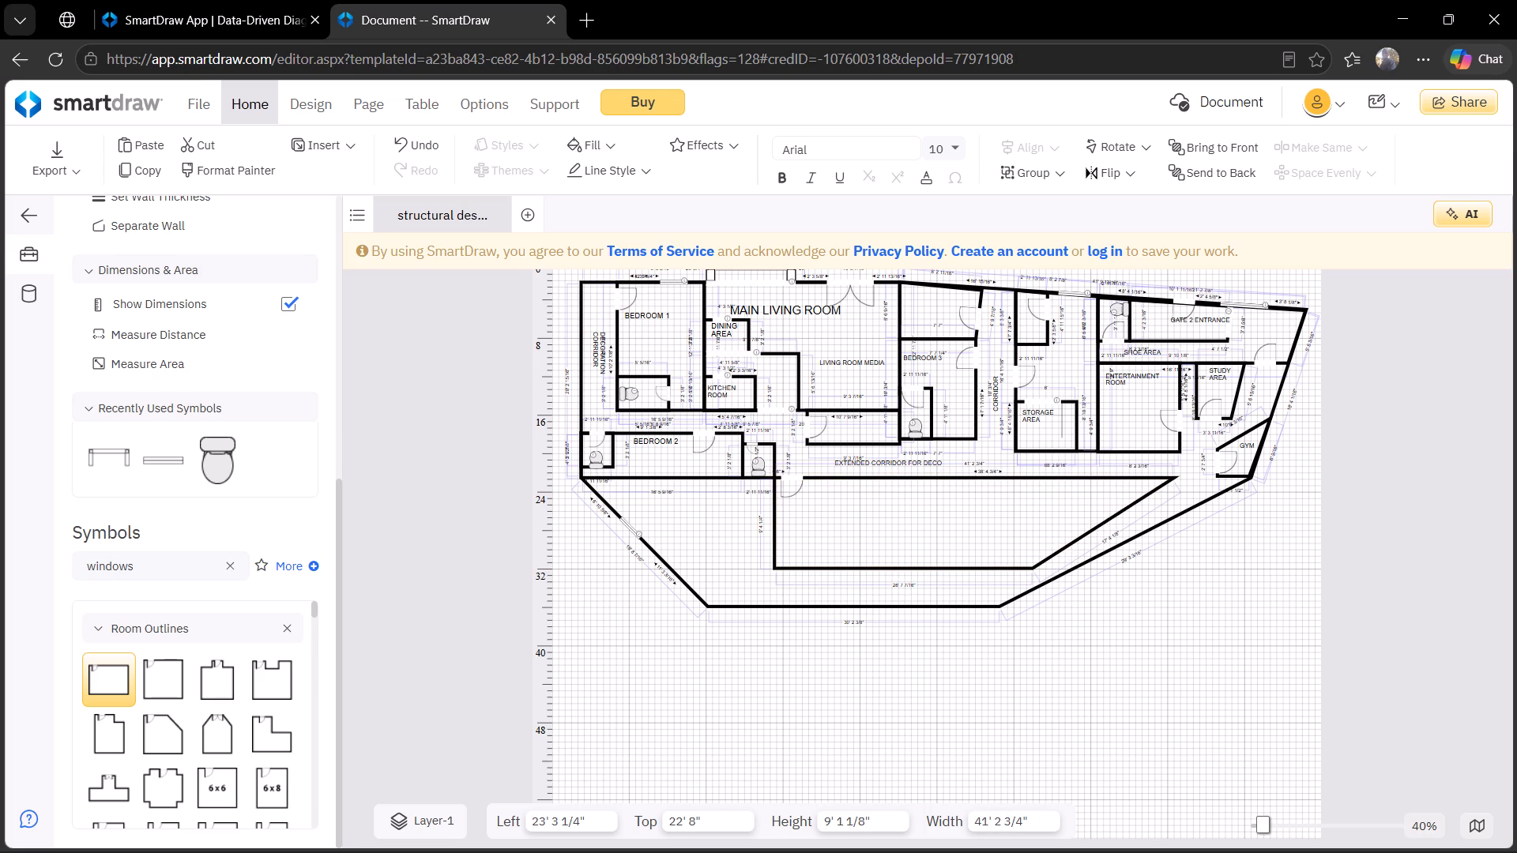
drag(1174, 468, 1191, 482)
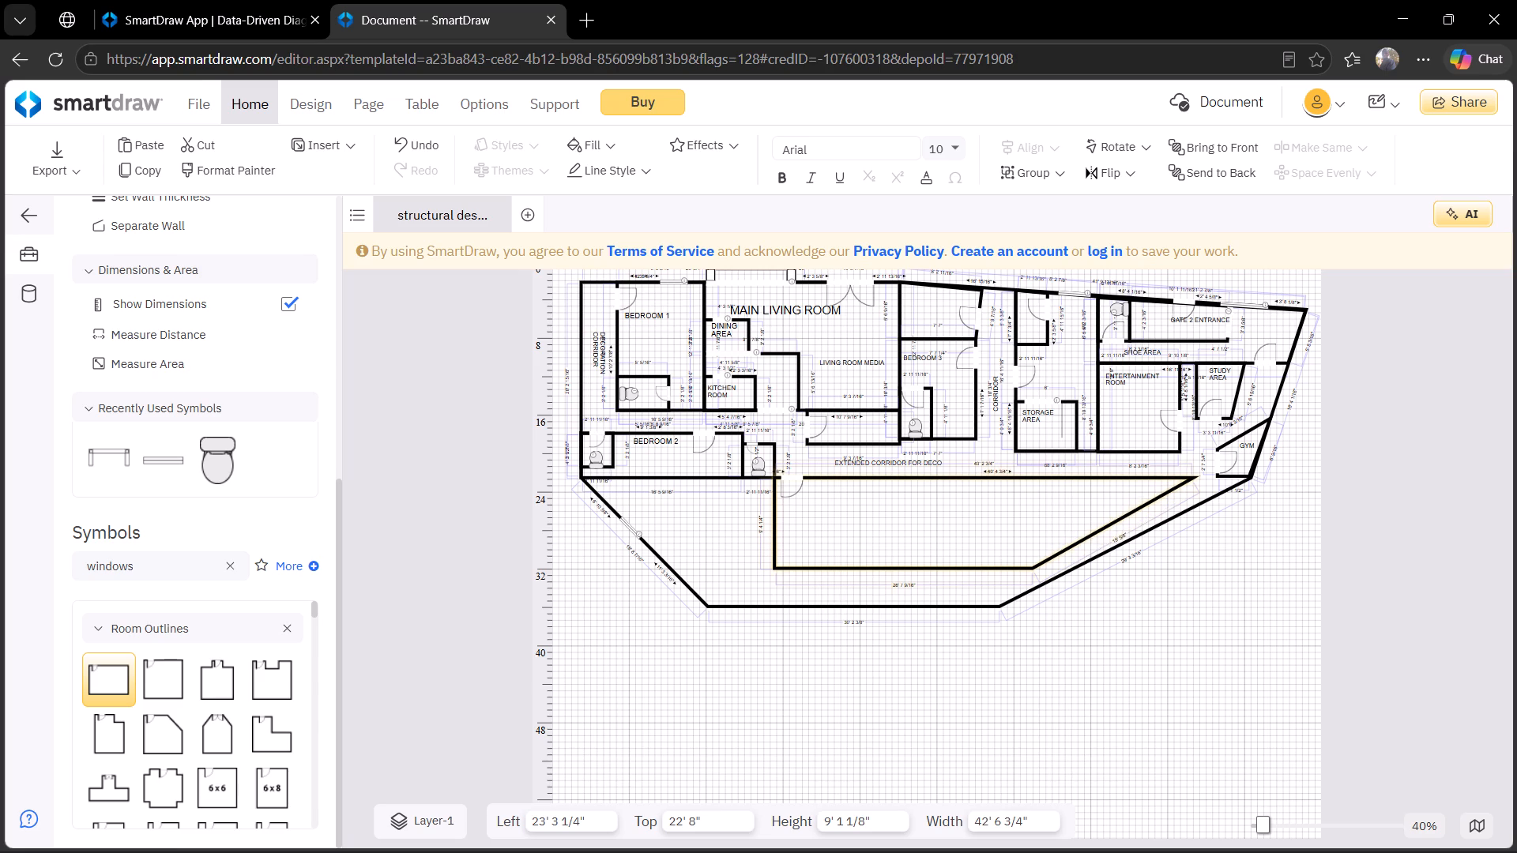
drag(1191, 482, 1191, 483)
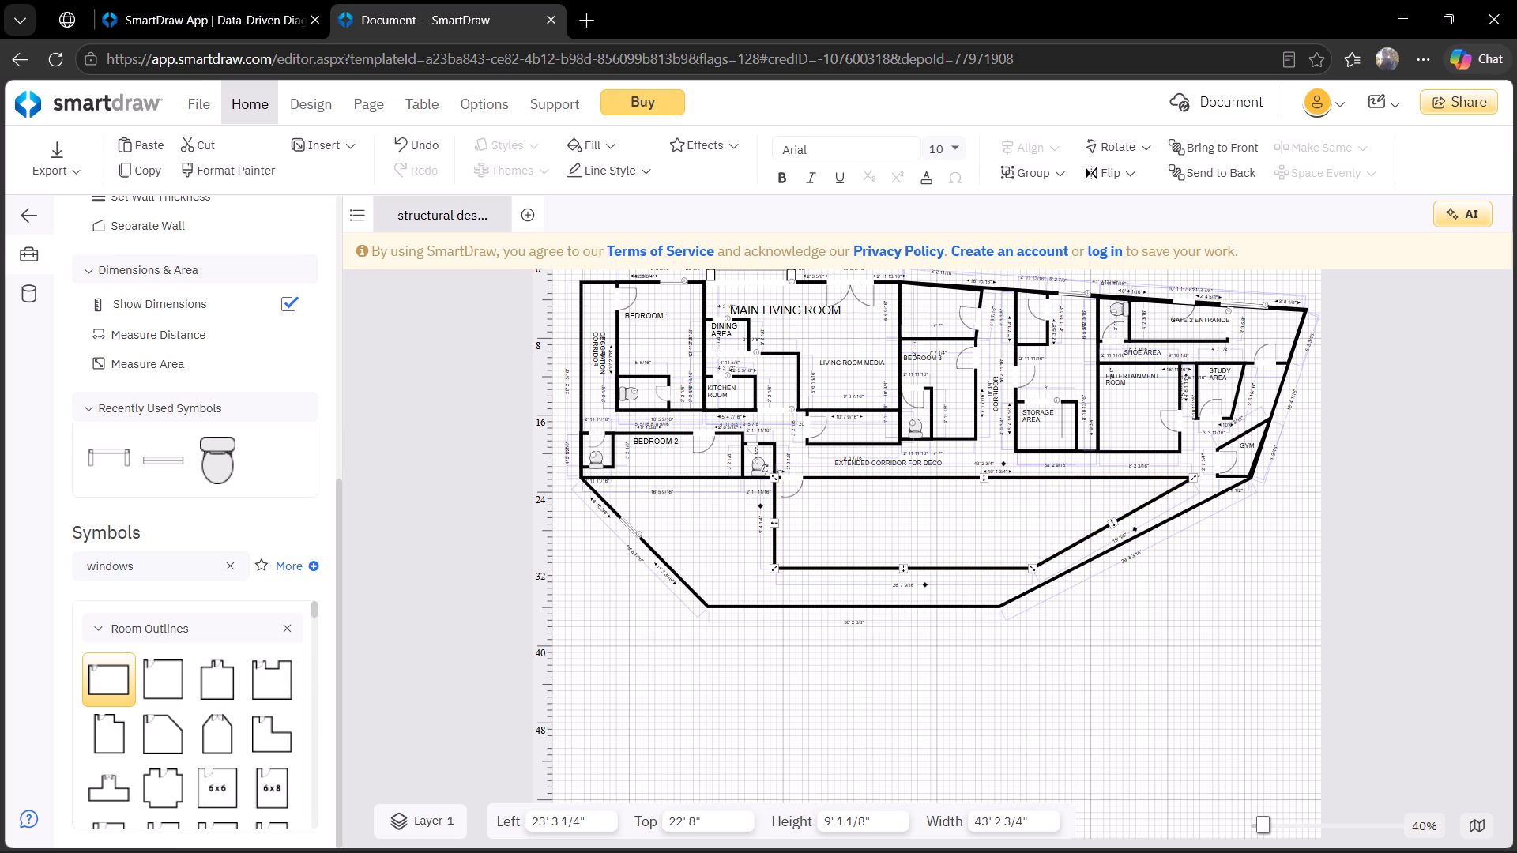
Raise both lower corners of the new room to make it about 7 ft 11 in high, keeping its west wall vertical.
click(1029, 561)
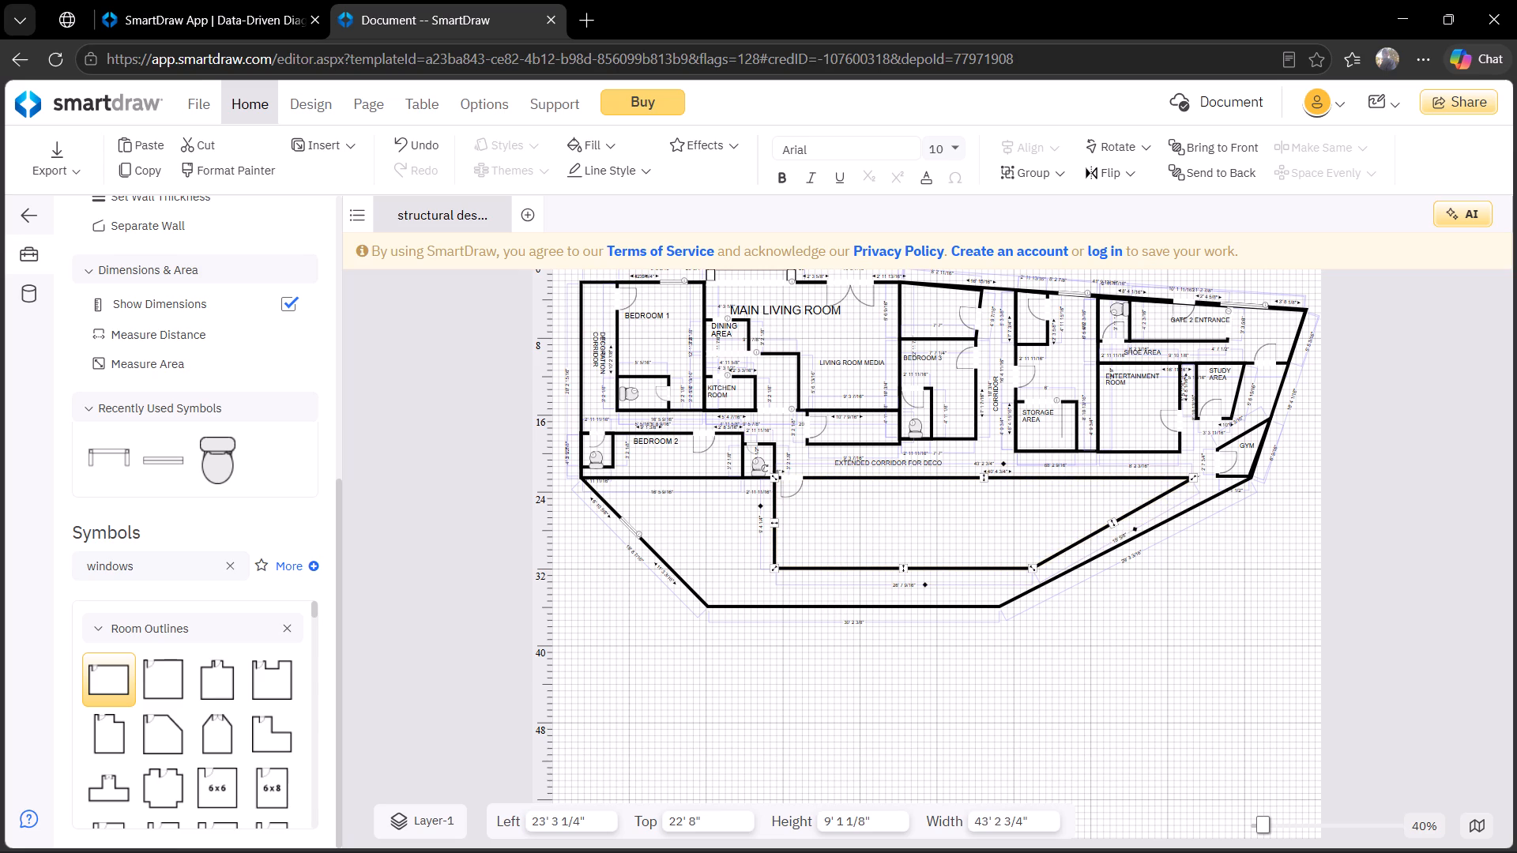
click(1038, 572)
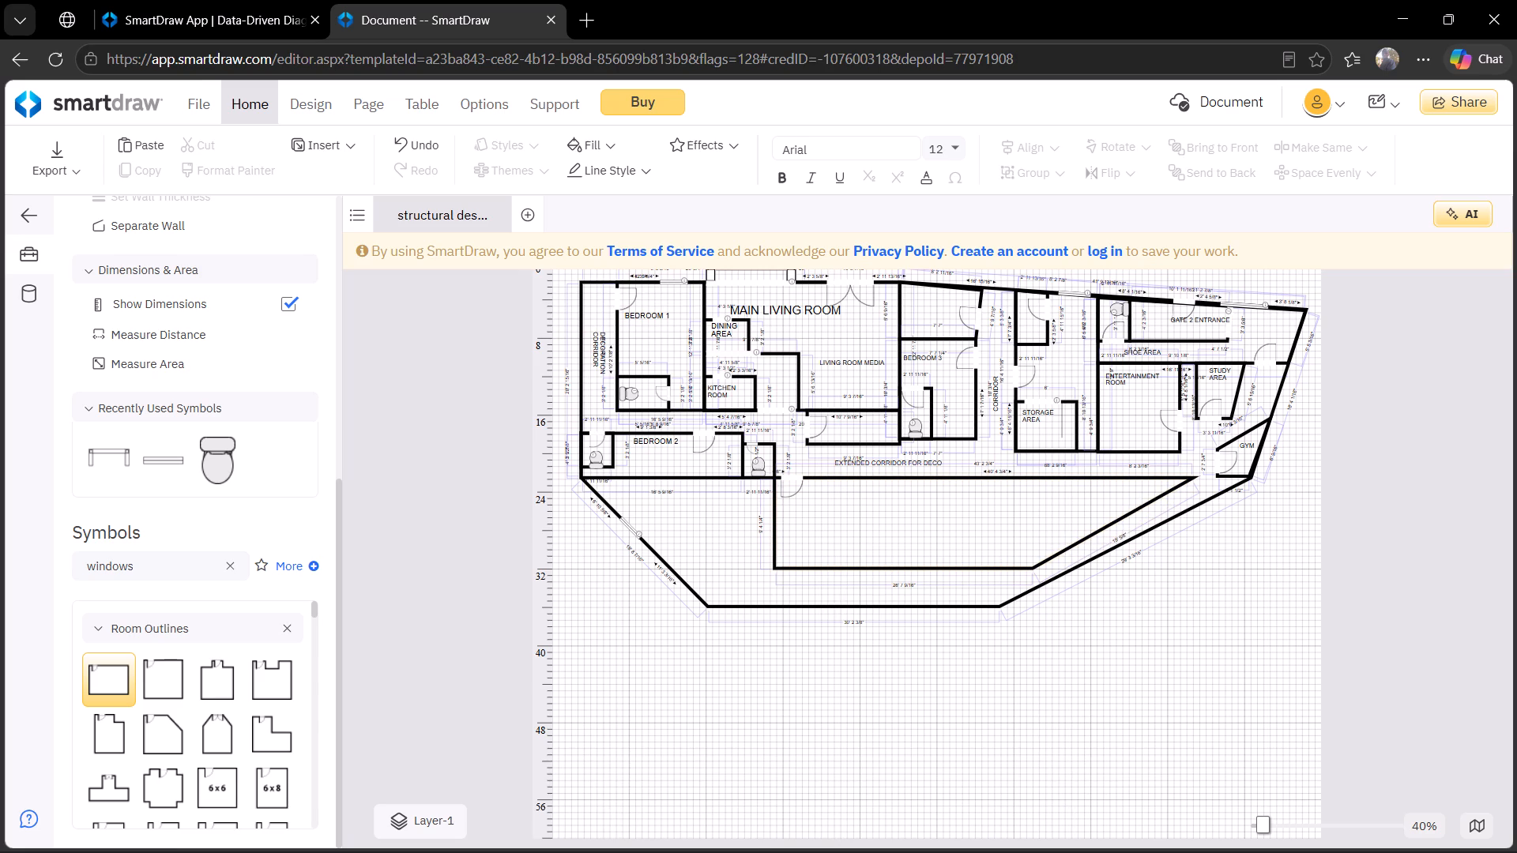
click(1037, 567)
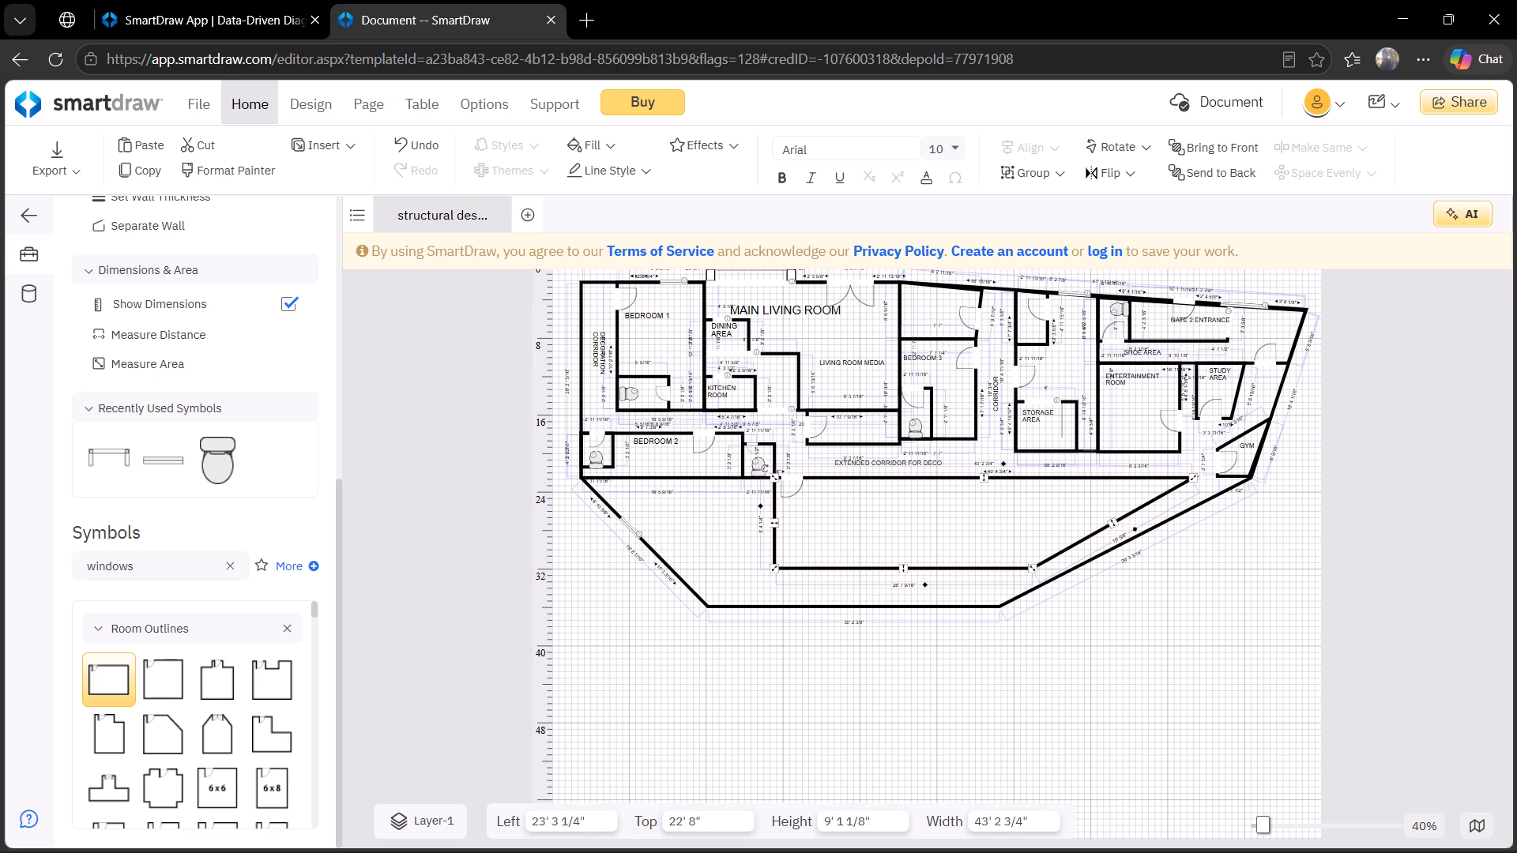
drag(1033, 566, 1026, 558)
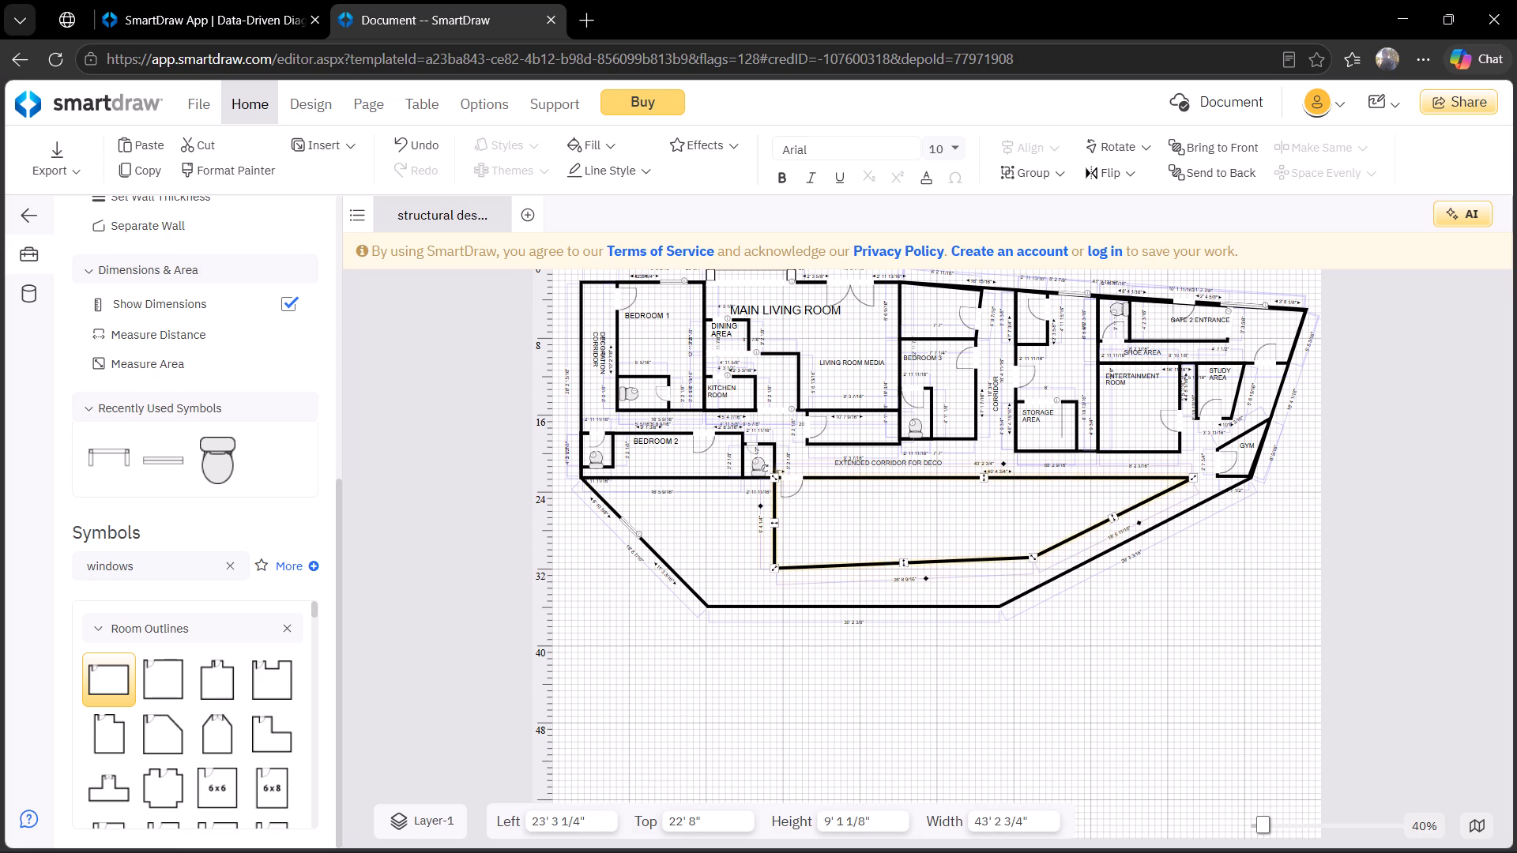
click(773, 568)
drag(773, 568, 774, 560)
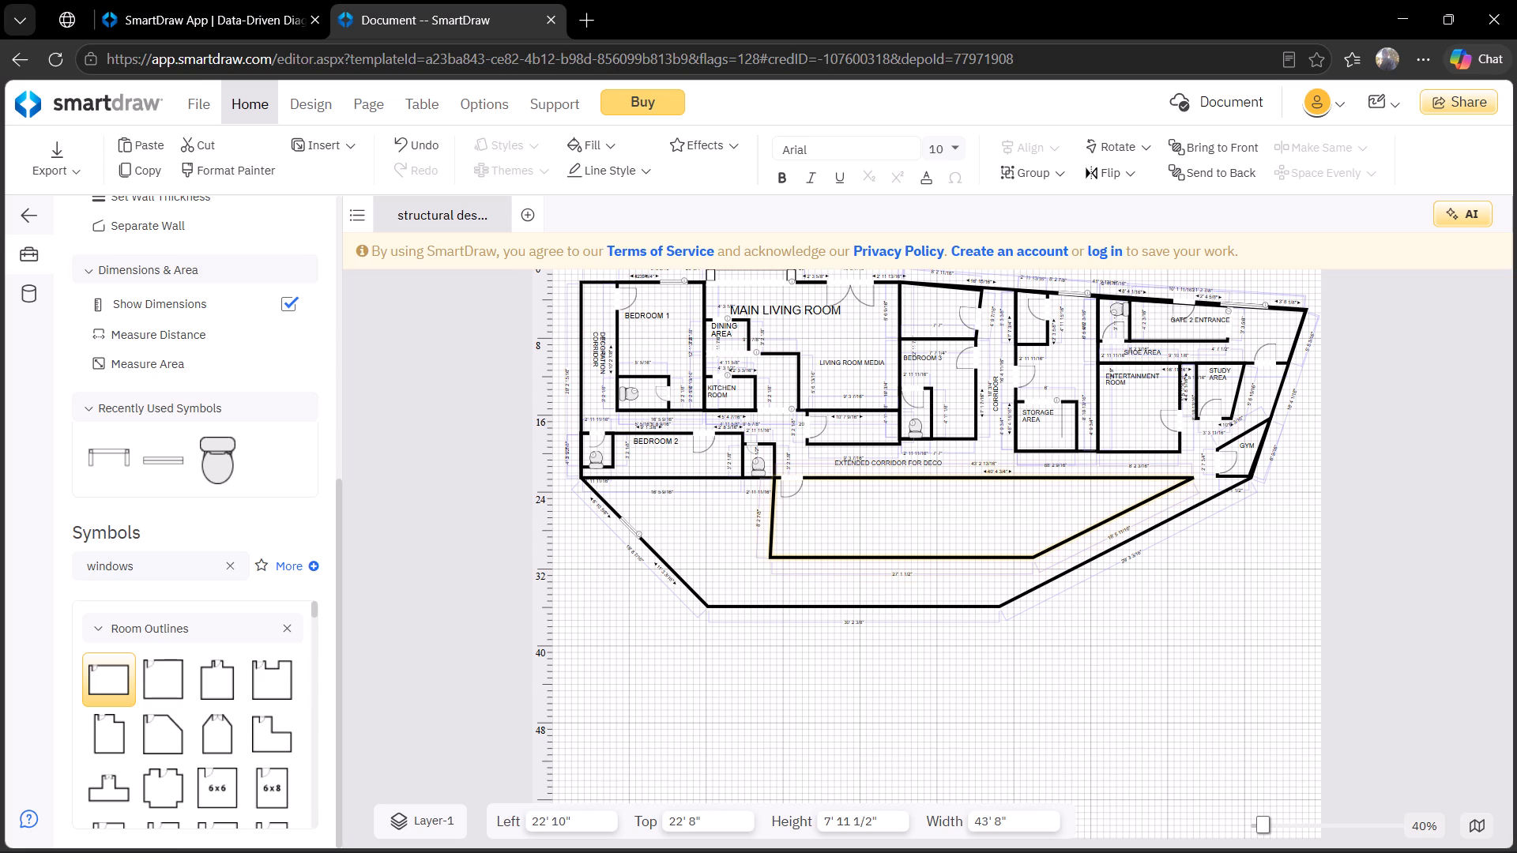
drag(774, 560, 774, 560)
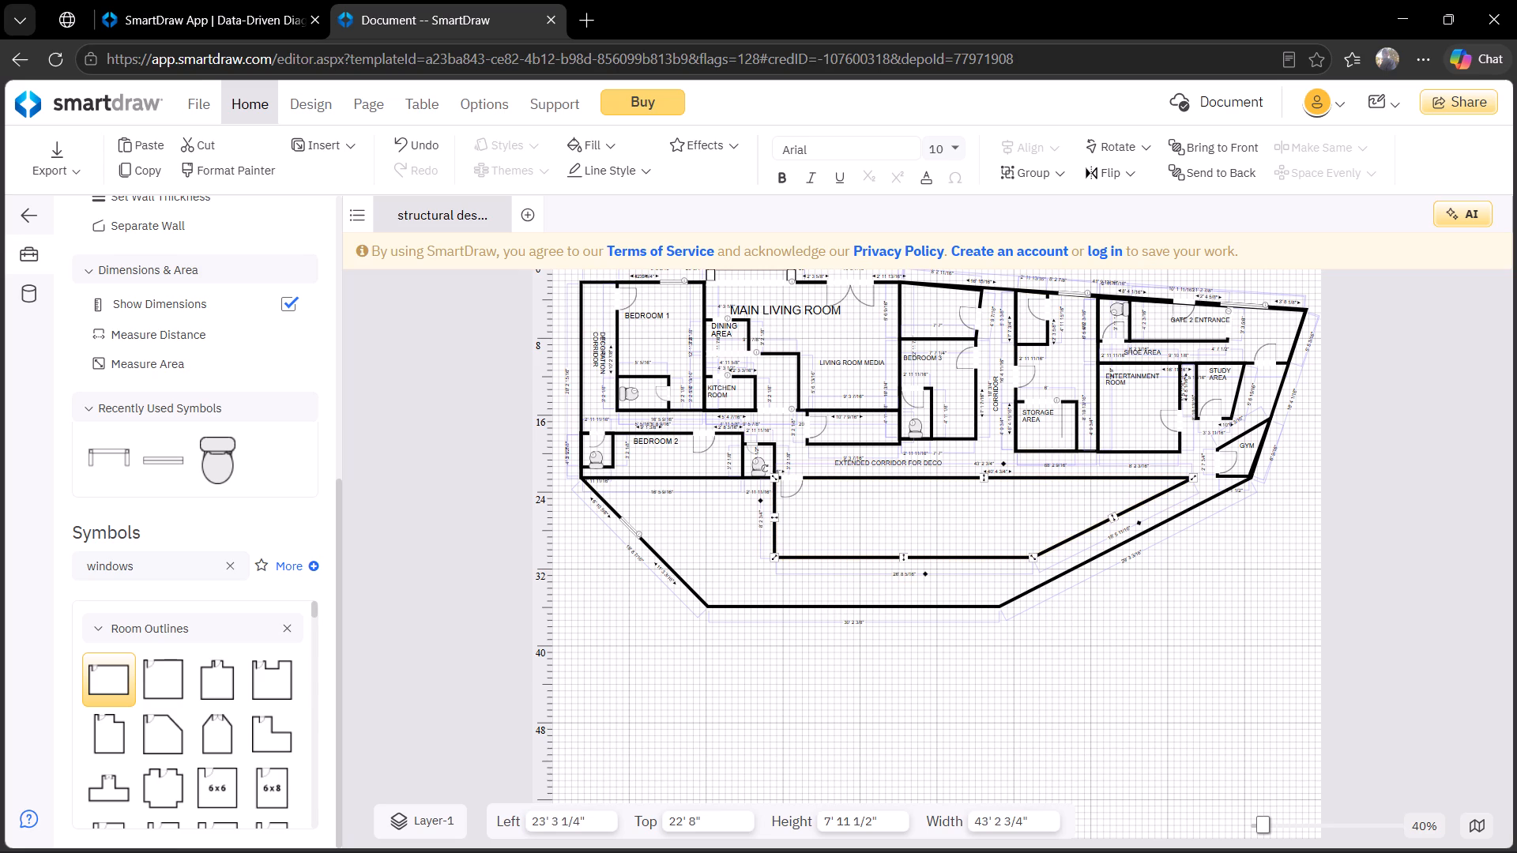
Shift the new room's slanted east wall inward to about 41 ft 10 in overall width.
drag(1110, 516, 1099, 505)
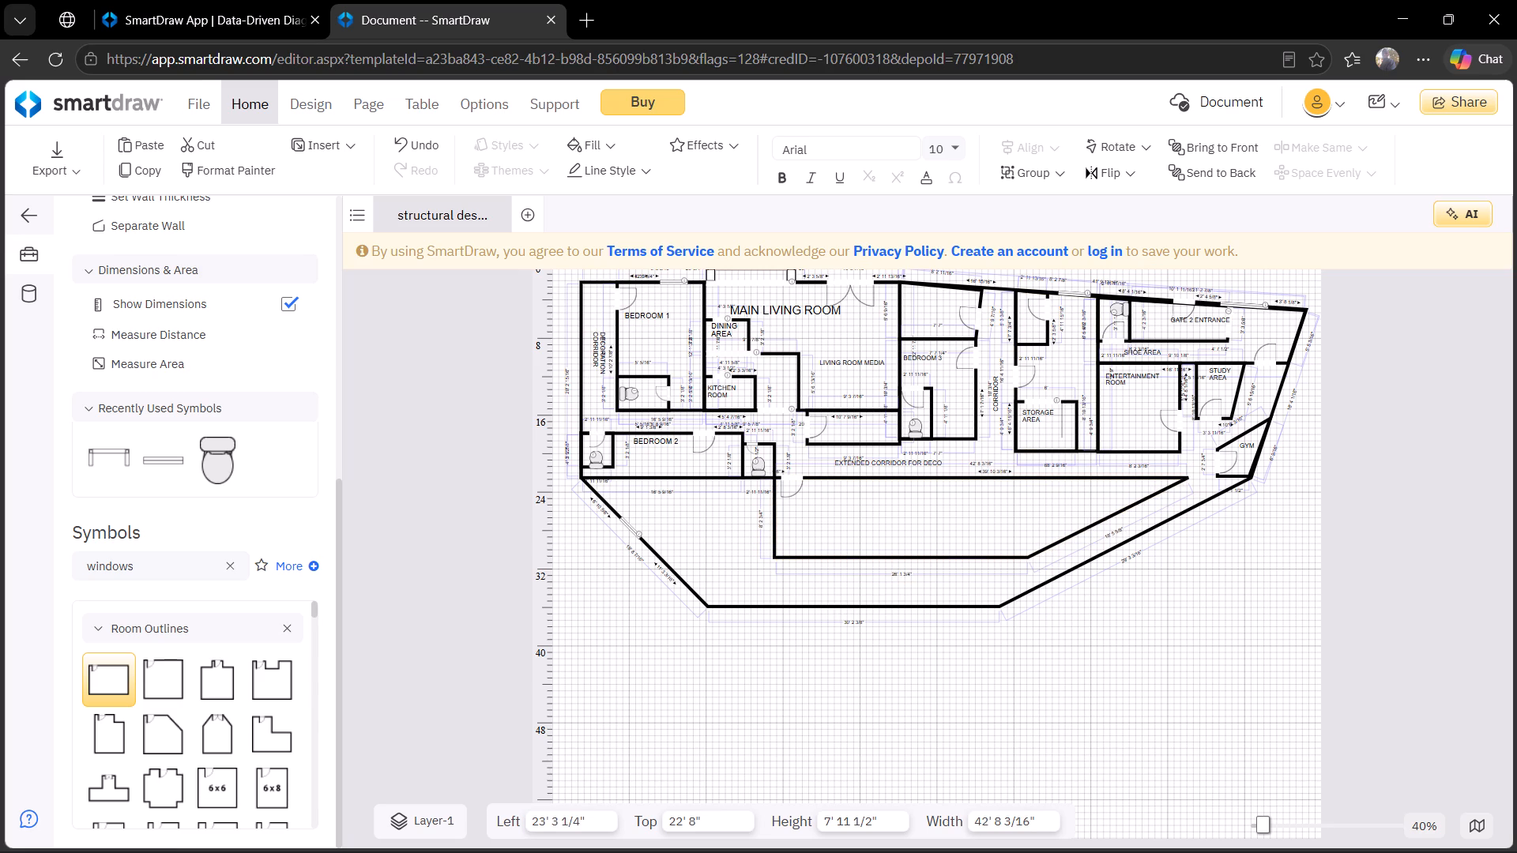
drag(1099, 505, 1095, 501)
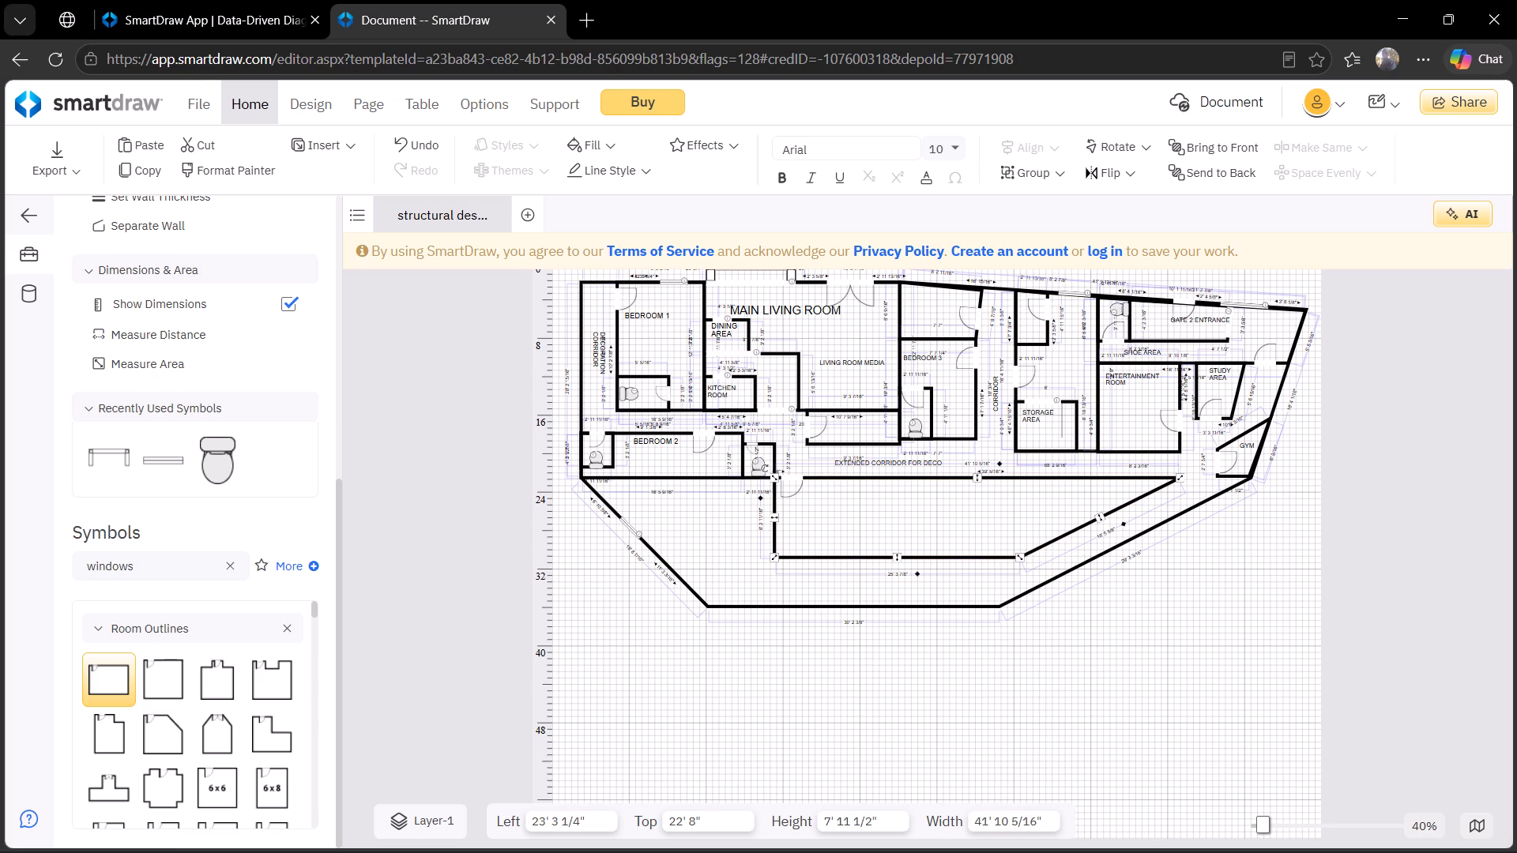
click(1234, 605)
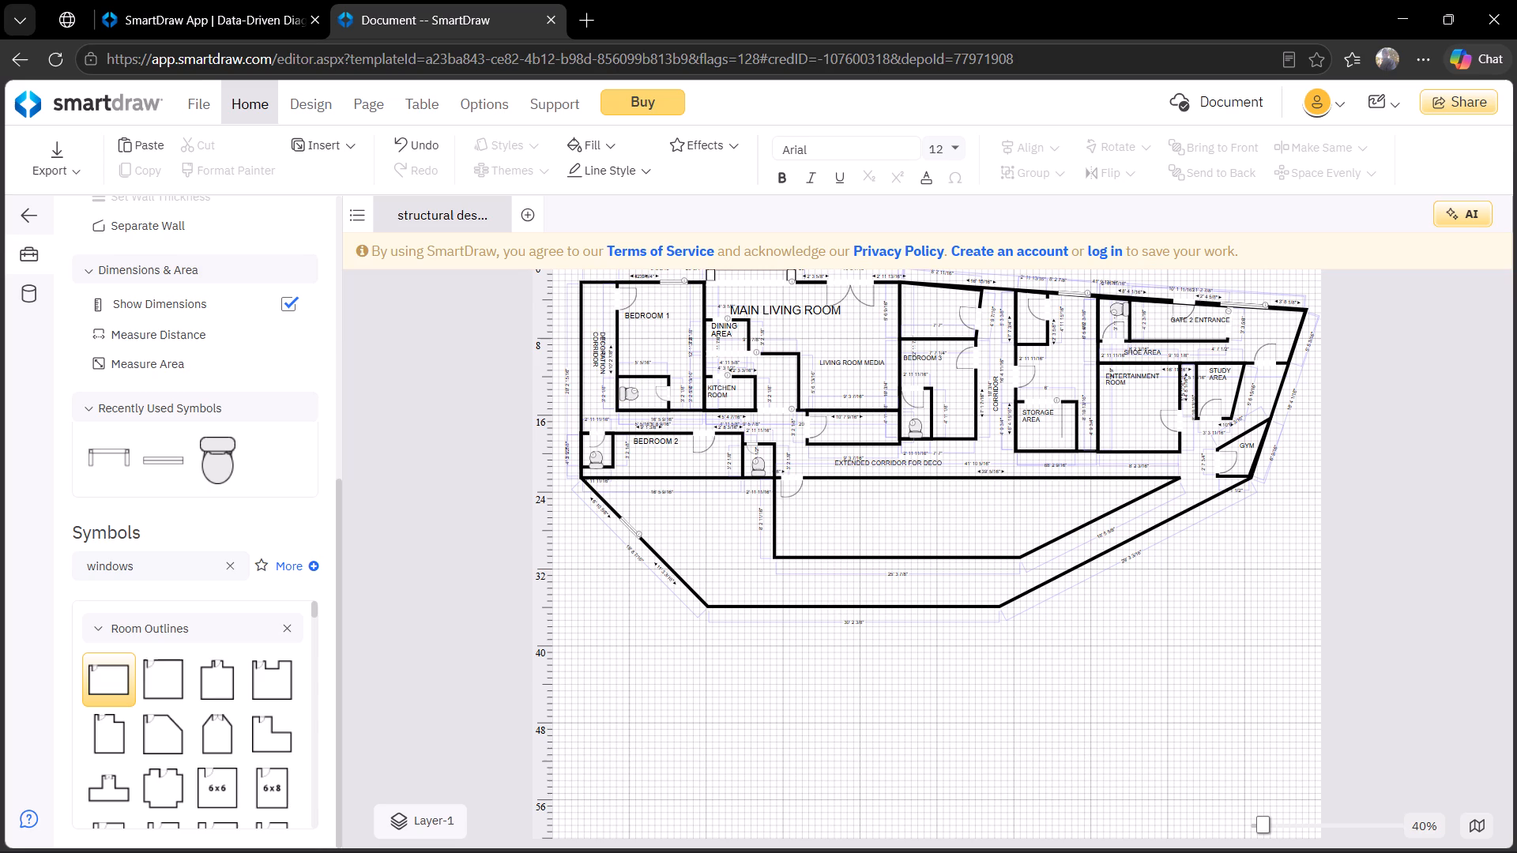
Duplicate Bedroom 1's bathroom enclosure into the new room's east end, at about 52 ft 4 in left, 22 ft 8 in top.
key(8)
key(ctrl+c)
key(ctrl+v)
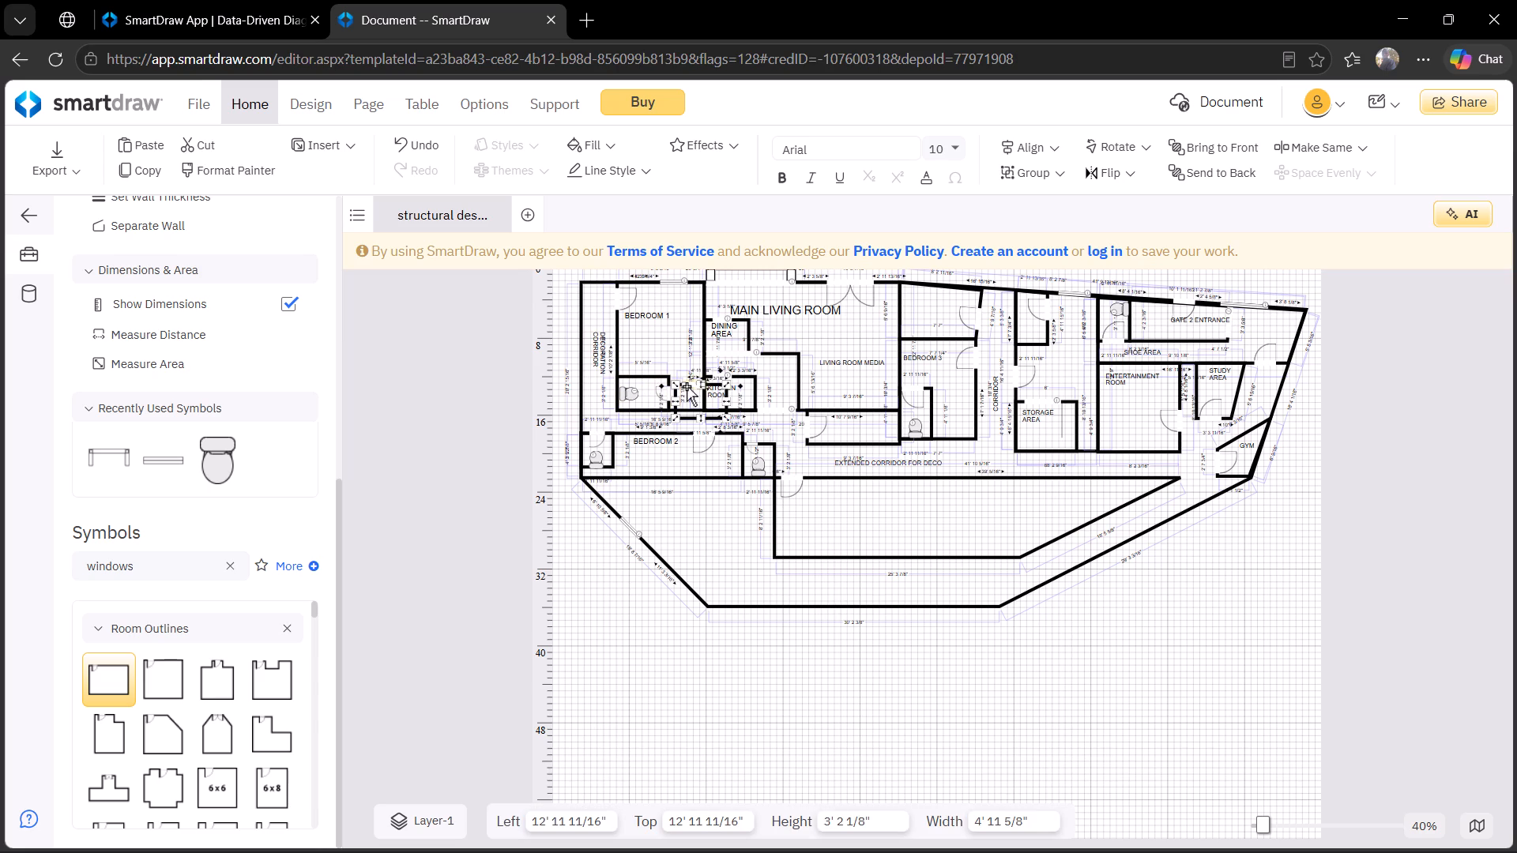
drag(687, 386, 933, 509)
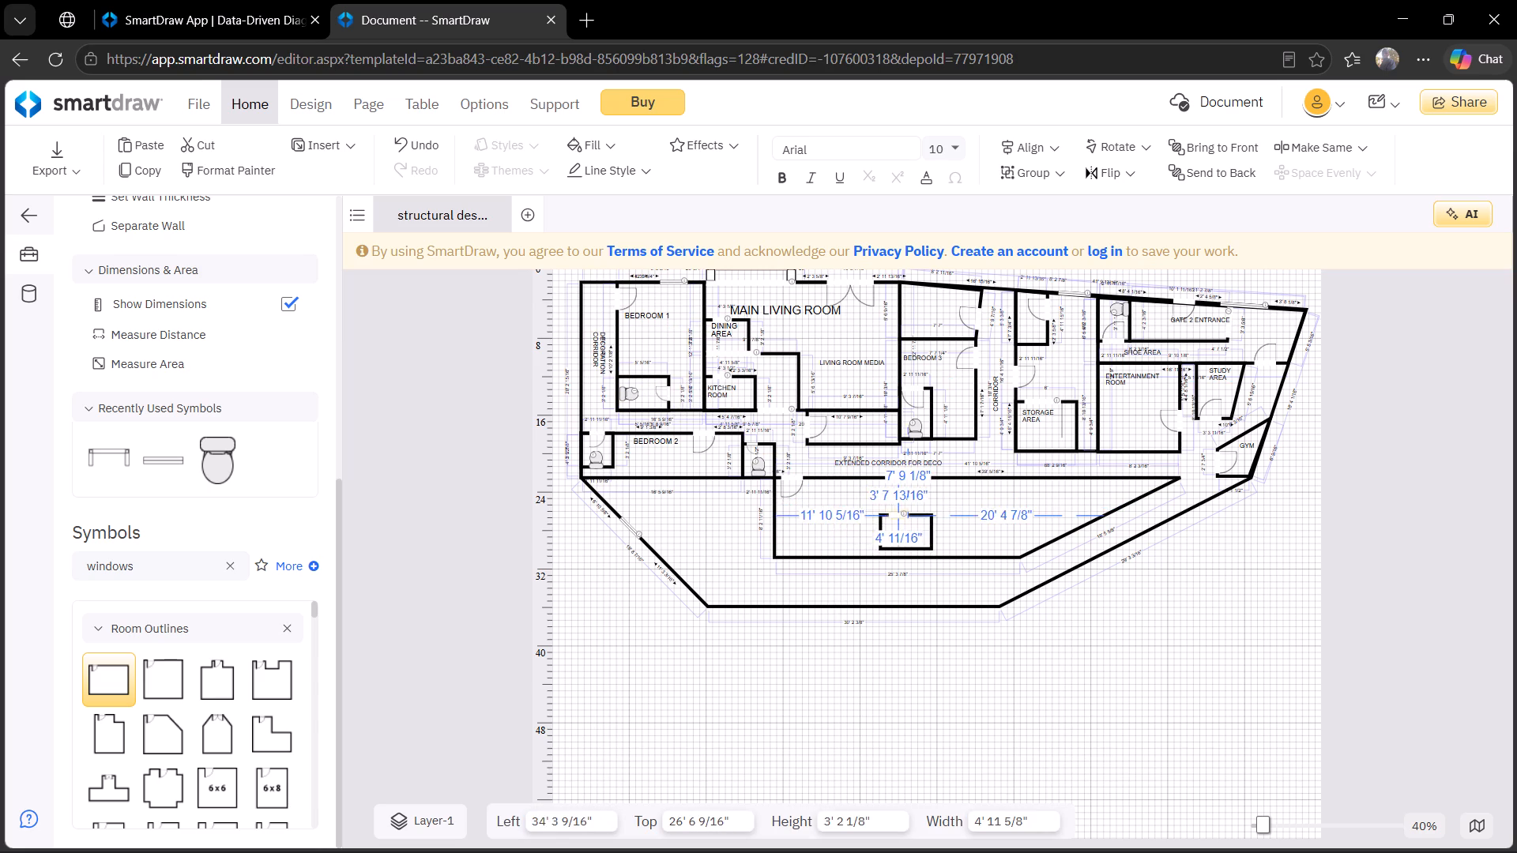
drag(933, 509, 1085, 484)
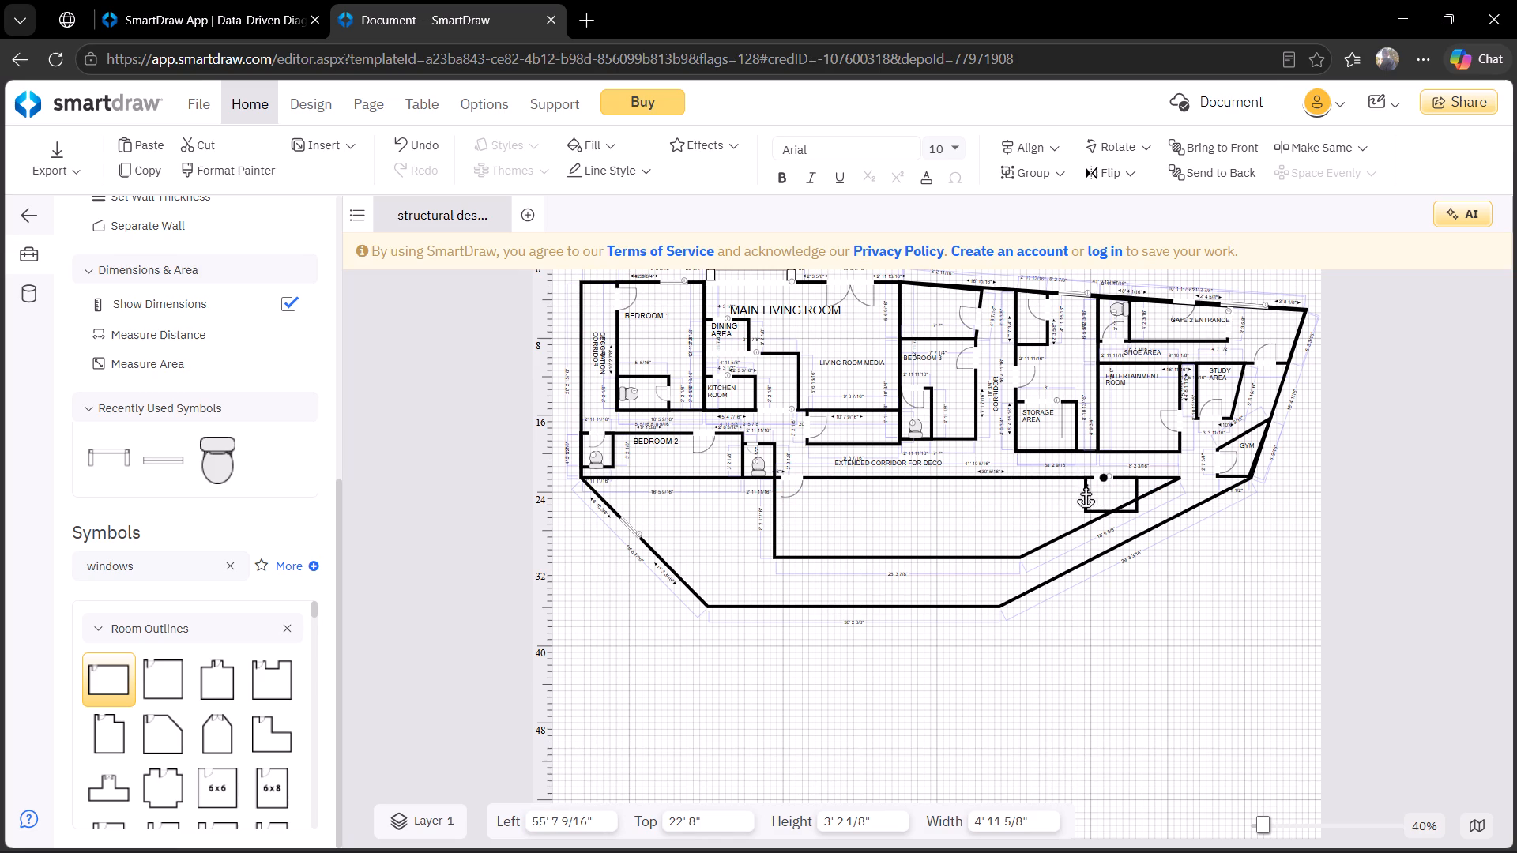
drag(1085, 484, 1067, 484)
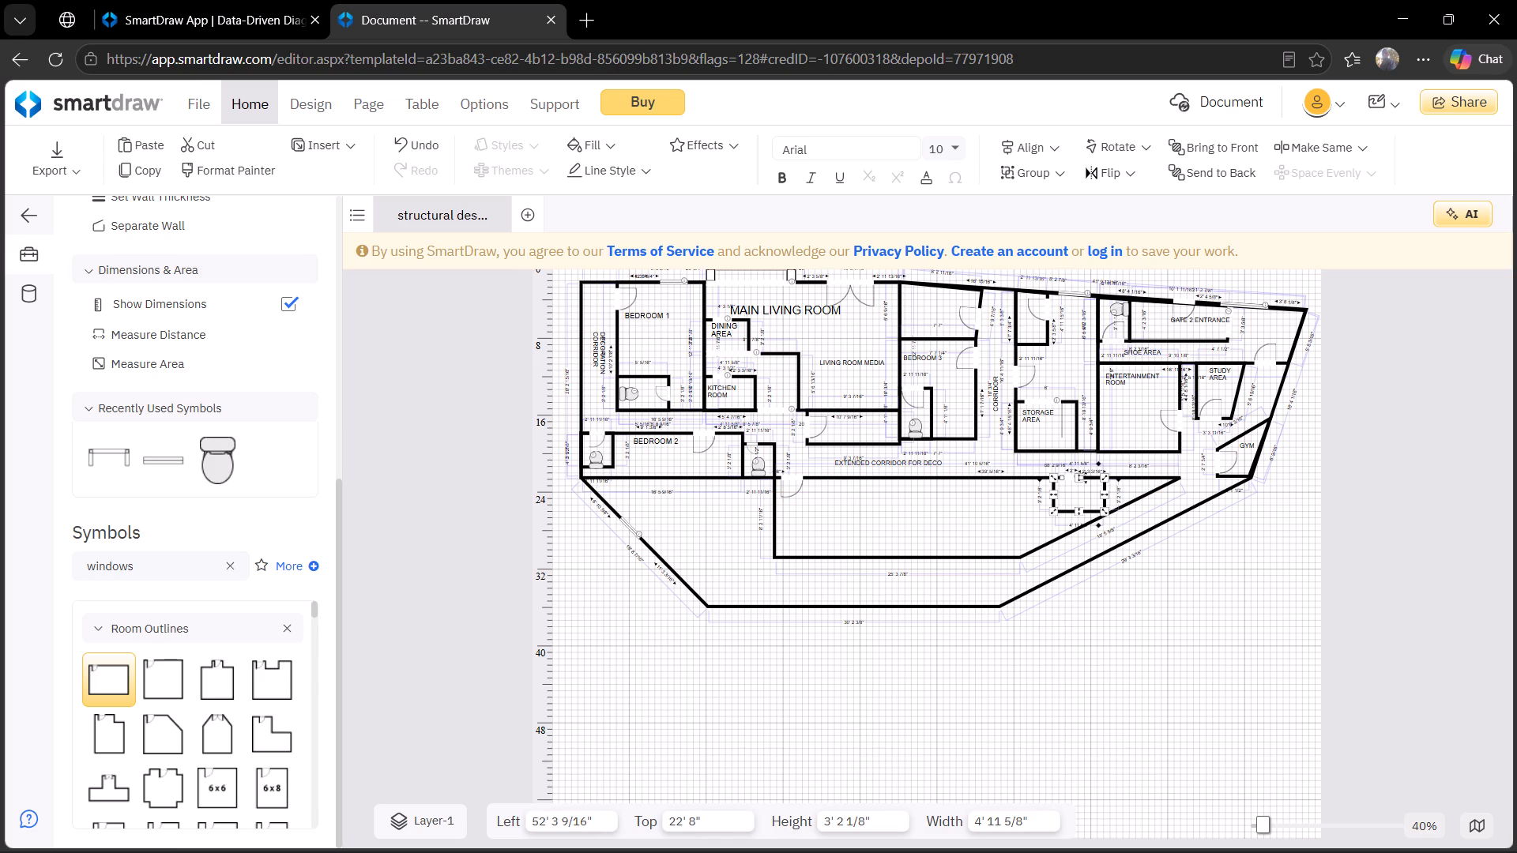
Stretch the duplicated enclosure's upper east corner along the room's slanted wall to about 12 ft 2 in overall width.
drag(1105, 475, 1176, 470)
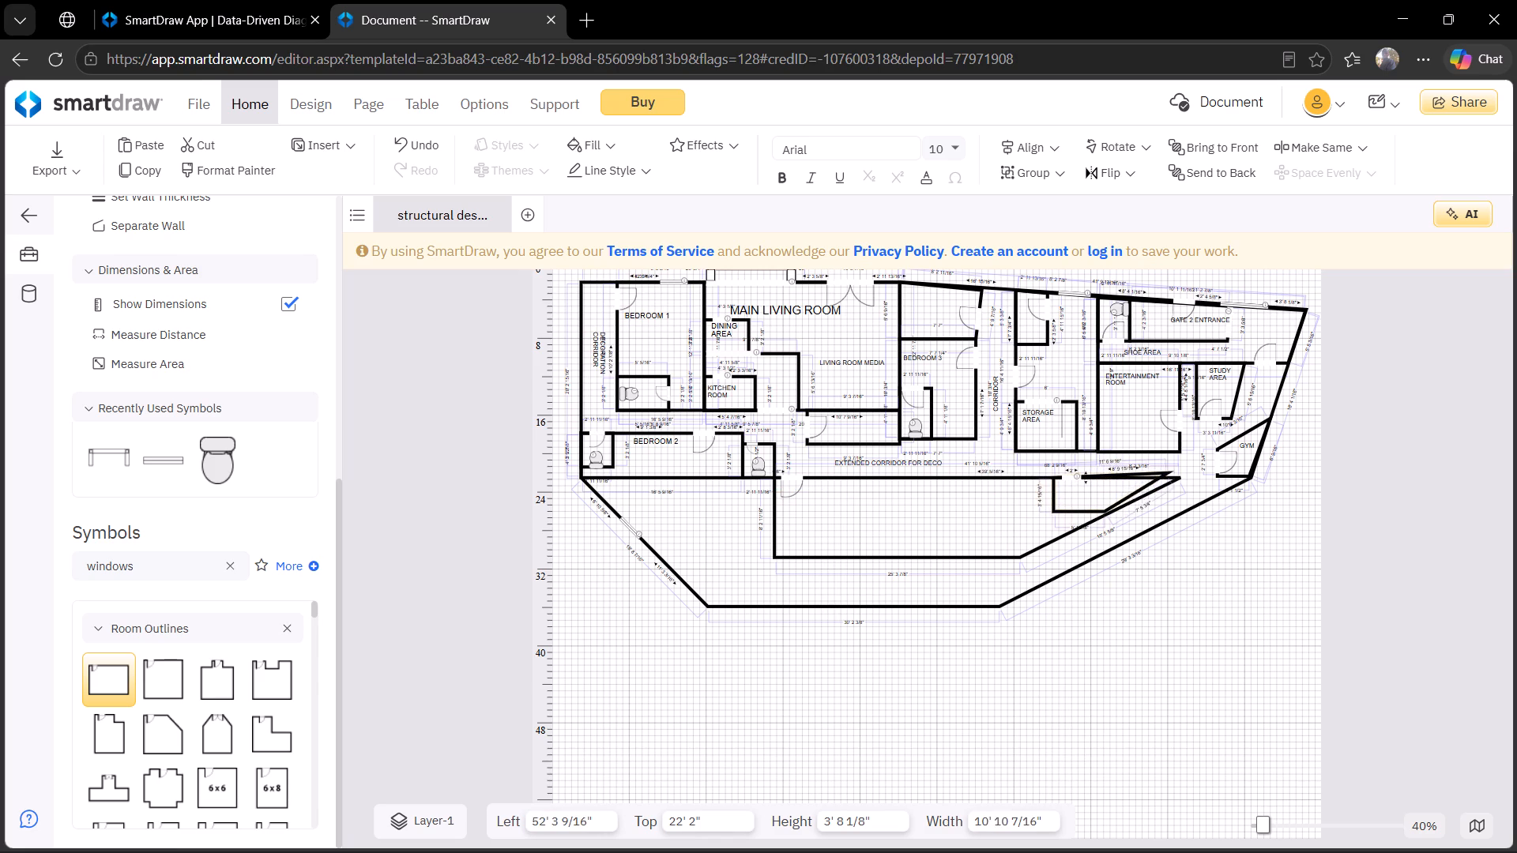
drag(1176, 470, 1180, 469)
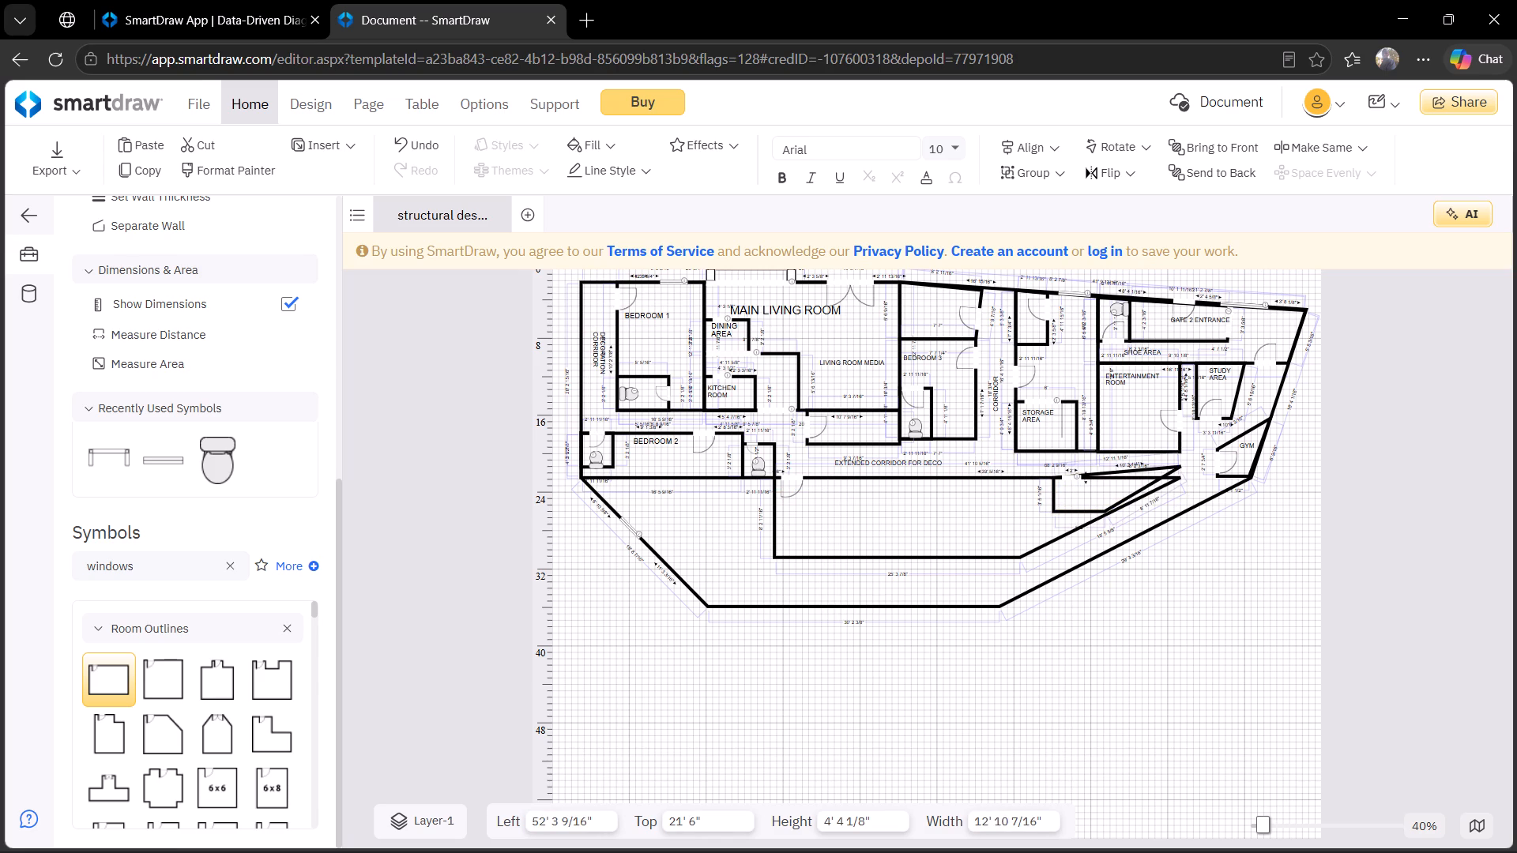
drag(1180, 469, 1179, 483)
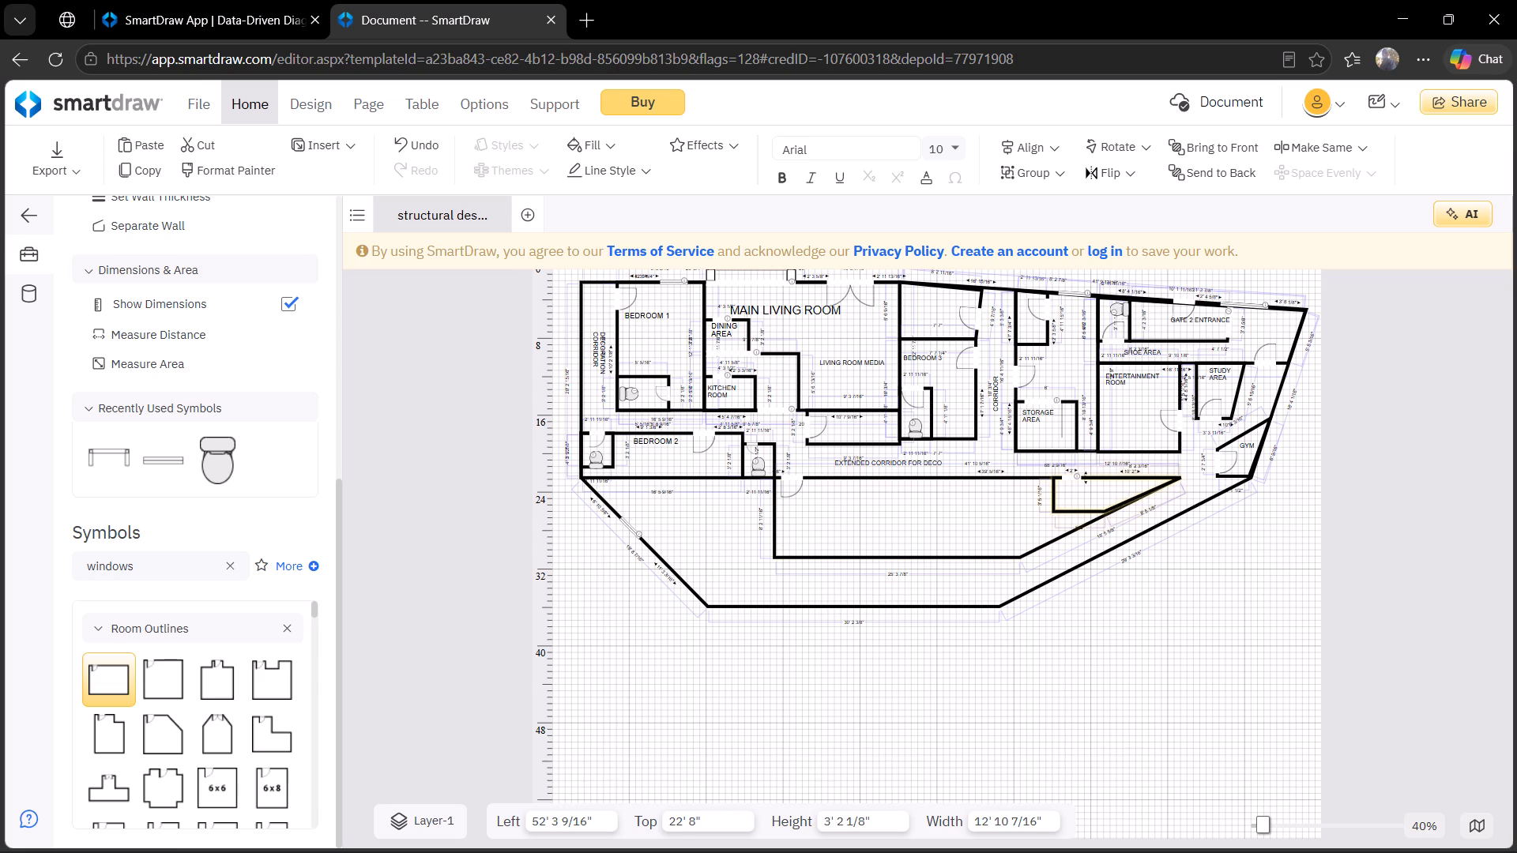
drag(1179, 483, 1176, 481)
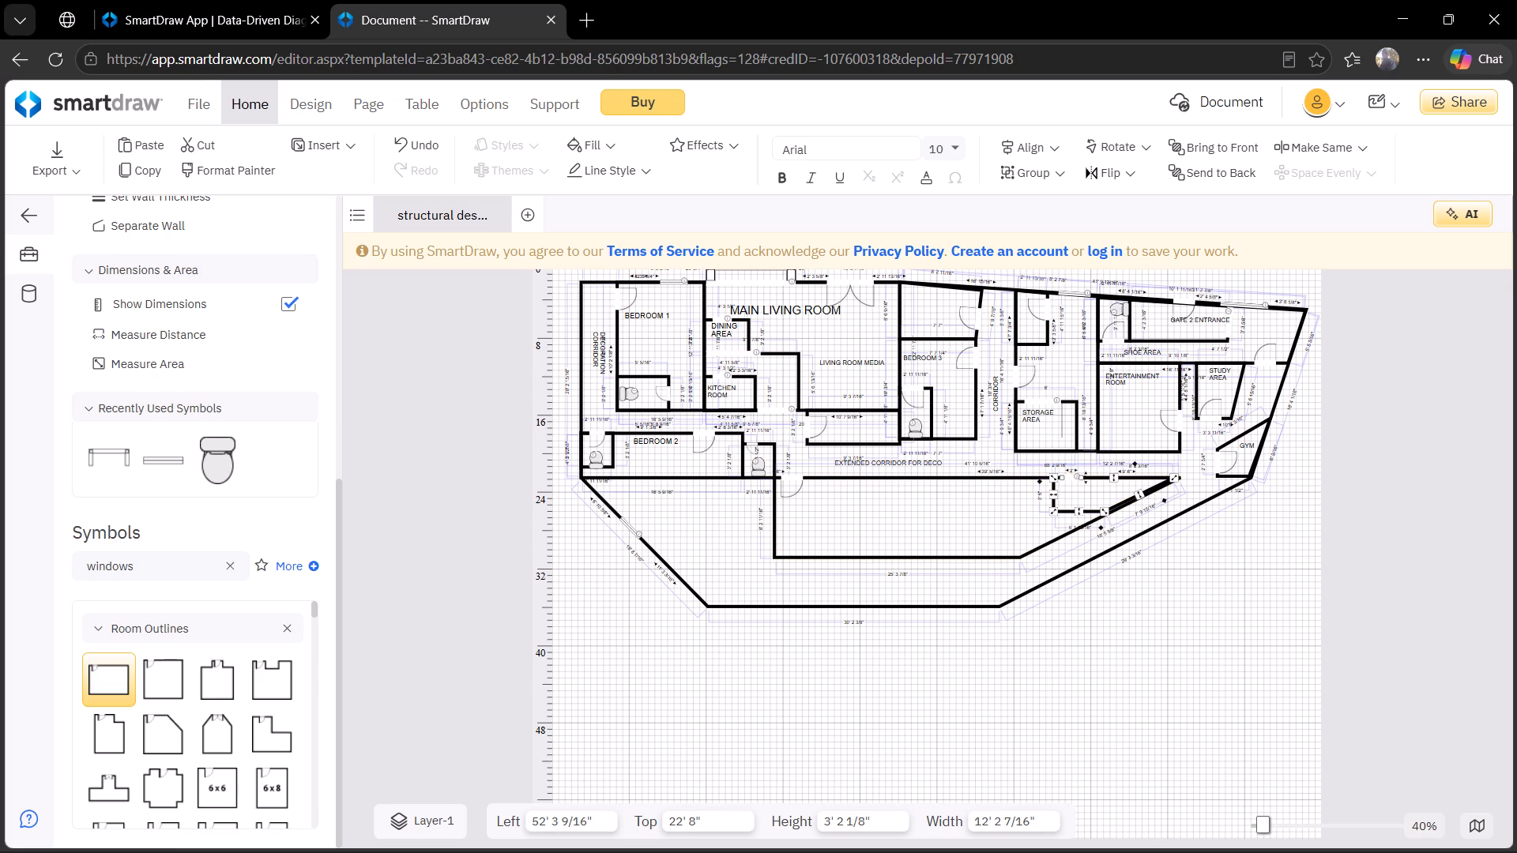
click(1216, 686)
Duplicate Bedroom 1's toilet, turn it, and place it in the new bathroom at about 55 ft 8 in left, 24 ft 2 in top.
click(634, 402)
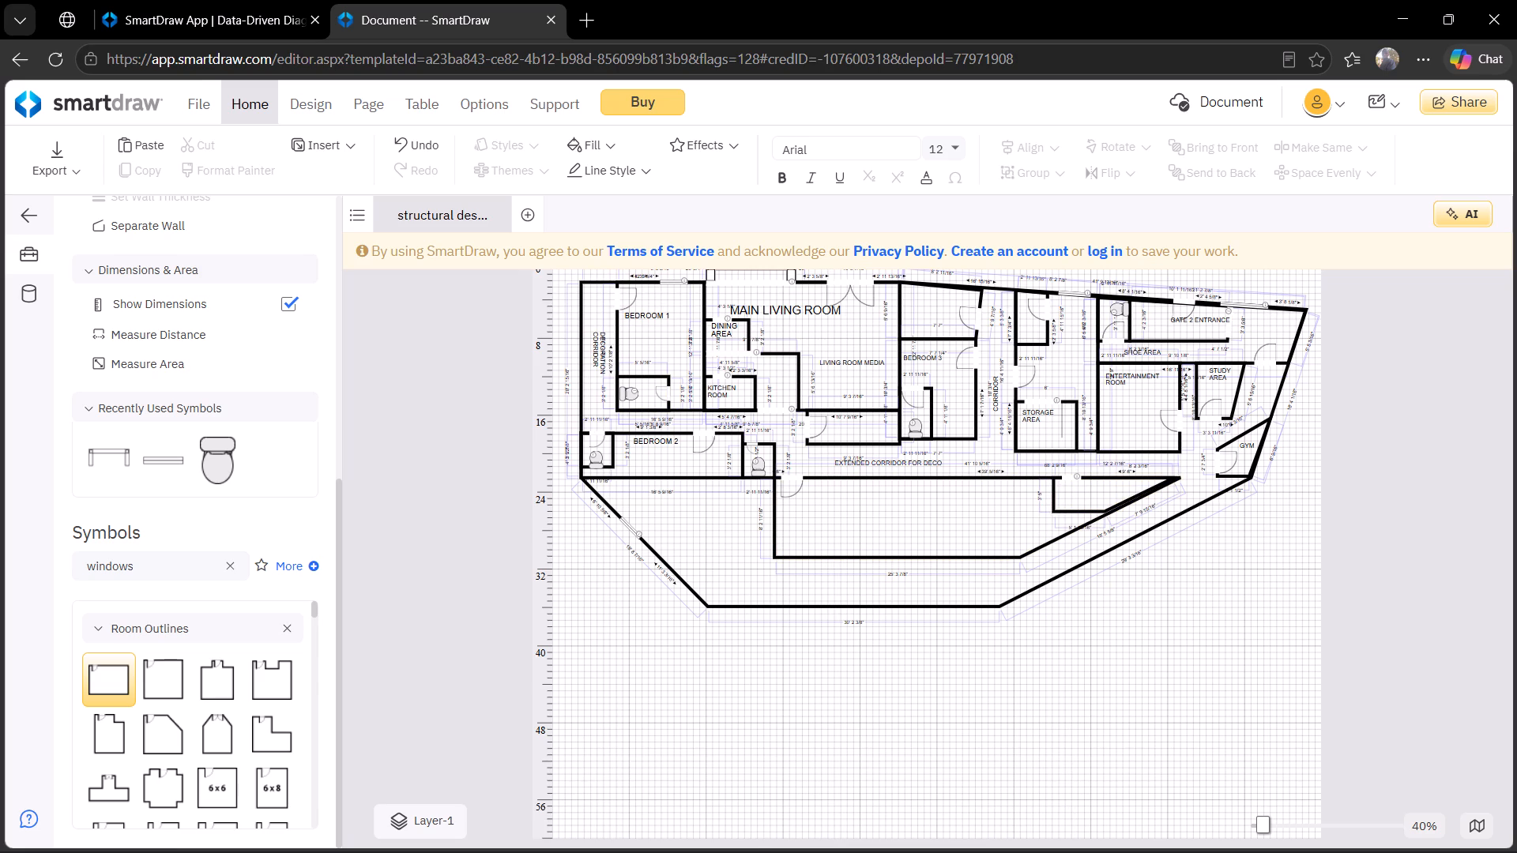
click(626, 389)
key(ctrl+c)
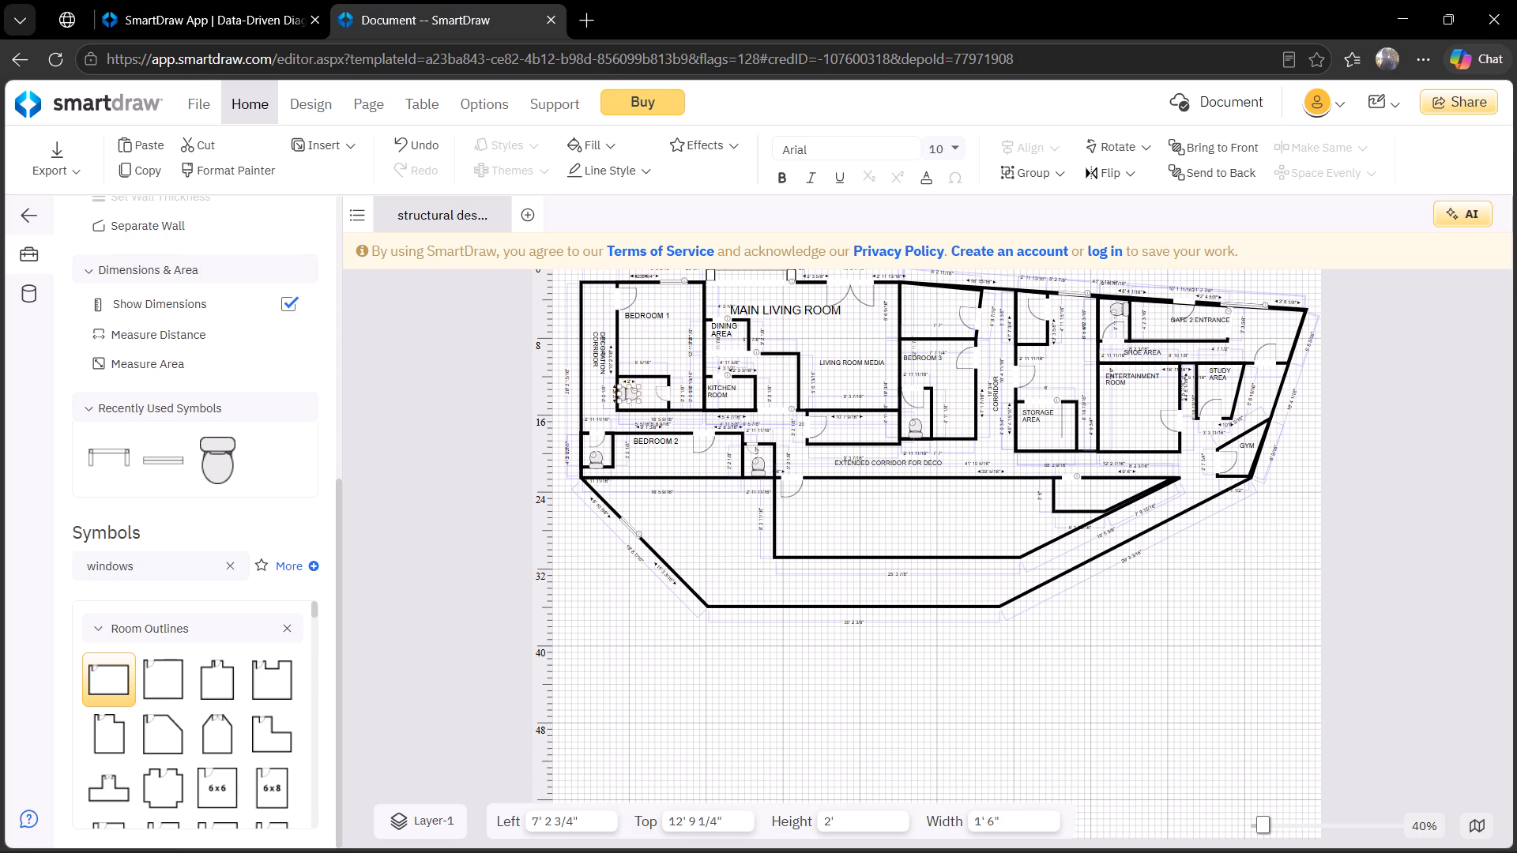
key(ctrl+v)
drag(698, 414, 955, 504)
drag(939, 520, 958, 464)
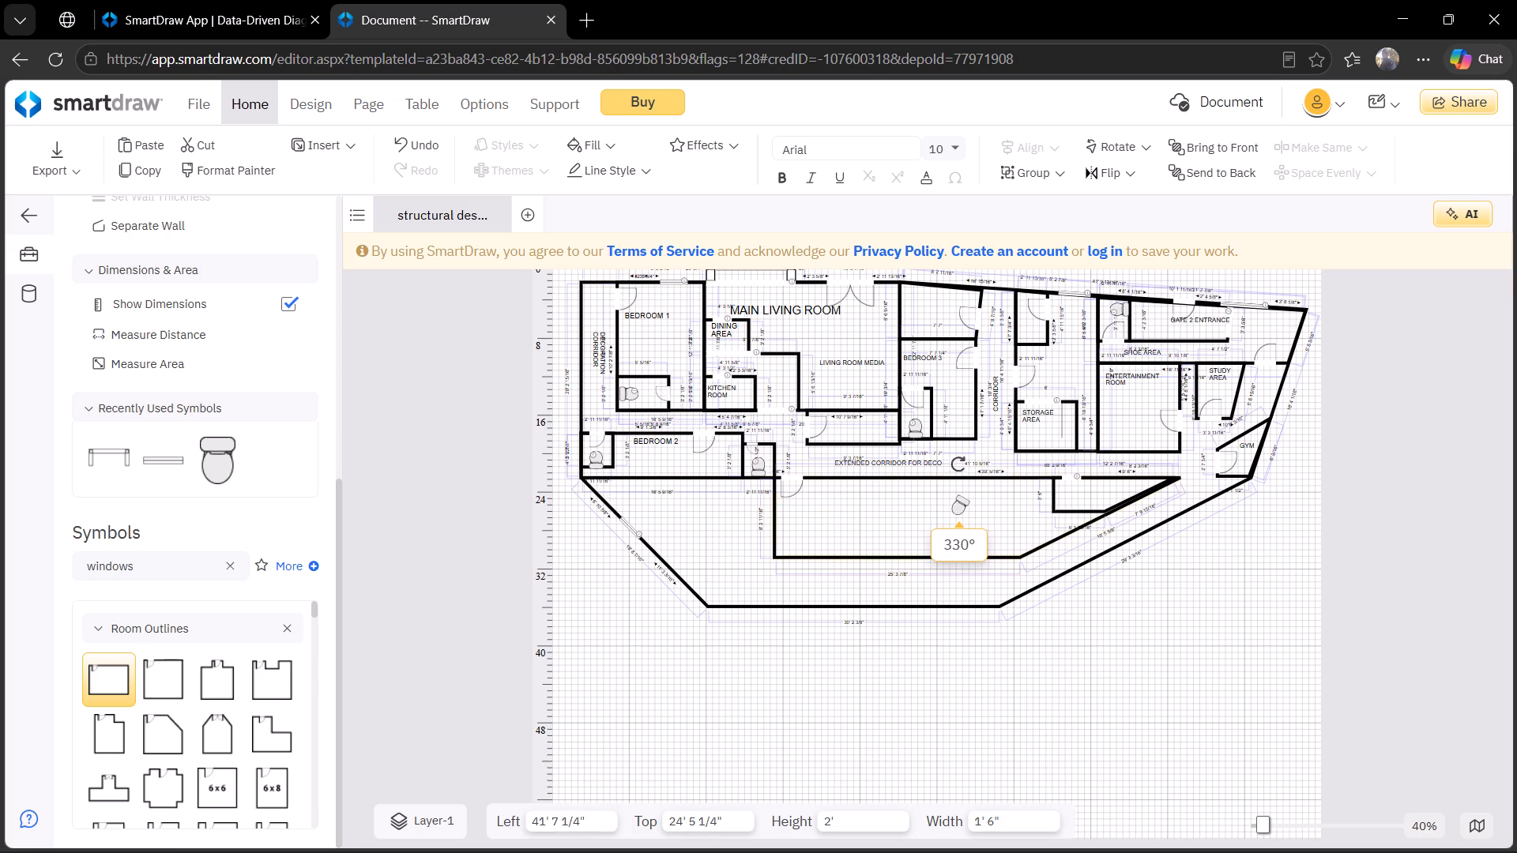
drag(958, 464, 1006, 457)
click(972, 487)
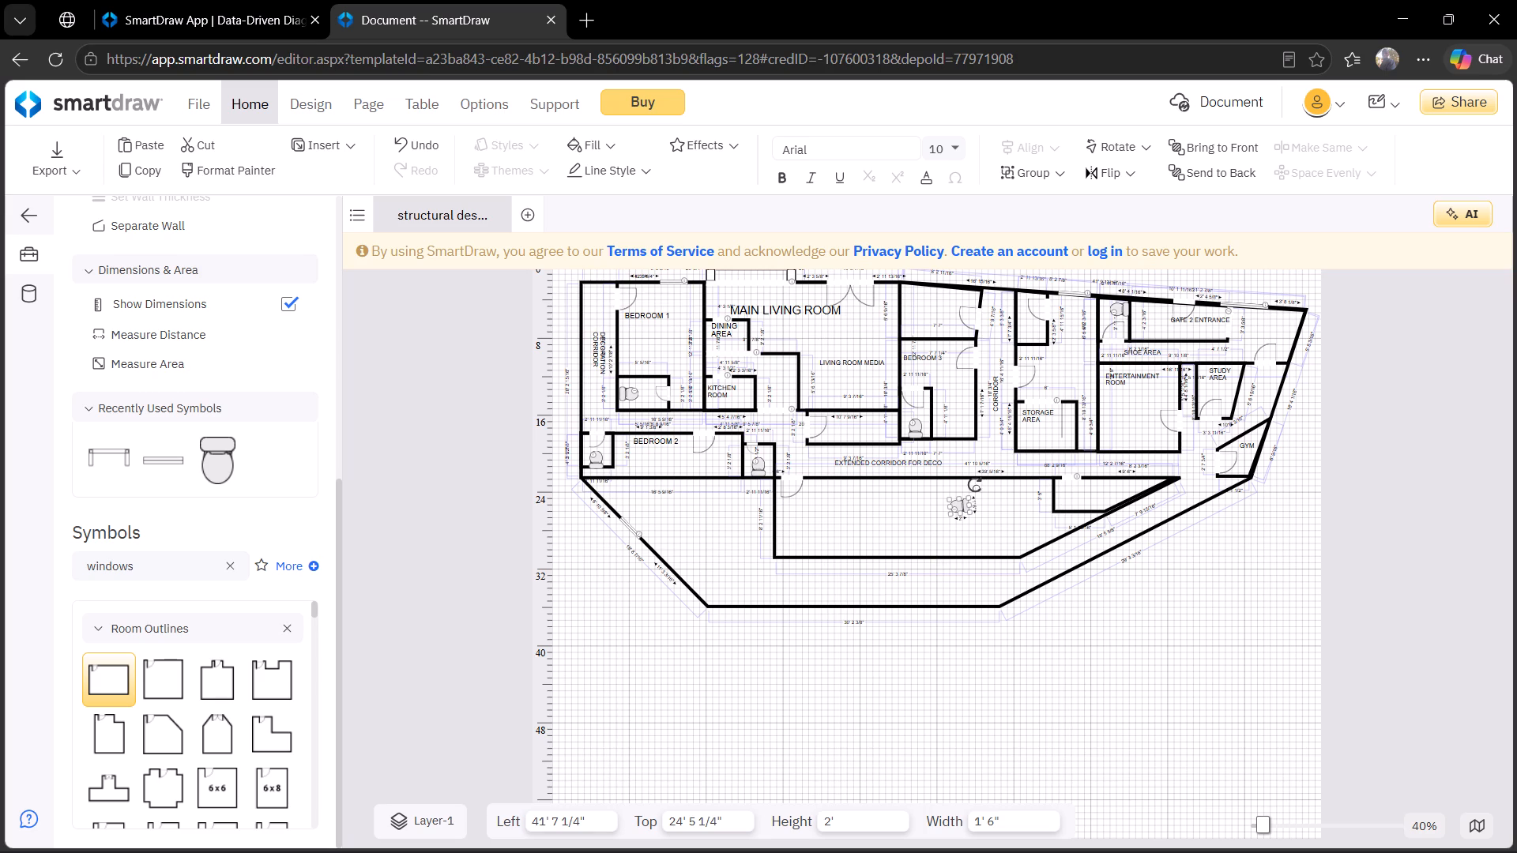
drag(965, 502, 1041, 479)
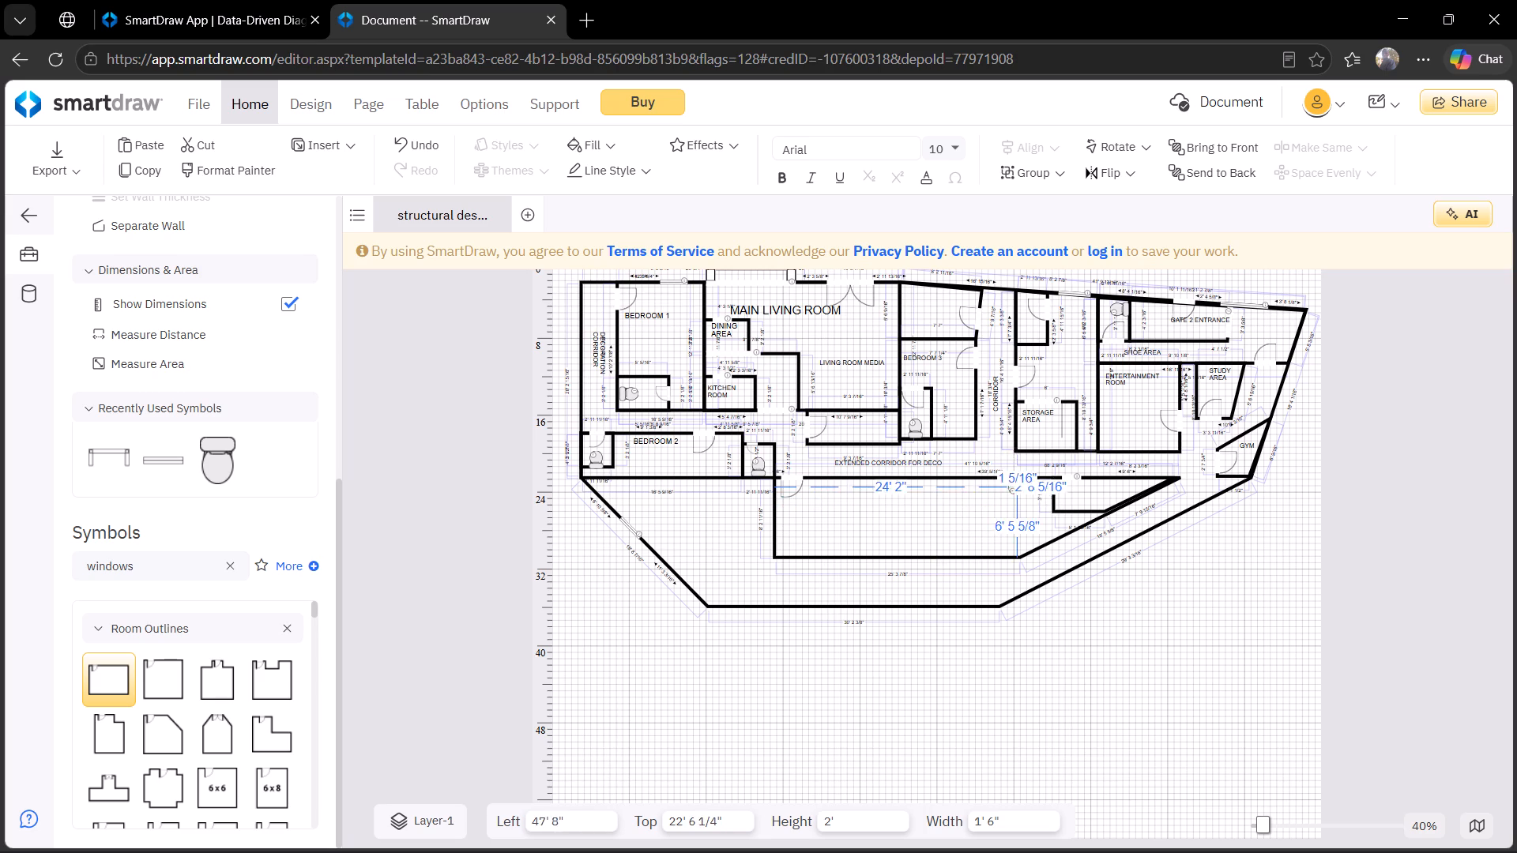
drag(1041, 479, 1099, 498)
Rotate the new bathroom's toilet so its tank backs onto the enclosure's south wall.
drag(1112, 484, 1135, 517)
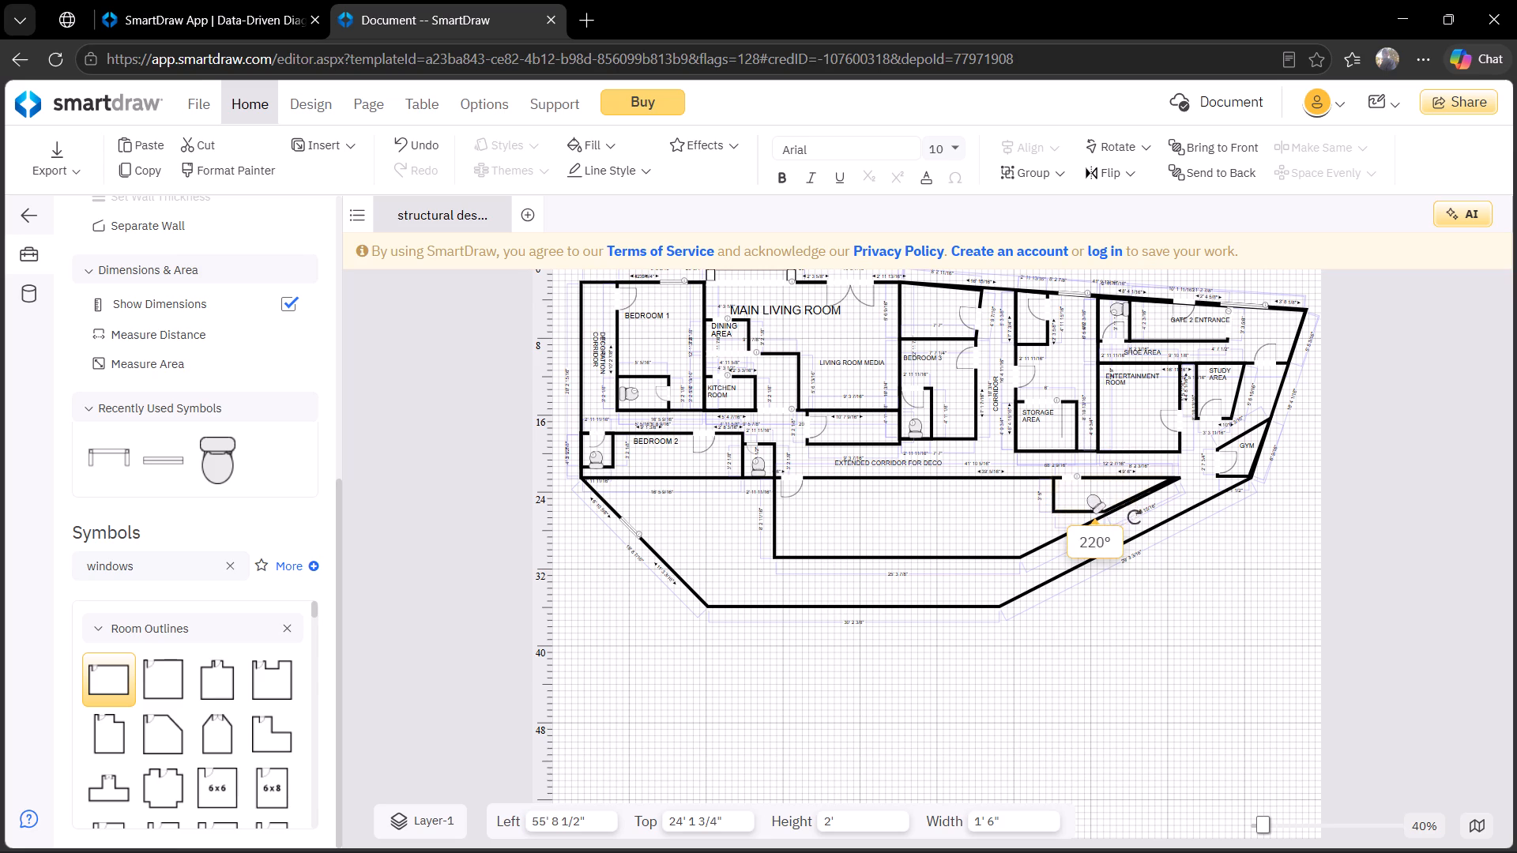
drag(1135, 517, 1120, 532)
click(1099, 504)
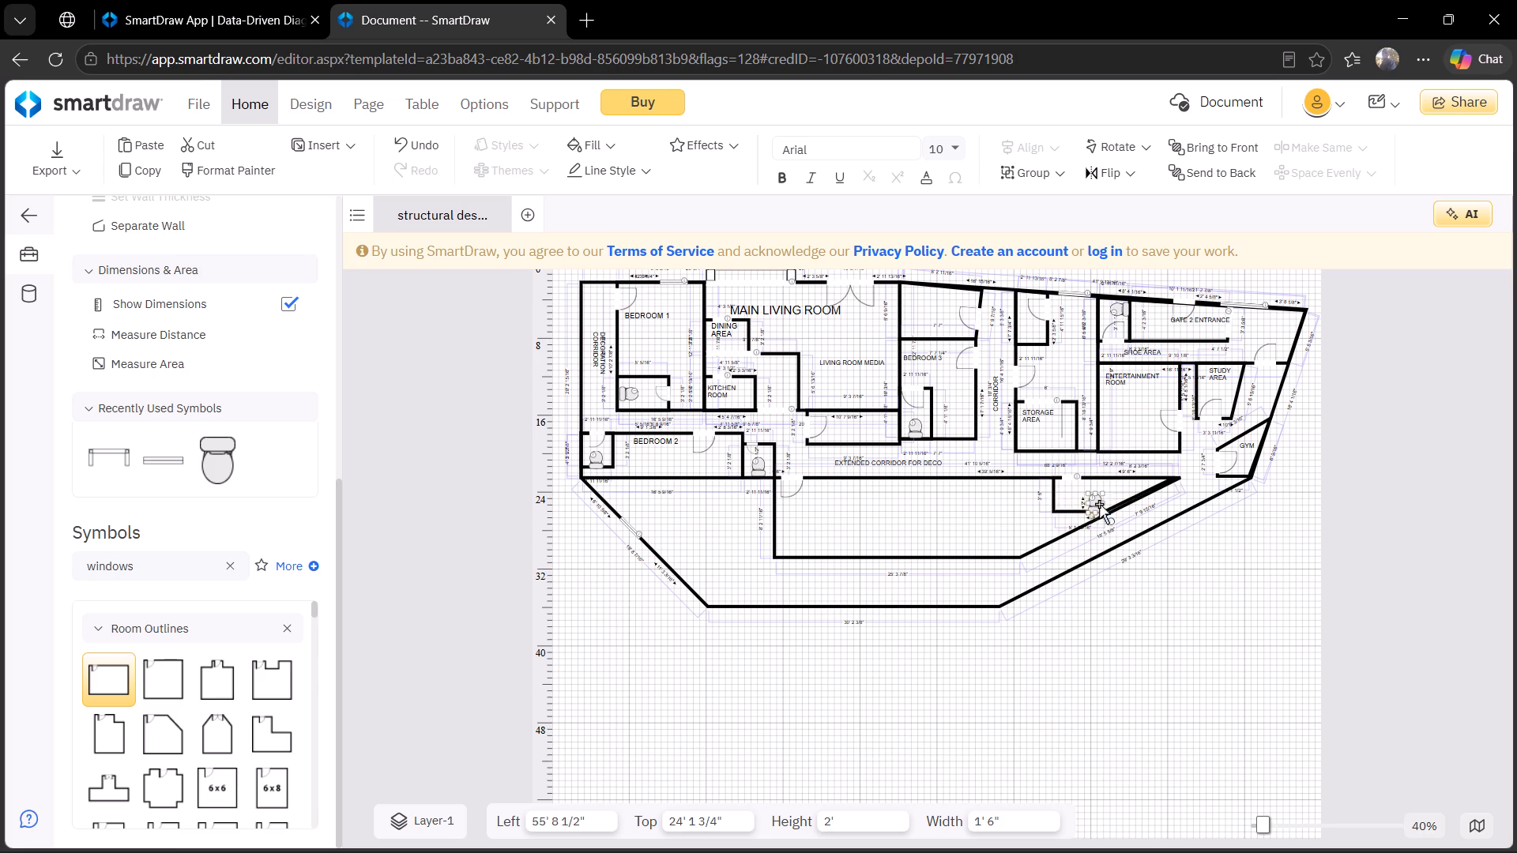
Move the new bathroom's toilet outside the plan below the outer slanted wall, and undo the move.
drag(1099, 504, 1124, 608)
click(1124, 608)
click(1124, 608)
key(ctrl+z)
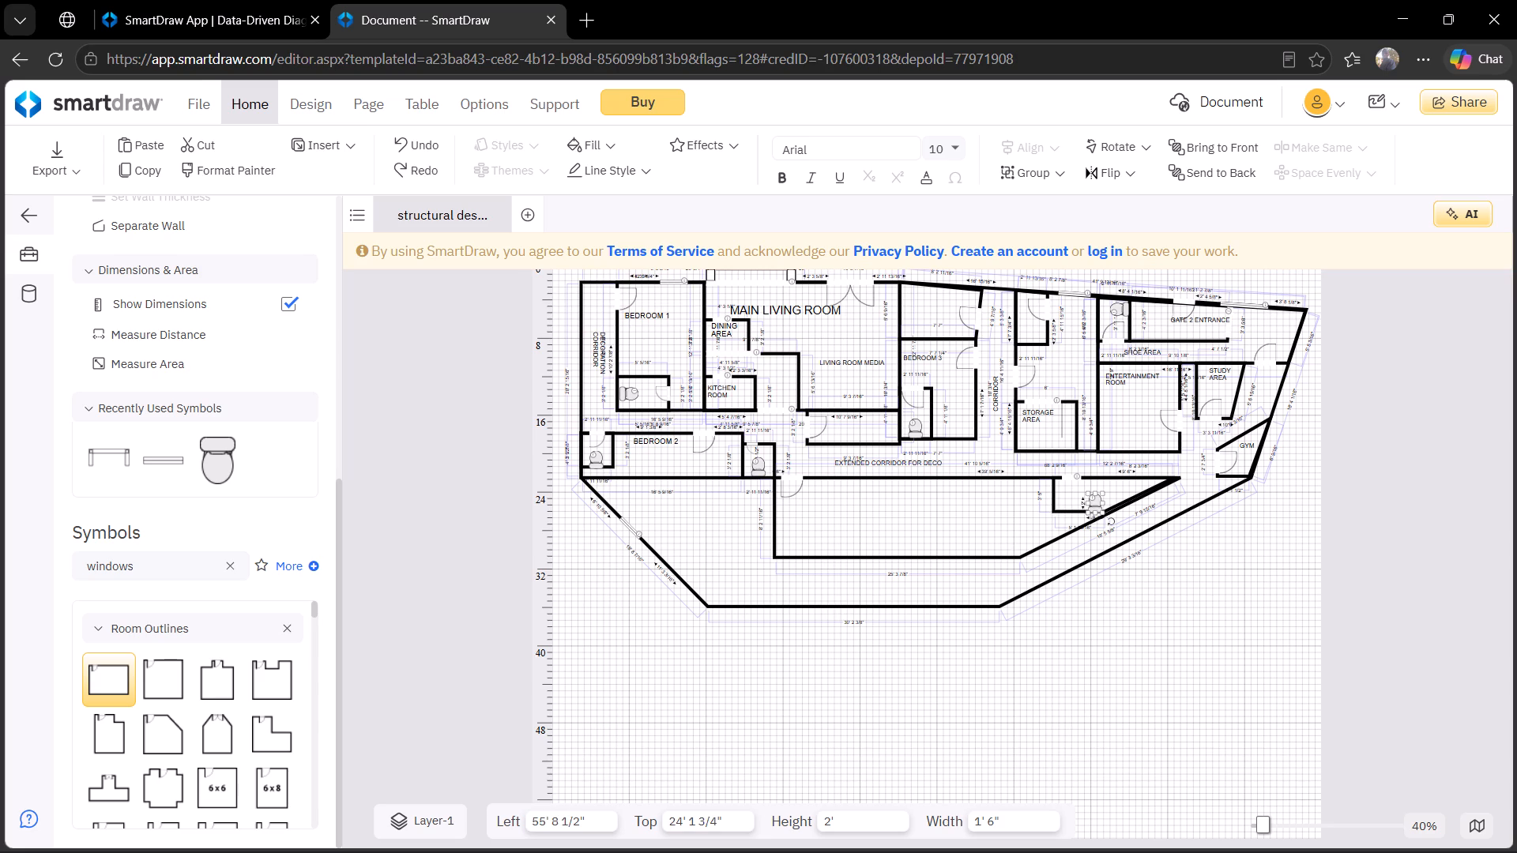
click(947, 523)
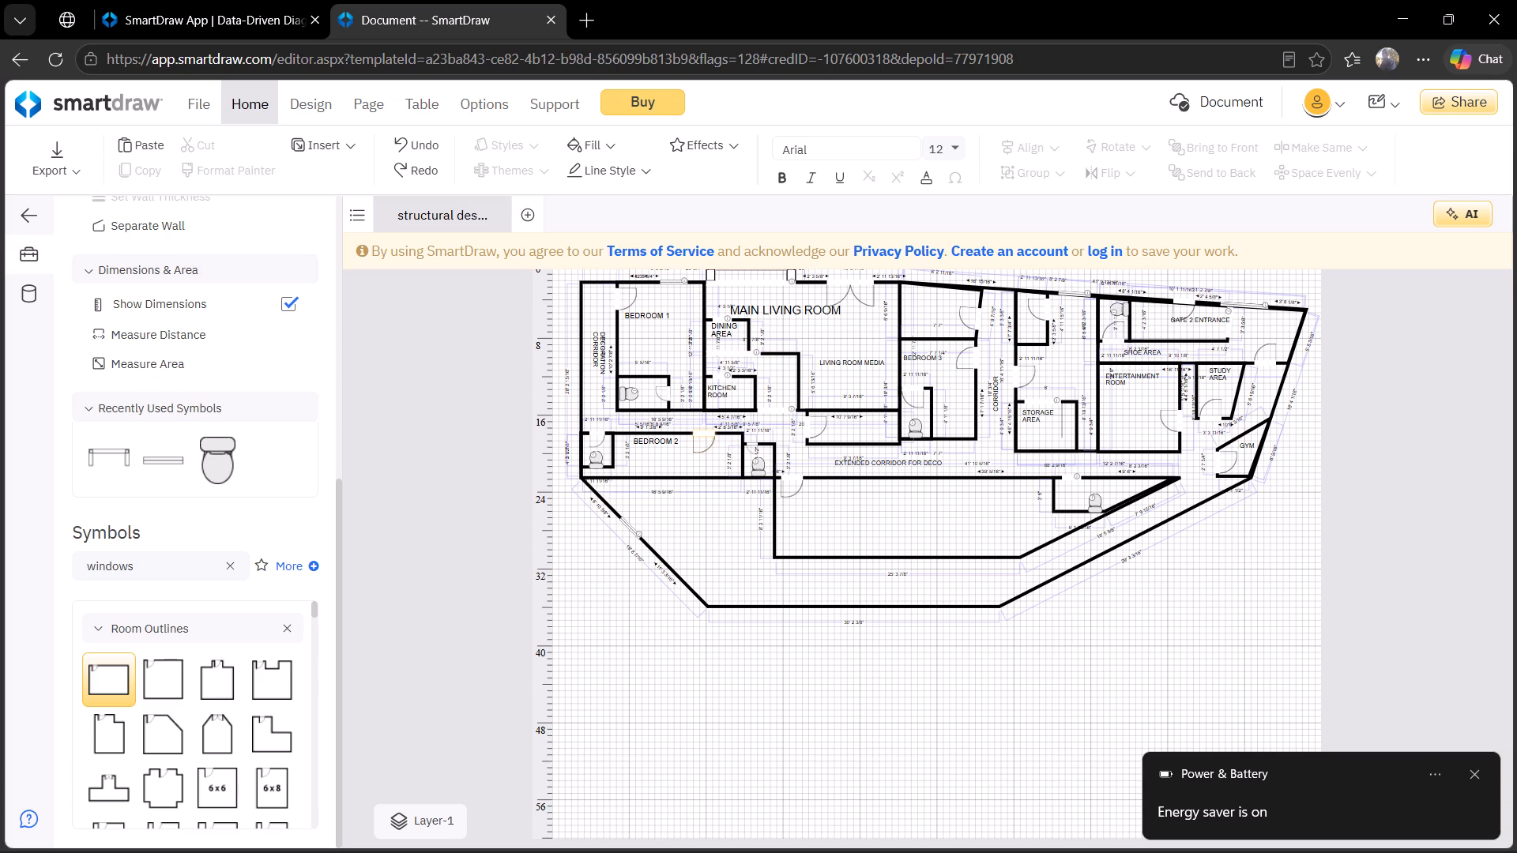
Duplicate the door at the new room's northwest corner.
click(796, 496)
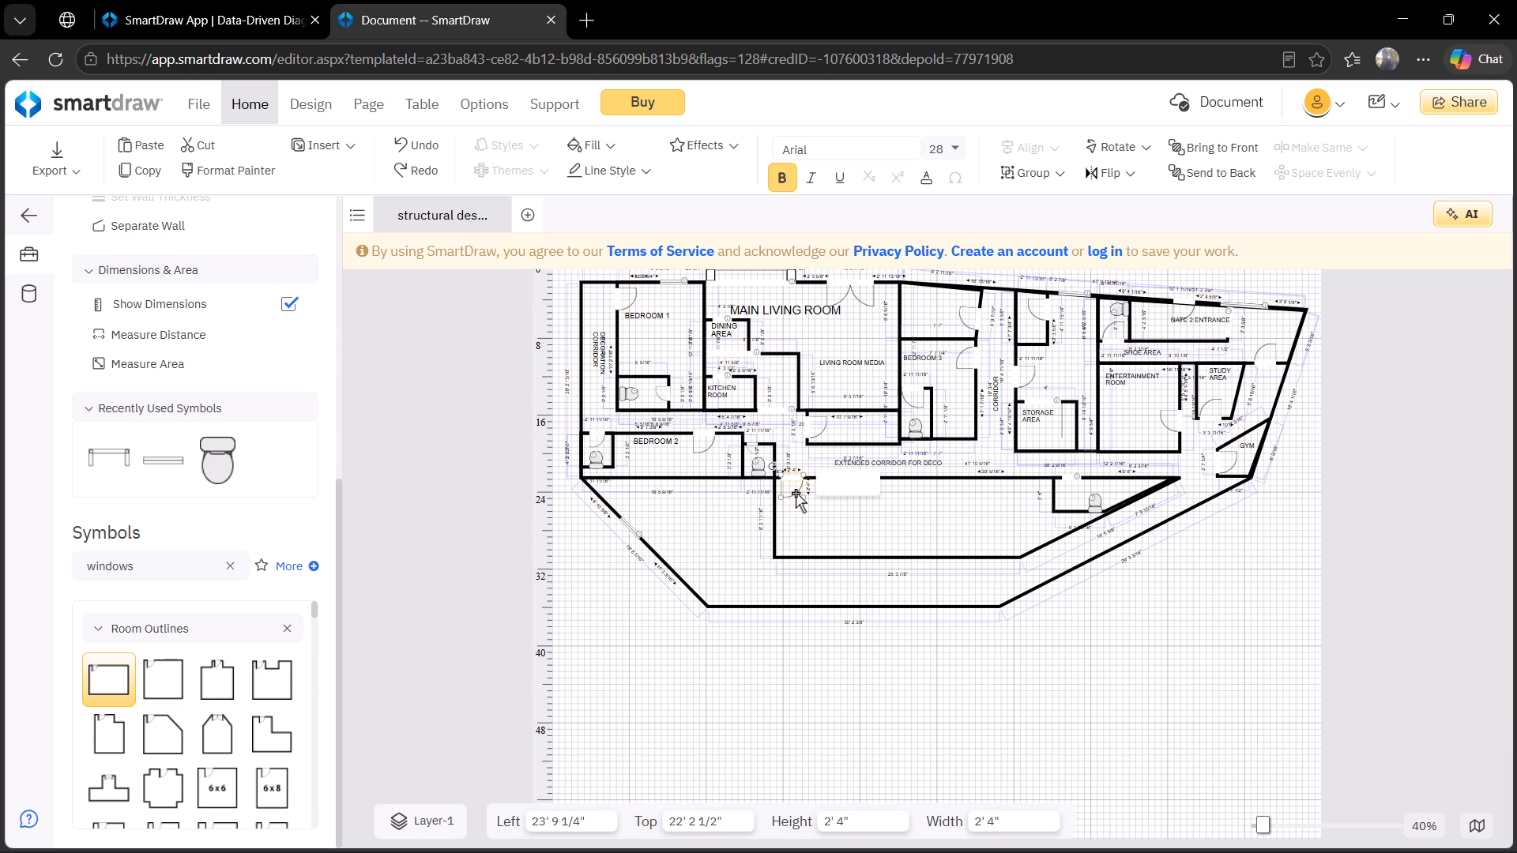
key(ctrl+c)
key(ctrl+v)
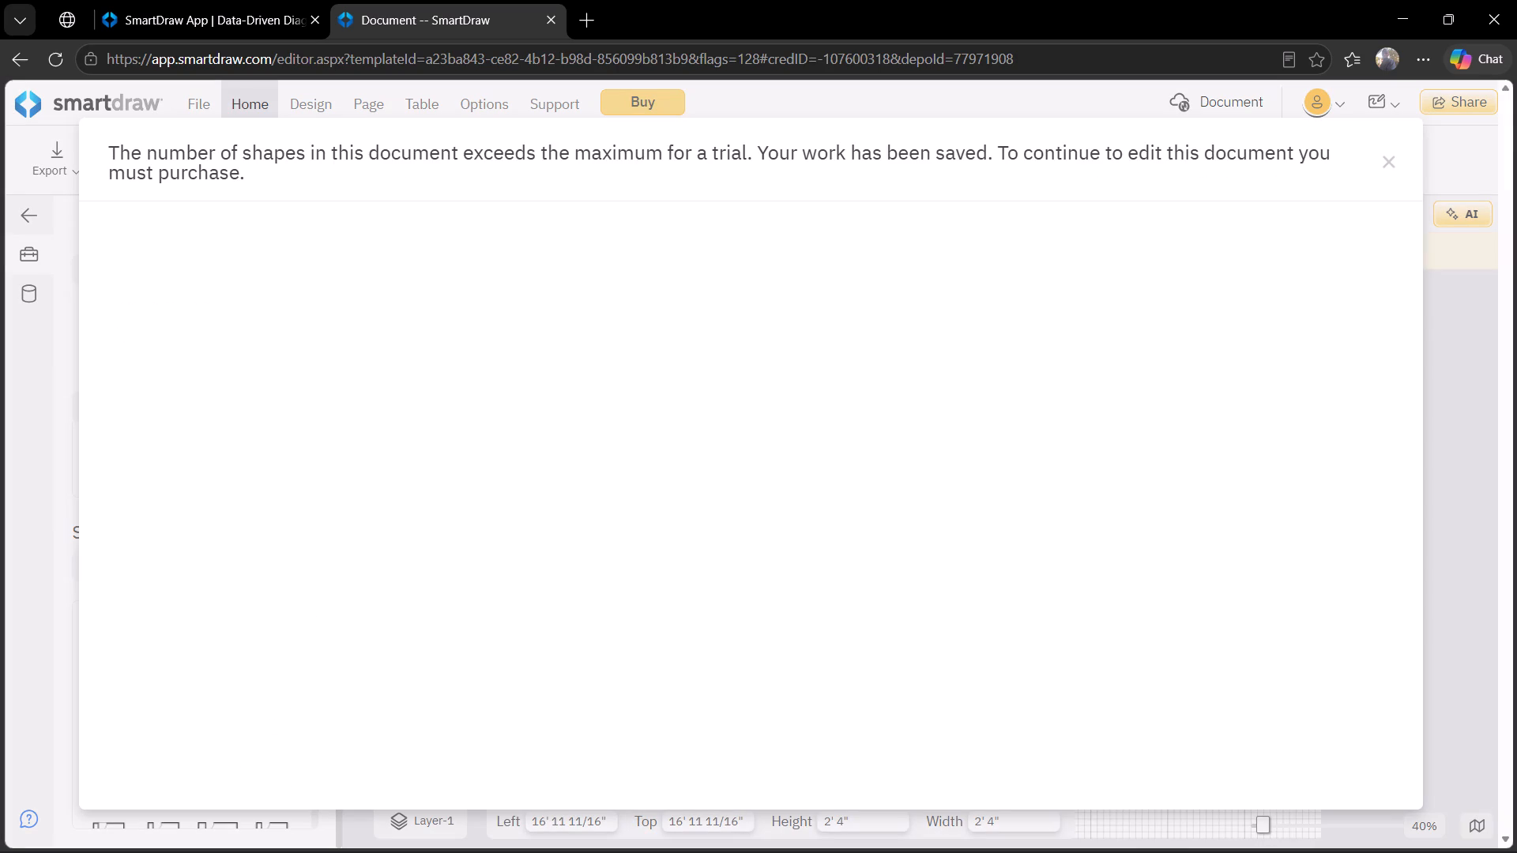